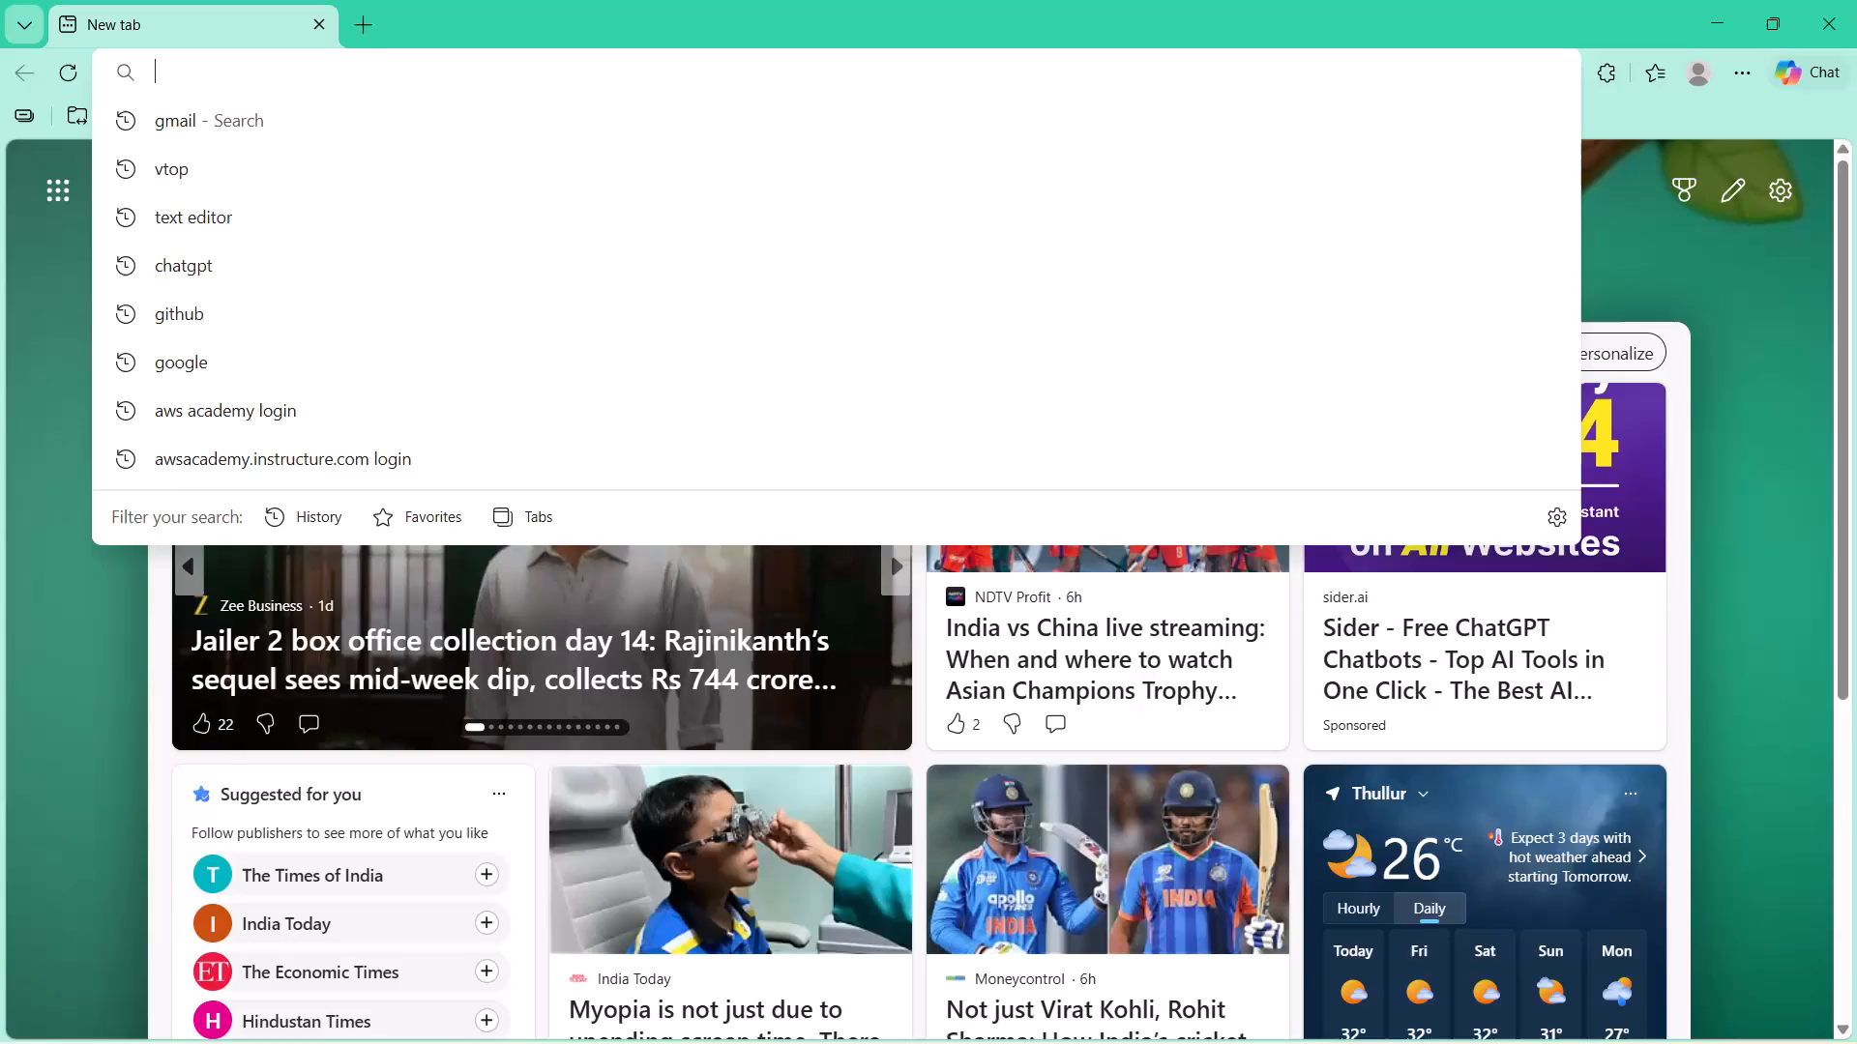
Begin an address or web search entry with "aw" to look up an AWS page.
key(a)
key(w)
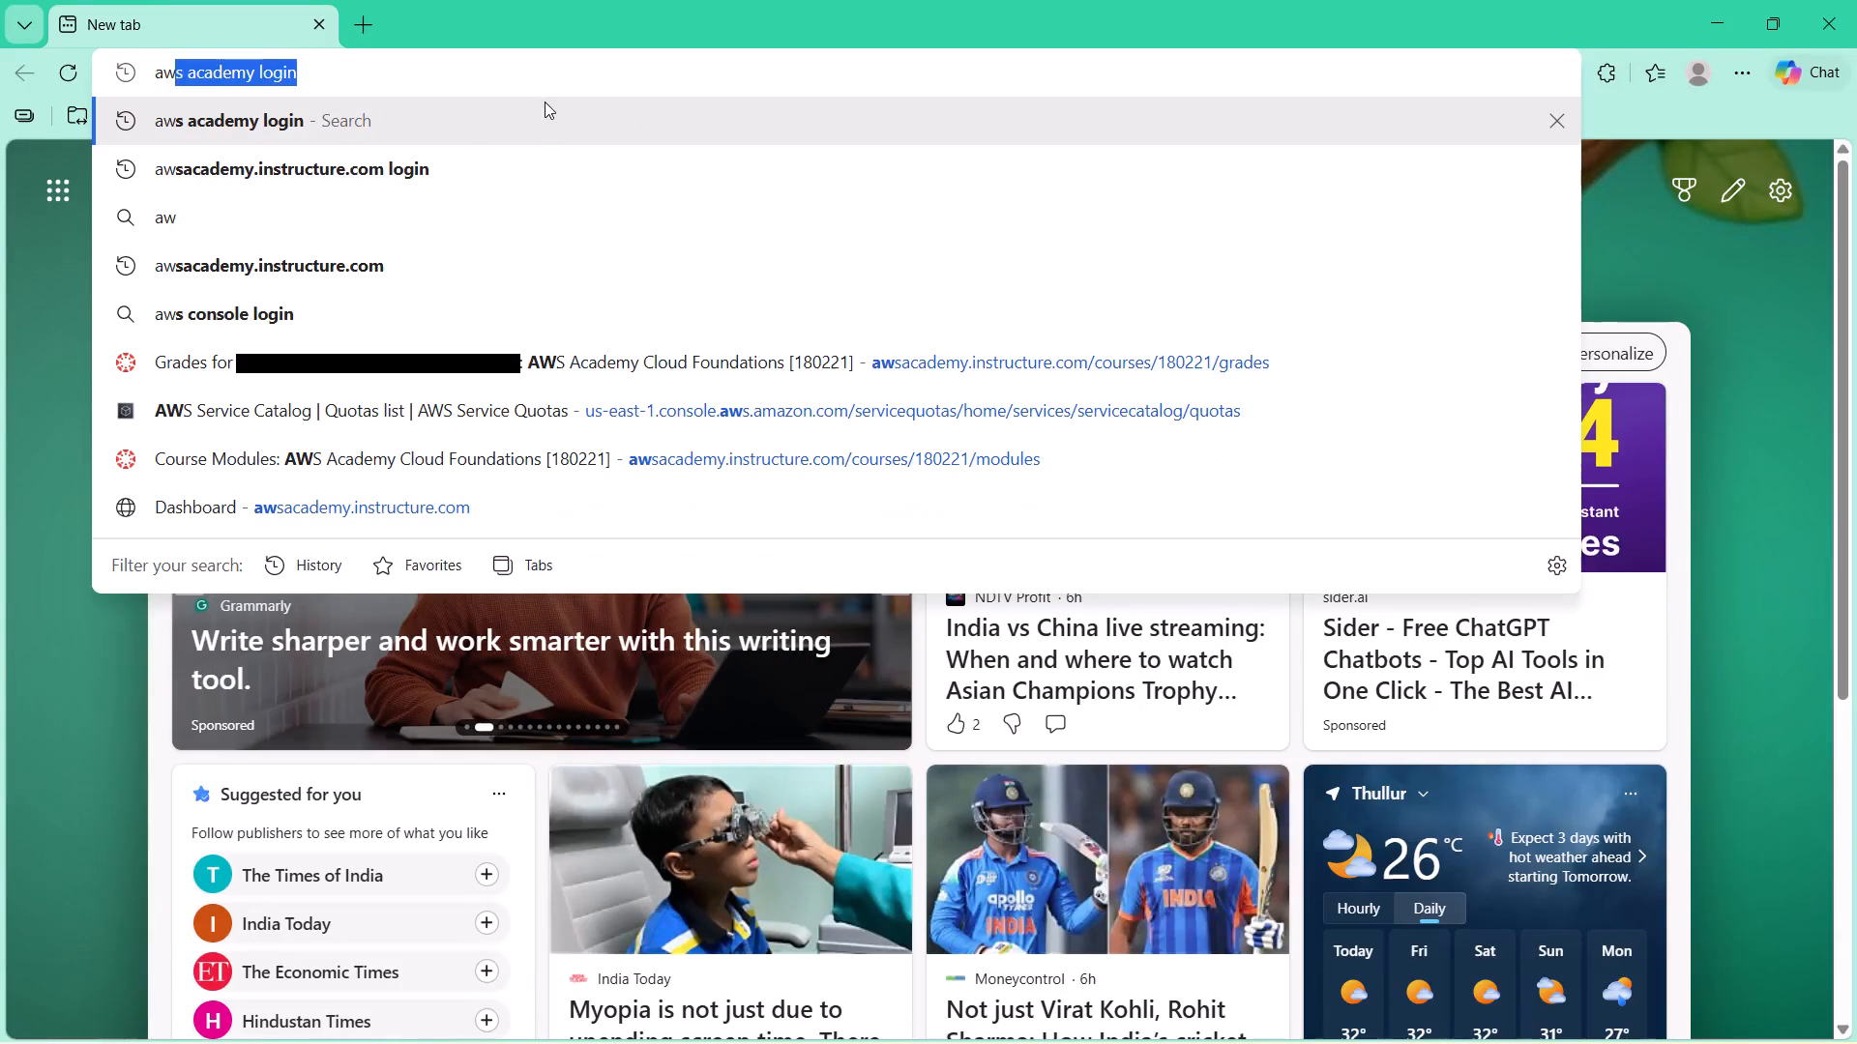
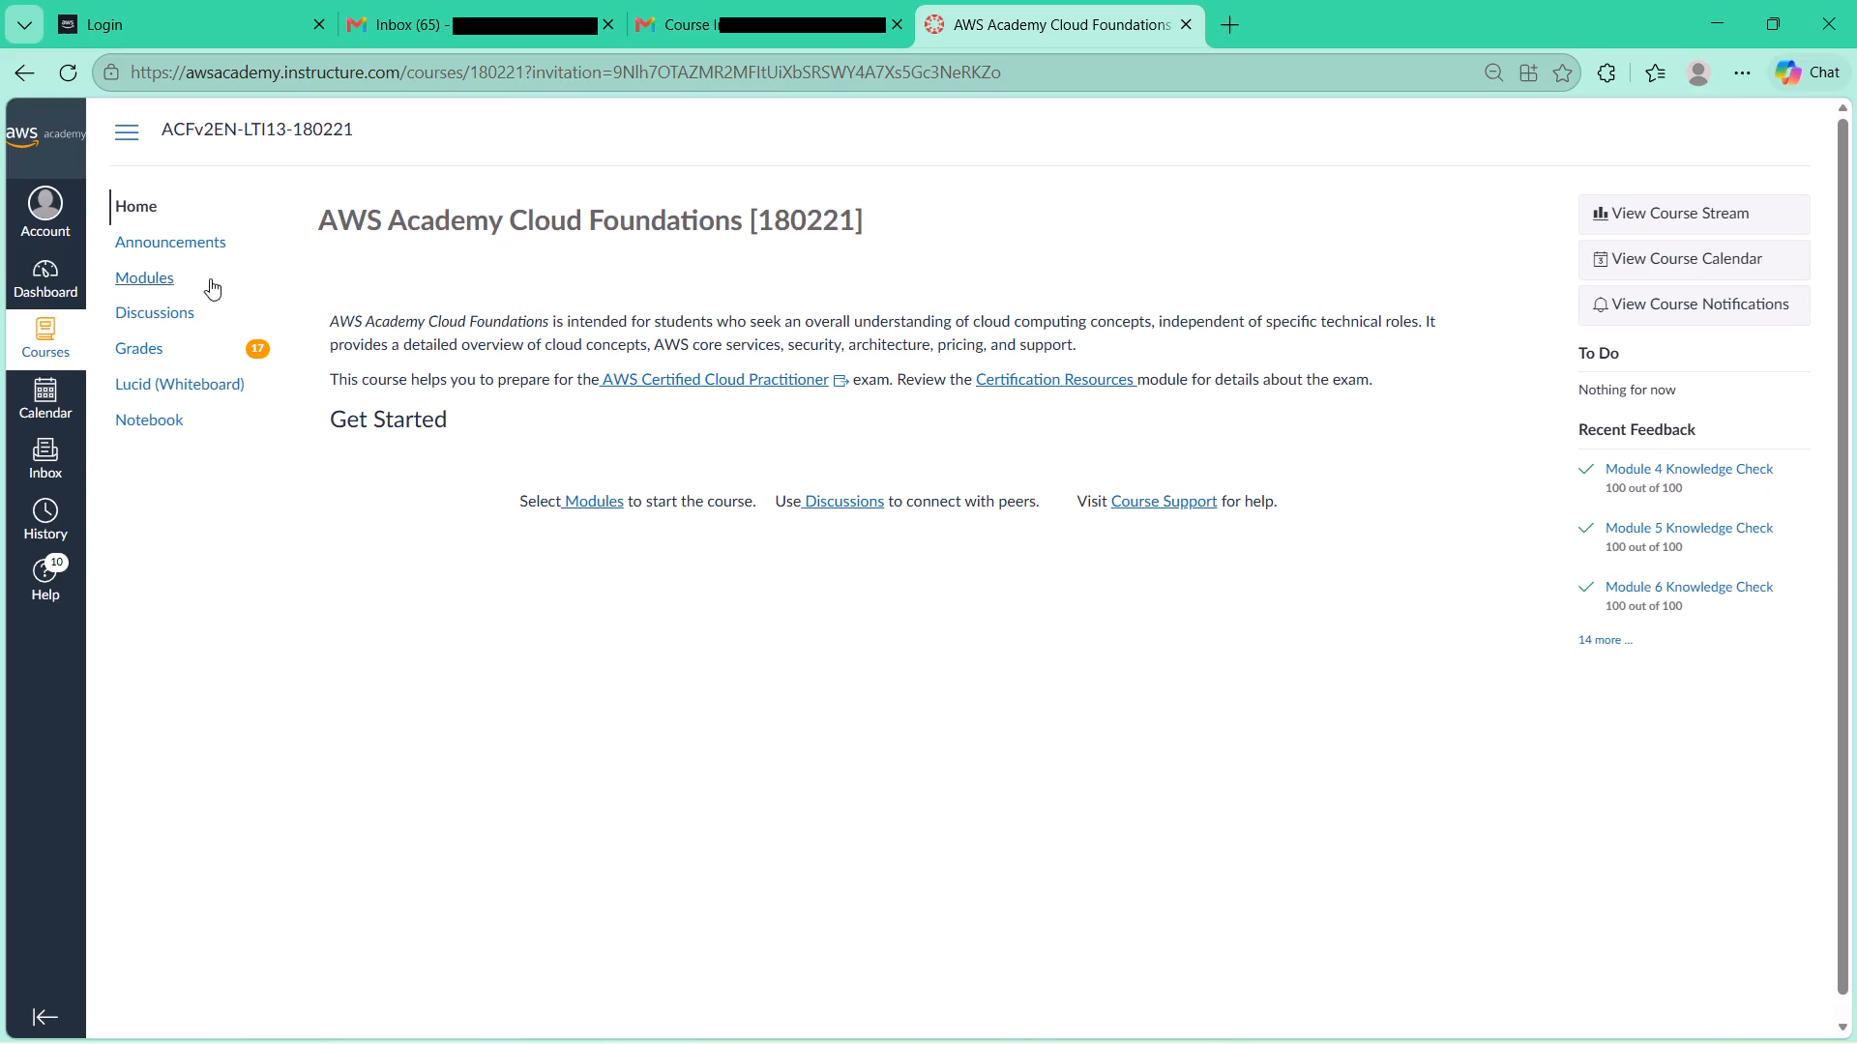
Open the Modules page of the AWS Academy Cloud Foundations course.
click(147, 276)
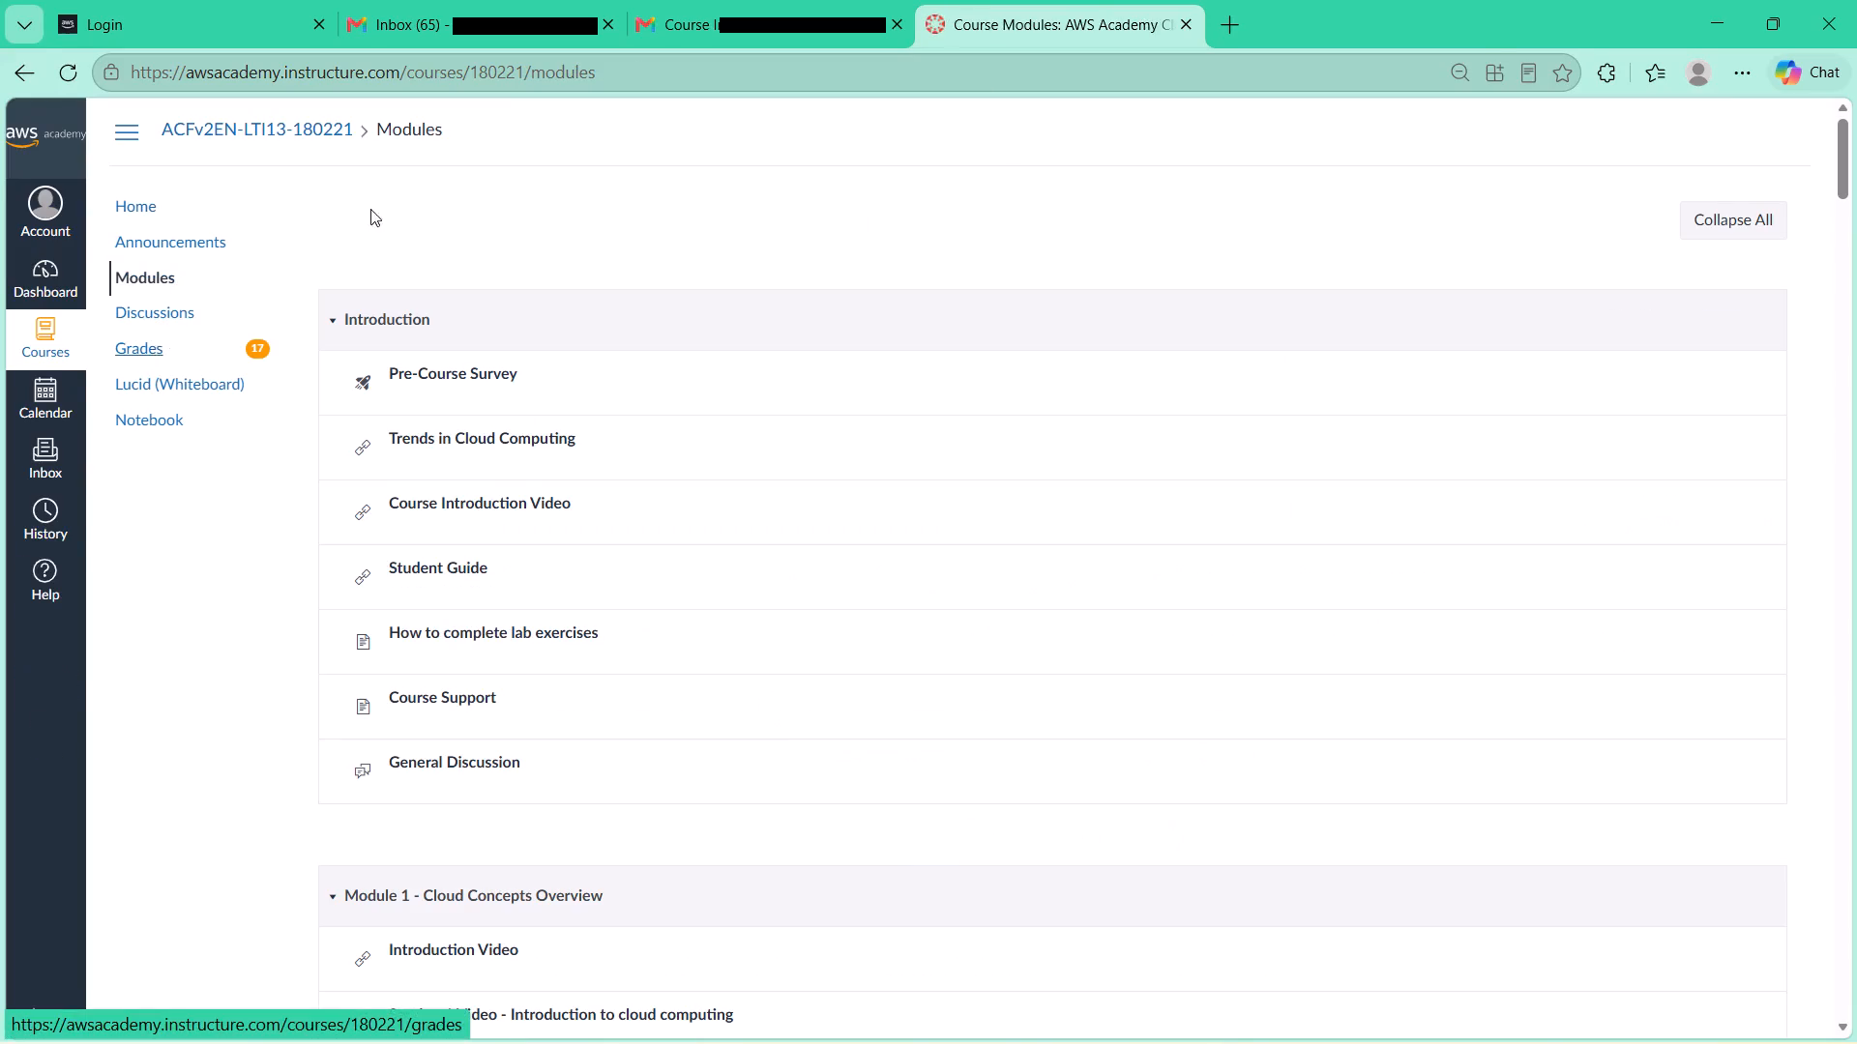
Return to the course invitation email in Gmail and open its AWS Academy course link again.
click(804, 0)
click(1150, 722)
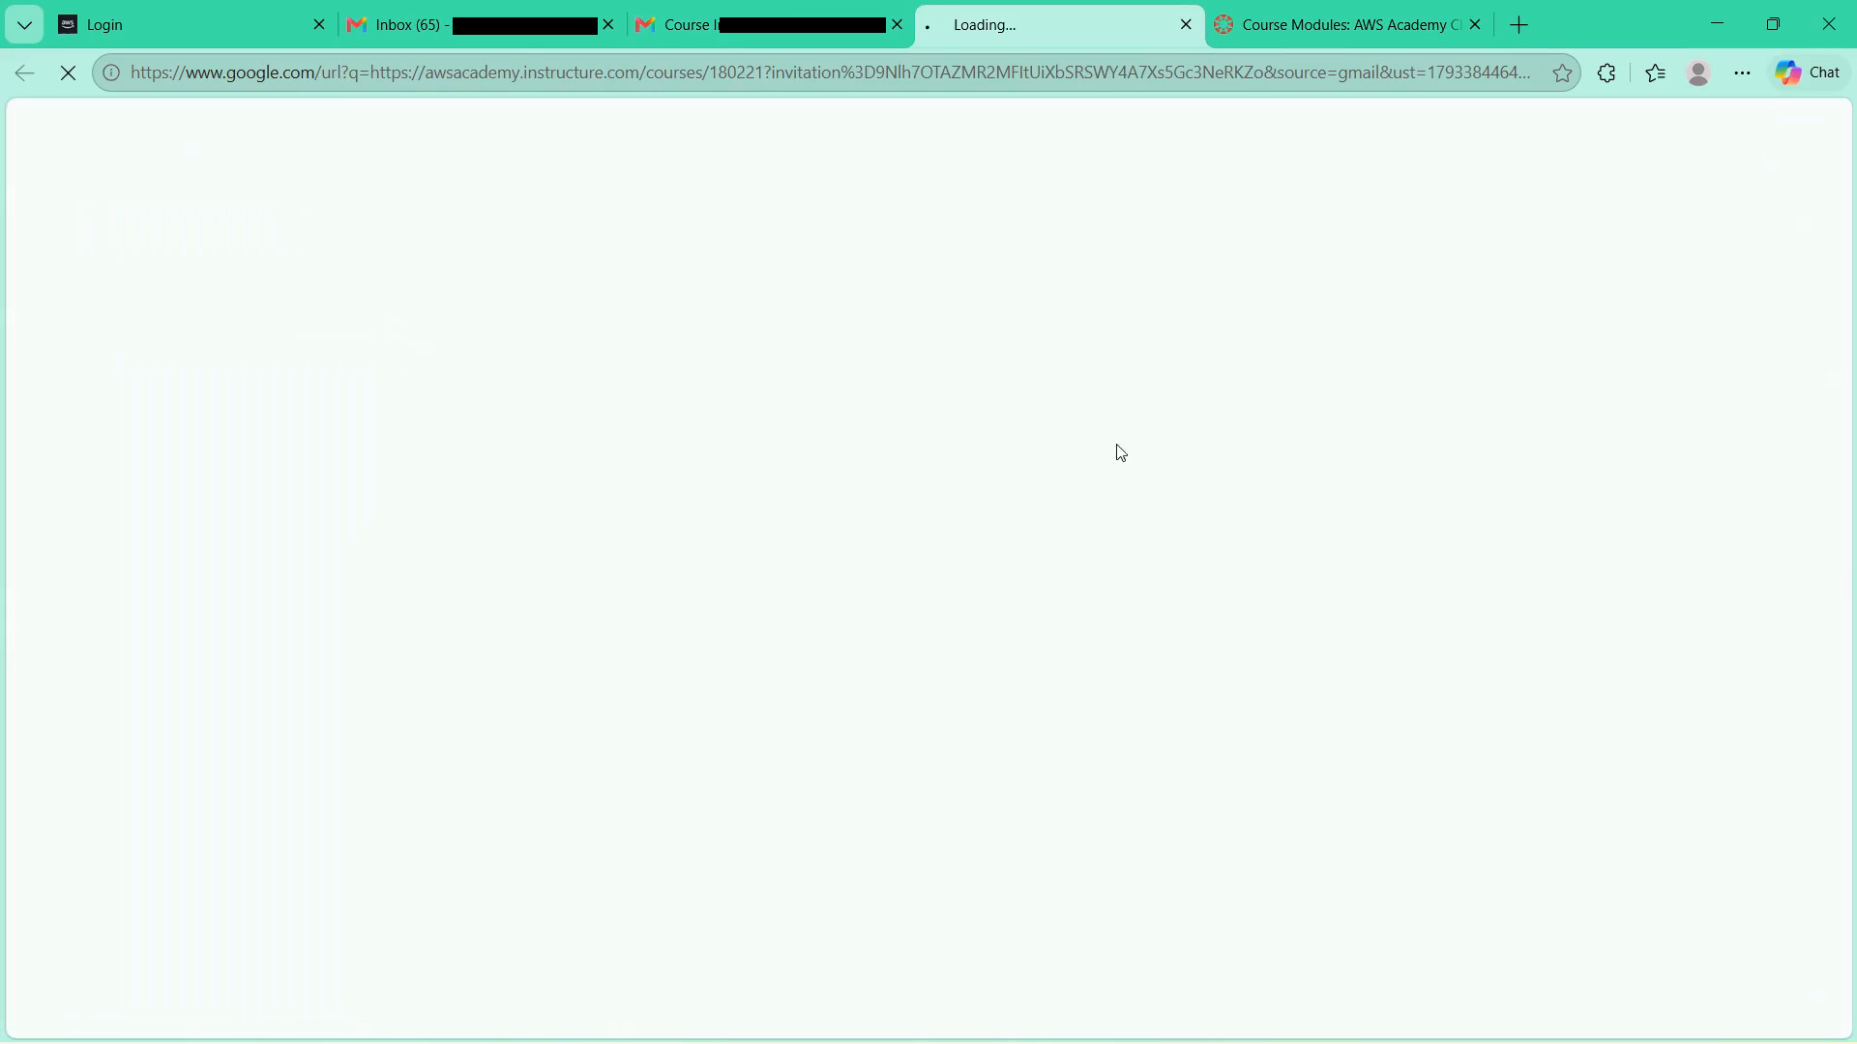
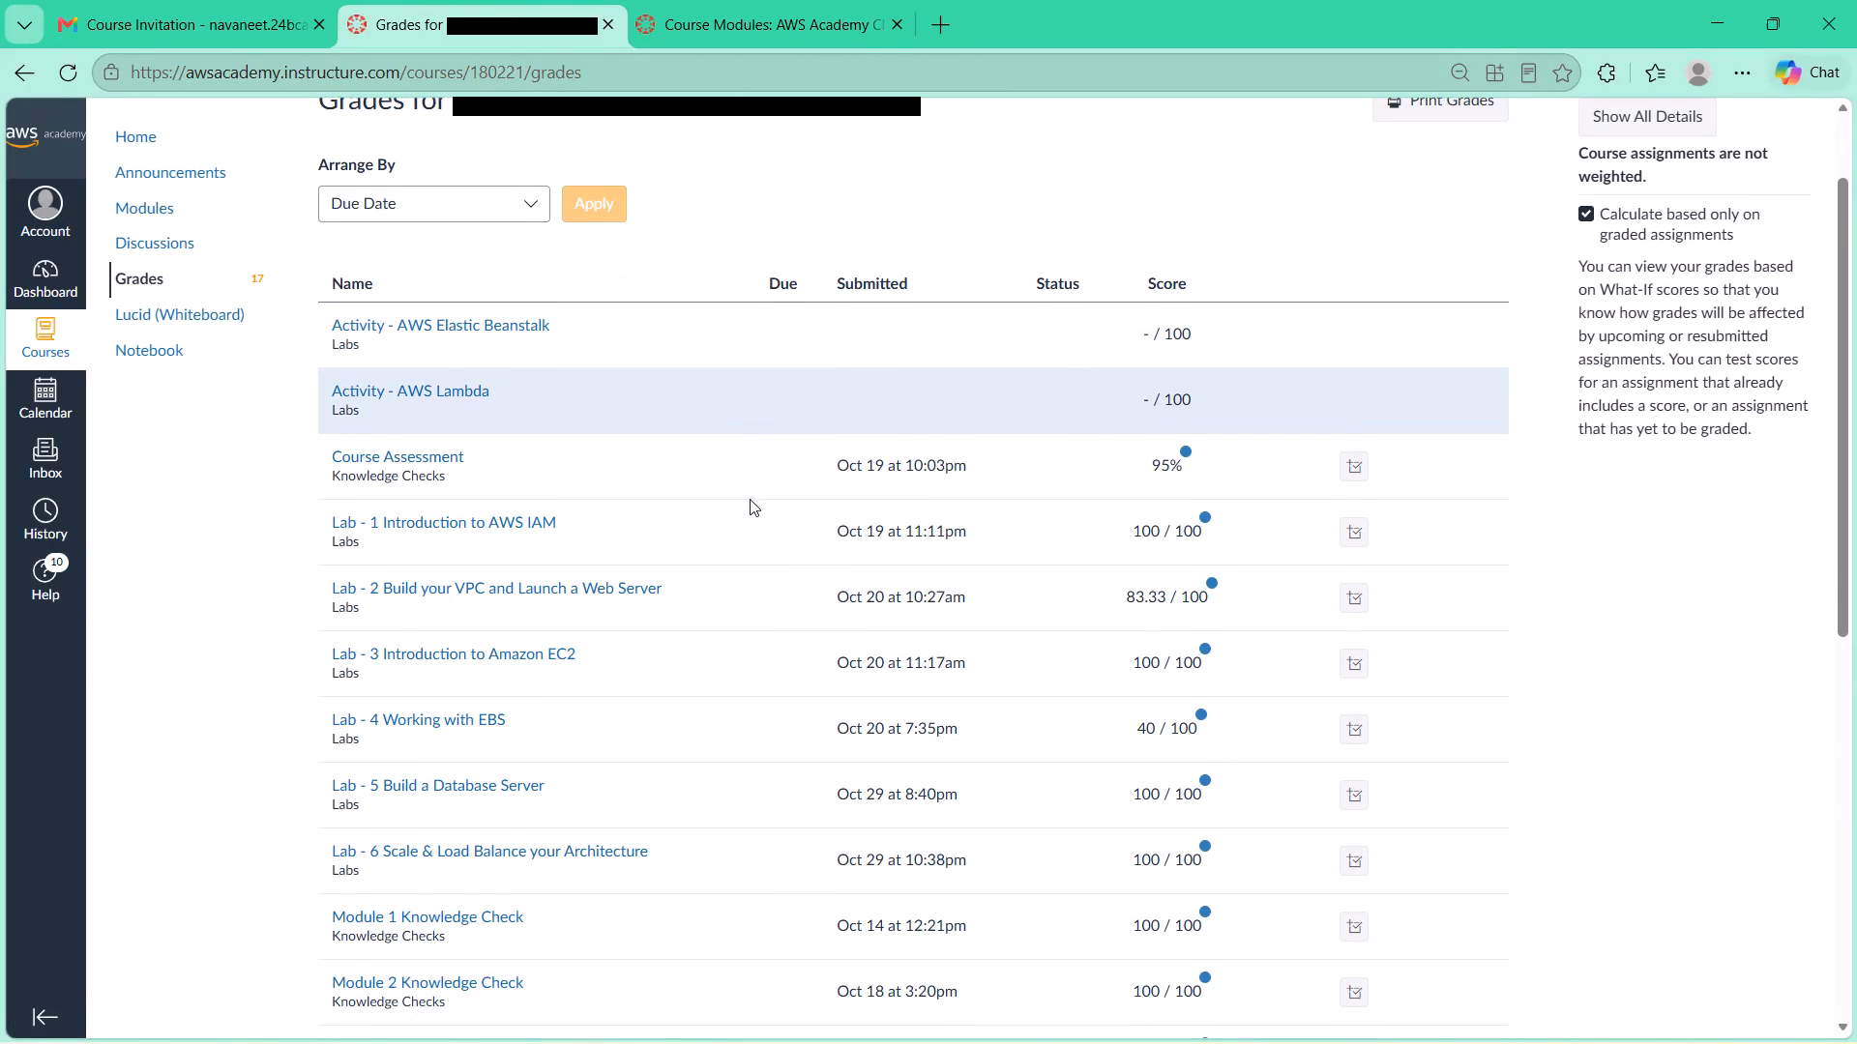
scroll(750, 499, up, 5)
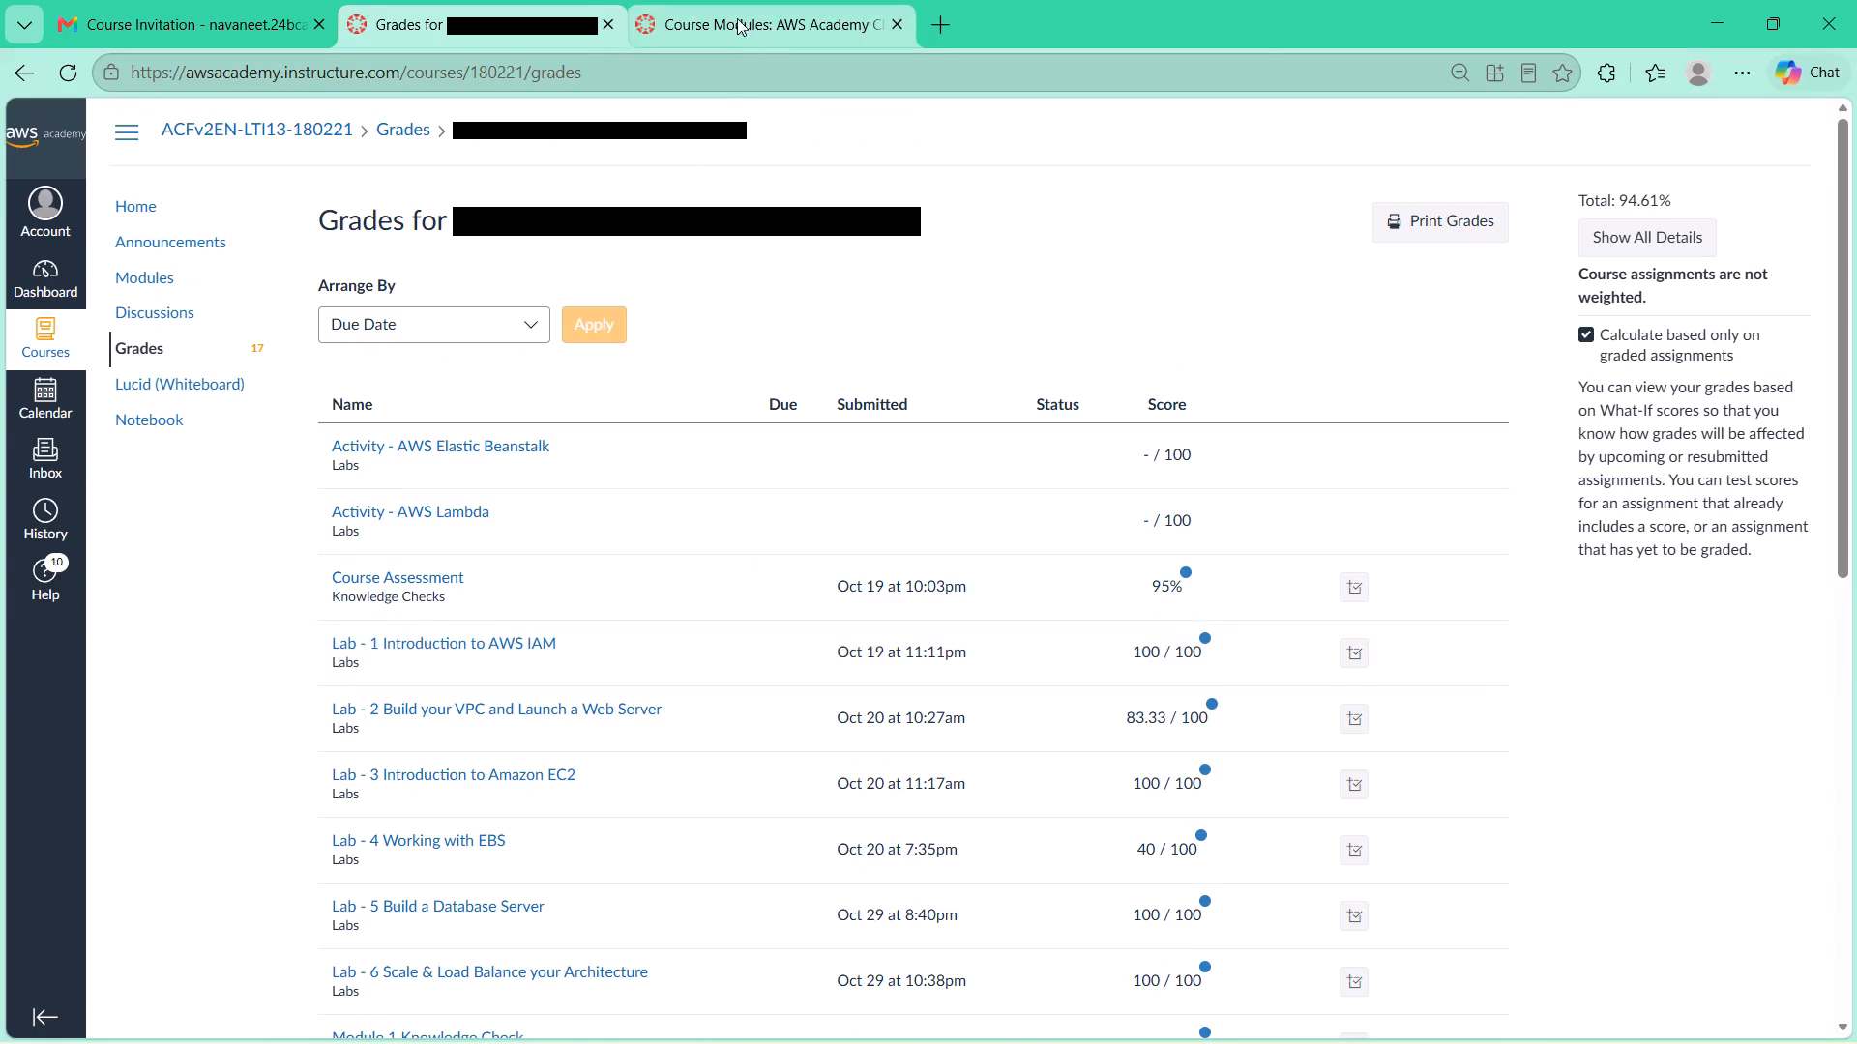
Close the open grades page, then view the AWS Academy Cloud Foundations grades by re-entering the course from the Gmail course invitation.
click(605, 26)
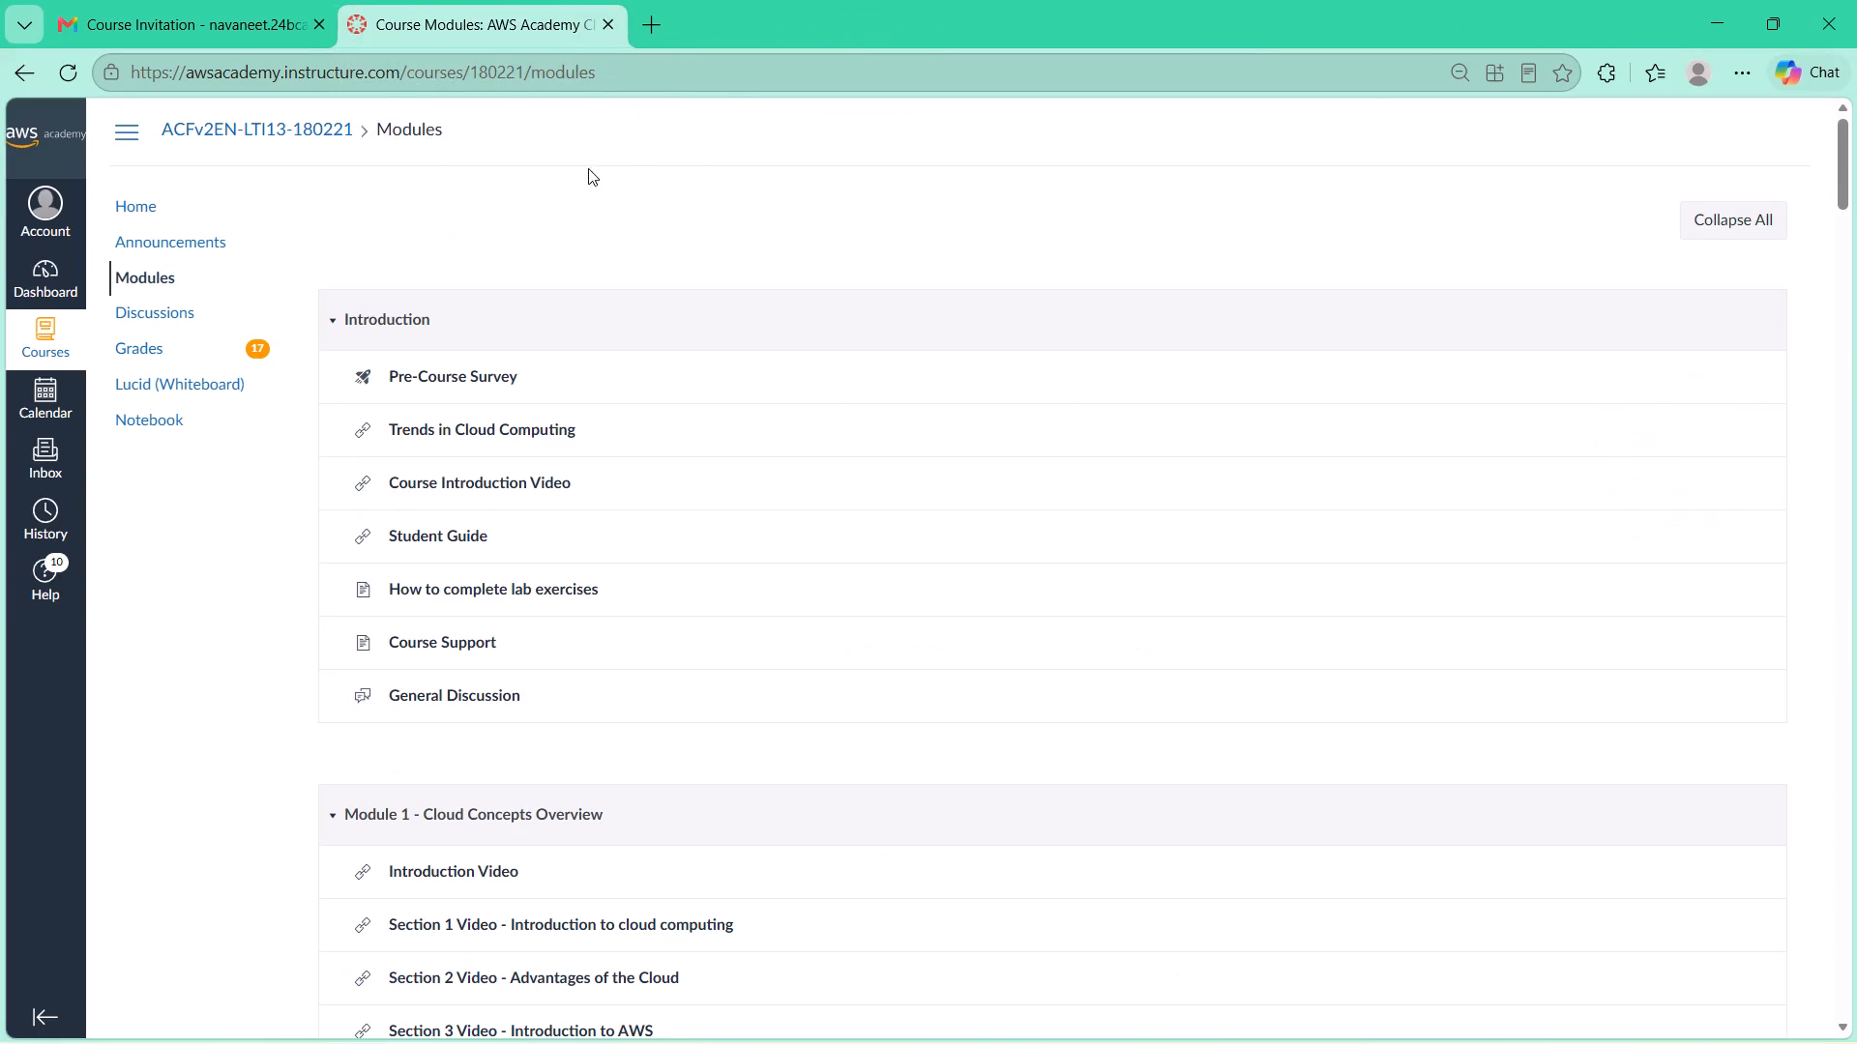
click(236, 29)
click(1114, 729)
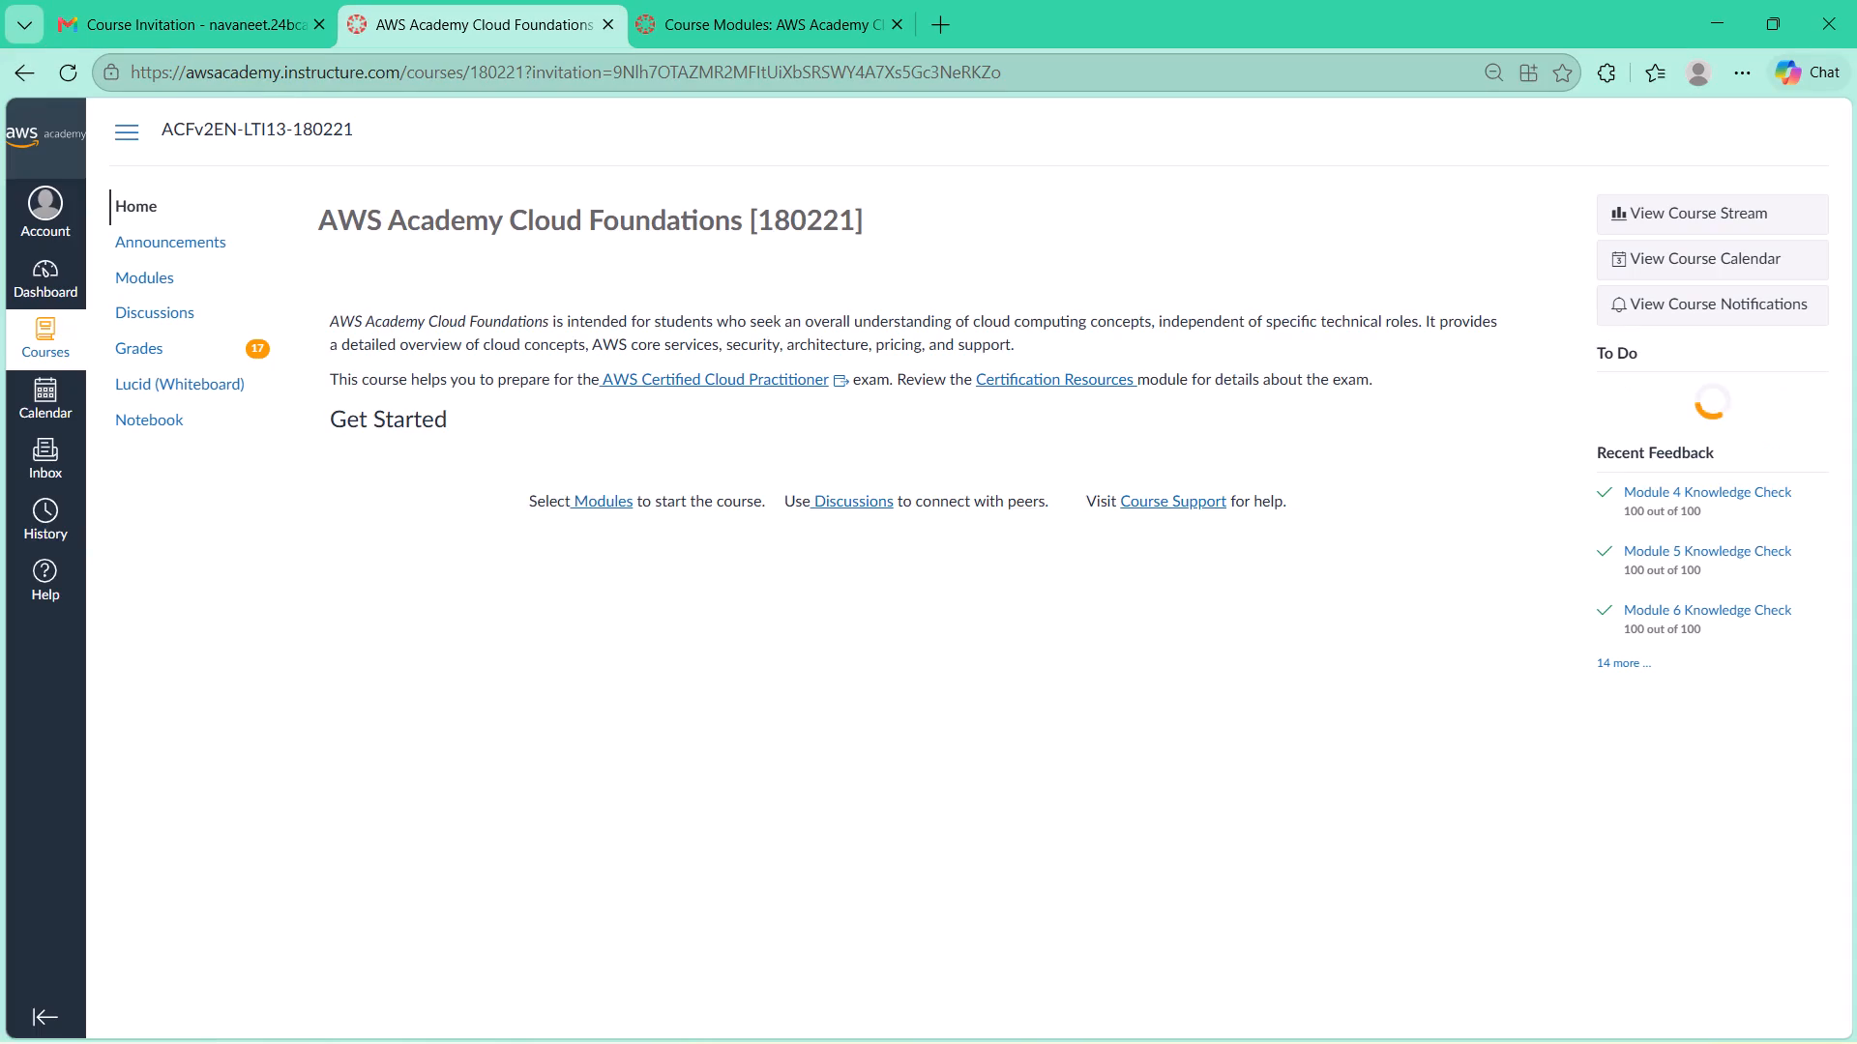
click(140, 336)
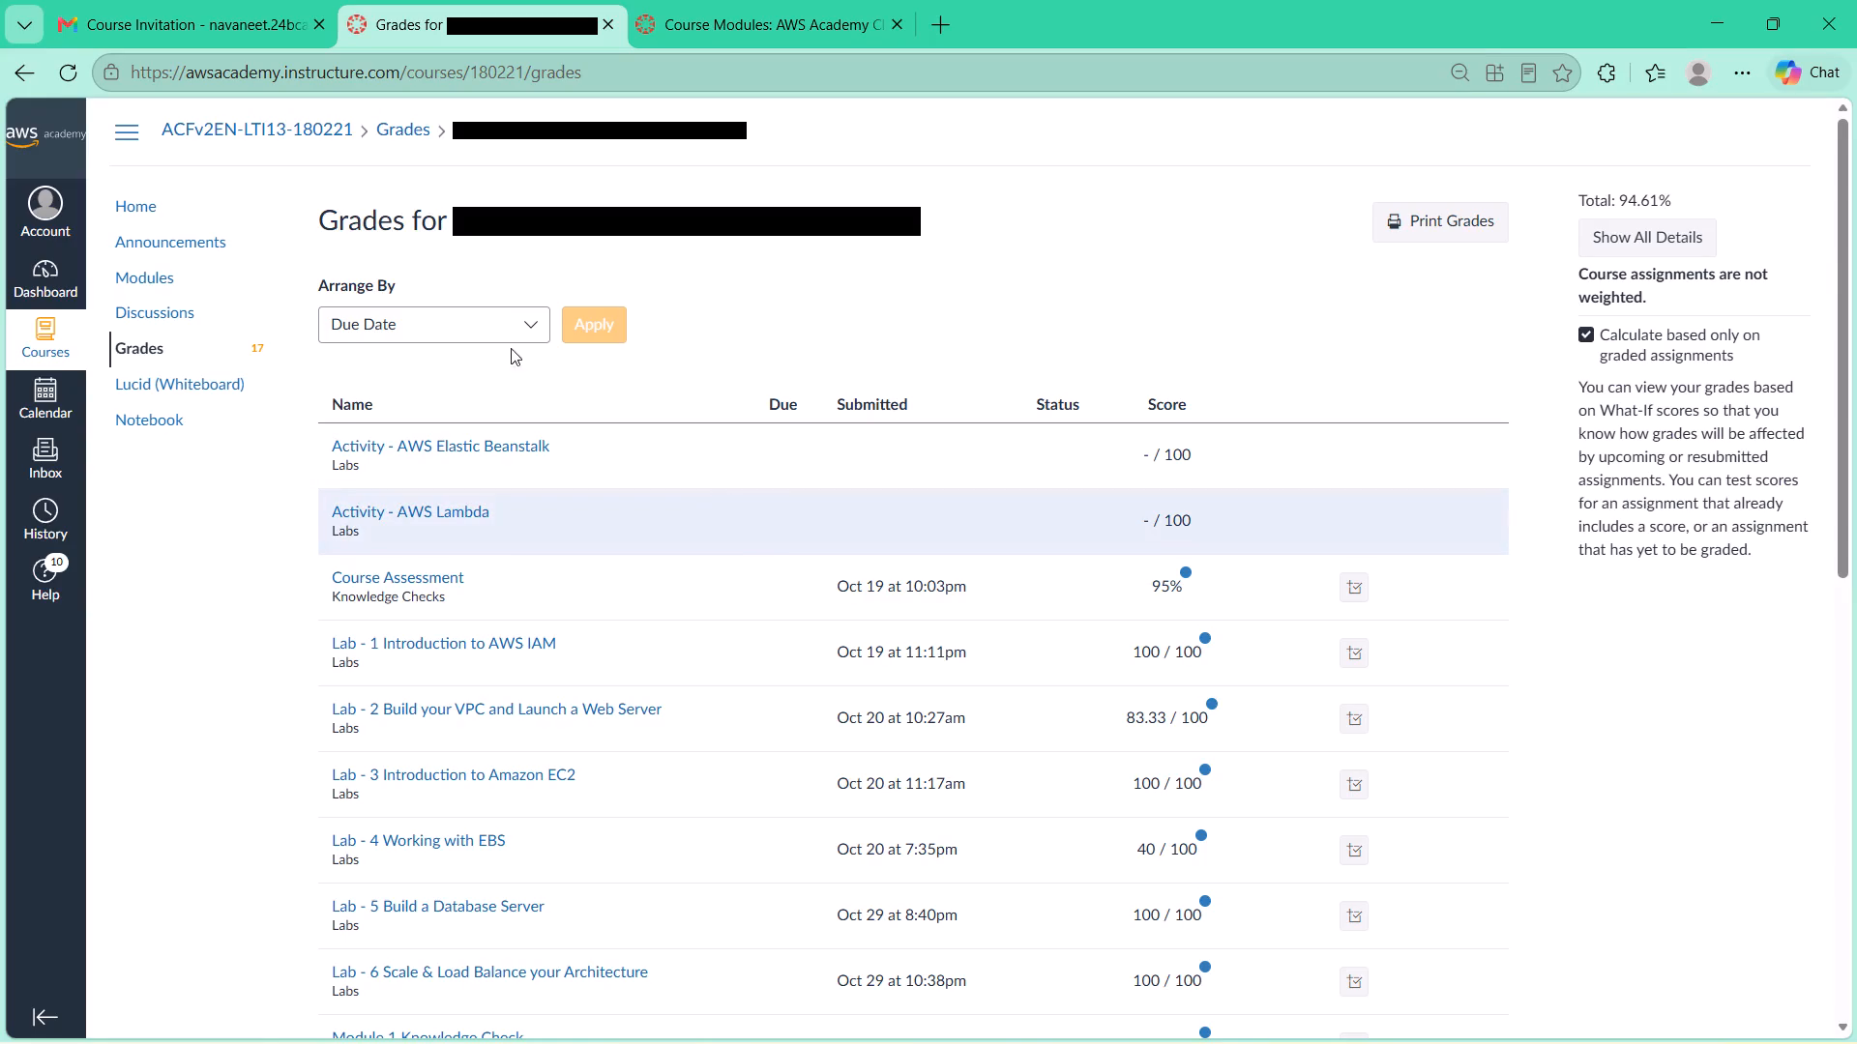
Close the grades page and reopen the AWS Academy Cloud Foundations course from the invitation email.
click(612, 26)
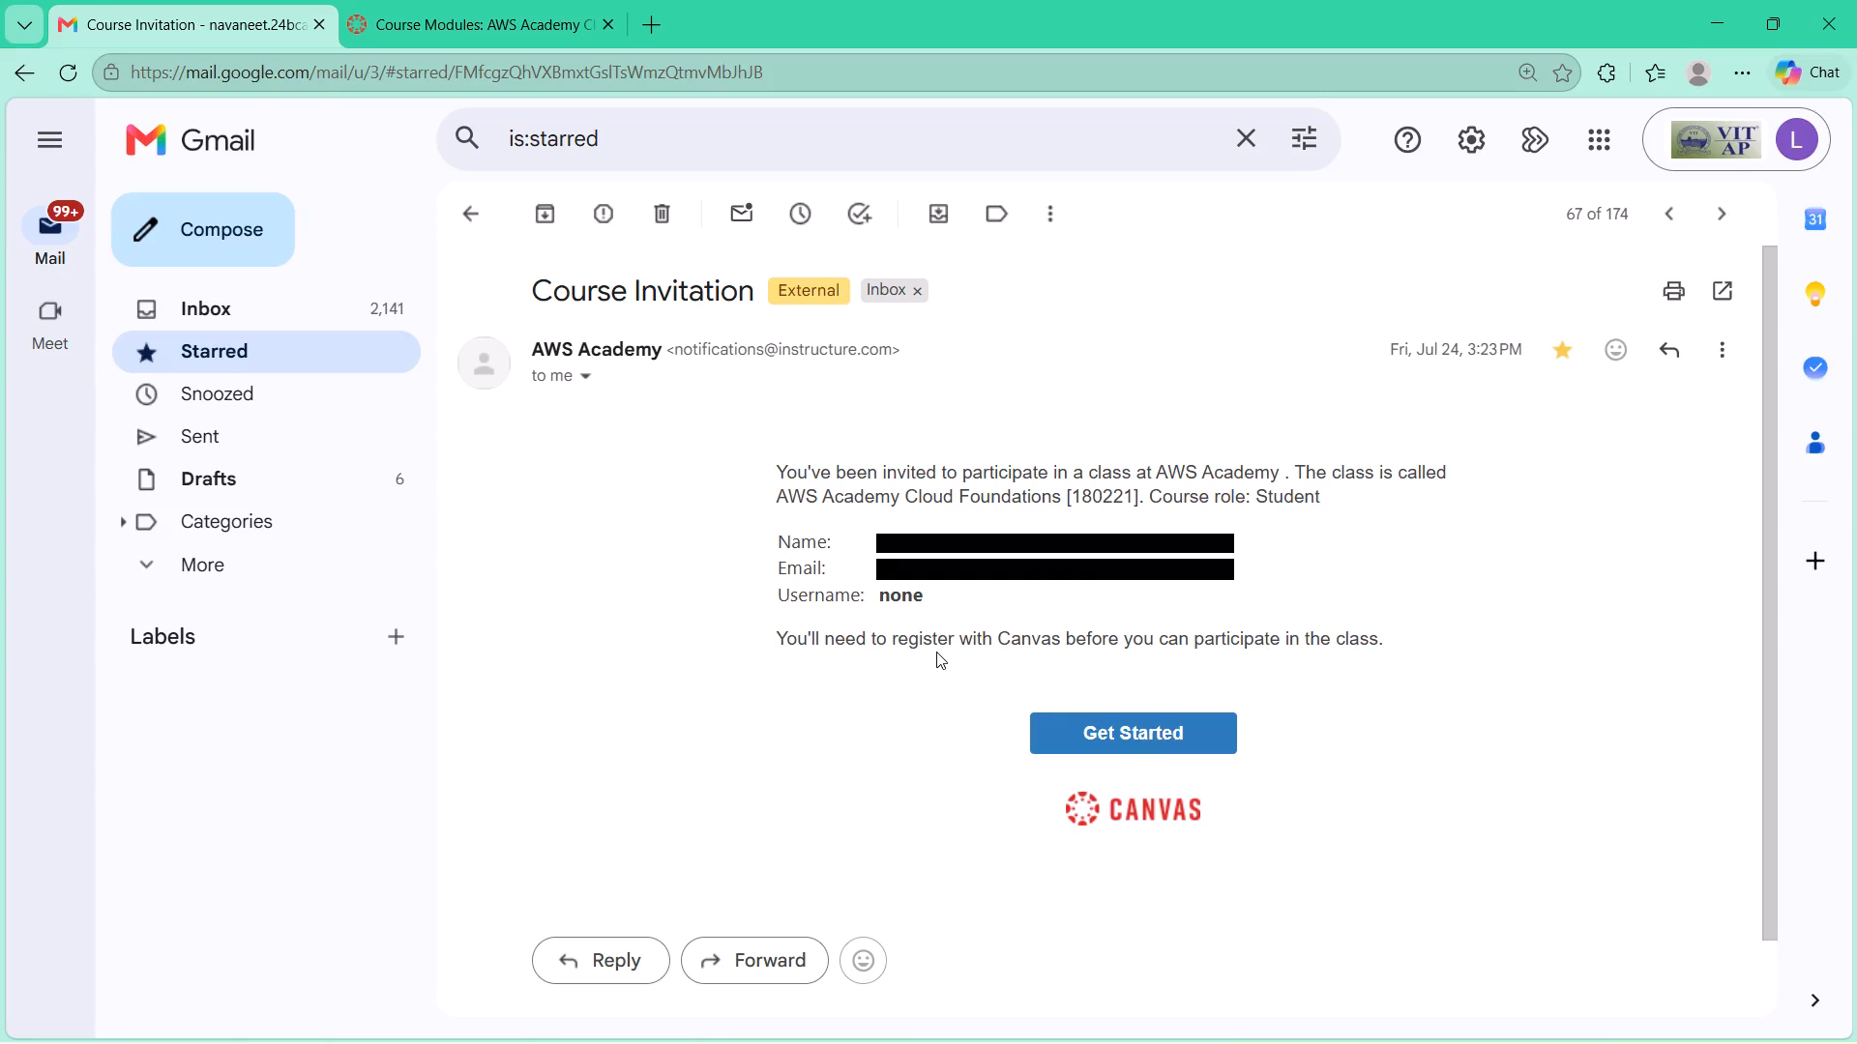
click(1176, 719)
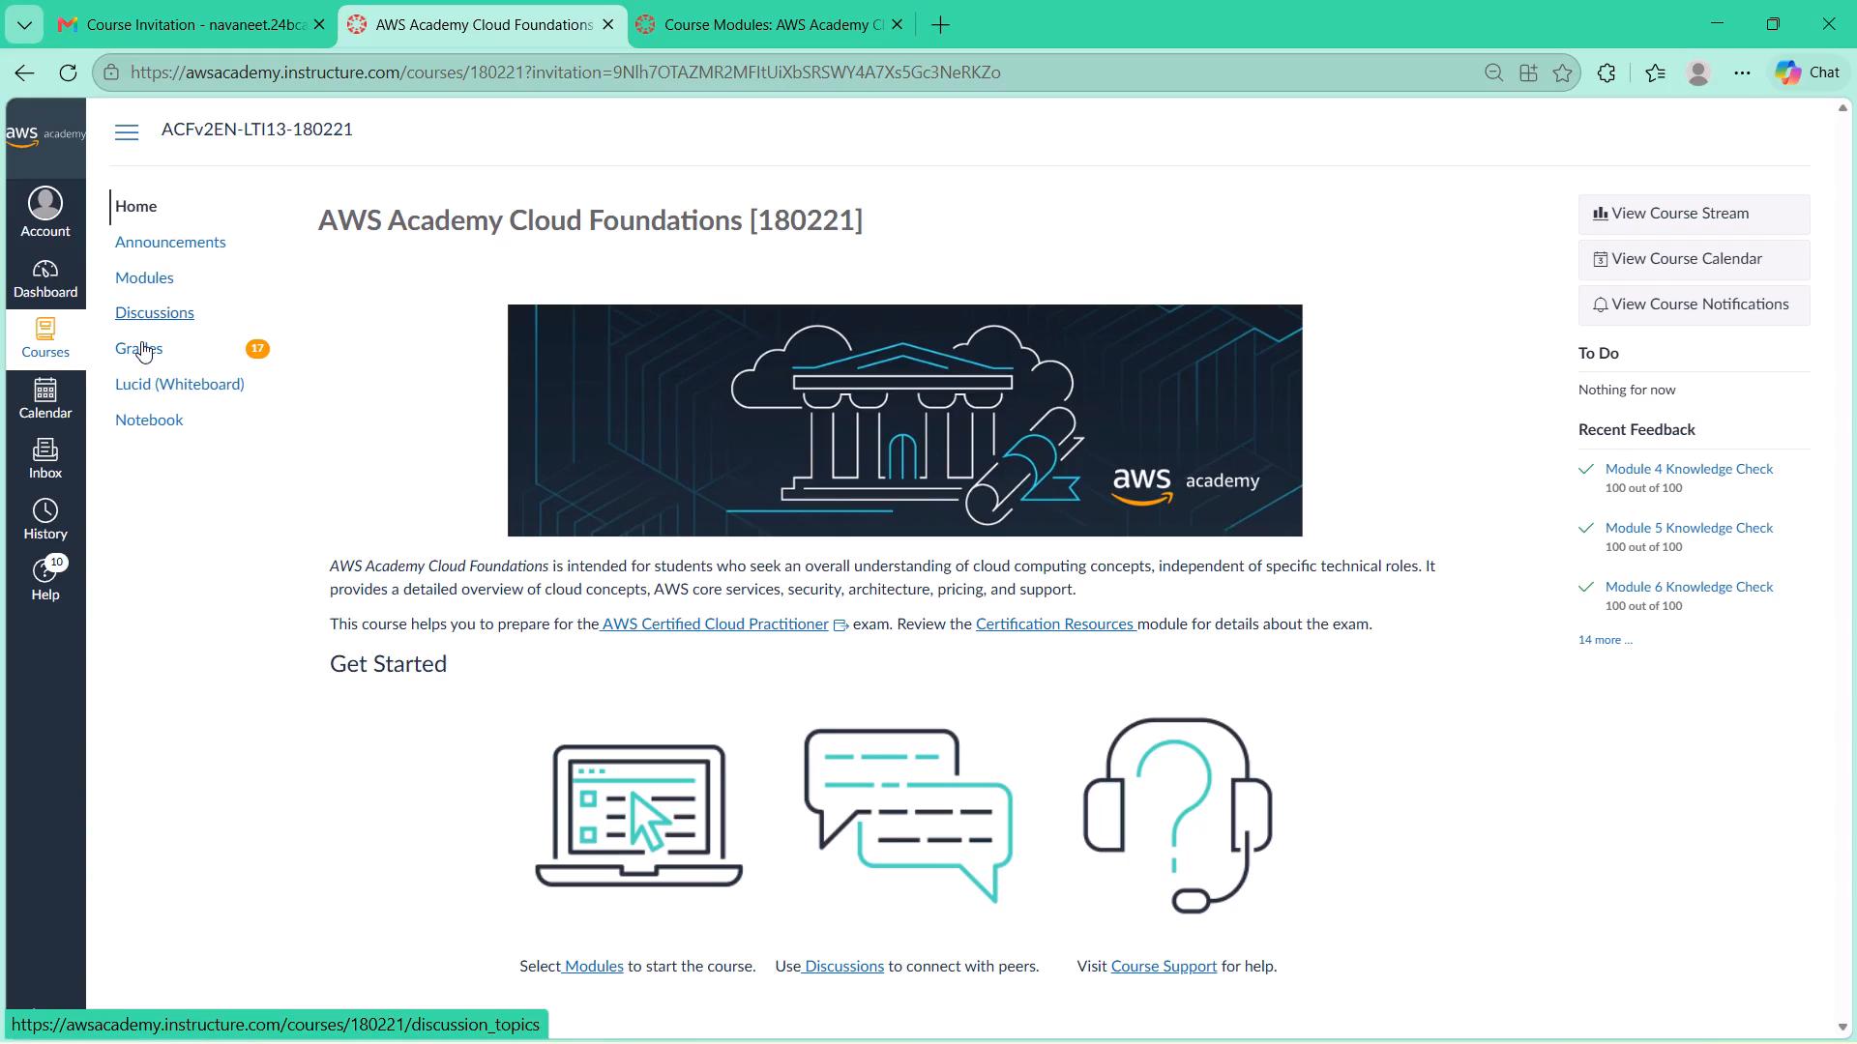
Log out of the AWS Academy account.
click(37, 213)
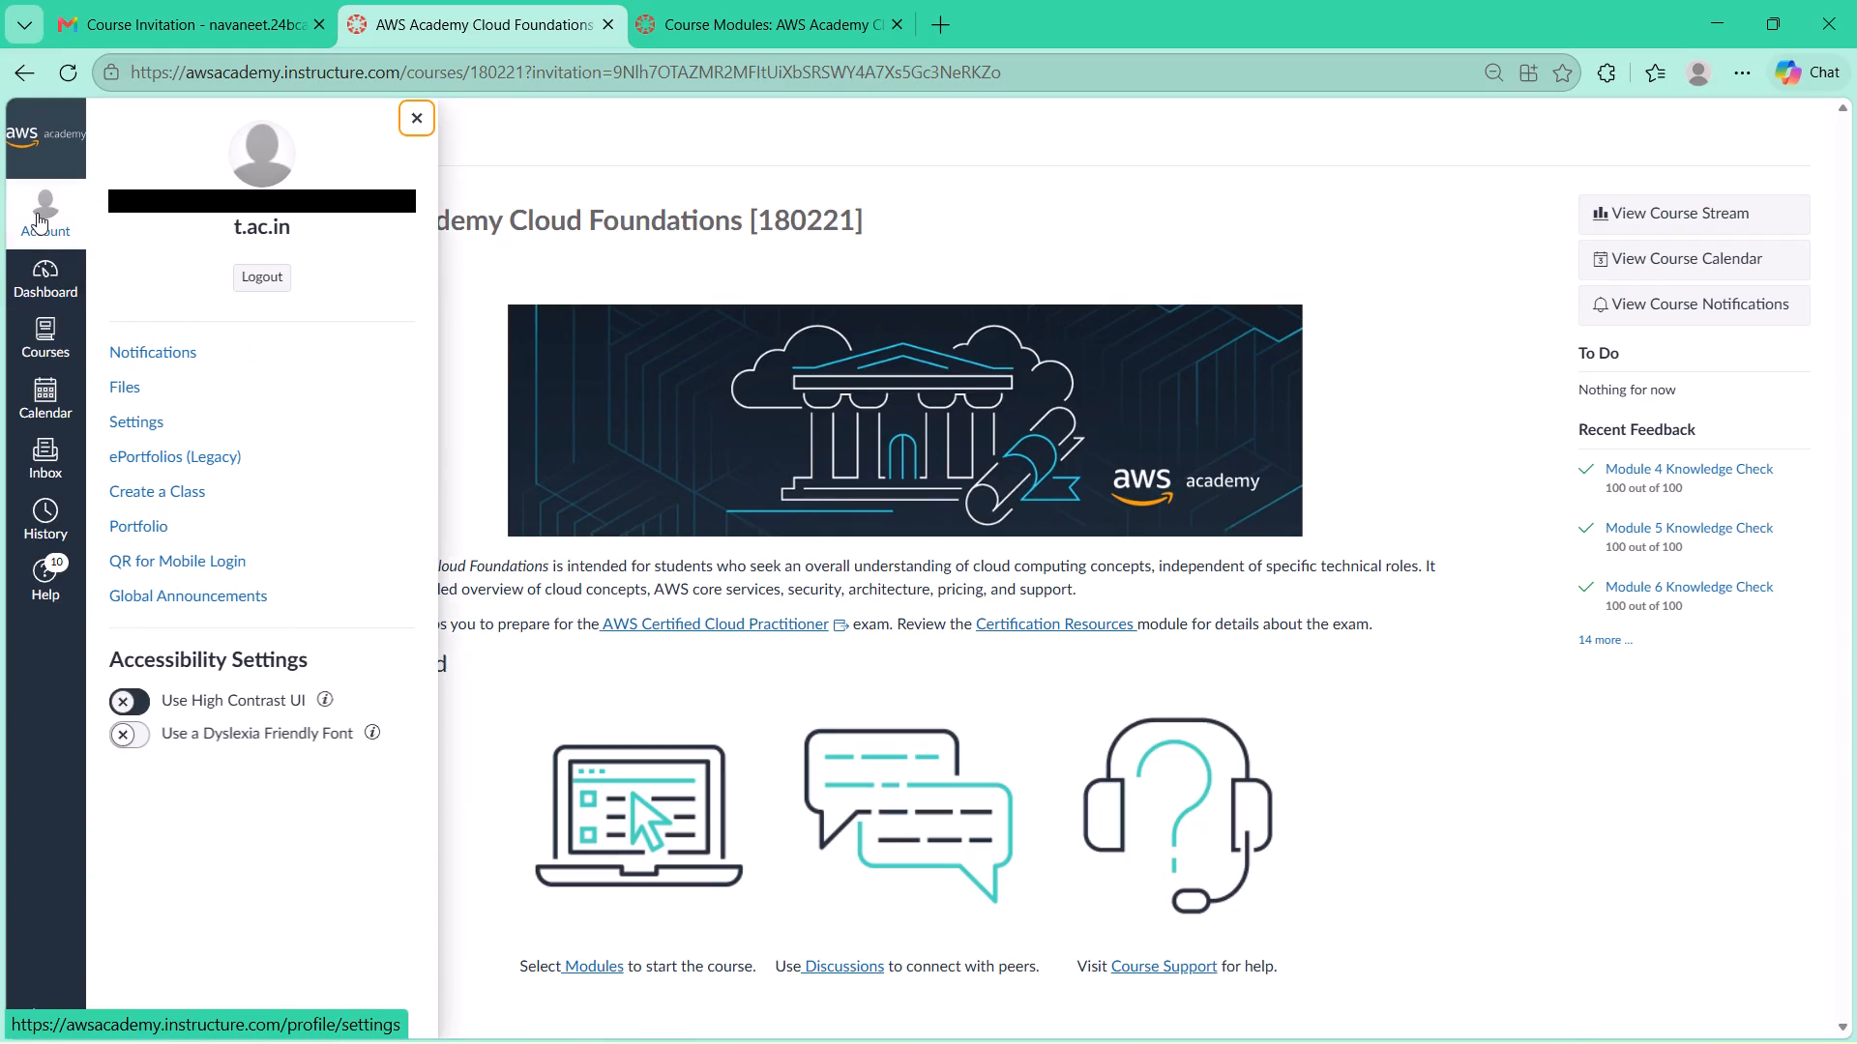
click(271, 276)
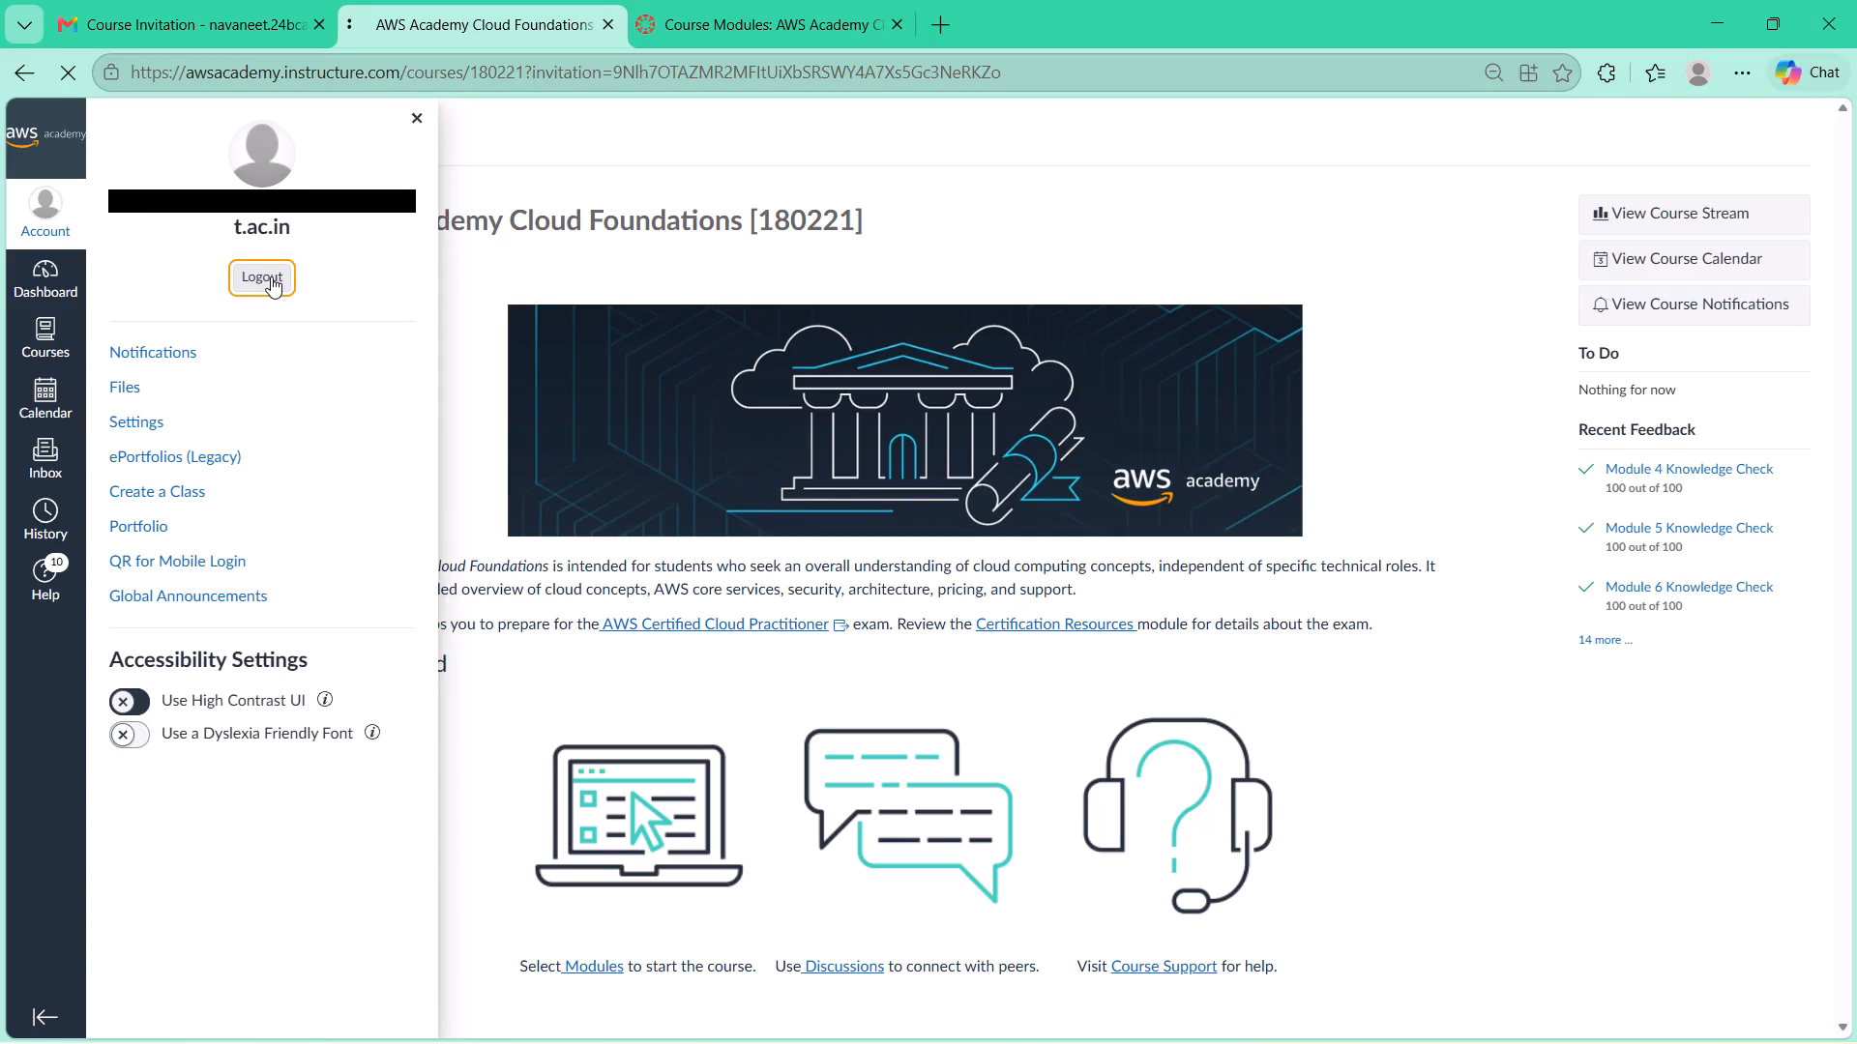
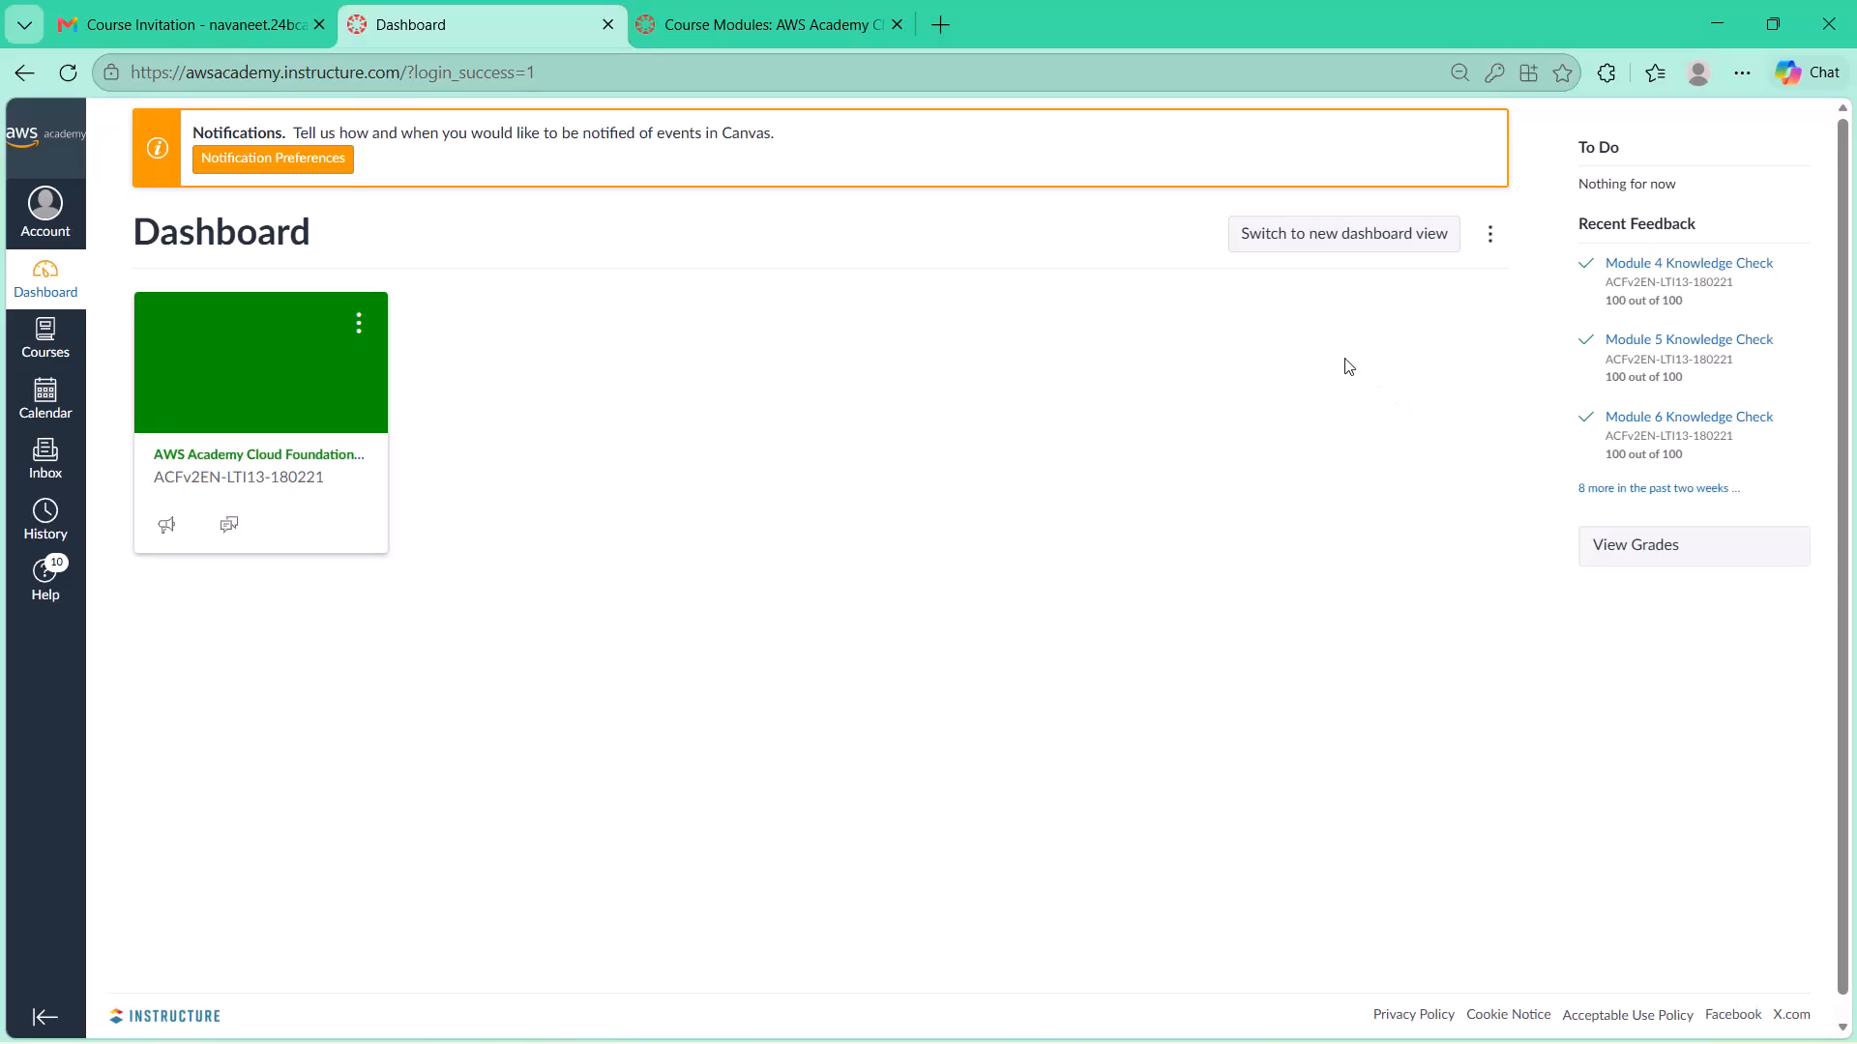
Open the AWS Academy Cloud Foundations [180221] course from the list of all courses.
click(59, 337)
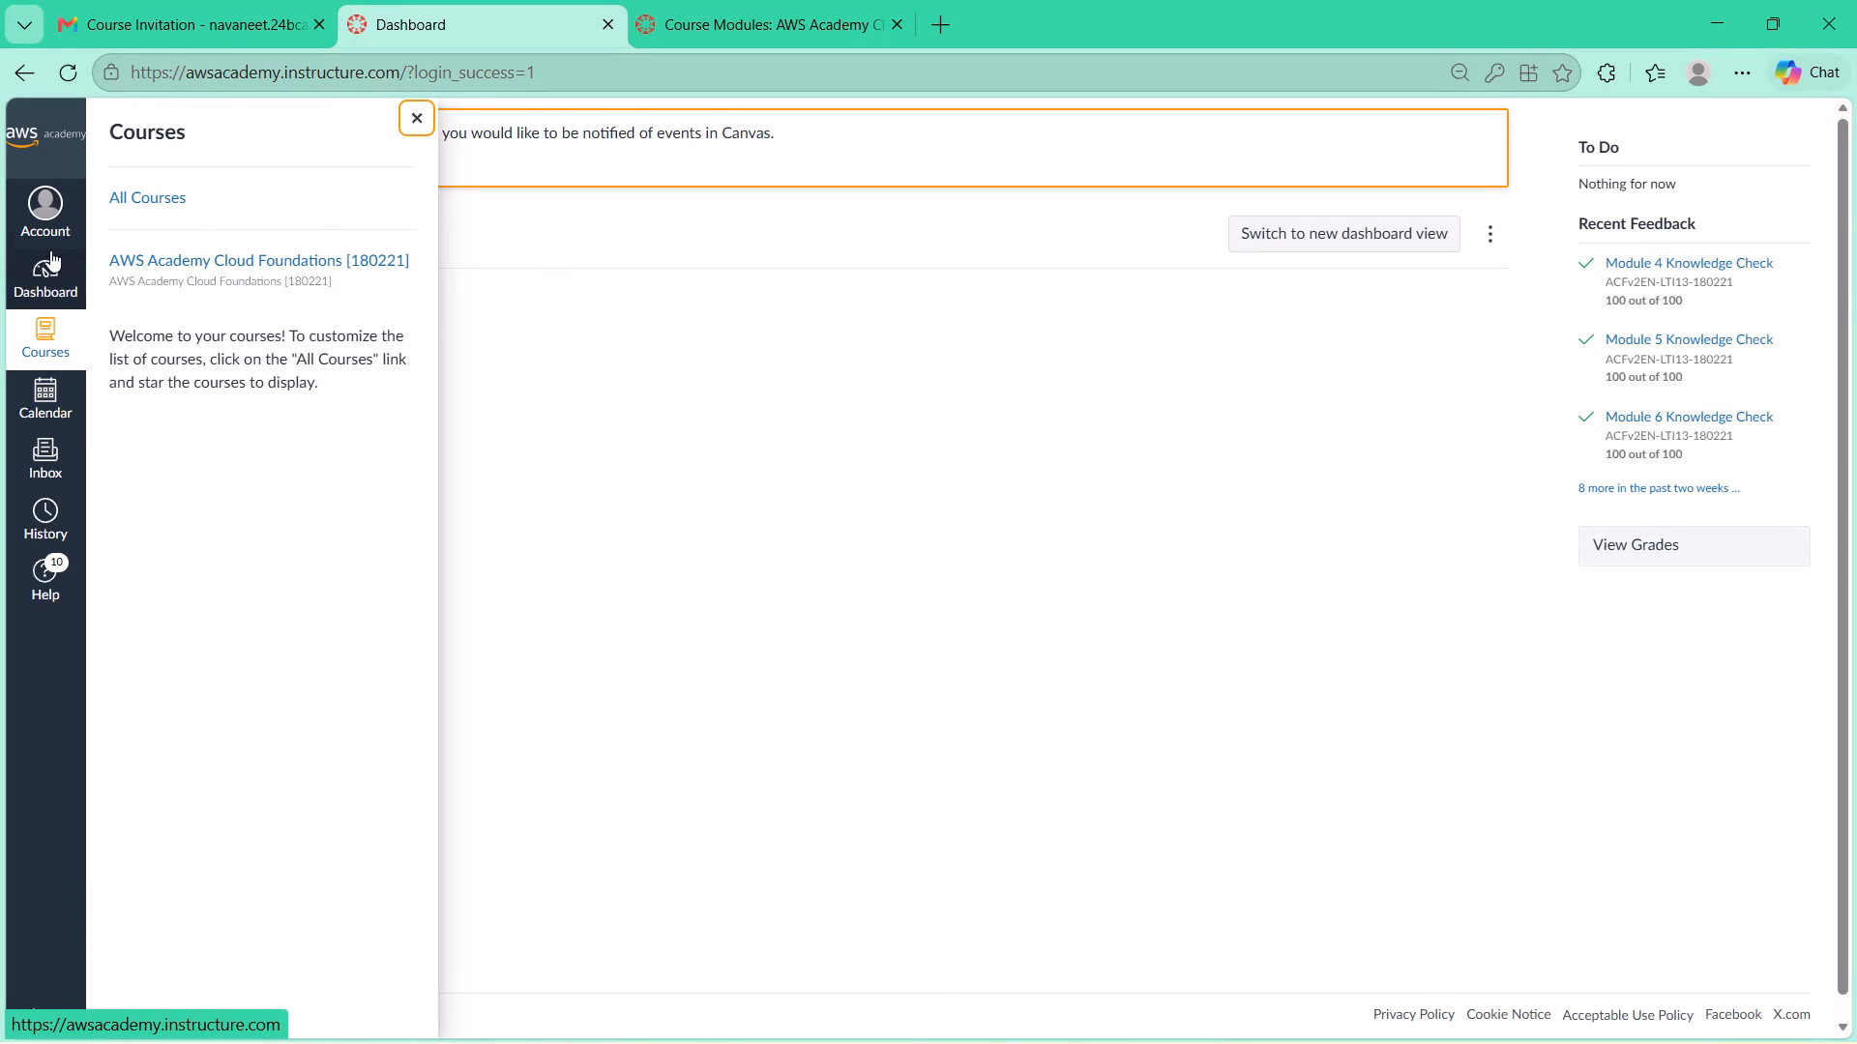
click(159, 193)
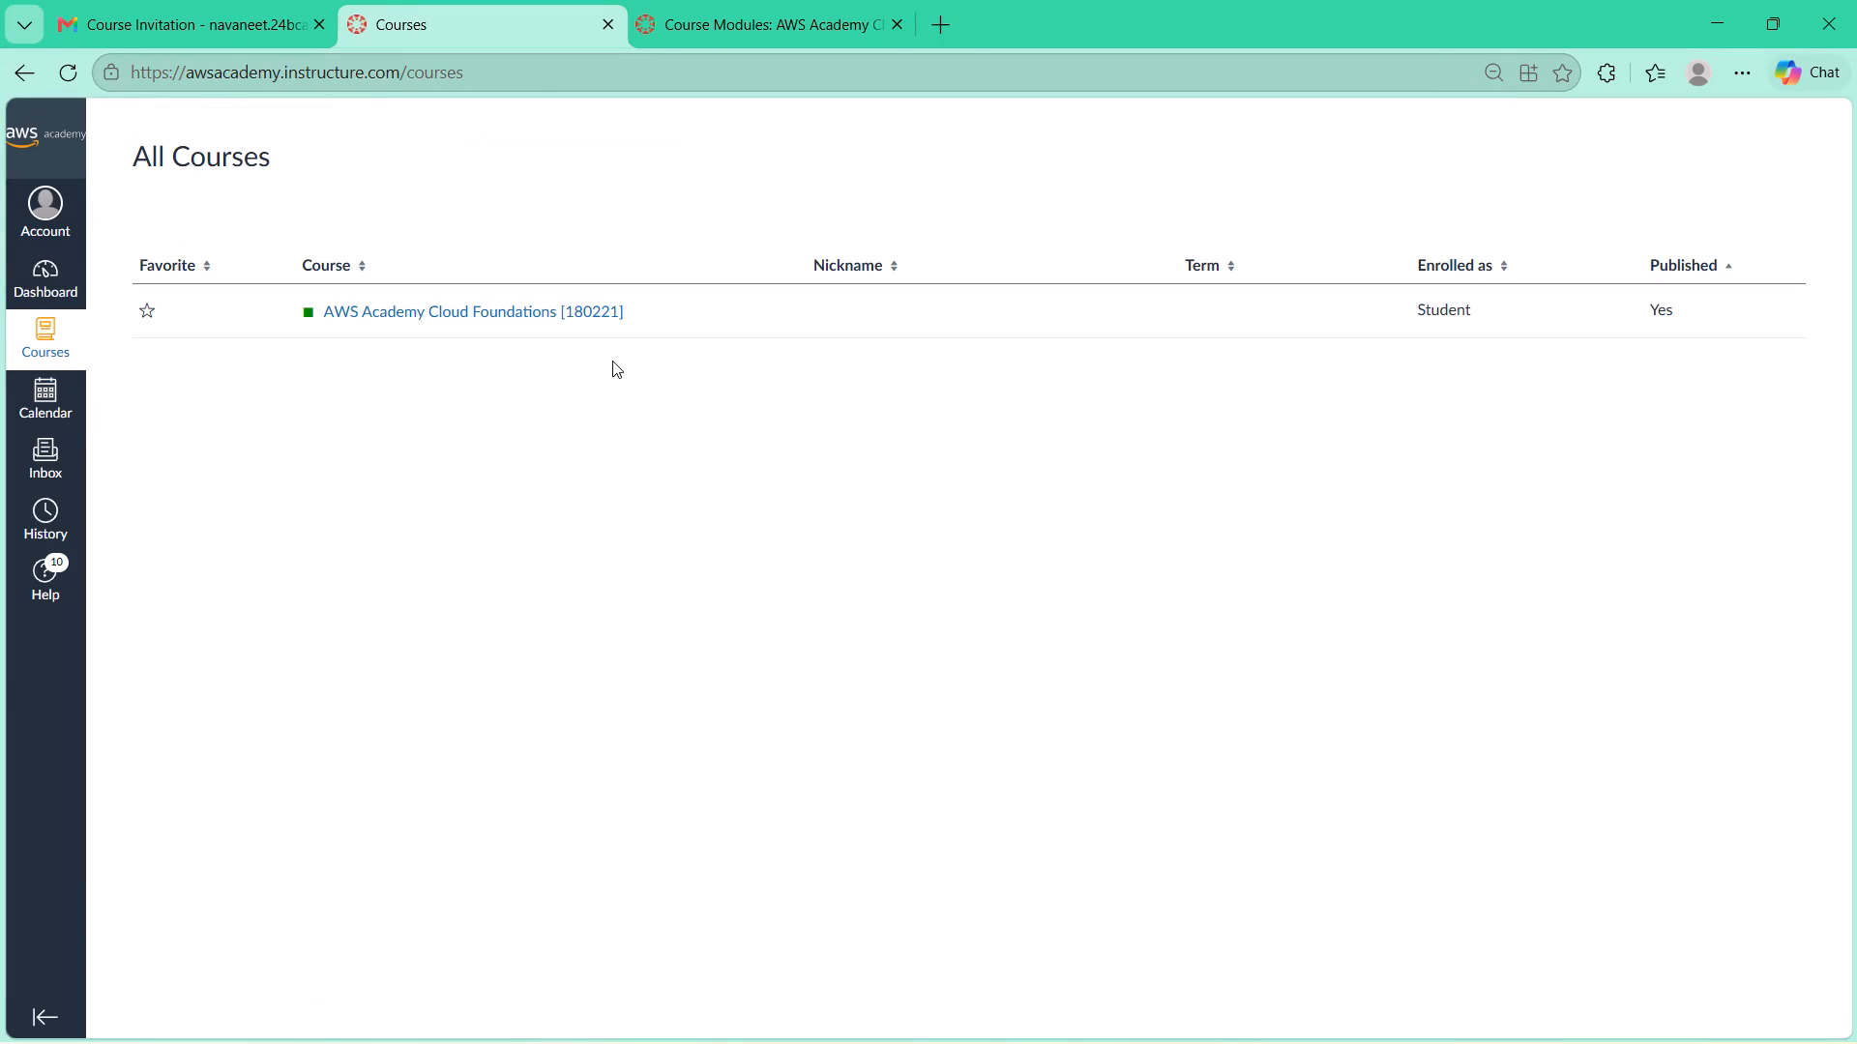
click(503, 313)
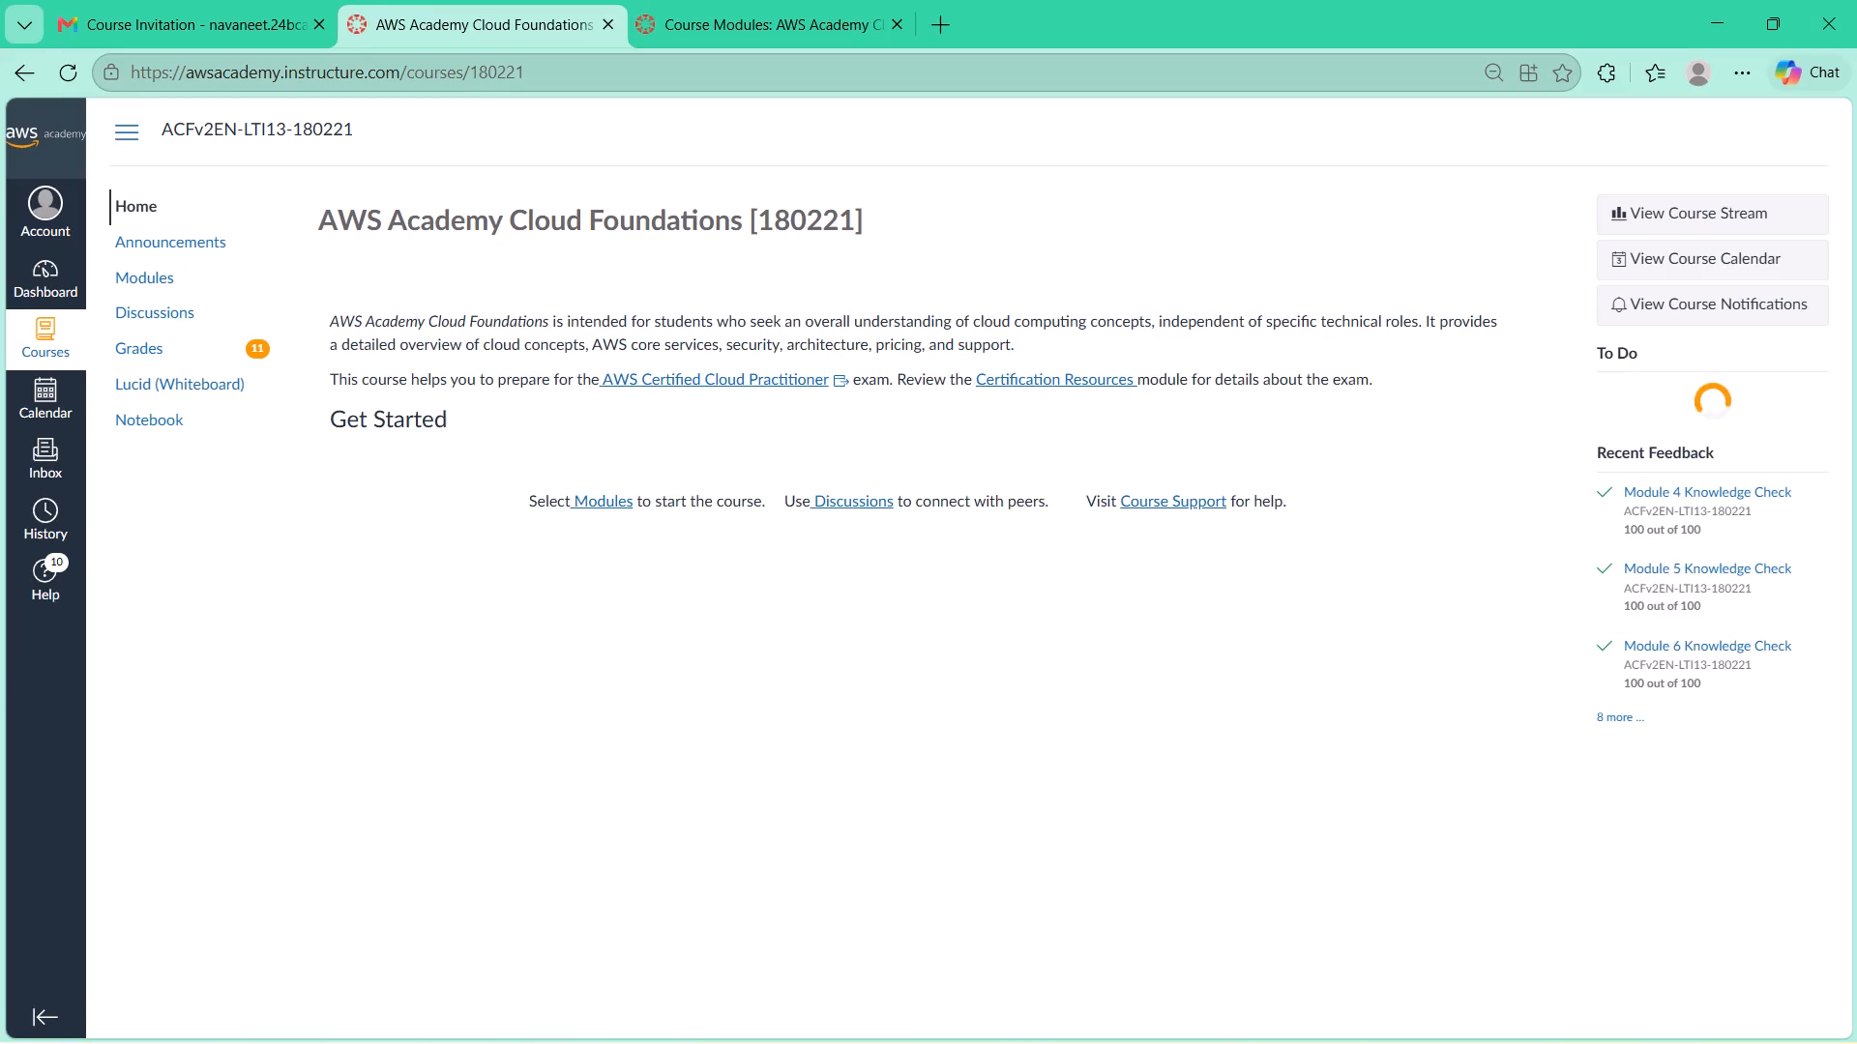
Open the course grades and review the scores for the labs and module knowledge checks through to the total.
click(147, 333)
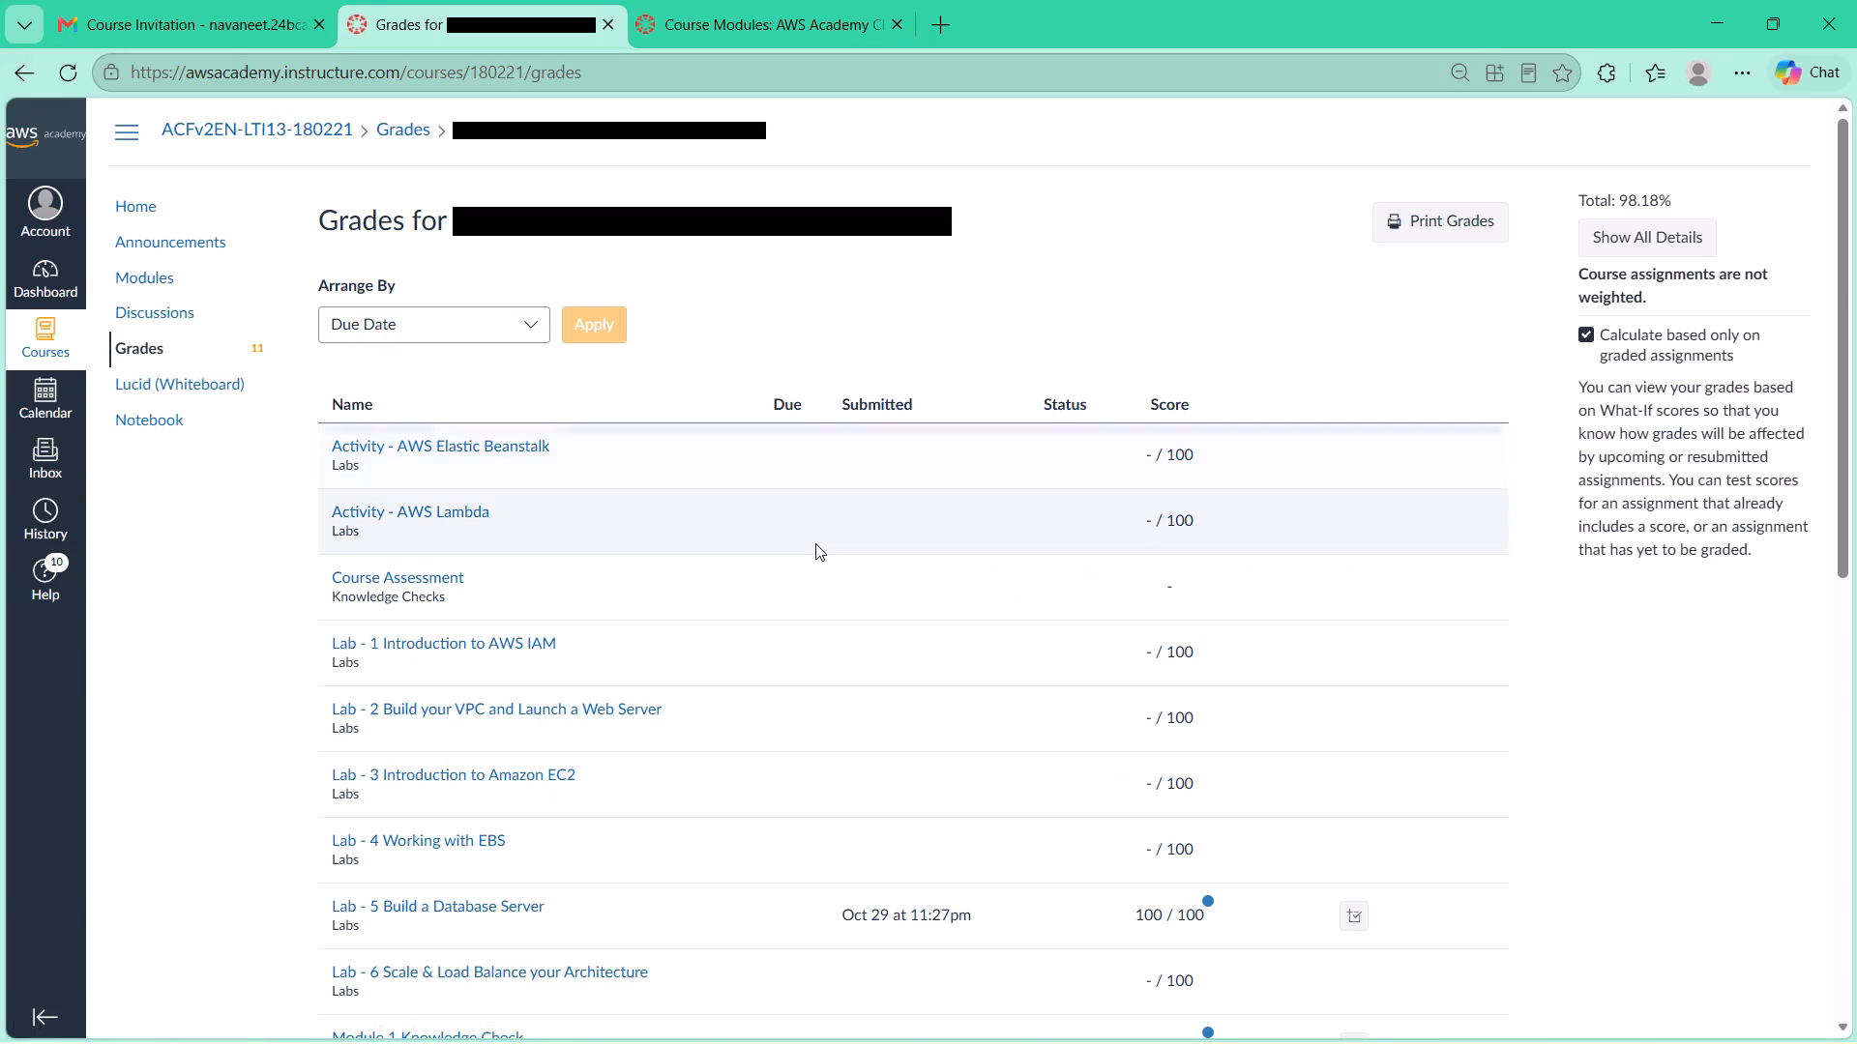
scroll(815, 543, down, 1)
scroll(815, 543, up, 1)
scroll(815, 543, down, 7)
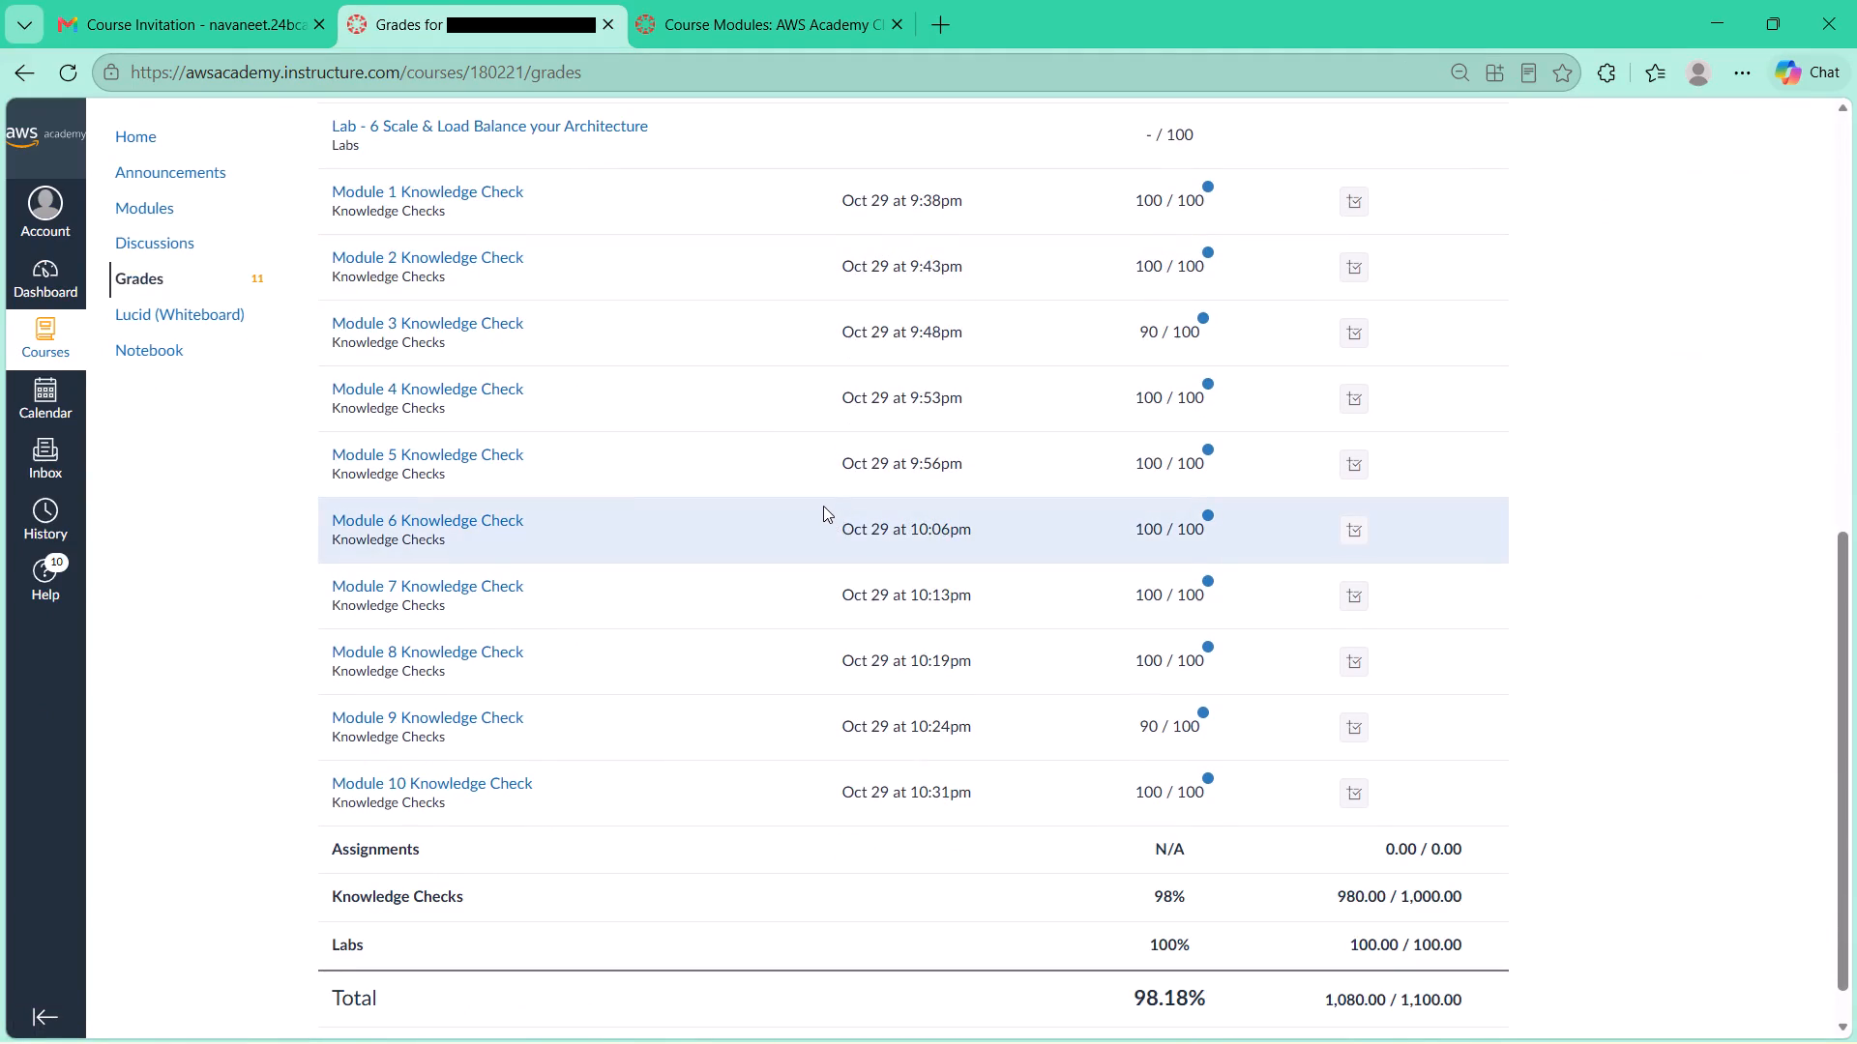
scroll(822, 505, up, 2)
scroll(822, 505, down, 1)
scroll(822, 505, up, 6)
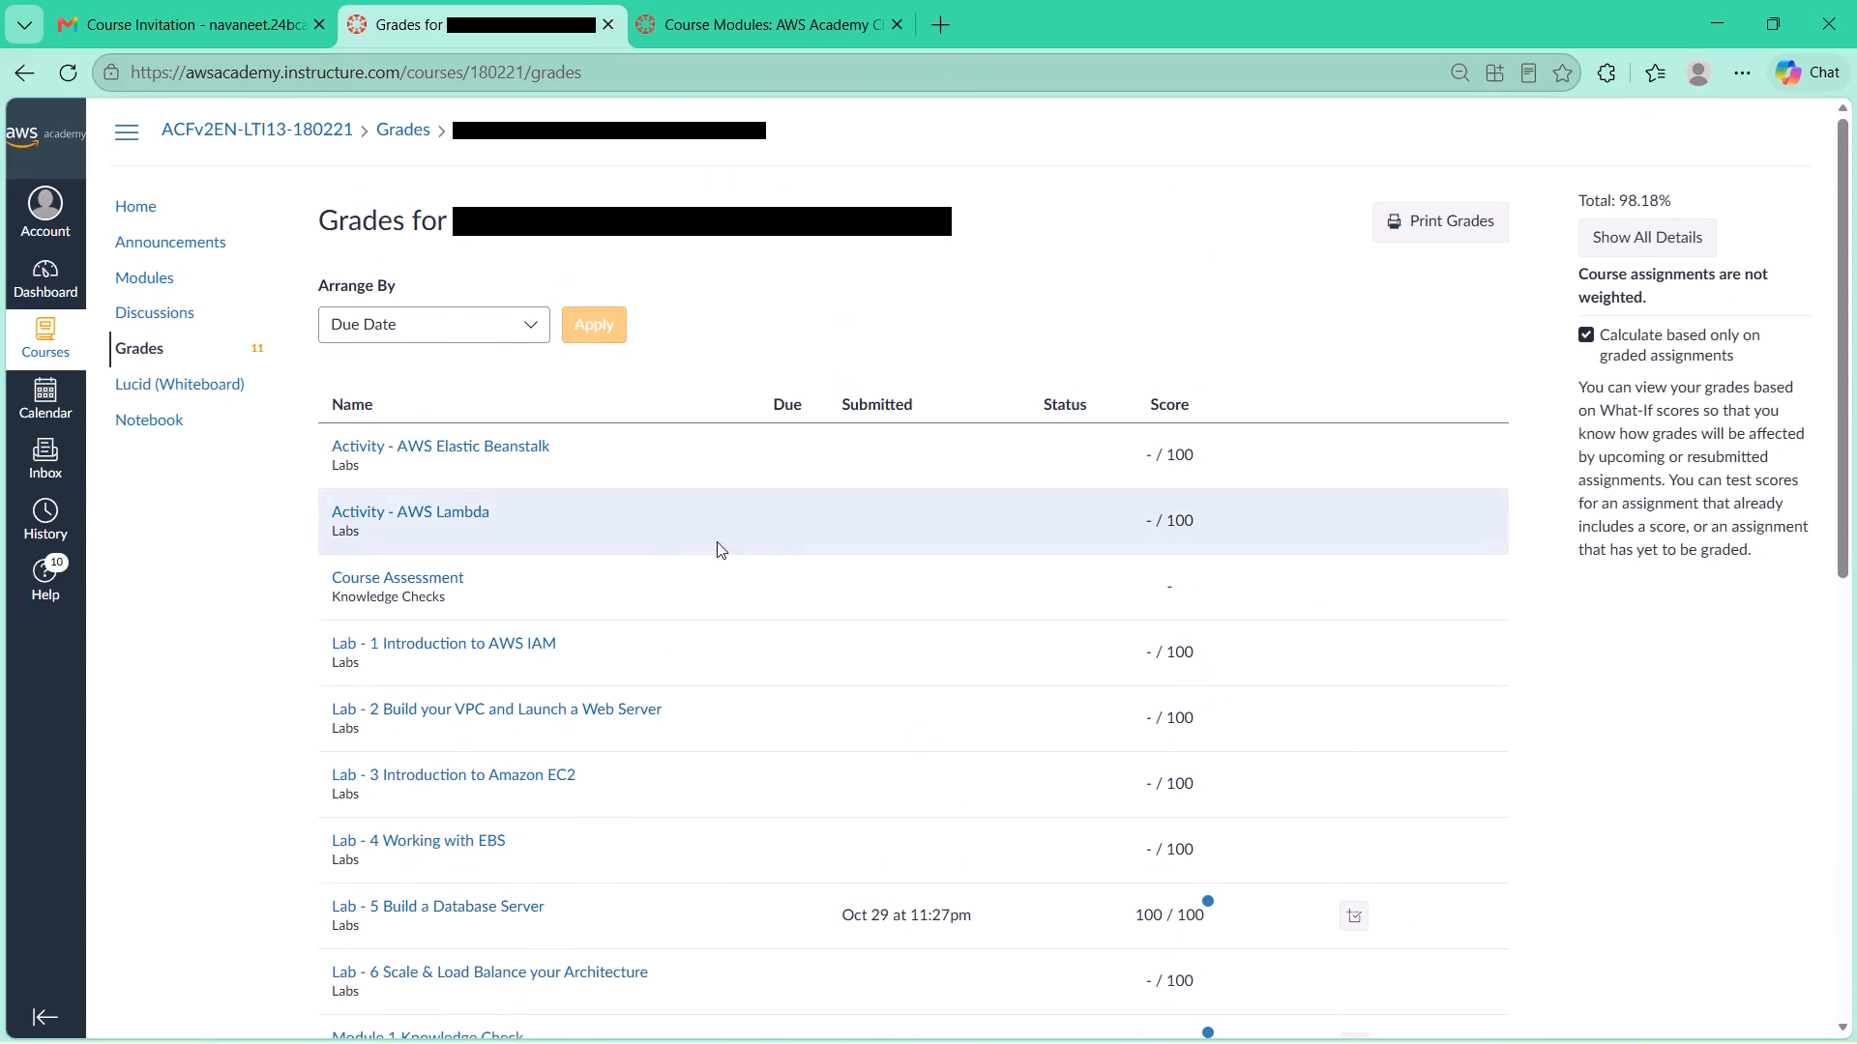
Open the Lab - 6 Scale & Load Balance your Architecture assignment from Module 10 in the course modules.
click(129, 273)
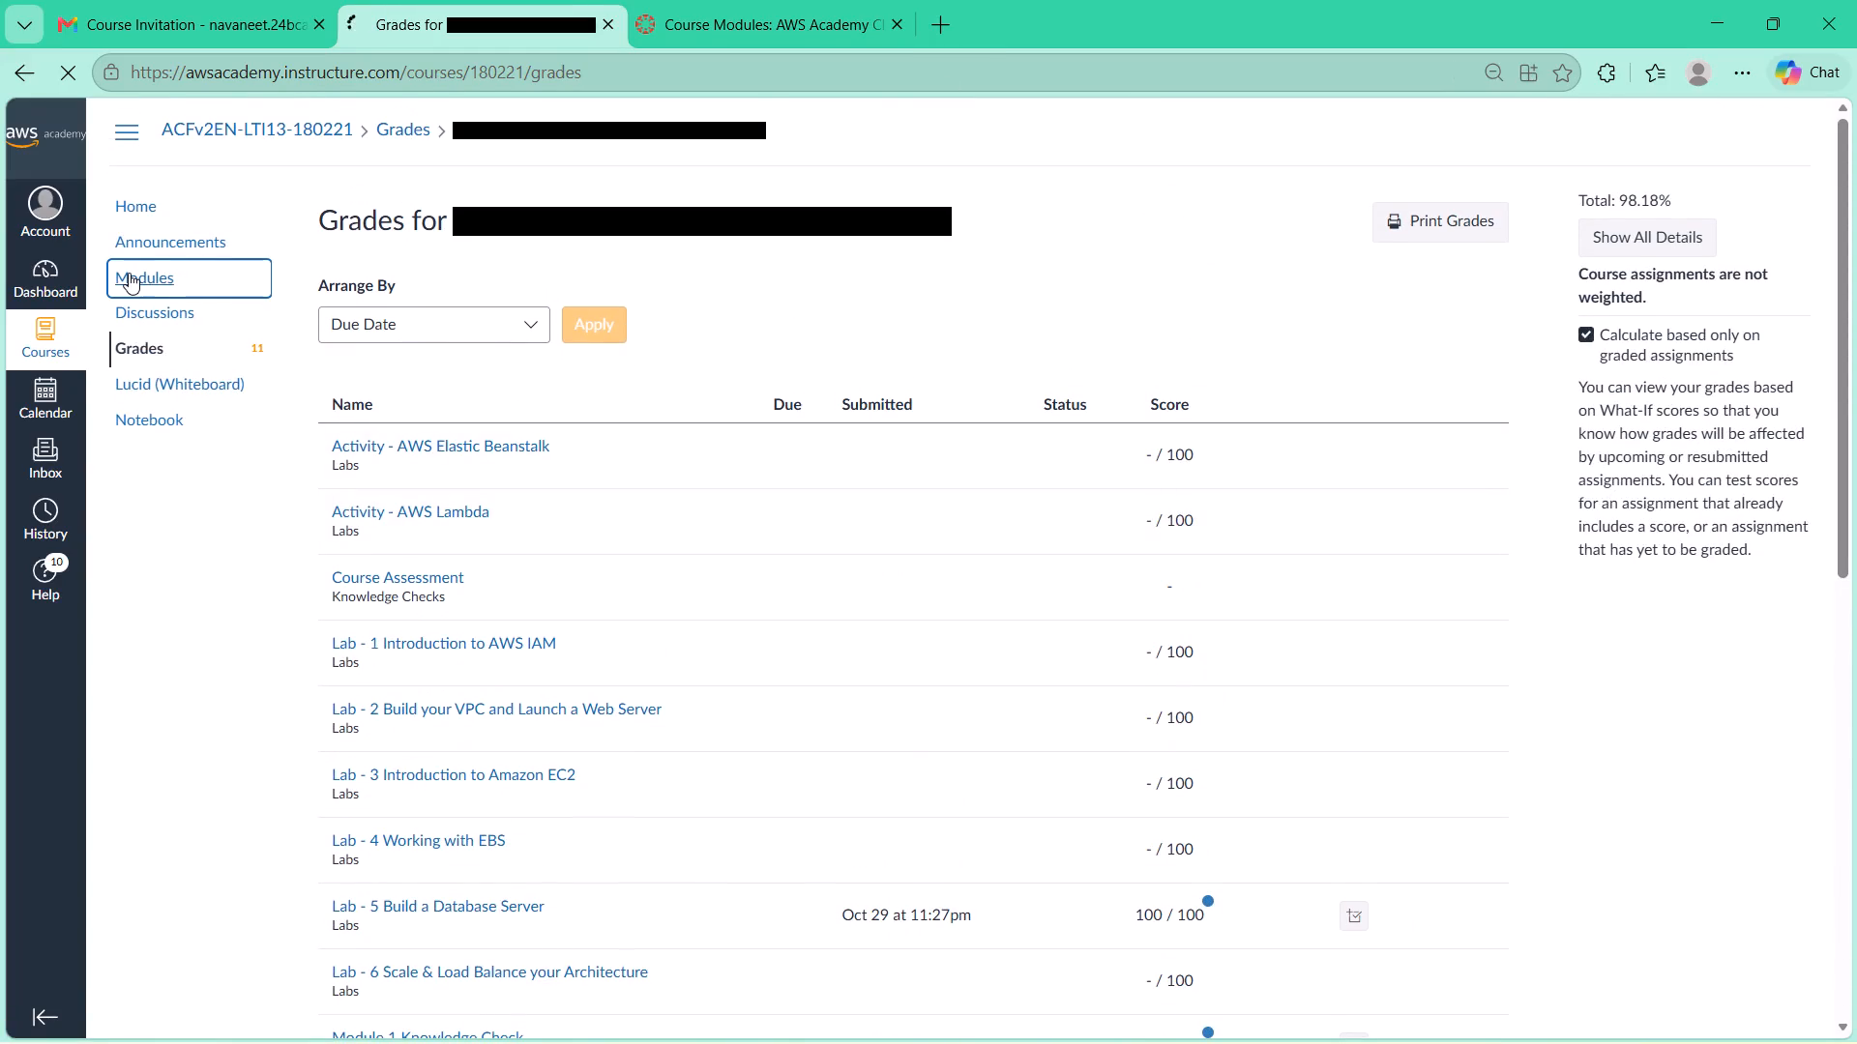
click(144, 0)
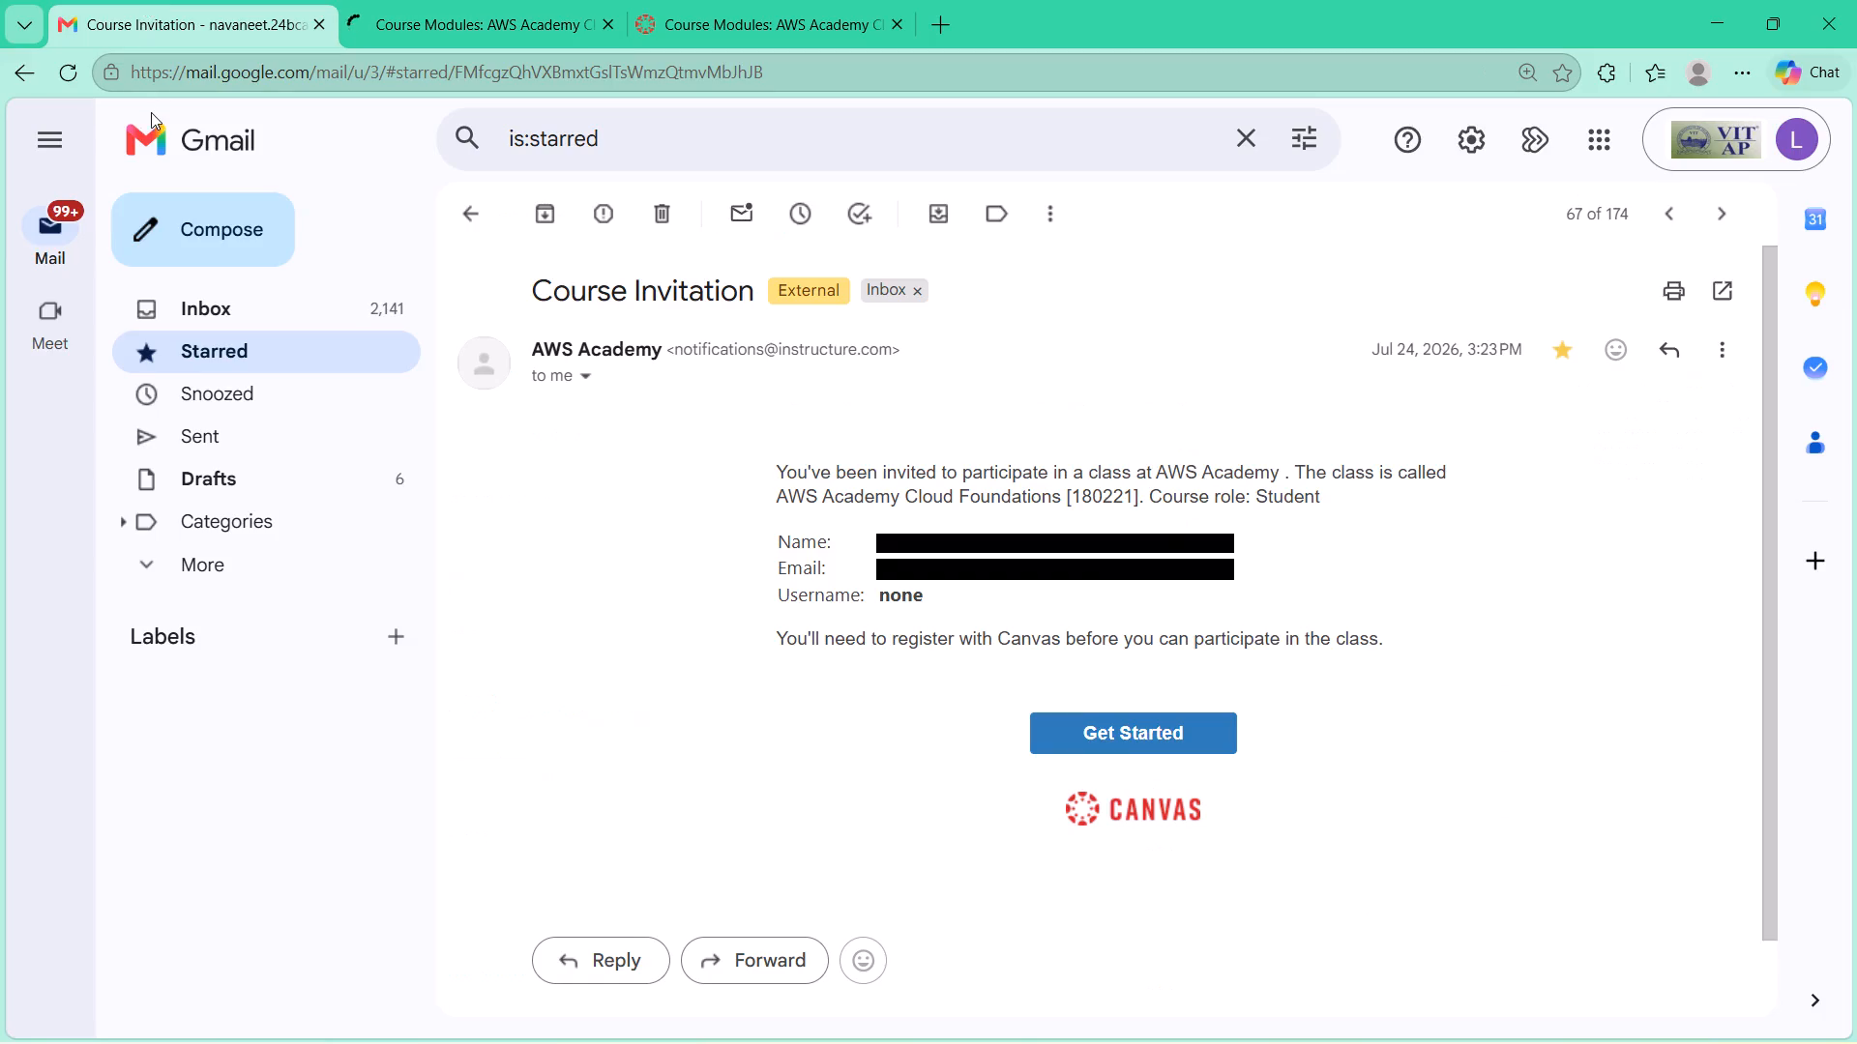
click(440, 22)
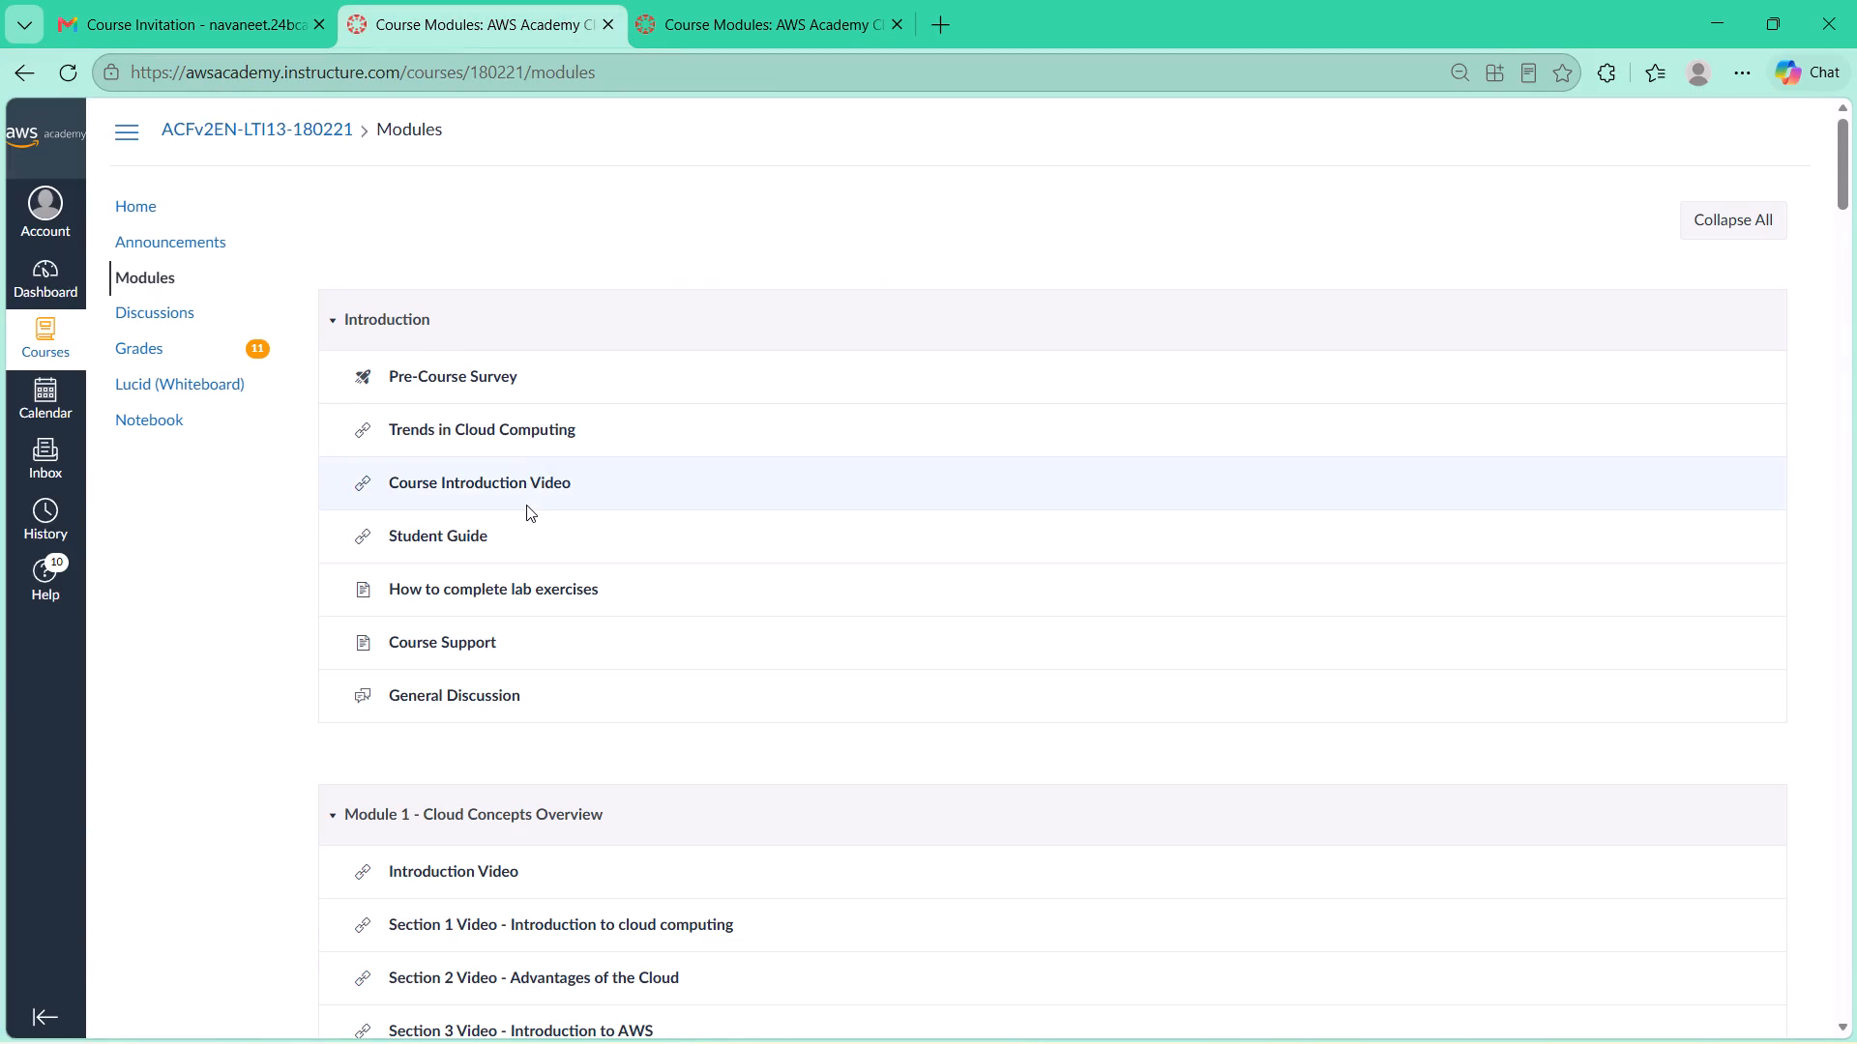
scroll(535, 542, down, 11)
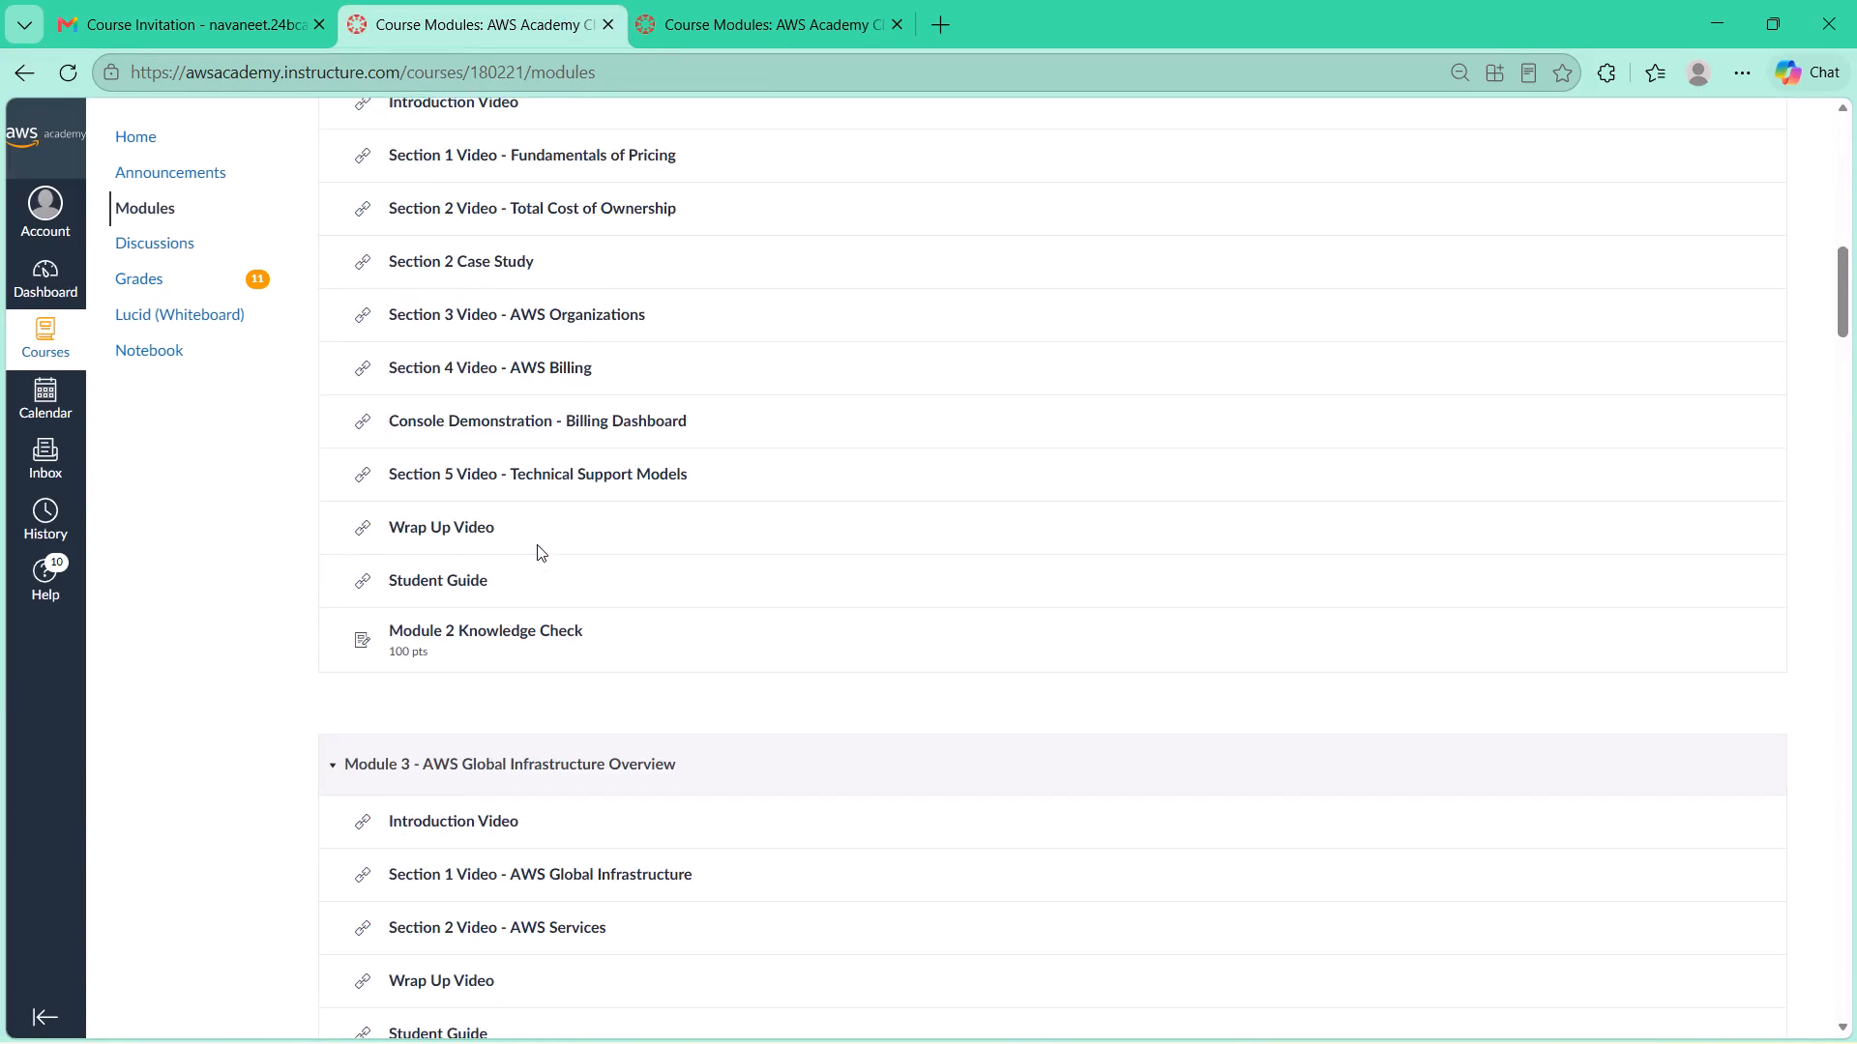
scroll(537, 544, down, 7)
drag(1853, 798, 1851, 841)
click(1844, 857)
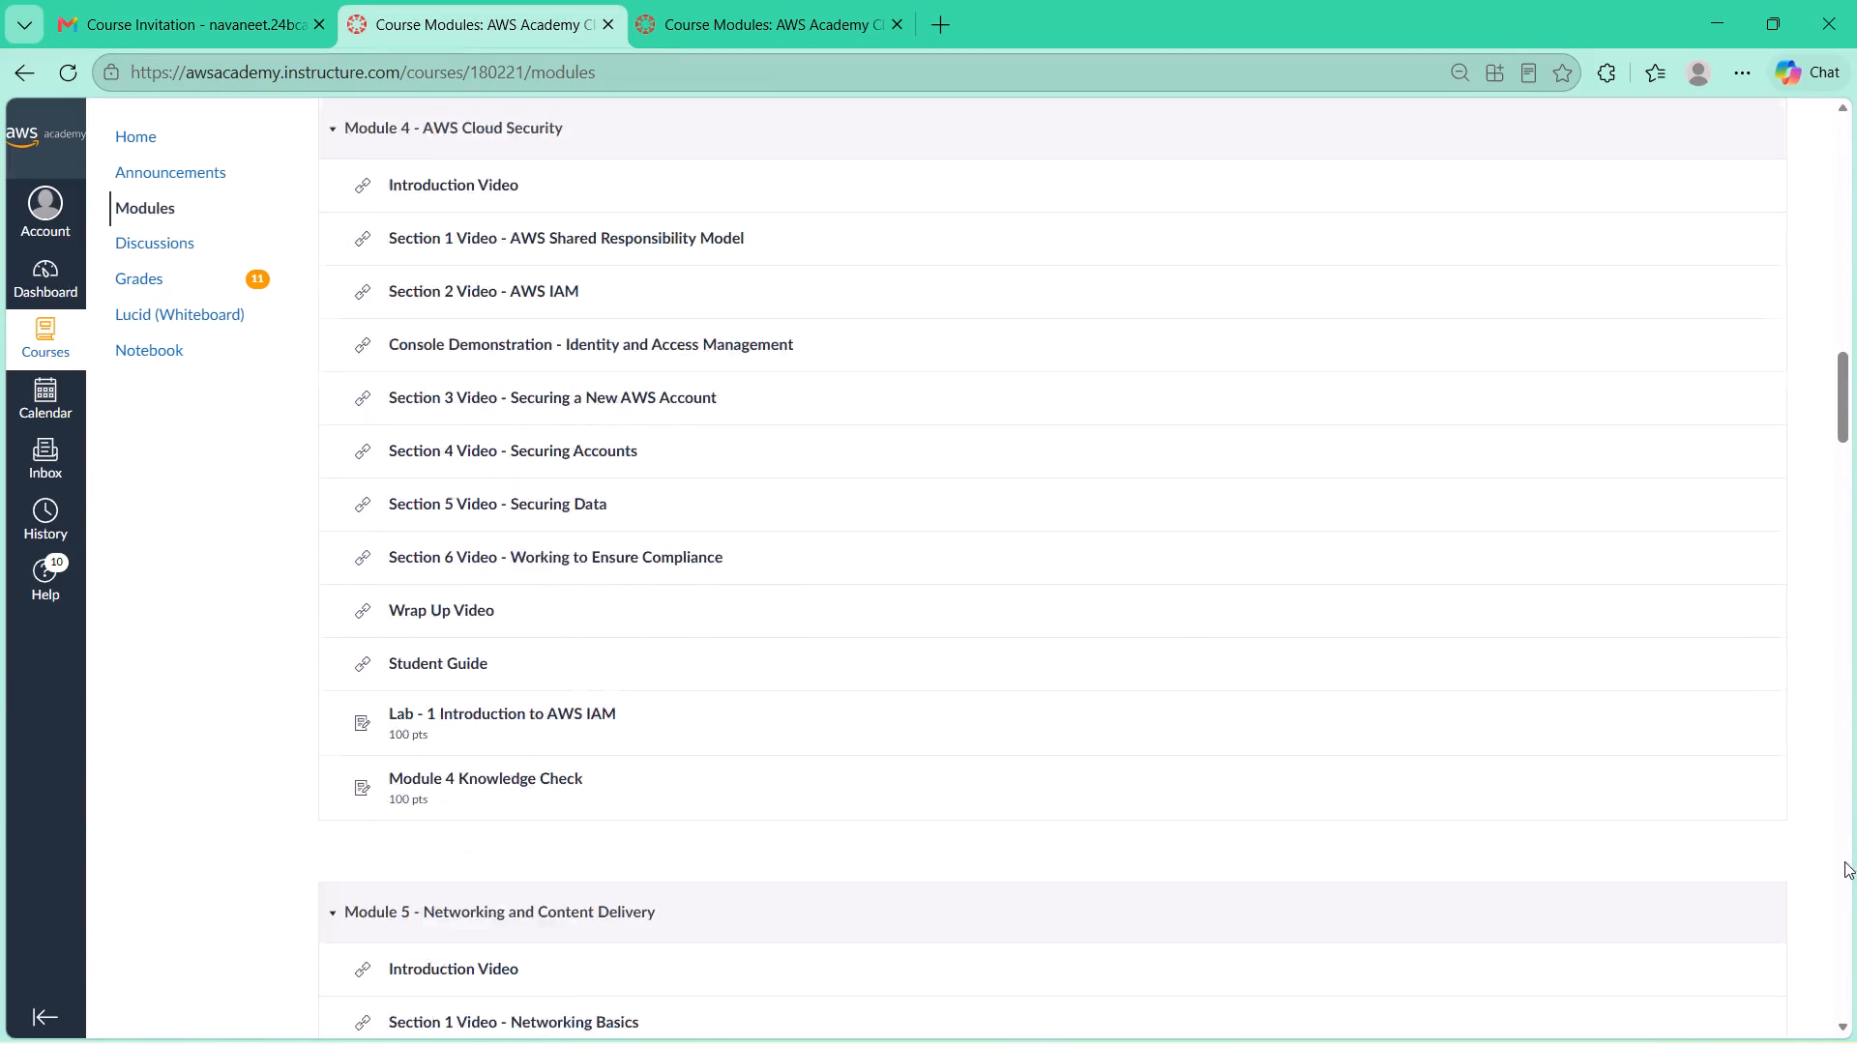
drag(1843, 868, 1848, 900)
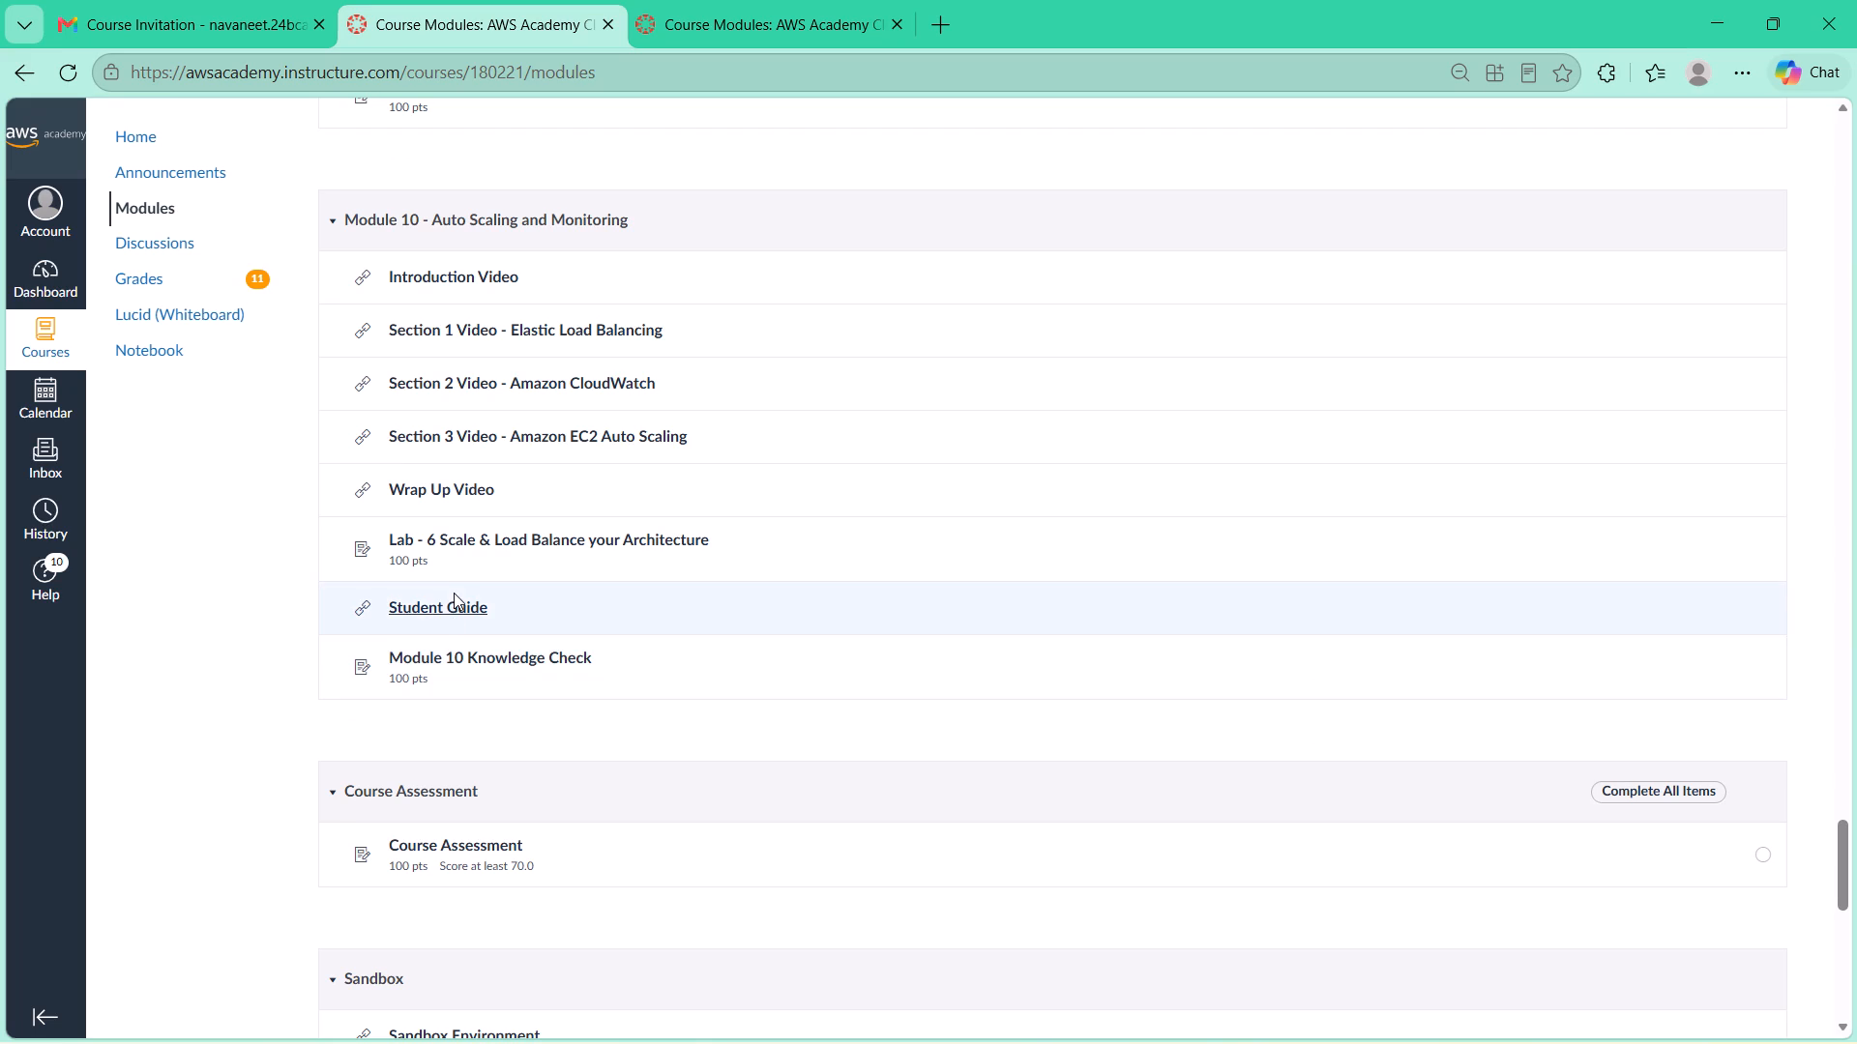
click(500, 533)
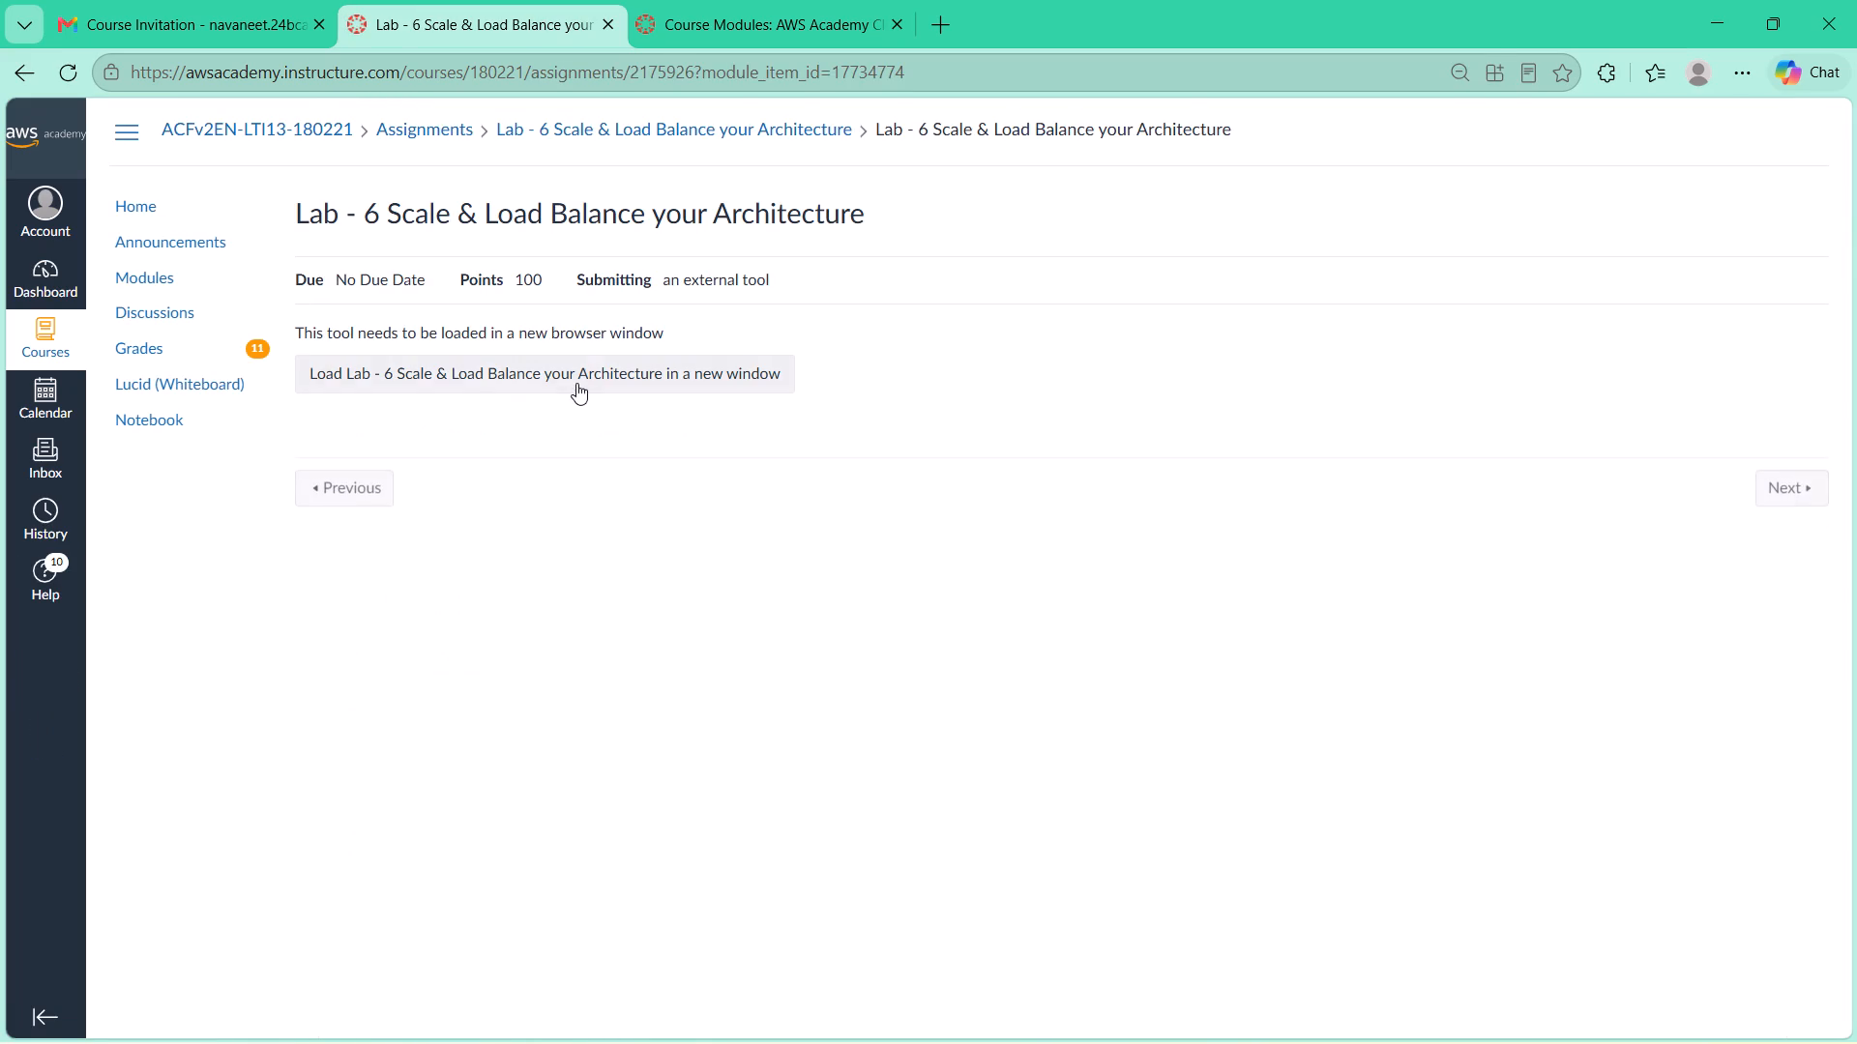
Load Lab 6 in a new window and start the lab environment.
click(576, 379)
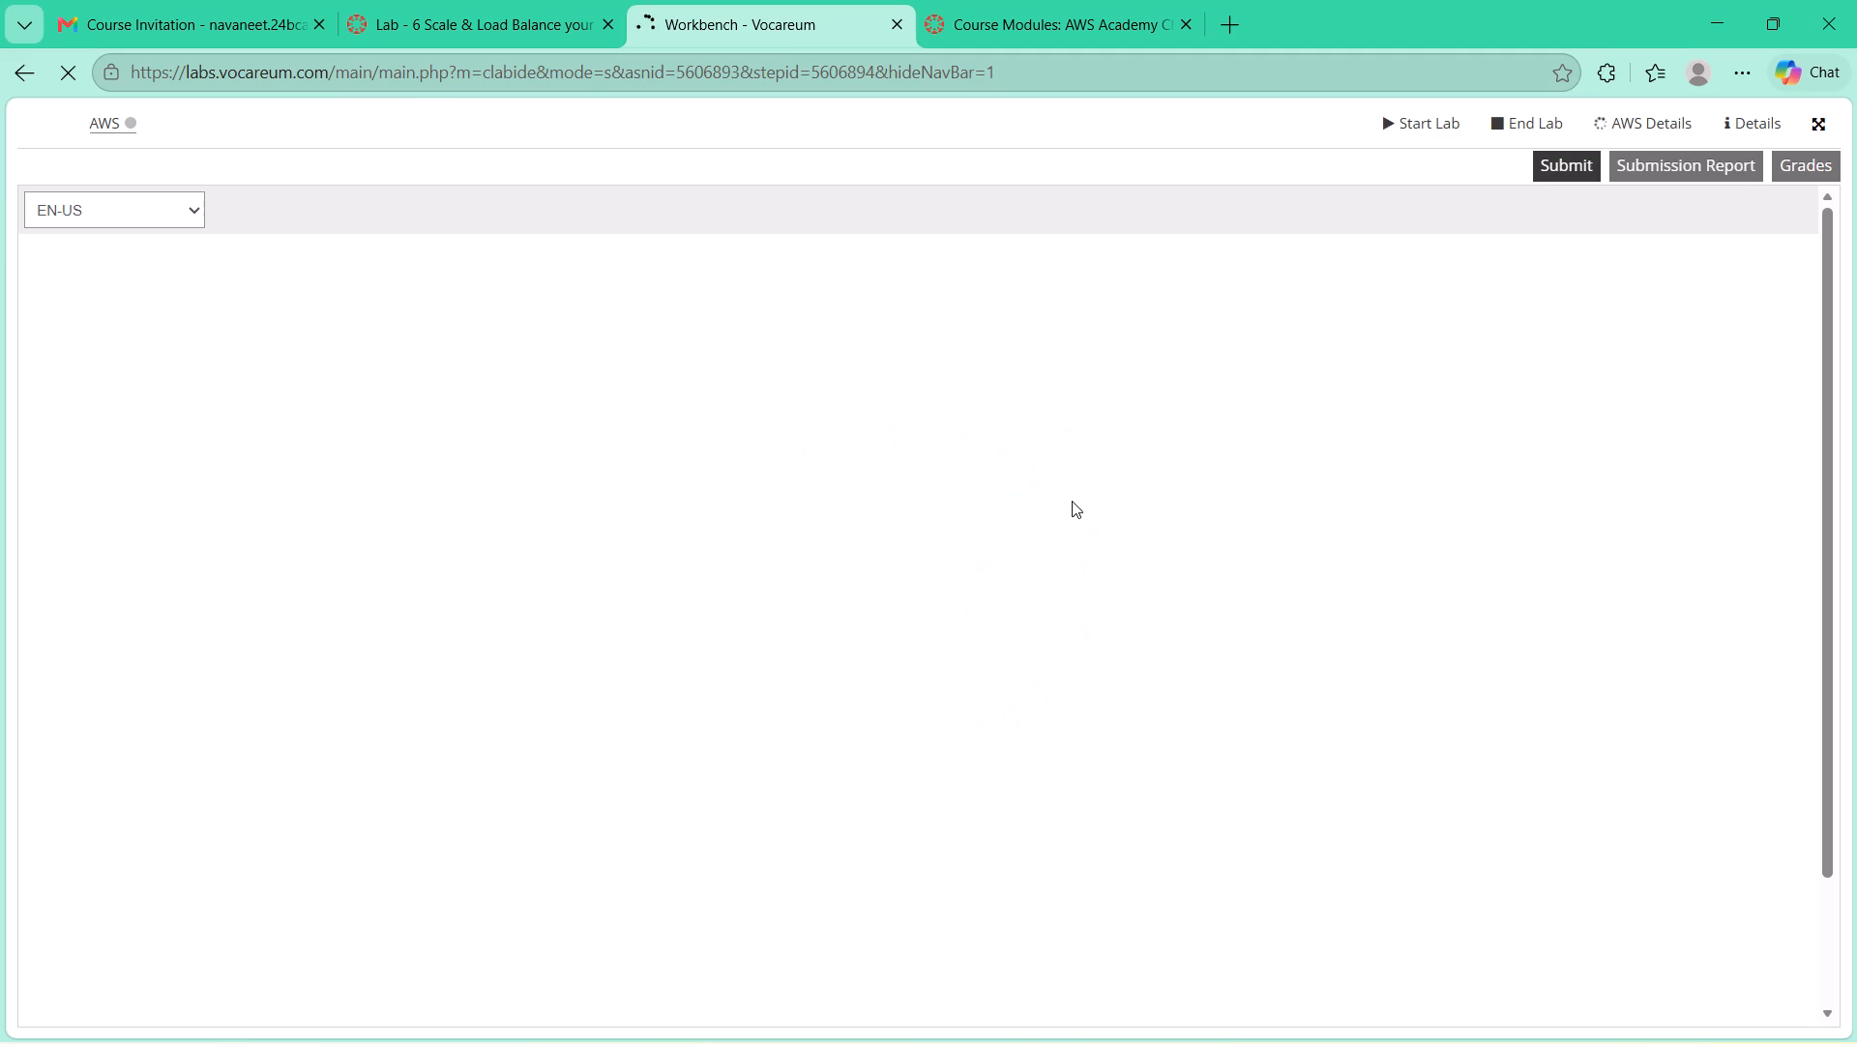
click(1395, 124)
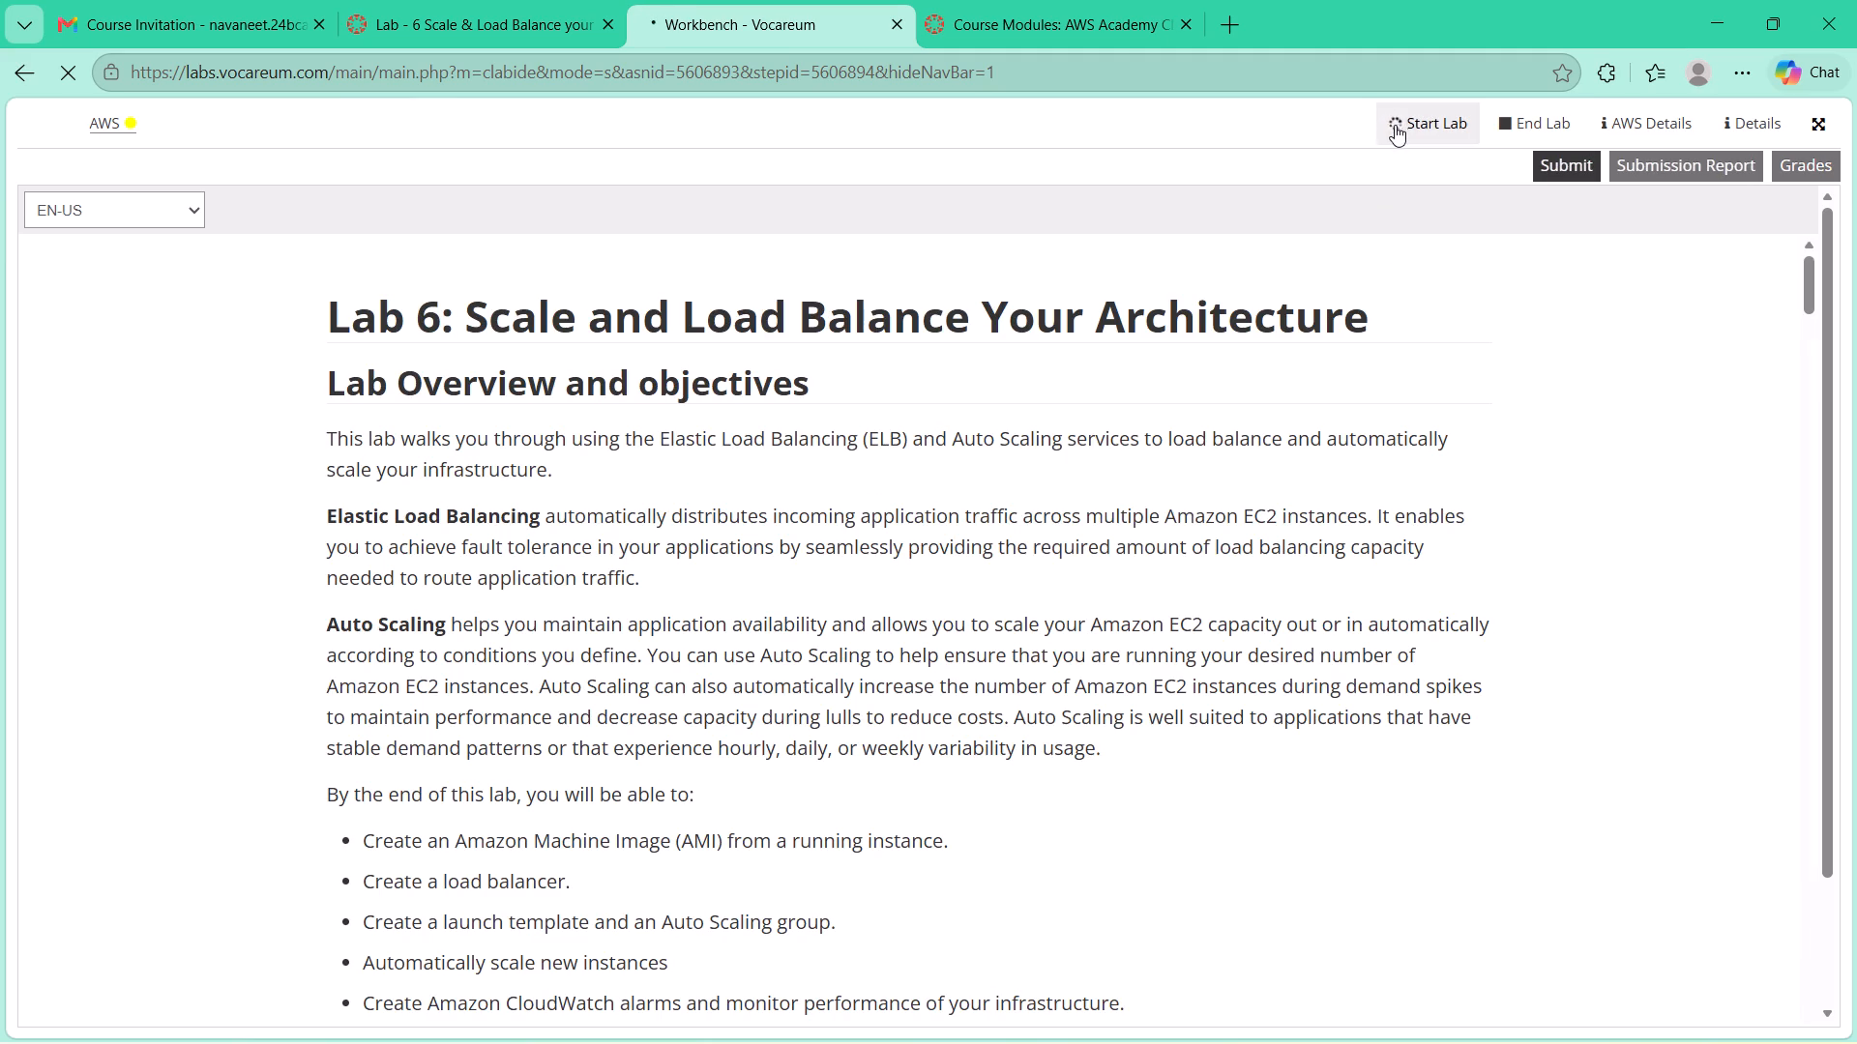
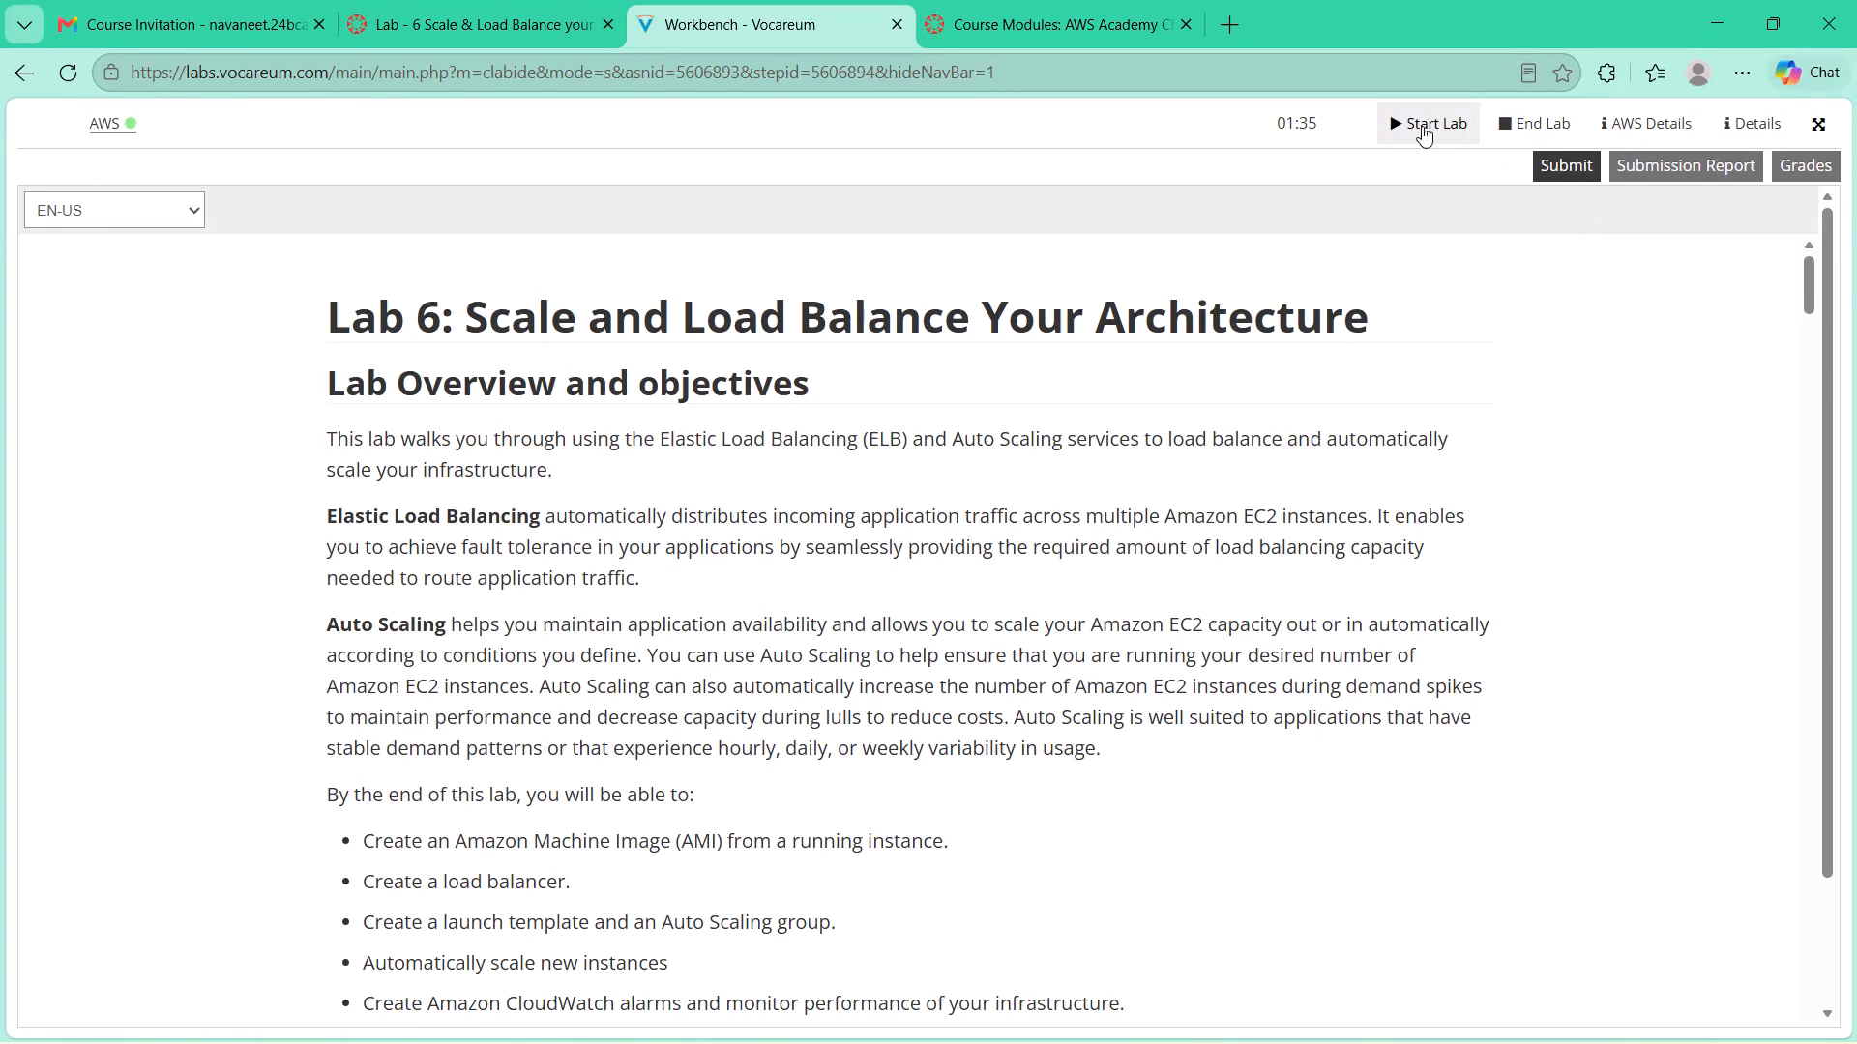
Log out of the previous AWS account session and open the AWS Management Console from the Lab 6 environment.
click(104, 116)
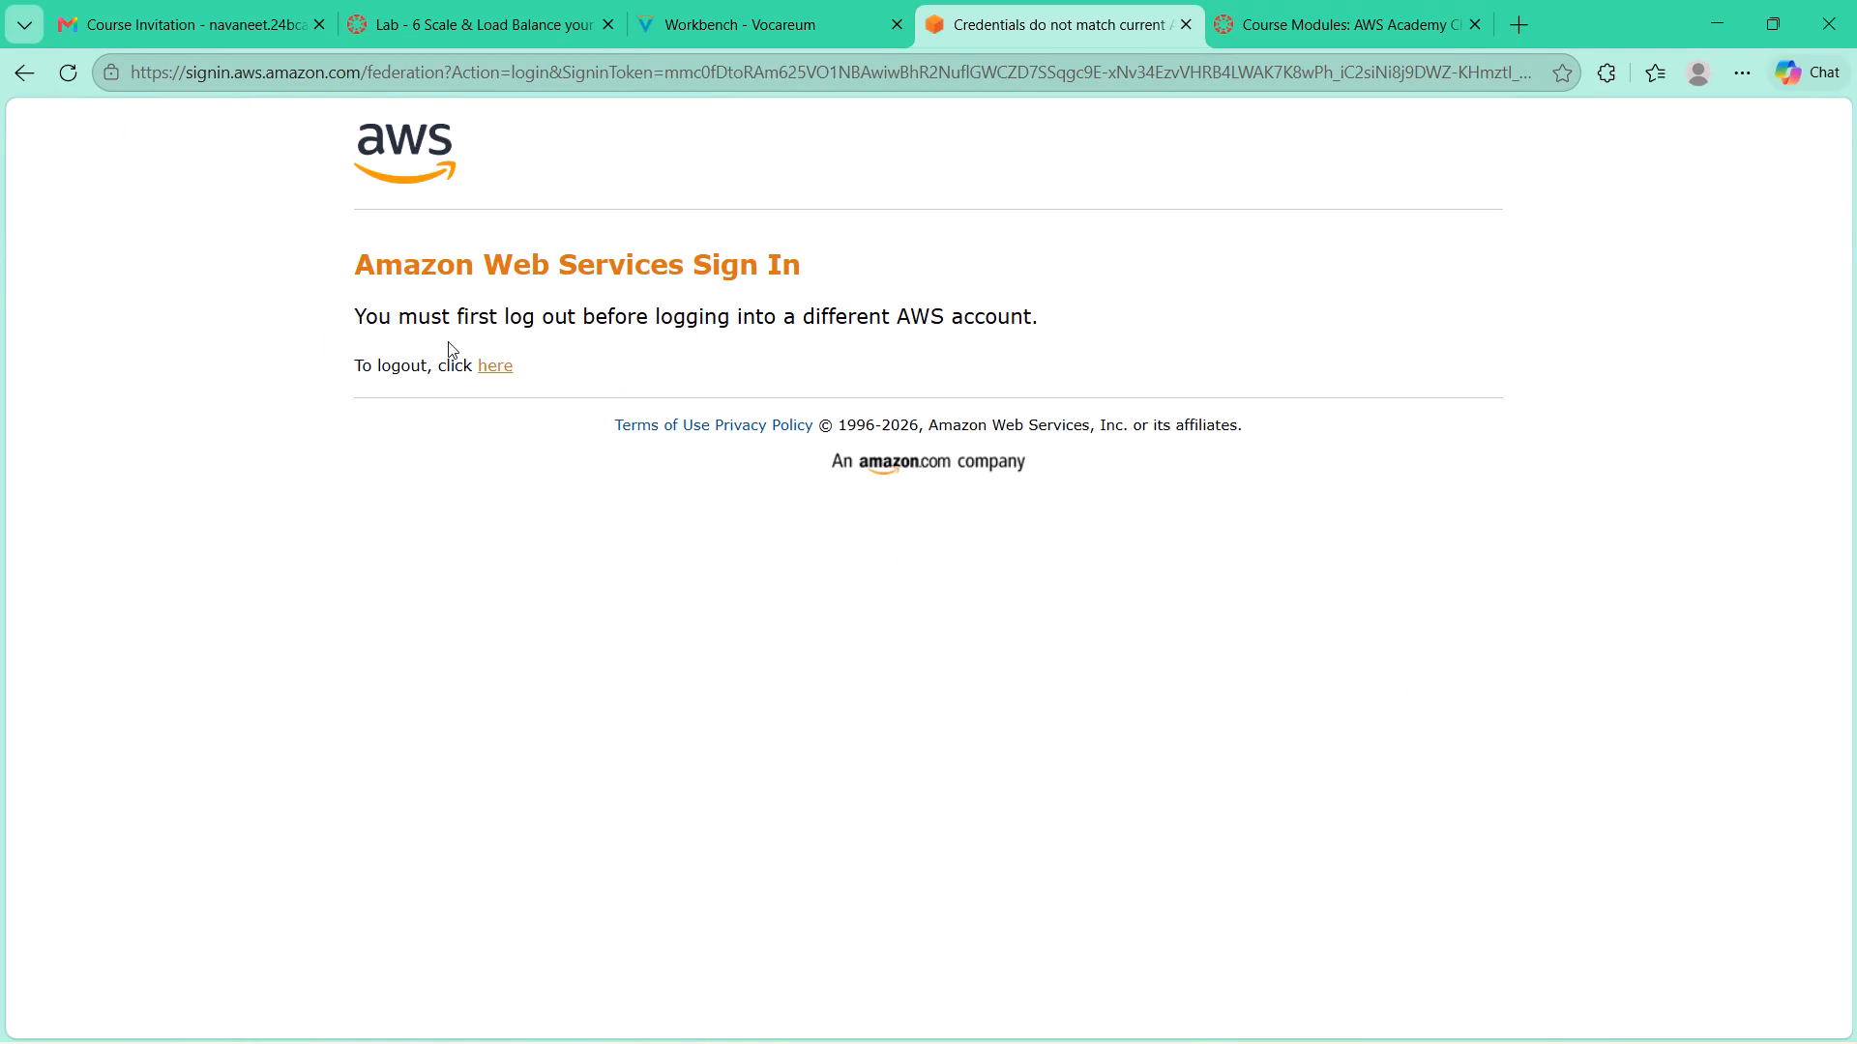
click(495, 360)
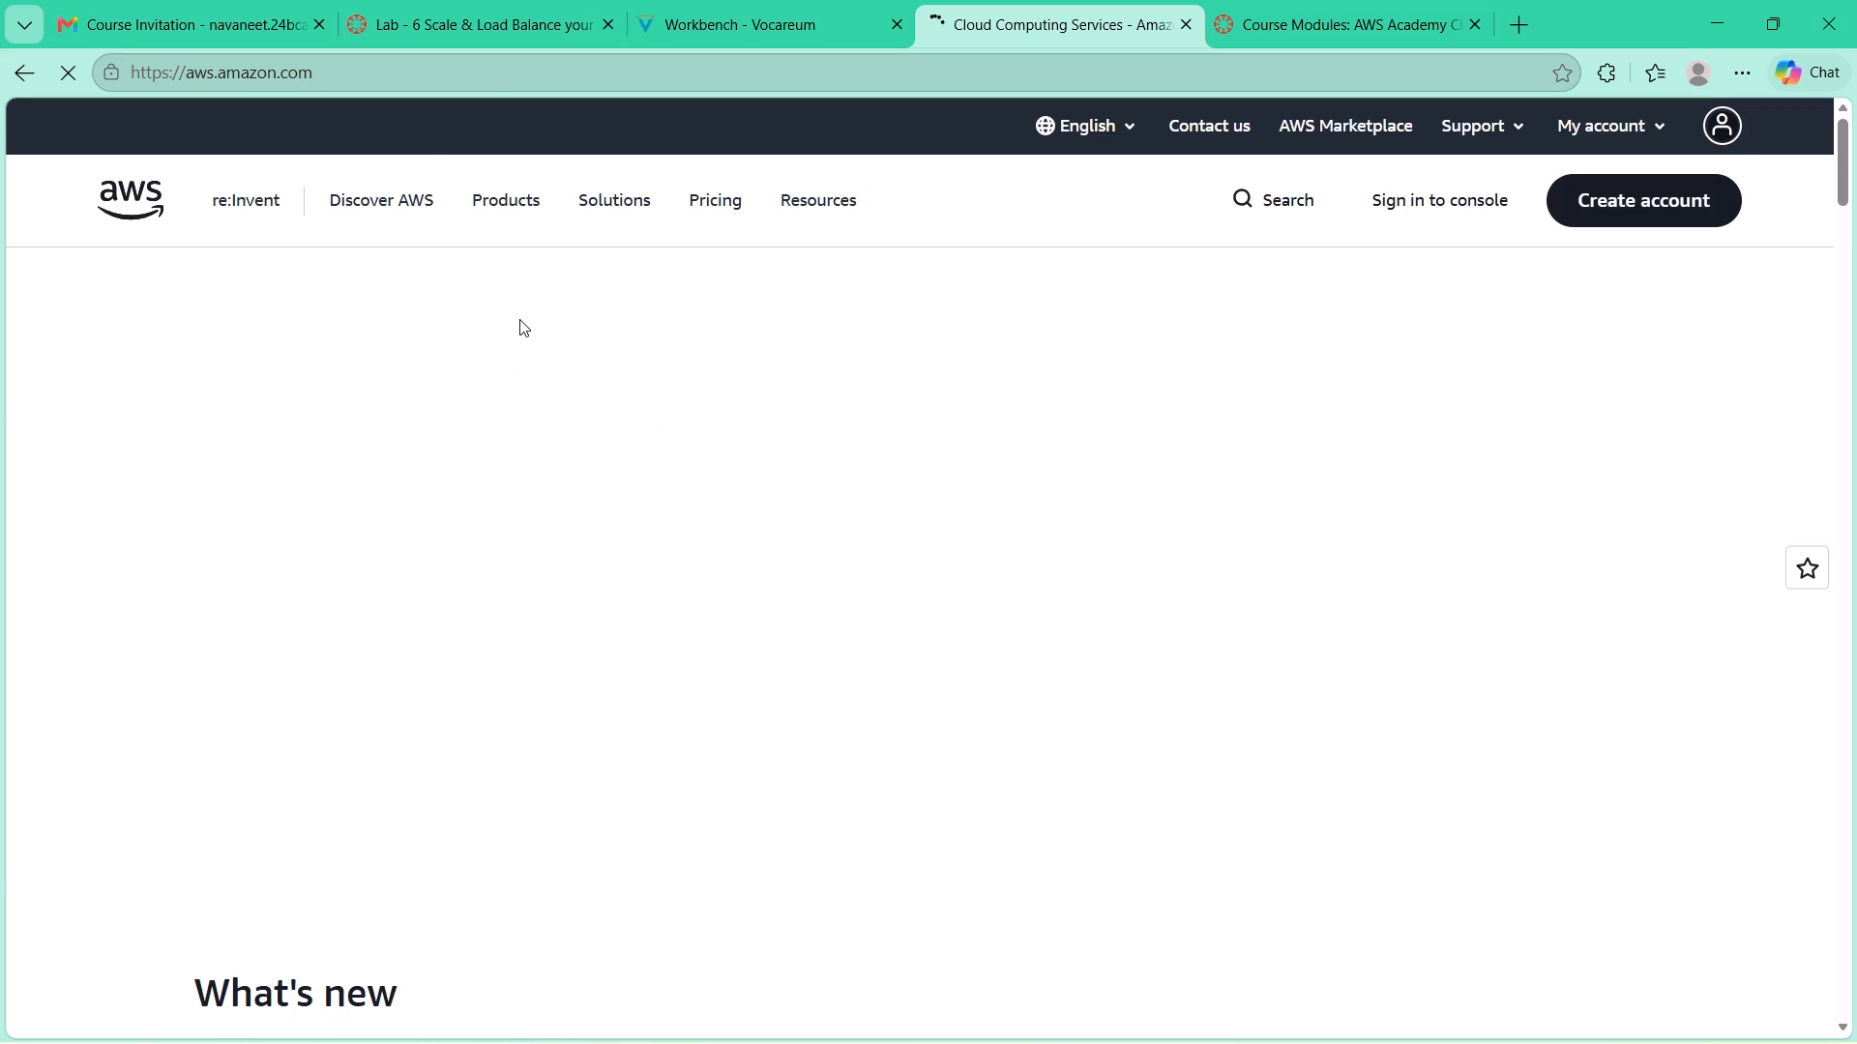
click(1276, 0)
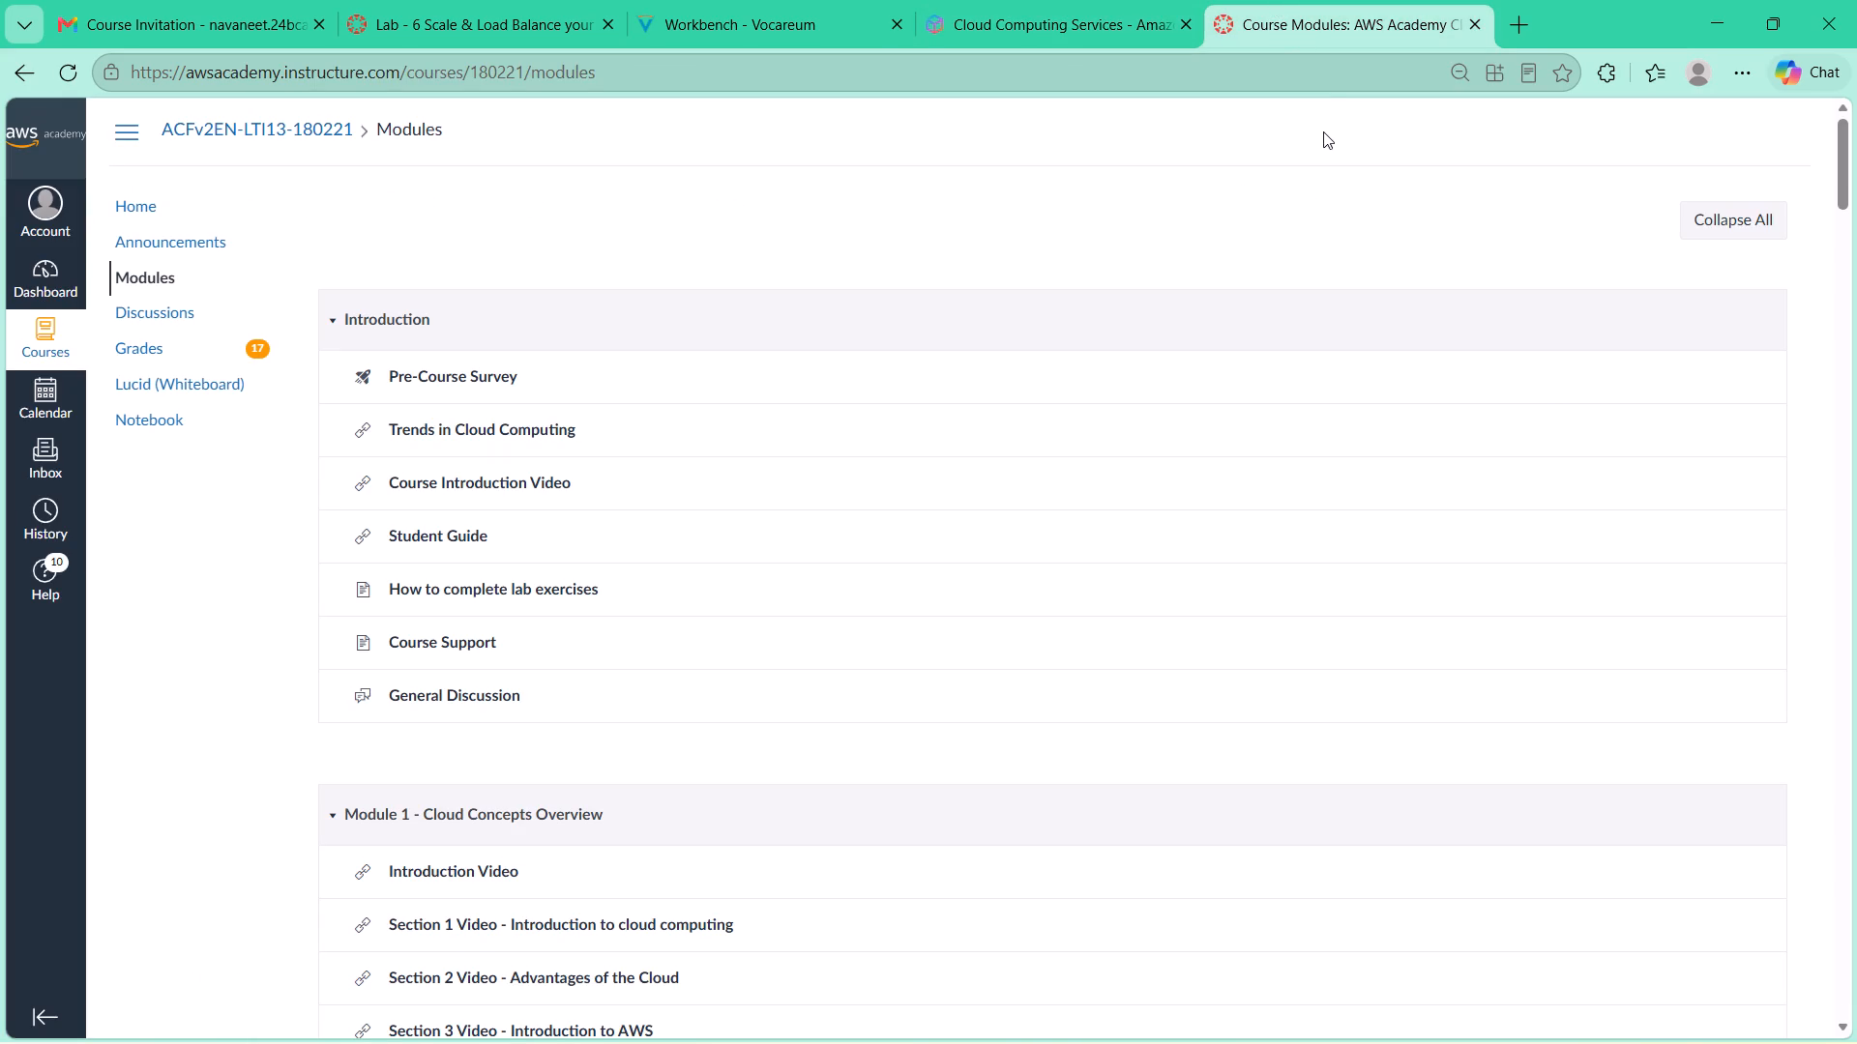
click(999, 21)
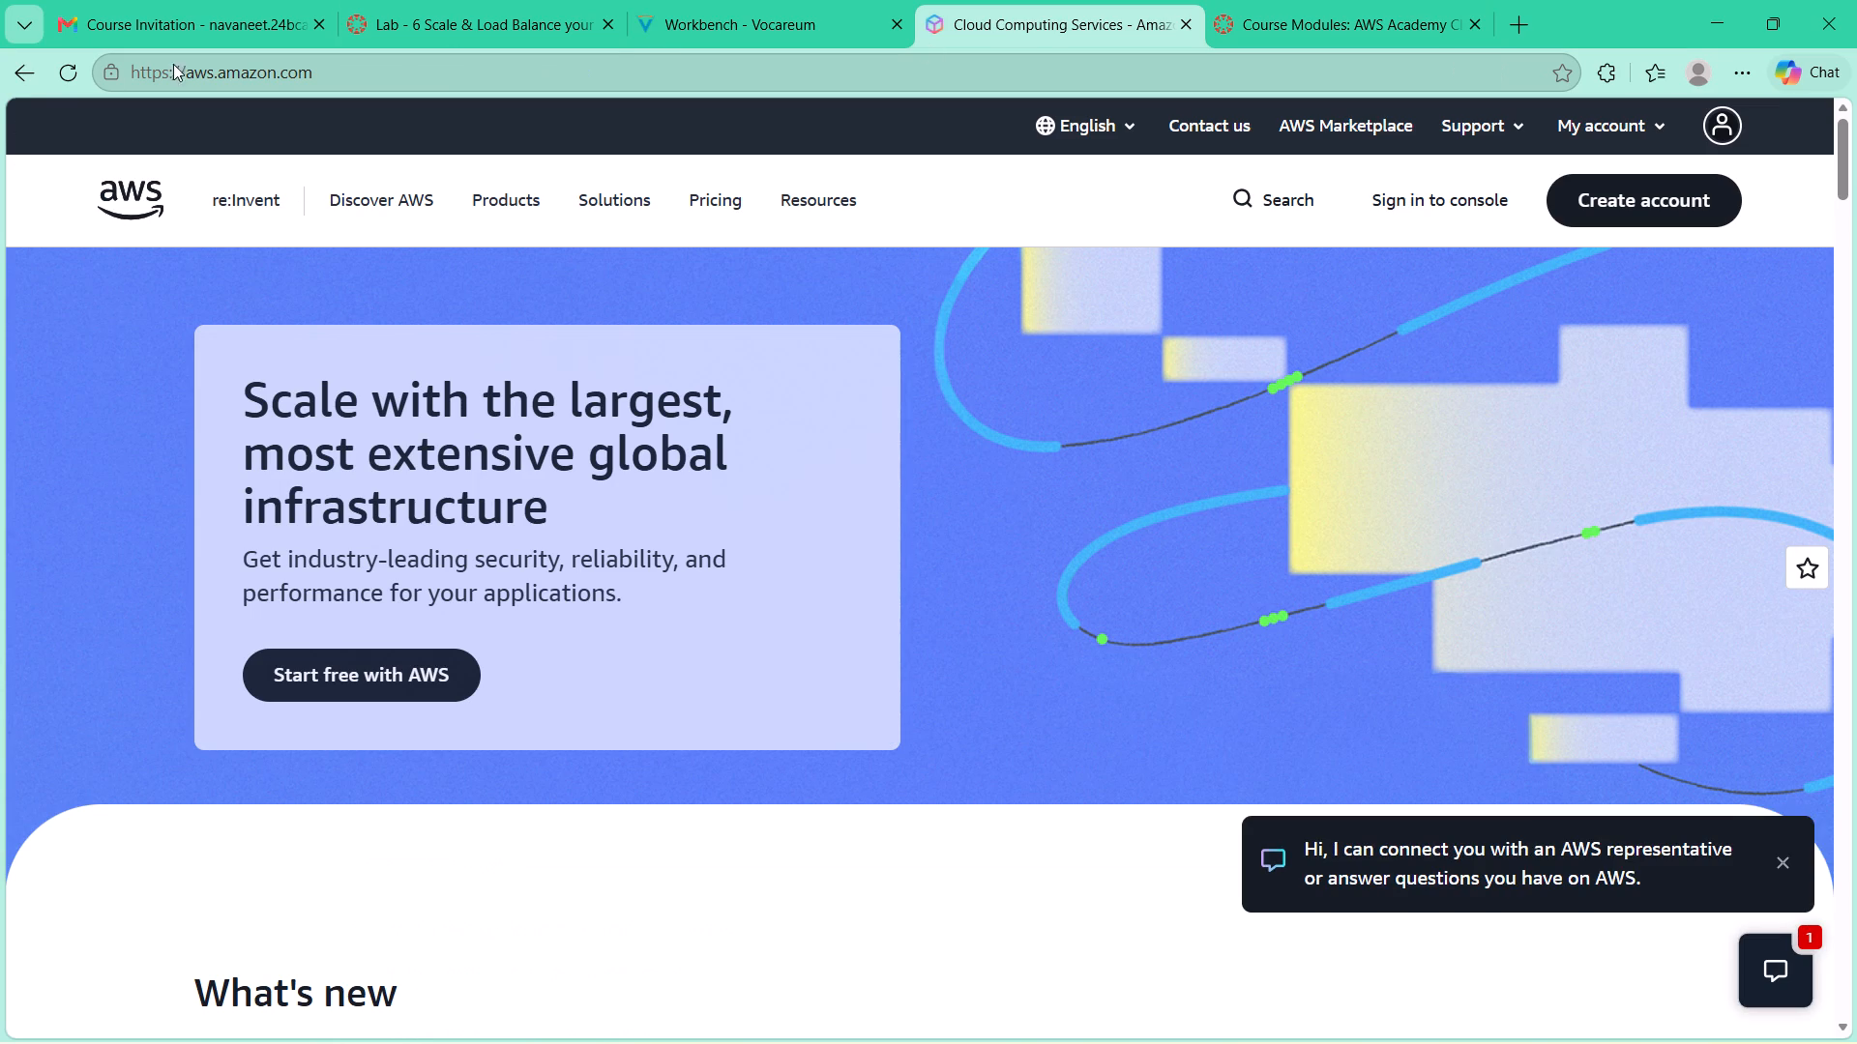
click(683, 0)
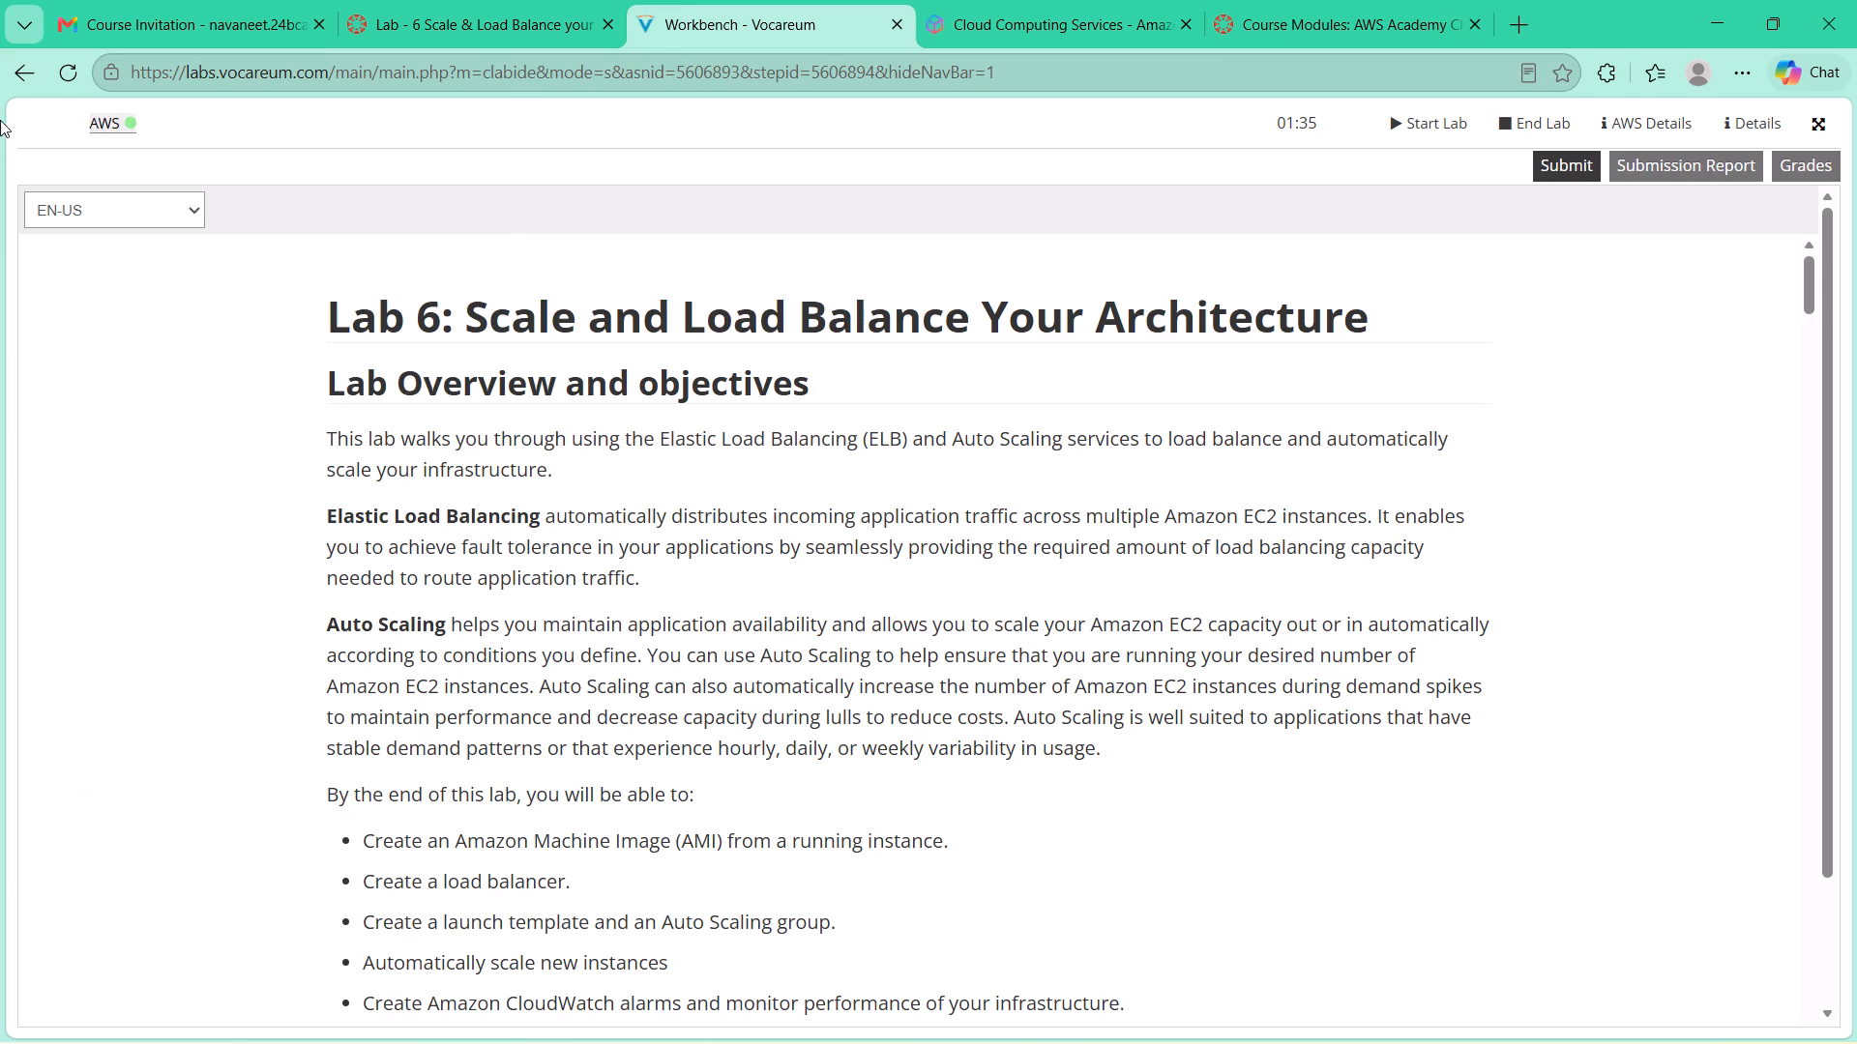
click(93, 120)
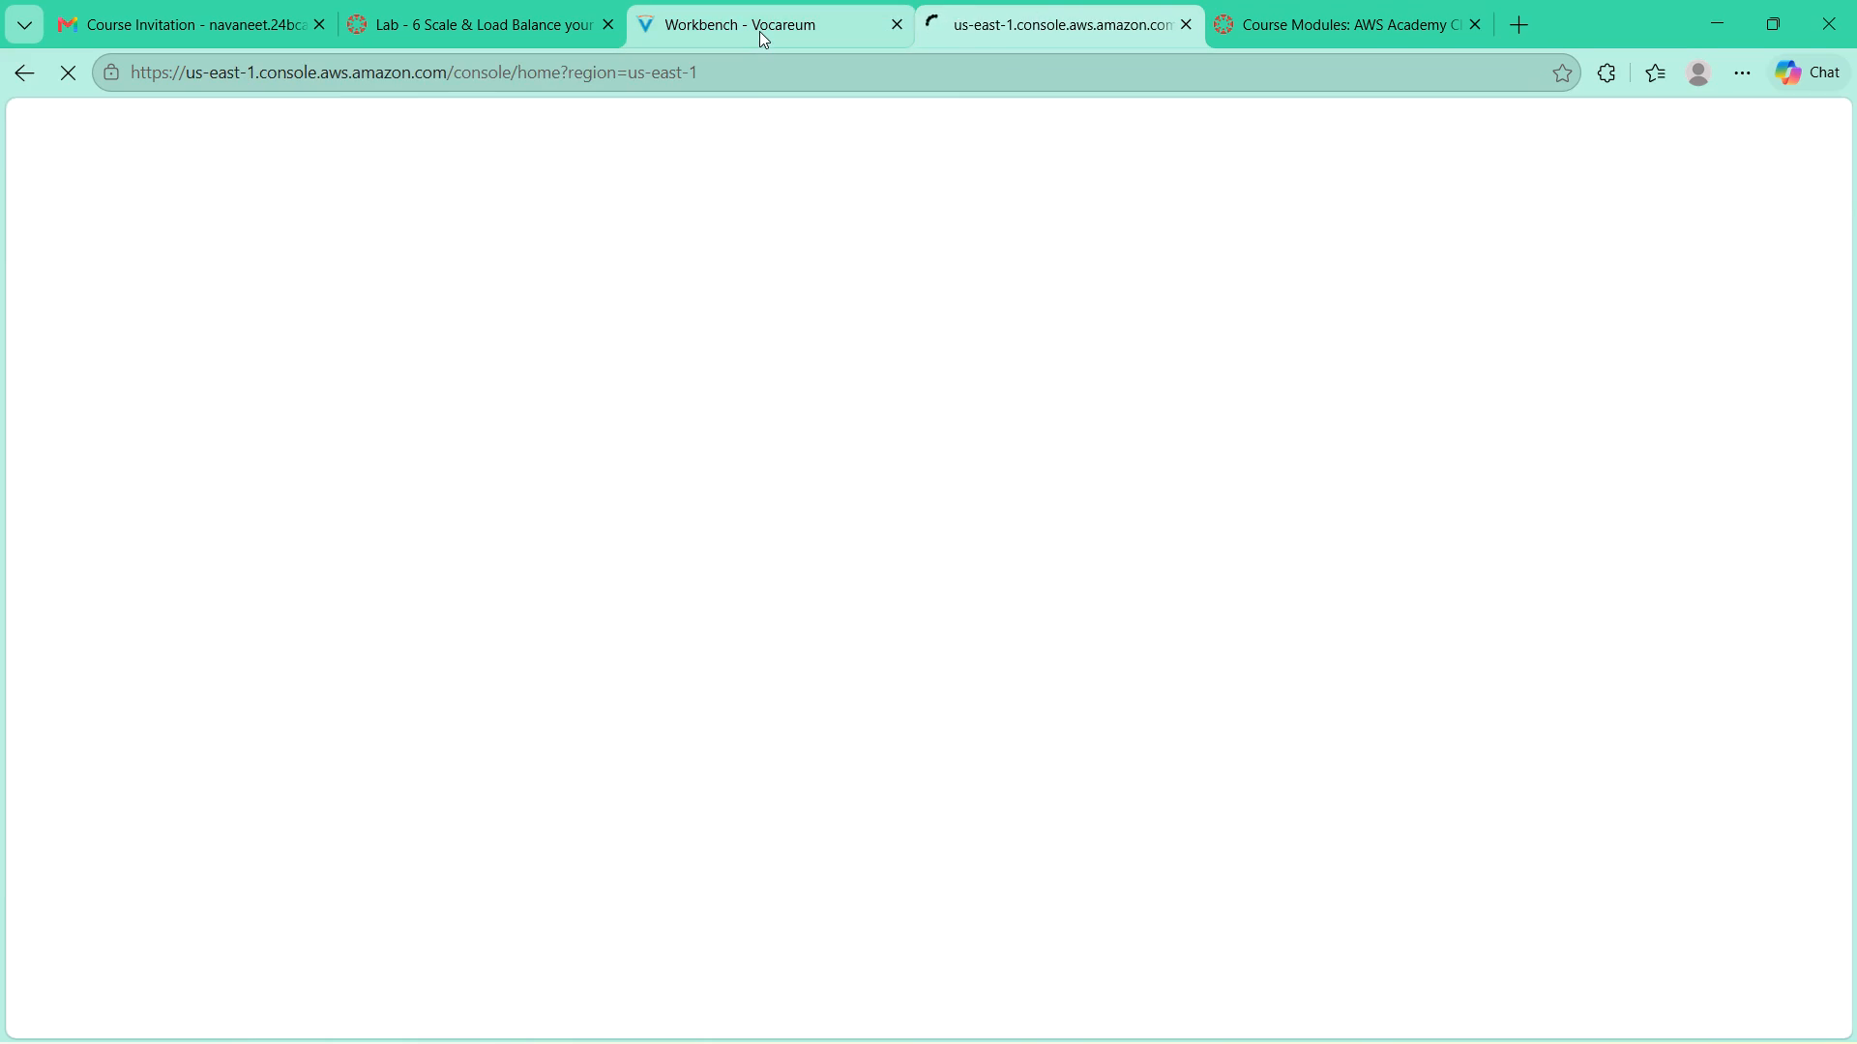
Read through the Lab 6 instructions to Task 1: Create an AMI for Auto Scaling.
click(759, 30)
scroll(828, 504, down, 17)
scroll(822, 513, up, 1)
scroll(822, 513, down, 12)
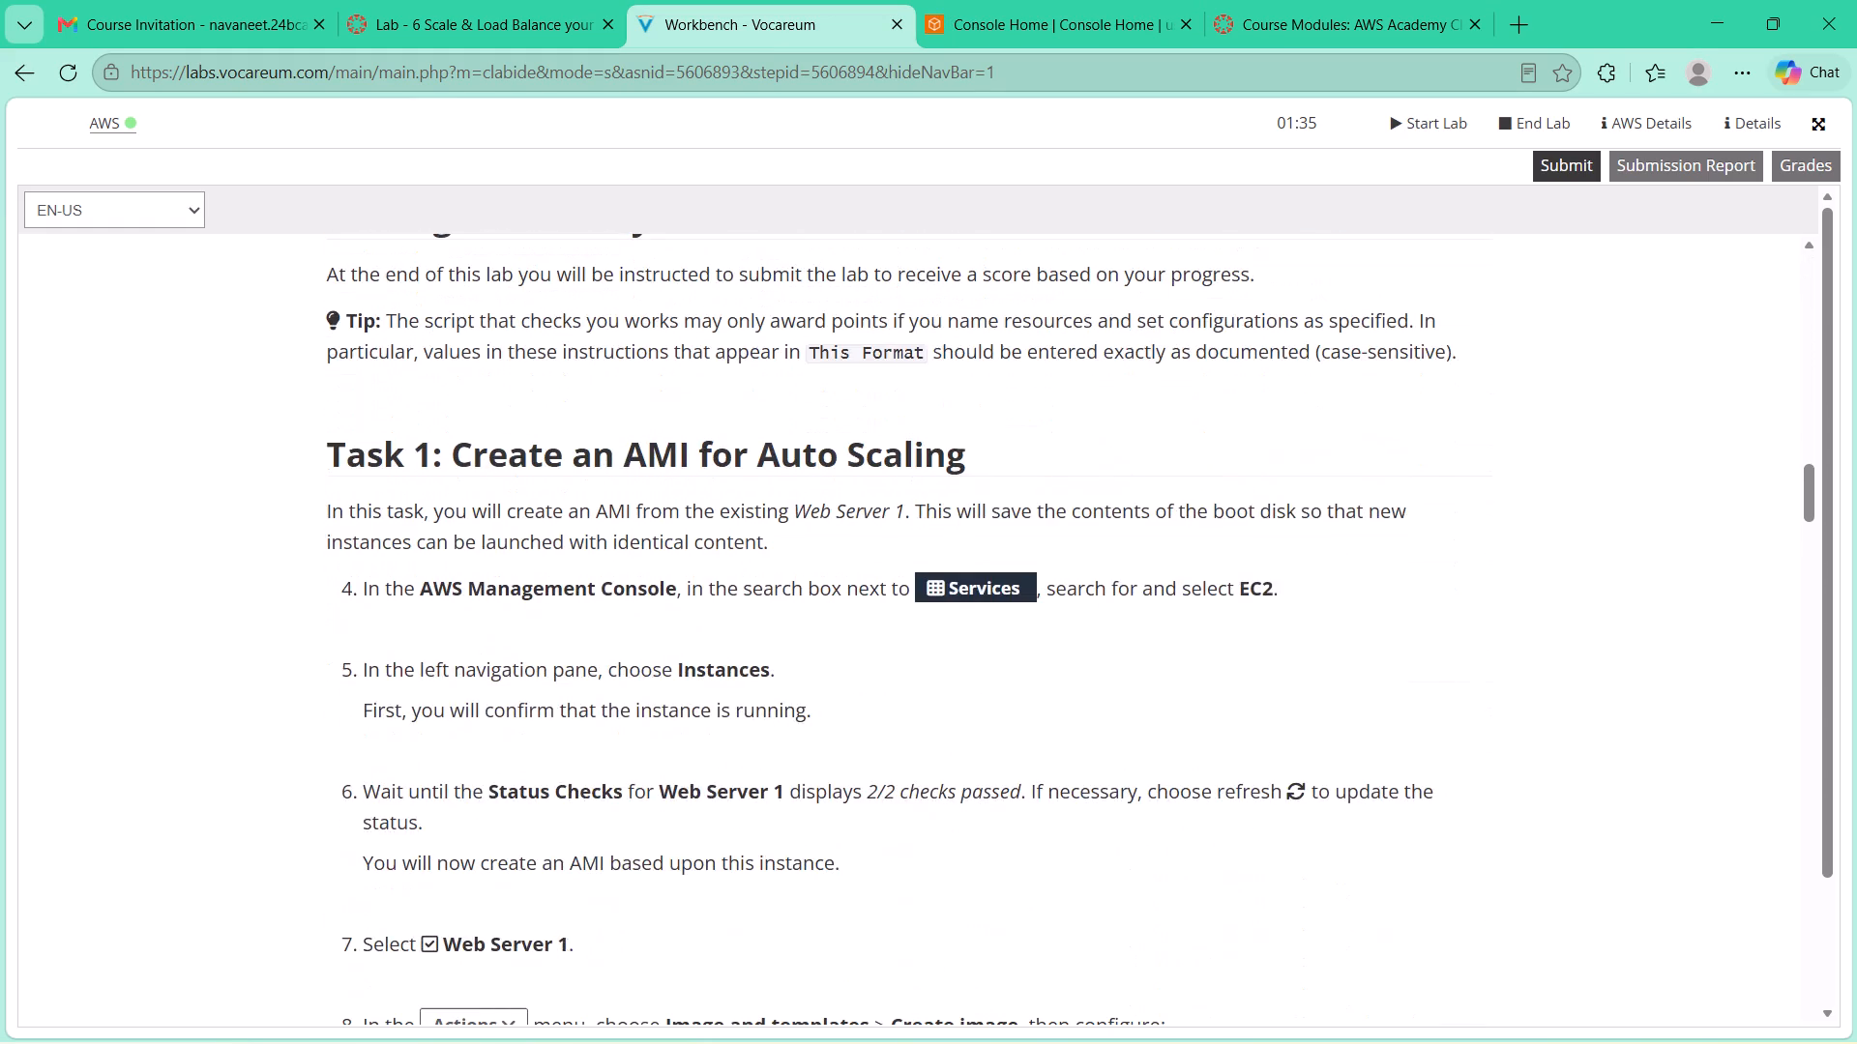
scroll(822, 513, down, 1)
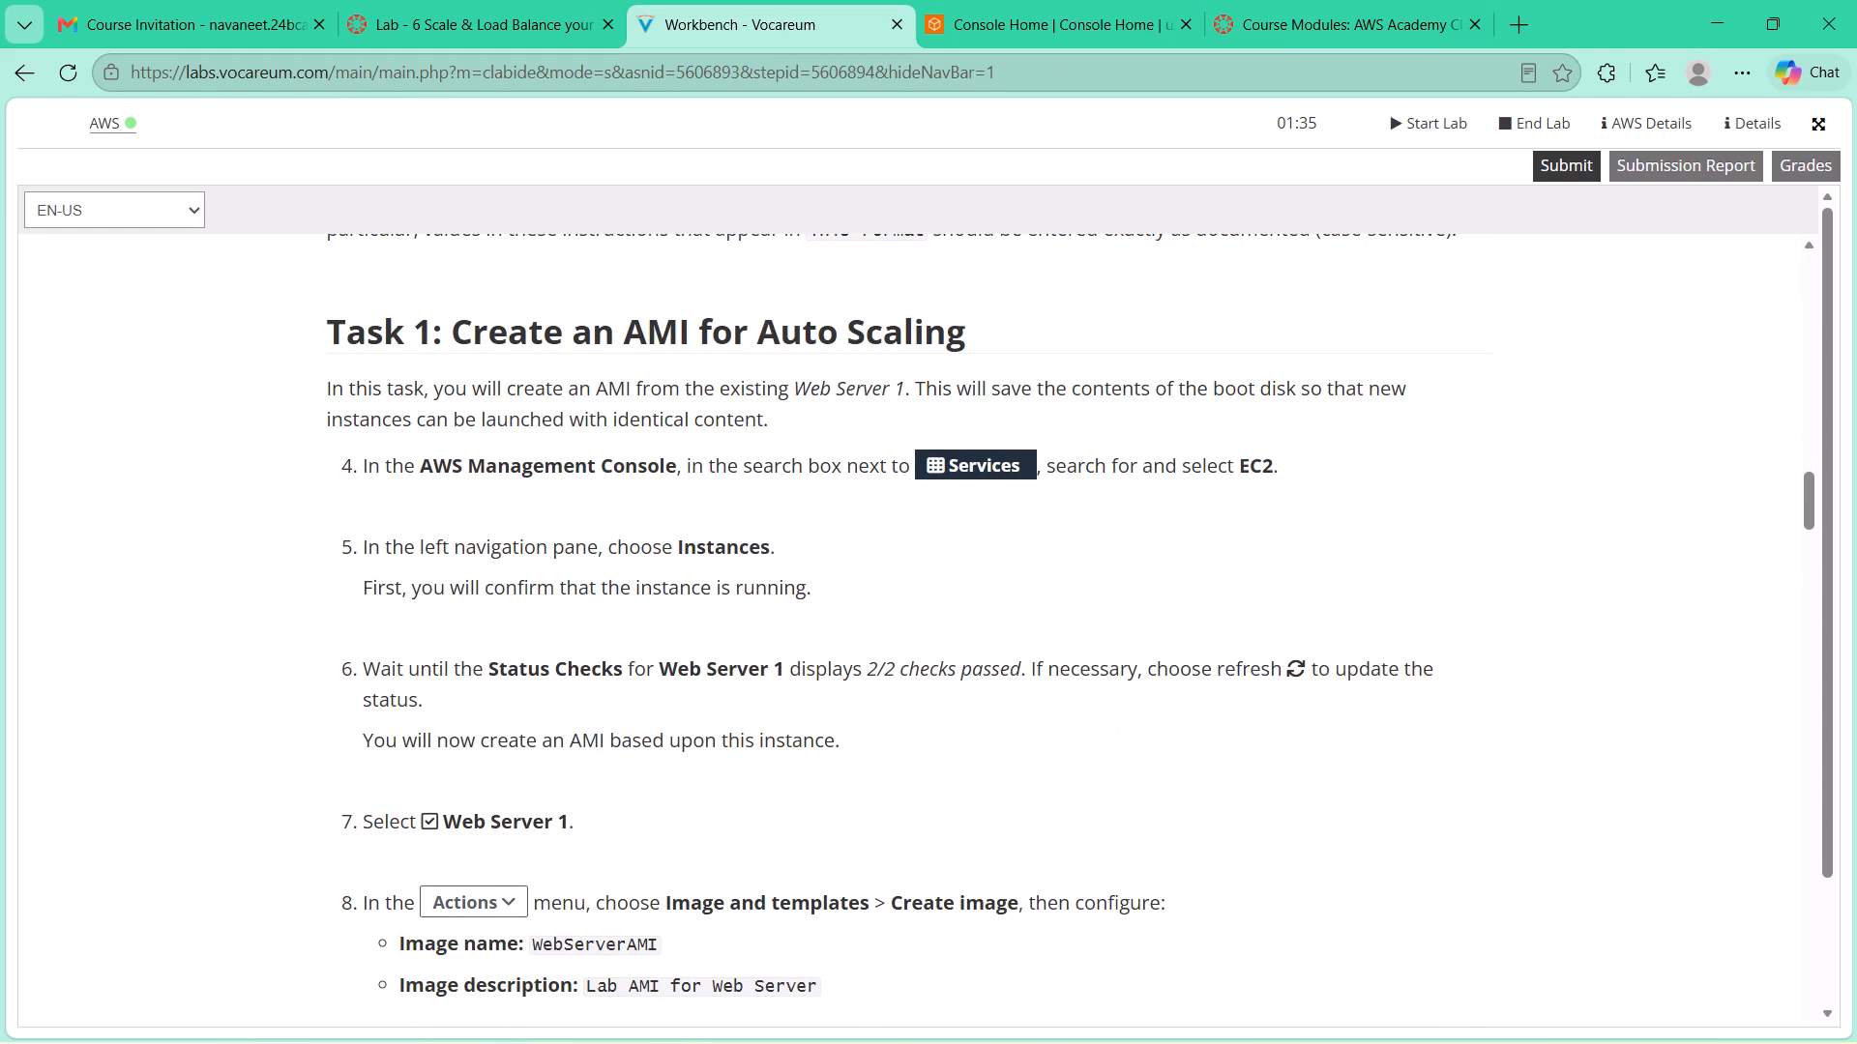
Search the AWS console for ec2 and open the EC2 service.
click(1060, 30)
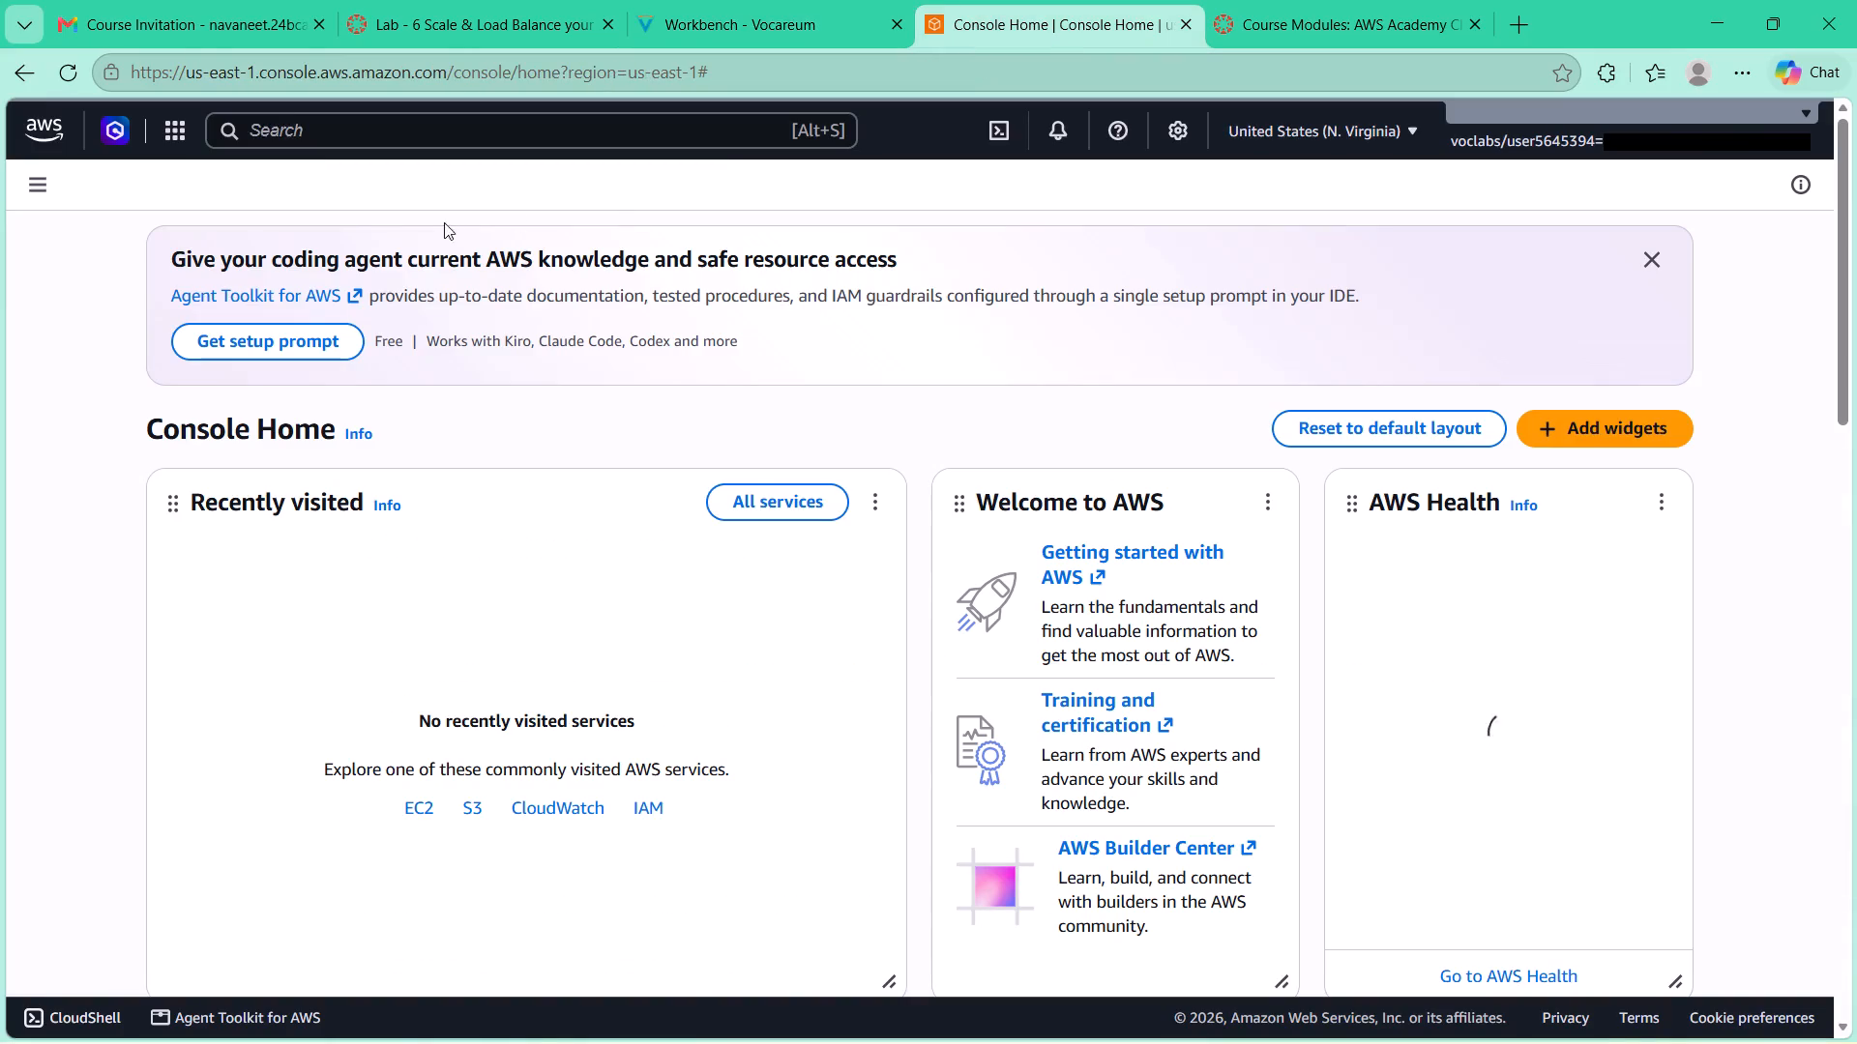
click(328, 125)
key(e)
key(c)
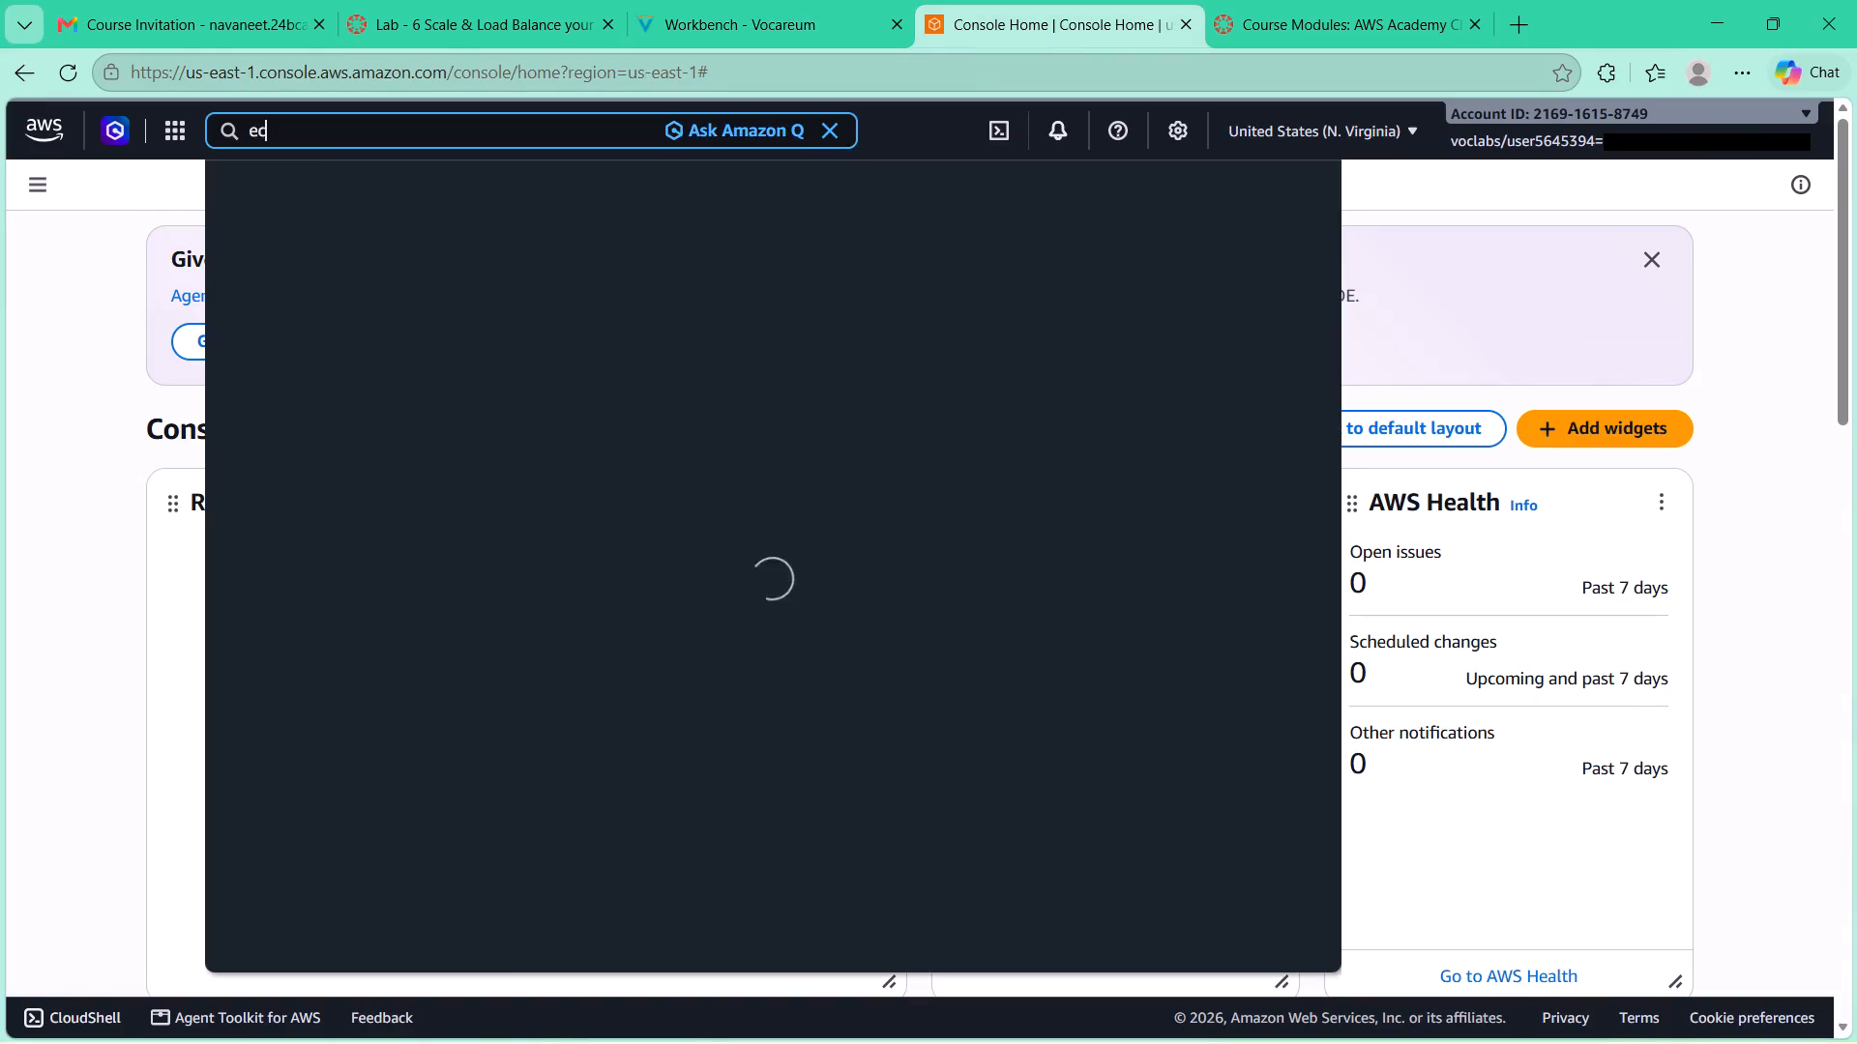
key(2)
key(Return)
Close the extra AWS Academy Course Modules page.
click(1334, 0)
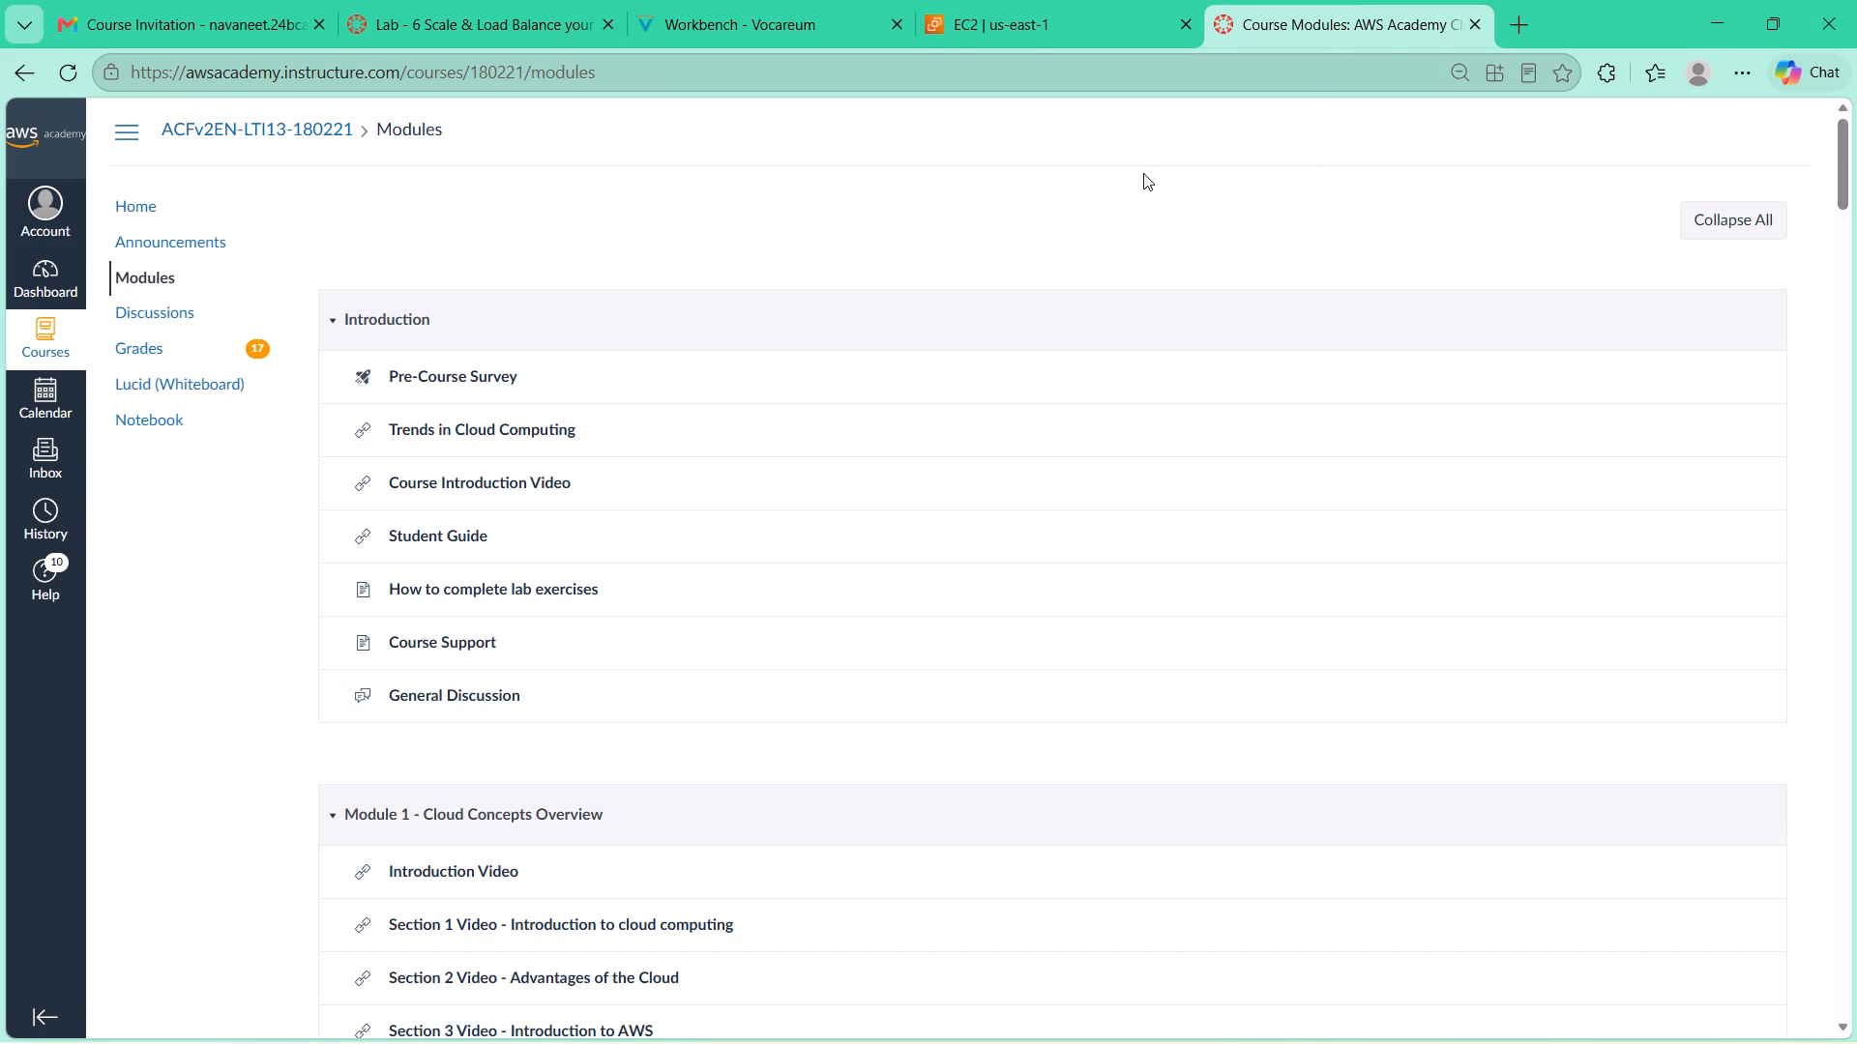
click(1472, 27)
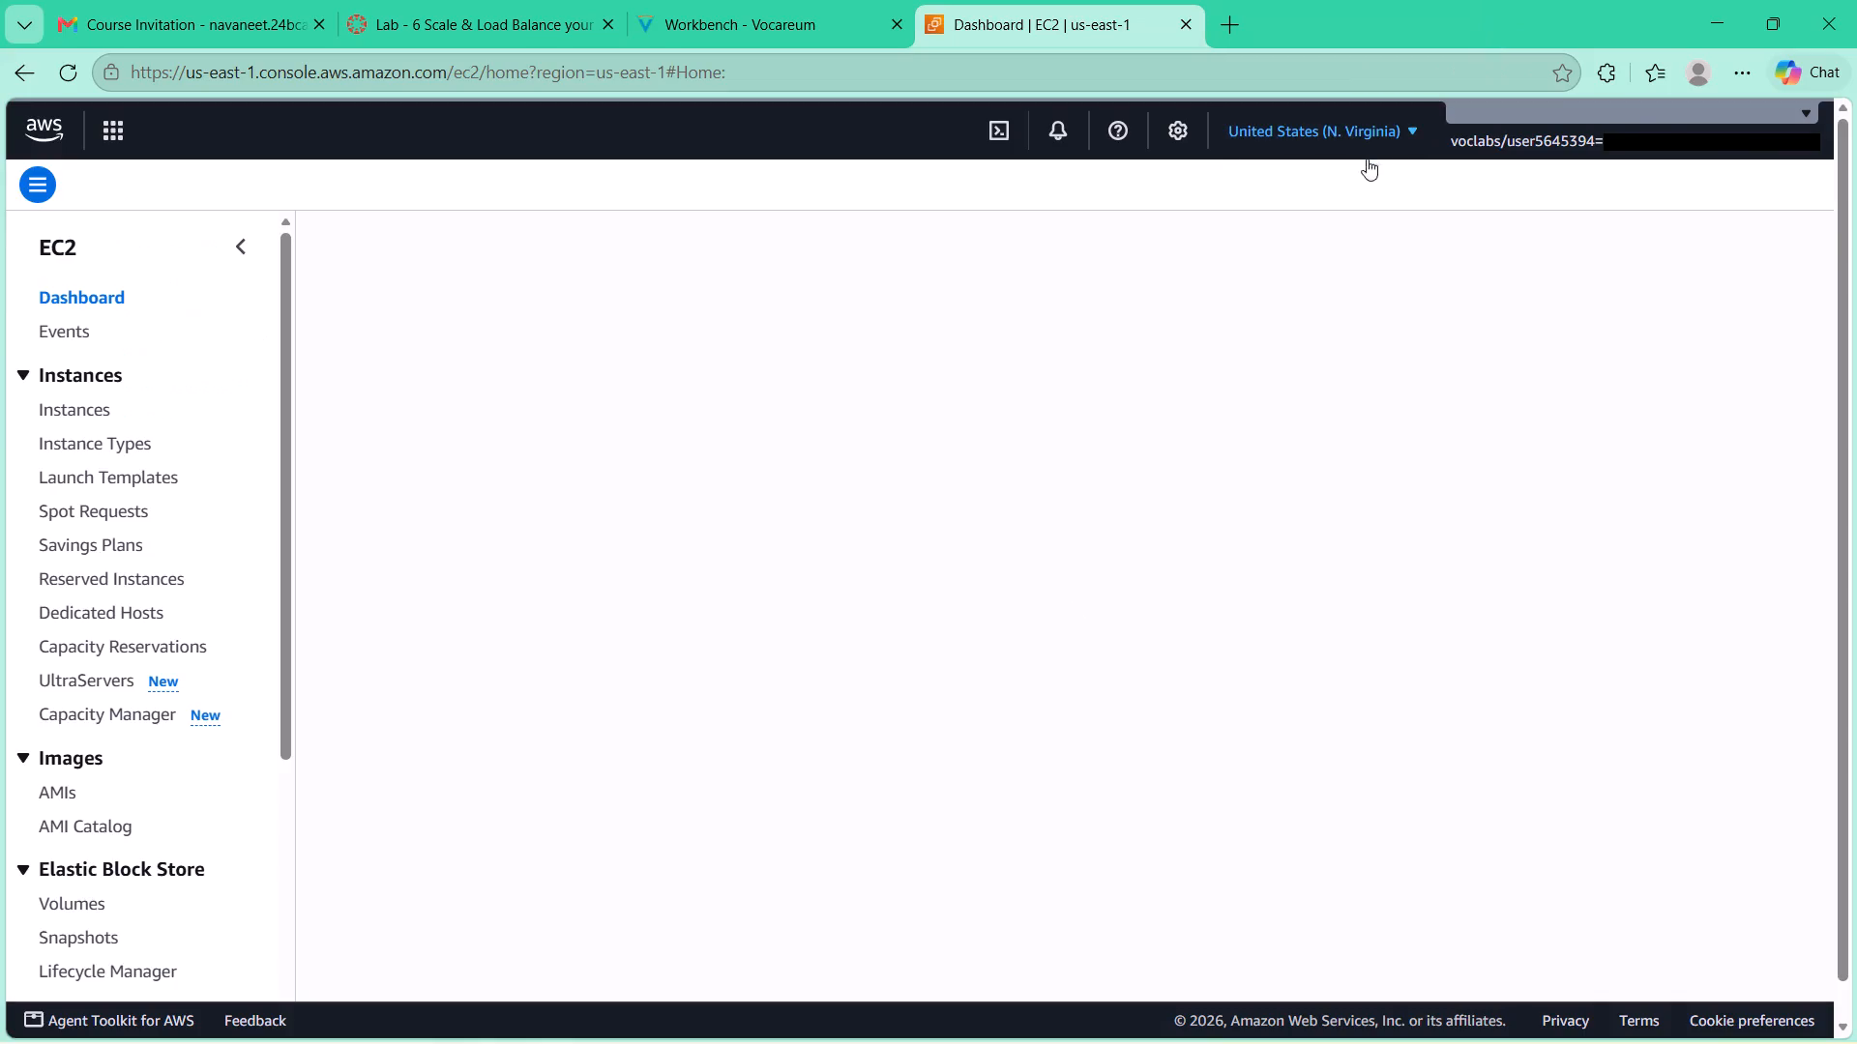
Open the EC2 Instances list, following the Task 1 instructions, and check Web Server 1's status.
click(814, 39)
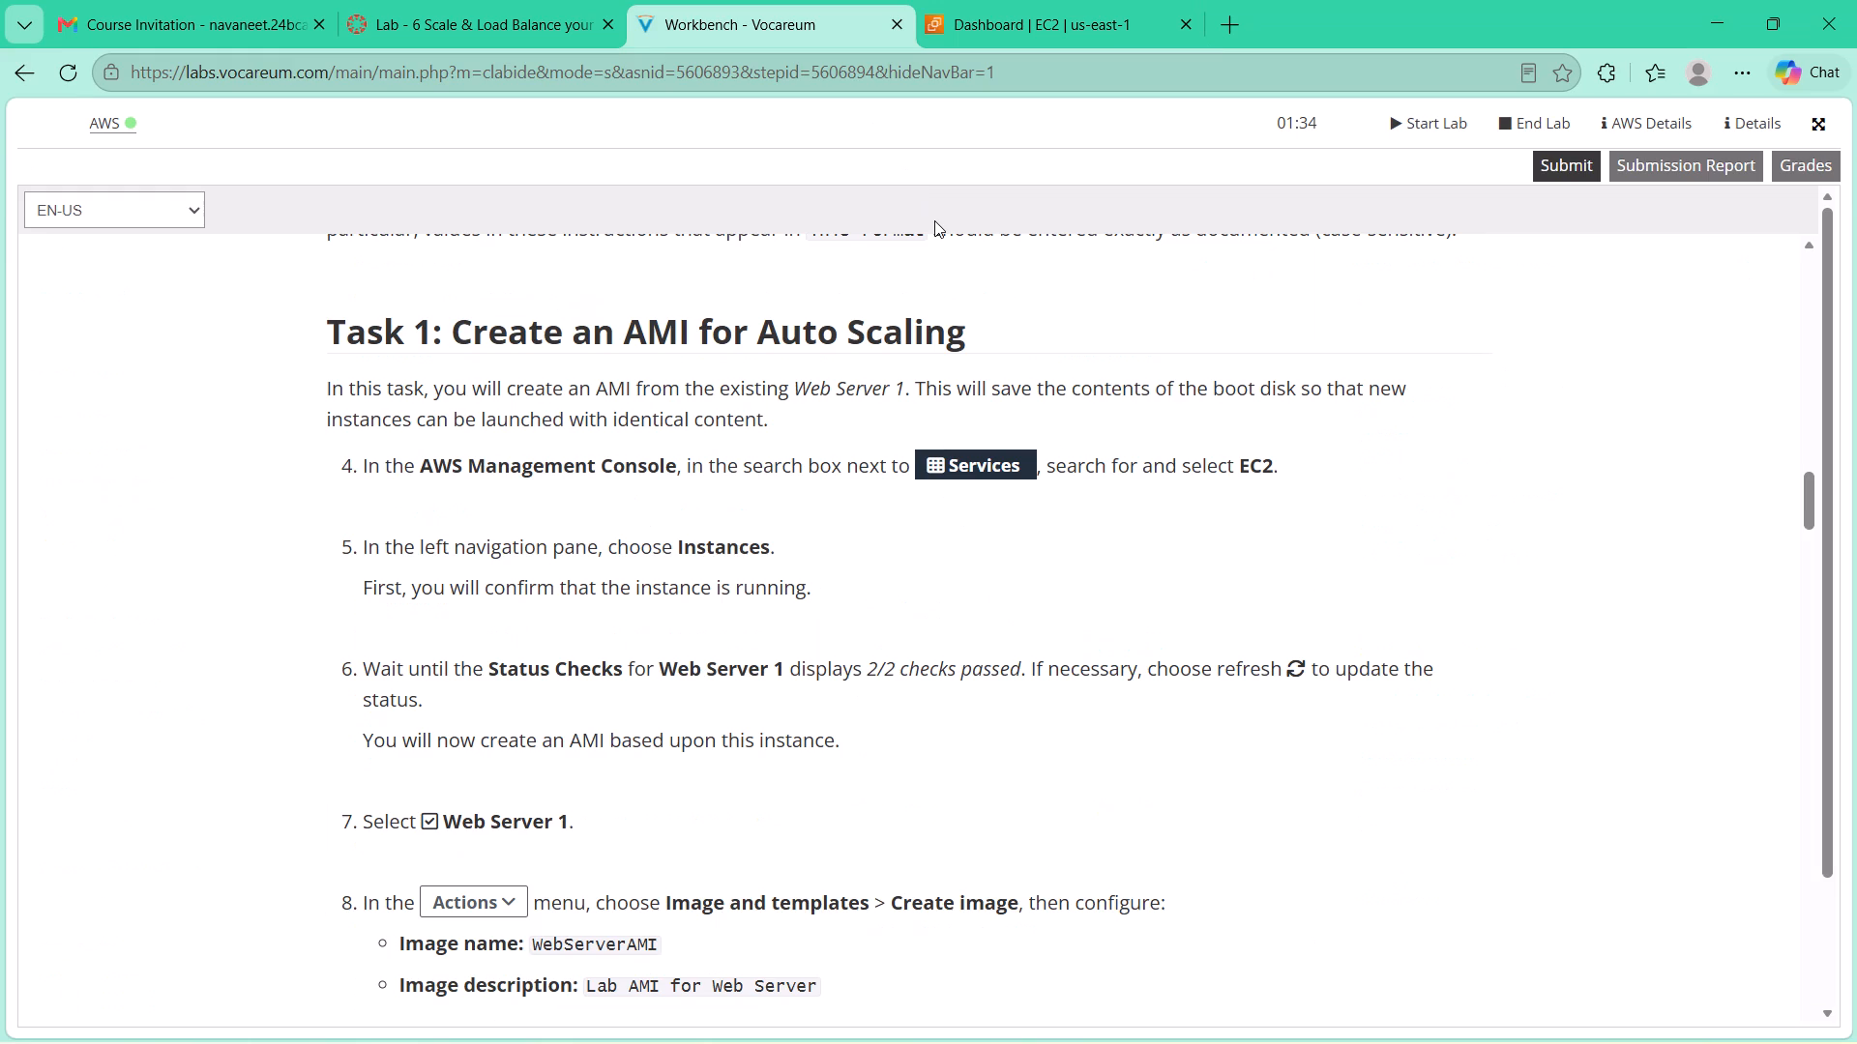
click(1076, 40)
click(100, 436)
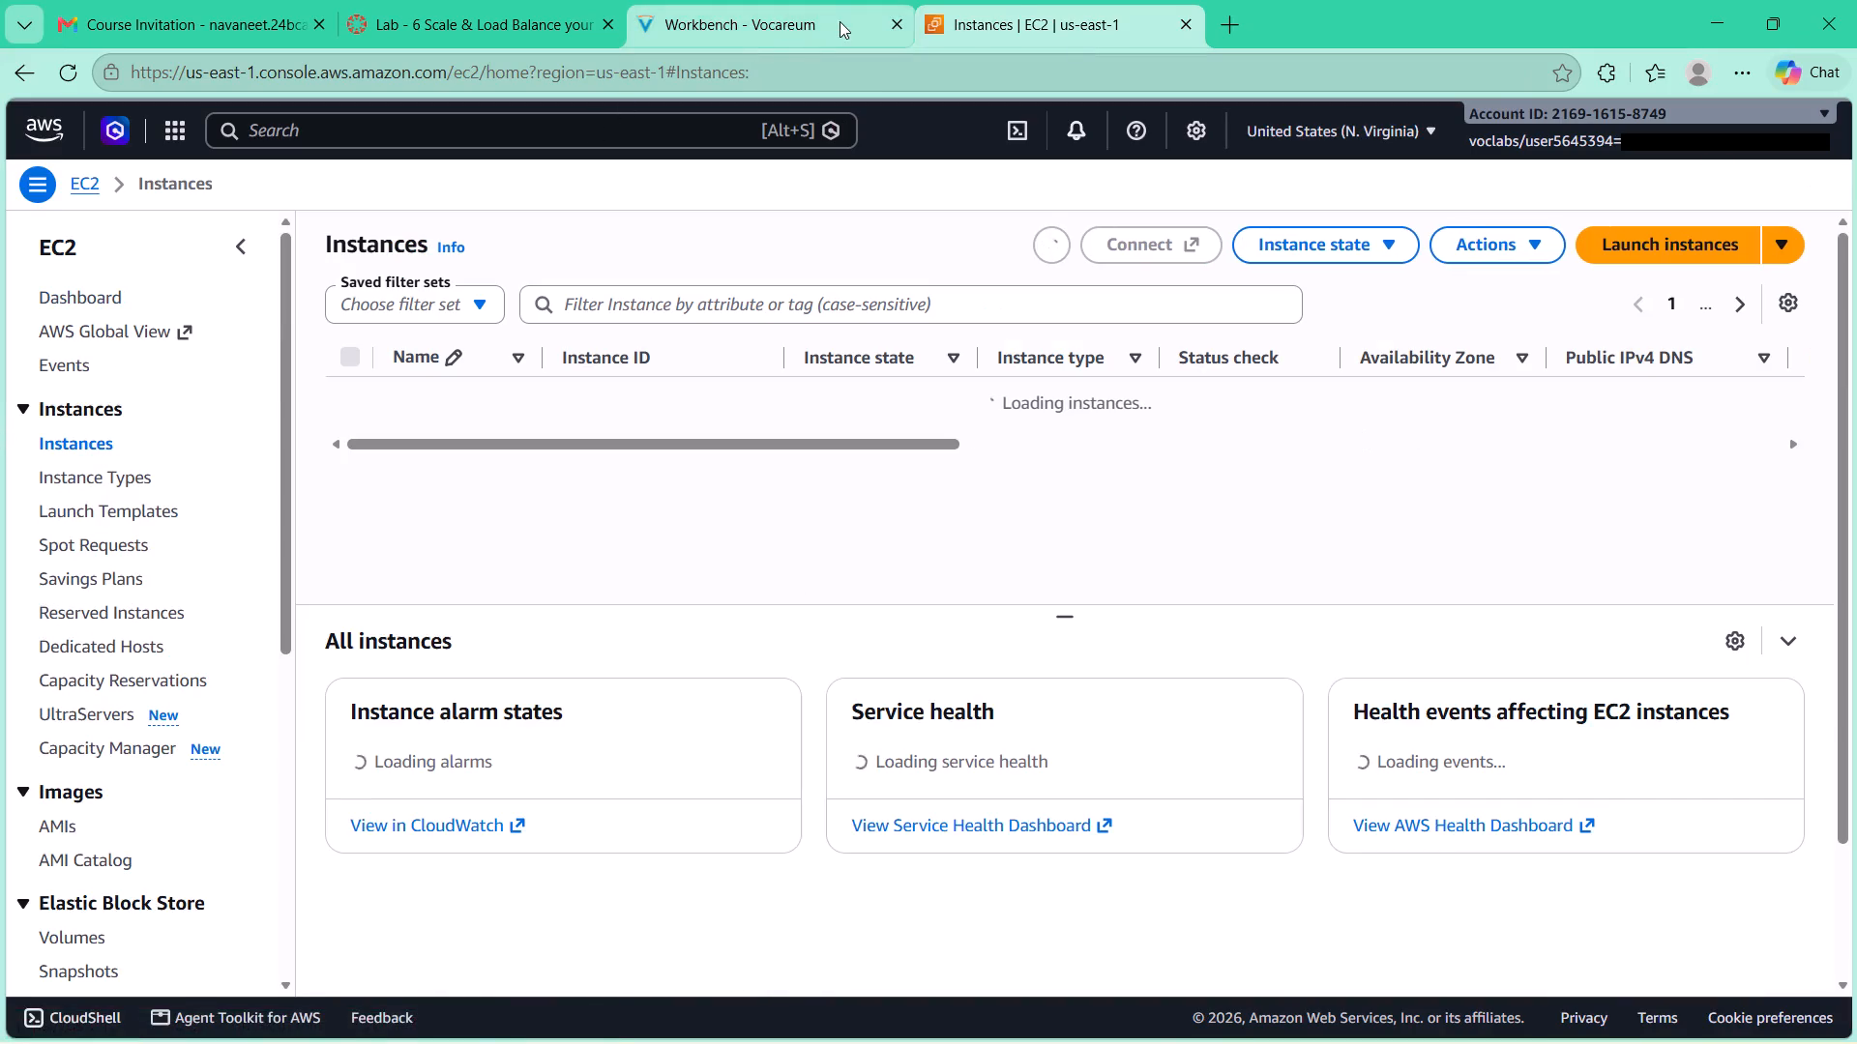
click(840, 21)
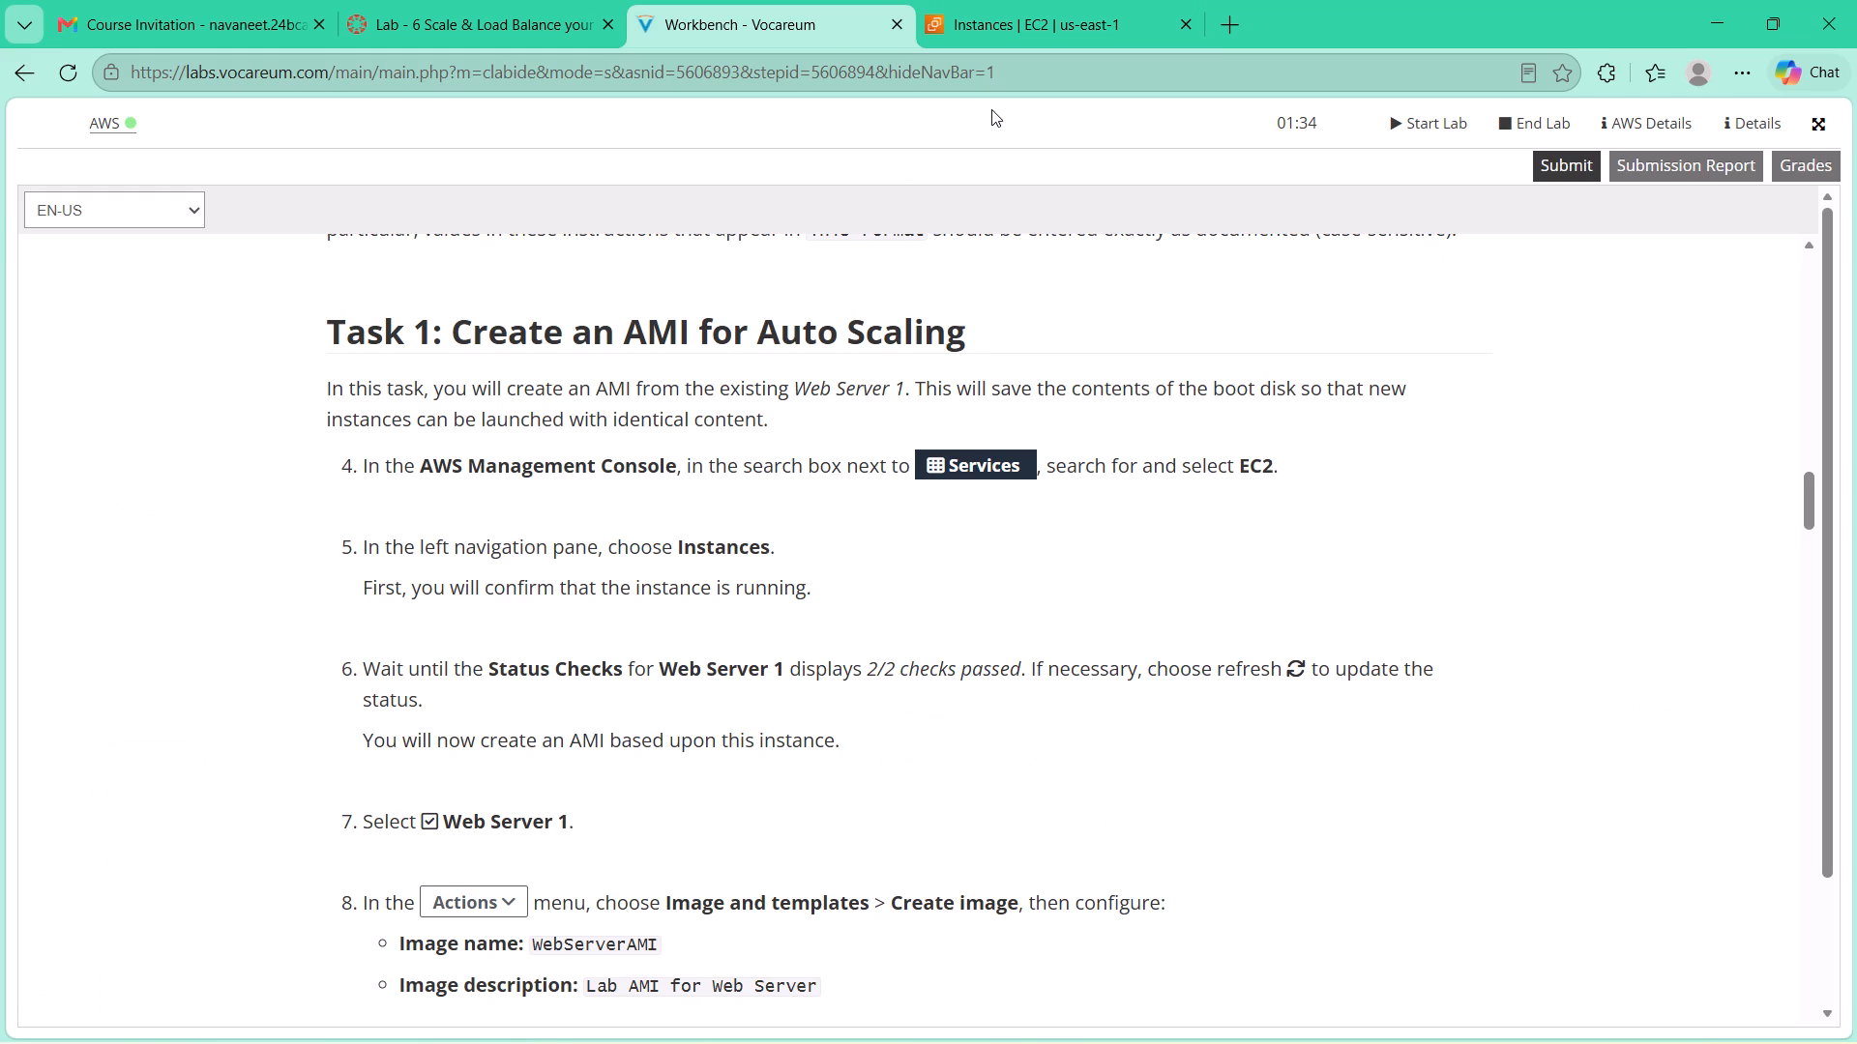
click(1021, 26)
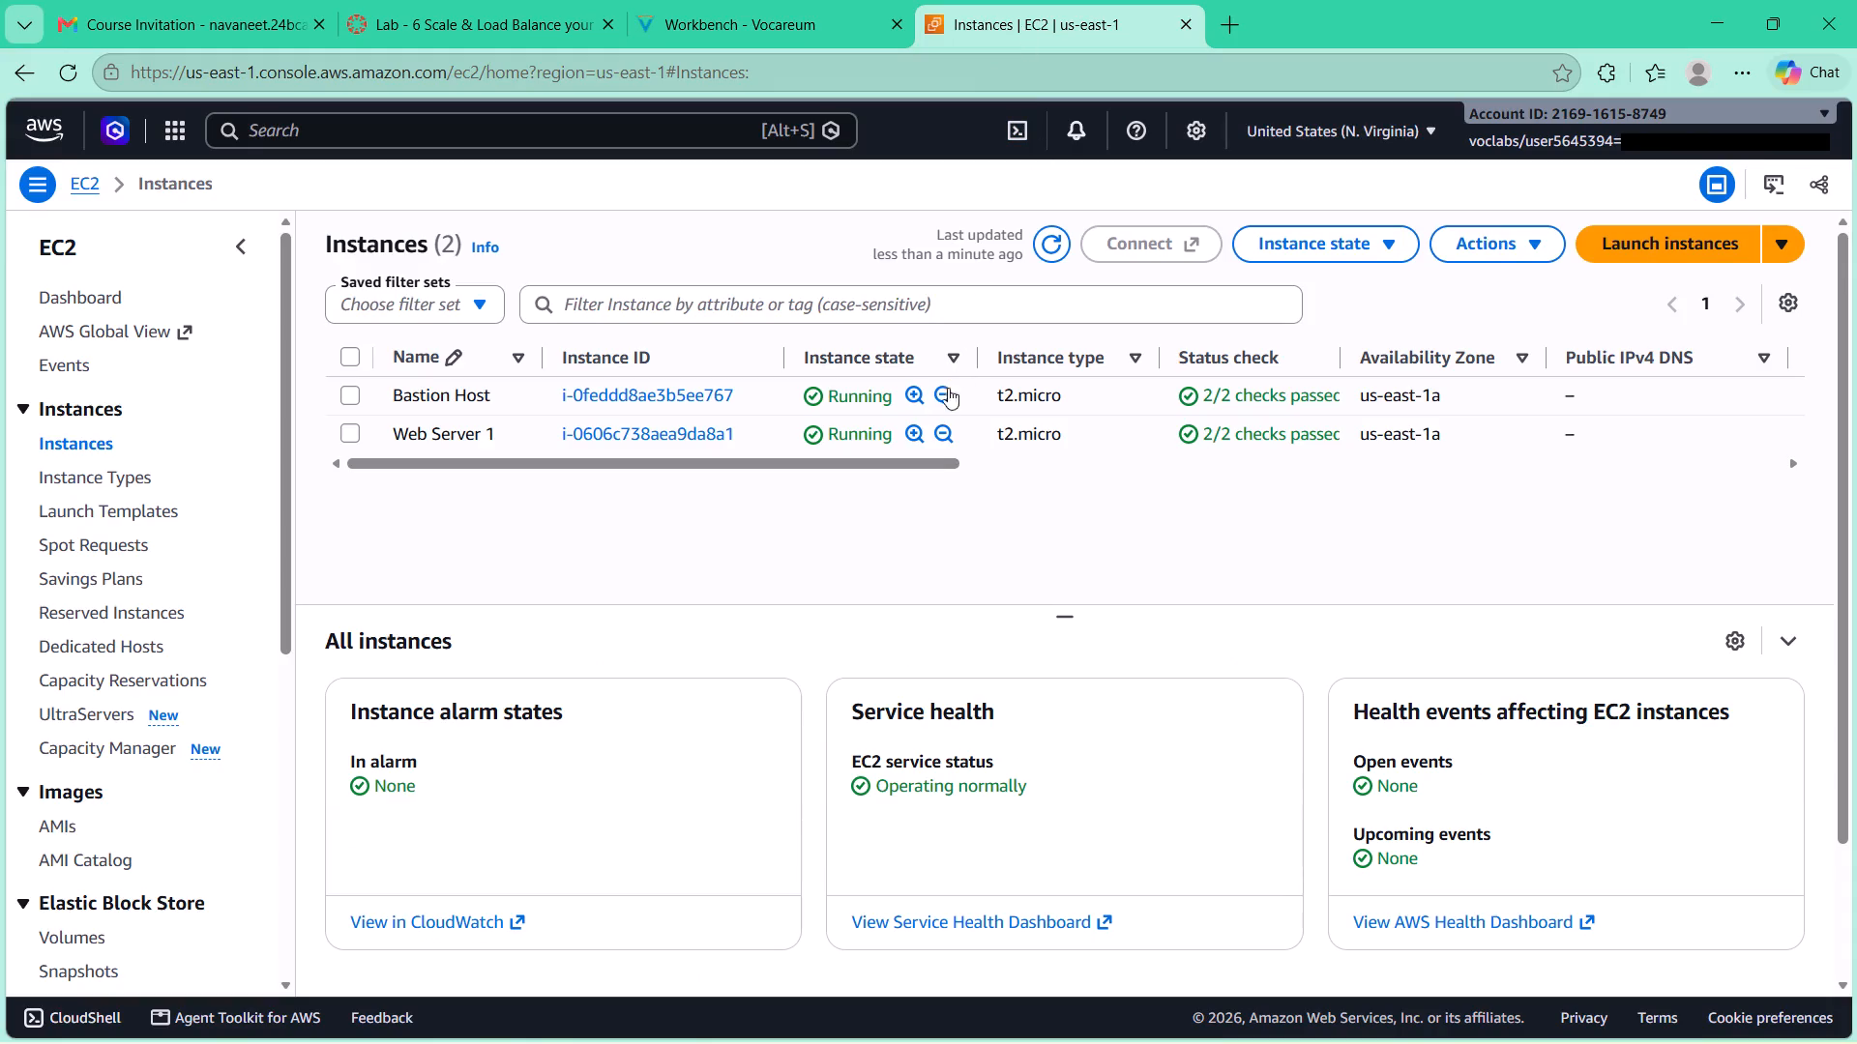
Select the Web Server 1 instance and start creating an image from it, as described in Task 1.
click(785, 36)
scroll(737, 392, down, 1)
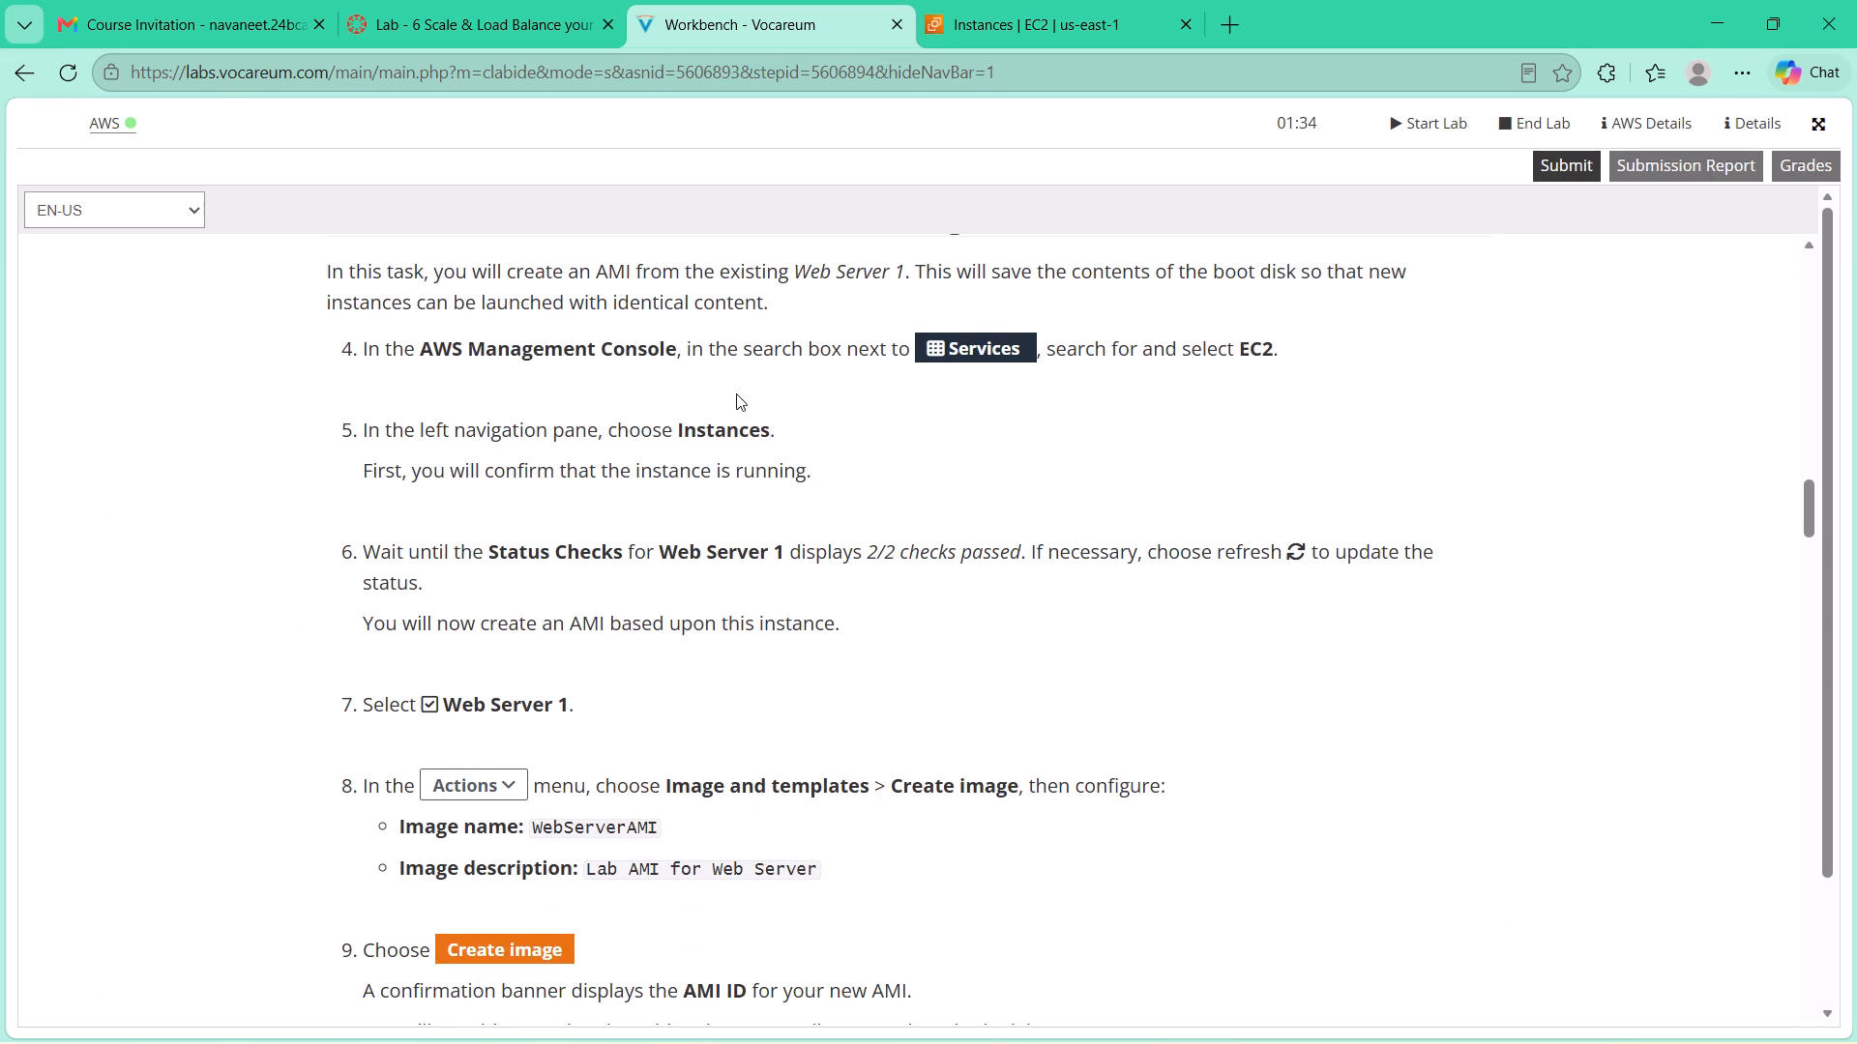
click(1024, 15)
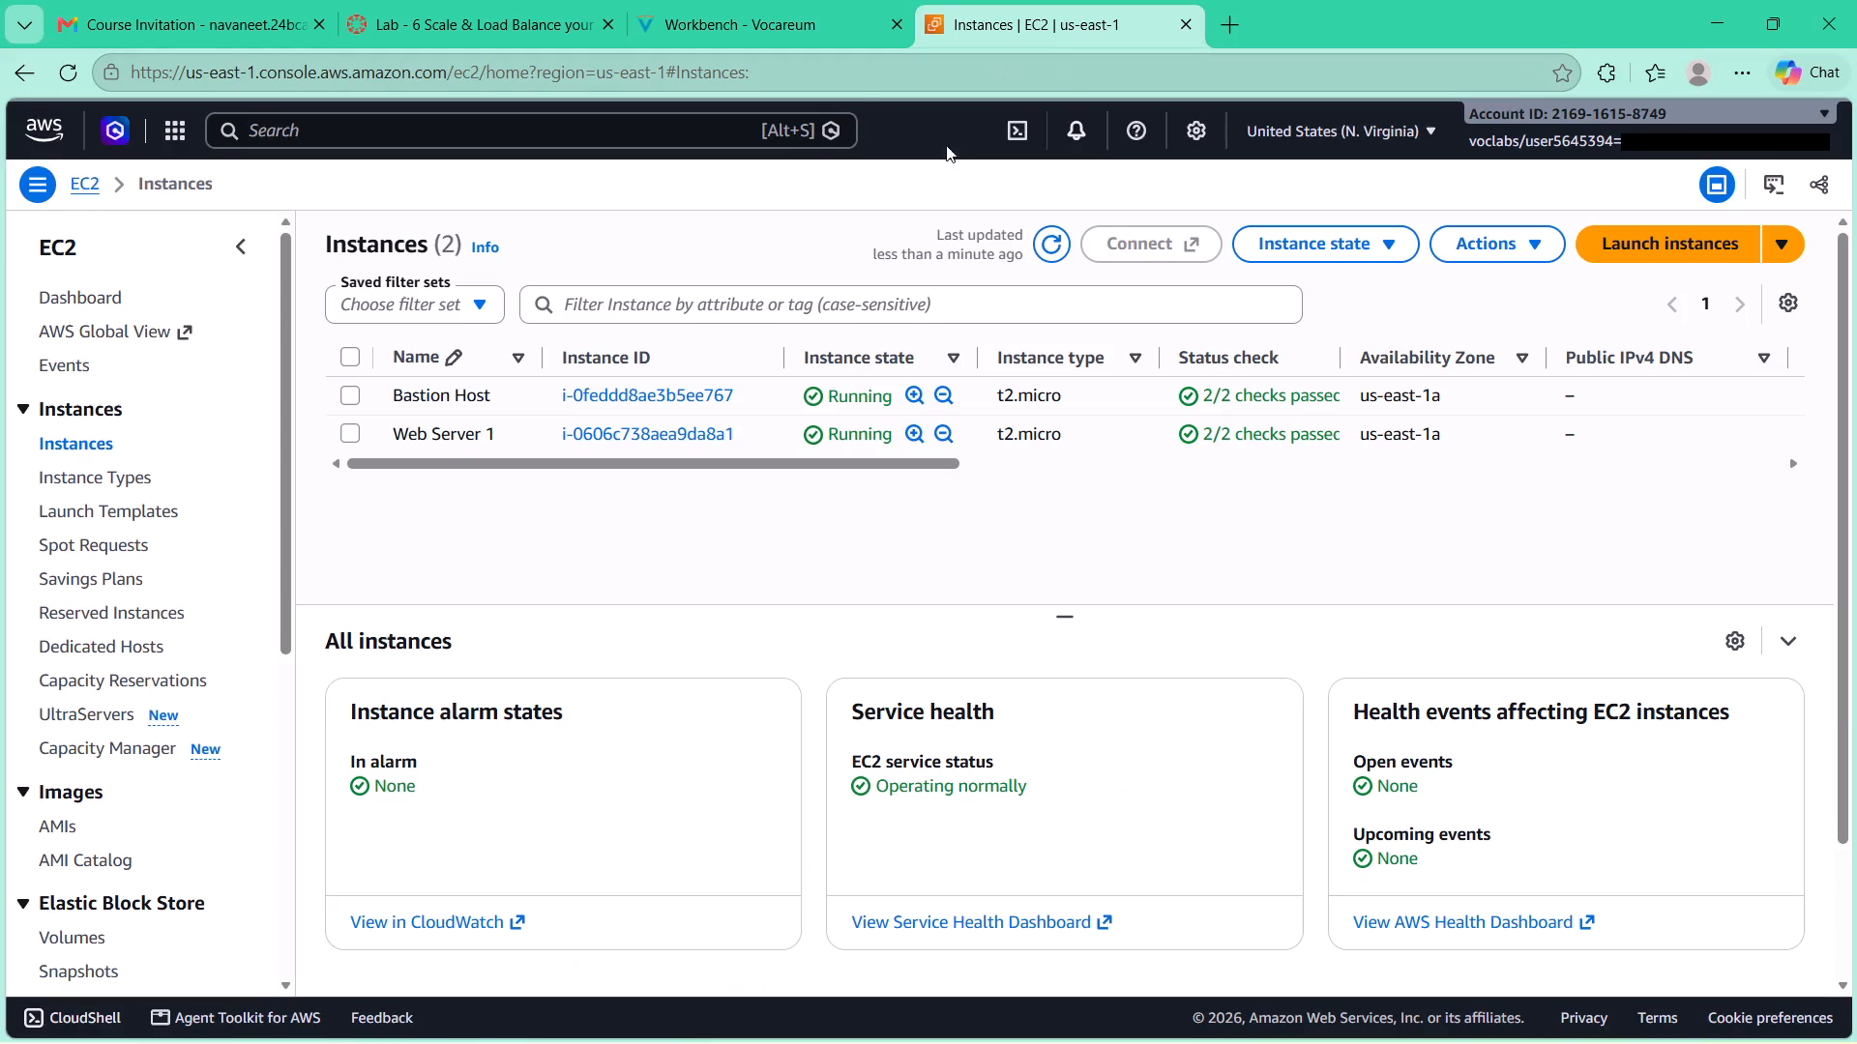
click(828, 29)
scroll(773, 358, down, 2)
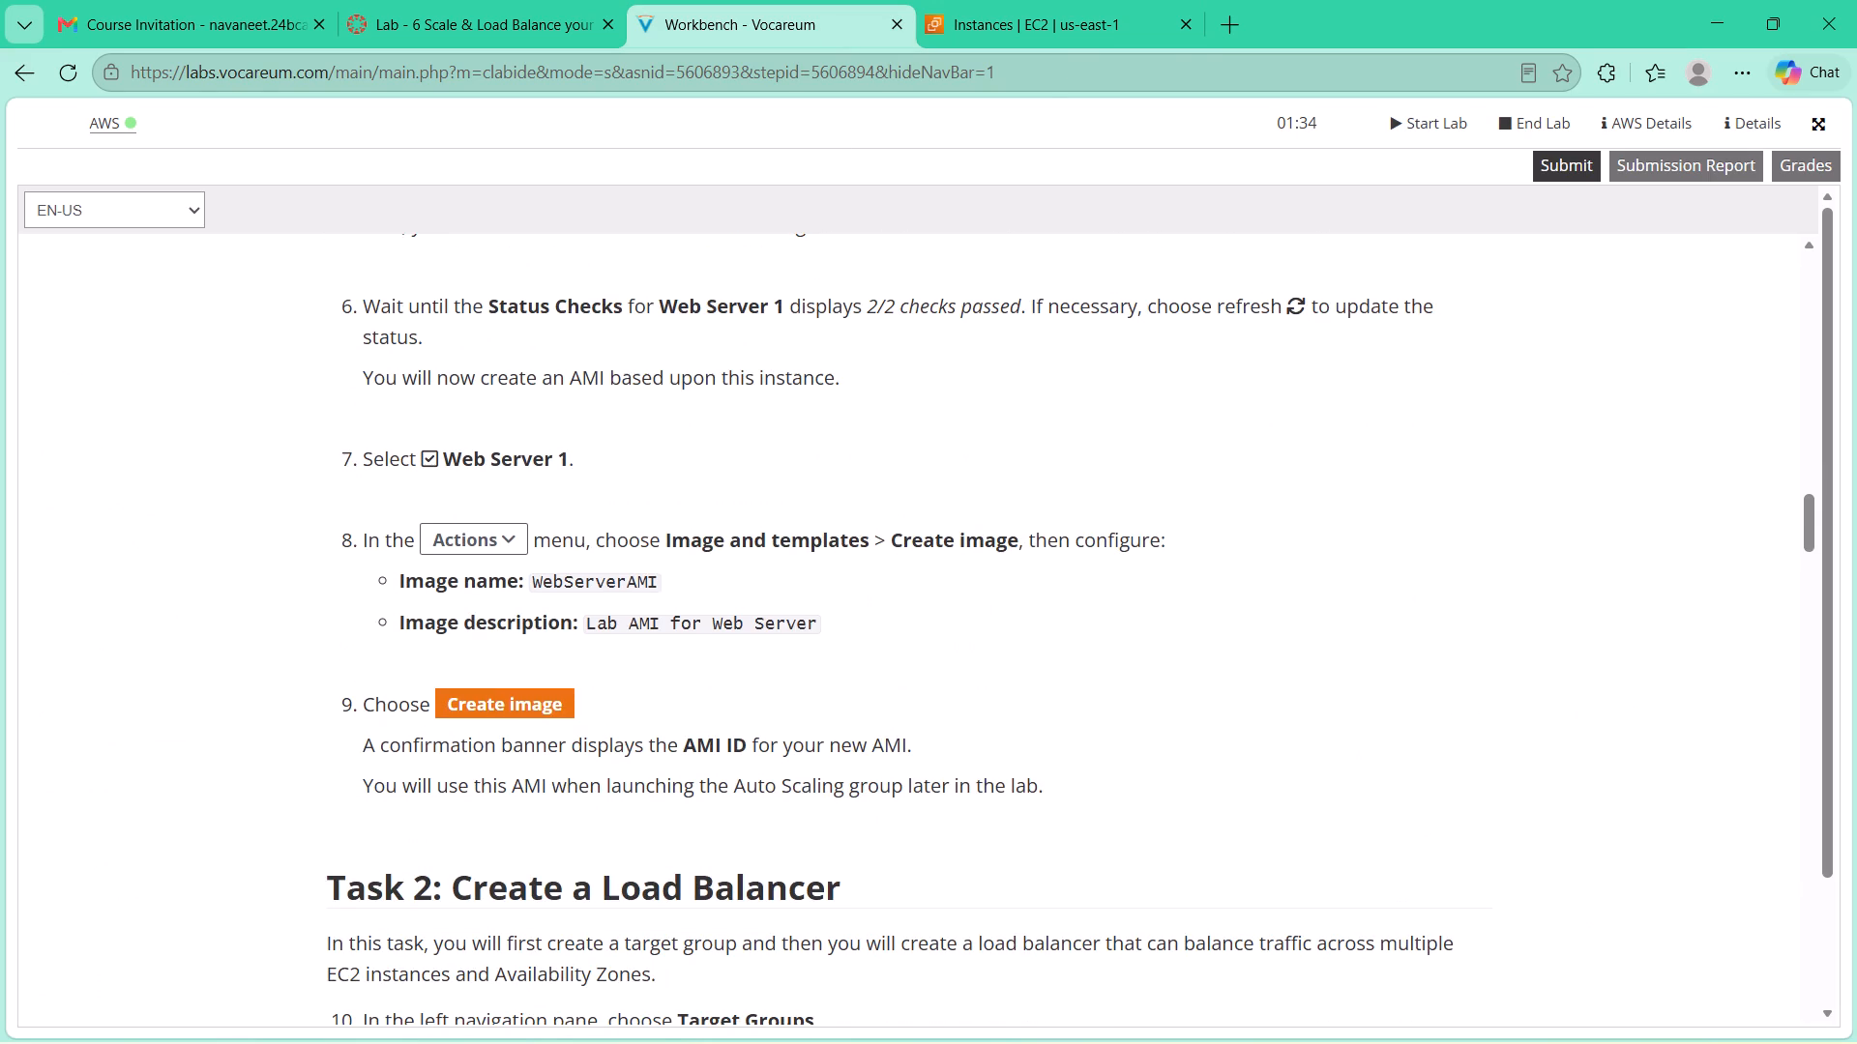
click(1100, 5)
click(350, 434)
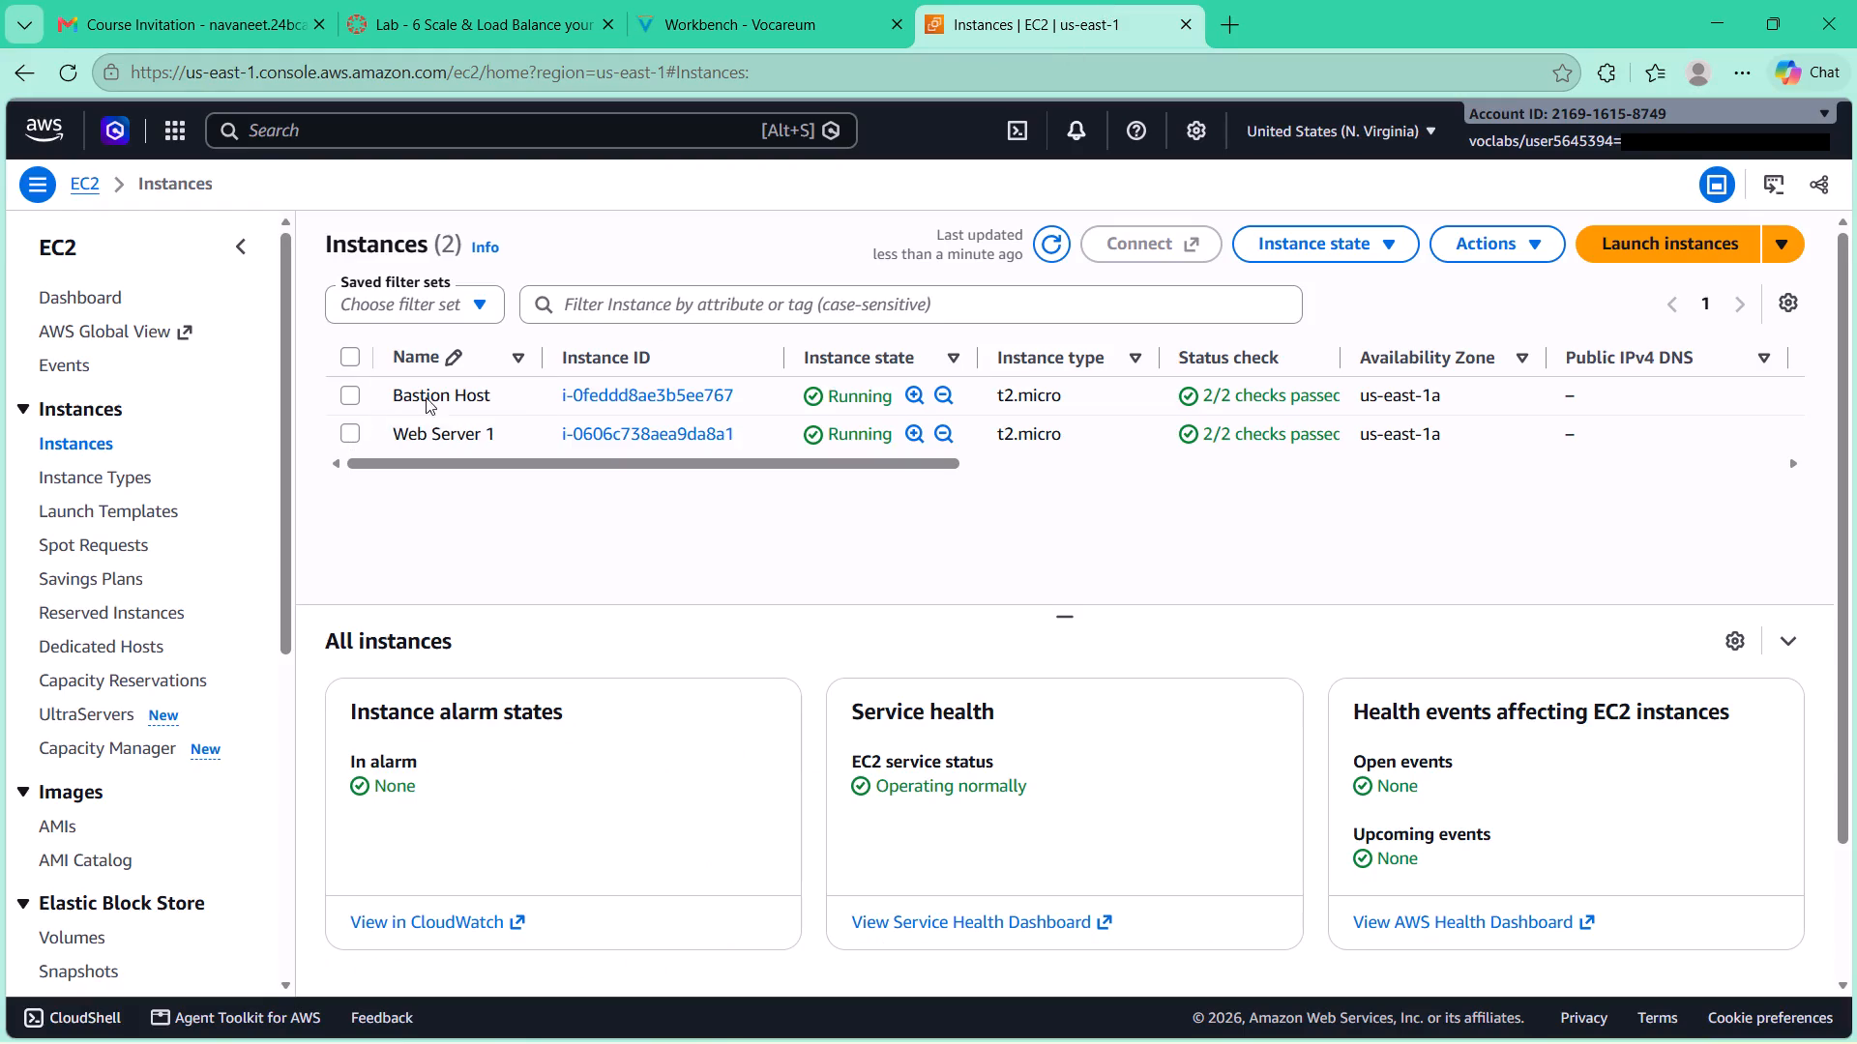
click(750, 27)
scroll(777, 352, down, 1)
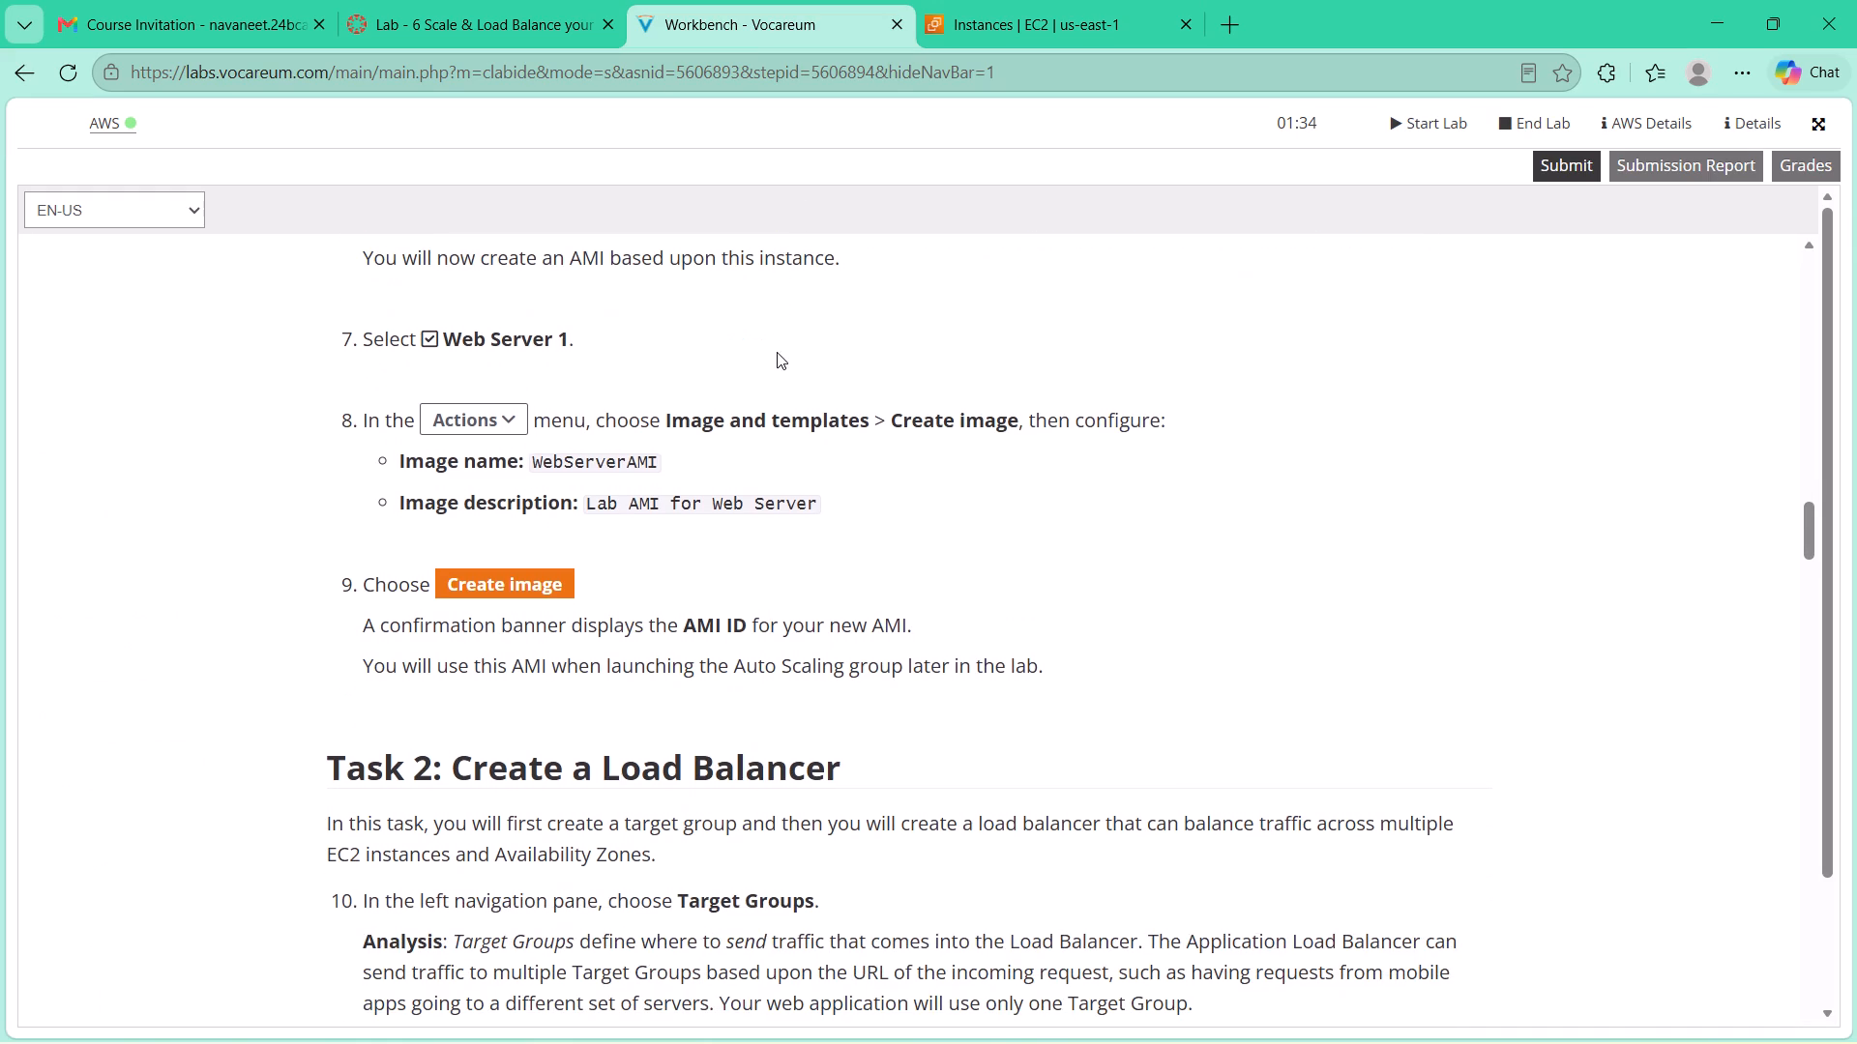
click(1045, 0)
click(1475, 241)
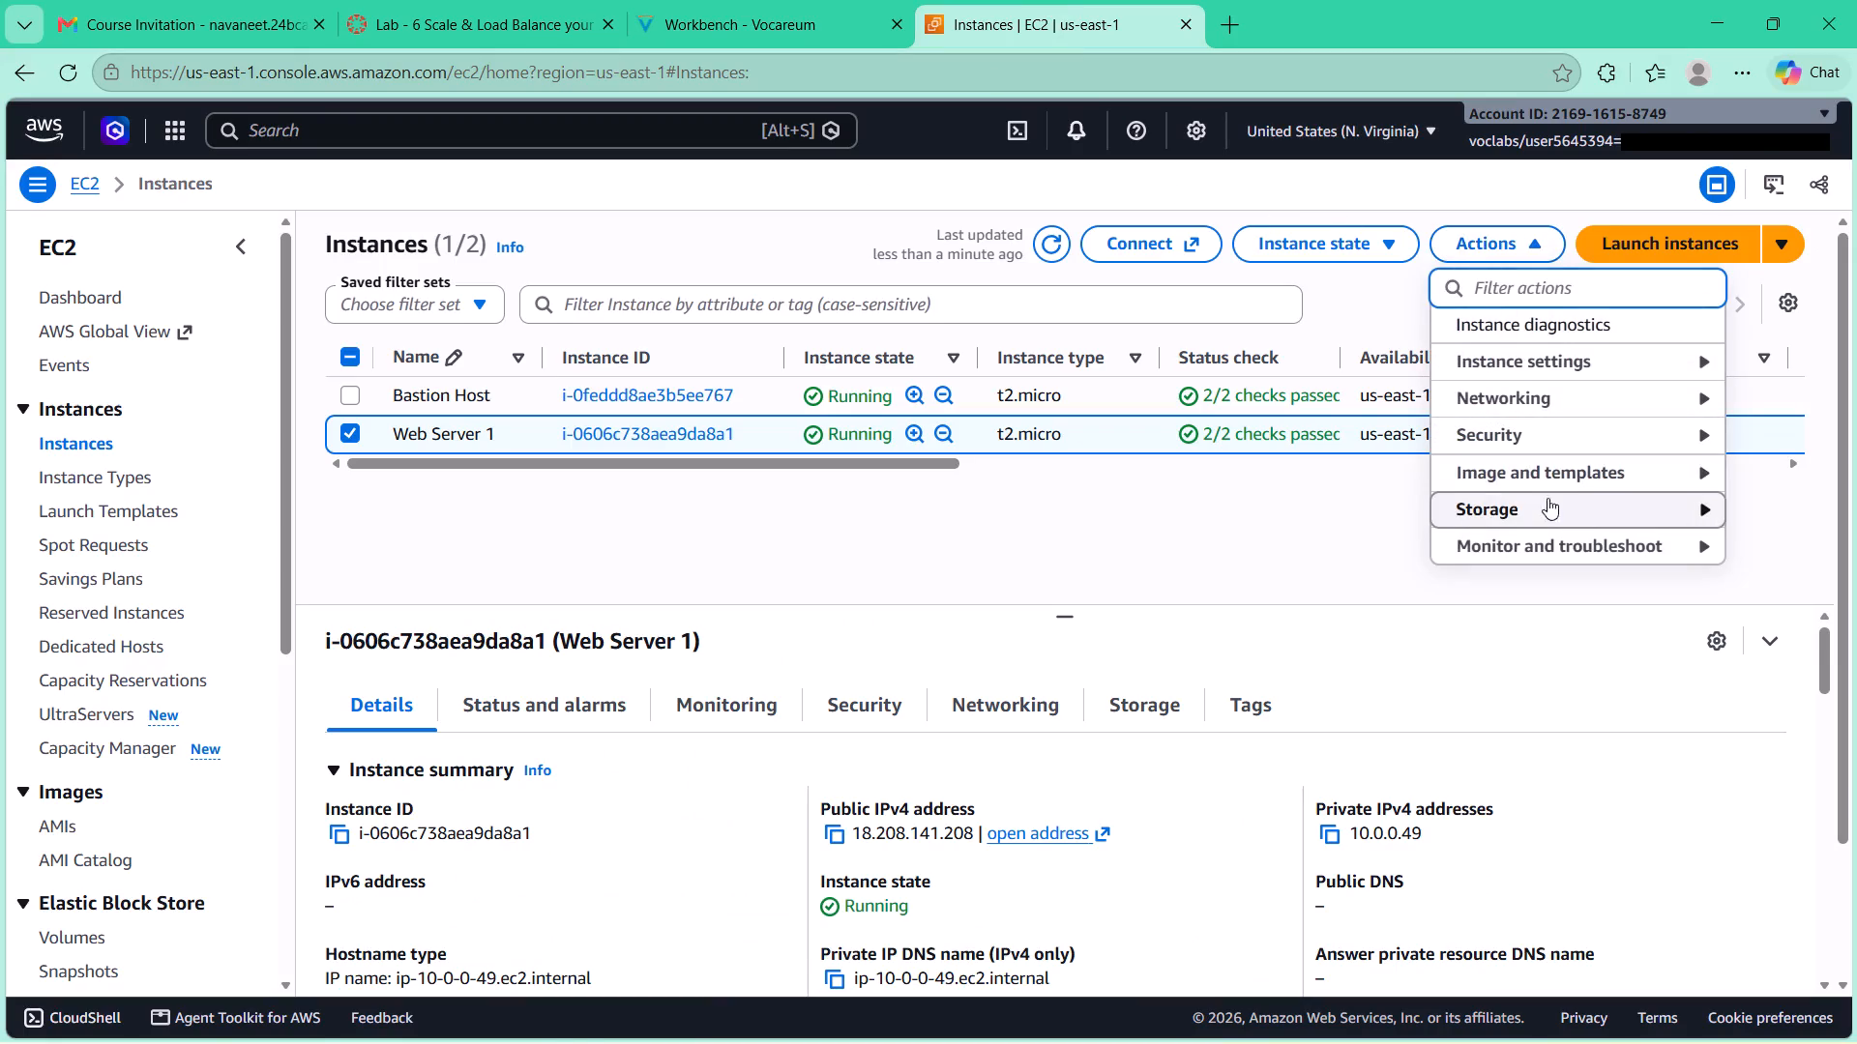
click(1542, 477)
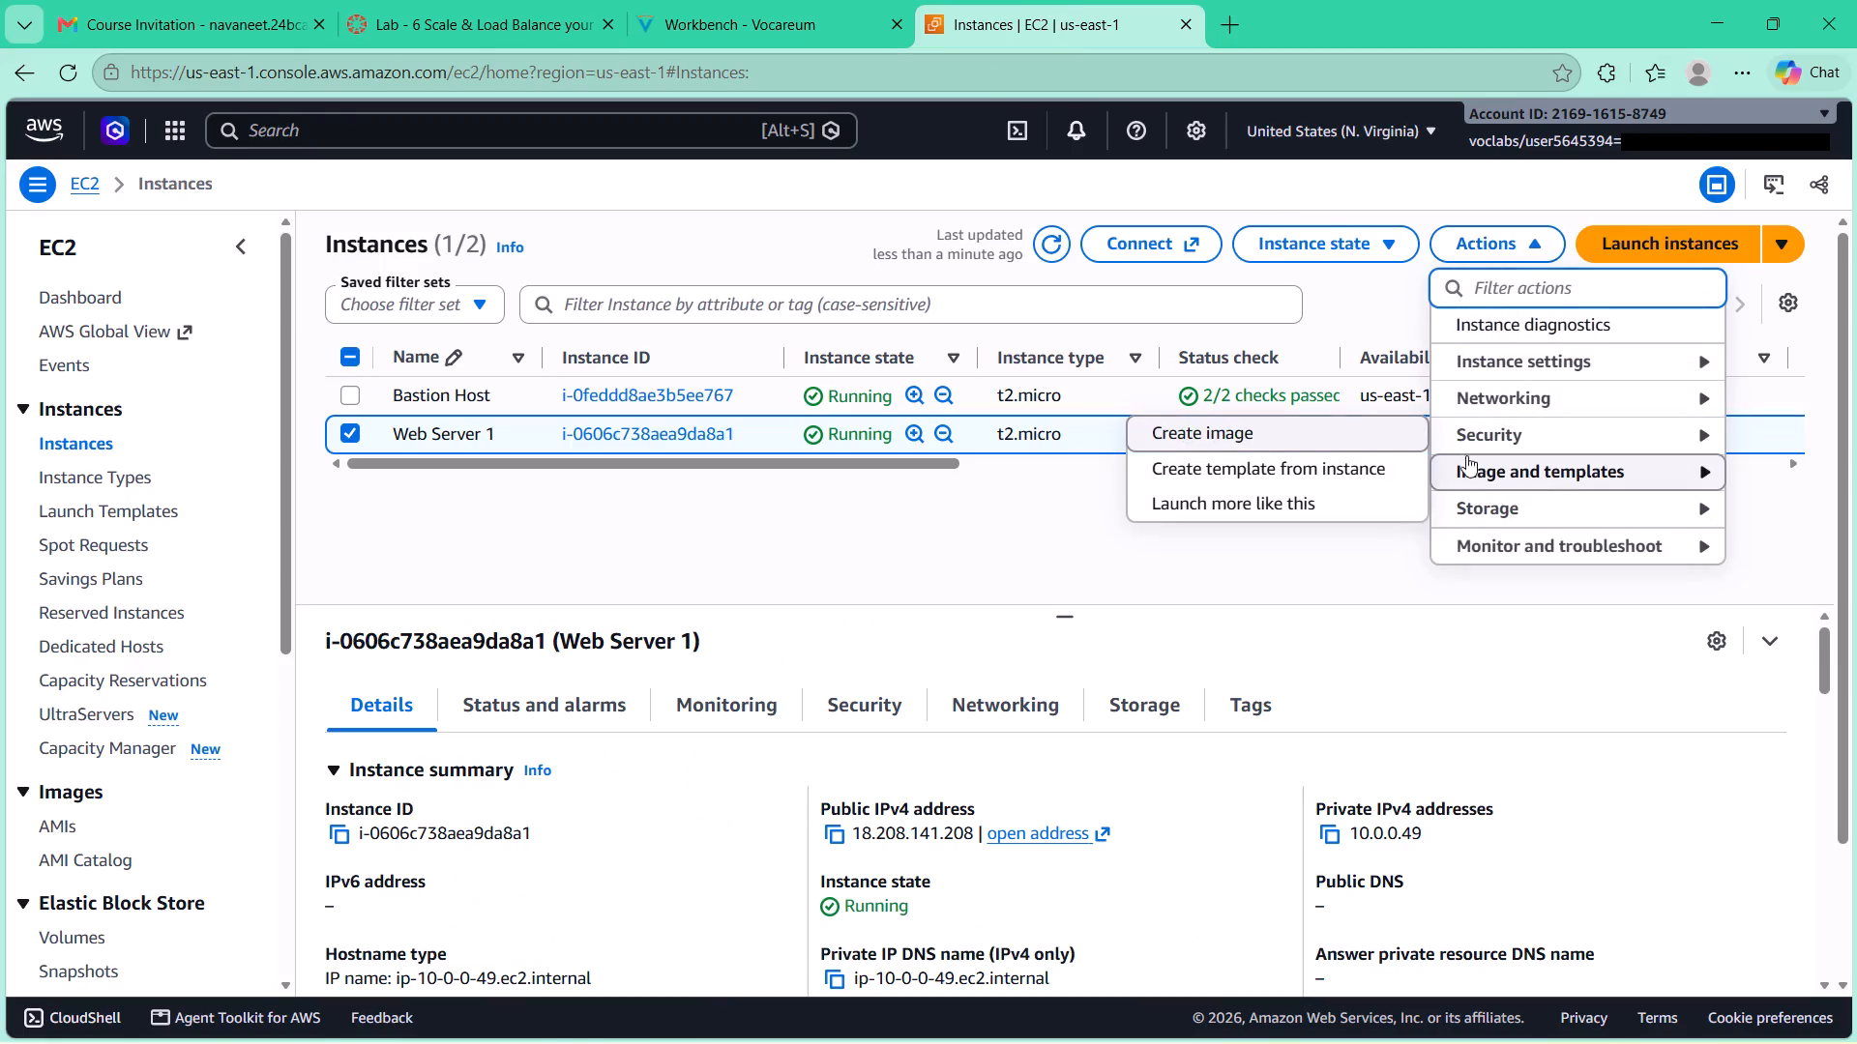
click(1262, 420)
Copy the image name from the lab instructions and set the new image's name to WebServerAMI.
click(795, 12)
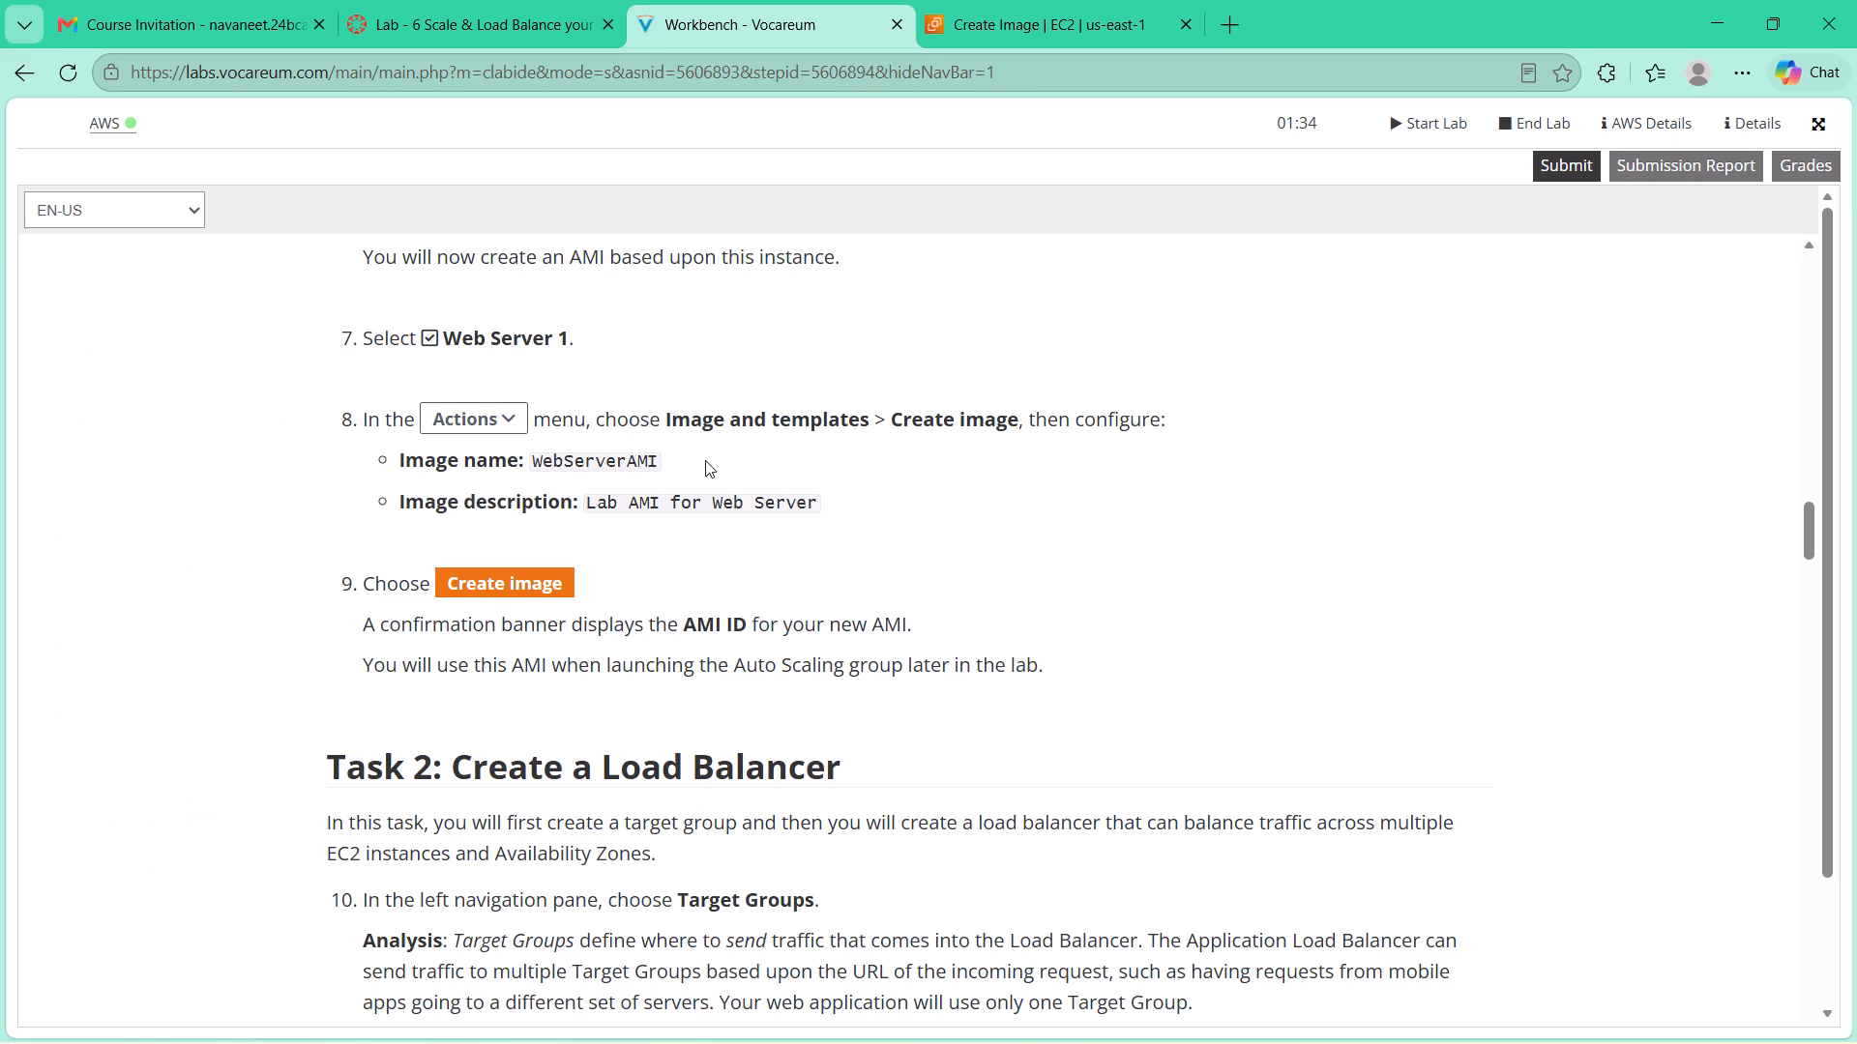
click(650, 459)
drag(657, 458, 533, 462)
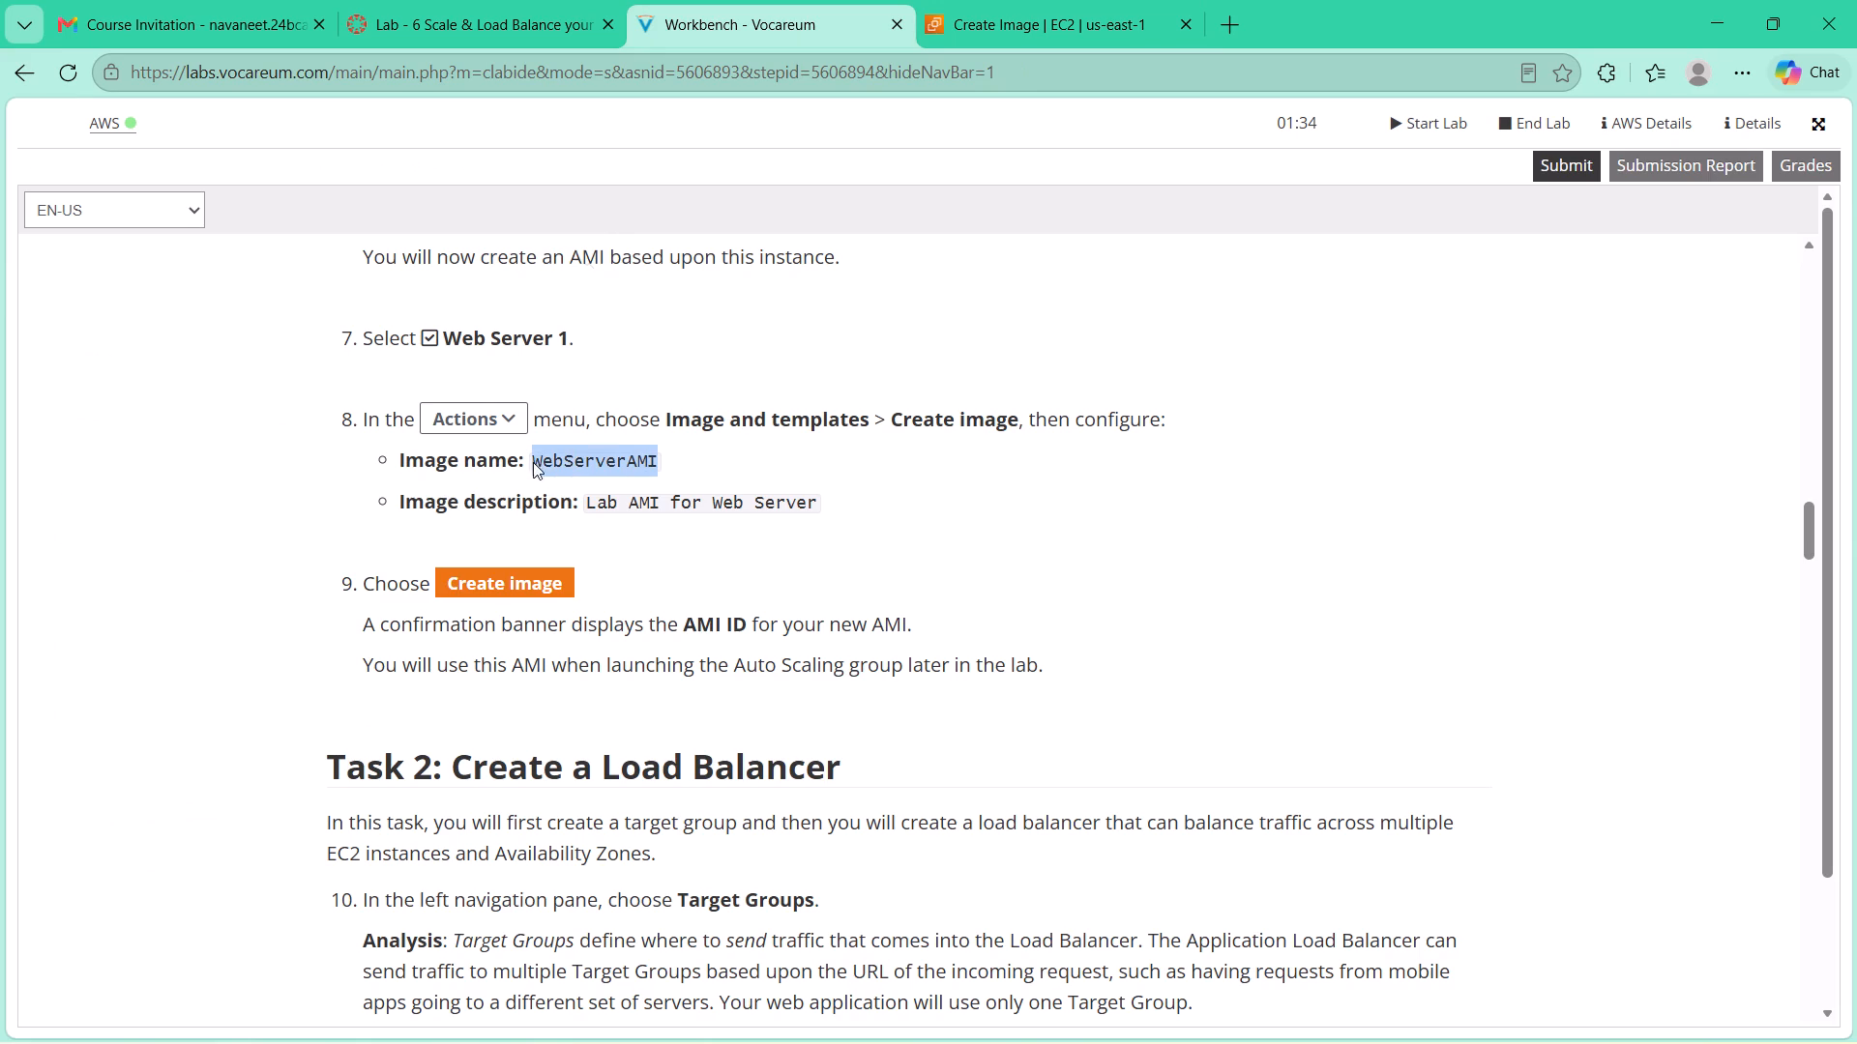
click(568, 389)
click(966, 0)
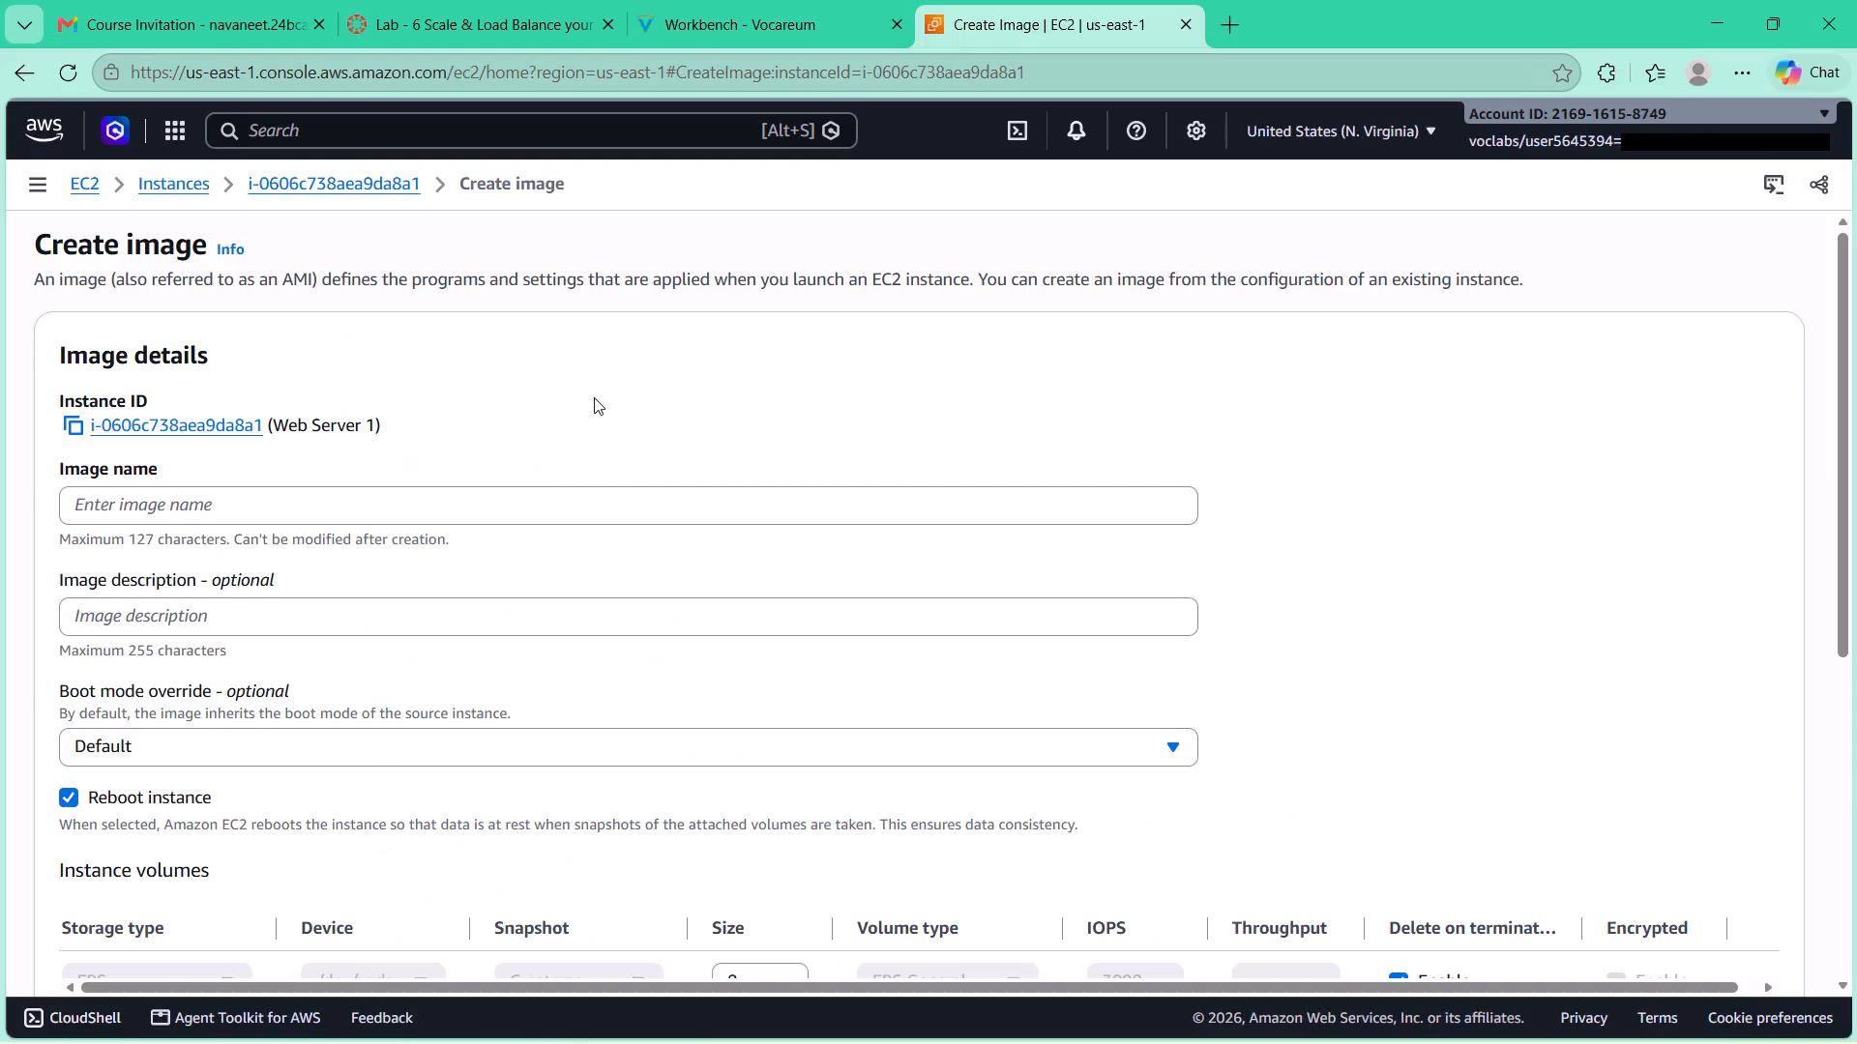
click(498, 500)
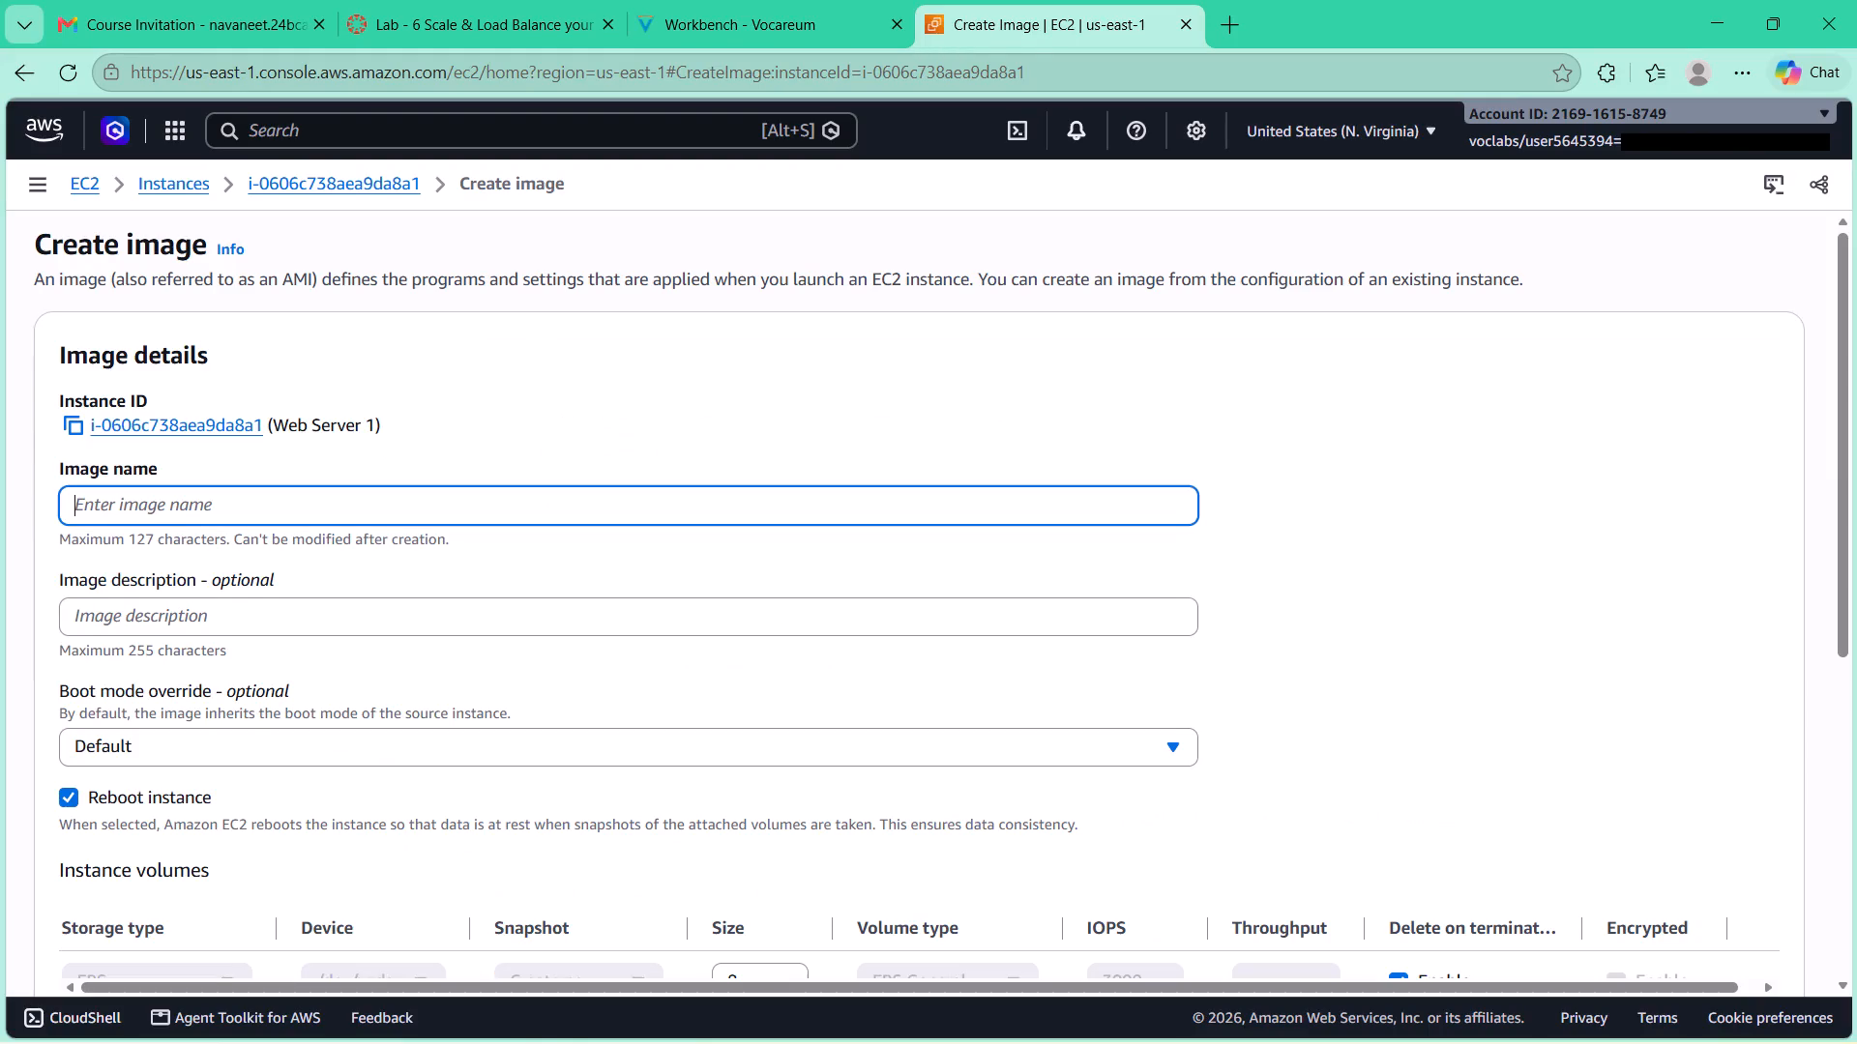
key(ctrl+v)
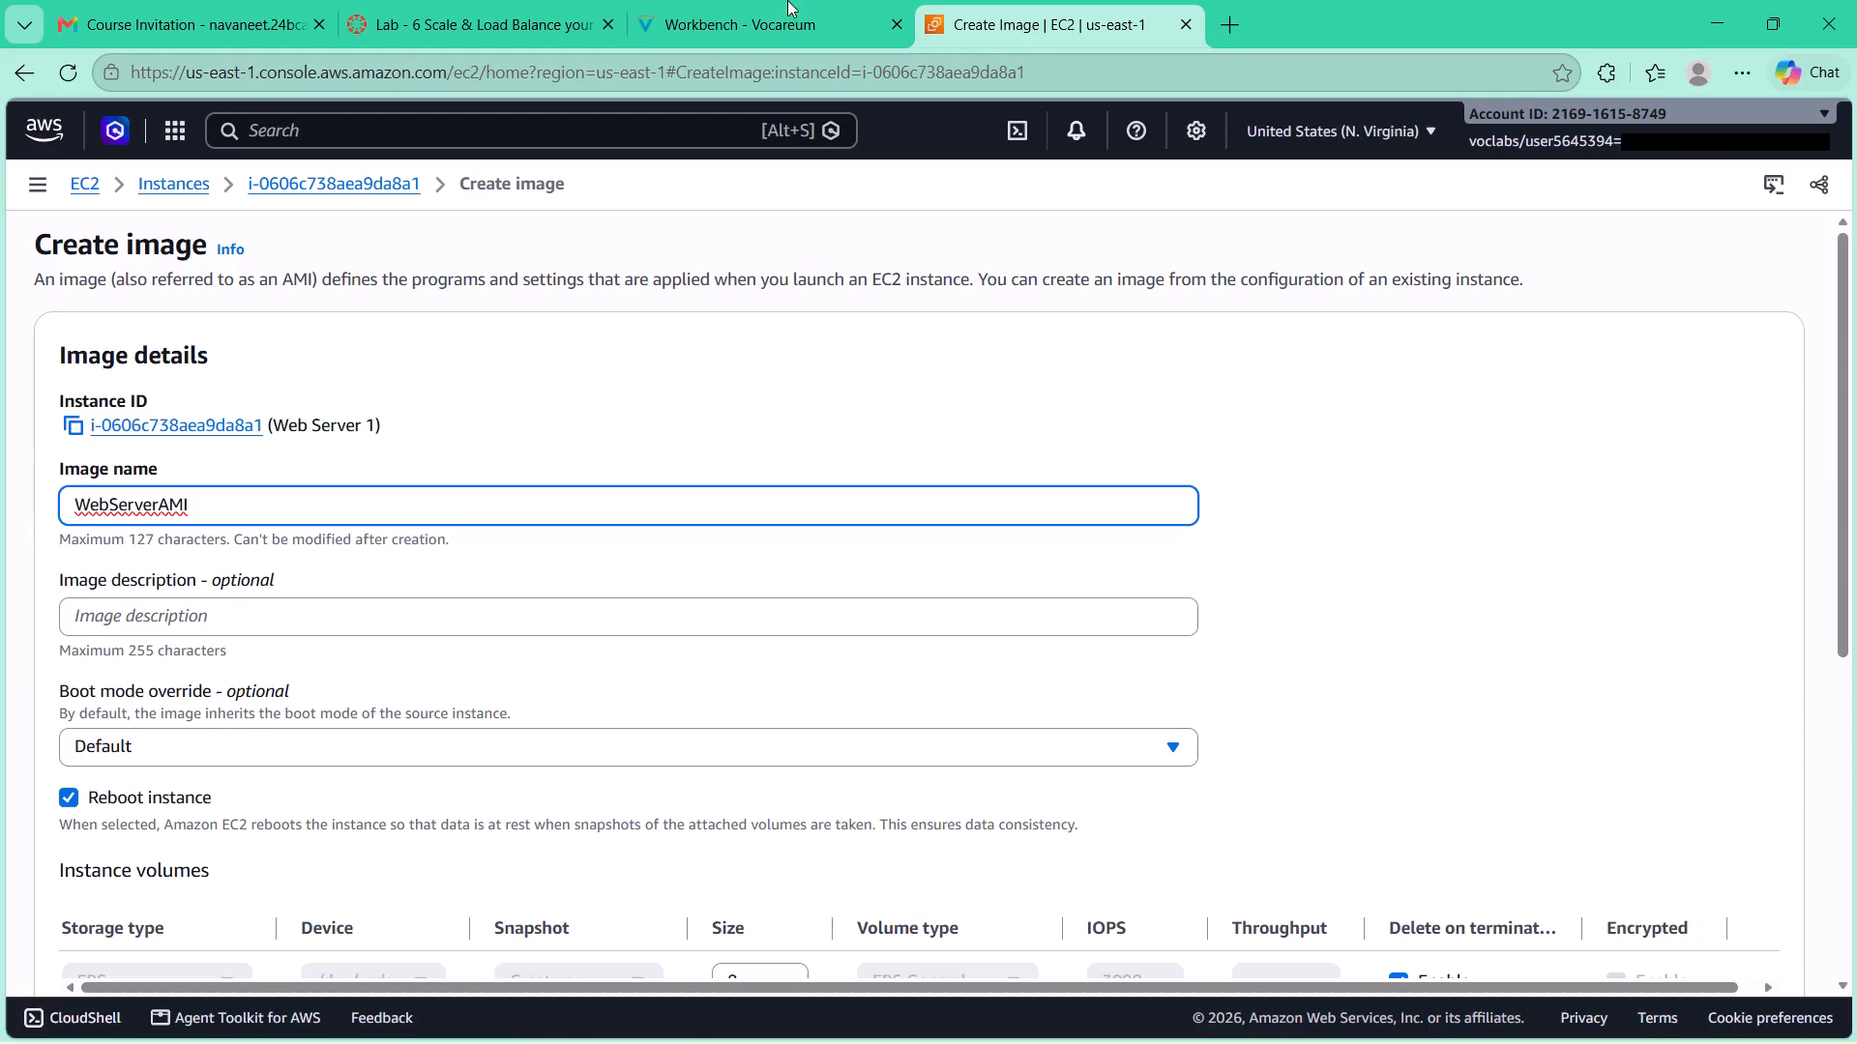
Copy the image description from the lab instructions and set it to Lab AMI for Web Server.
click(788, 0)
drag(813, 491, 621, 491)
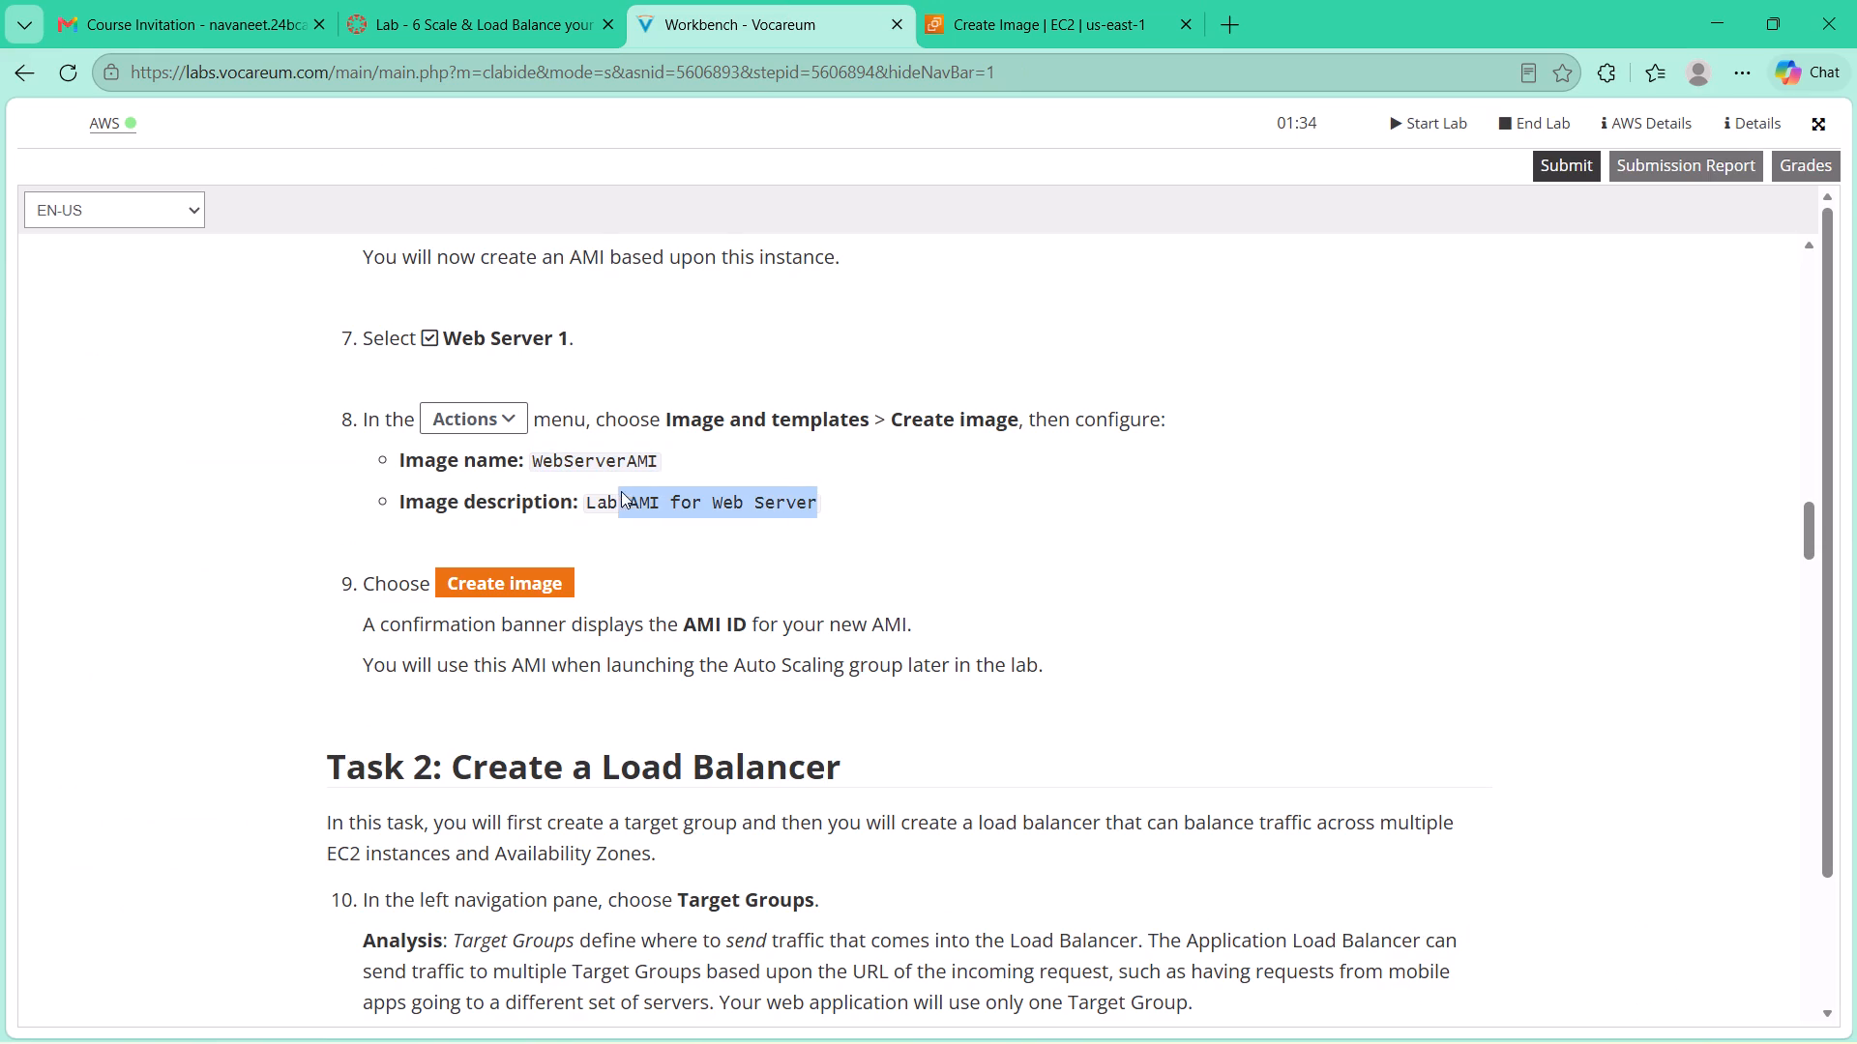
drag(621, 491, 583, 491)
click(628, 413)
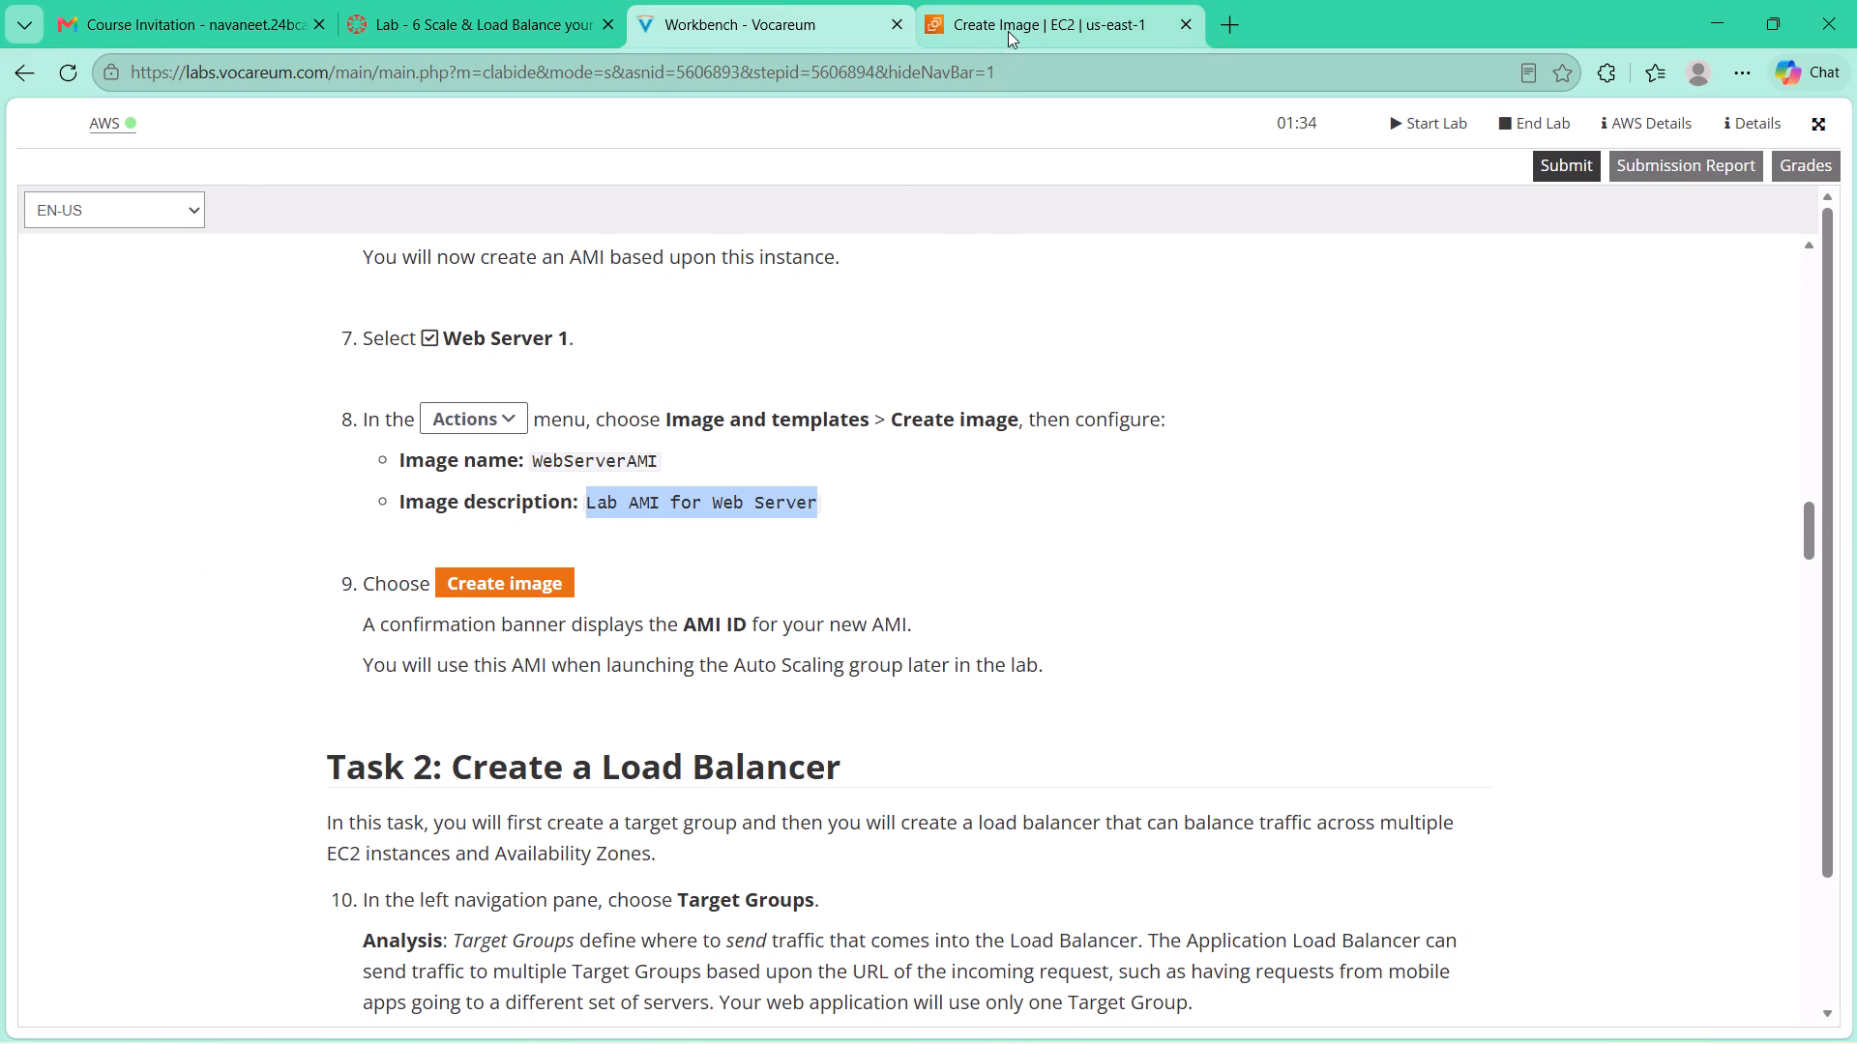
click(1008, 31)
click(456, 615)
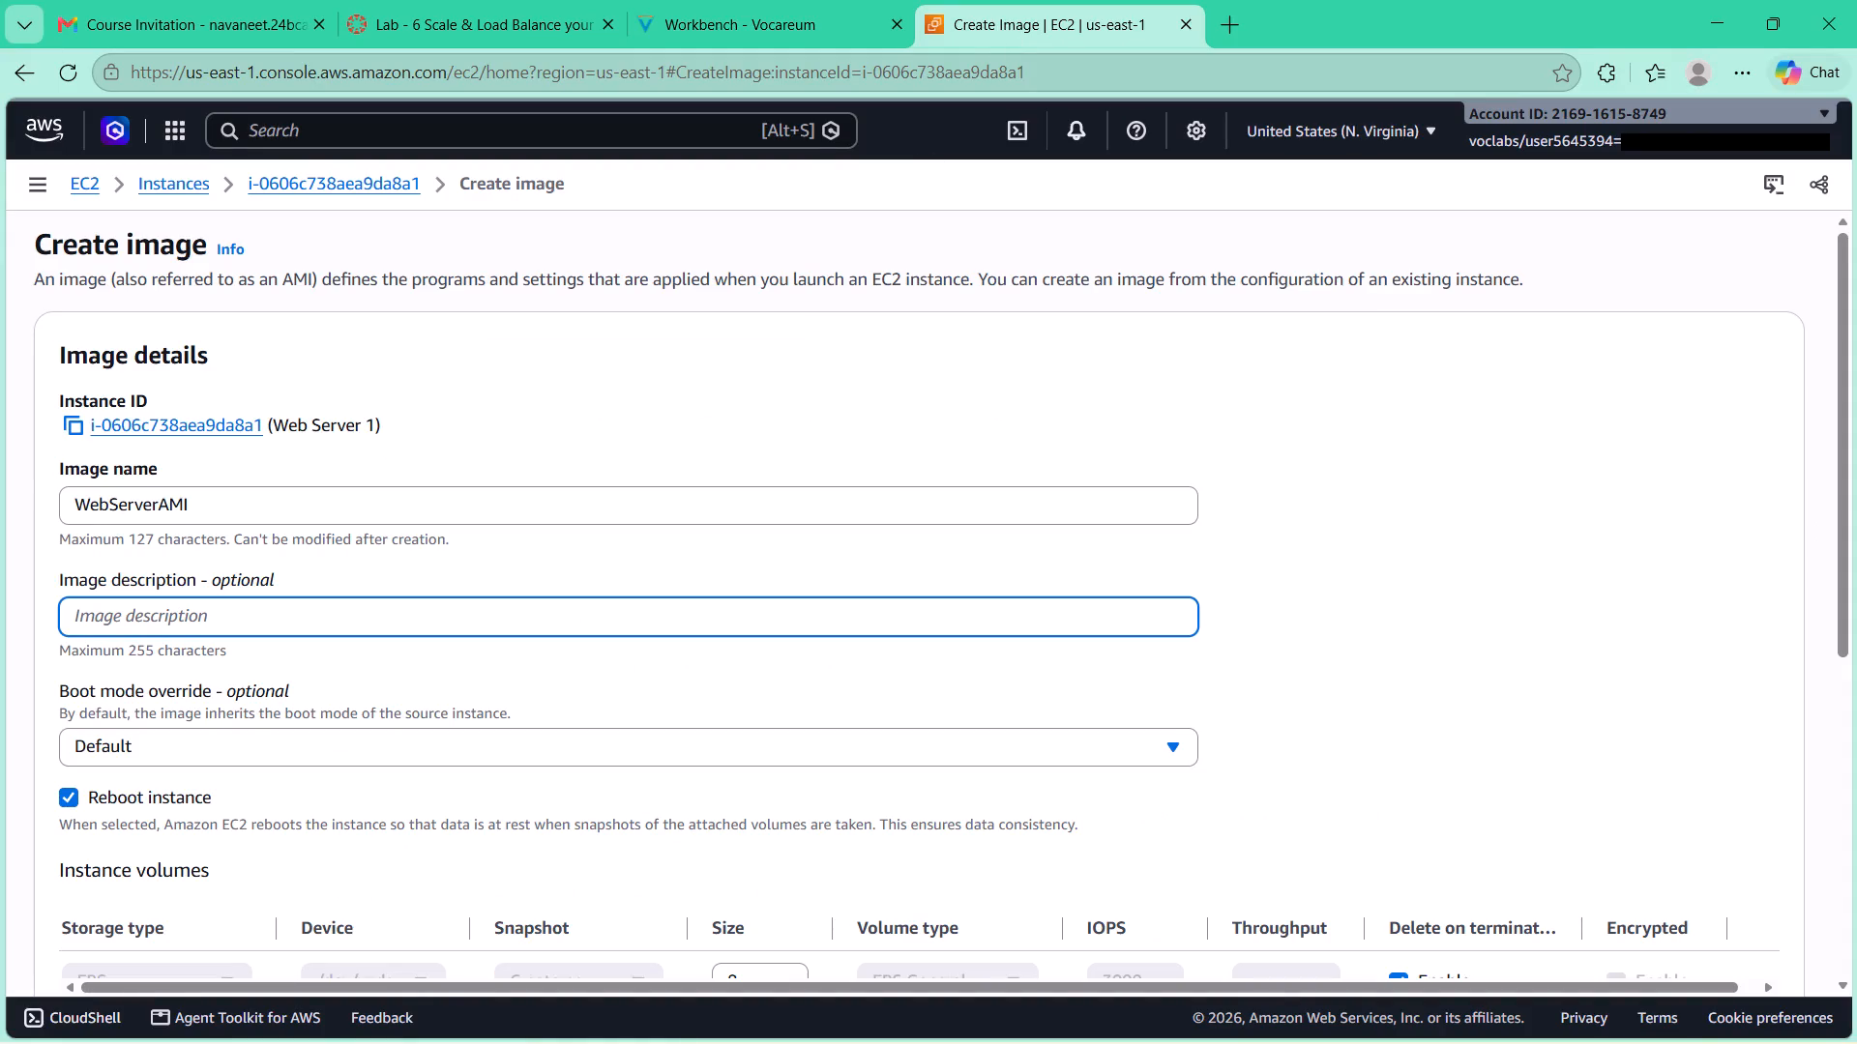
key(ctrl+v)
Check the remaining Task 1 instructions and create the WebServerAMI image from Web Server 1, leaving its volume and tag settings at their defaults.
click(708, 0)
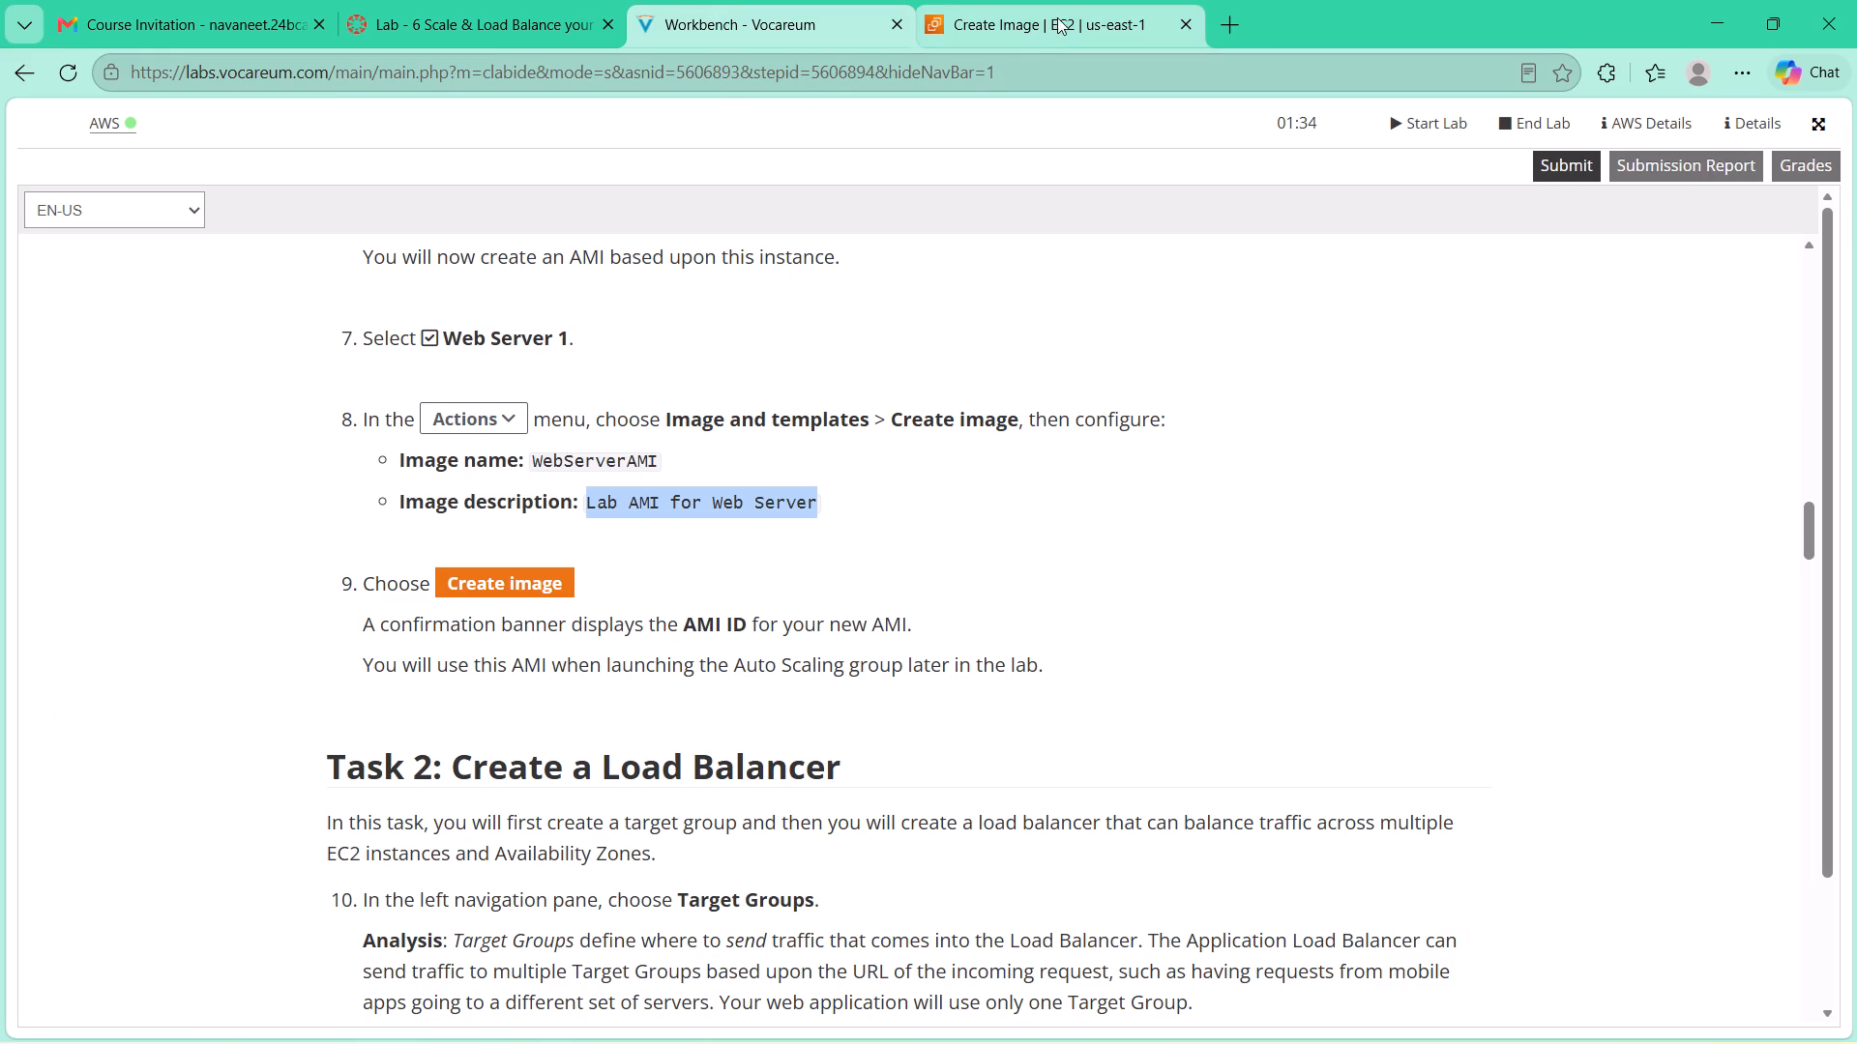
click(1057, 14)
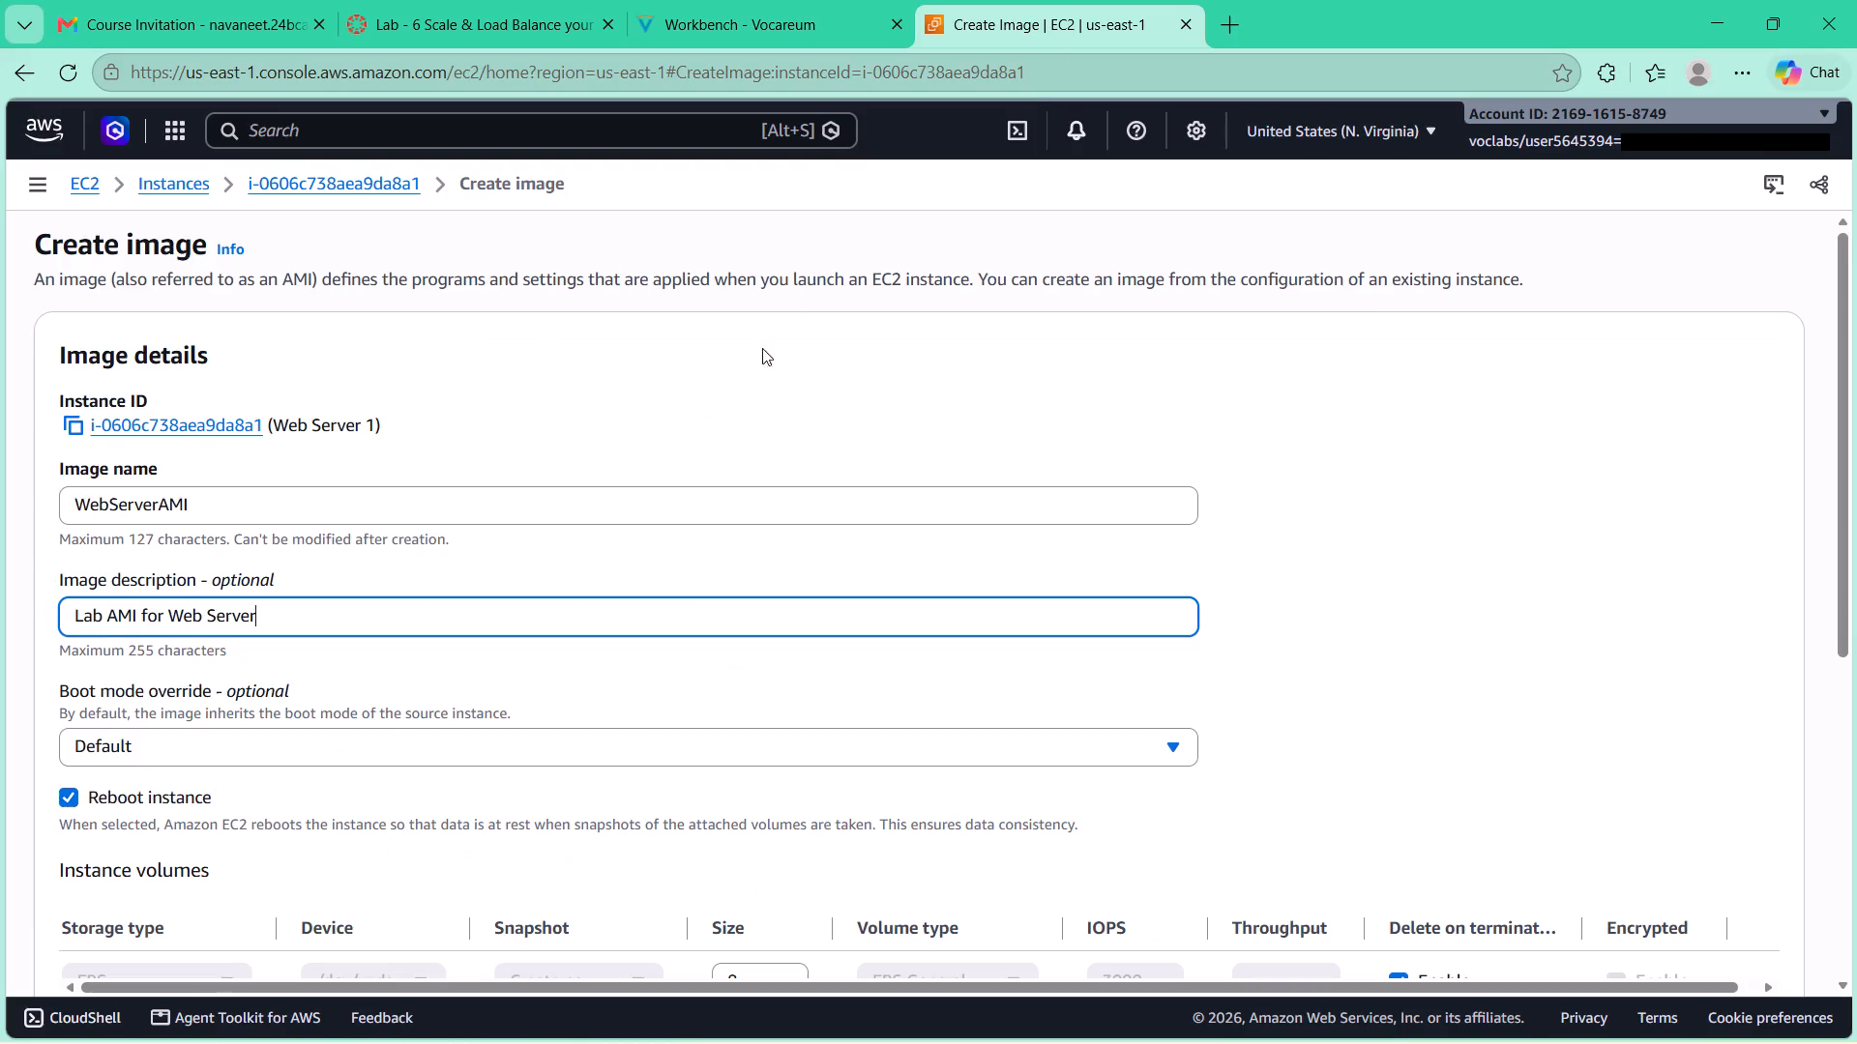
scroll(752, 356, down, 3)
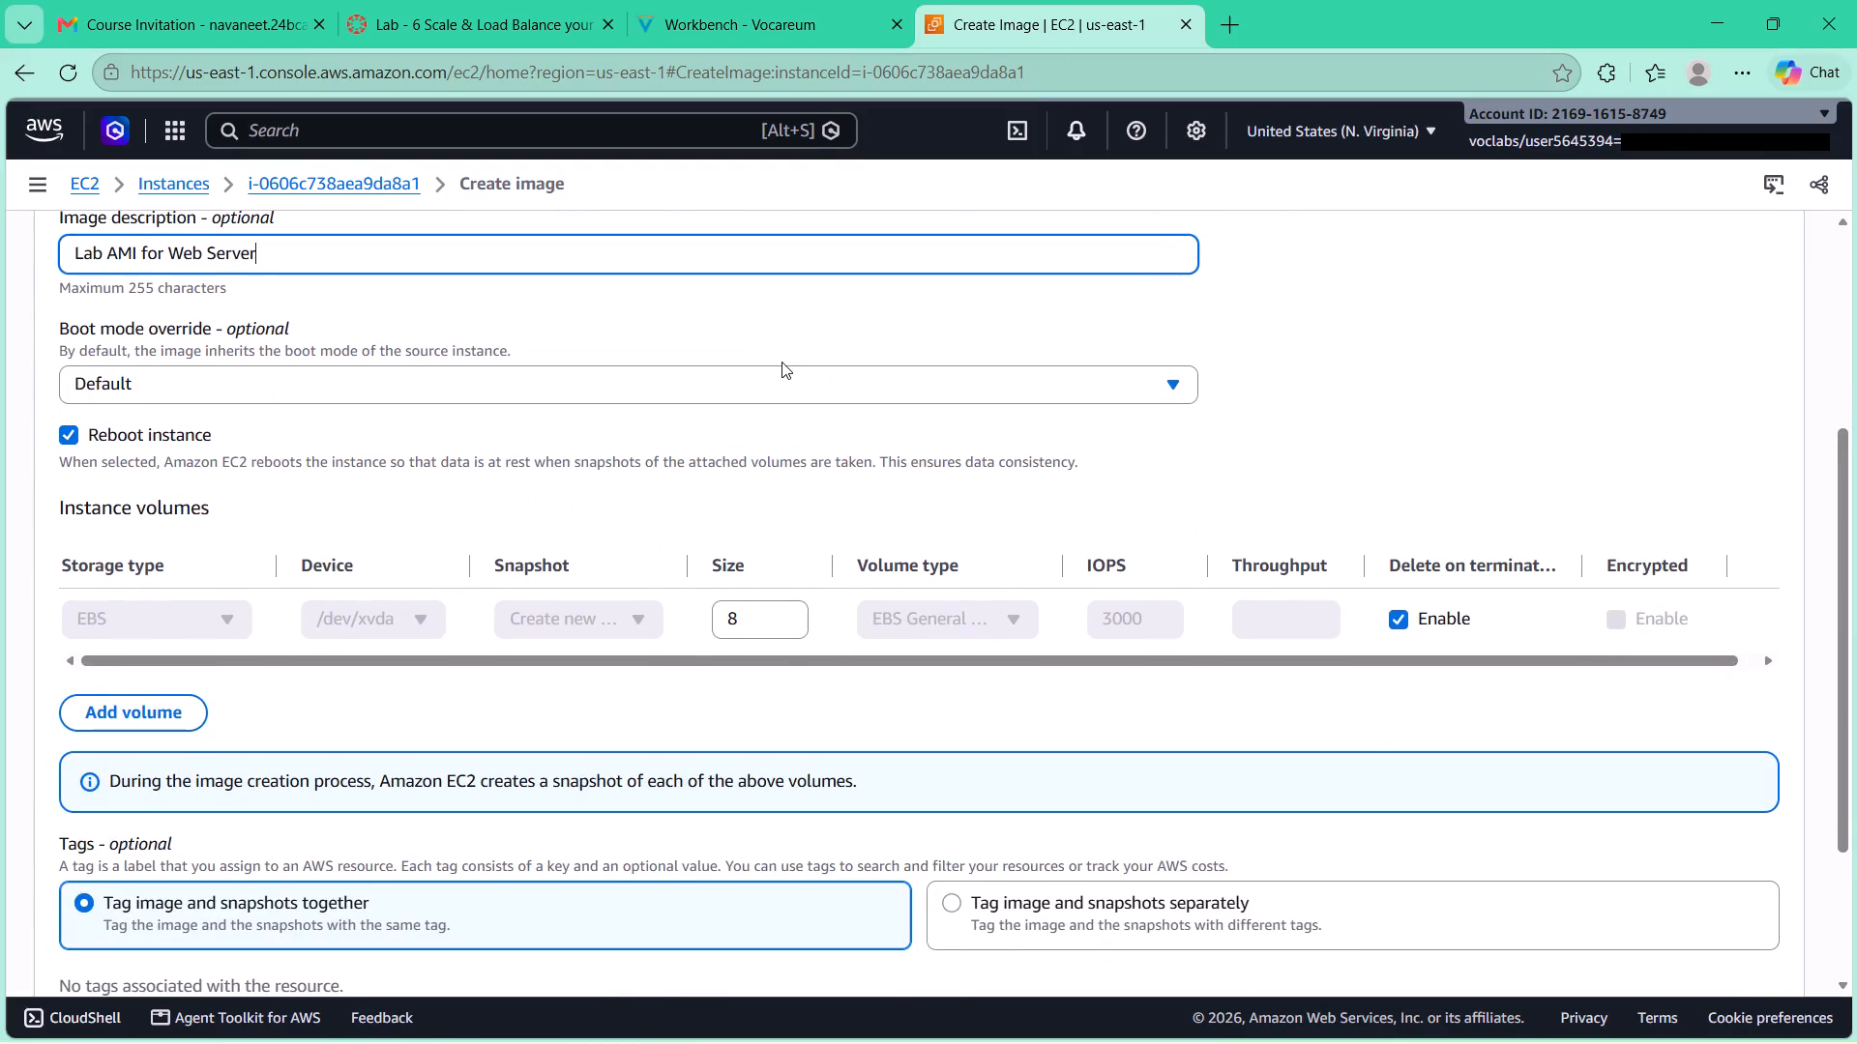
click(787, 8)
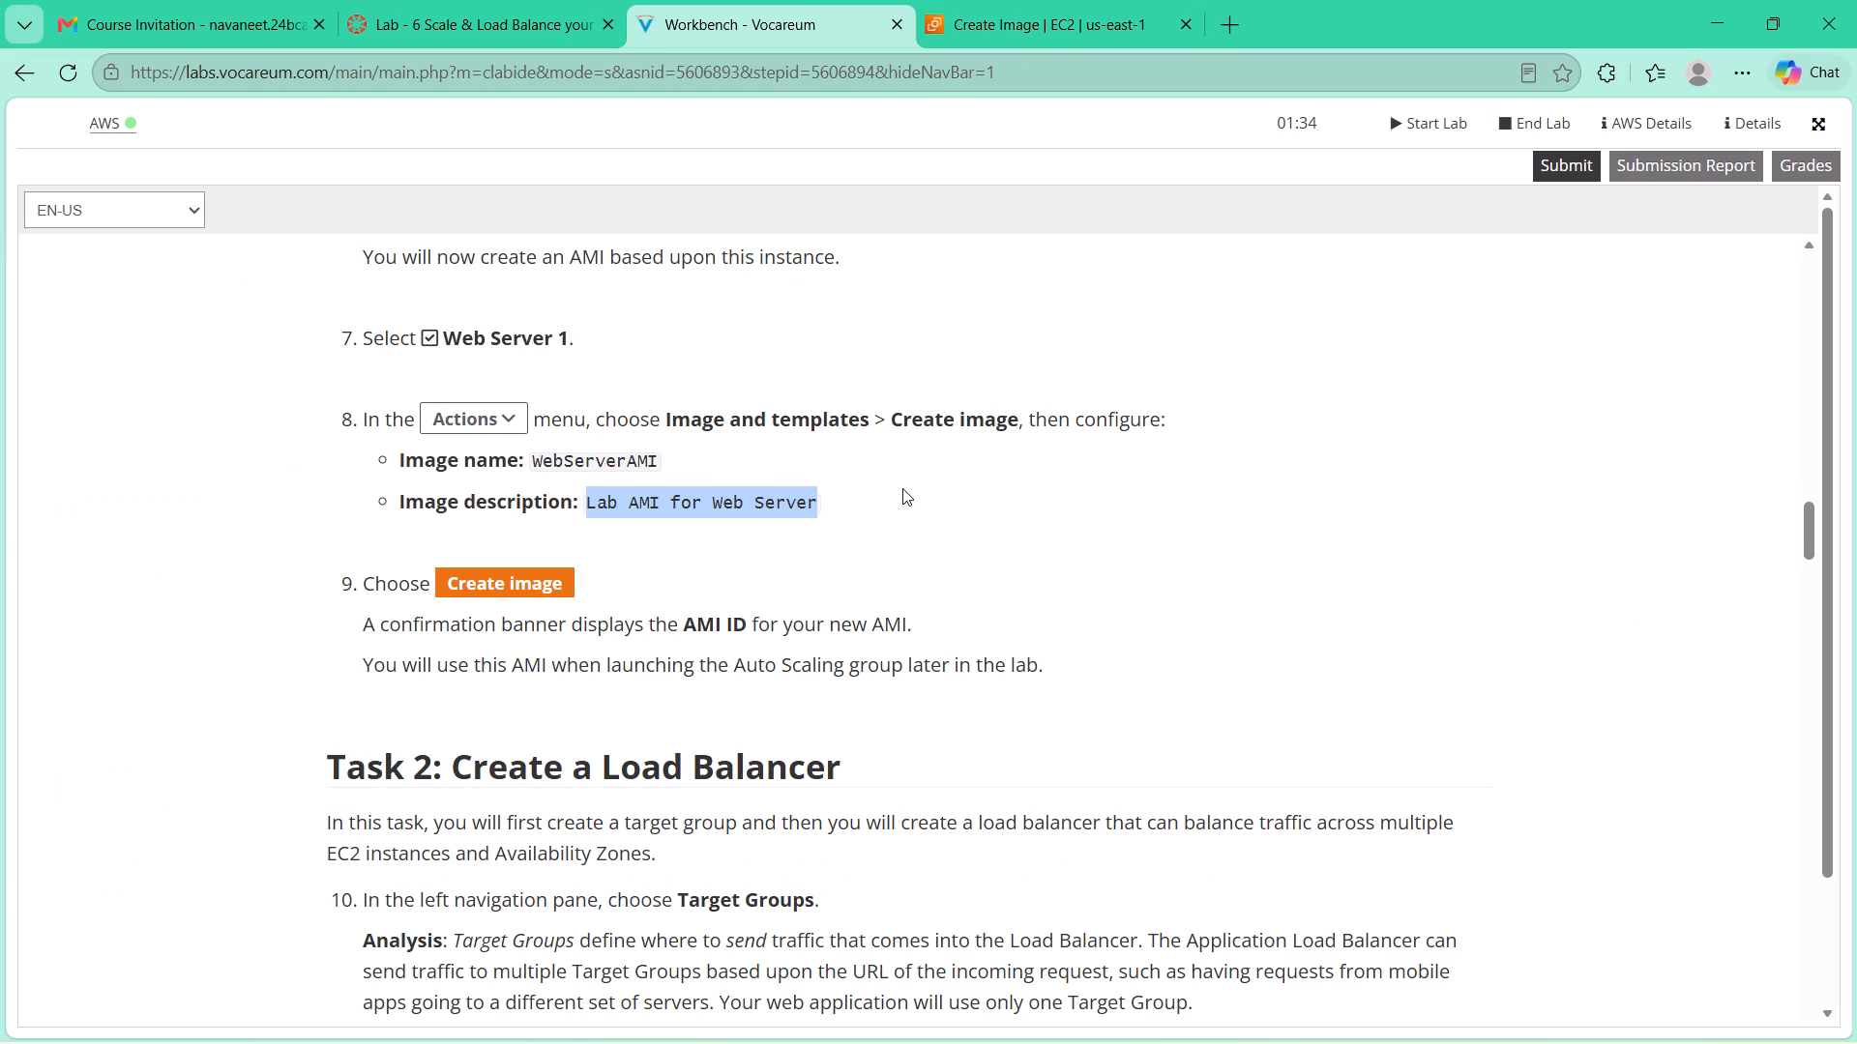
scroll(902, 489, down, 1)
click(1013, 11)
scroll(1312, 690, down, 6)
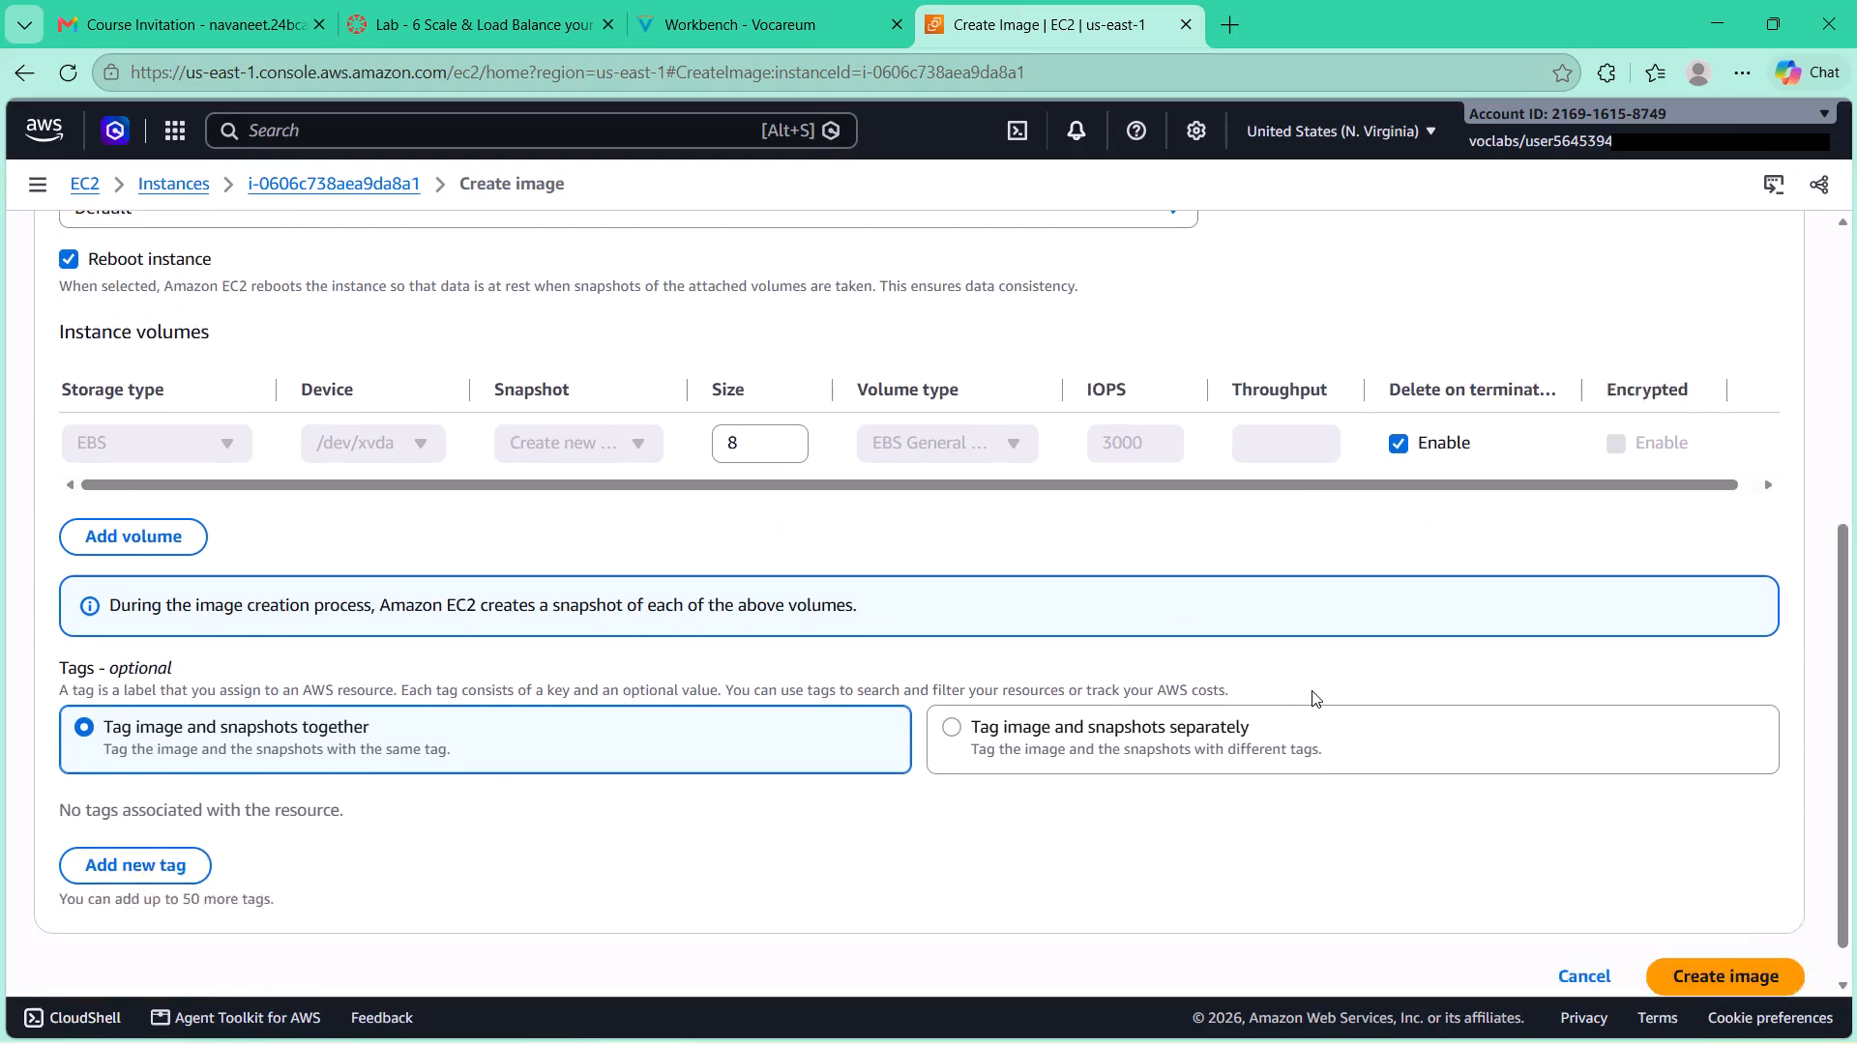
click(1681, 925)
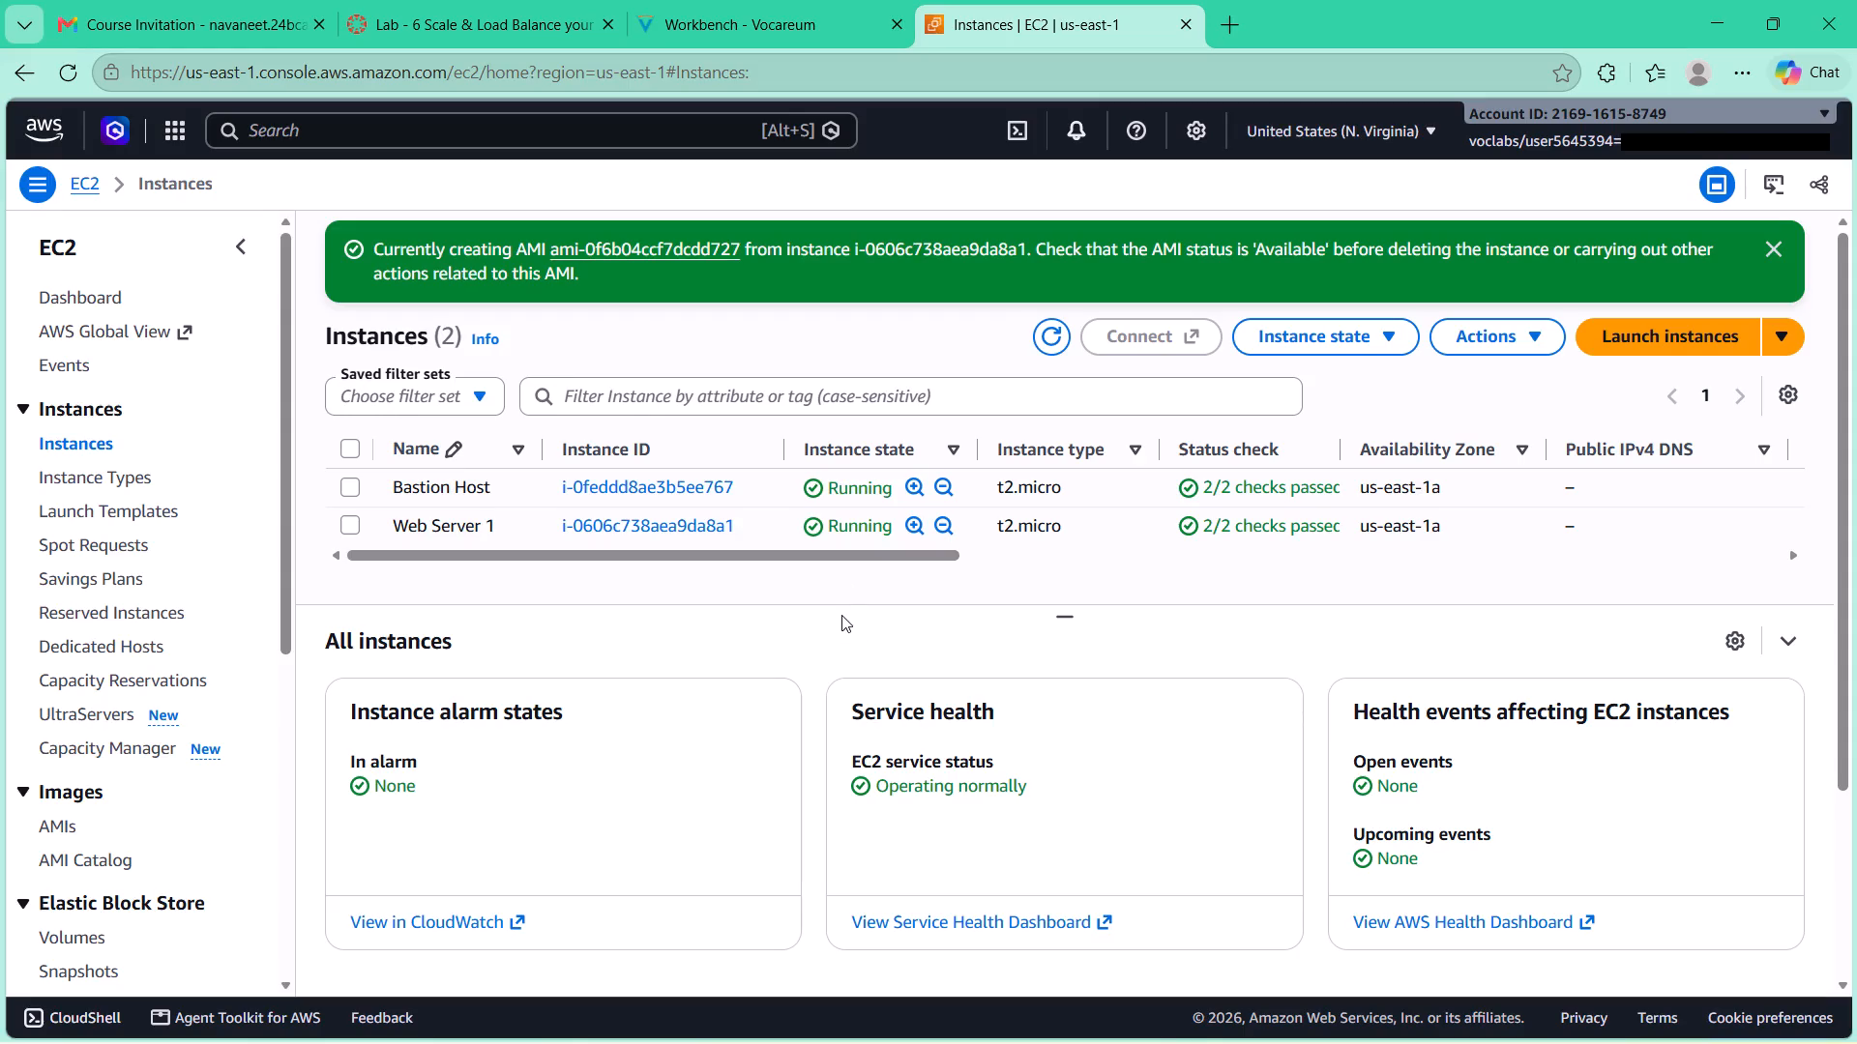
Compare the AMI creation confirmation on the Instances page with step 9 of the lab instructions.
click(756, 22)
click(795, 431)
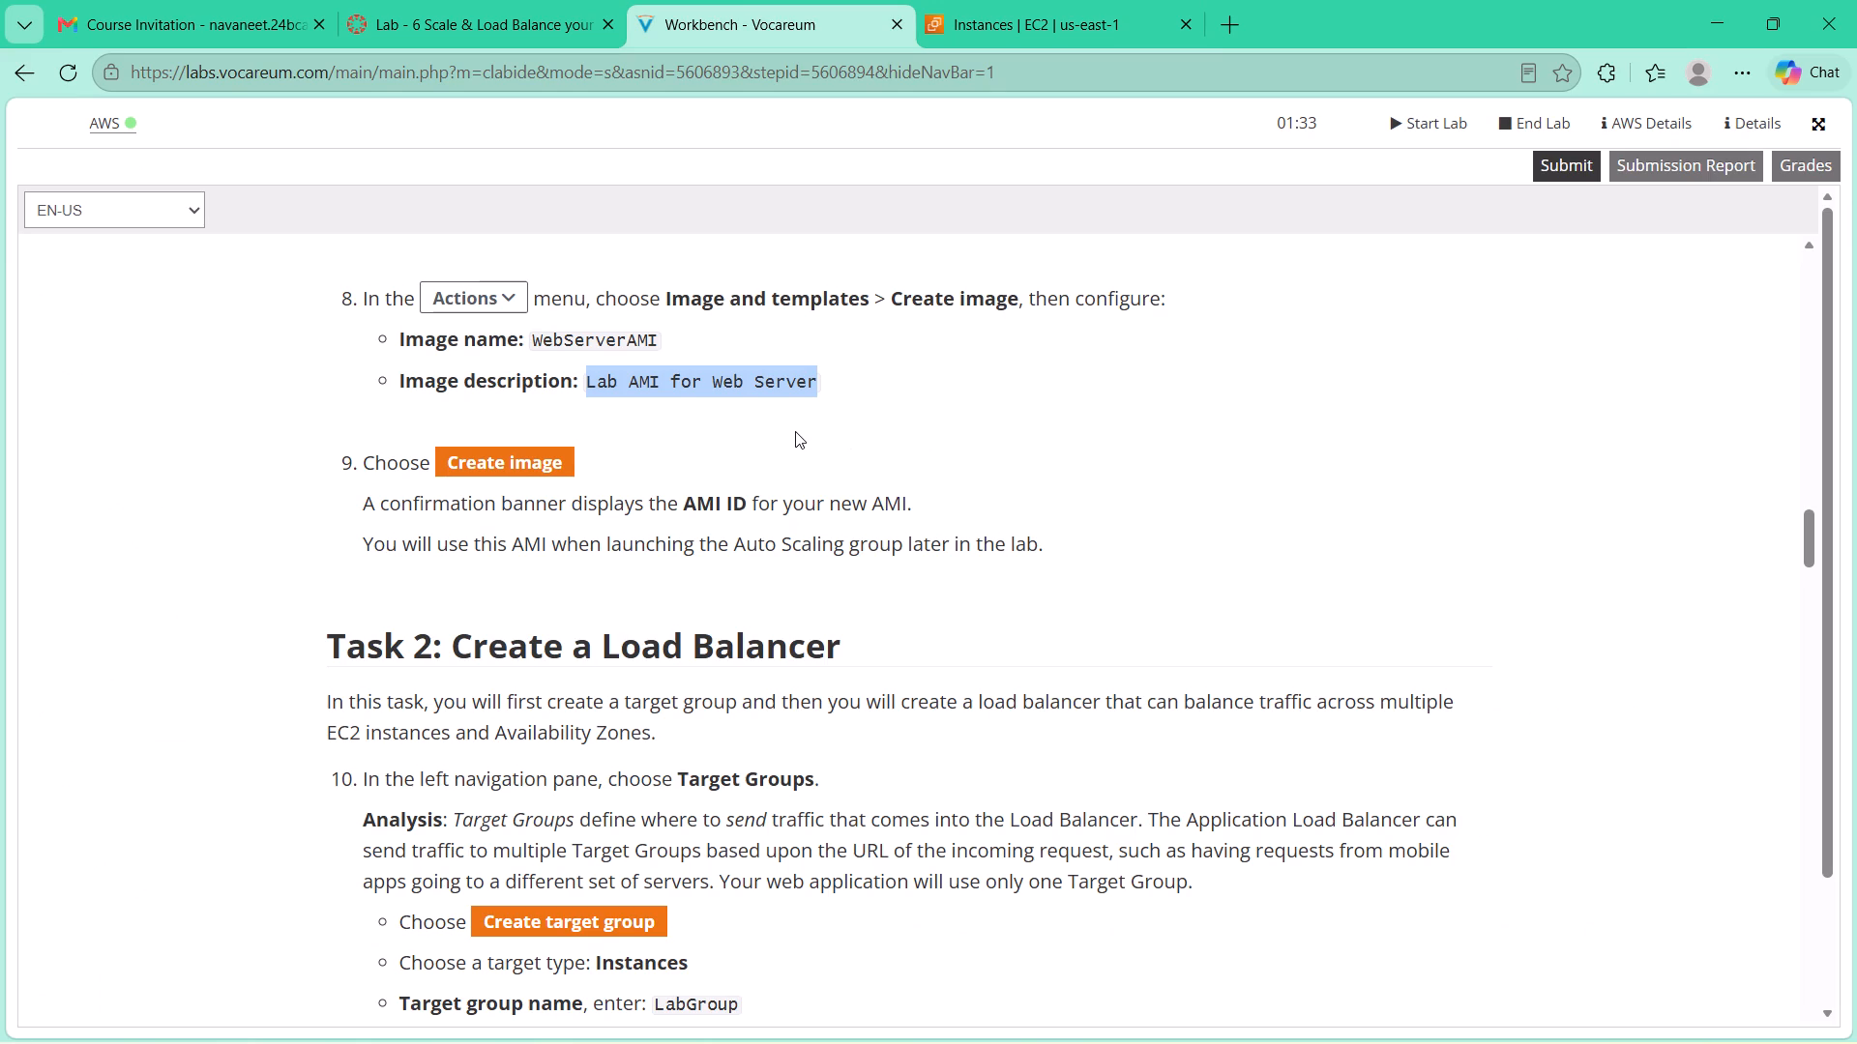
click(958, 16)
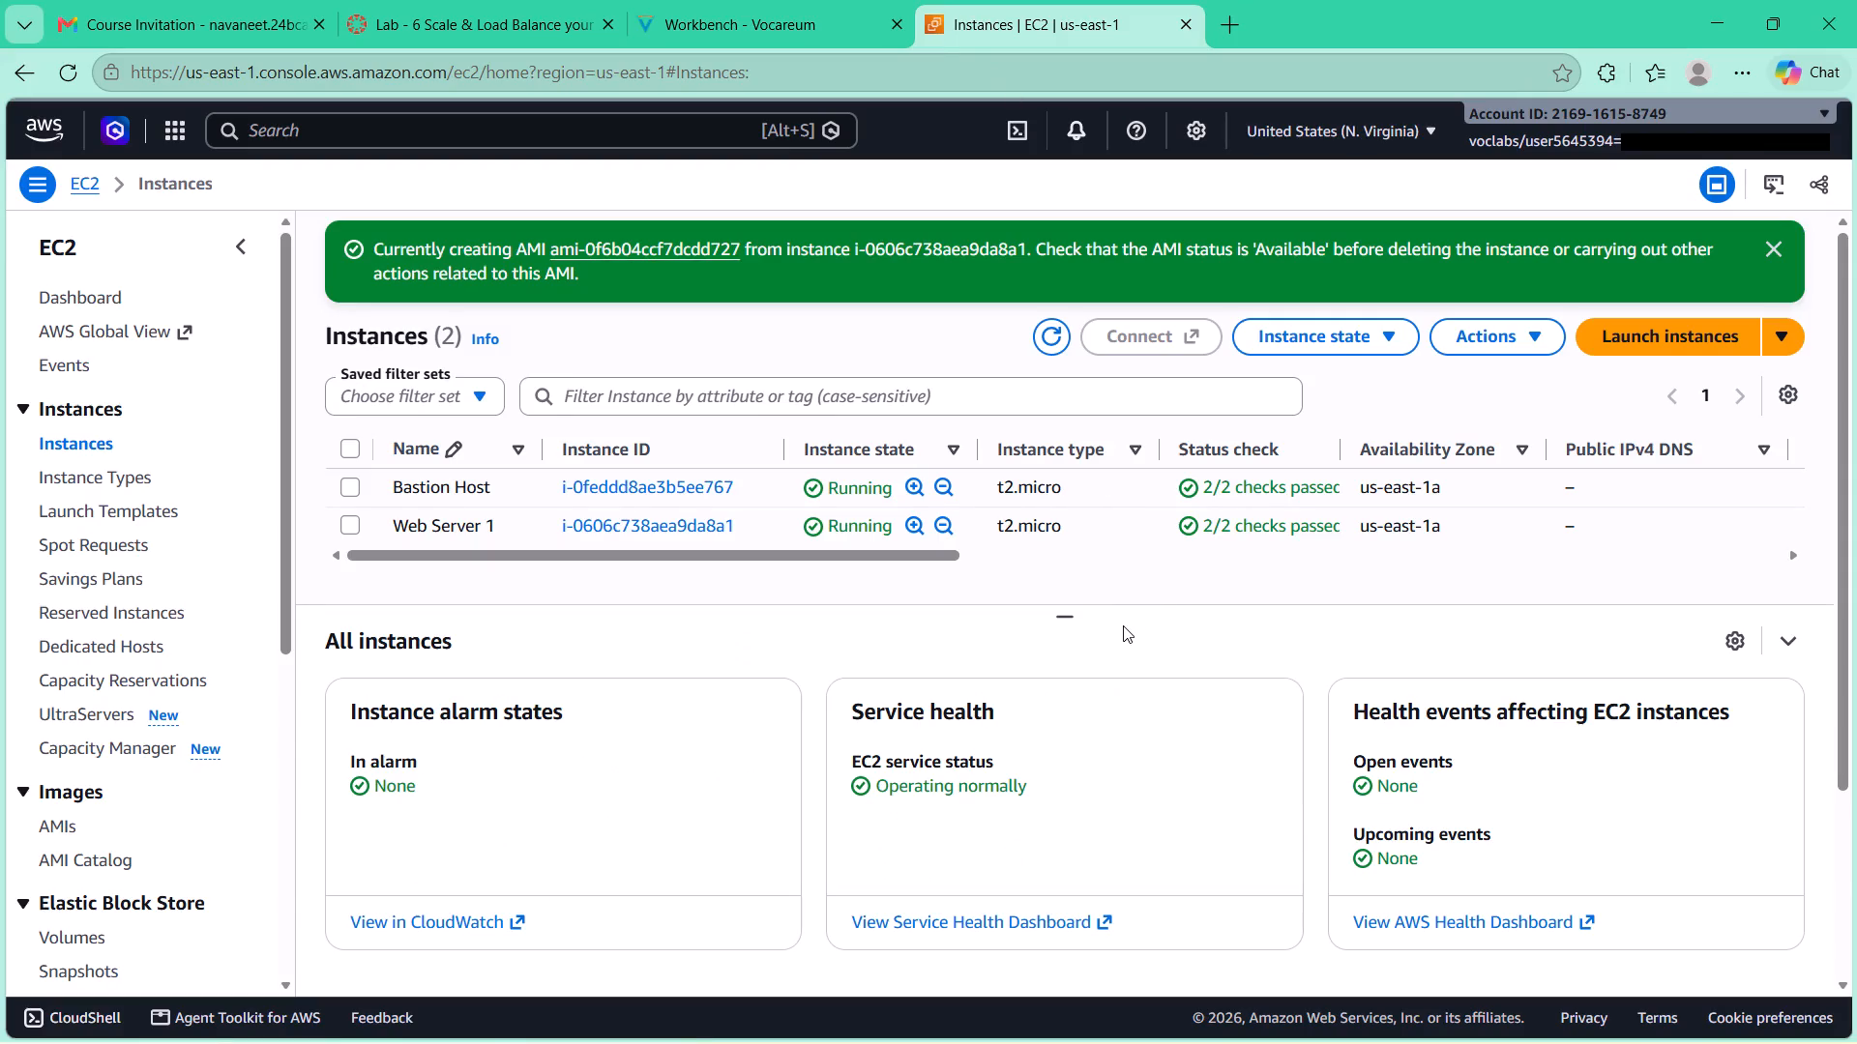
click(797, 20)
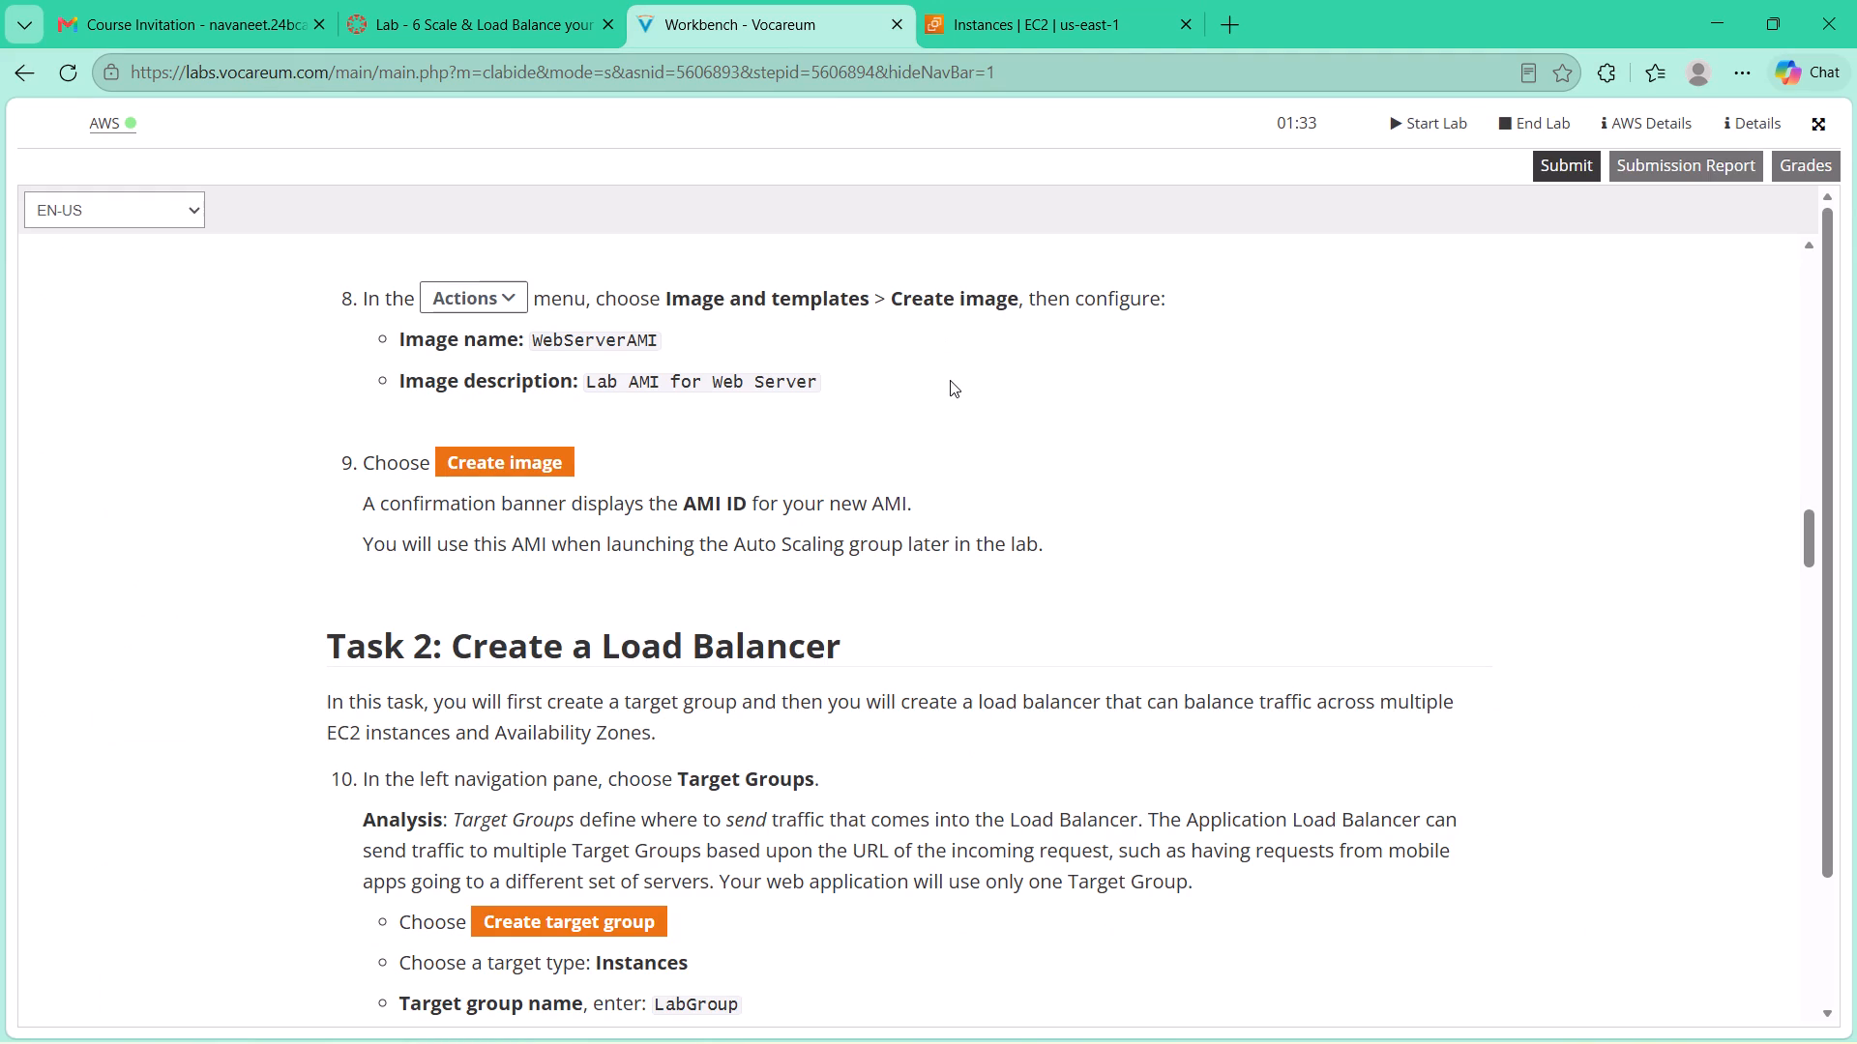
click(1070, 11)
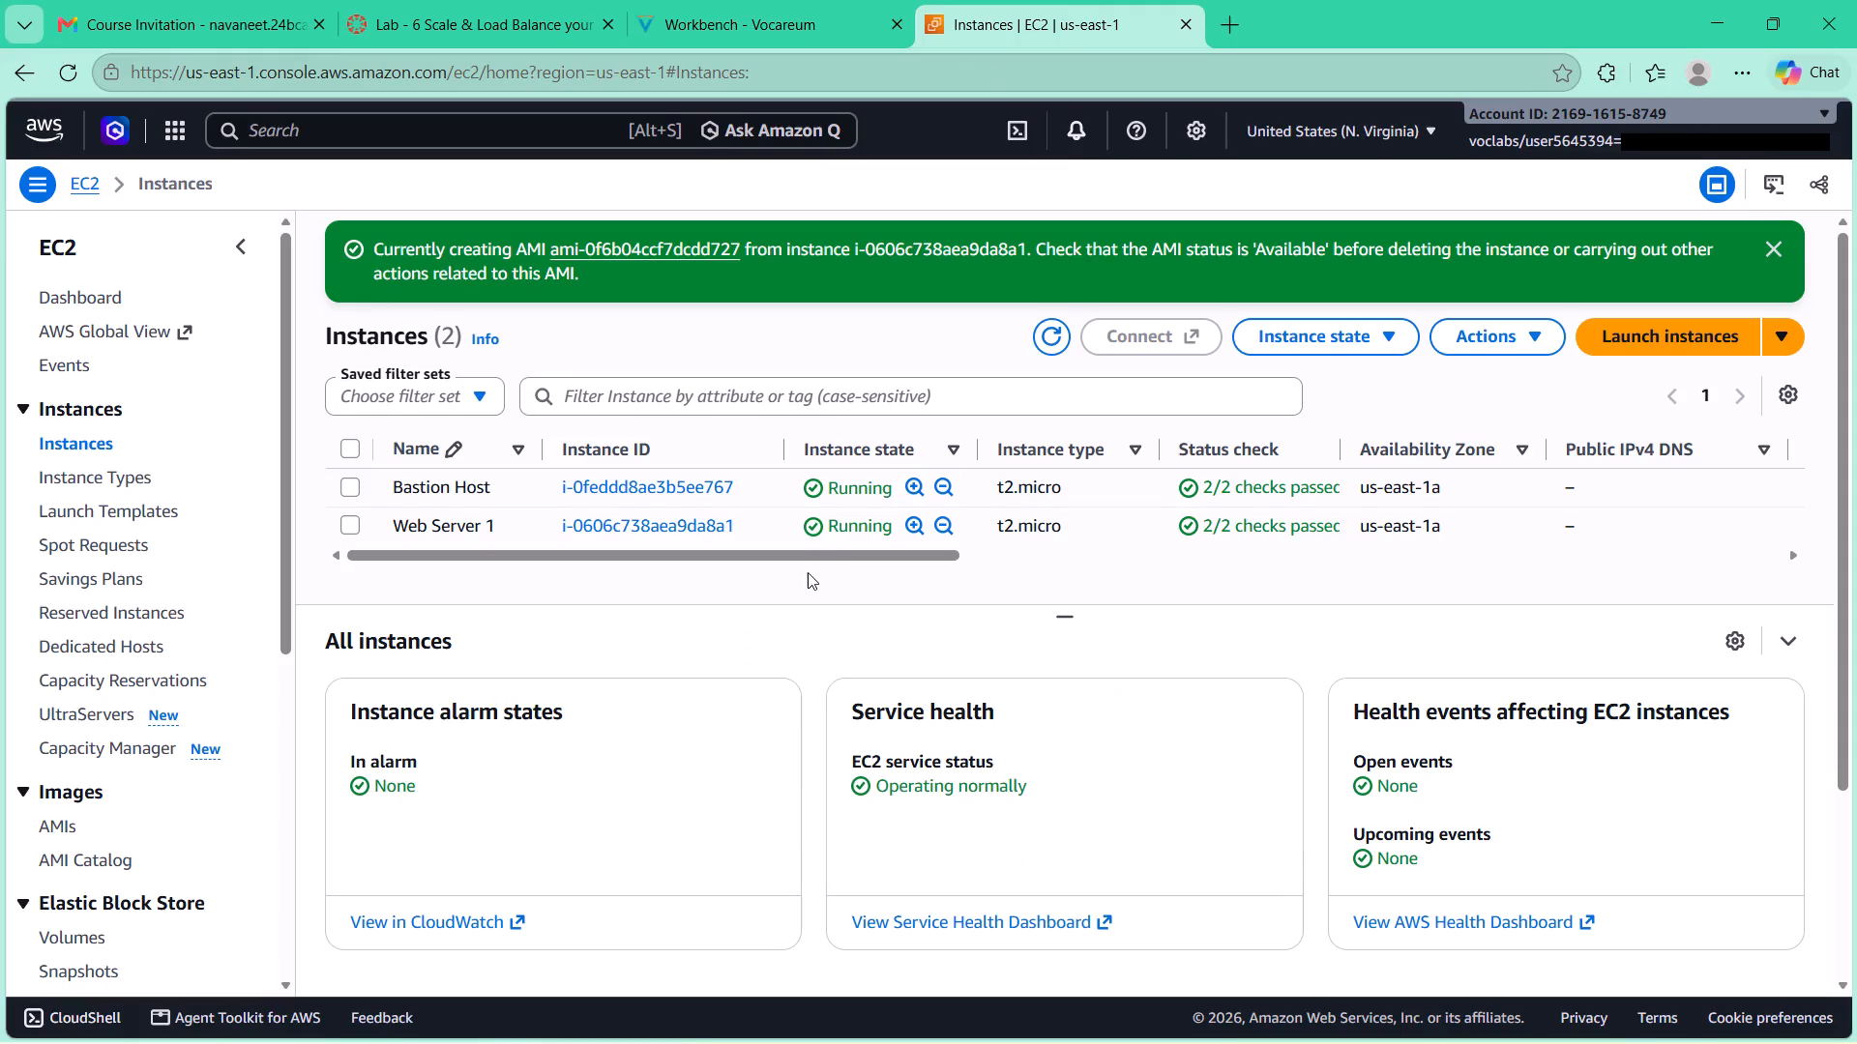
scroll(791, 582, down, 4)
scroll(791, 582, up, 3)
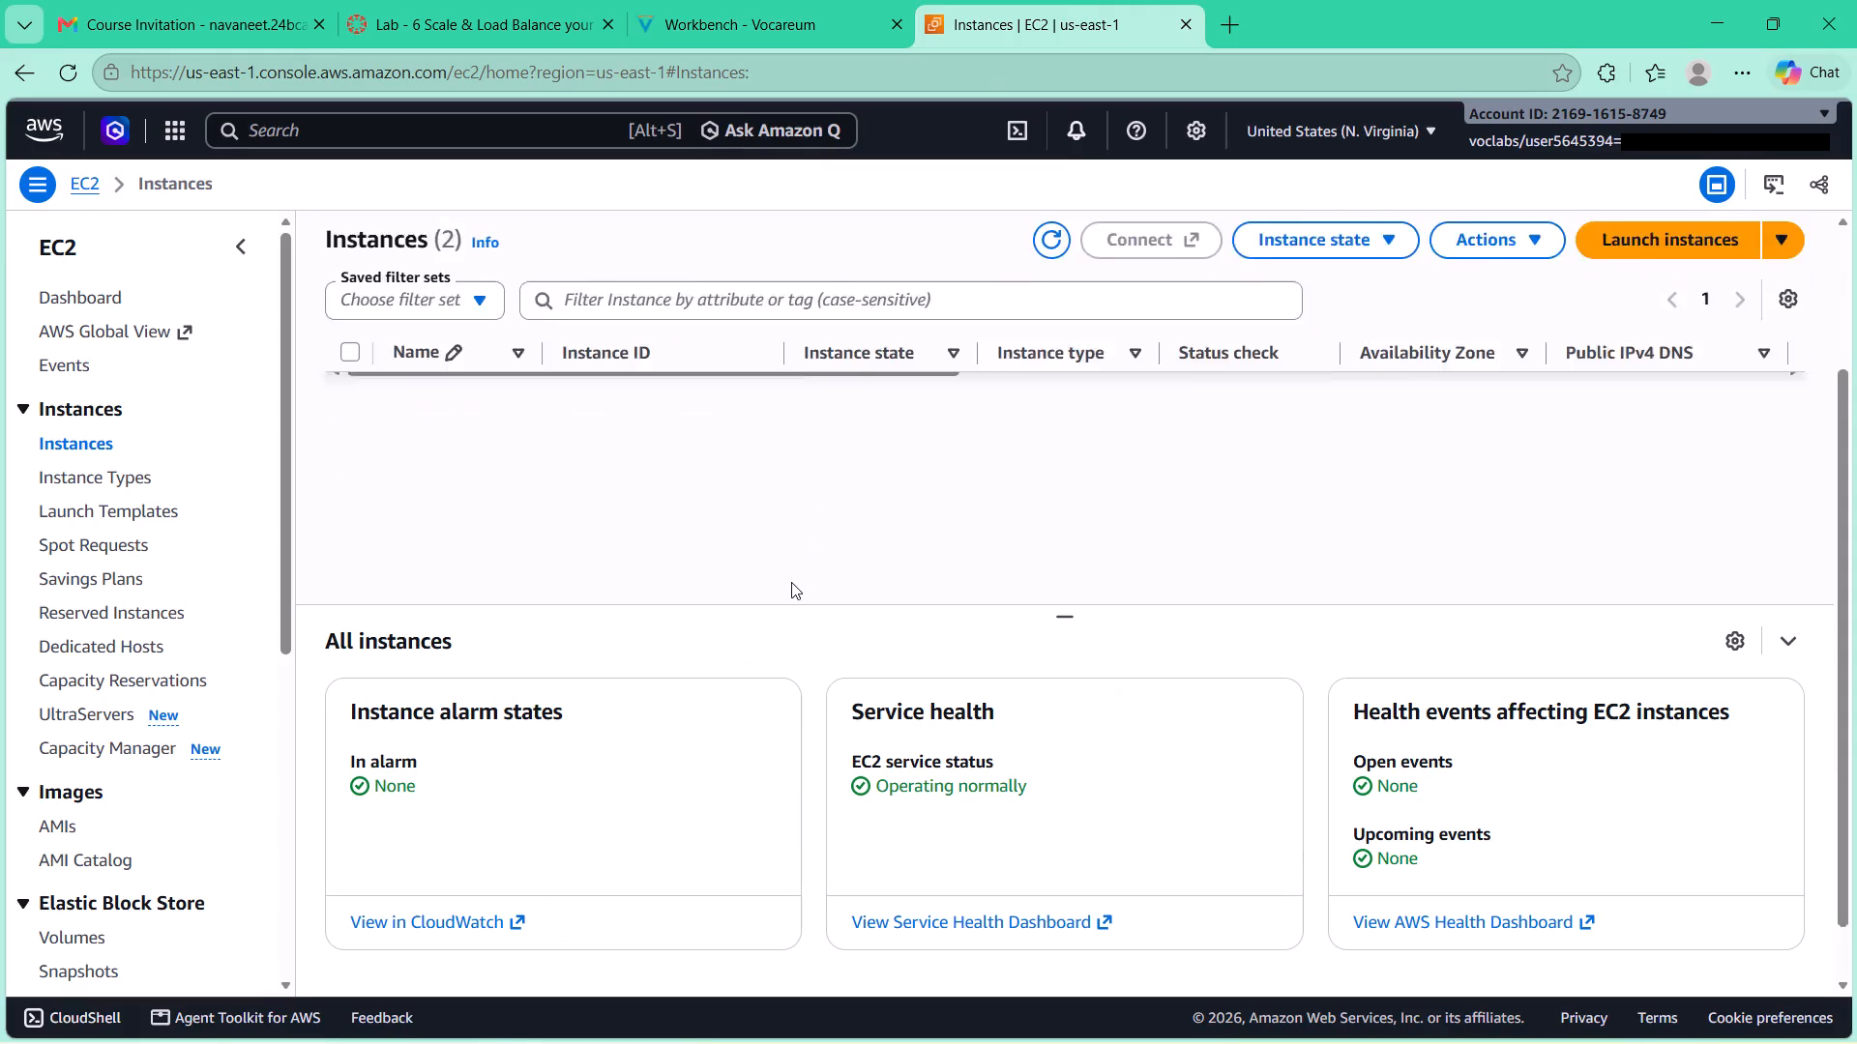
scroll(791, 582, up, 4)
Read the start of Task 2 in the lab instructions, open the EC2 Target Groups page and start creating a target group.
click(813, 38)
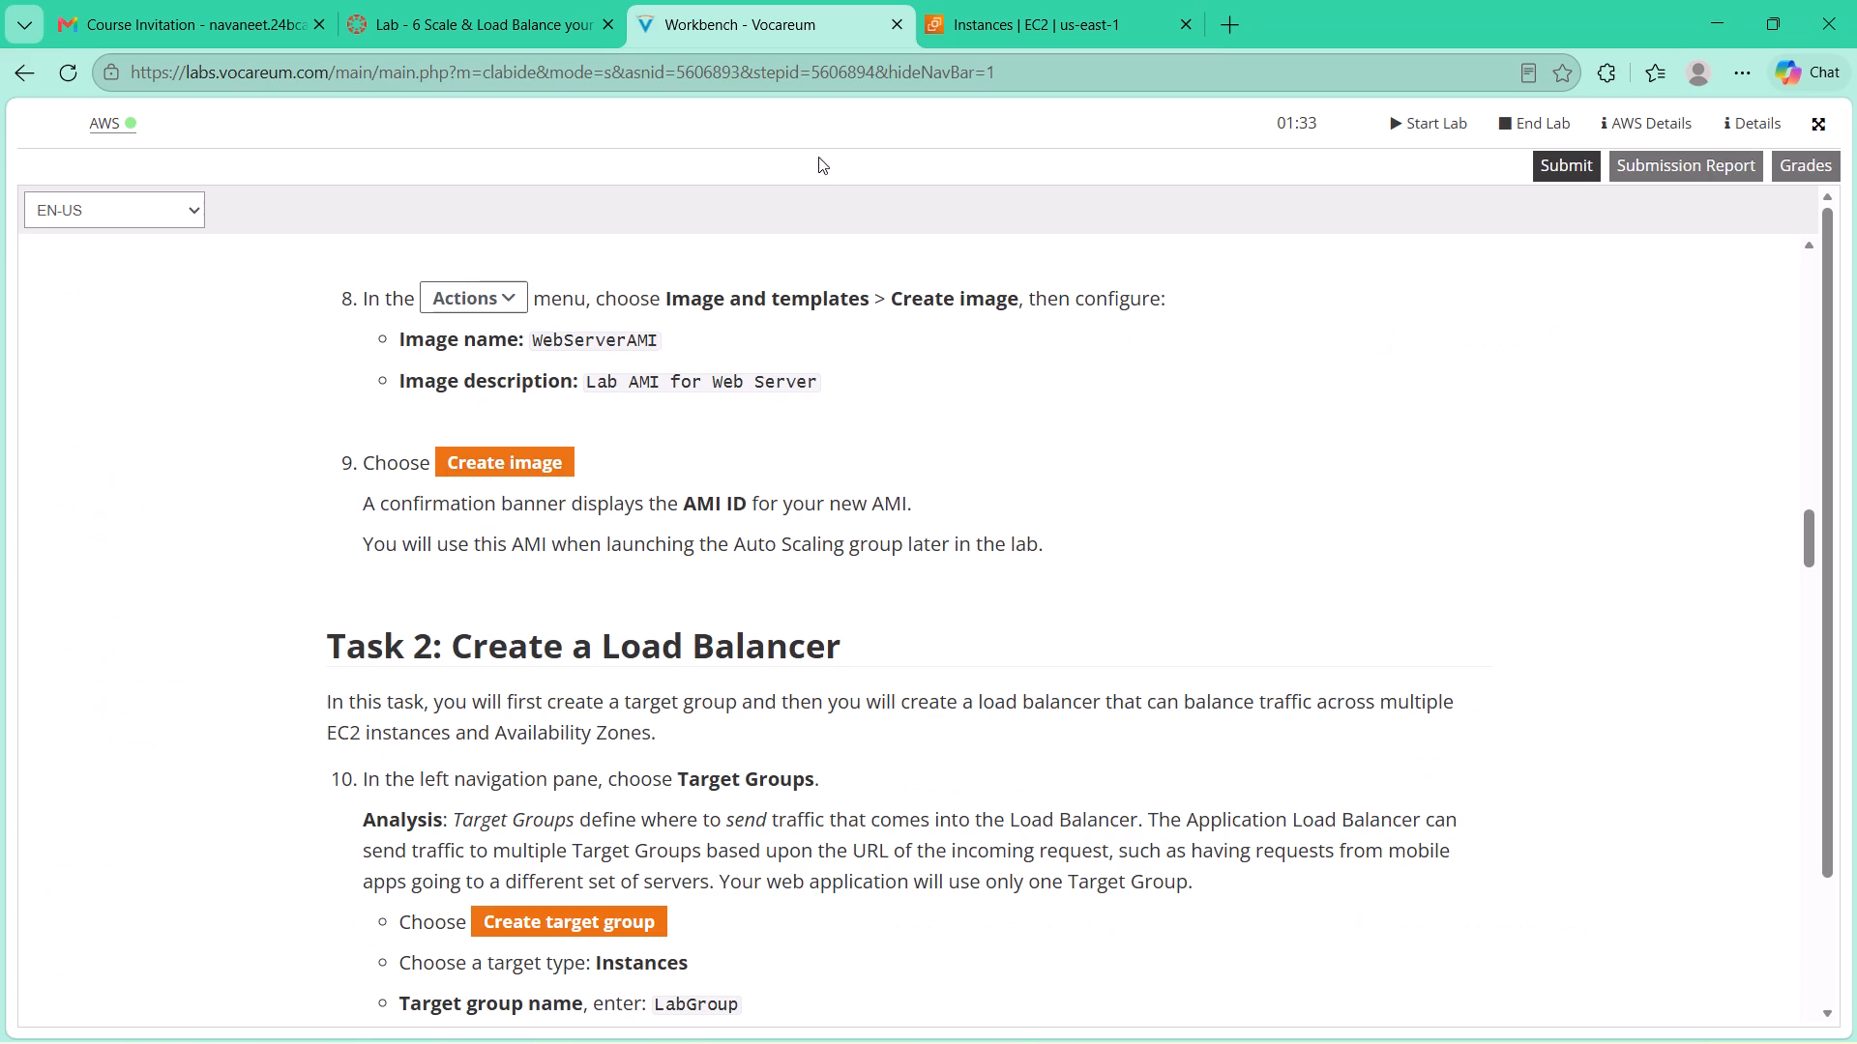
scroll(868, 348, down, 2)
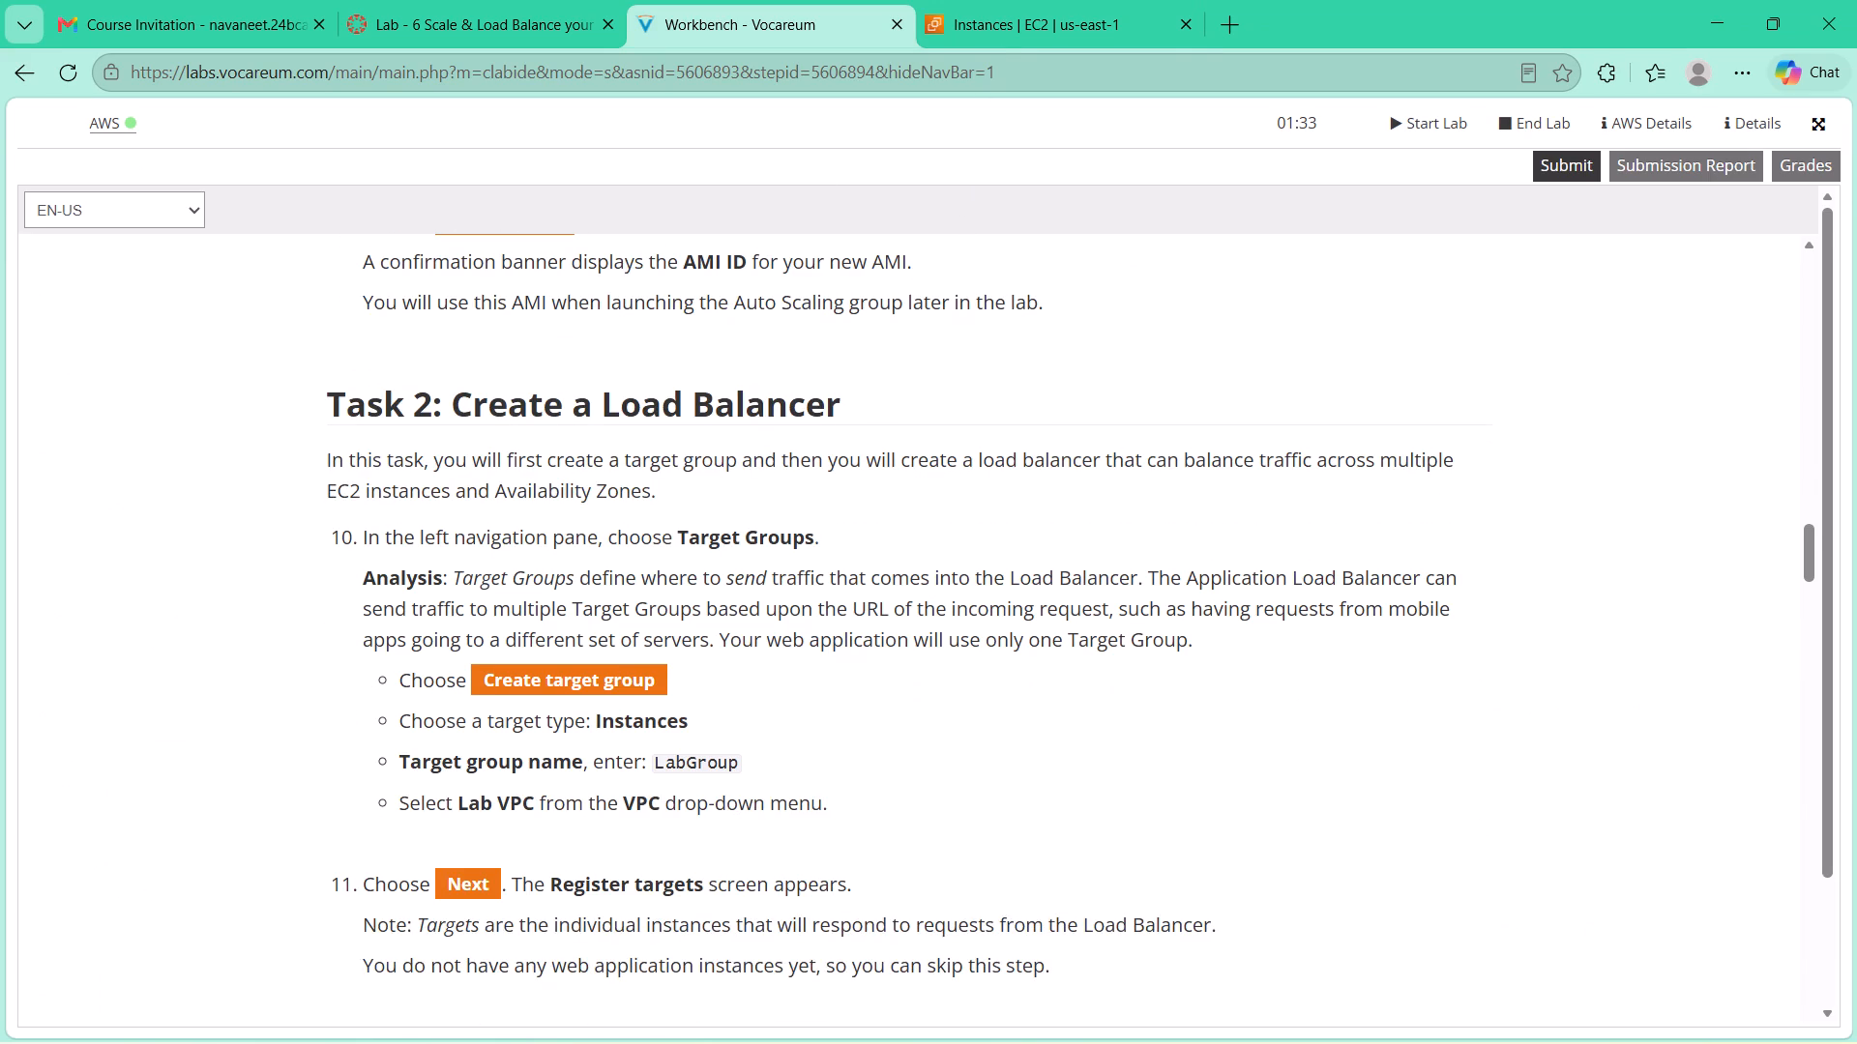
click(1005, 43)
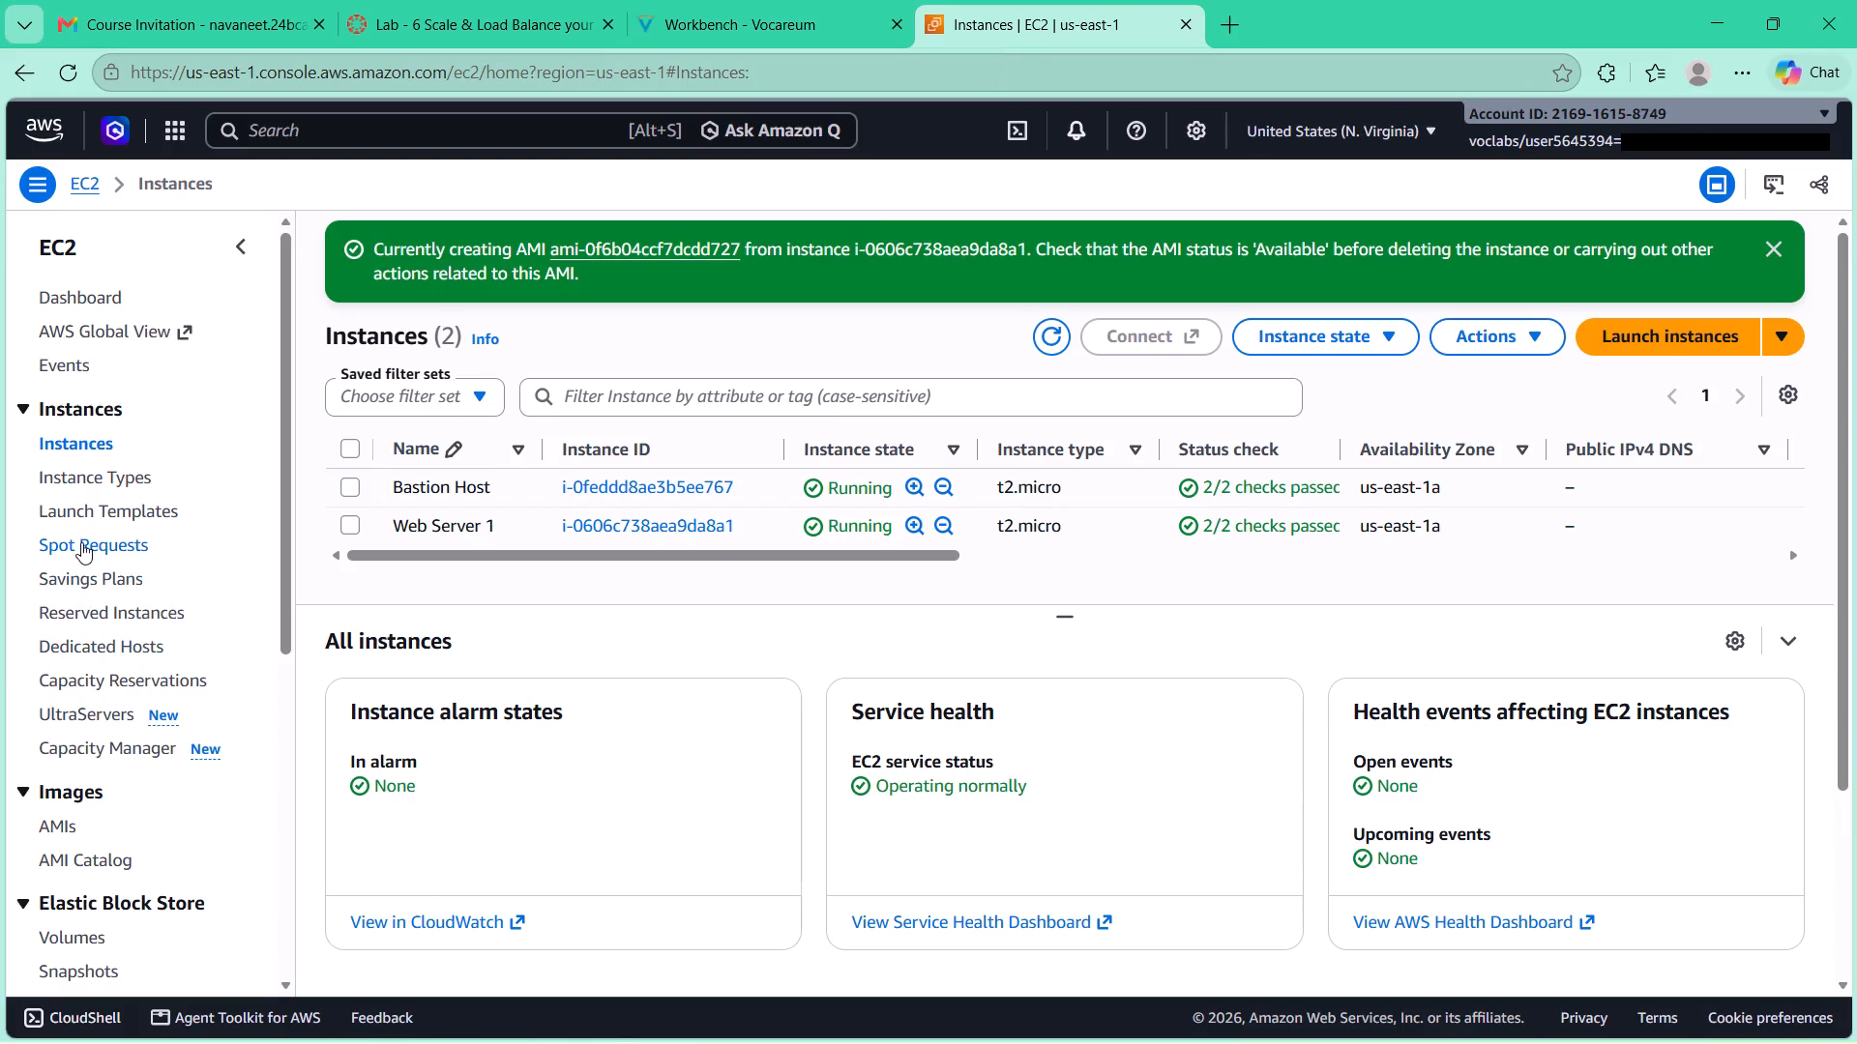
scroll(82, 540, down, 6)
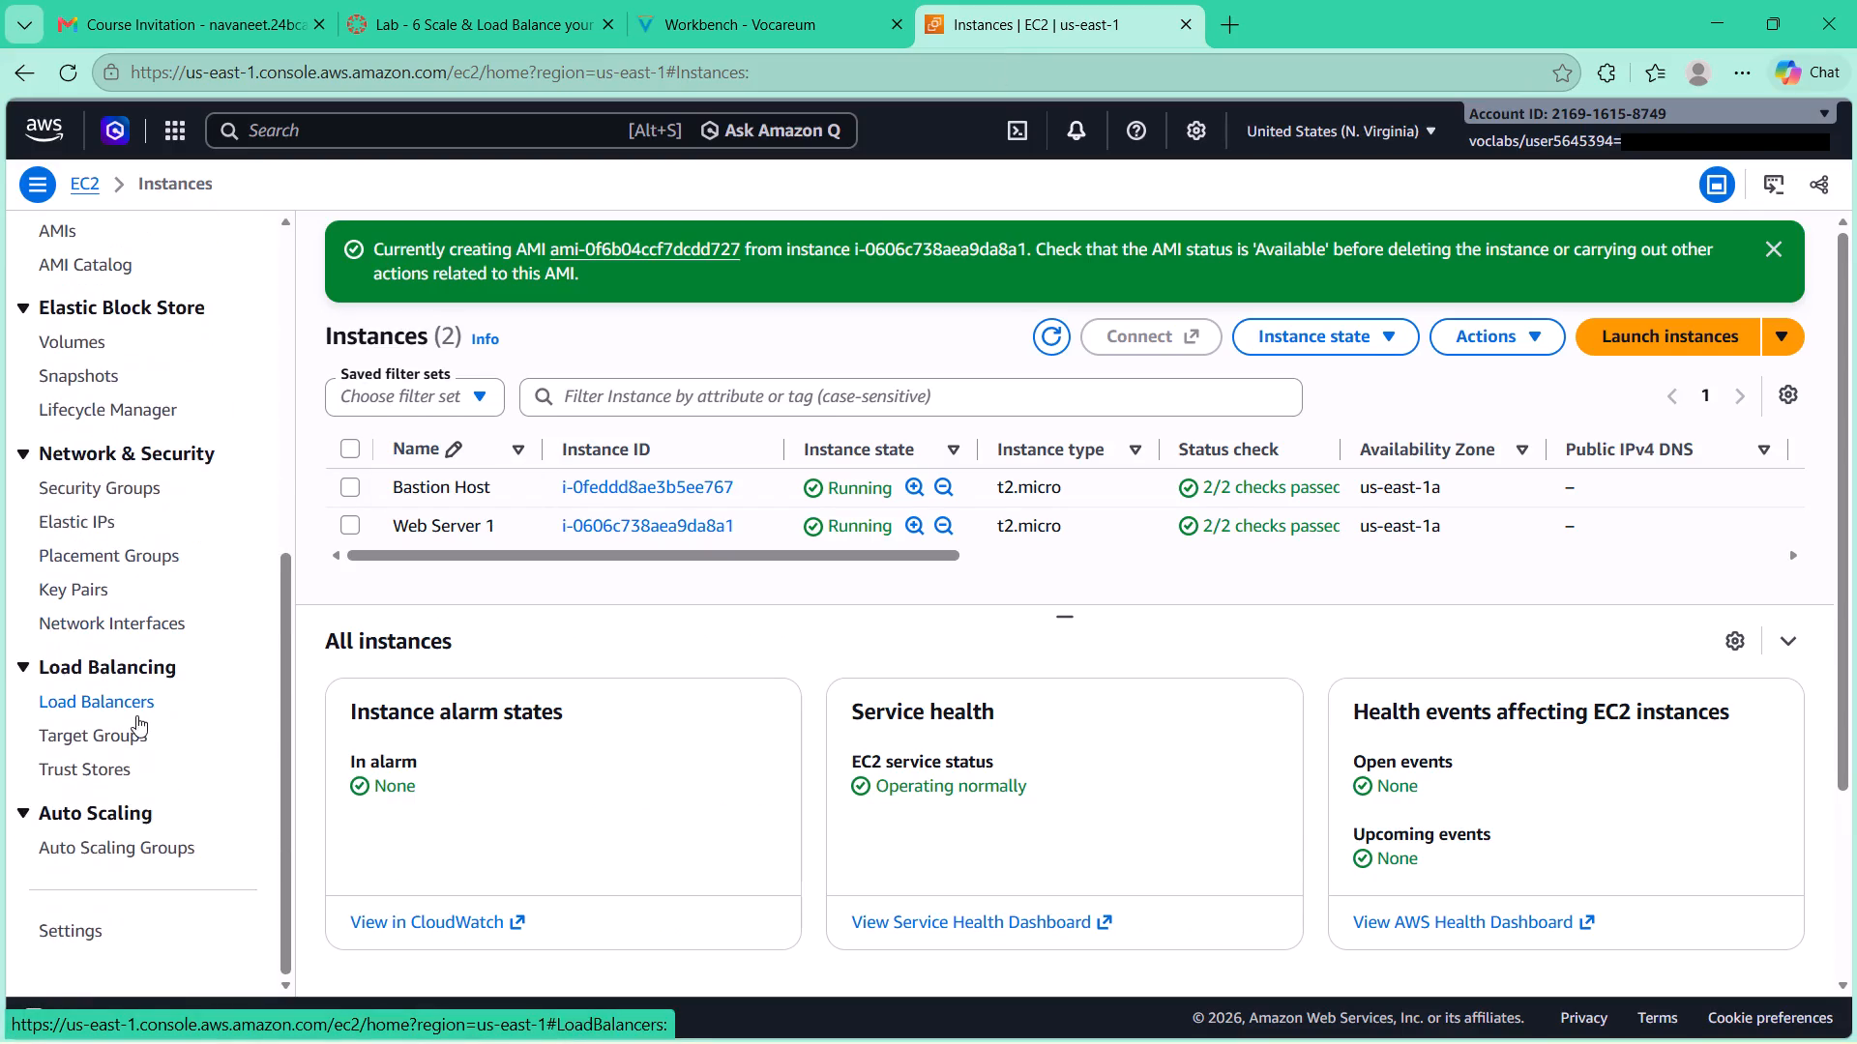
click(135, 729)
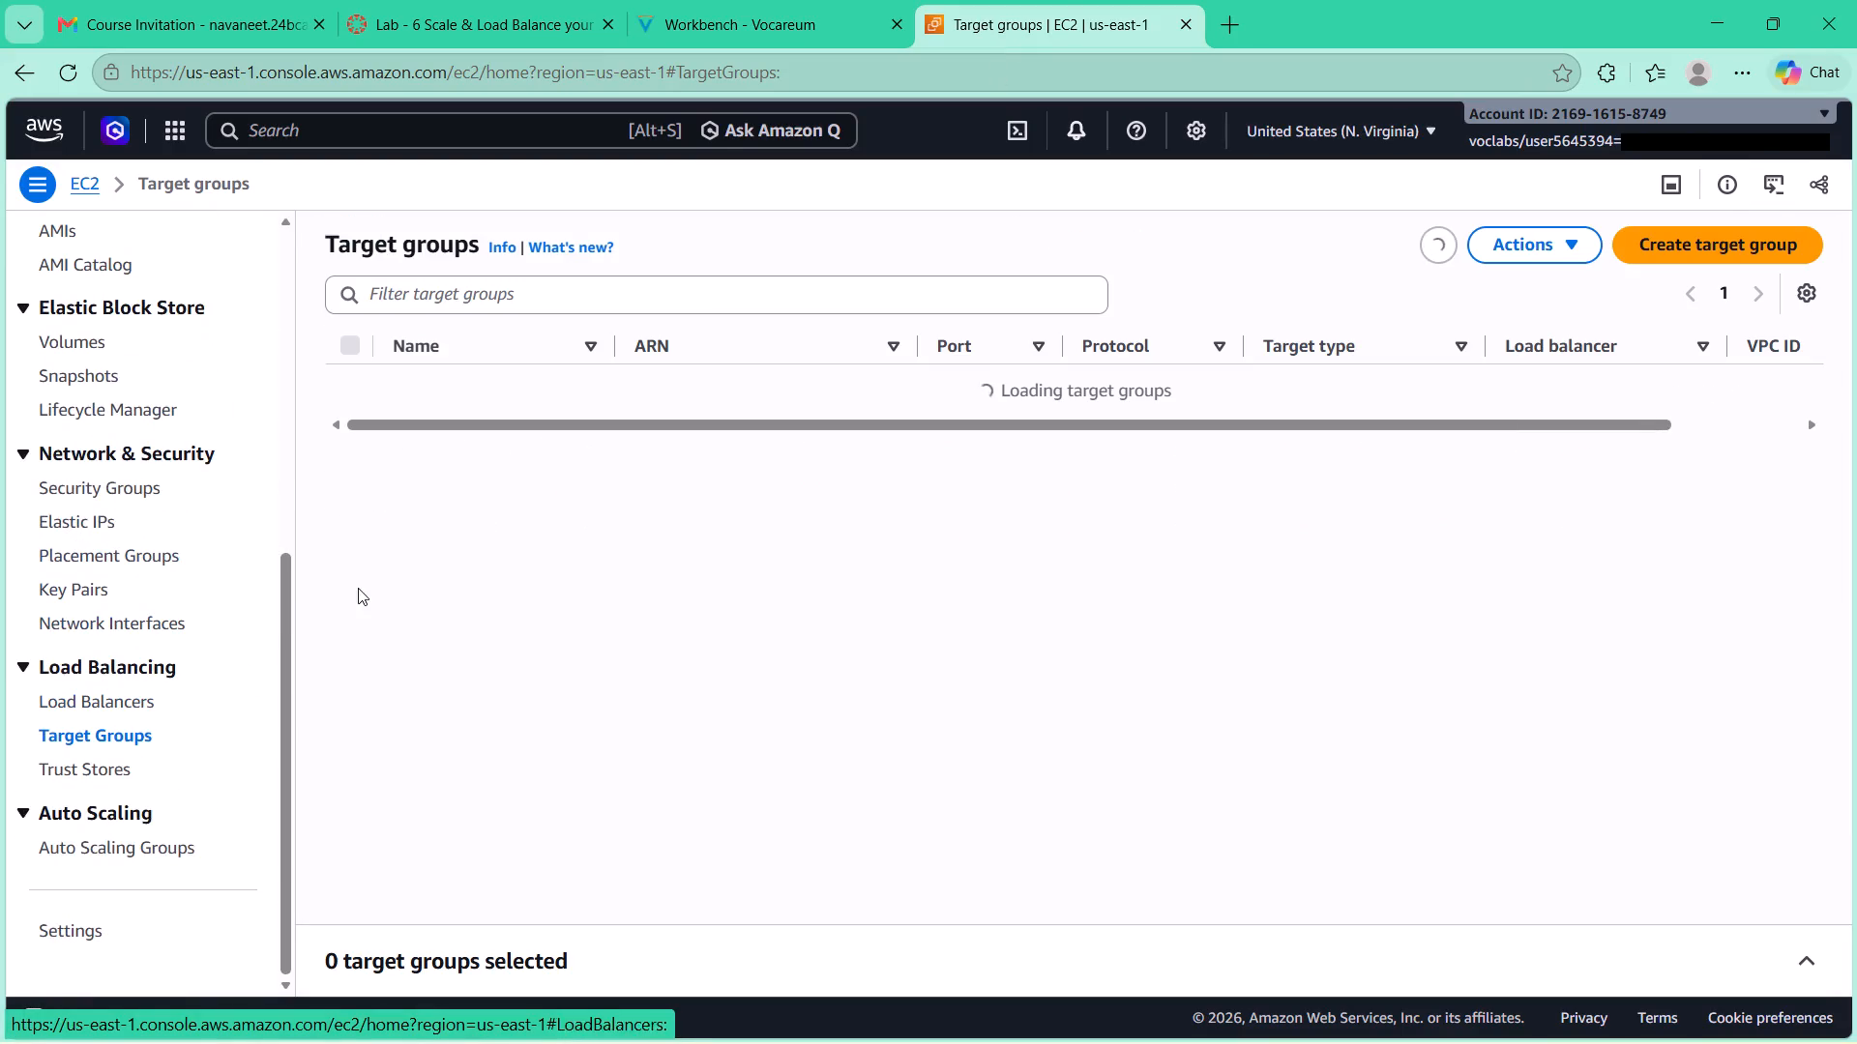
click(800, 17)
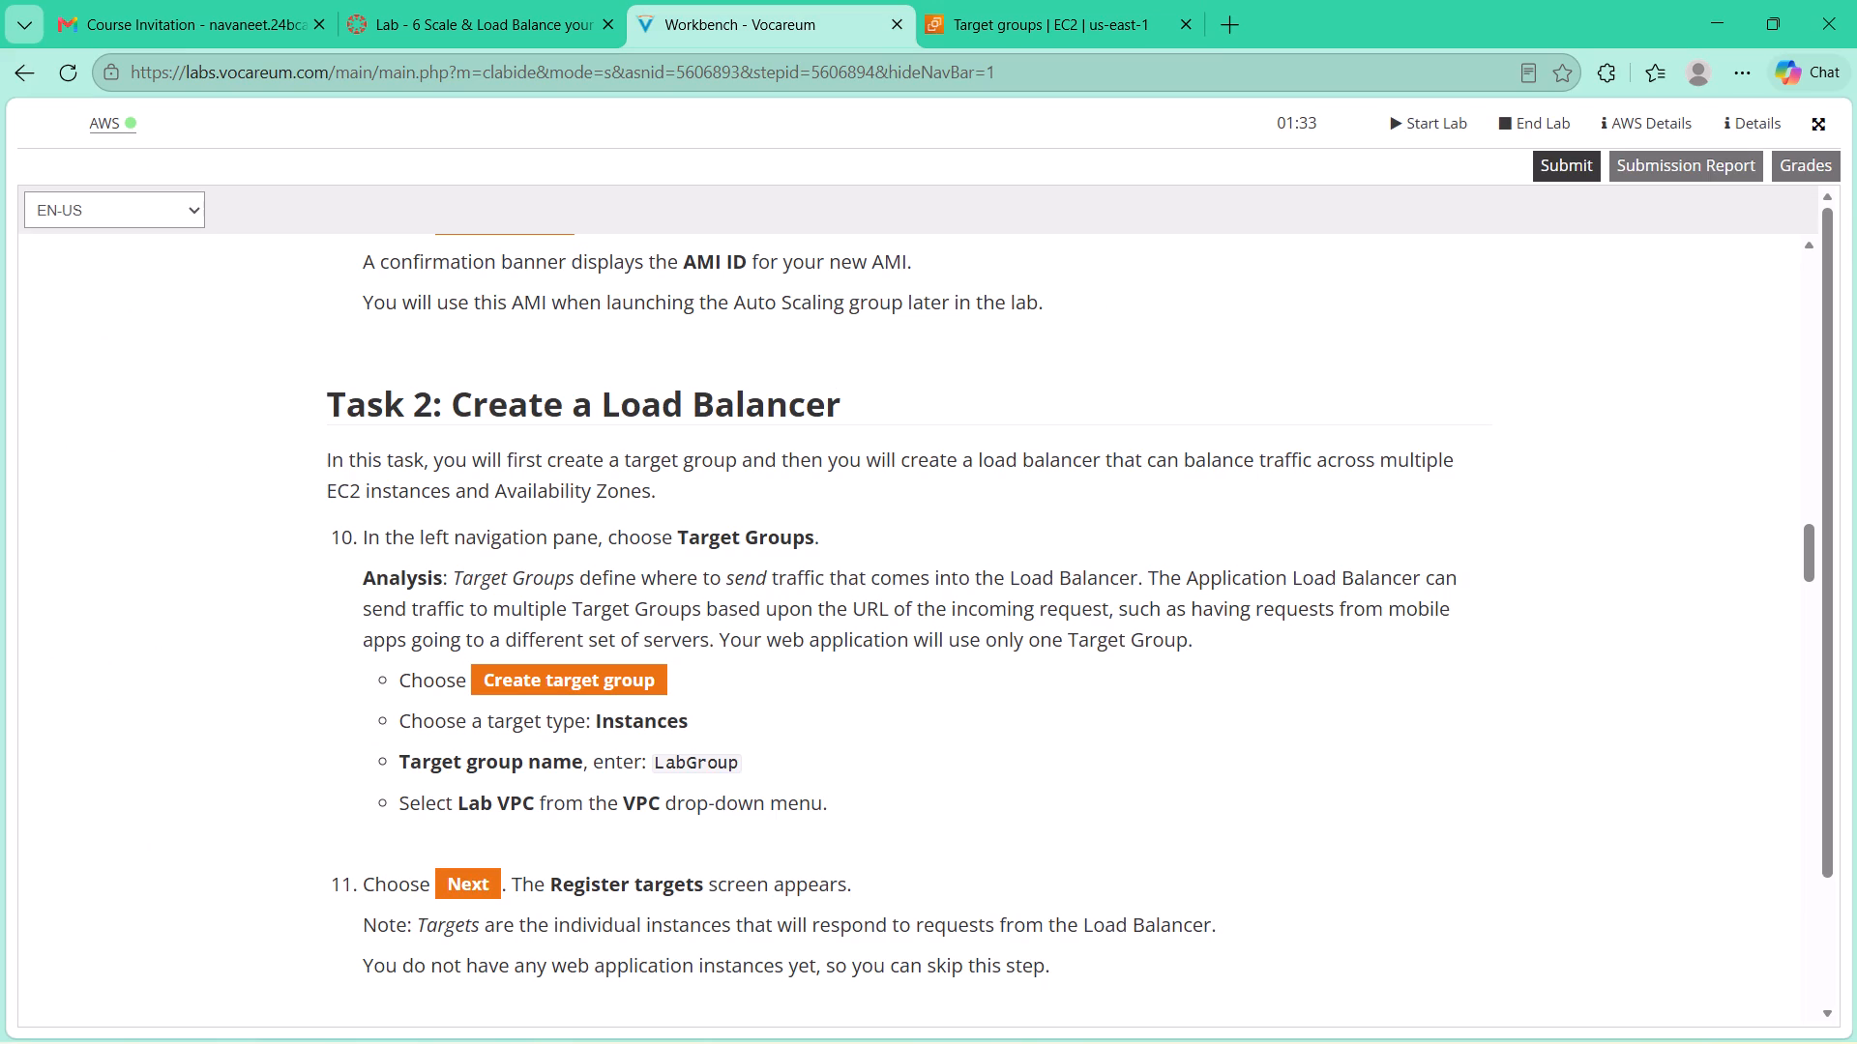
scroll(878, 399, down, 1)
click(1064, 23)
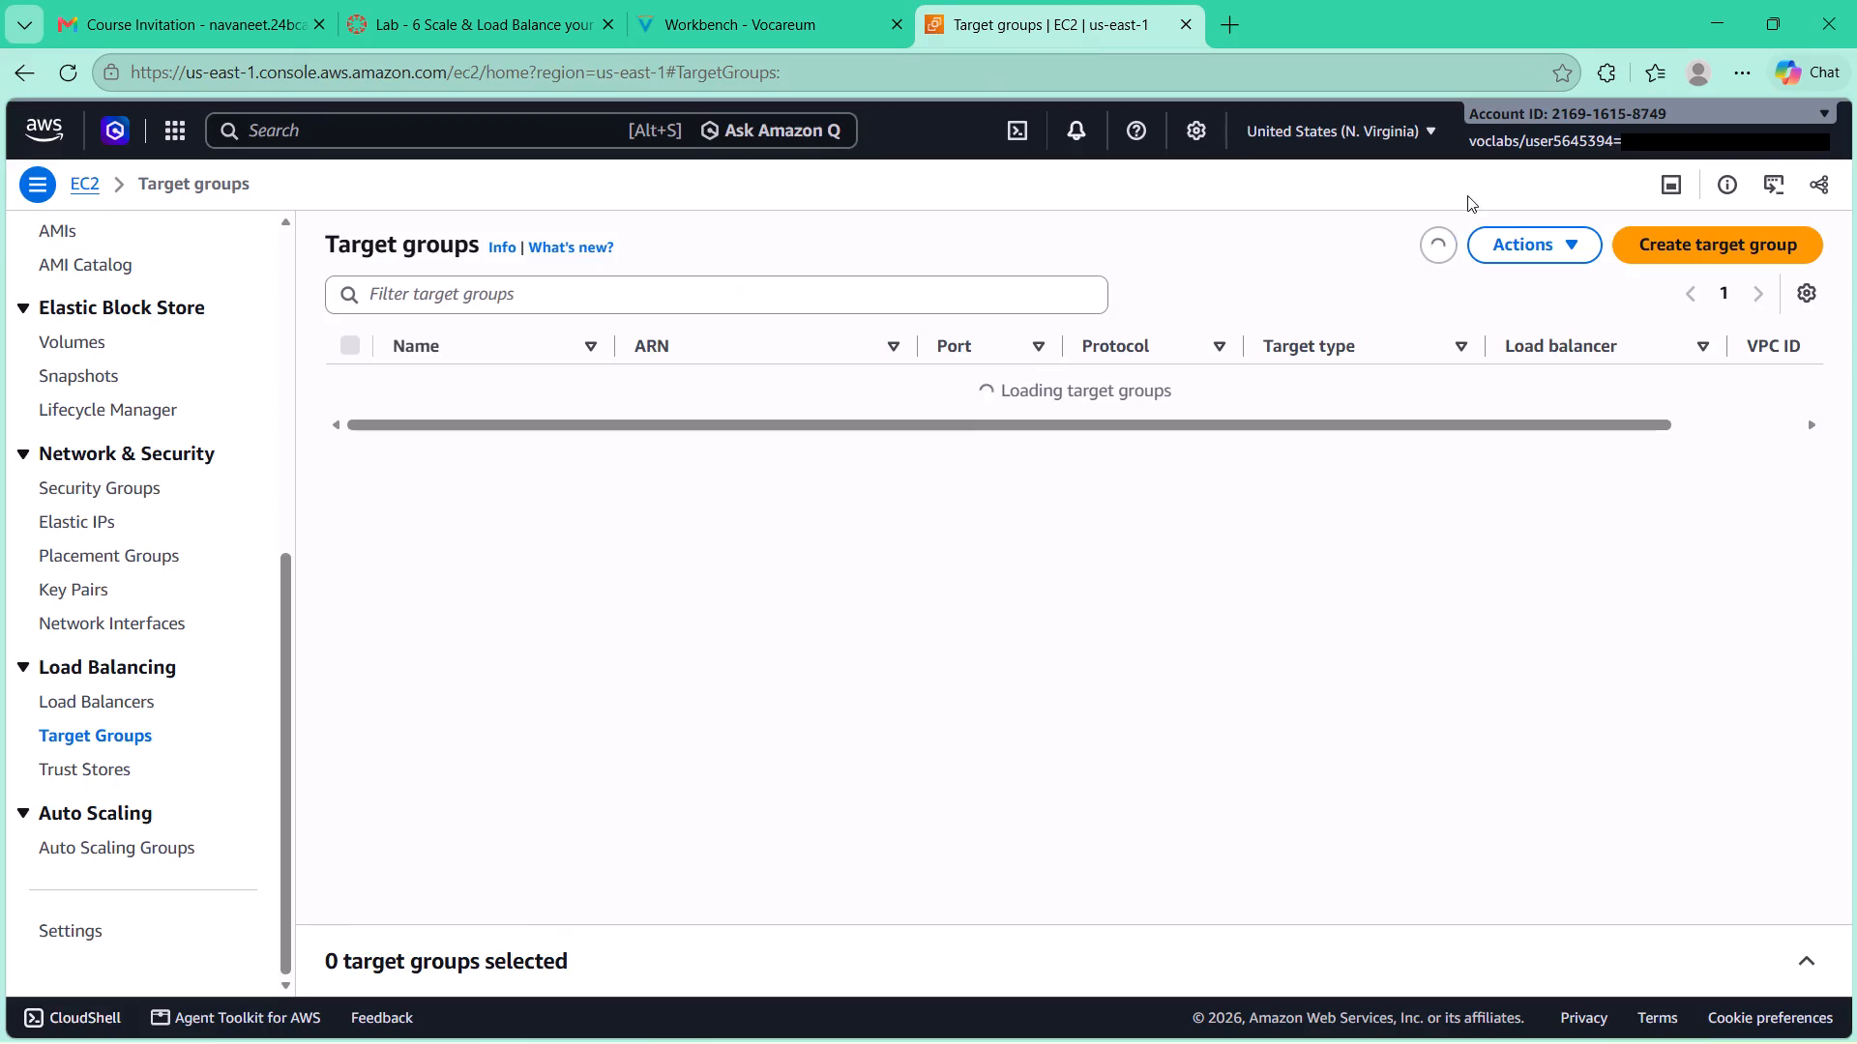
click(1768, 245)
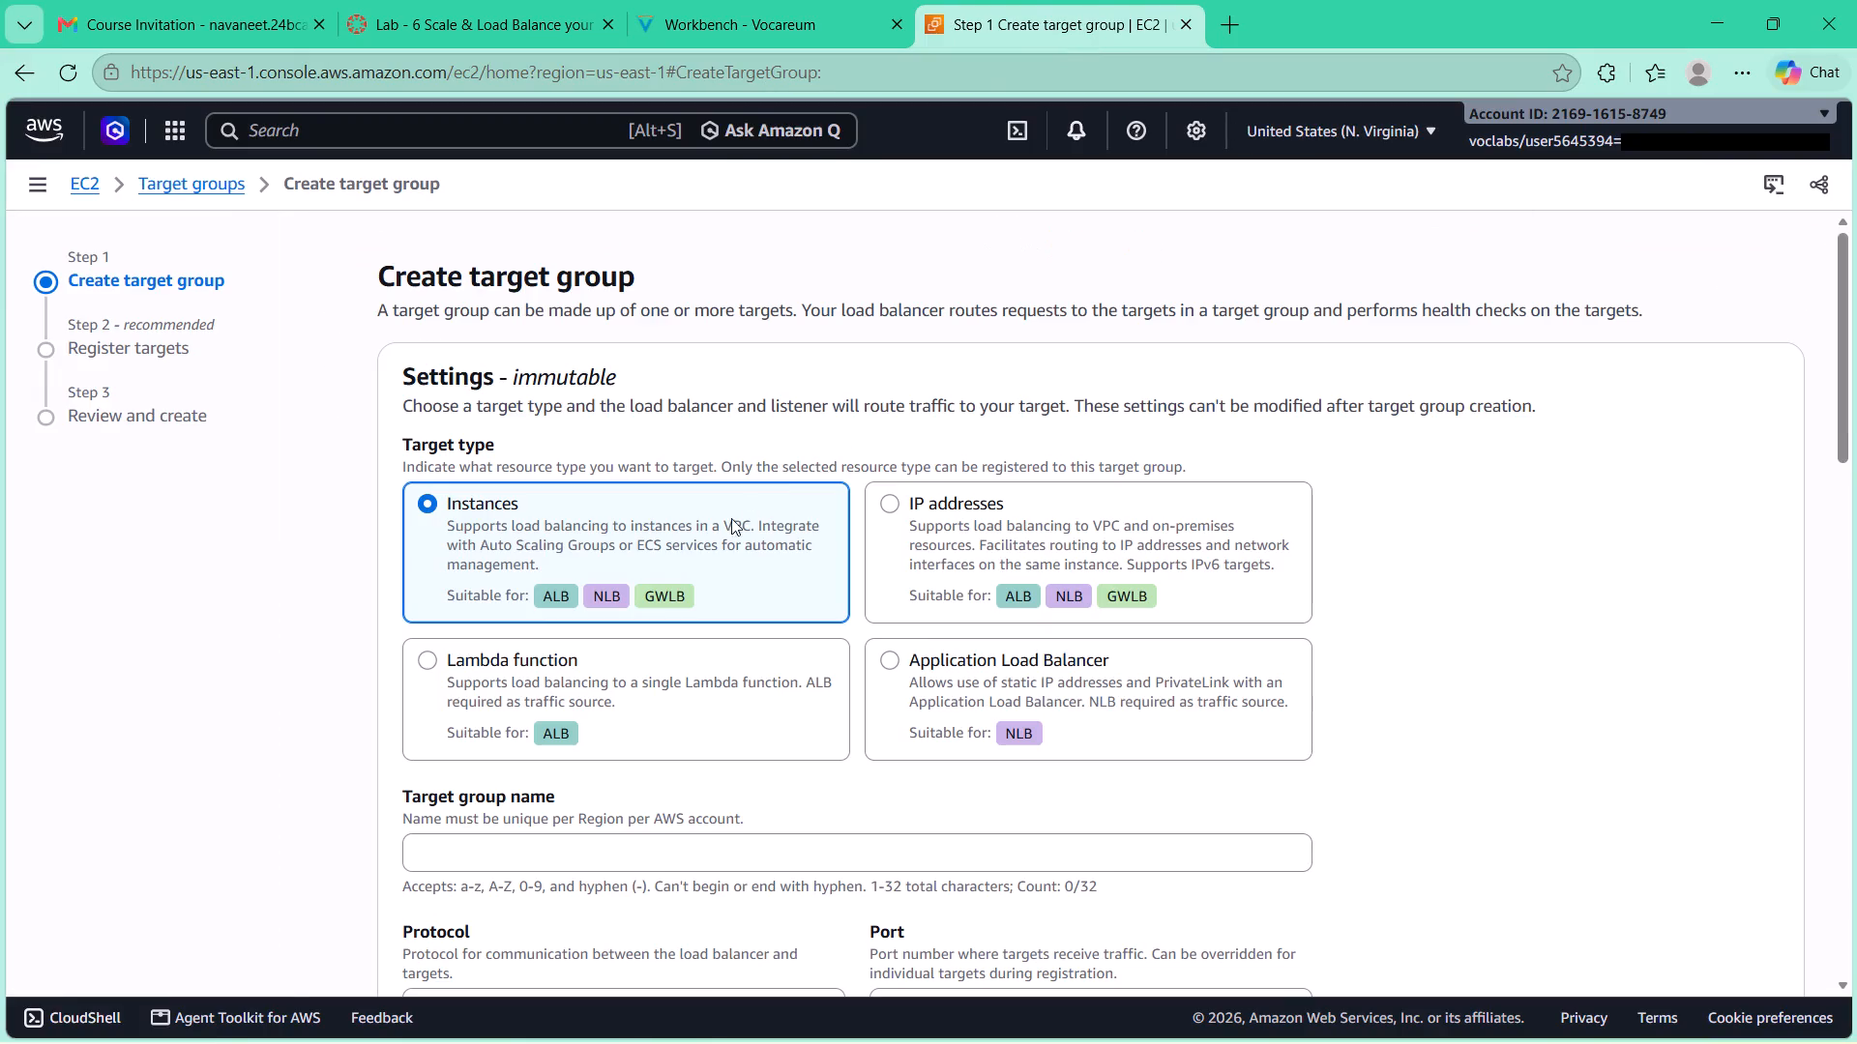
Keep the Instances target type, copy the target group name from the lab instructions and set the name to LabGroup.
click(838, 0)
scroll(750, 391, down, 1)
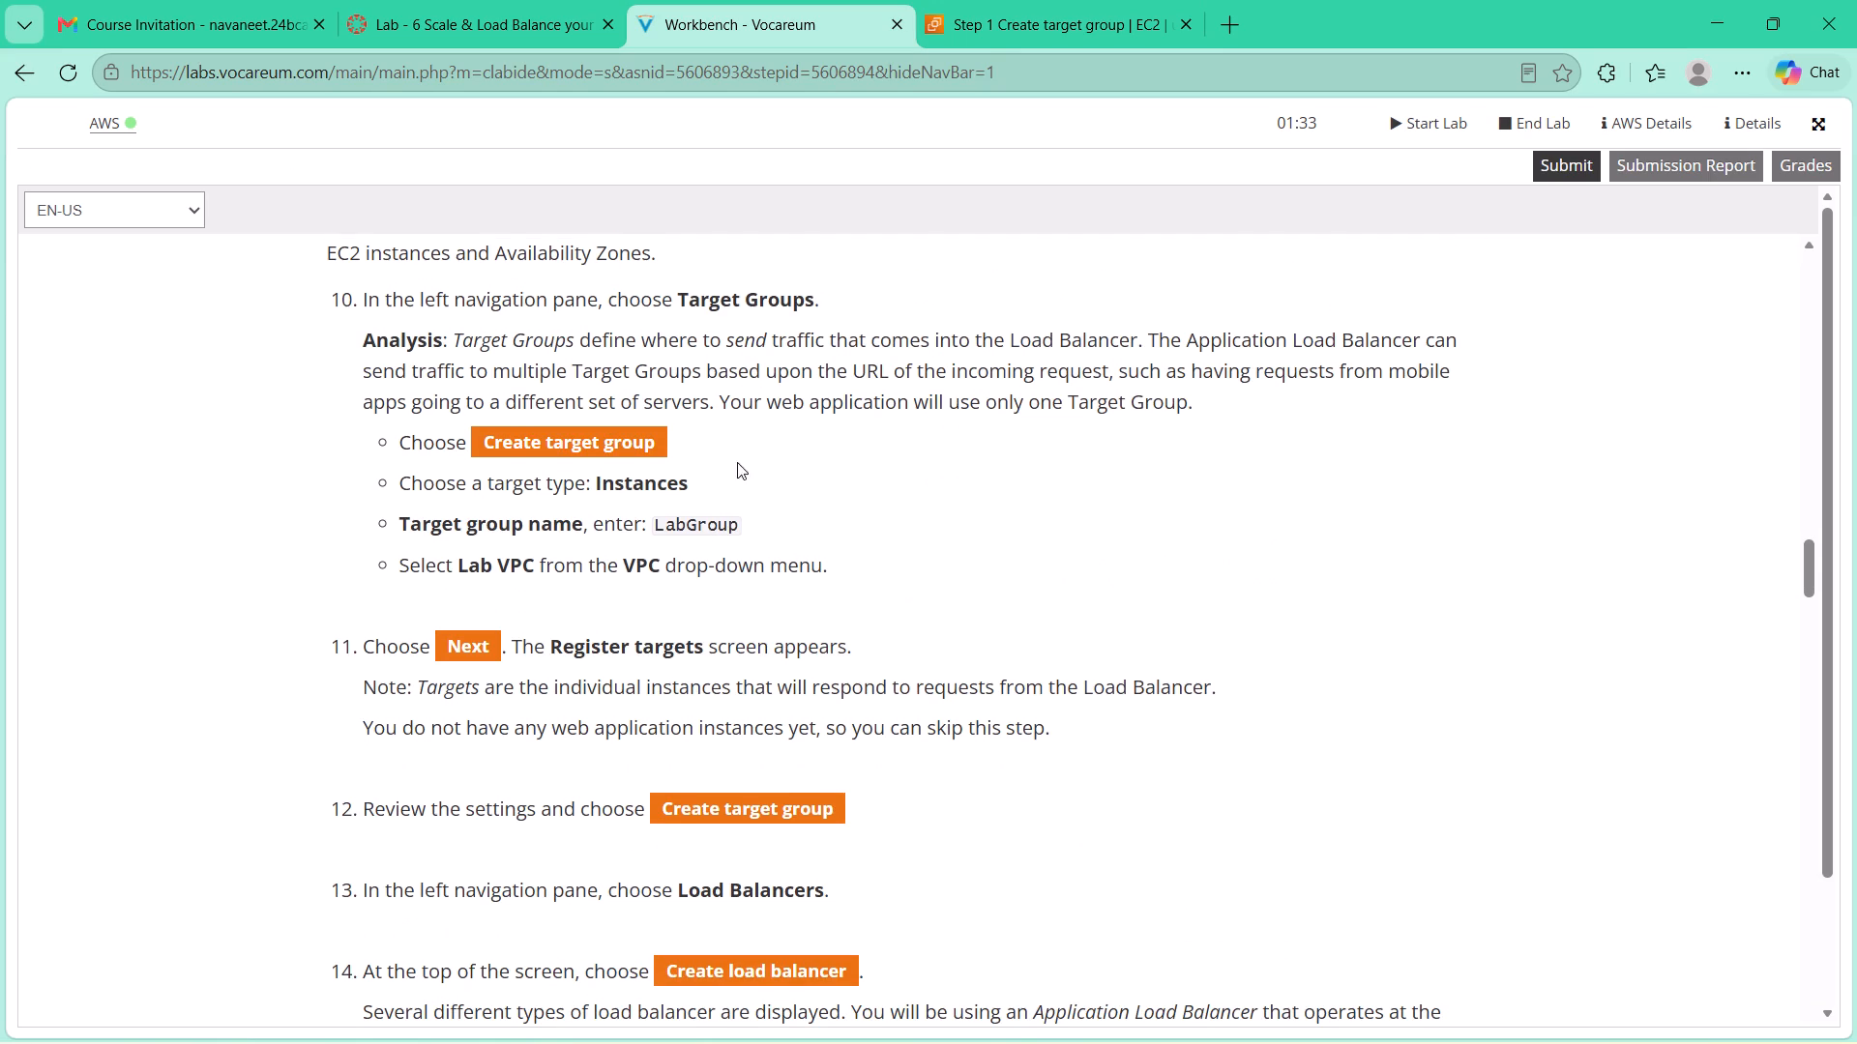
click(1006, 18)
scroll(627, 531, down, 2)
click(594, 605)
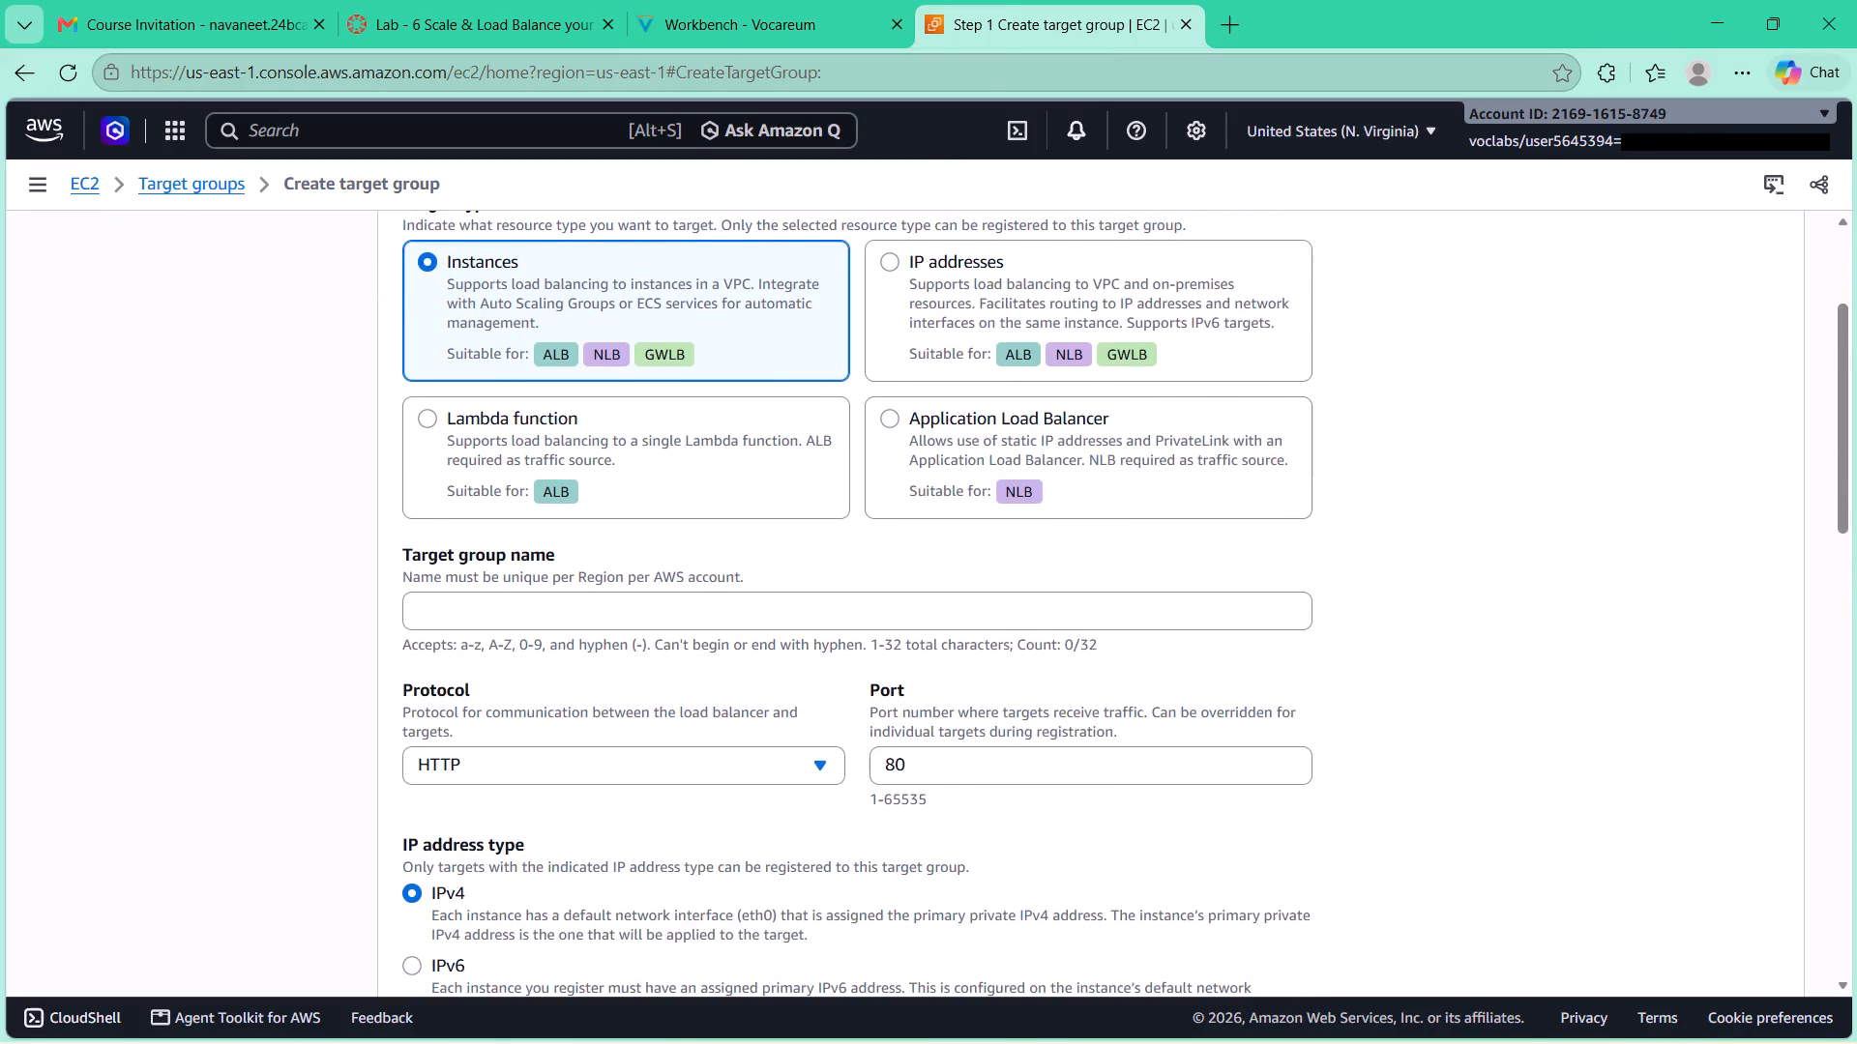
click(742, 31)
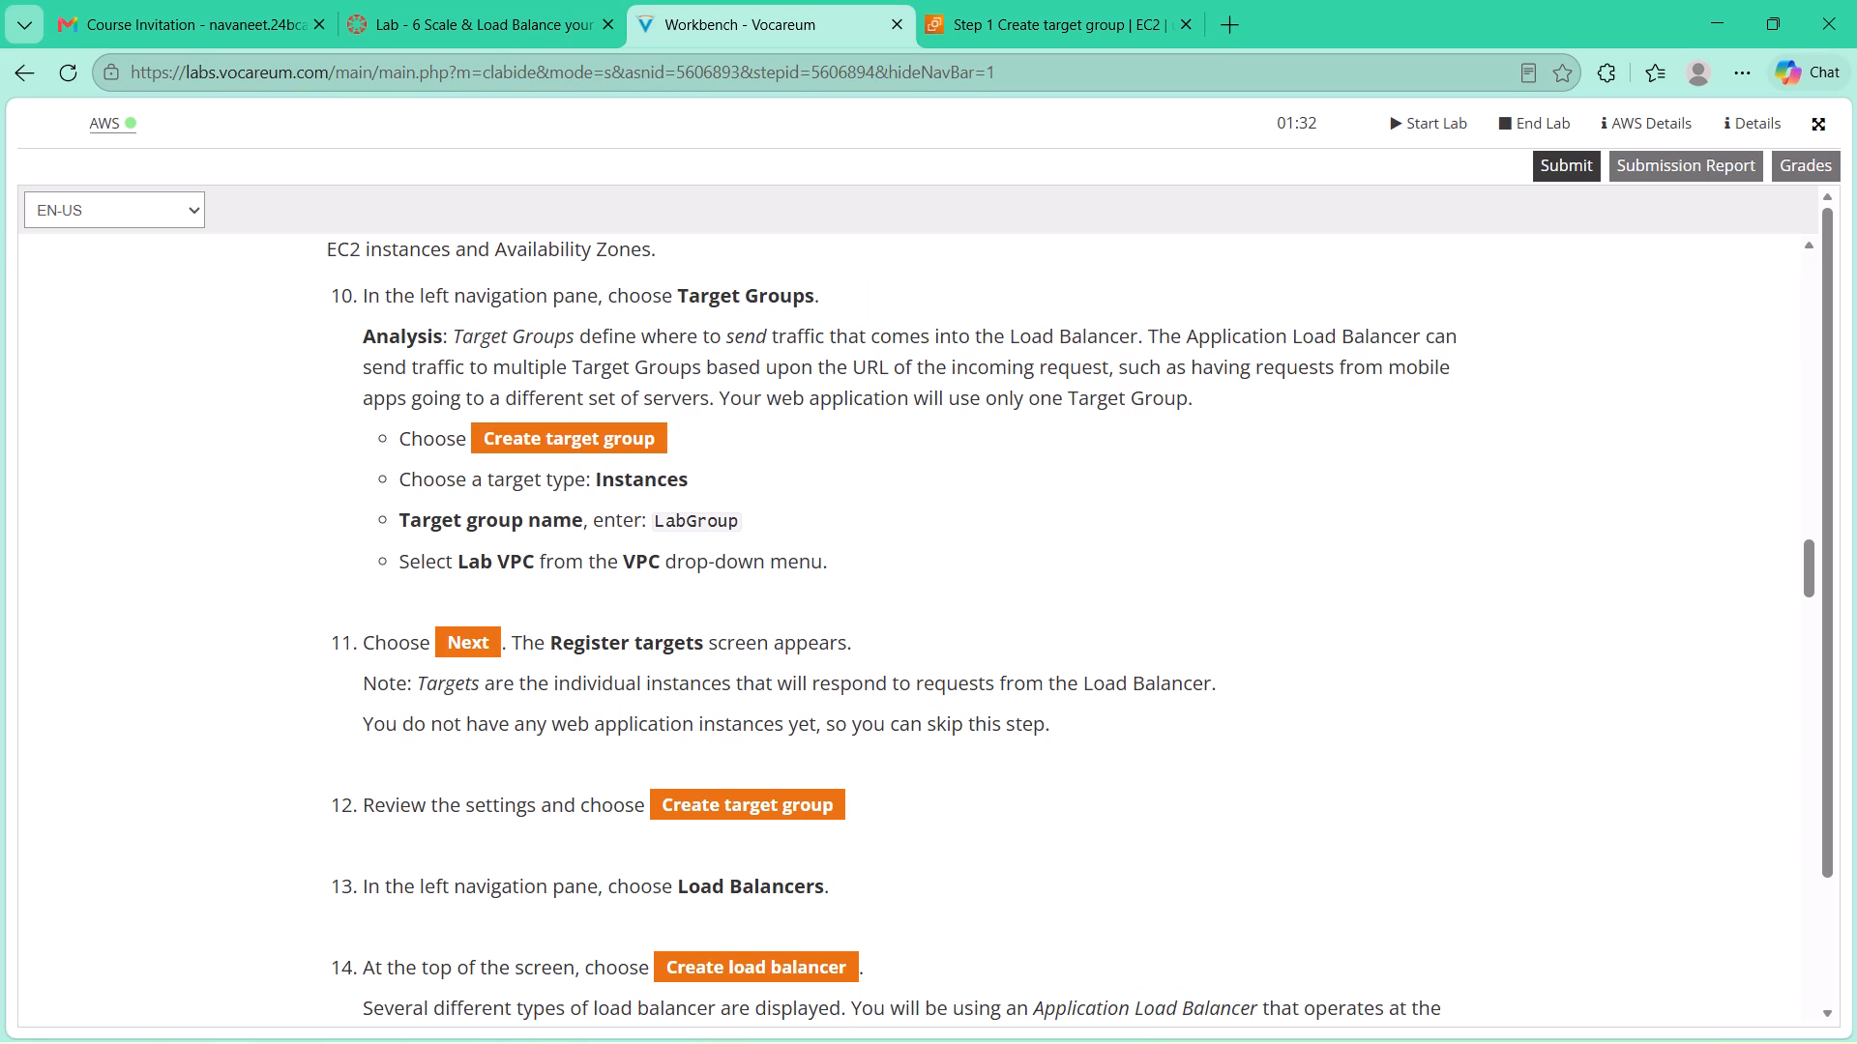
drag(649, 516, 733, 517)
click(763, 441)
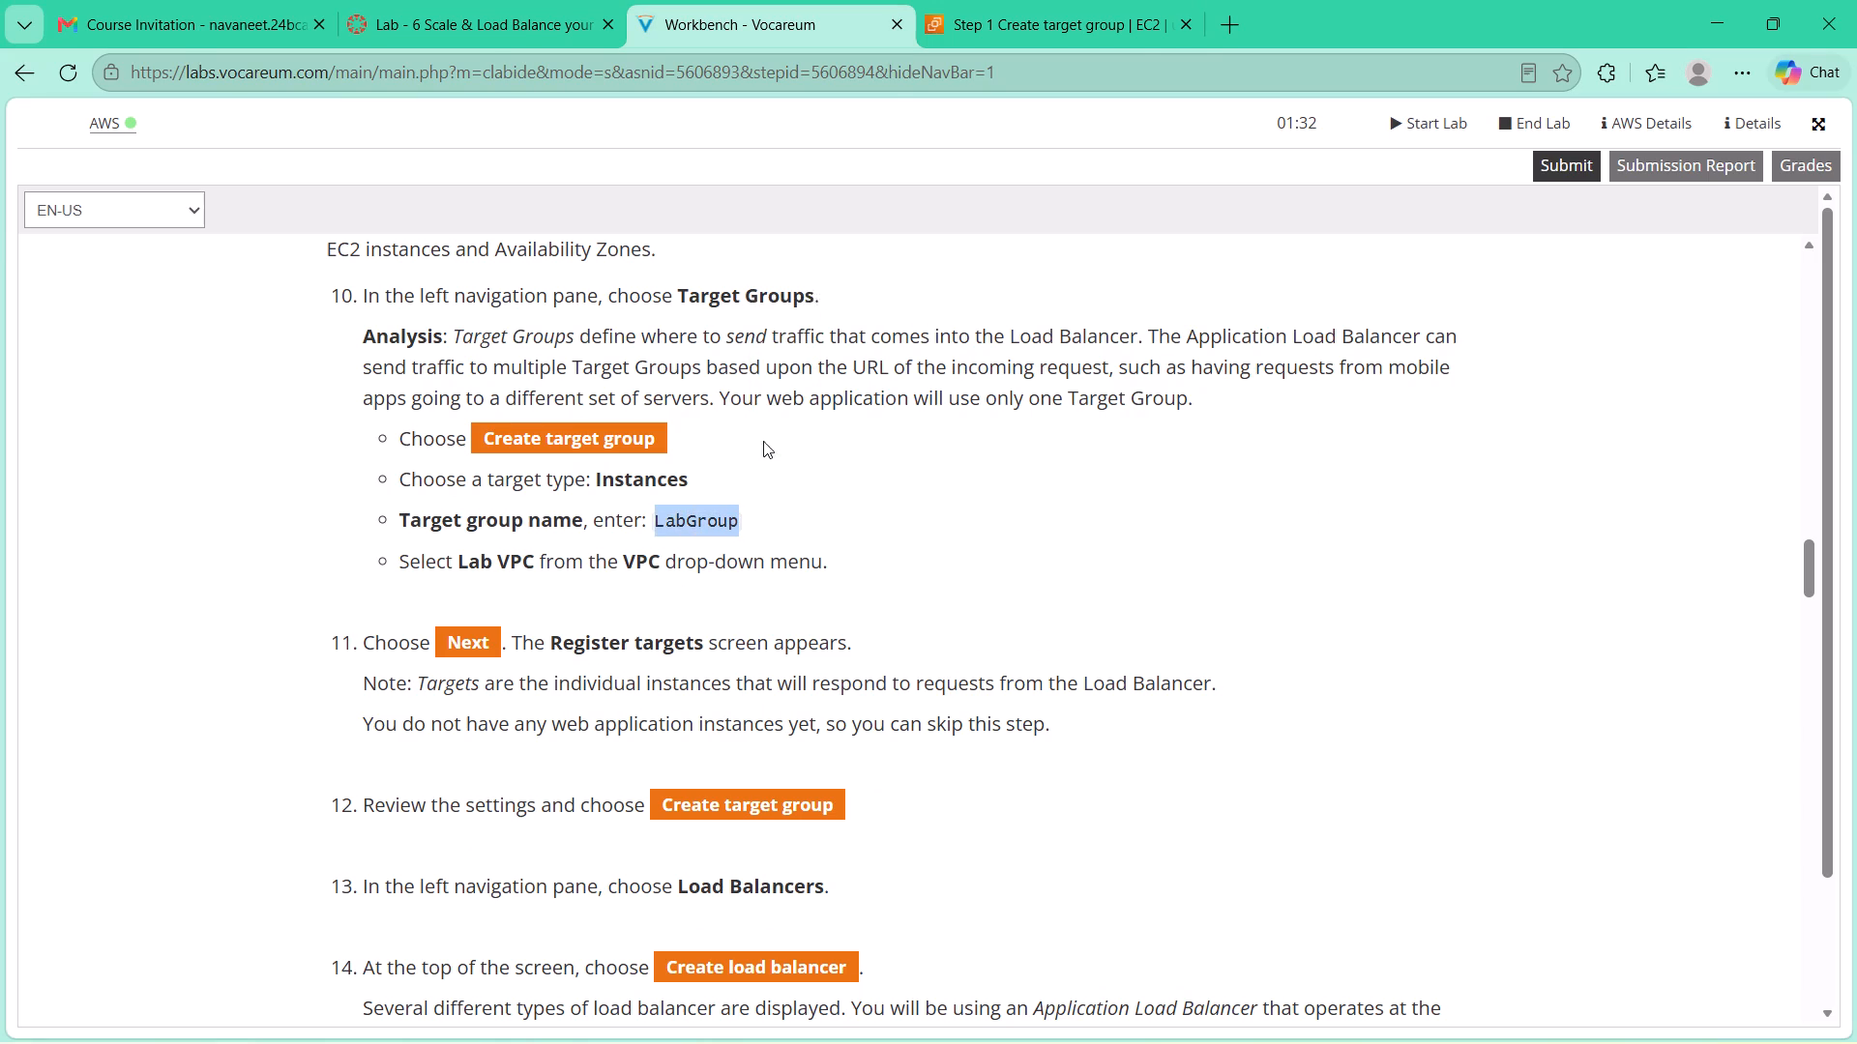
click(997, 0)
click(584, 606)
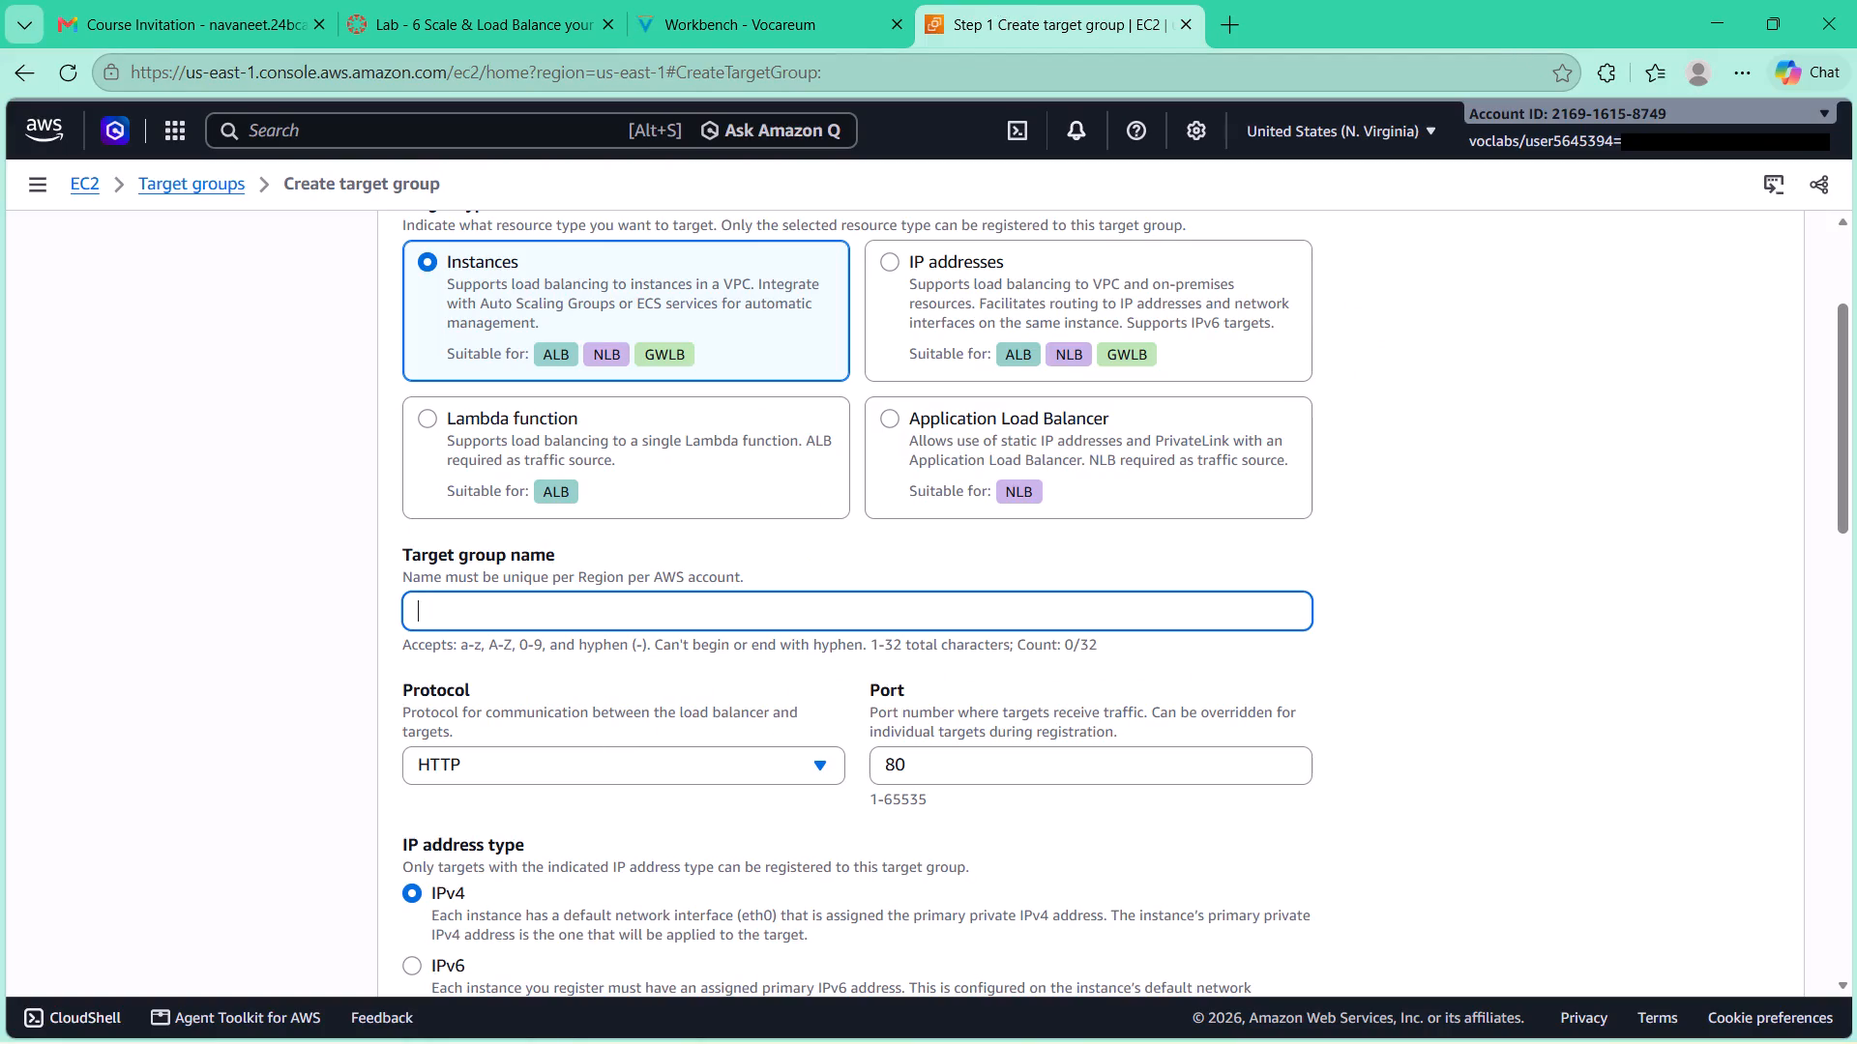
key(ctrl+v)
Check the VPC instruction in the lab guide and choose Lab VPC as the target group's VPC.
click(775, 31)
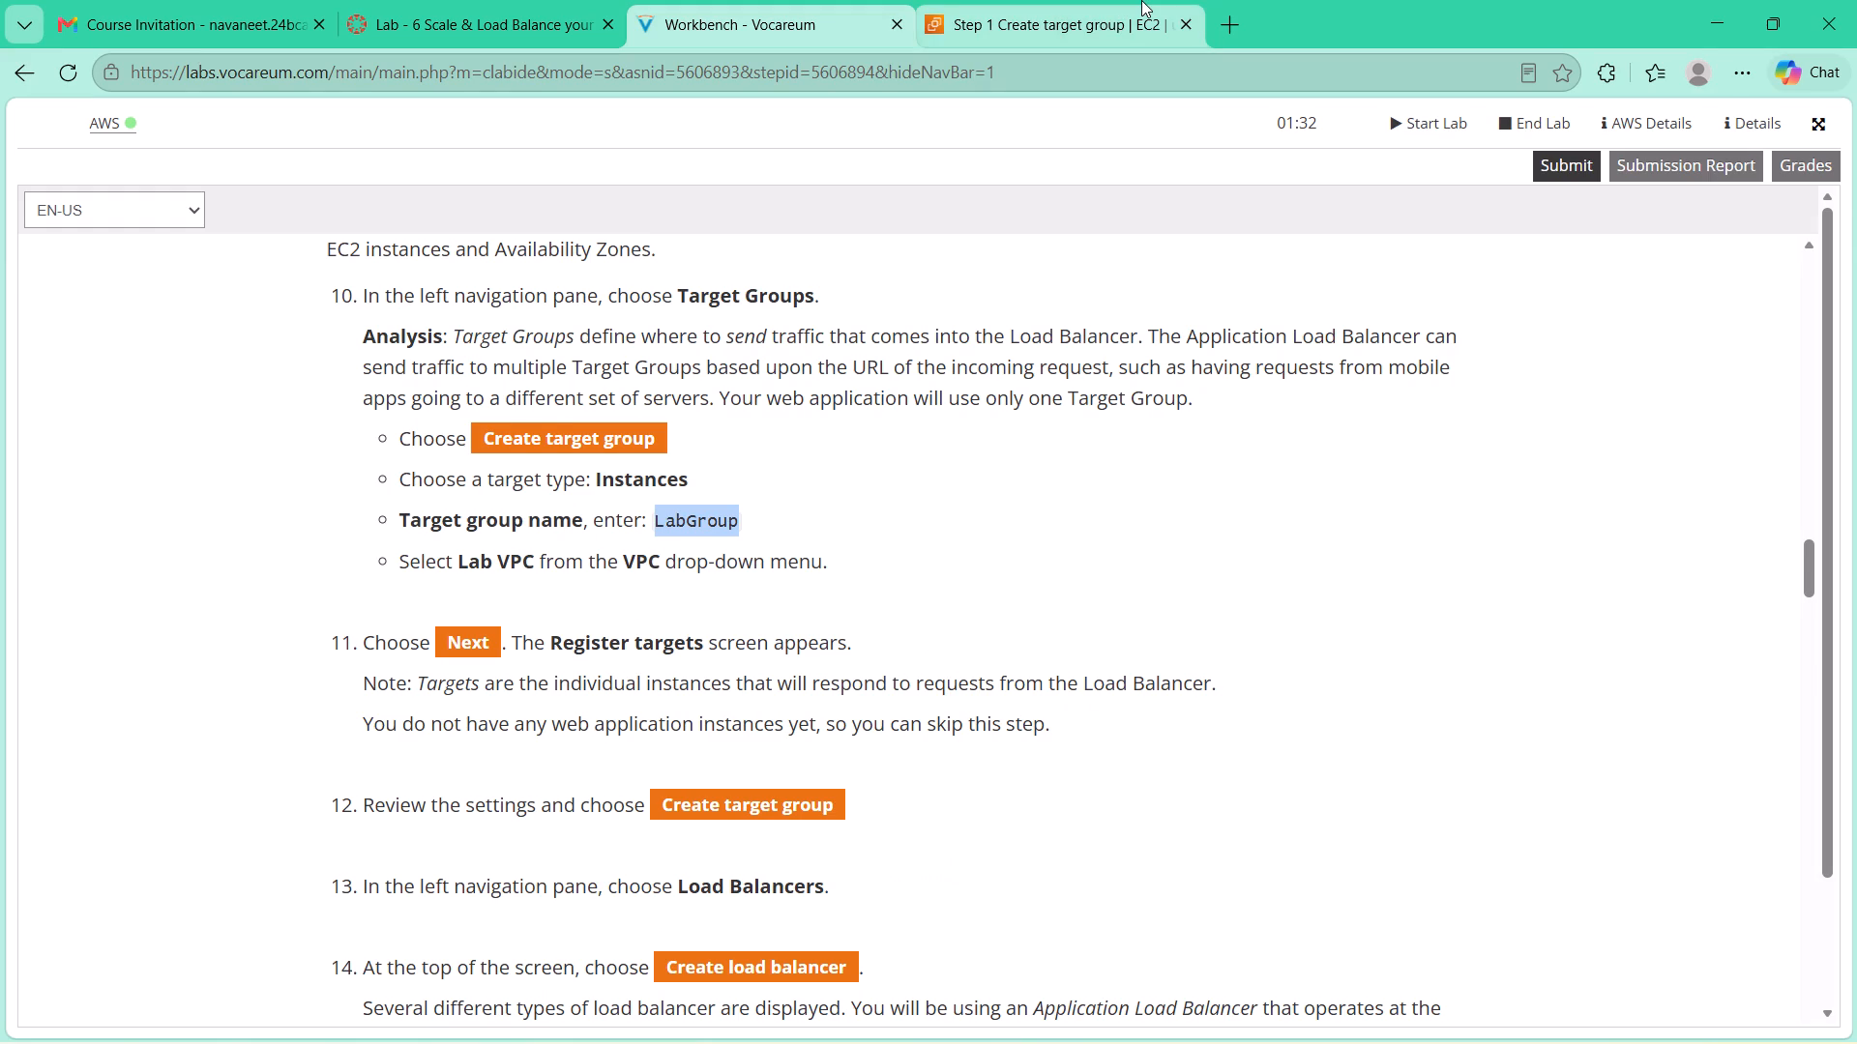
click(1141, 0)
scroll(811, 478, down, 2)
scroll(821, 605, down, 1)
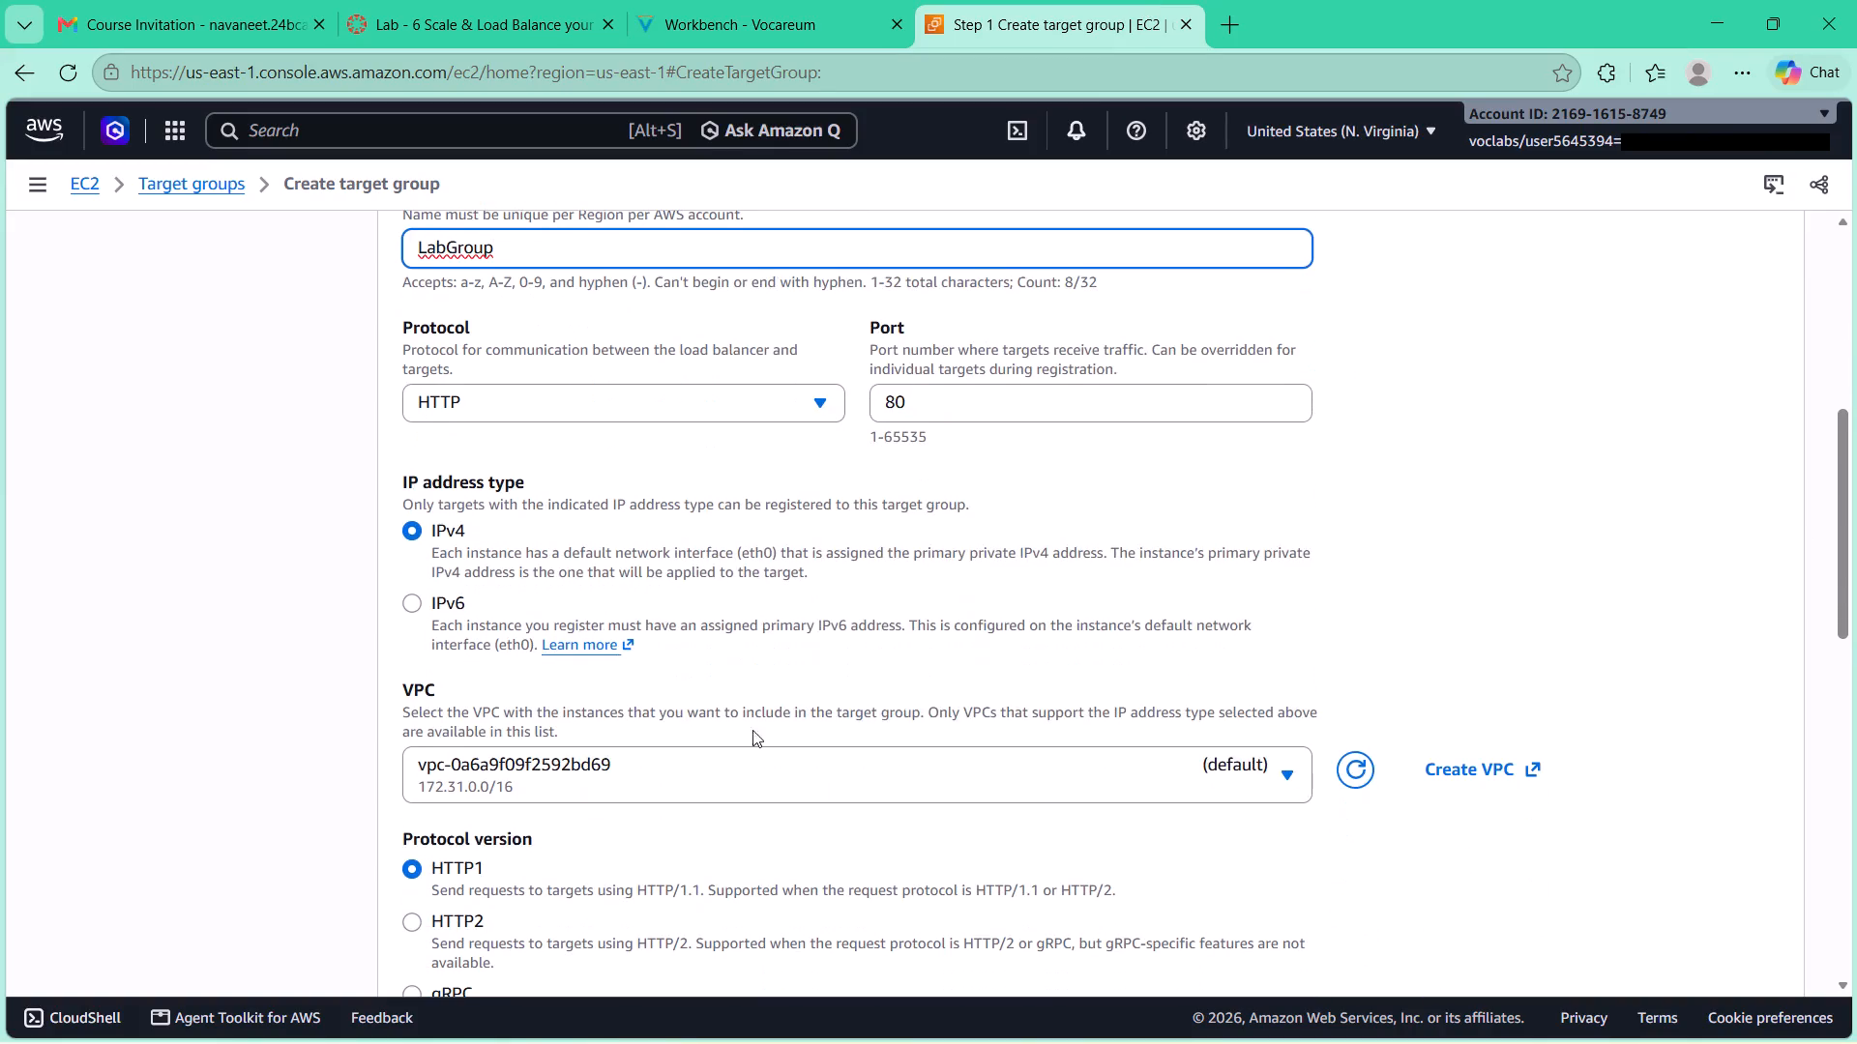
click(702, 774)
click(700, 708)
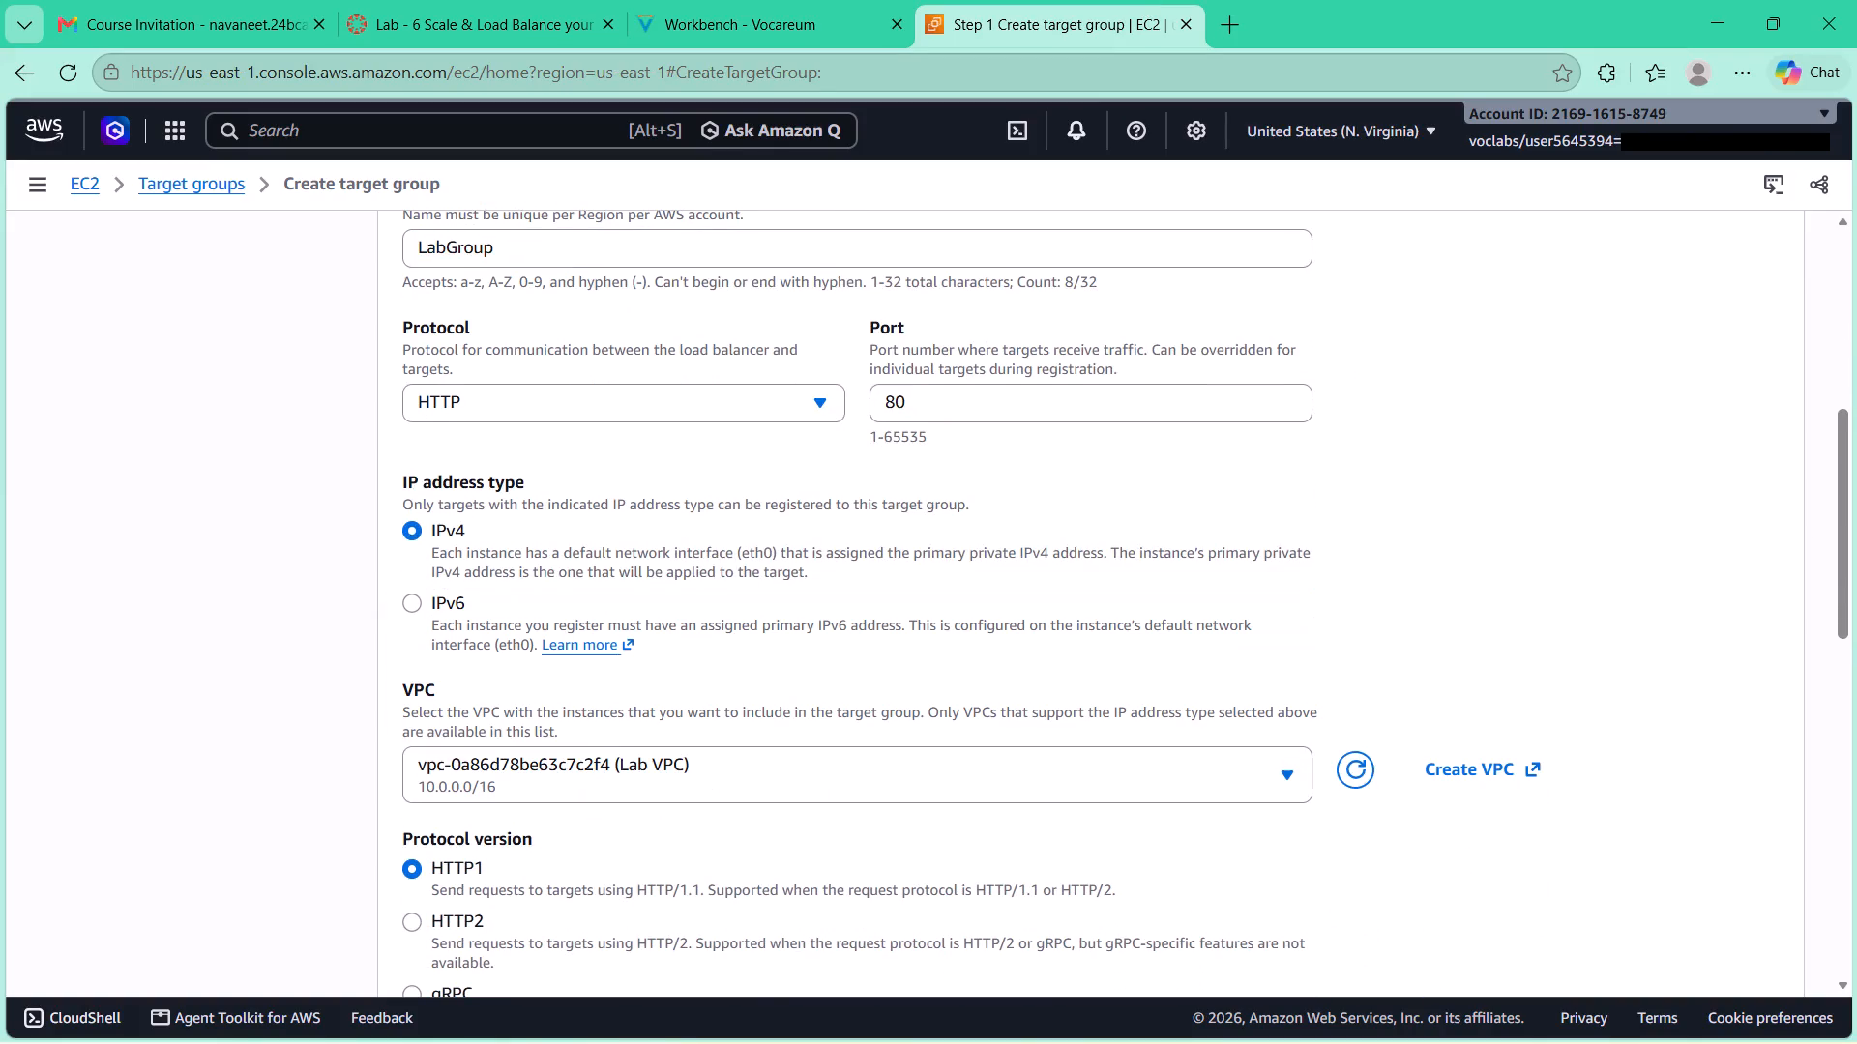
Check step 11 of the lab instructions and continue the target group setup to Register targets.
click(752, 7)
scroll(886, 407, down, 2)
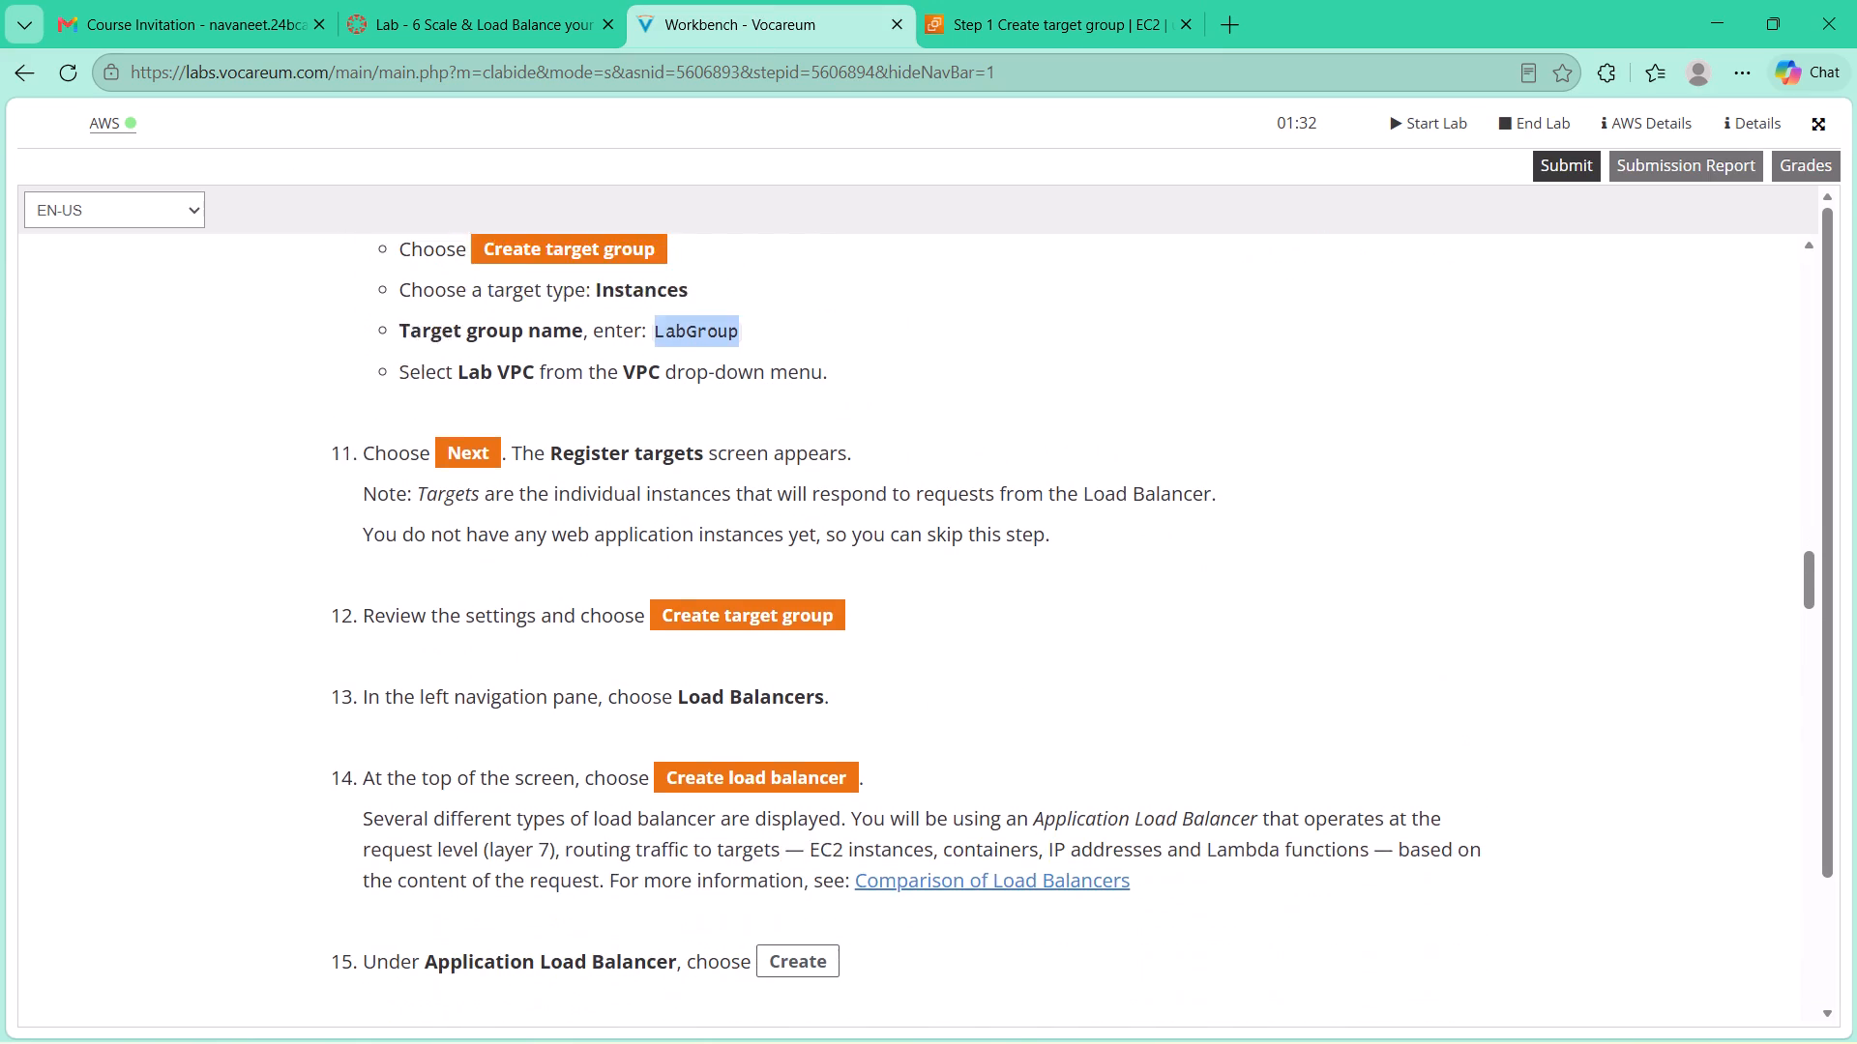
click(1102, 9)
scroll(1297, 656, down, 14)
click(1750, 919)
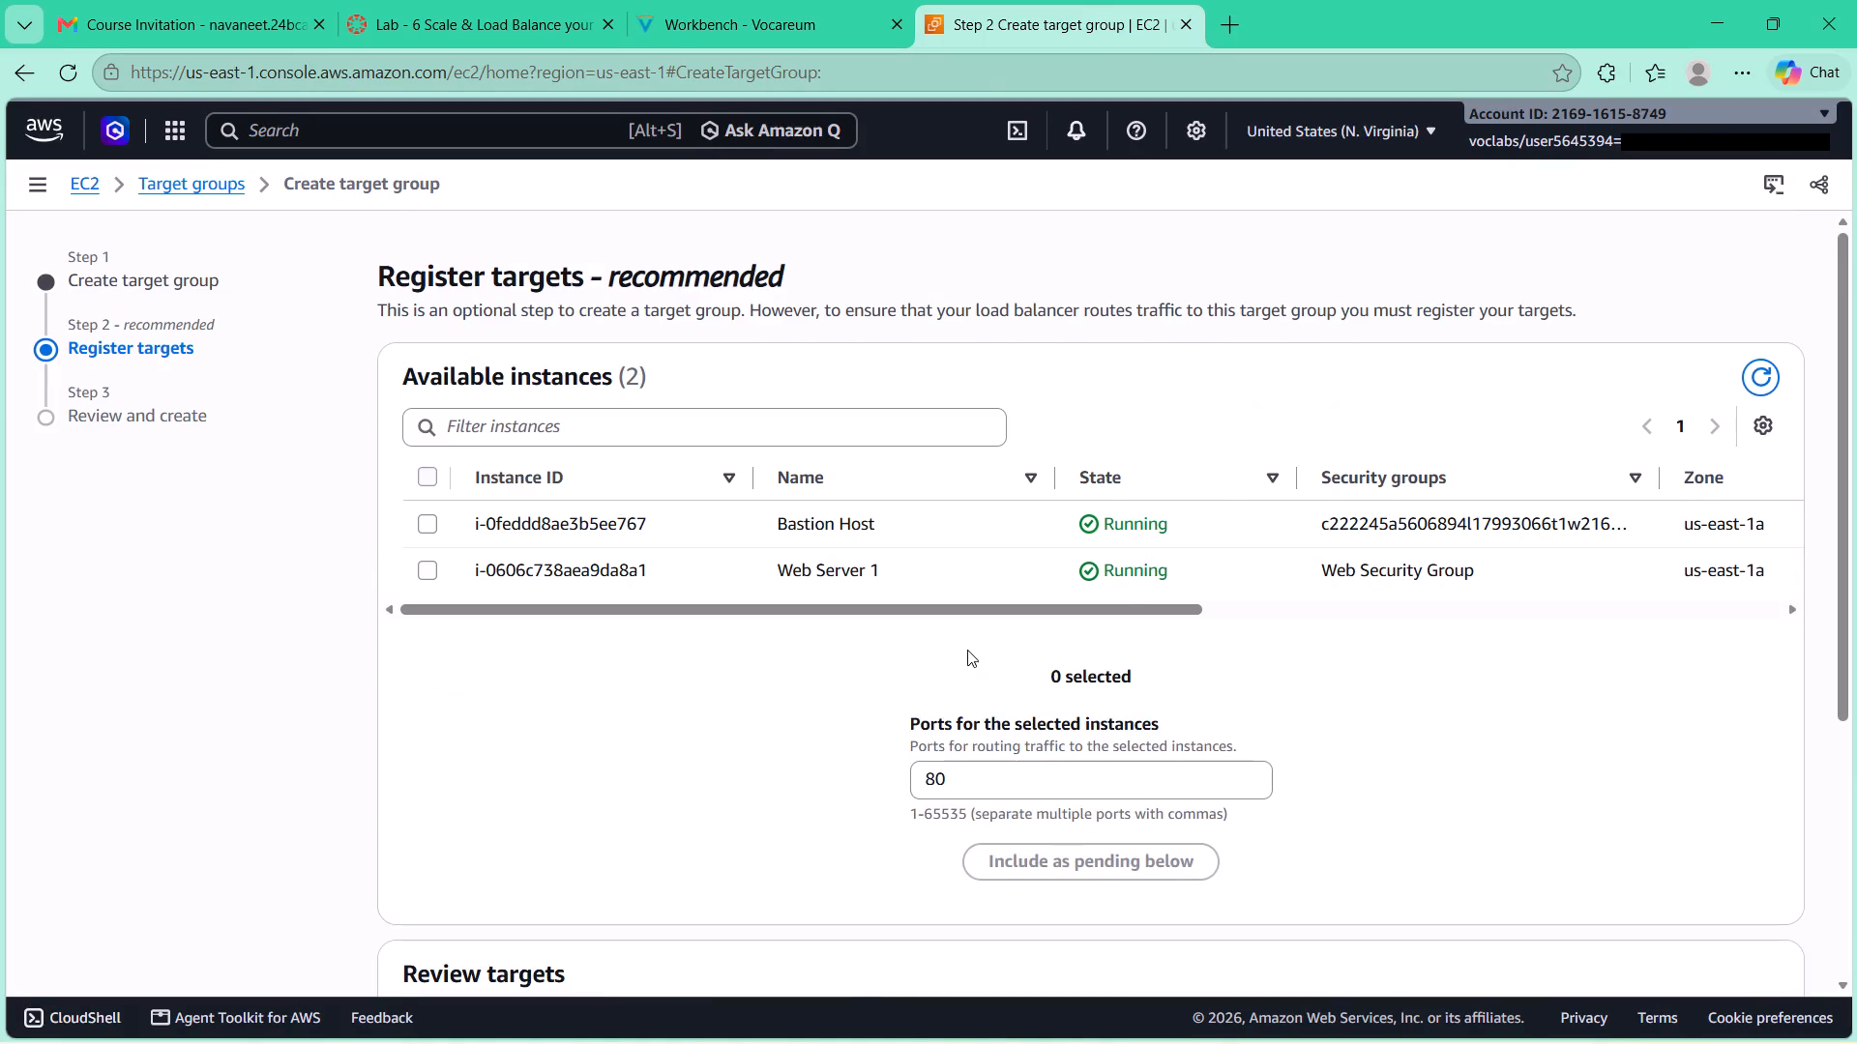
Following the lab note, skip registering any instances as targets and continue to Review and create.
click(721, 10)
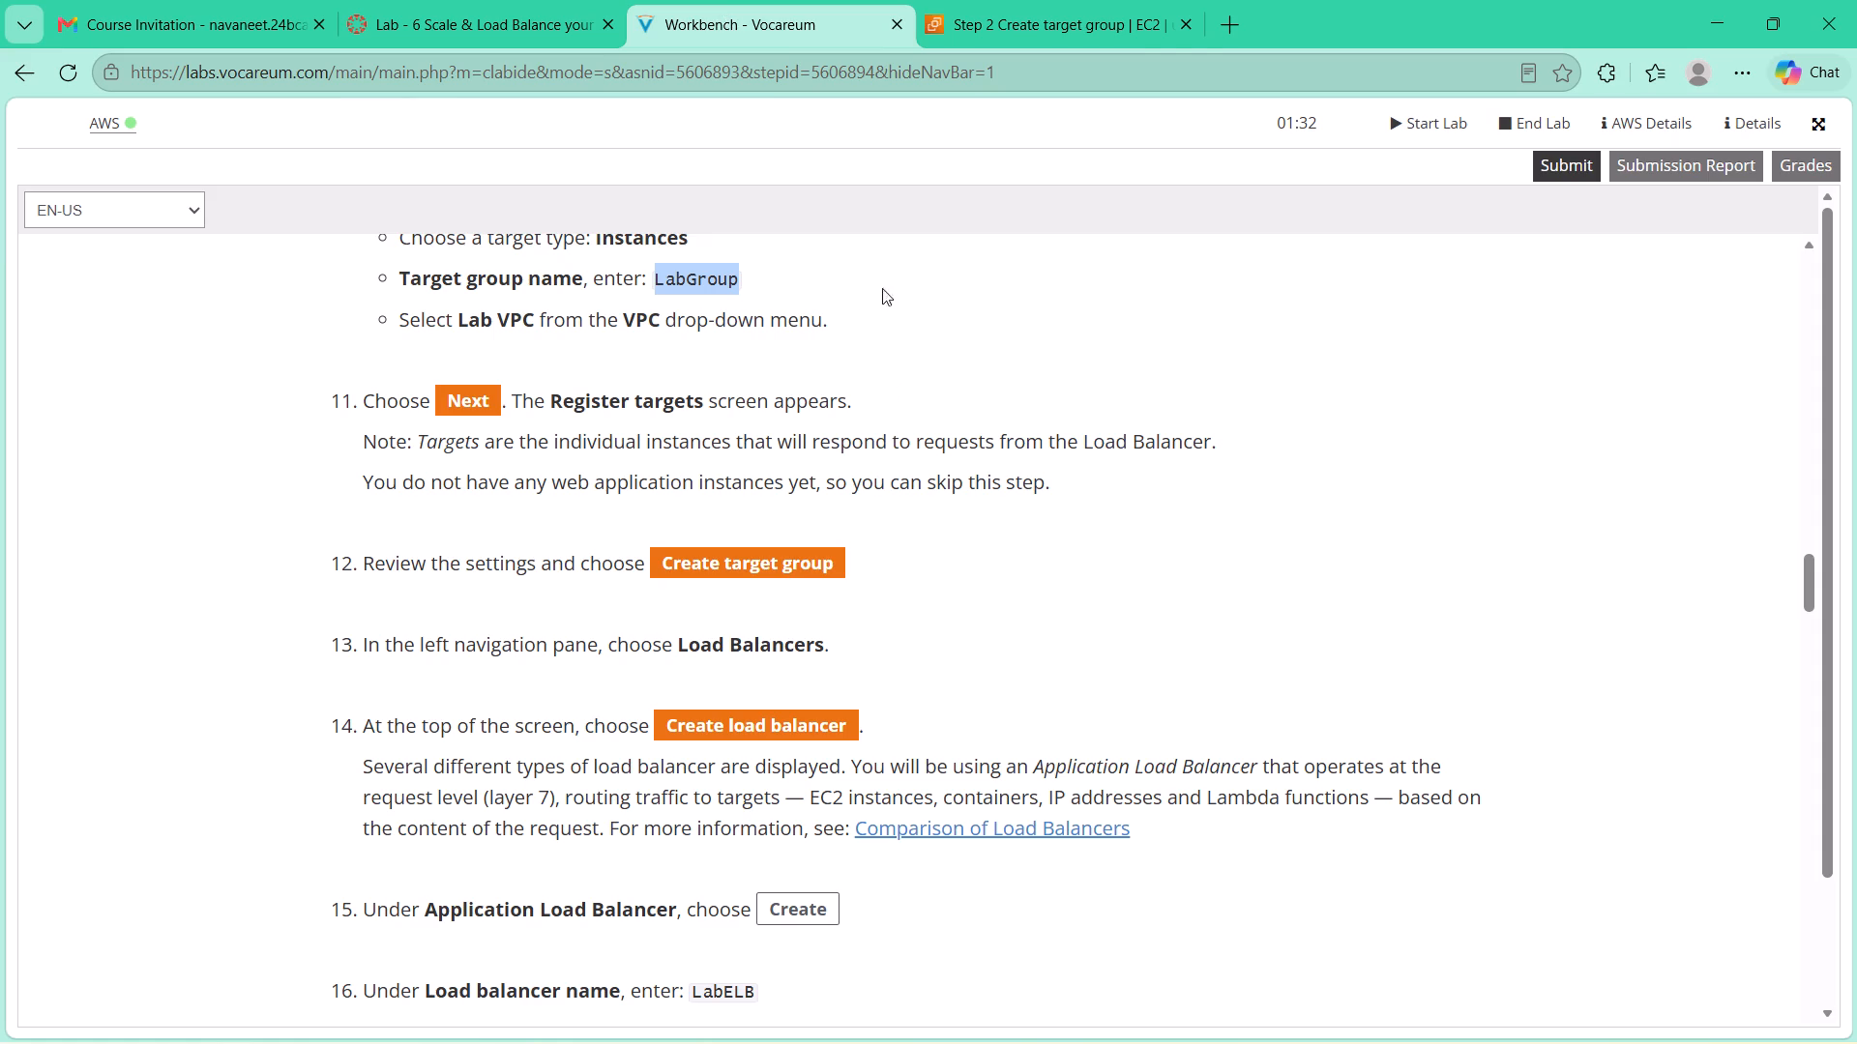
click(1014, 4)
scroll(1102, 501, down, 5)
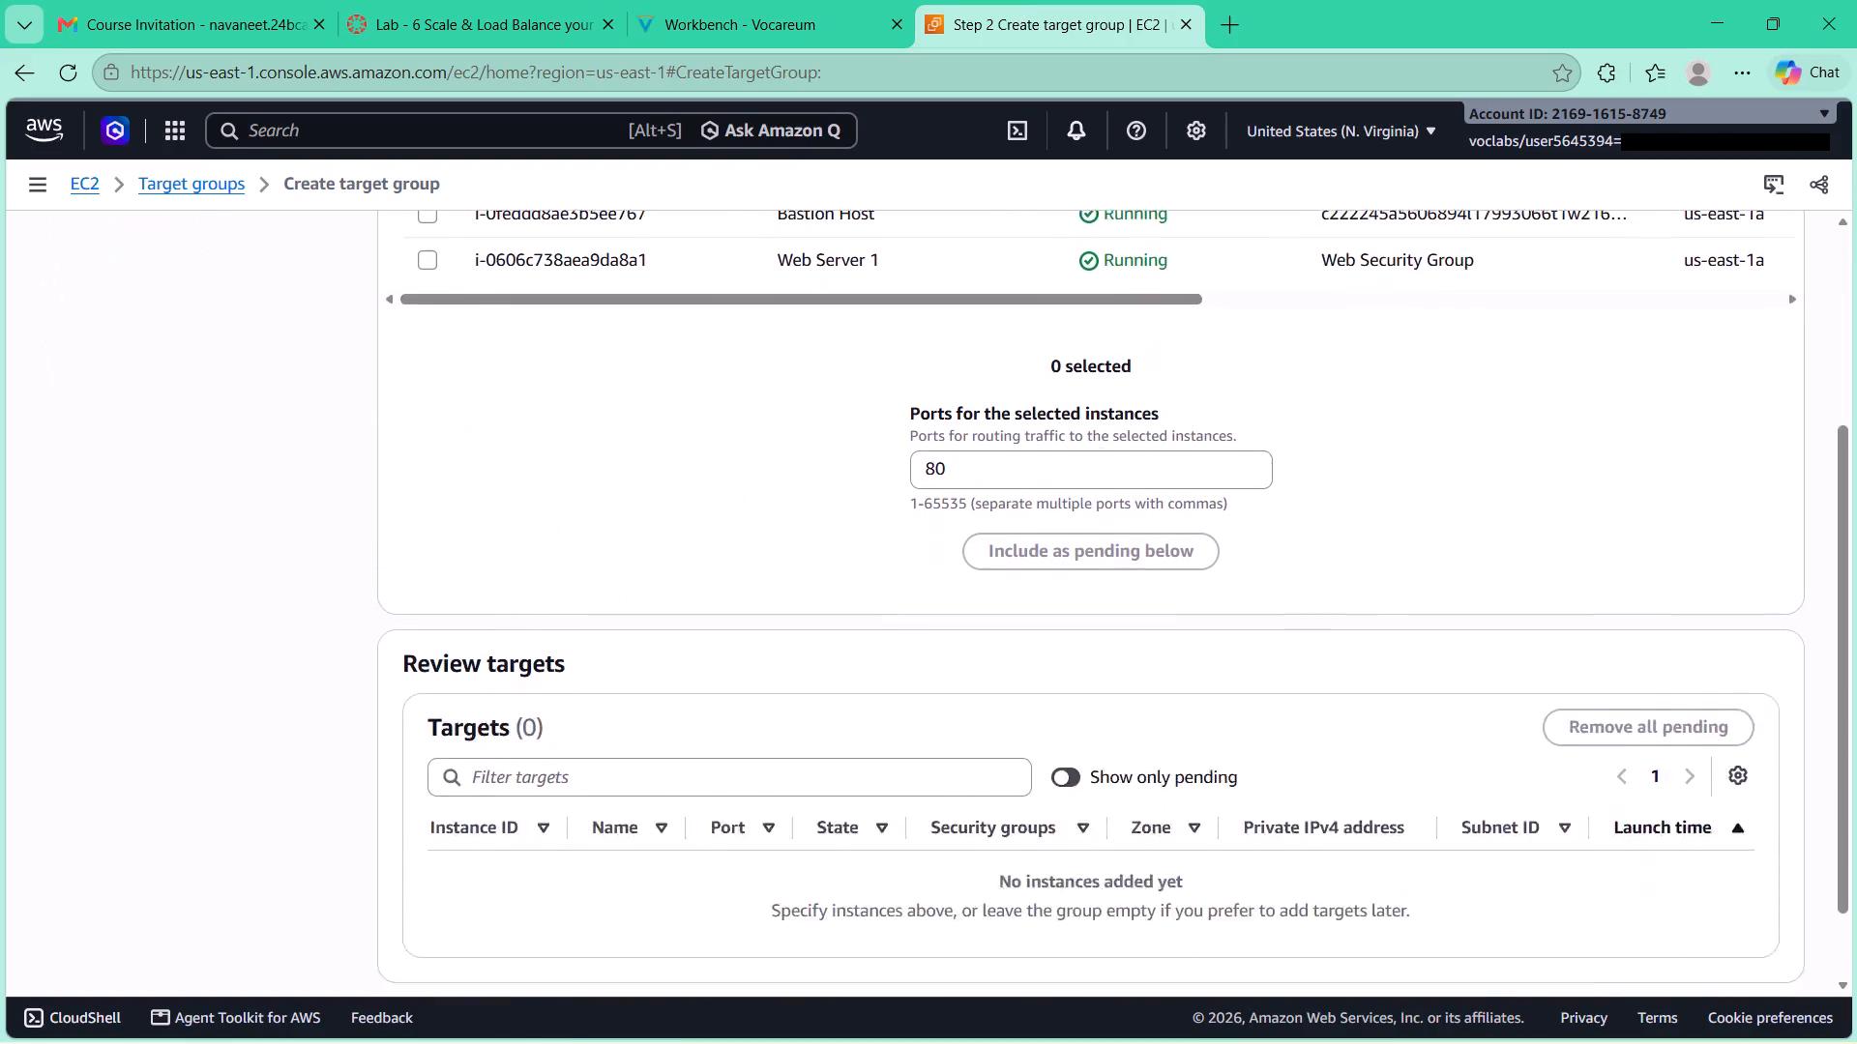
scroll(1102, 516, down, 2)
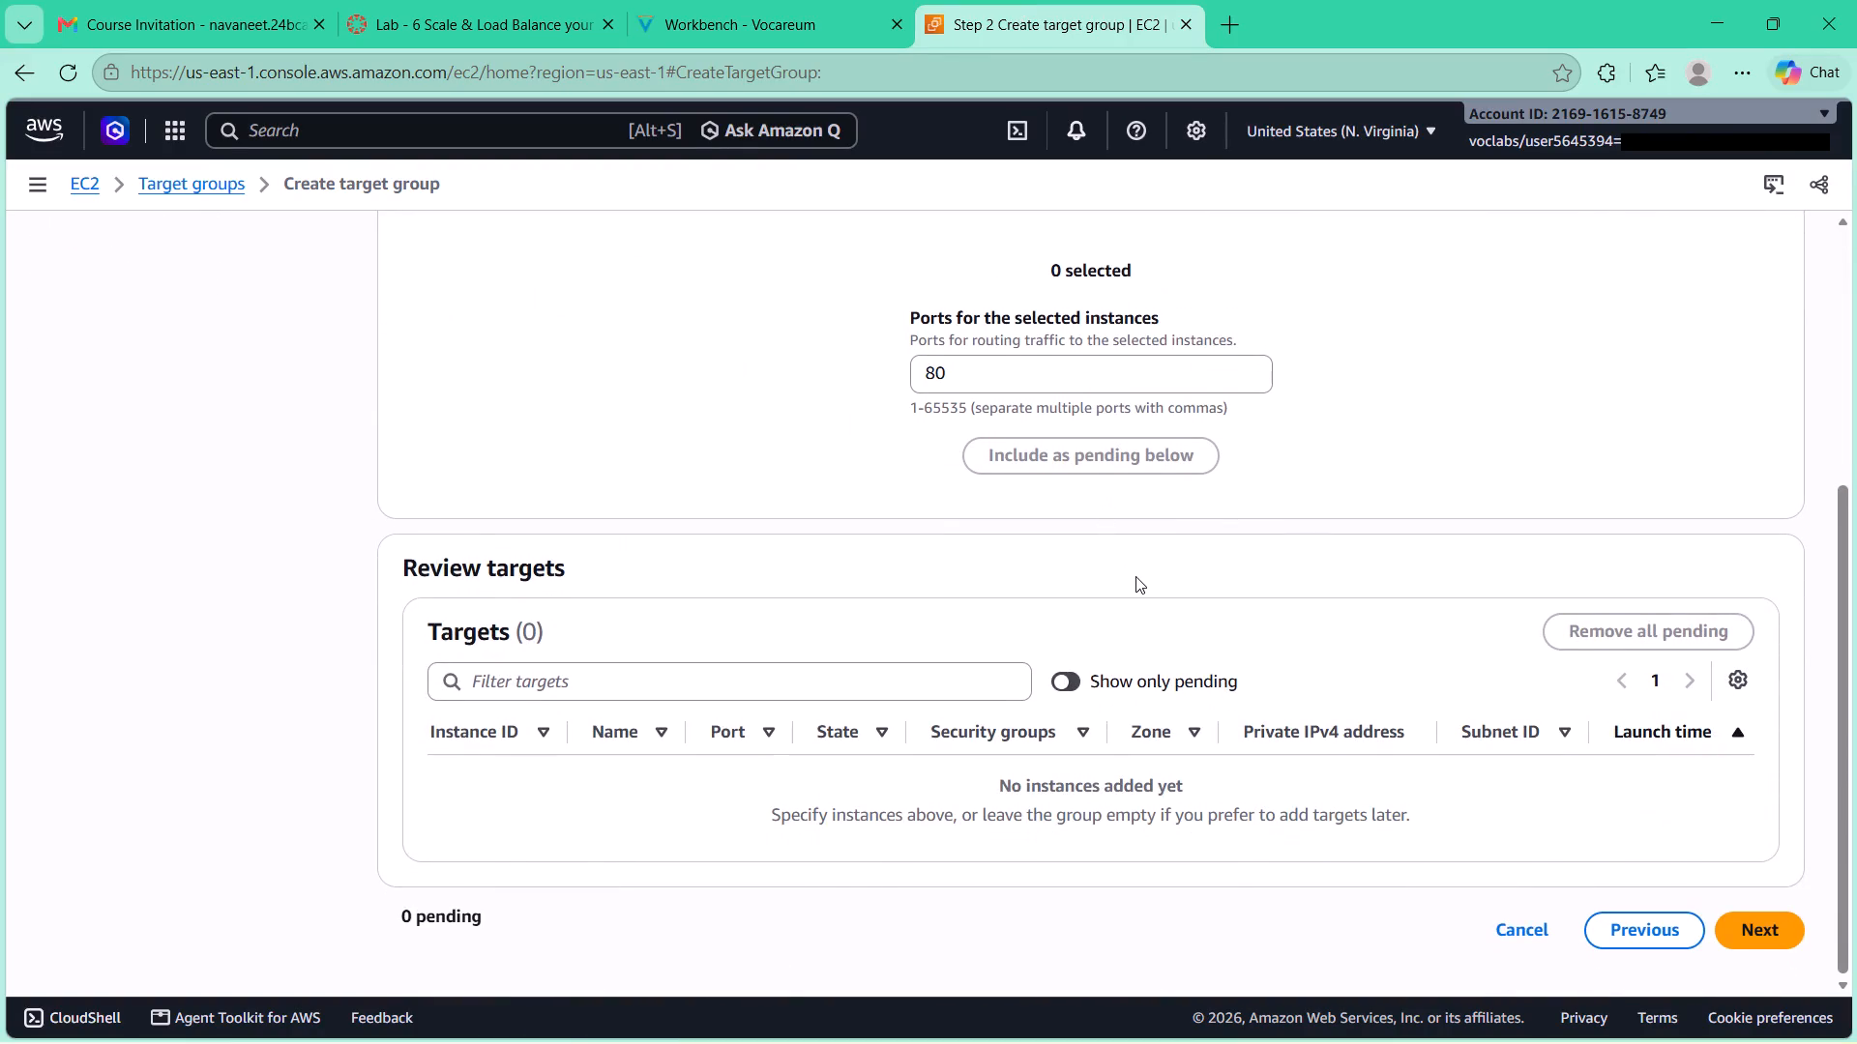
scroll(1001, 566, up, 1)
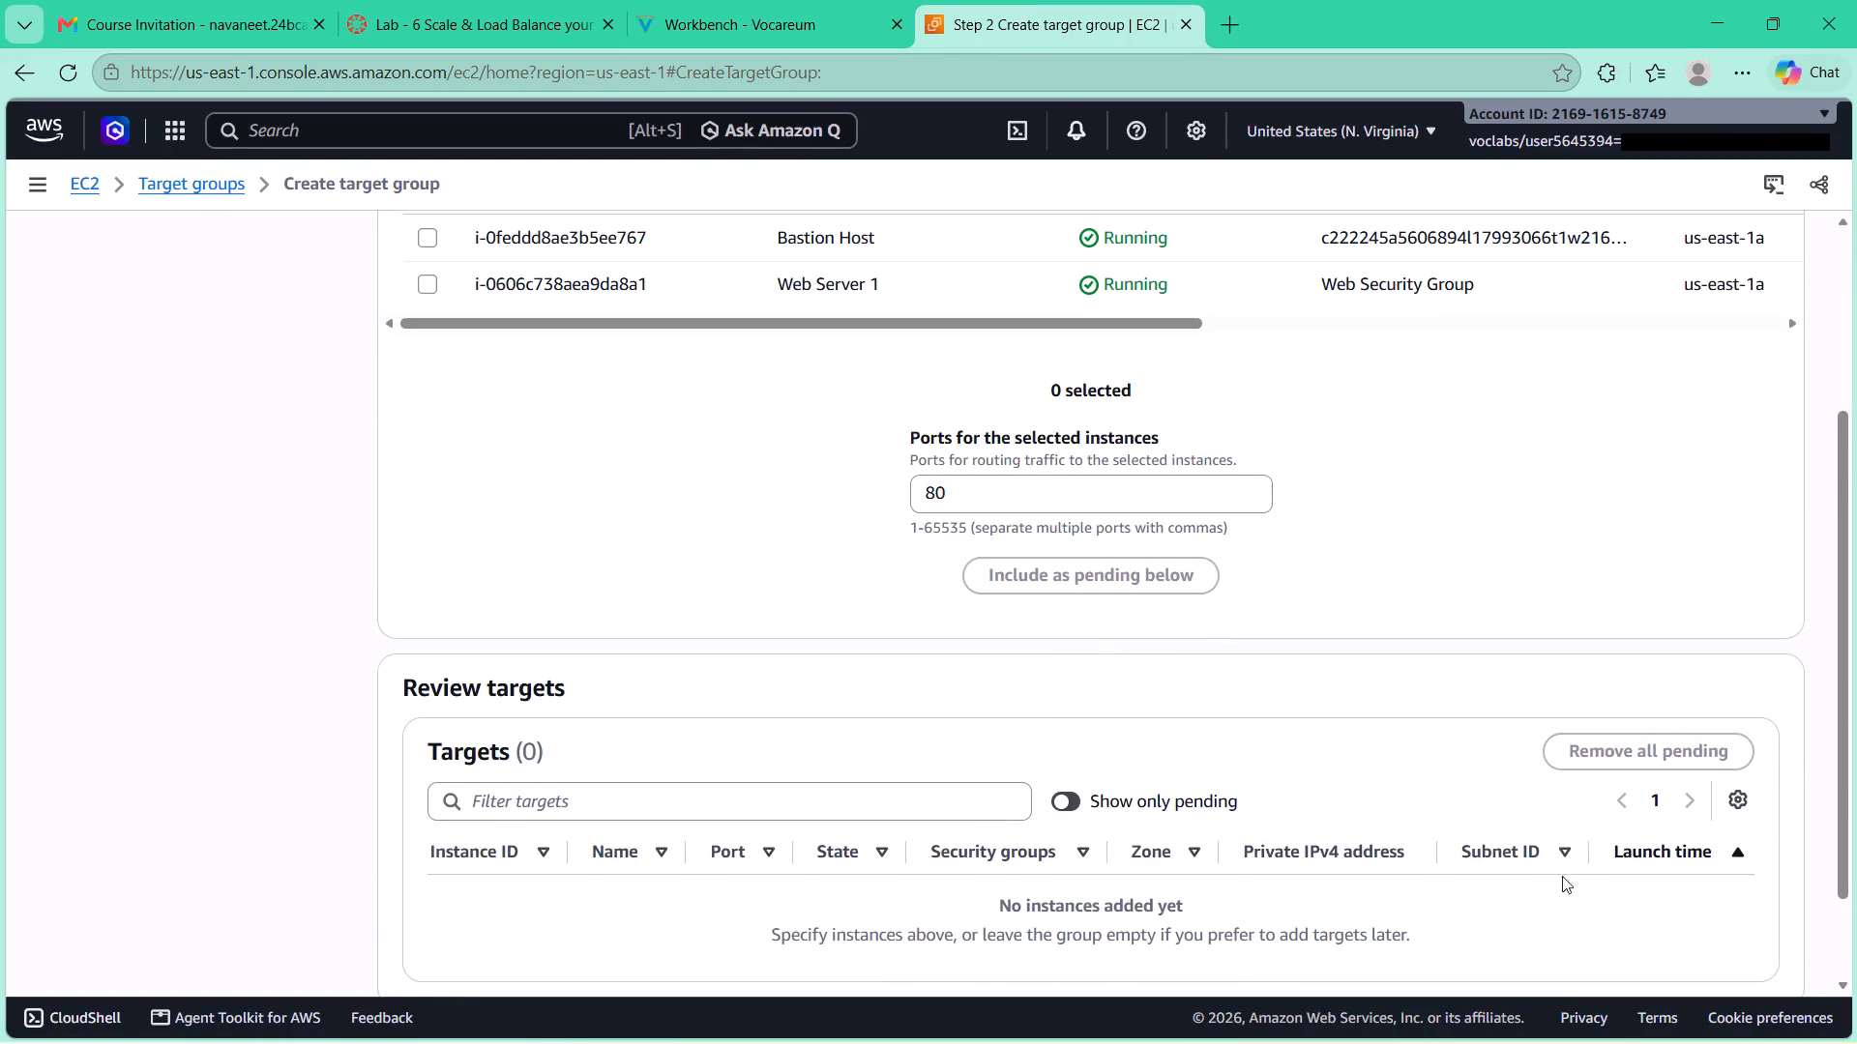
scroll(1509, 850, down, 2)
scroll(1509, 850, up, 1)
scroll(1509, 850, down, 3)
click(1731, 925)
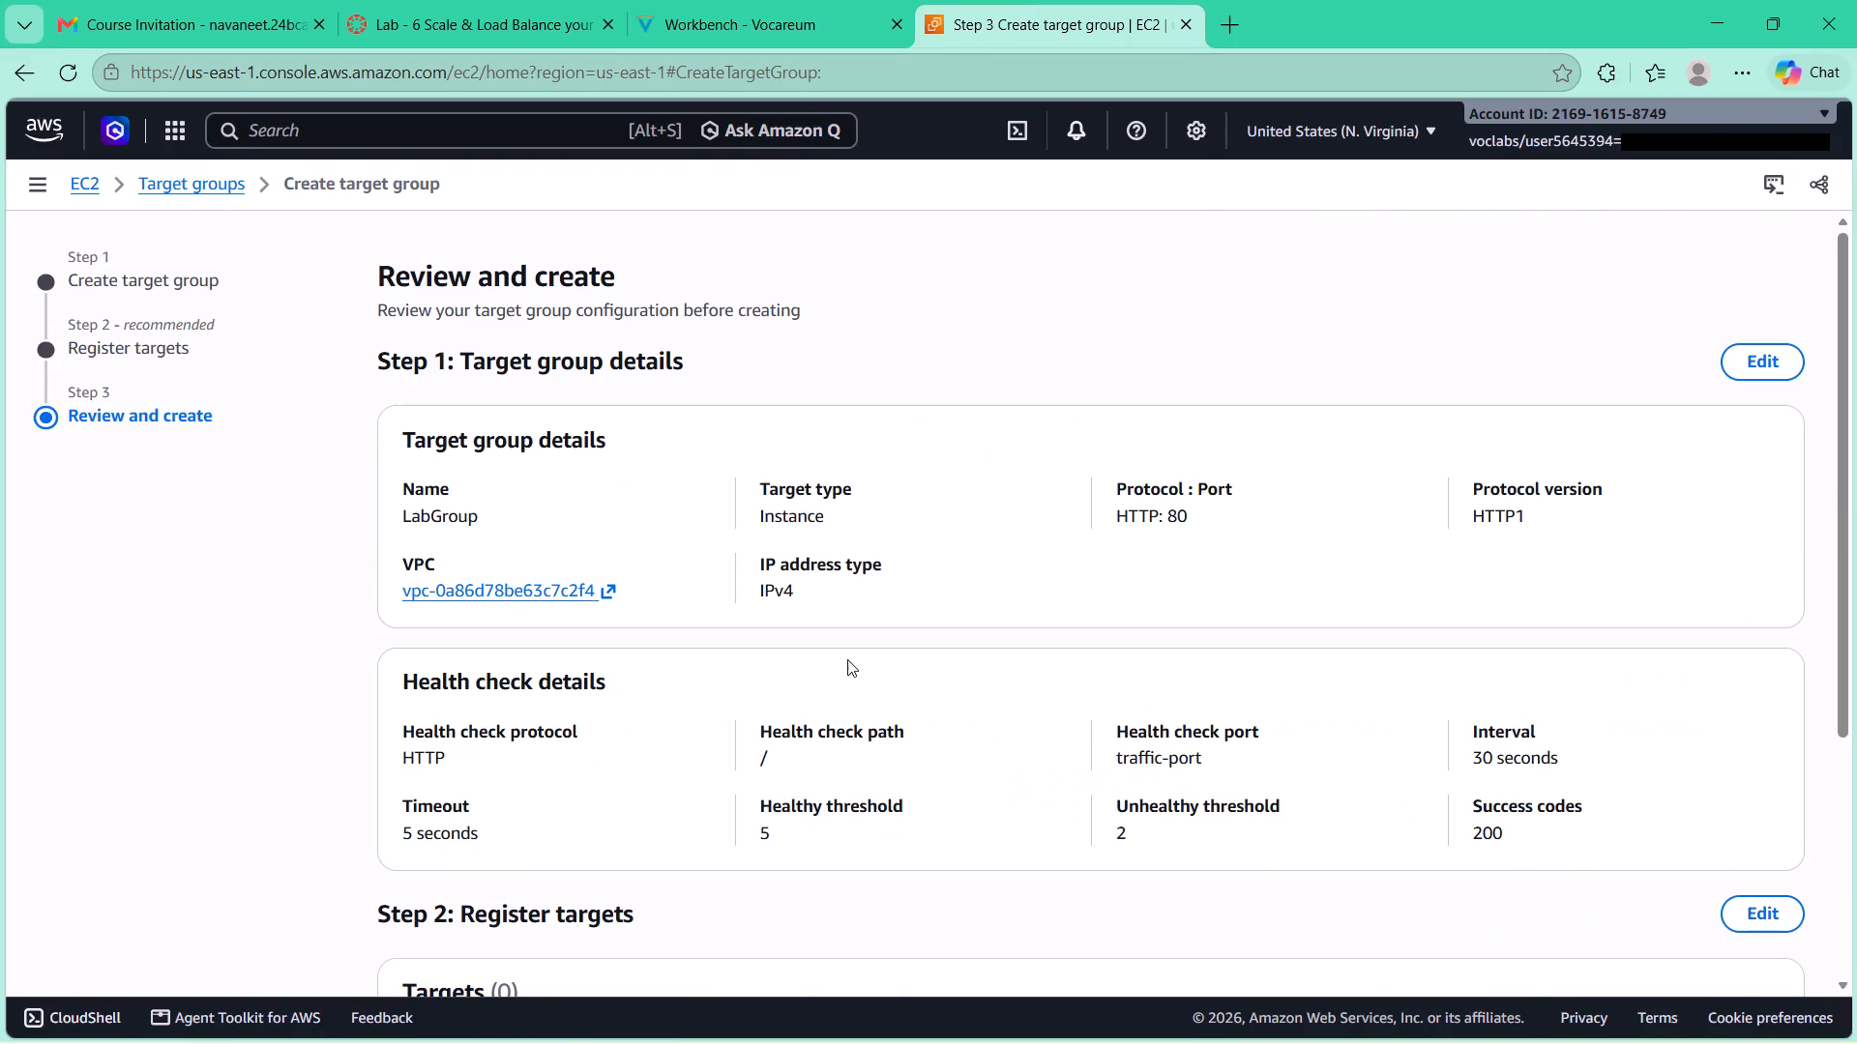
Review the LabGroup configuration and create the target group.
scroll(847, 659, down, 7)
click(1693, 914)
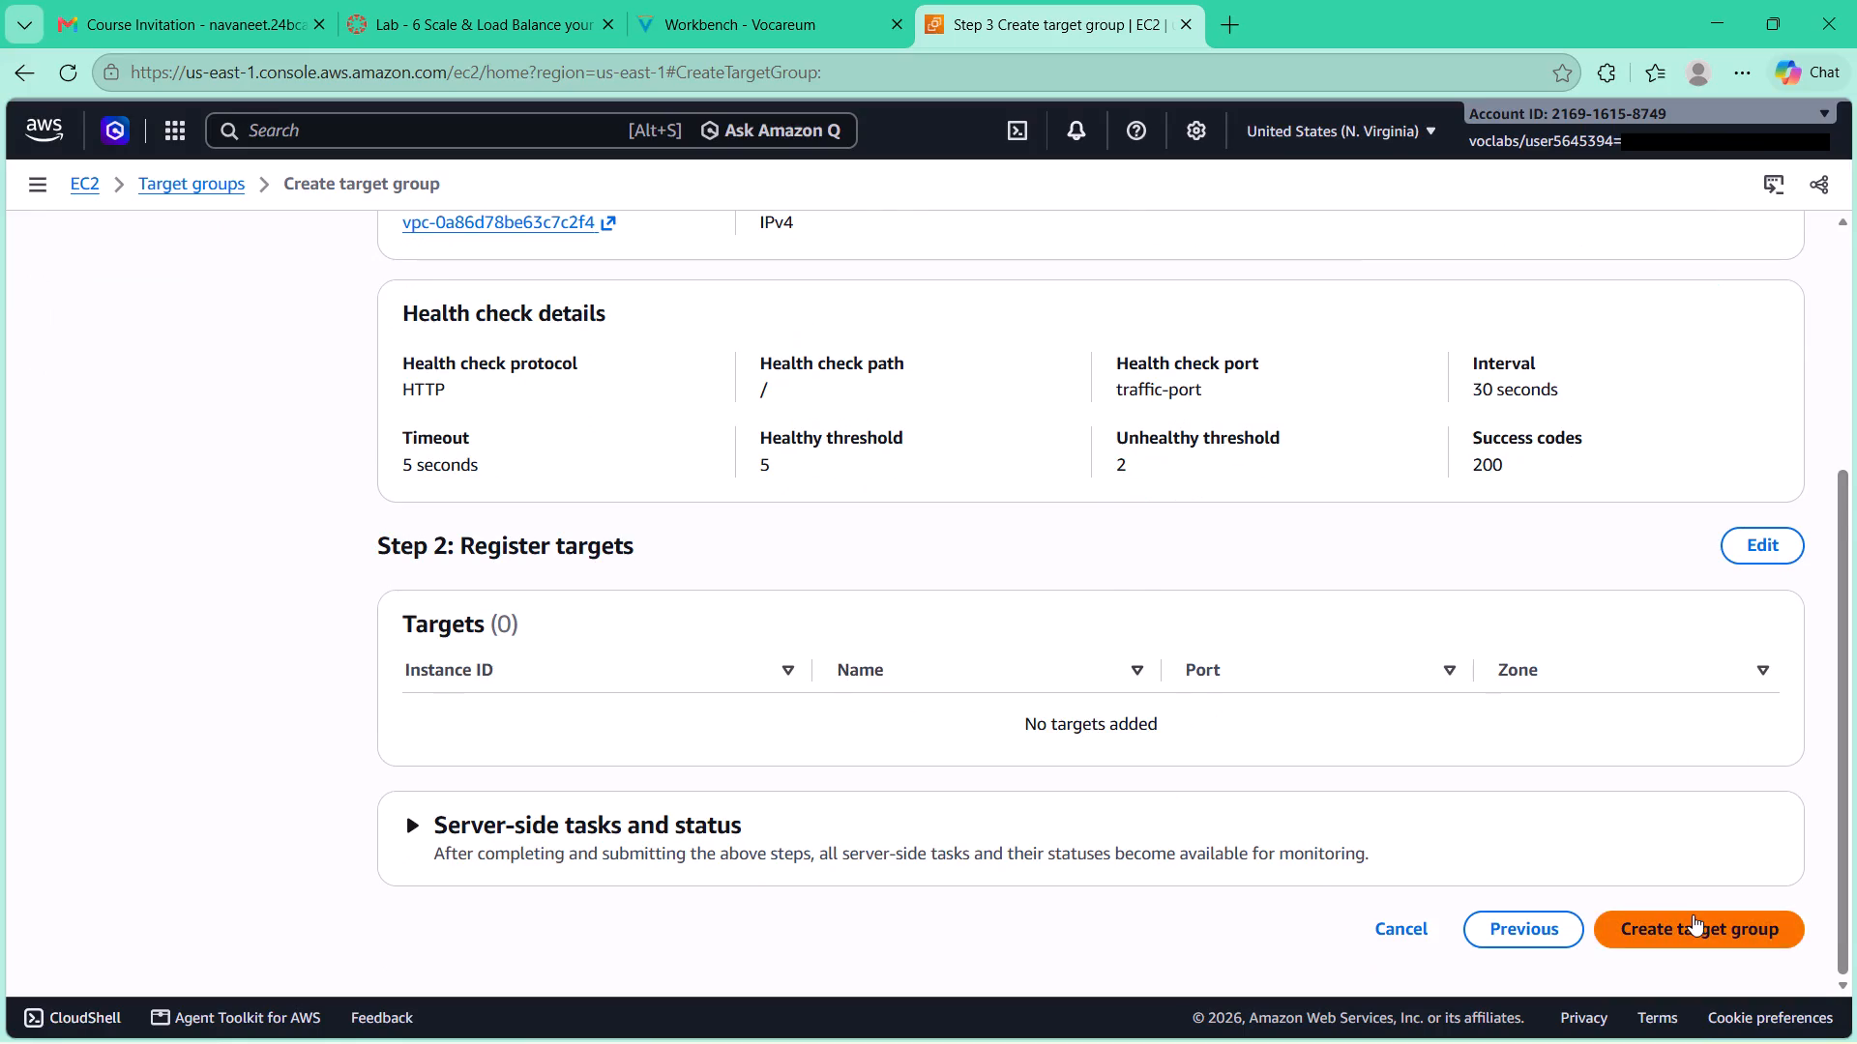
Following the lab guide, go to the EC2 Load Balancers page and start creating a load balancer.
click(770, 19)
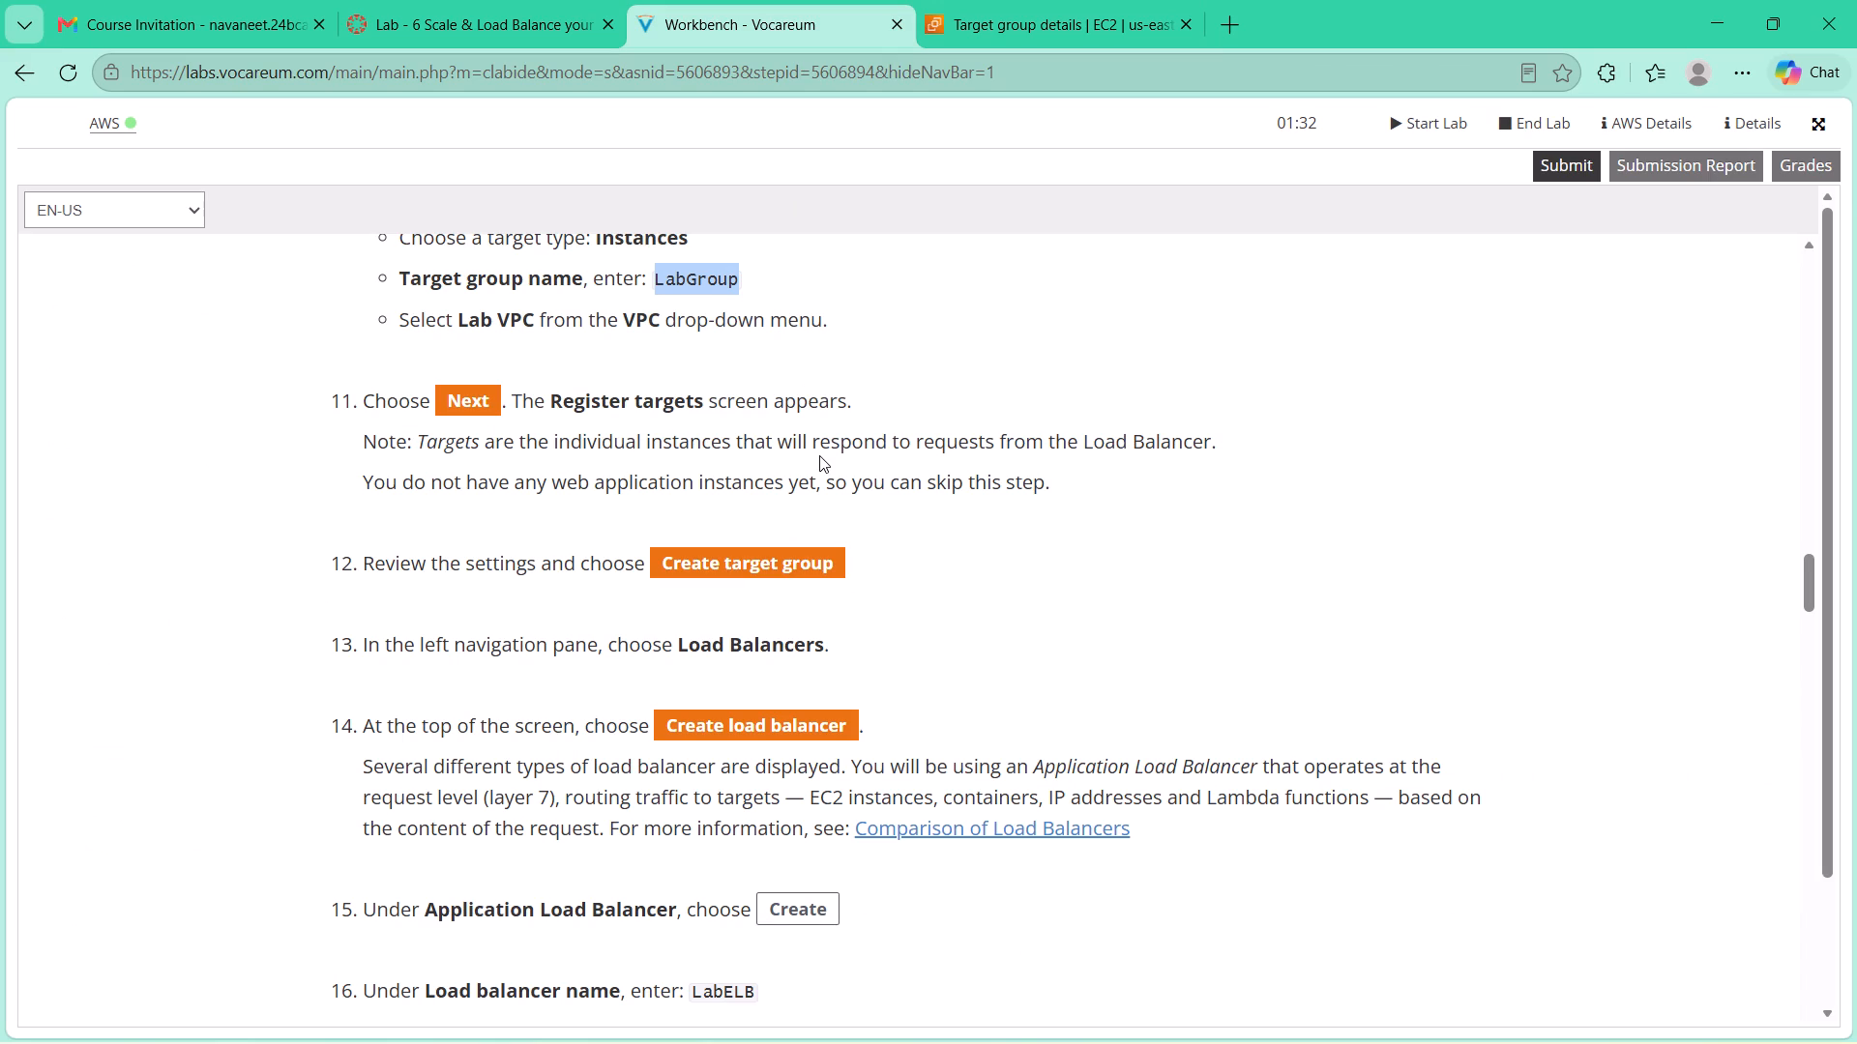
click(997, 0)
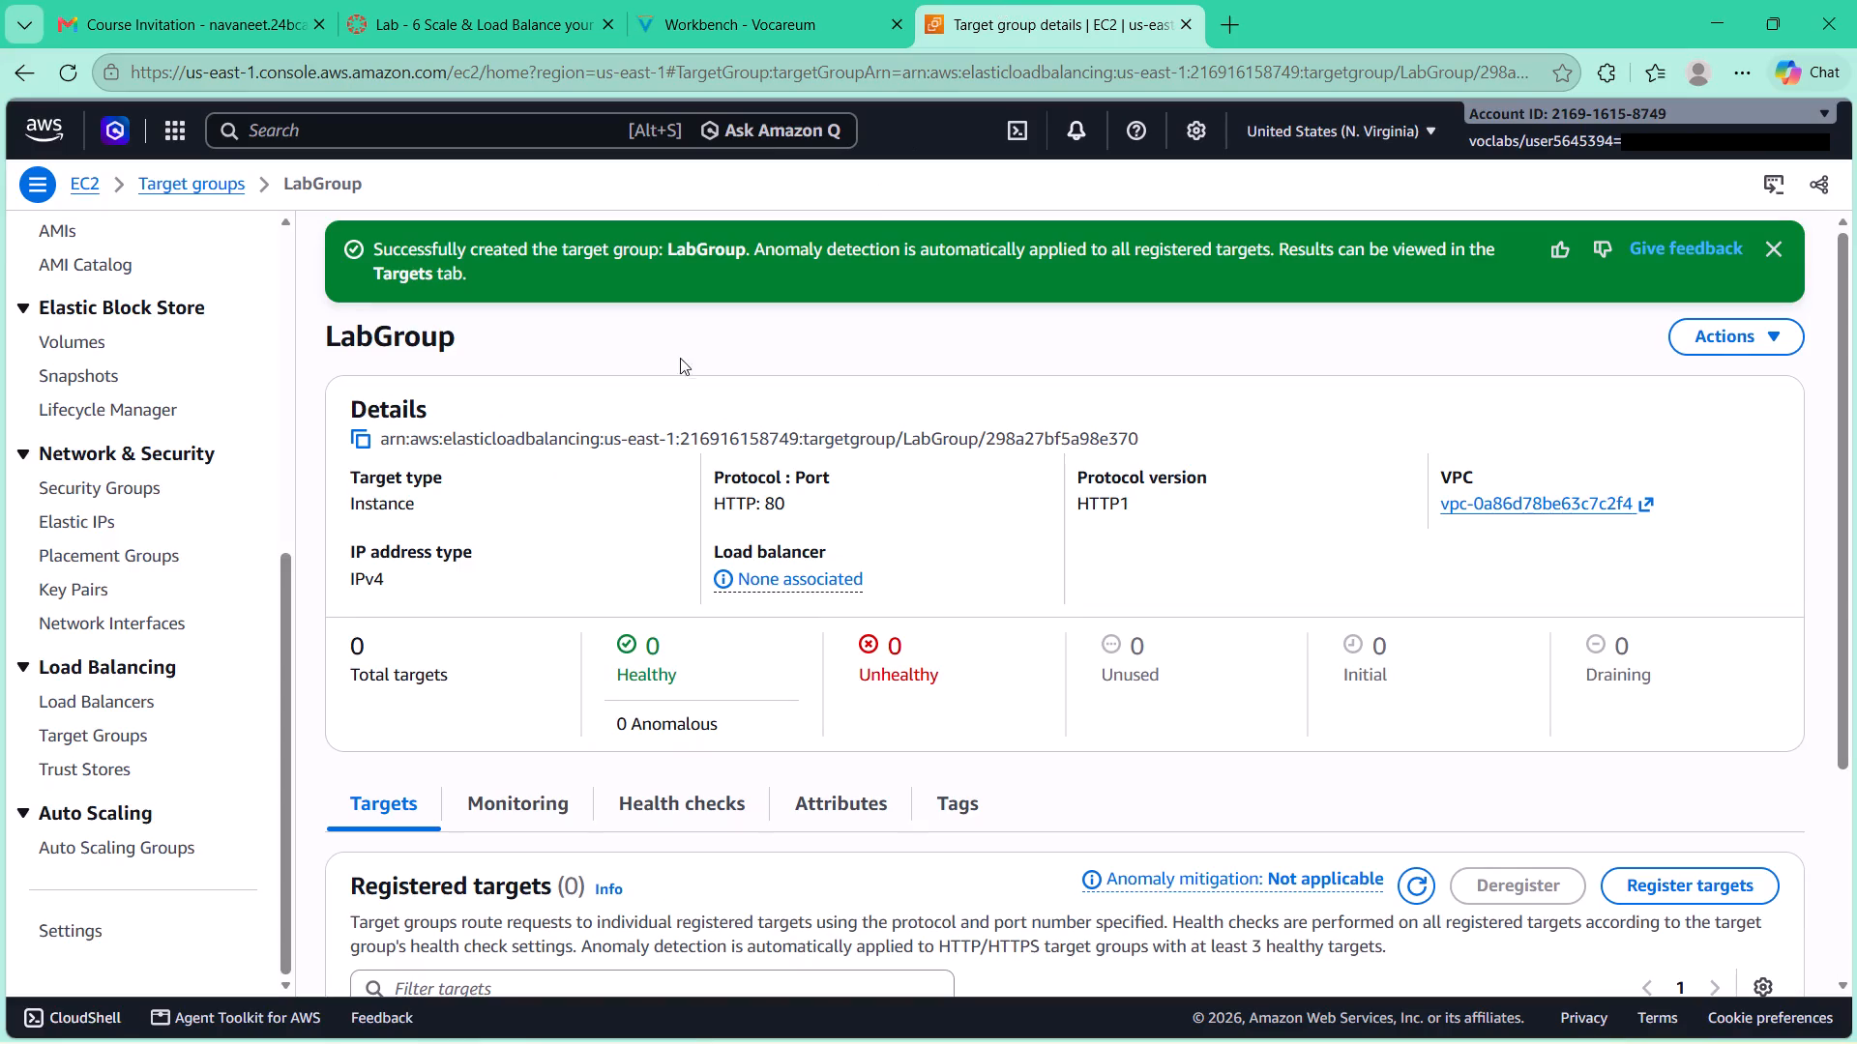
click(80, 699)
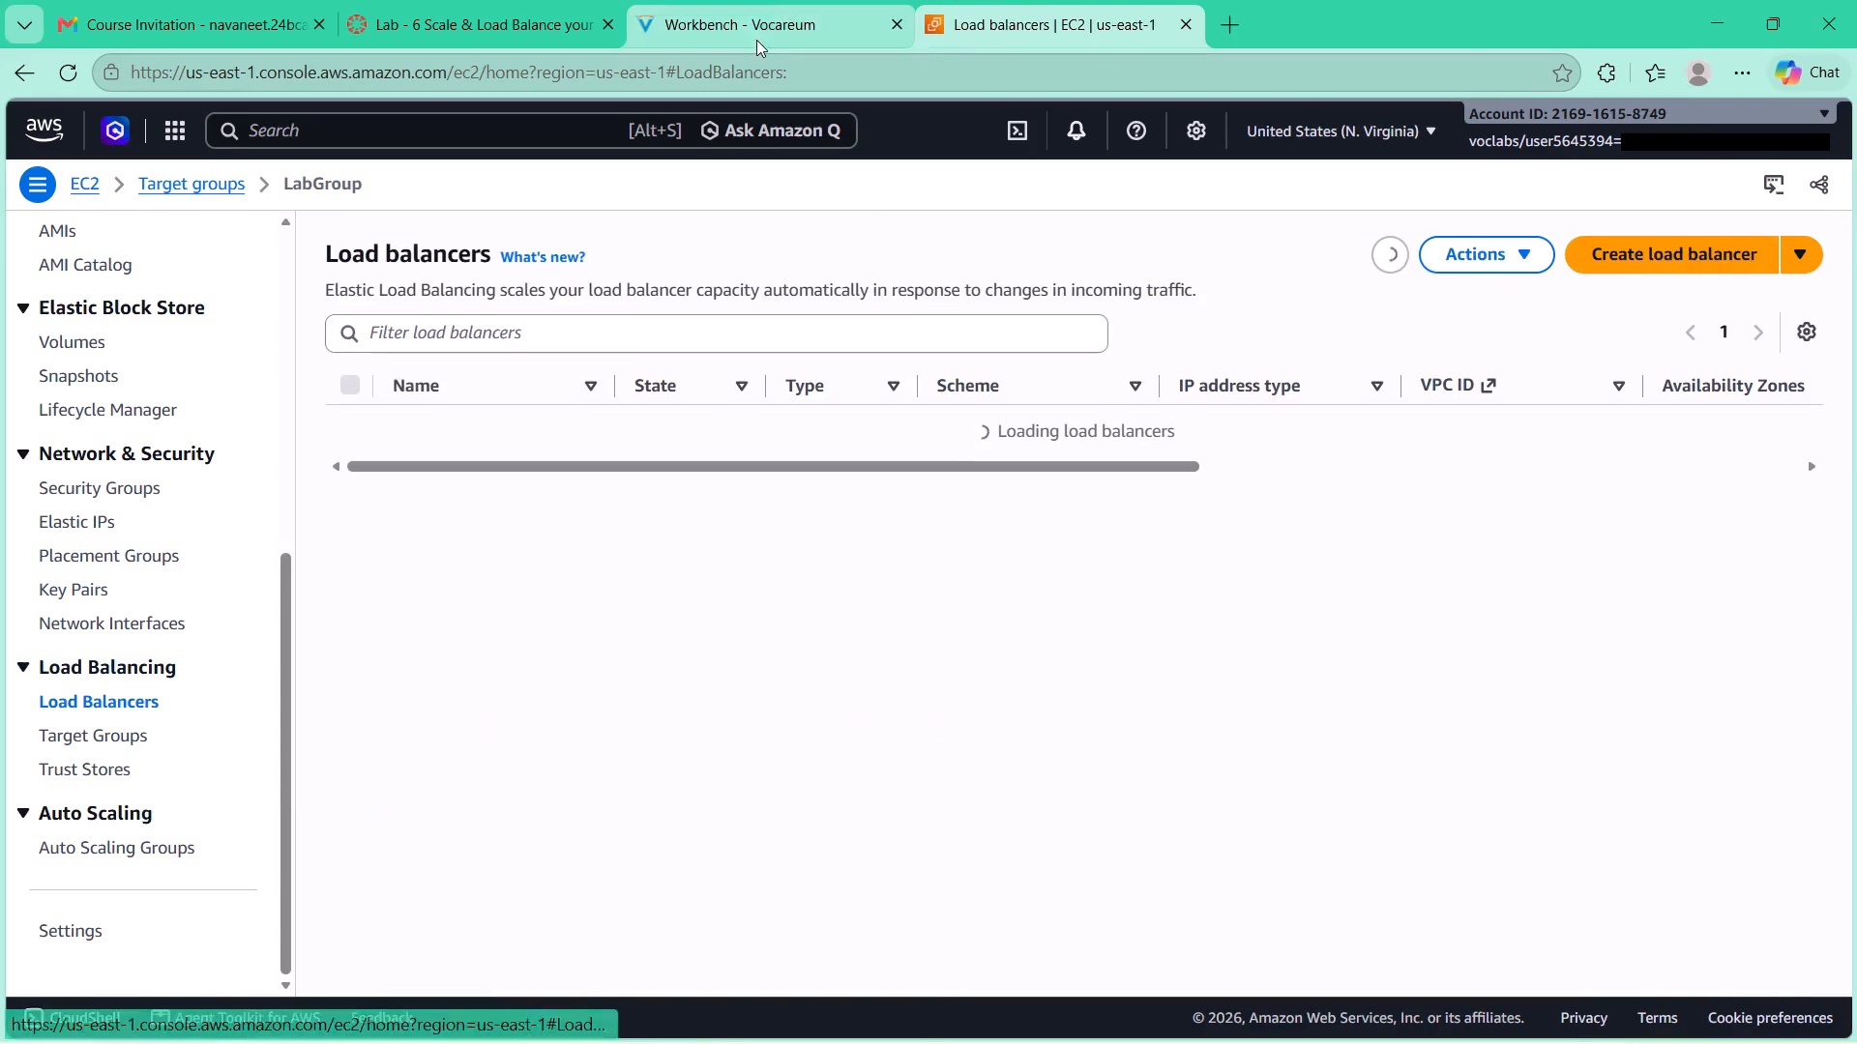
click(804, 17)
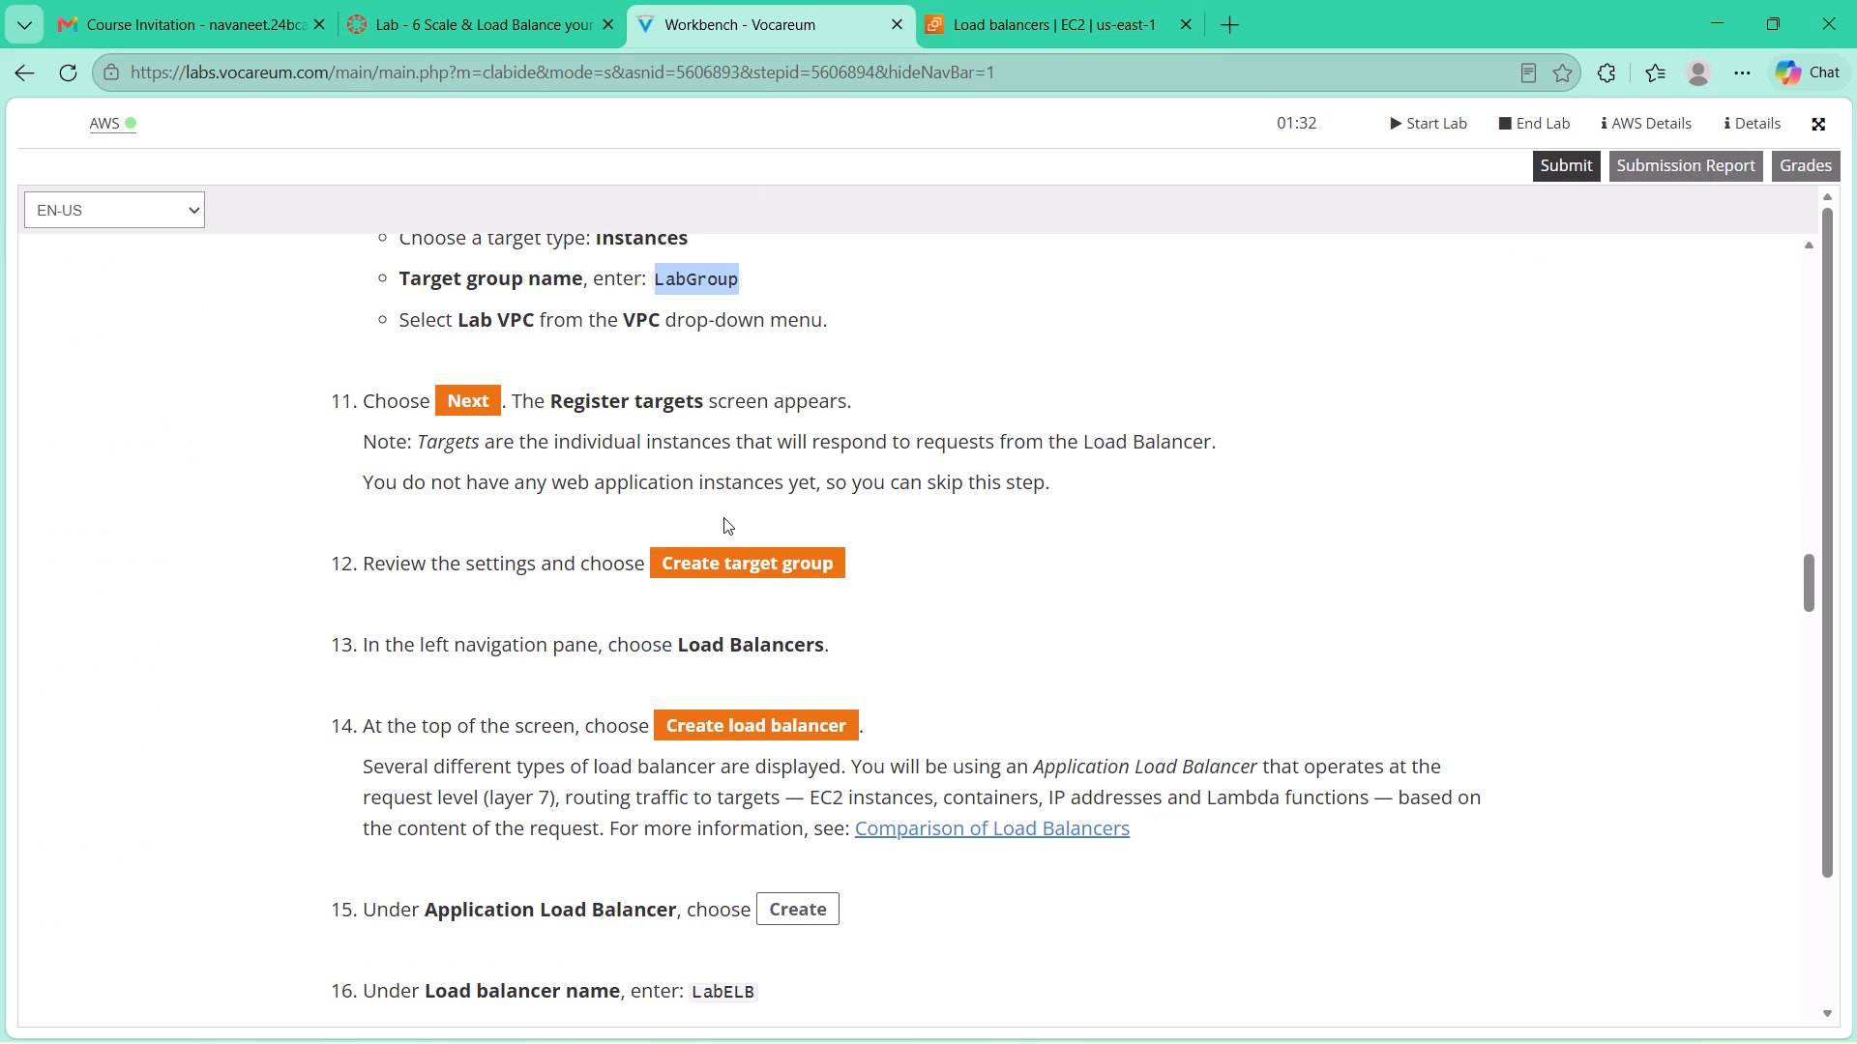
scroll(723, 517, down, 1)
click(1080, 1)
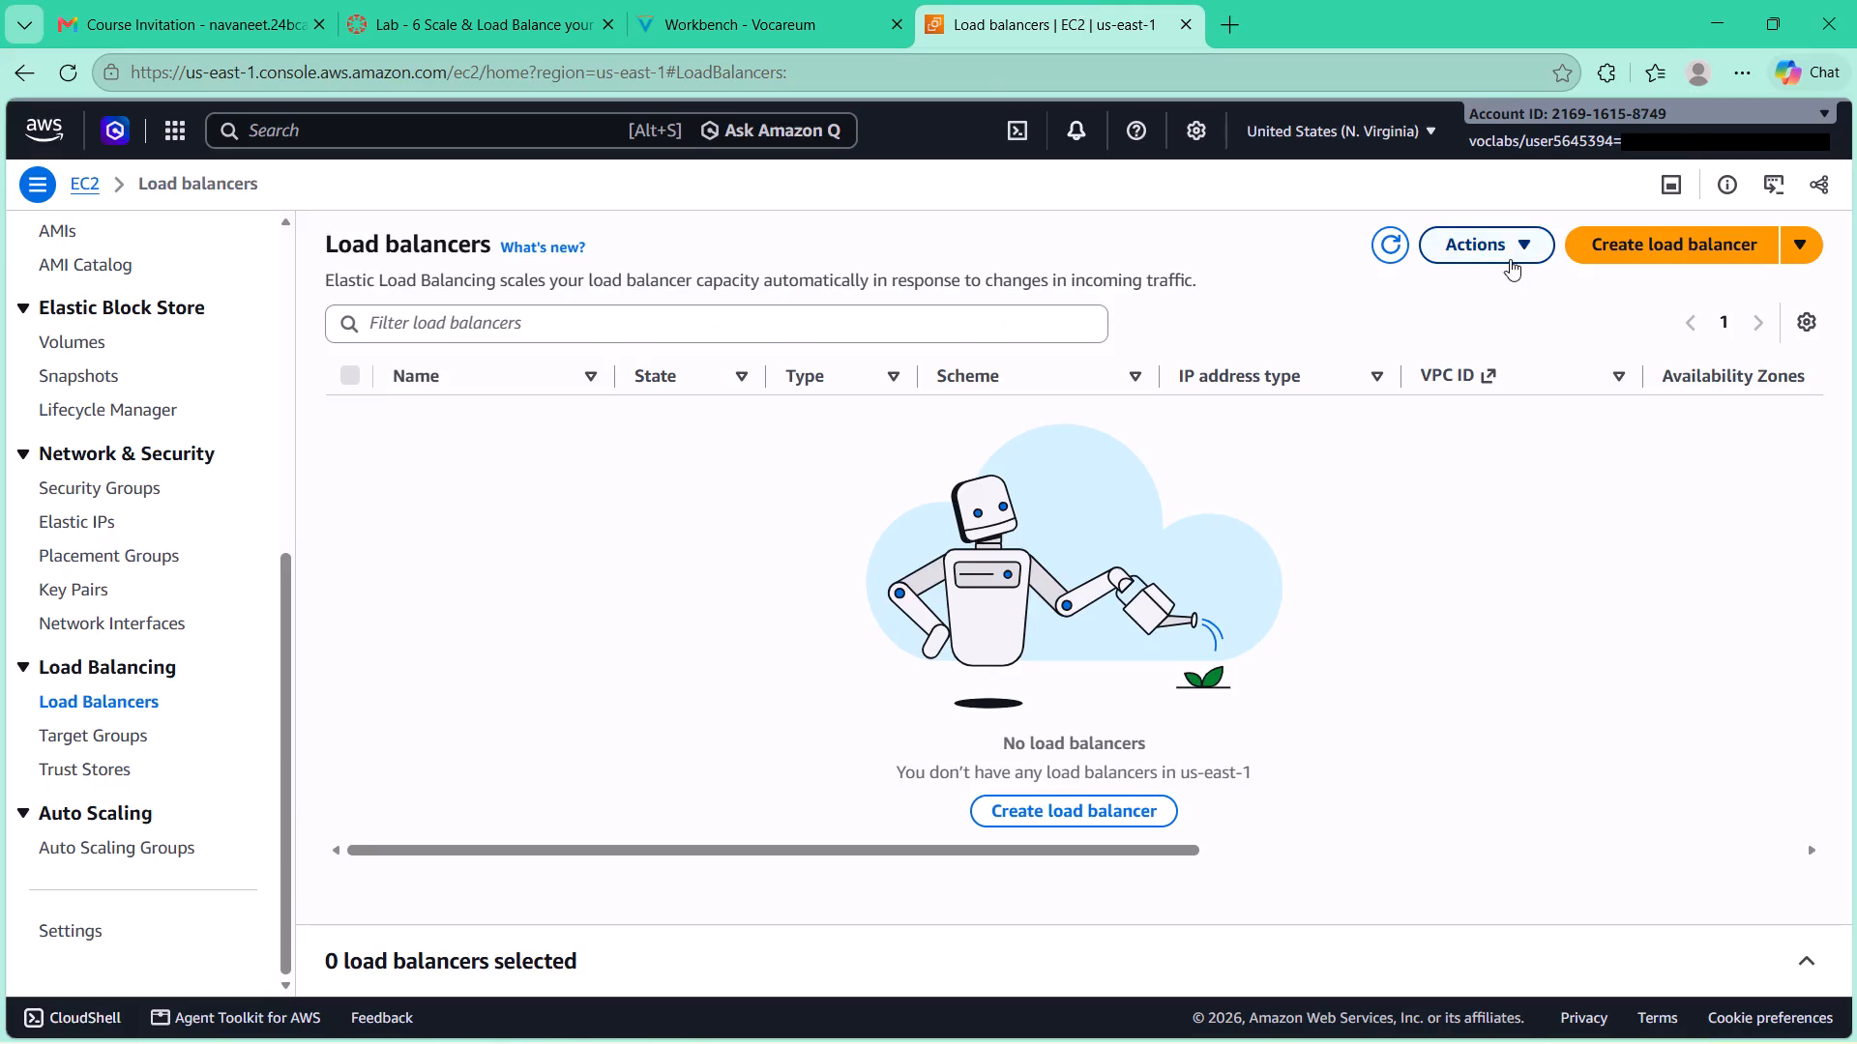
click(1604, 235)
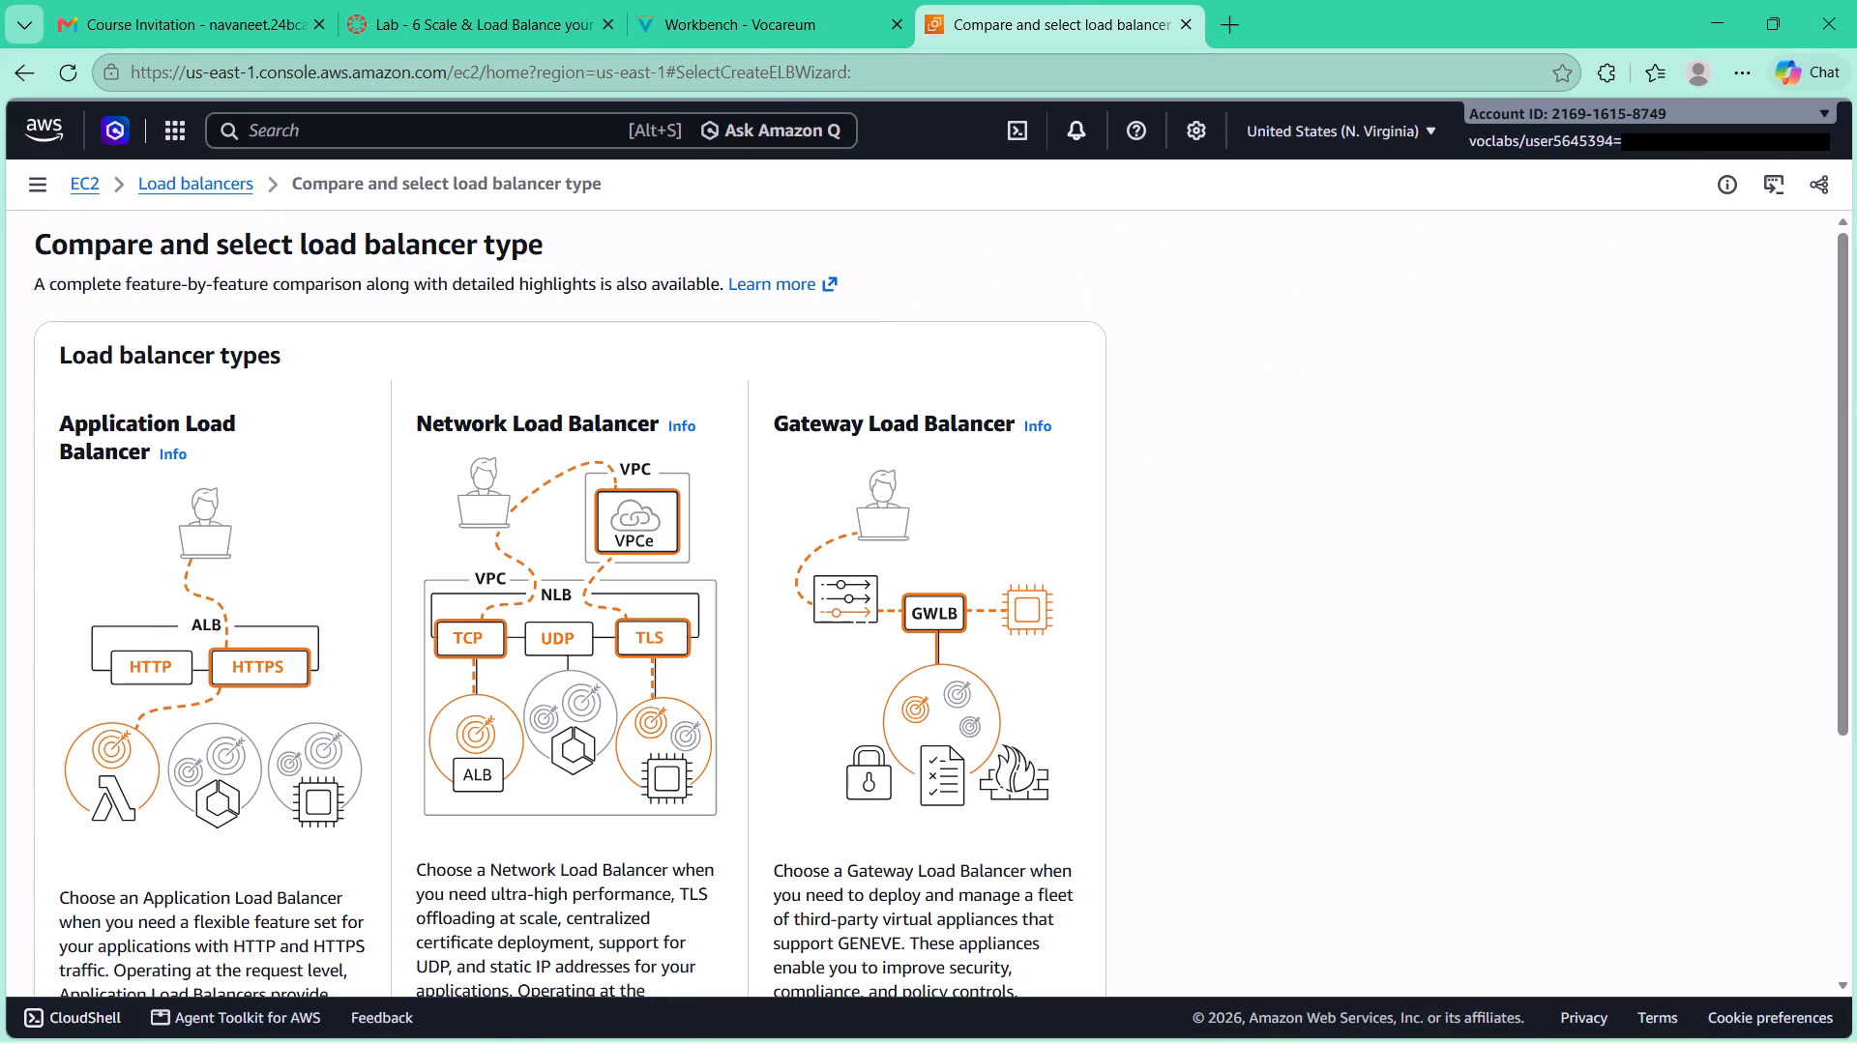
Review the load balancer types against step 15 of the lab guide and choose to create an Application Load Balancer.
scroll(870, 487, down, 4)
scroll(870, 487, up, 4)
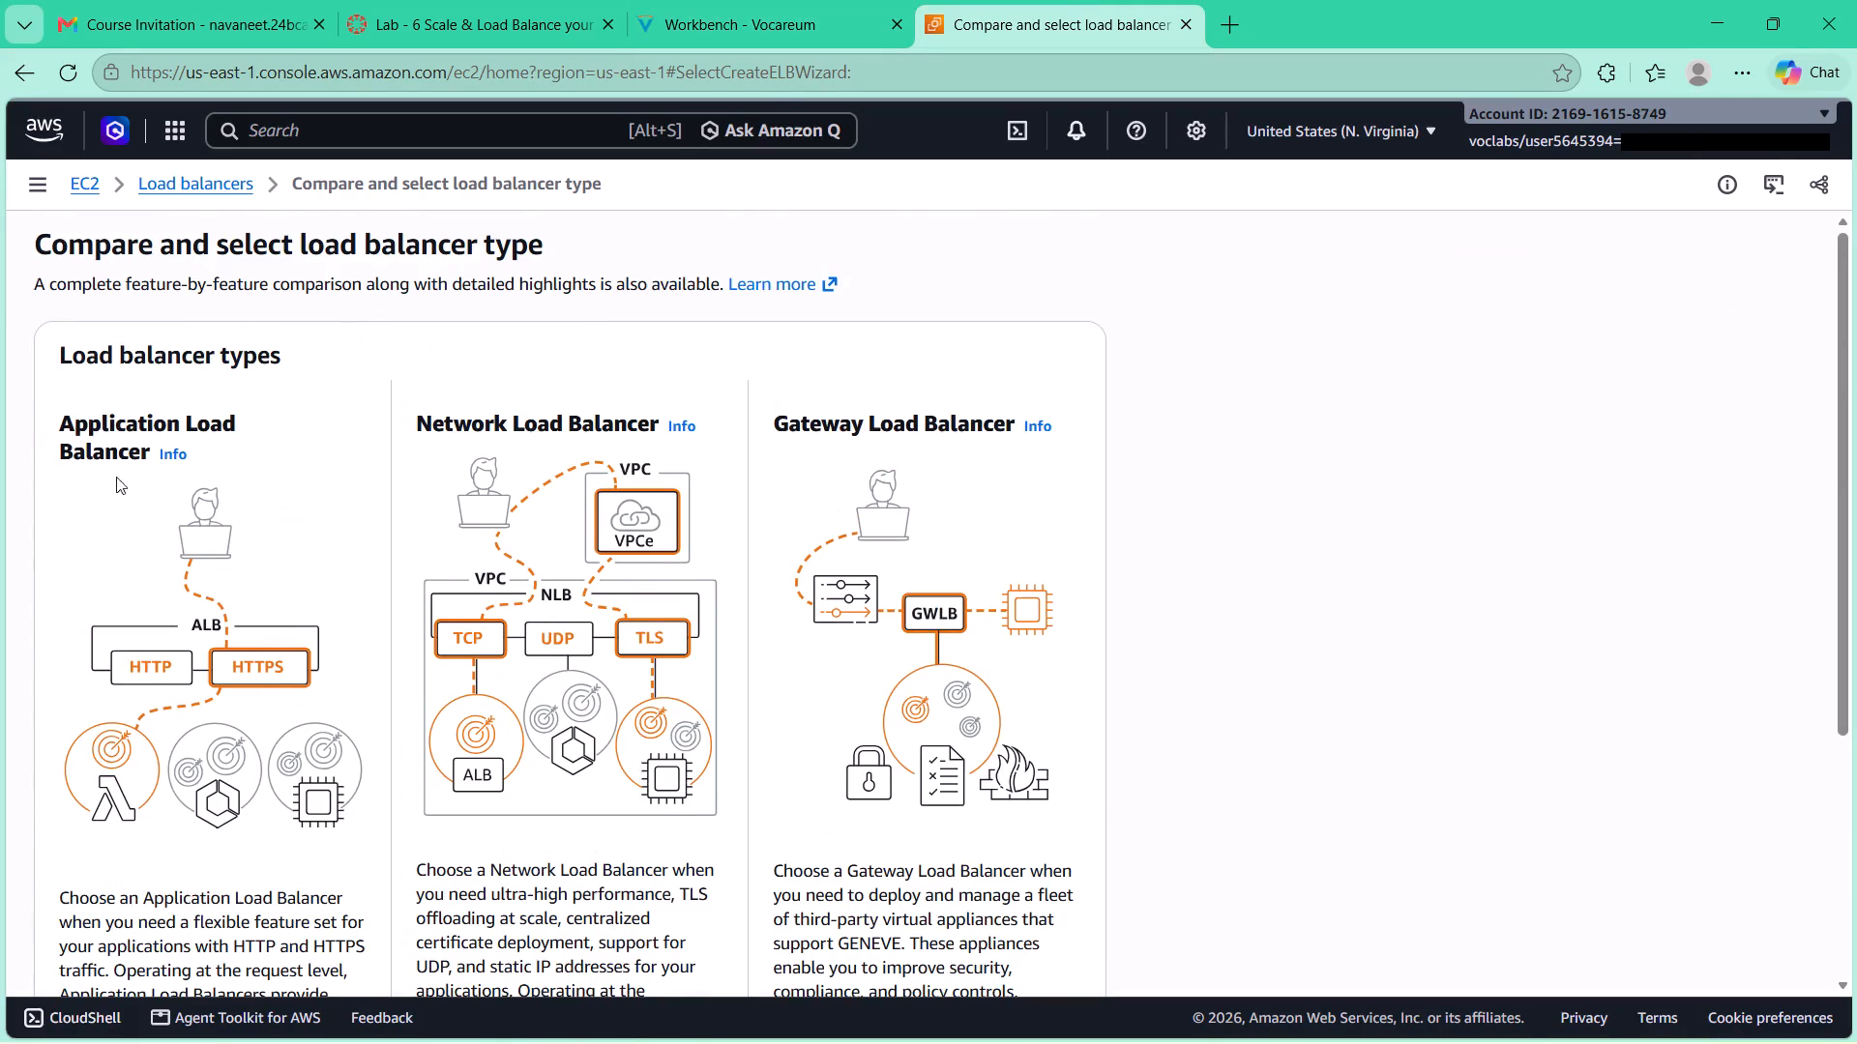
scroll(118, 428, down, 3)
scroll(214, 436, up, 3)
scroll(269, 439, down, 3)
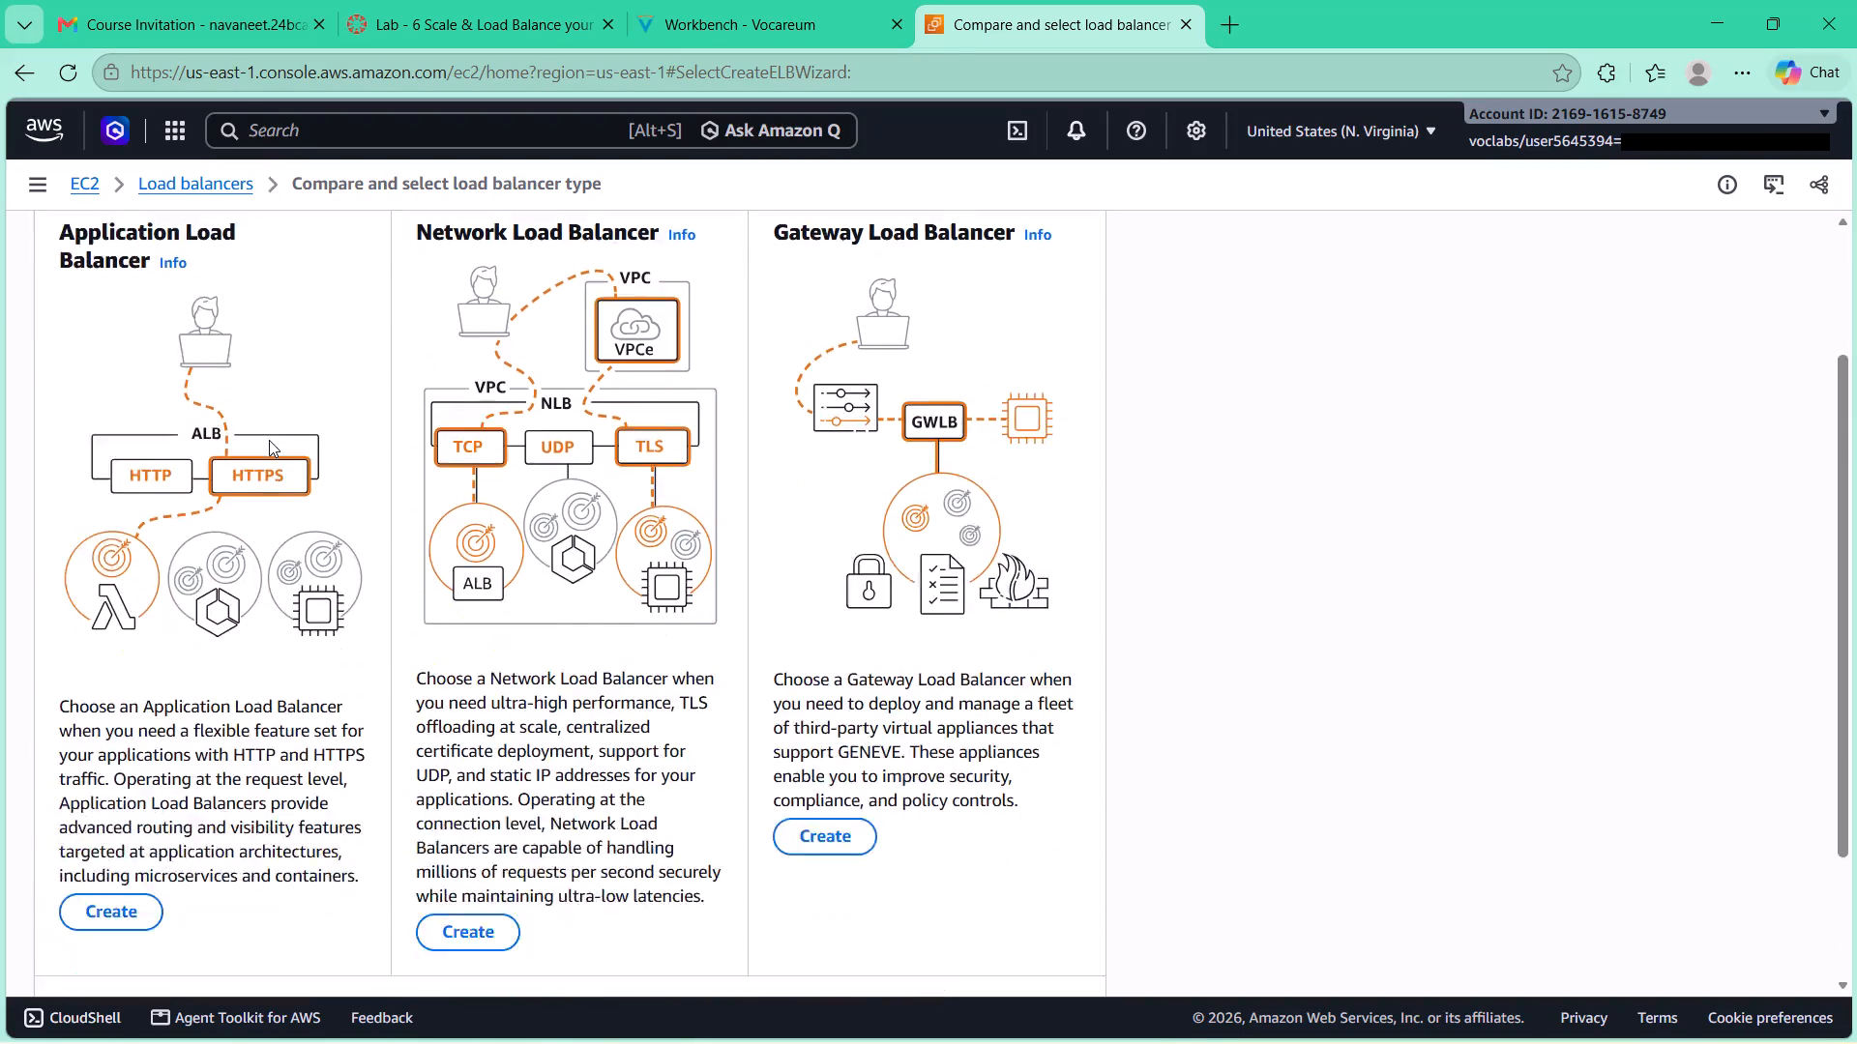
scroll(267, 443, up, 1)
click(731, 36)
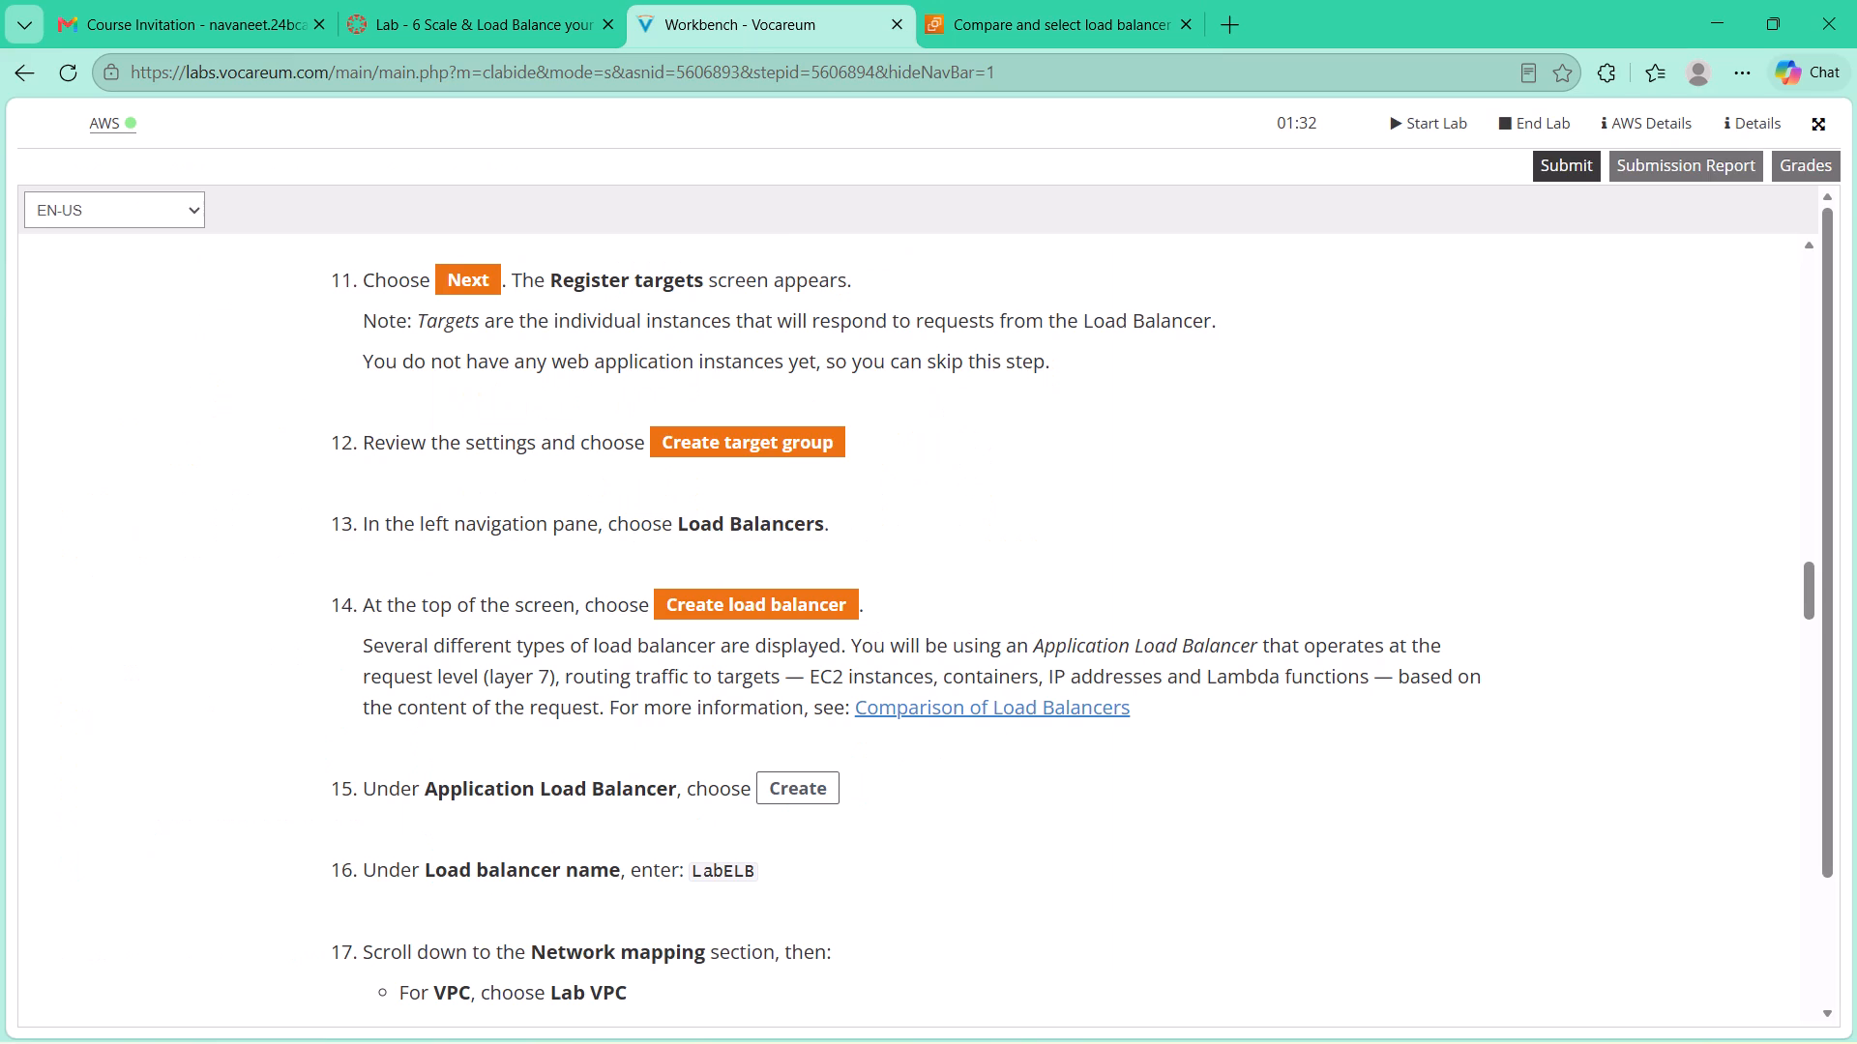
click(1045, 34)
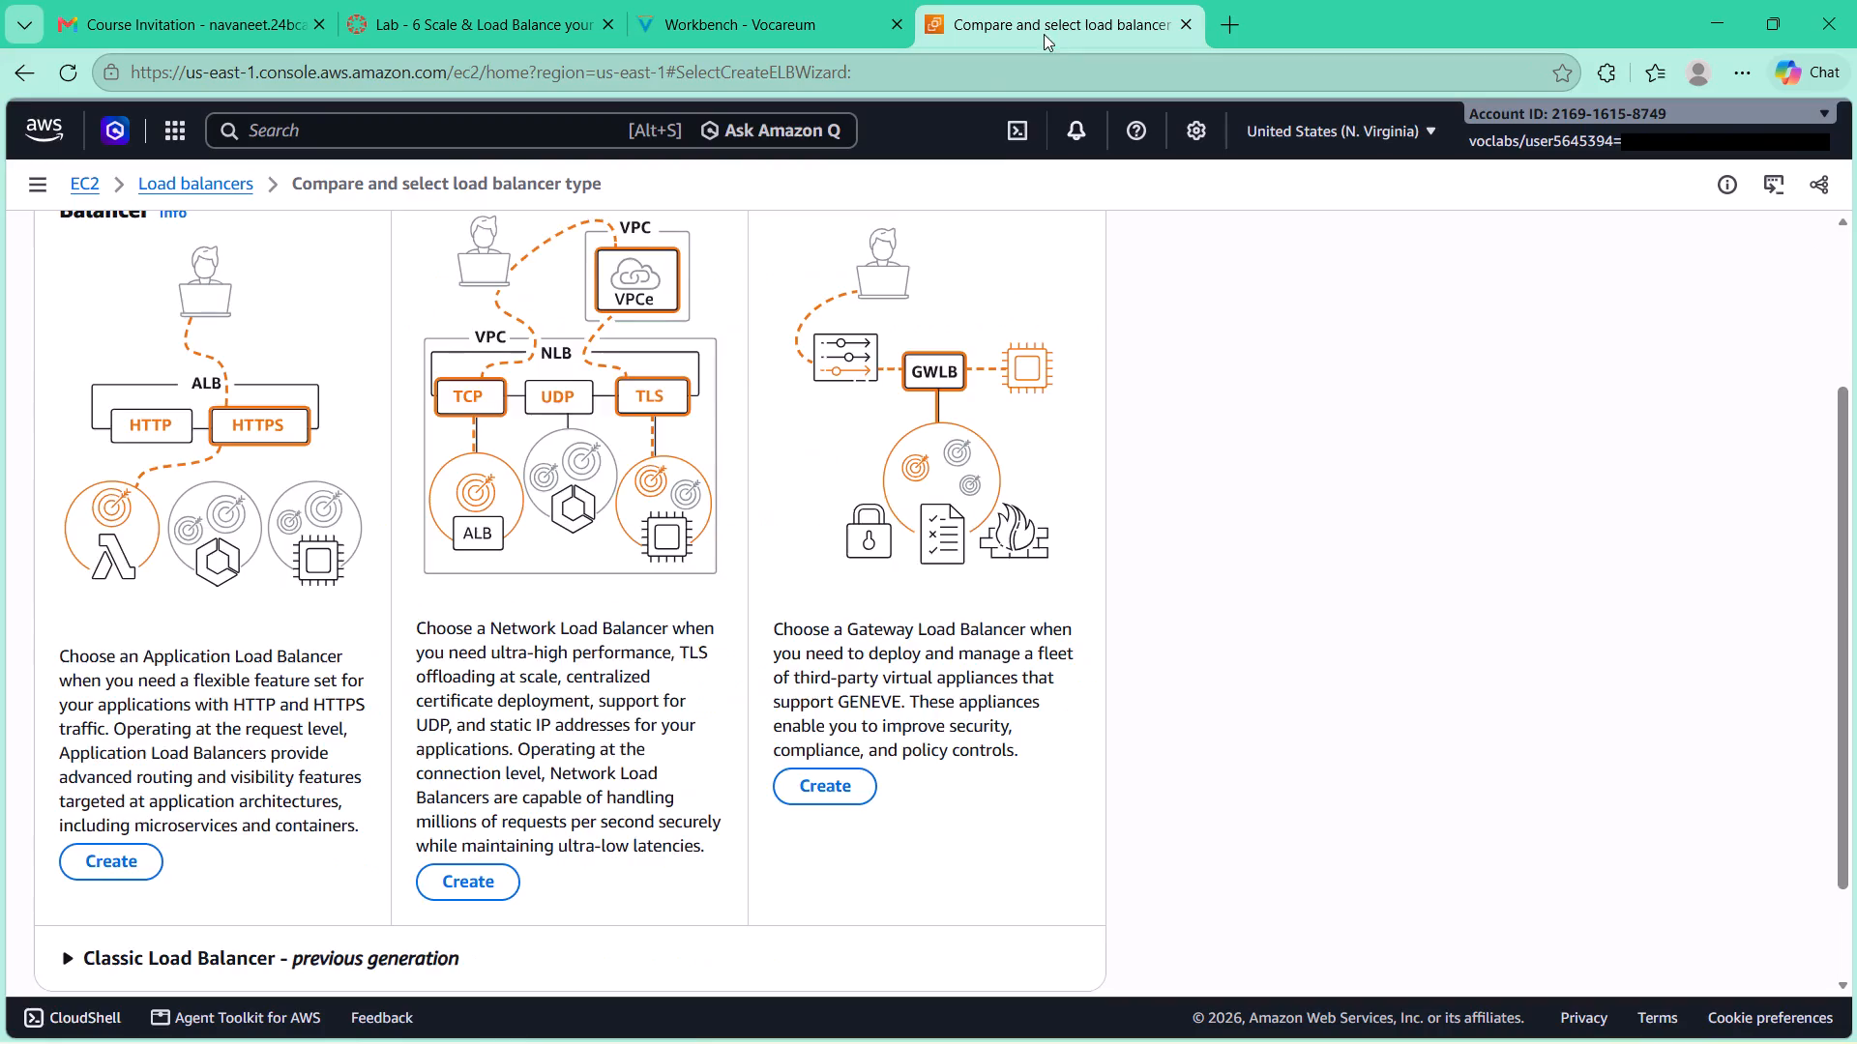
scroll(430, 360, up, 3)
scroll(102, 577, down, 5)
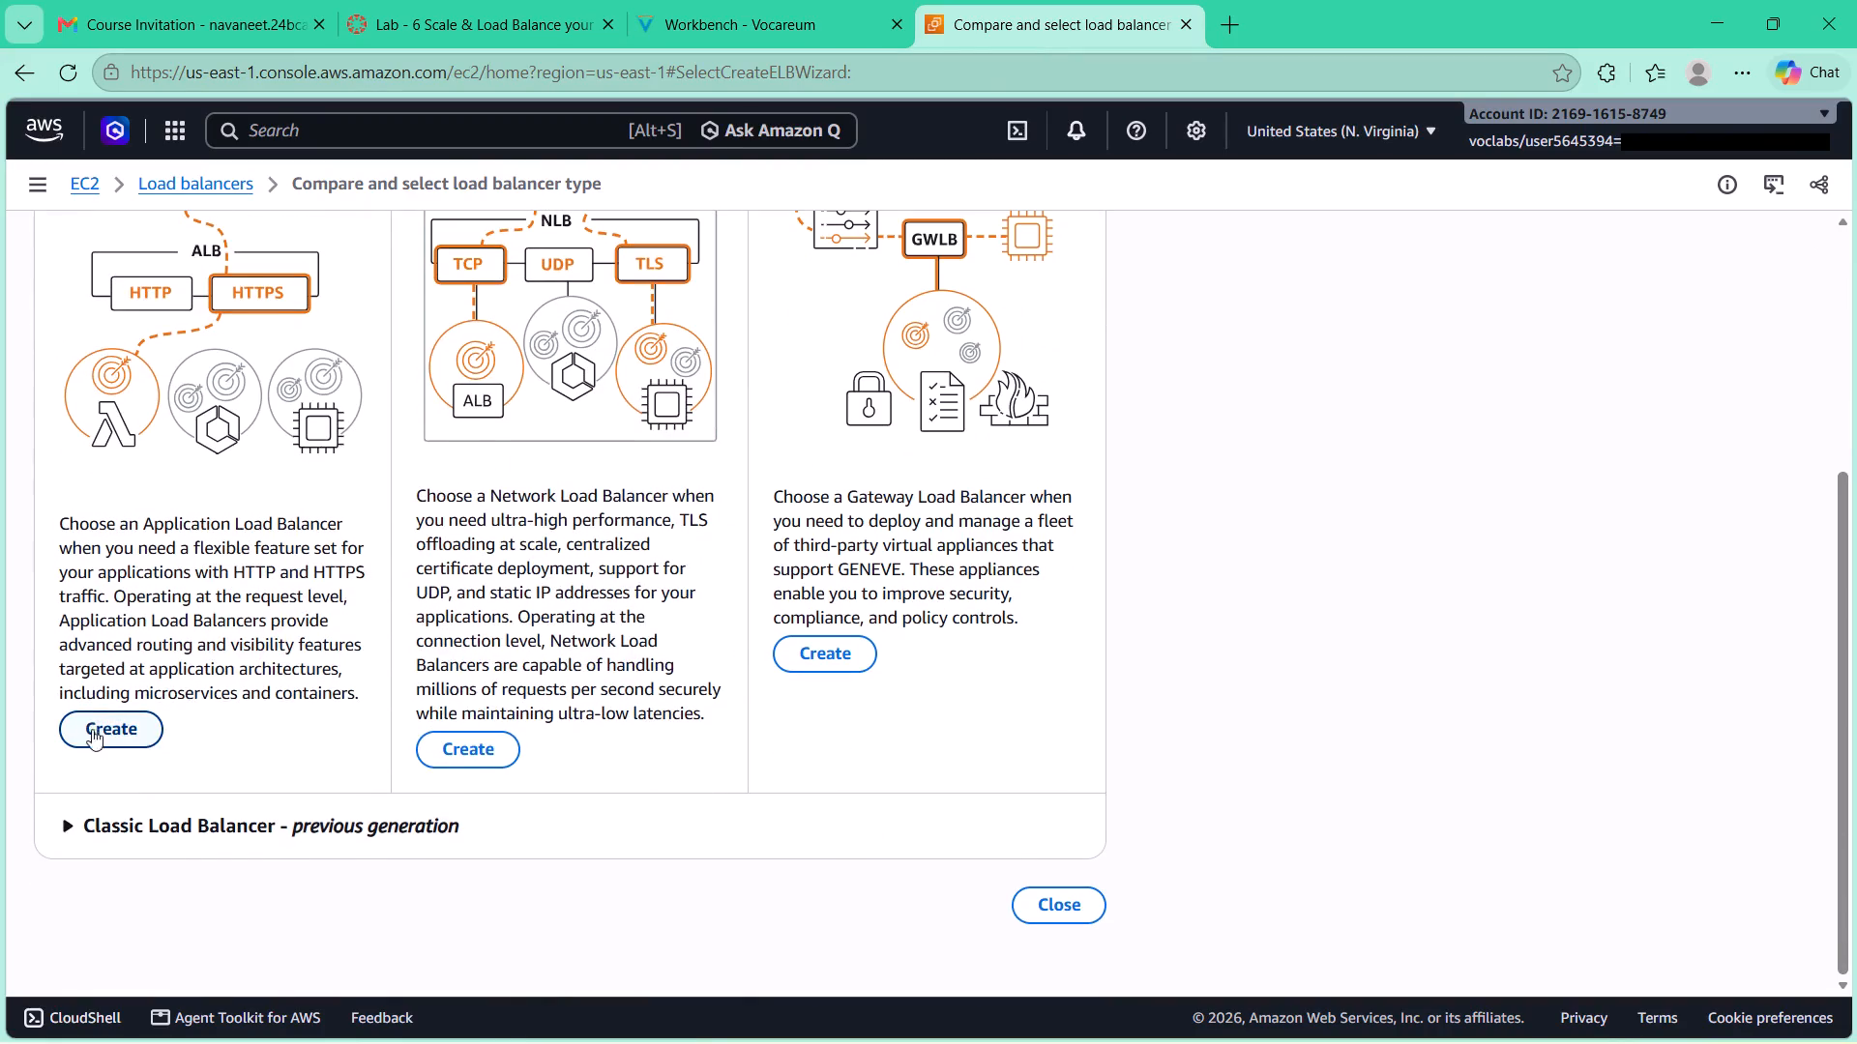
click(96, 731)
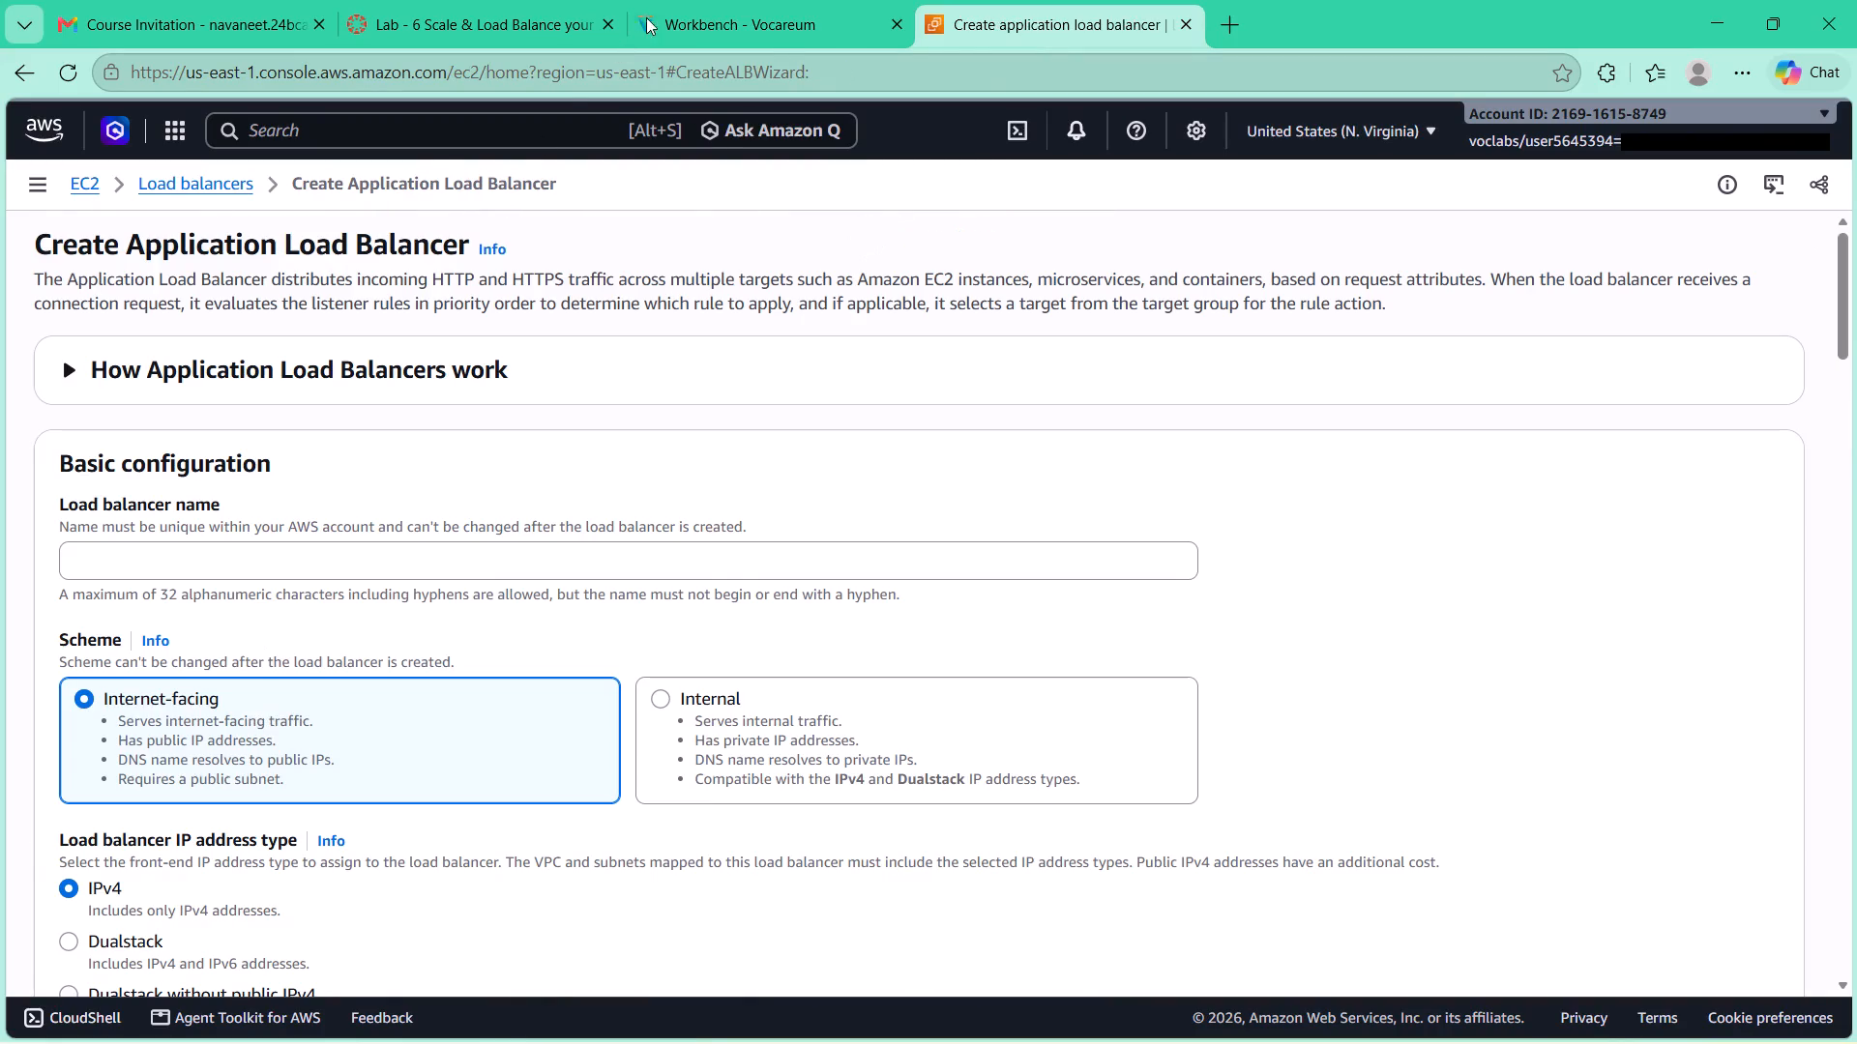
Copy the load balancer name from step 16 of the lab guide and name the load balancer LabELB.
click(720, 14)
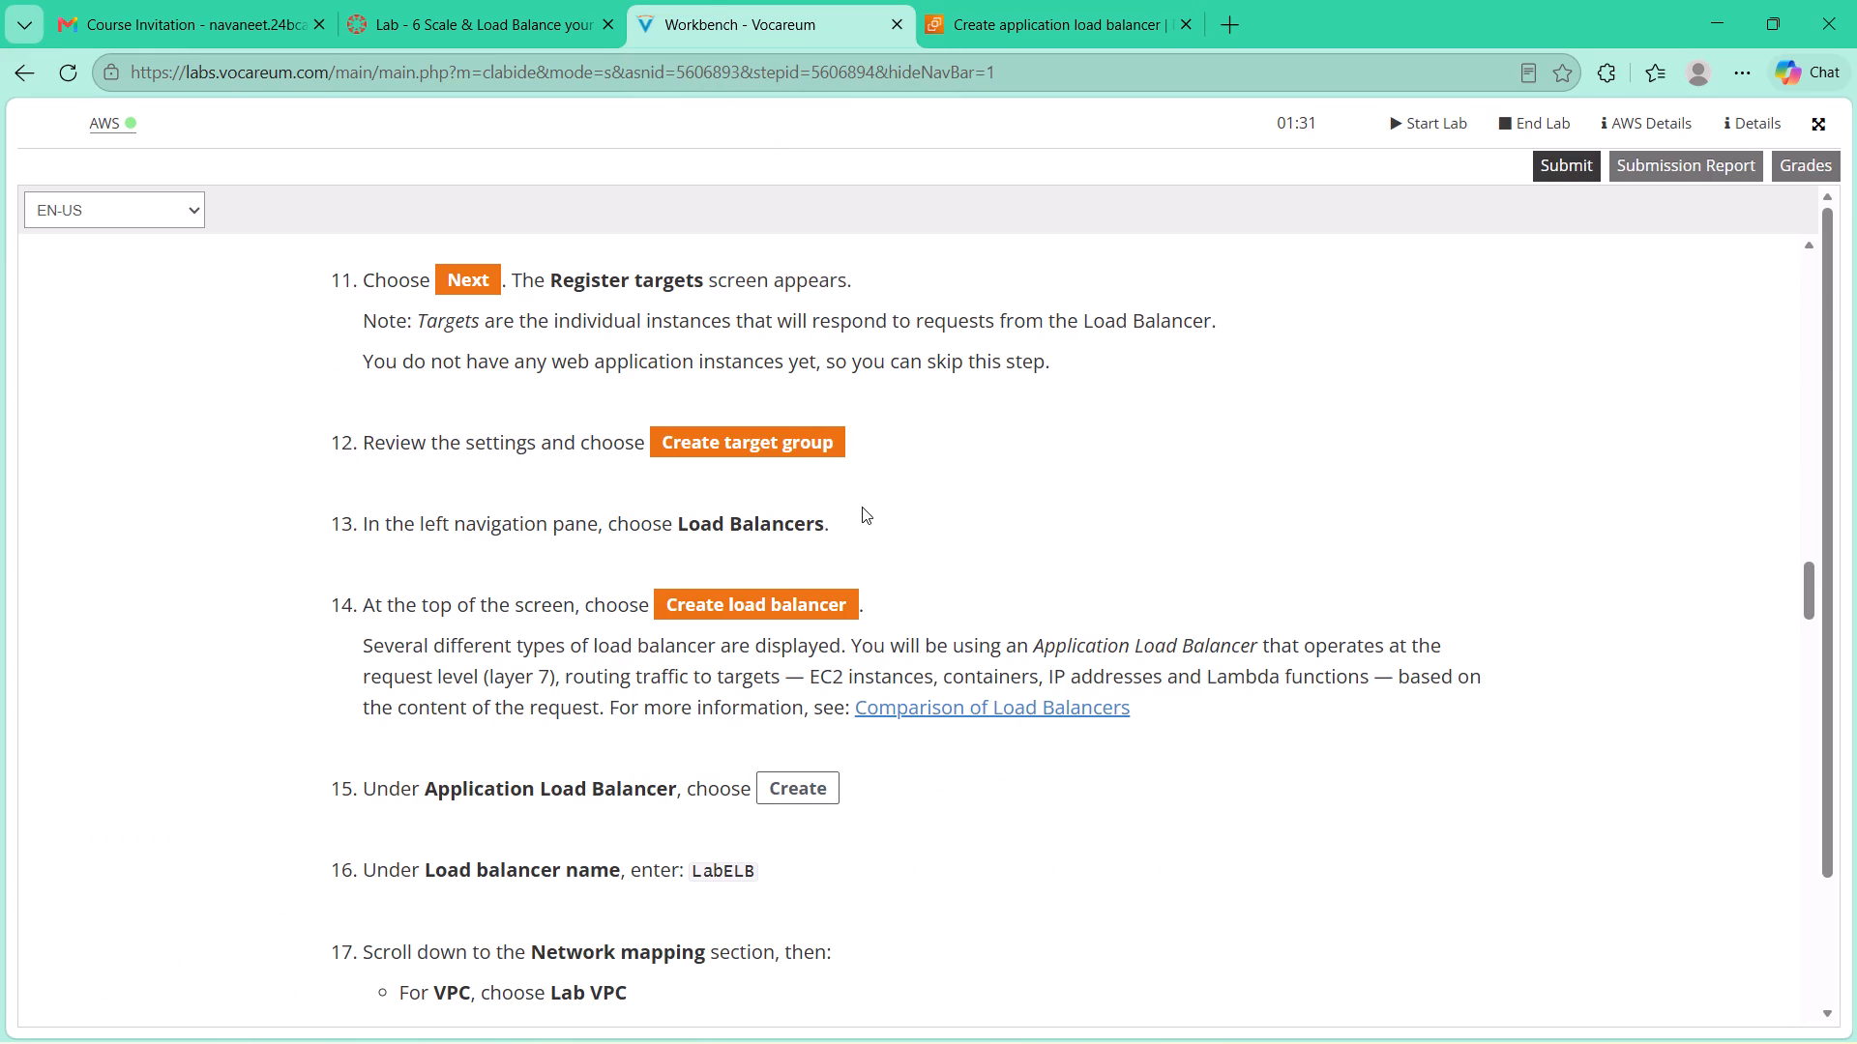
scroll(862, 507, down, 3)
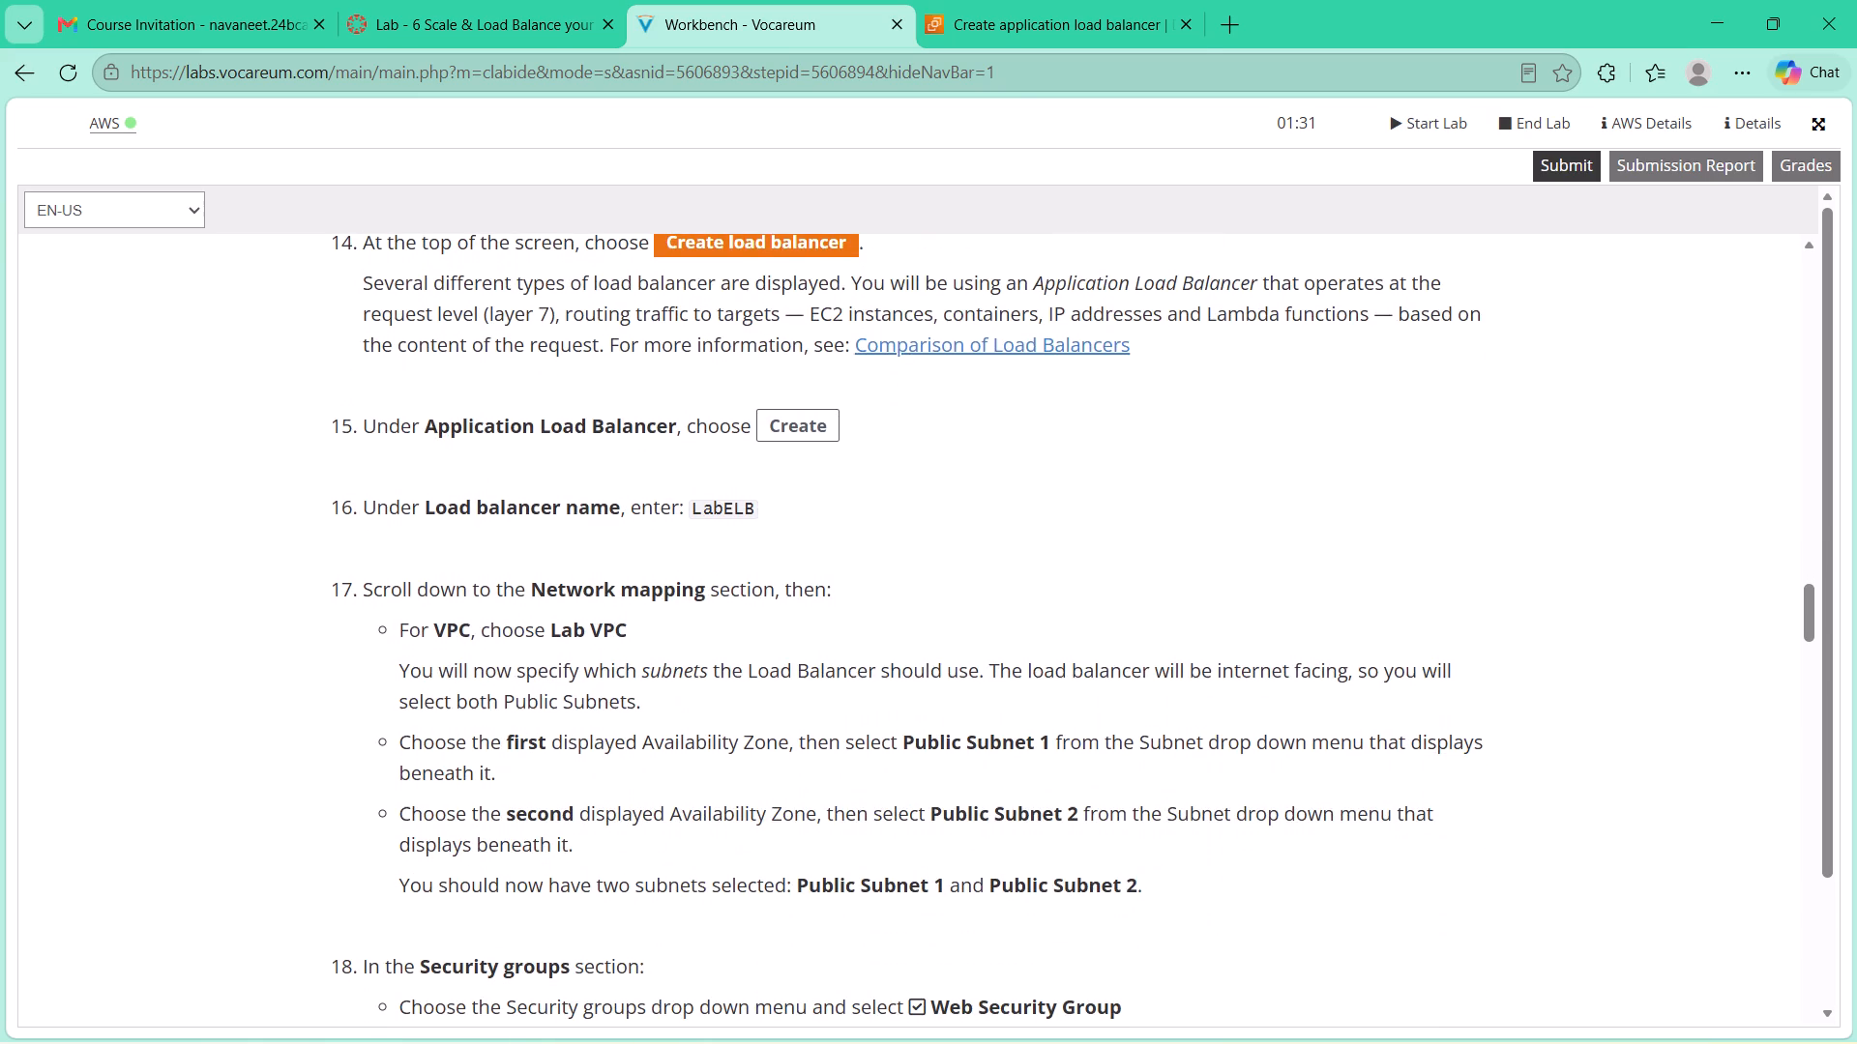
click(1051, 23)
scroll(709, 449, down, 2)
scroll(708, 450, up, 2)
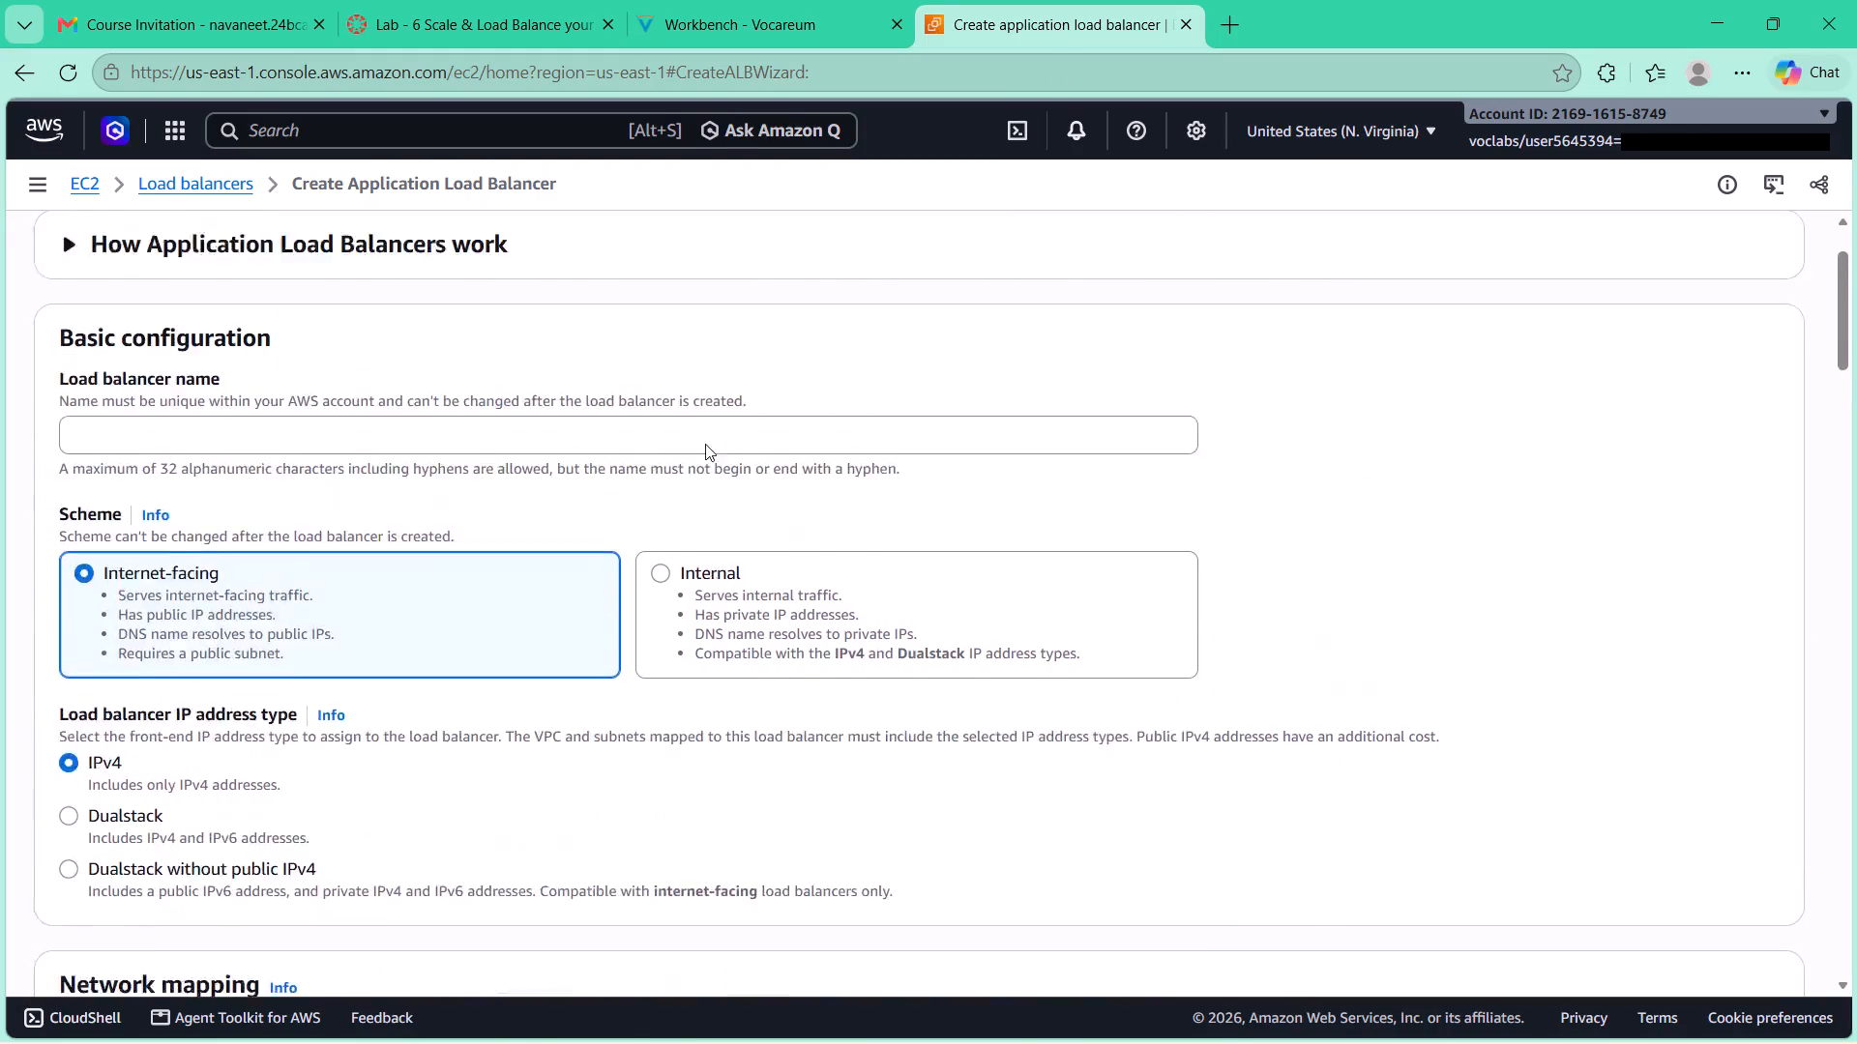
click(598, 564)
click(726, 0)
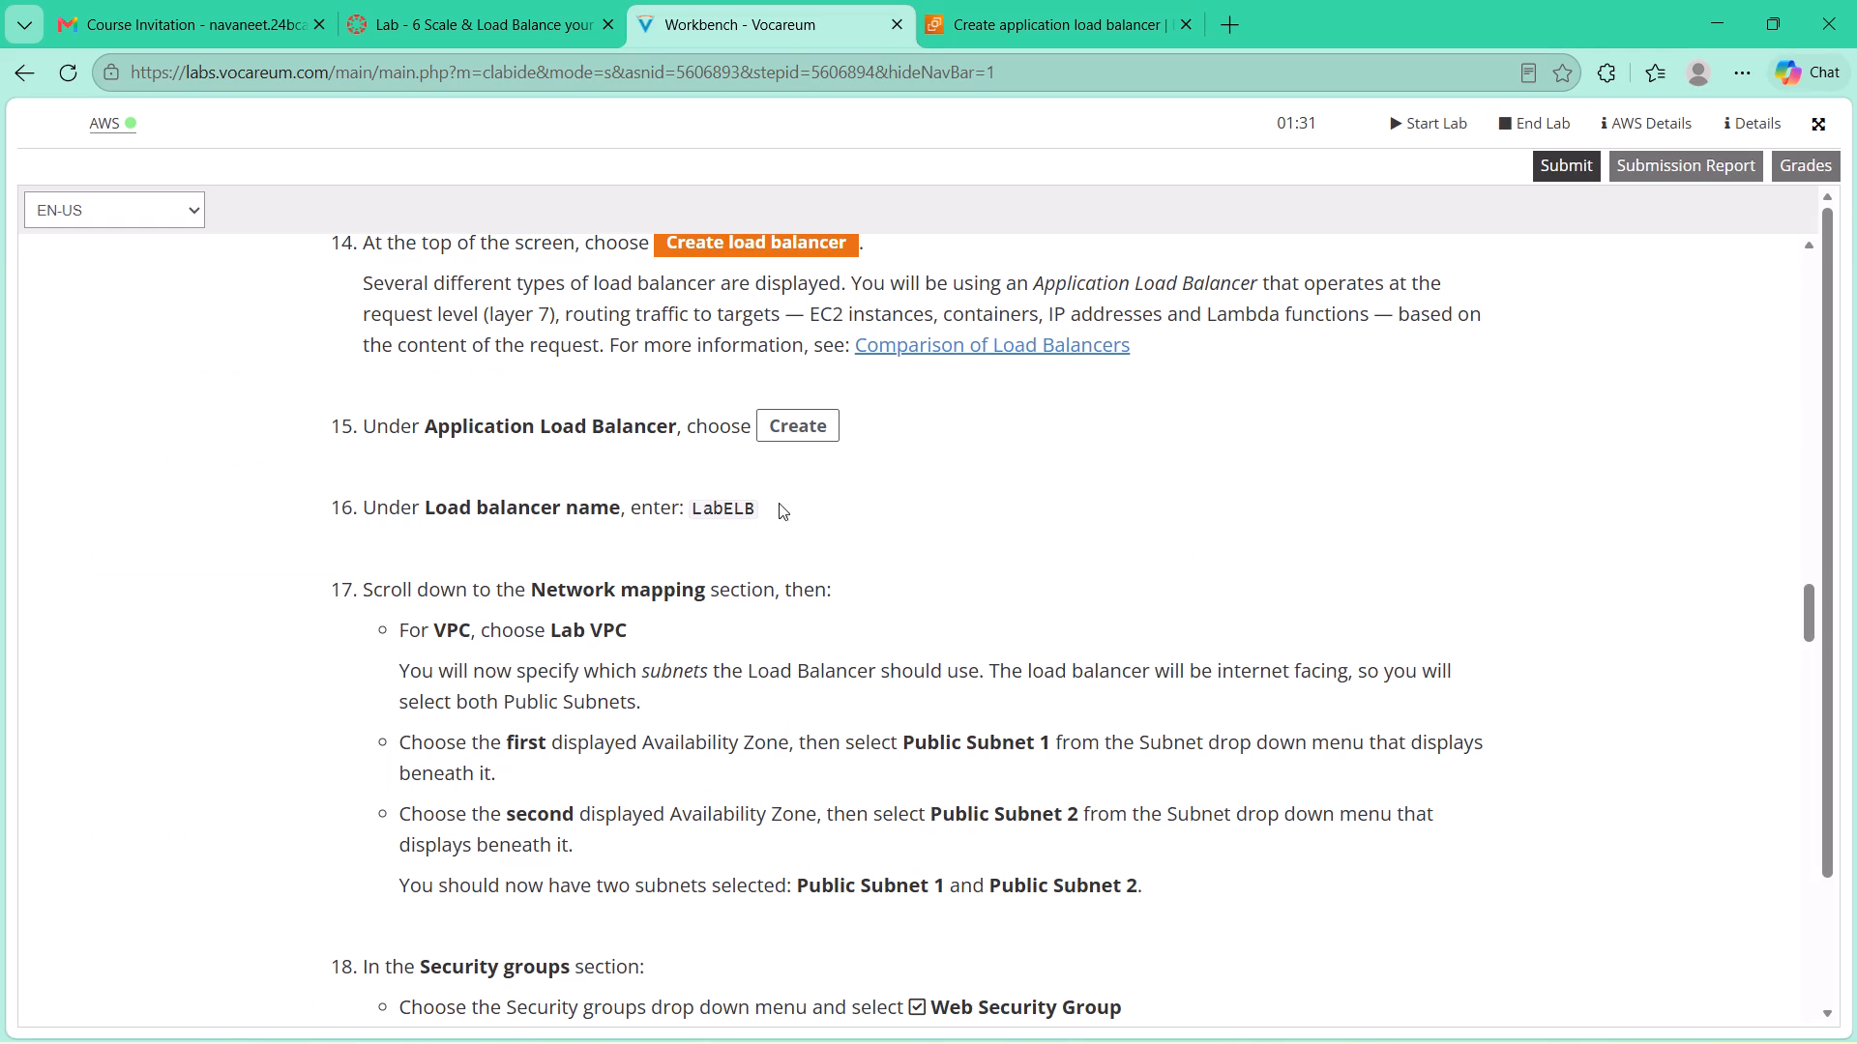
drag(757, 506, 688, 496)
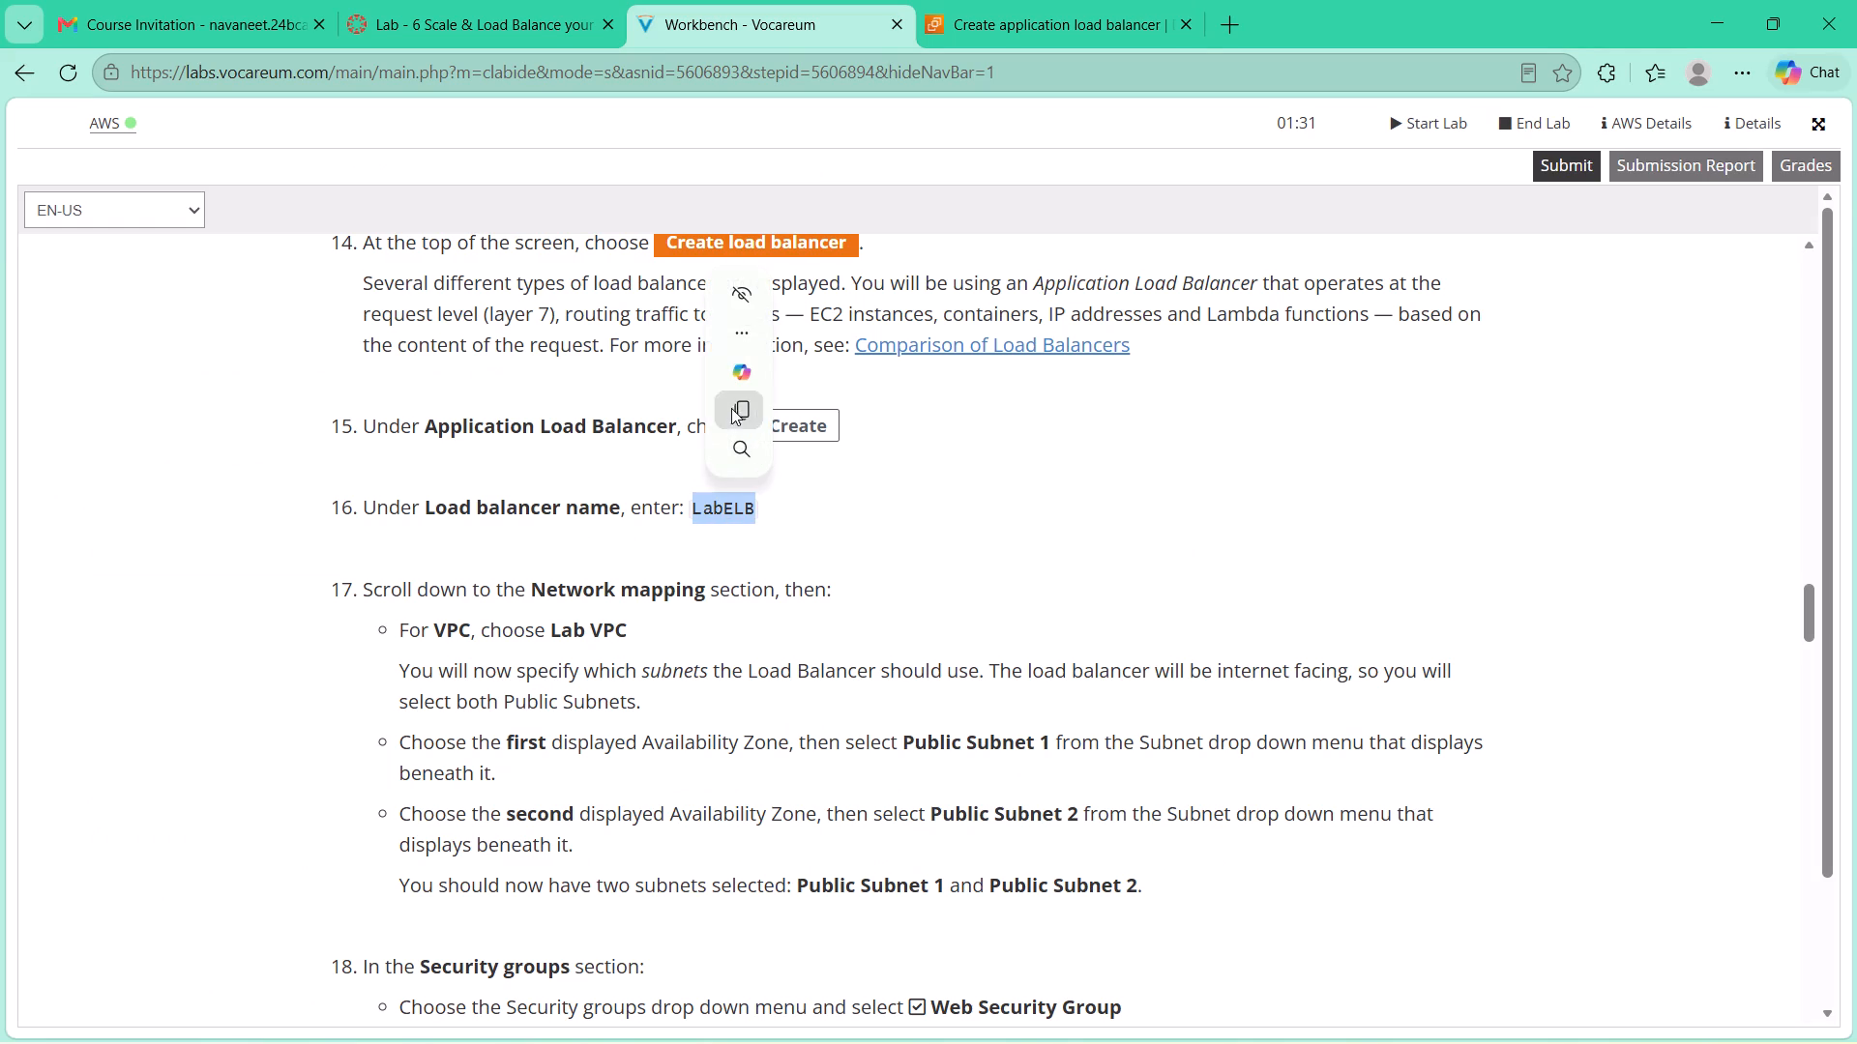
click(731, 408)
click(1041, 0)
click(658, 561)
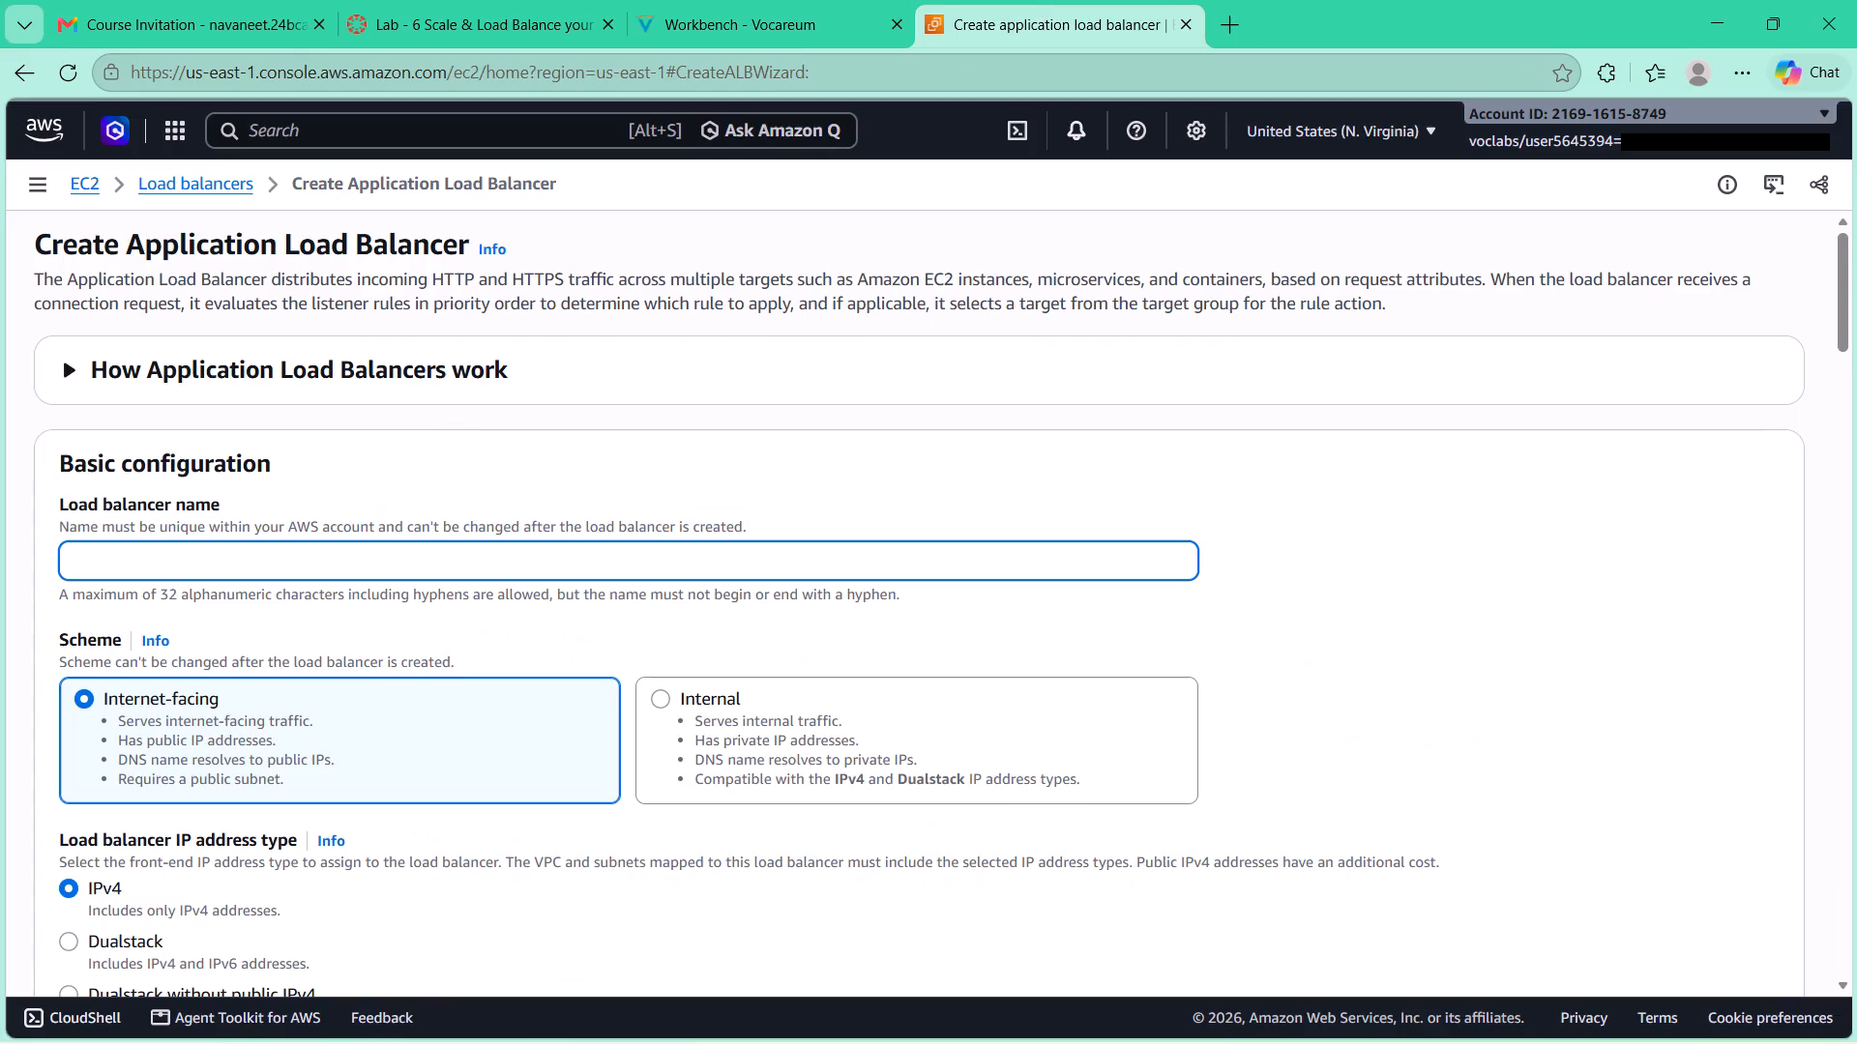
key(ctrl+v)
key(Return)
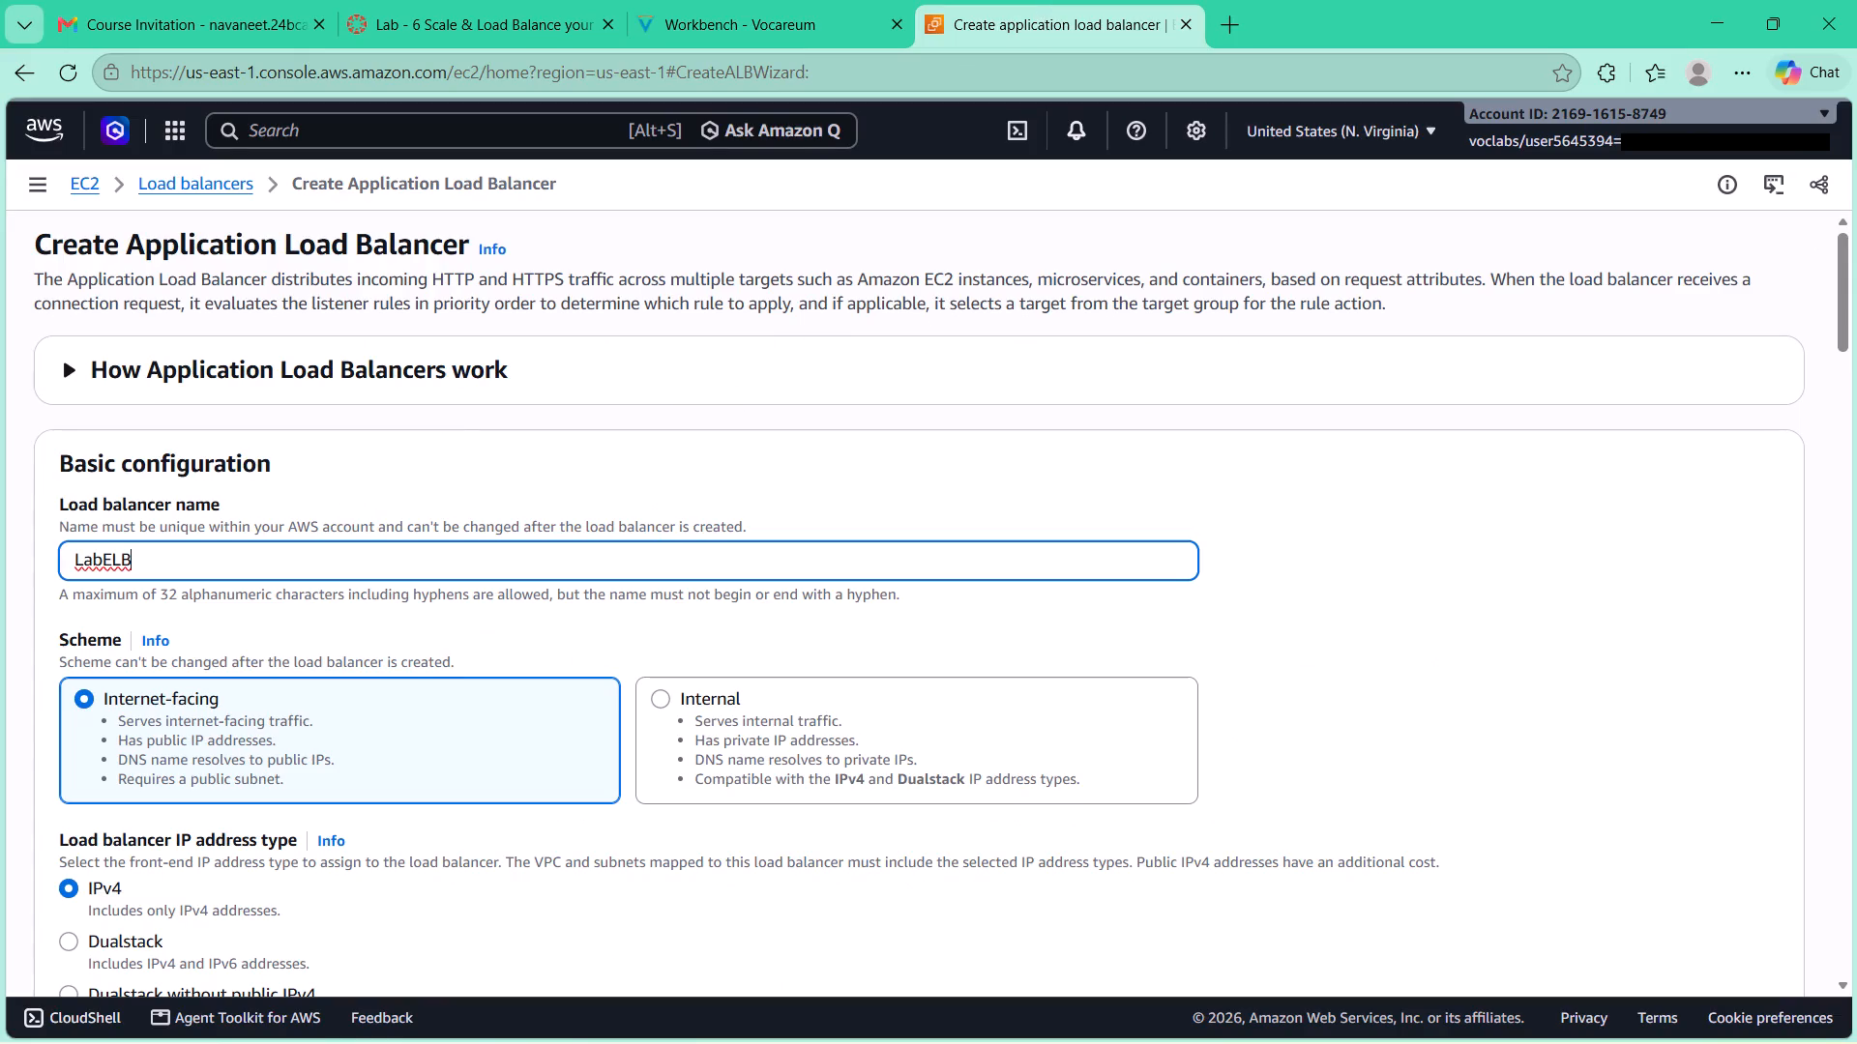
click(658, 559)
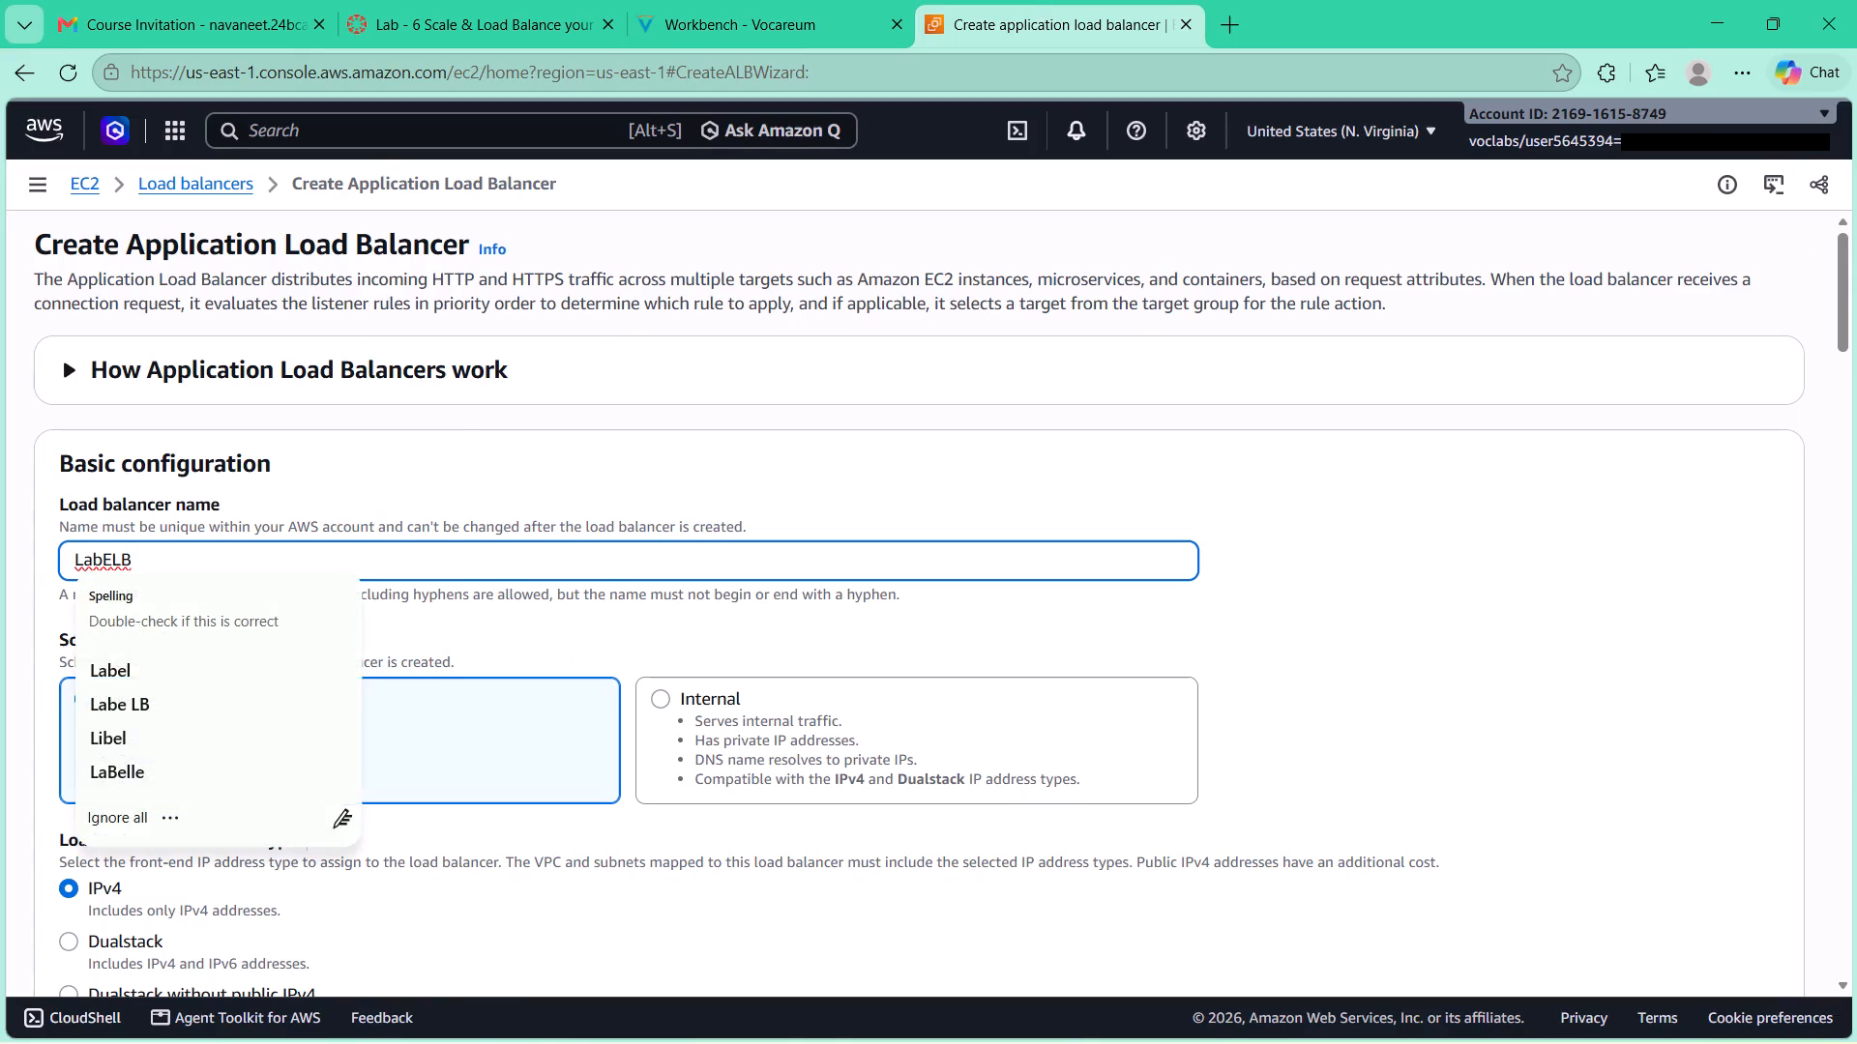
Check the network mapping instruction in the lab guide and choose Lab VPC as the load balancer's VPC.
click(734, 31)
scroll(779, 378, down, 1)
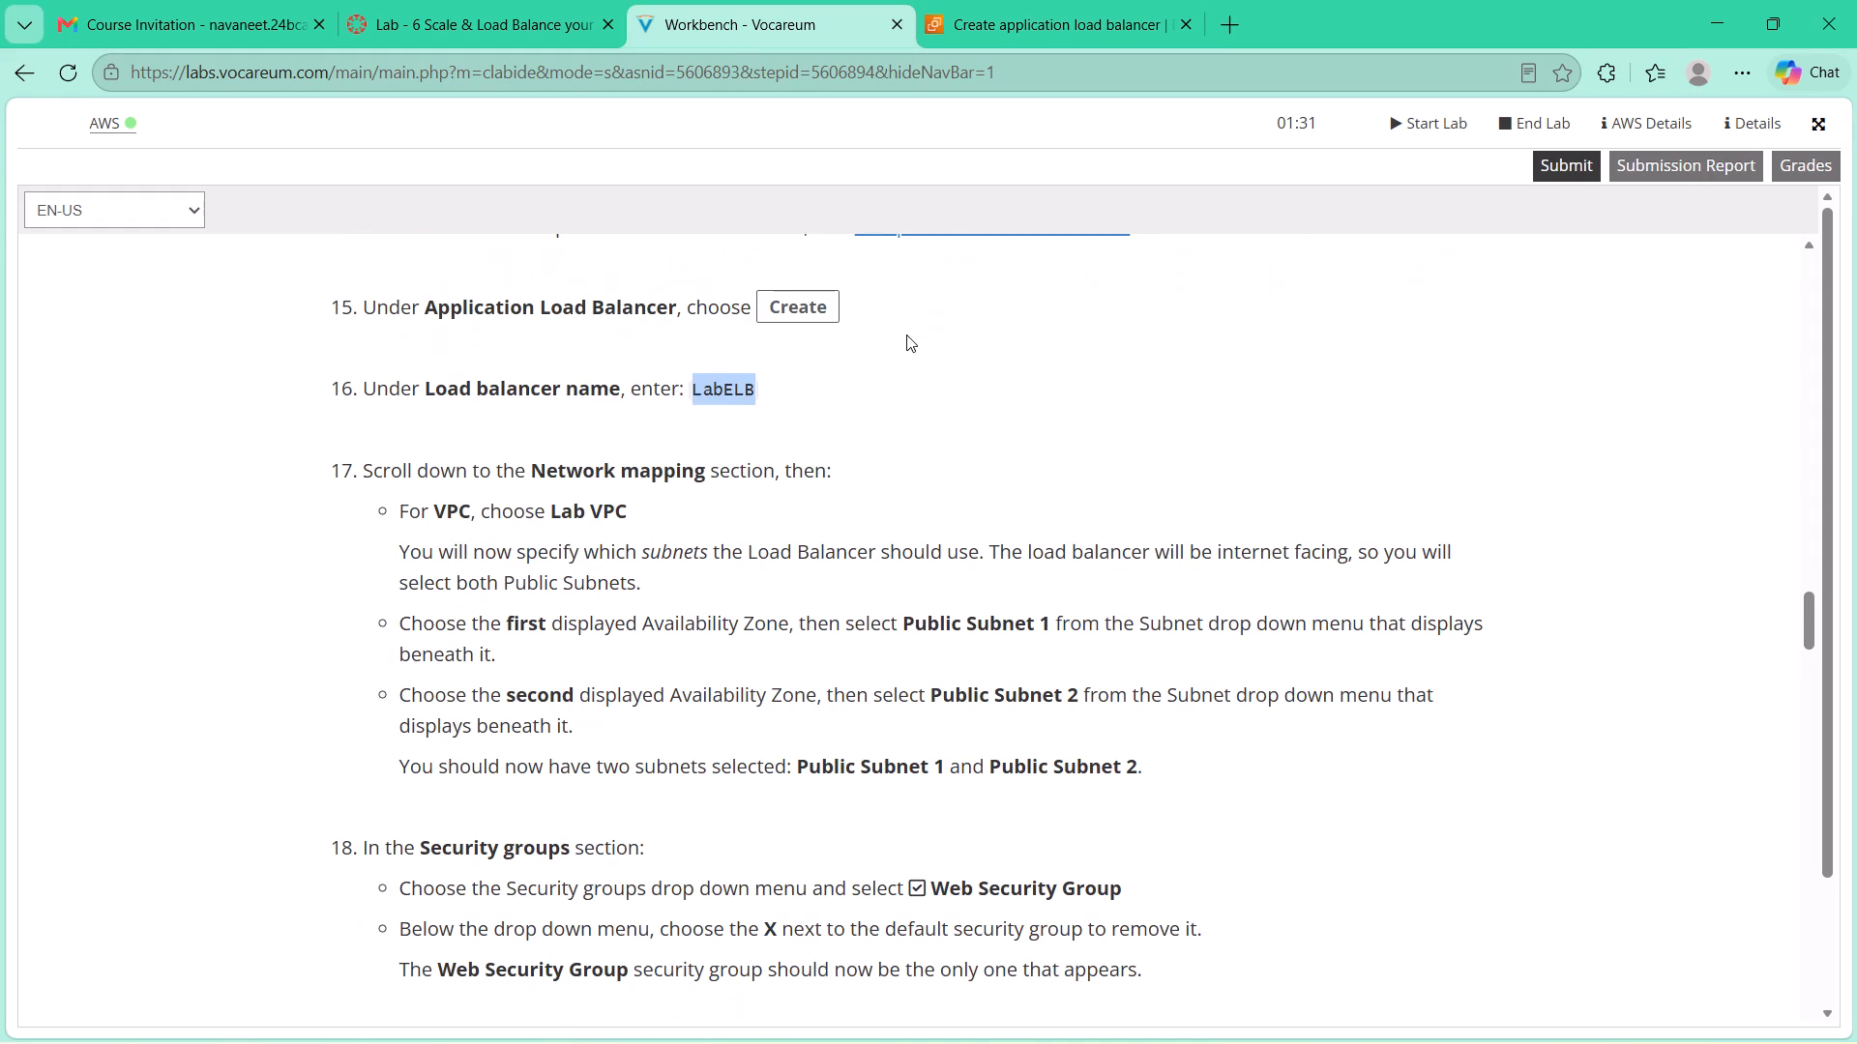
click(1059, 0)
scroll(780, 399, down, 6)
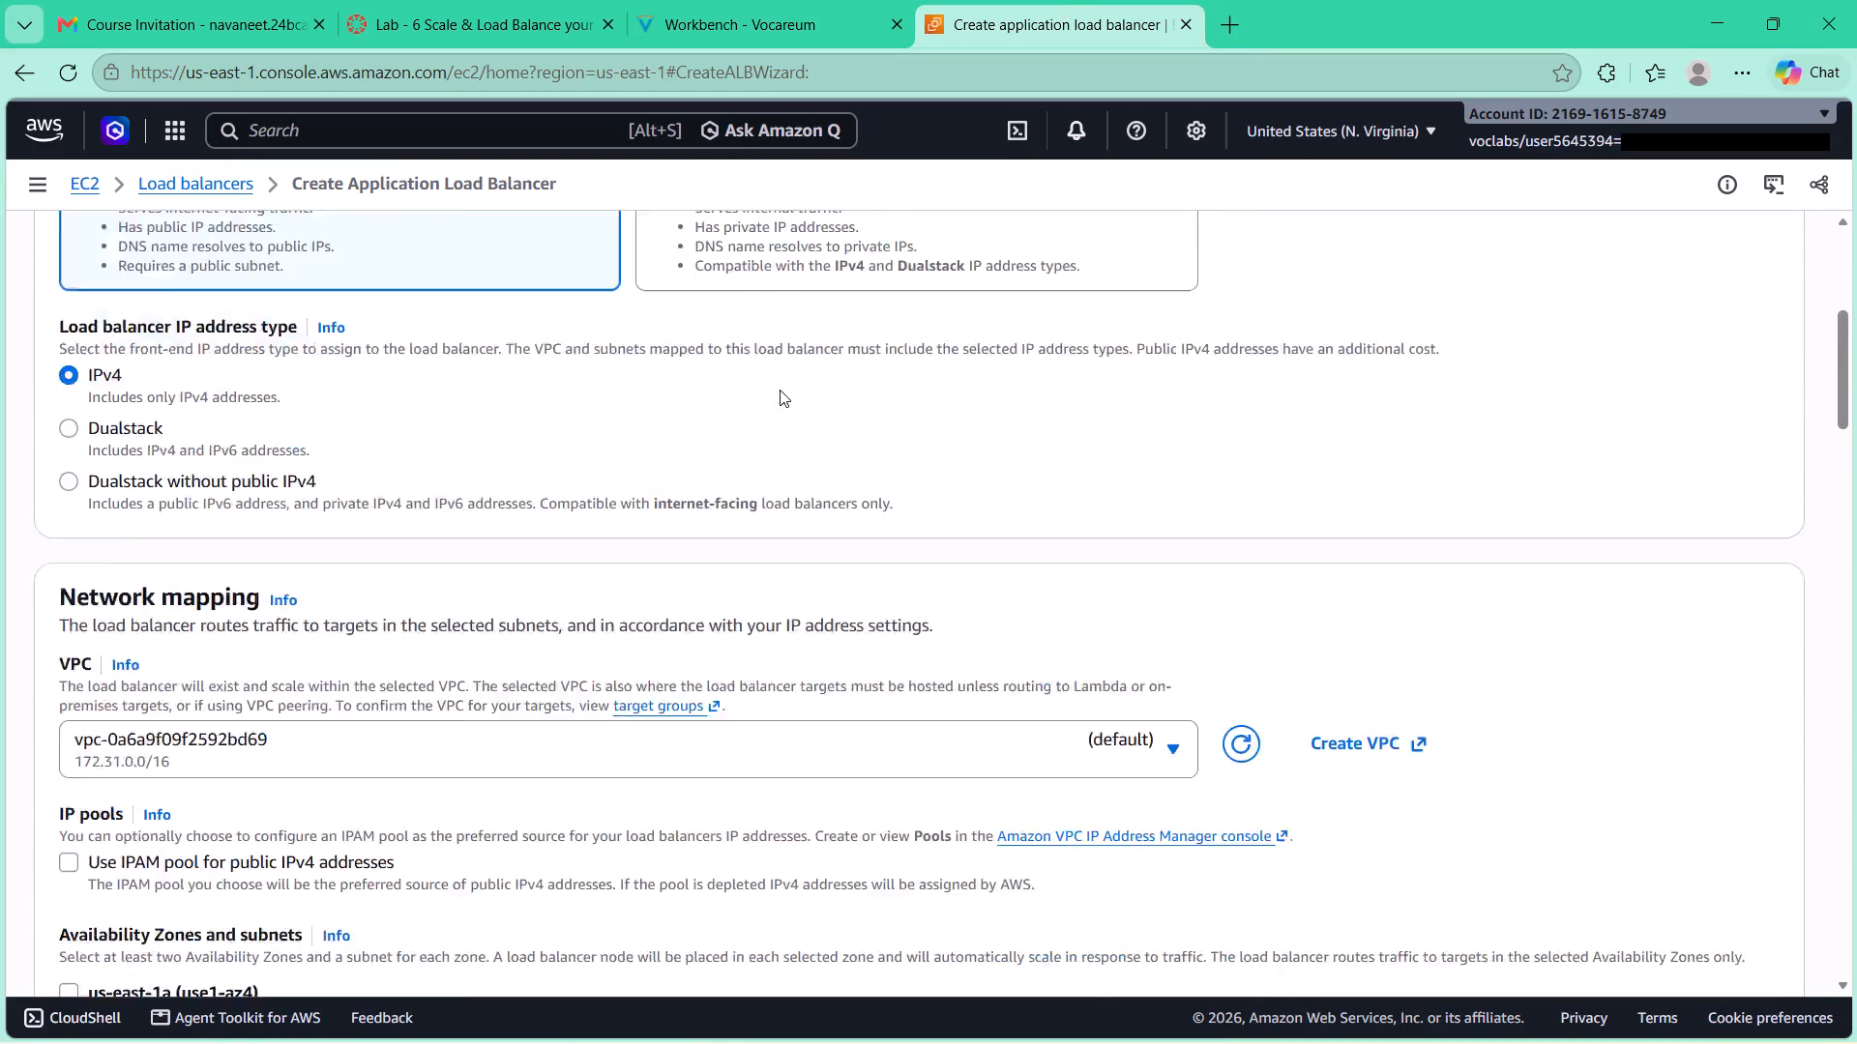
click(443, 526)
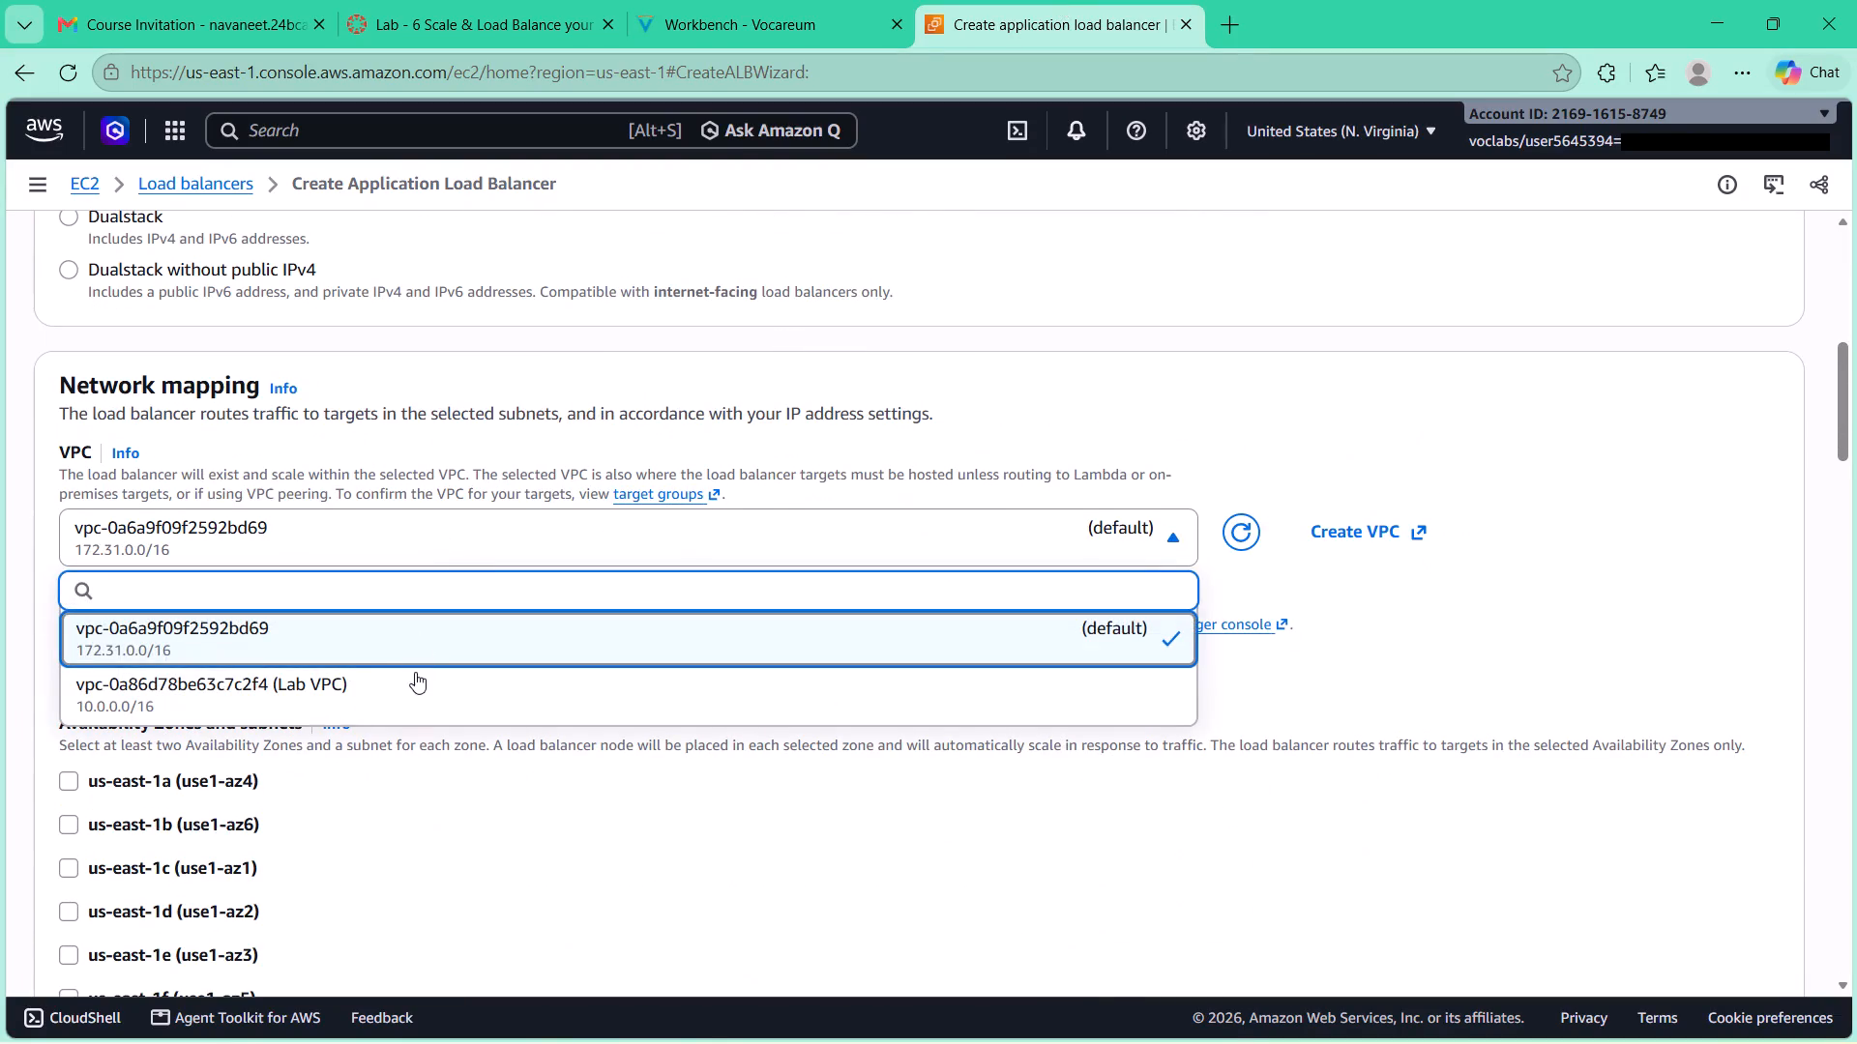
click(415, 672)
Following the lab guide, enable availability zones us-east-1a with Public Subnet 1 and us-east-1b with Public Subnet 2.
click(809, 25)
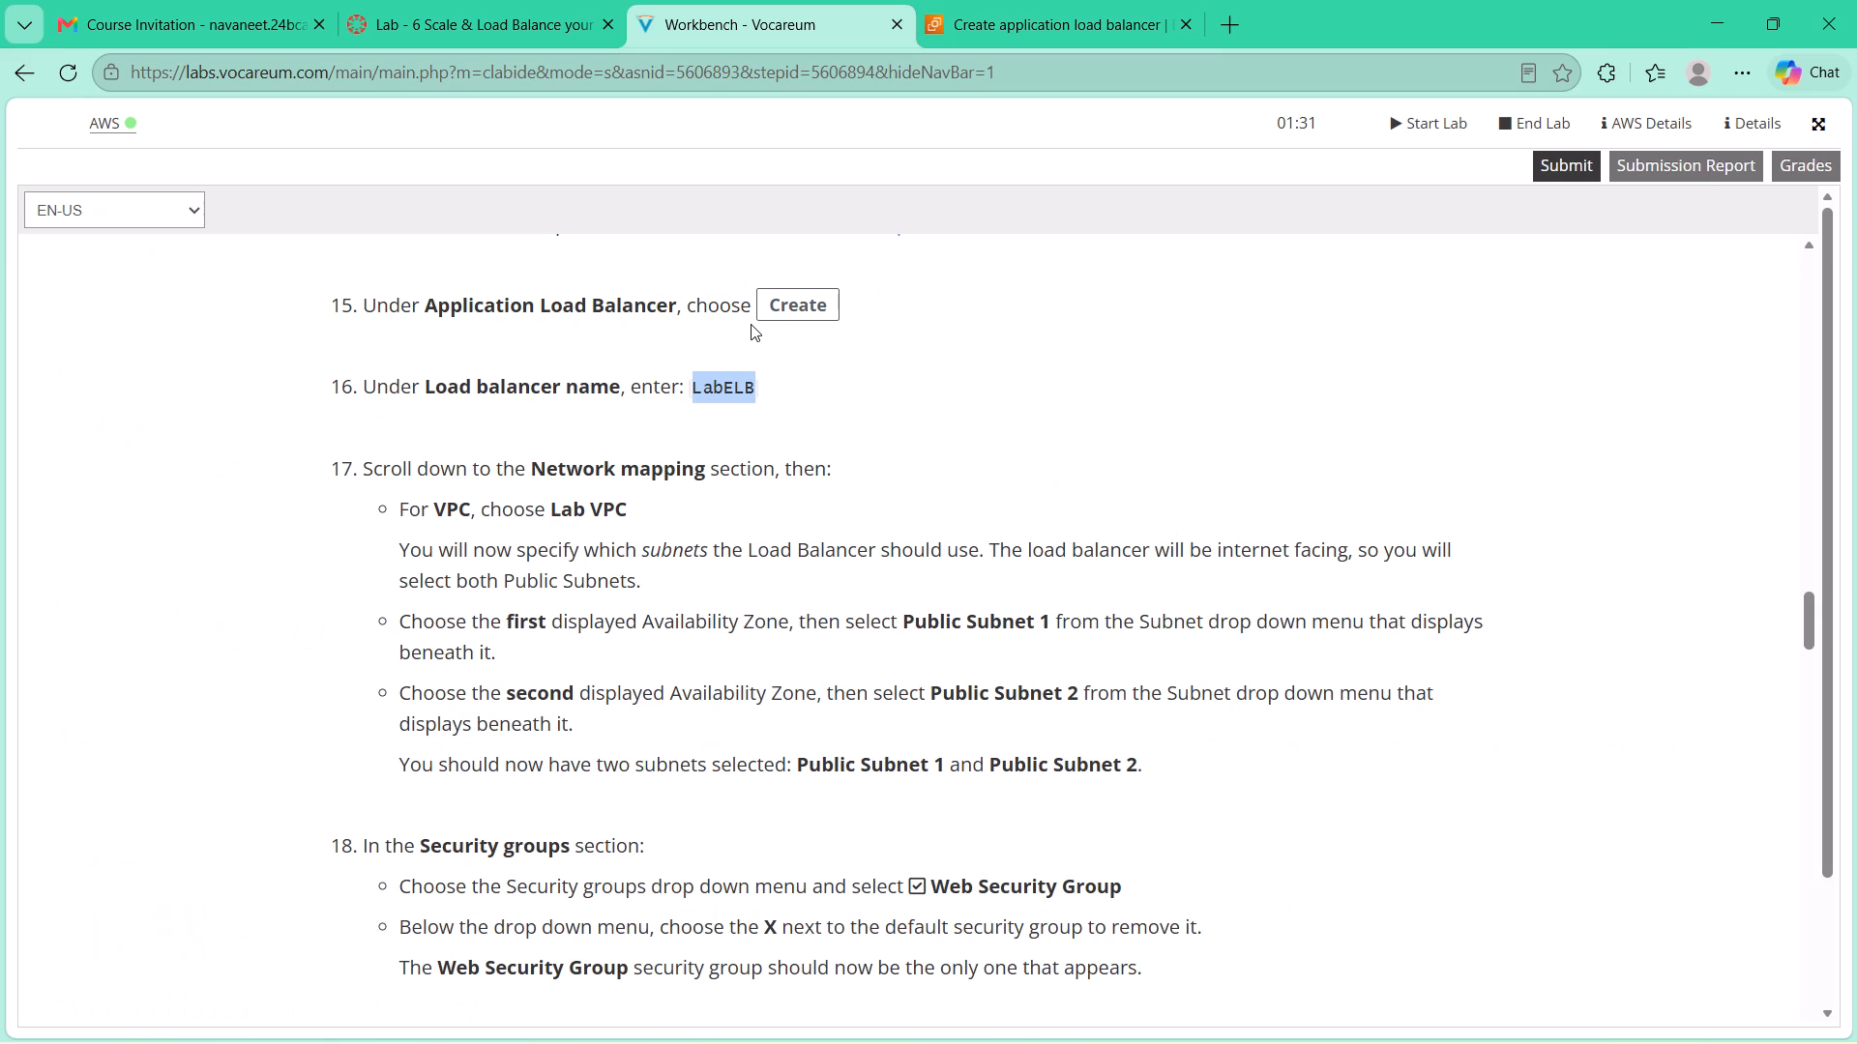
scroll(751, 324, down, 1)
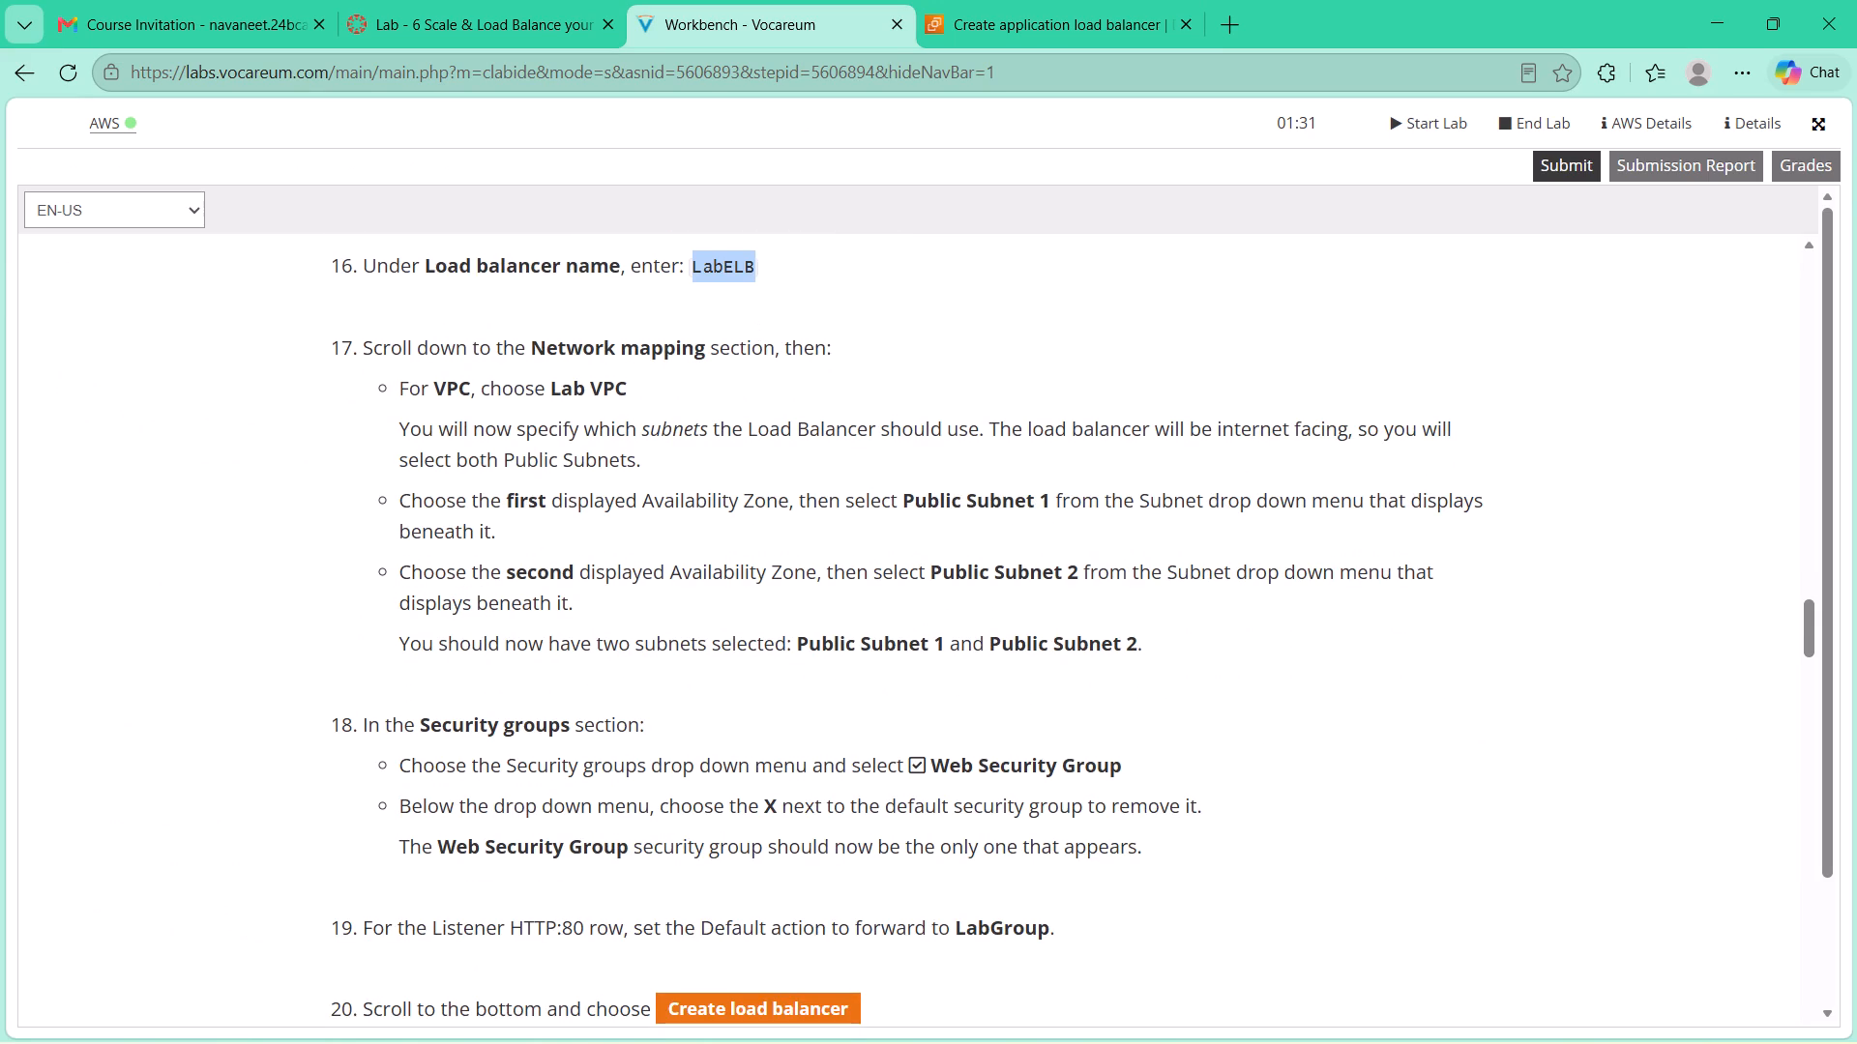
click(979, 12)
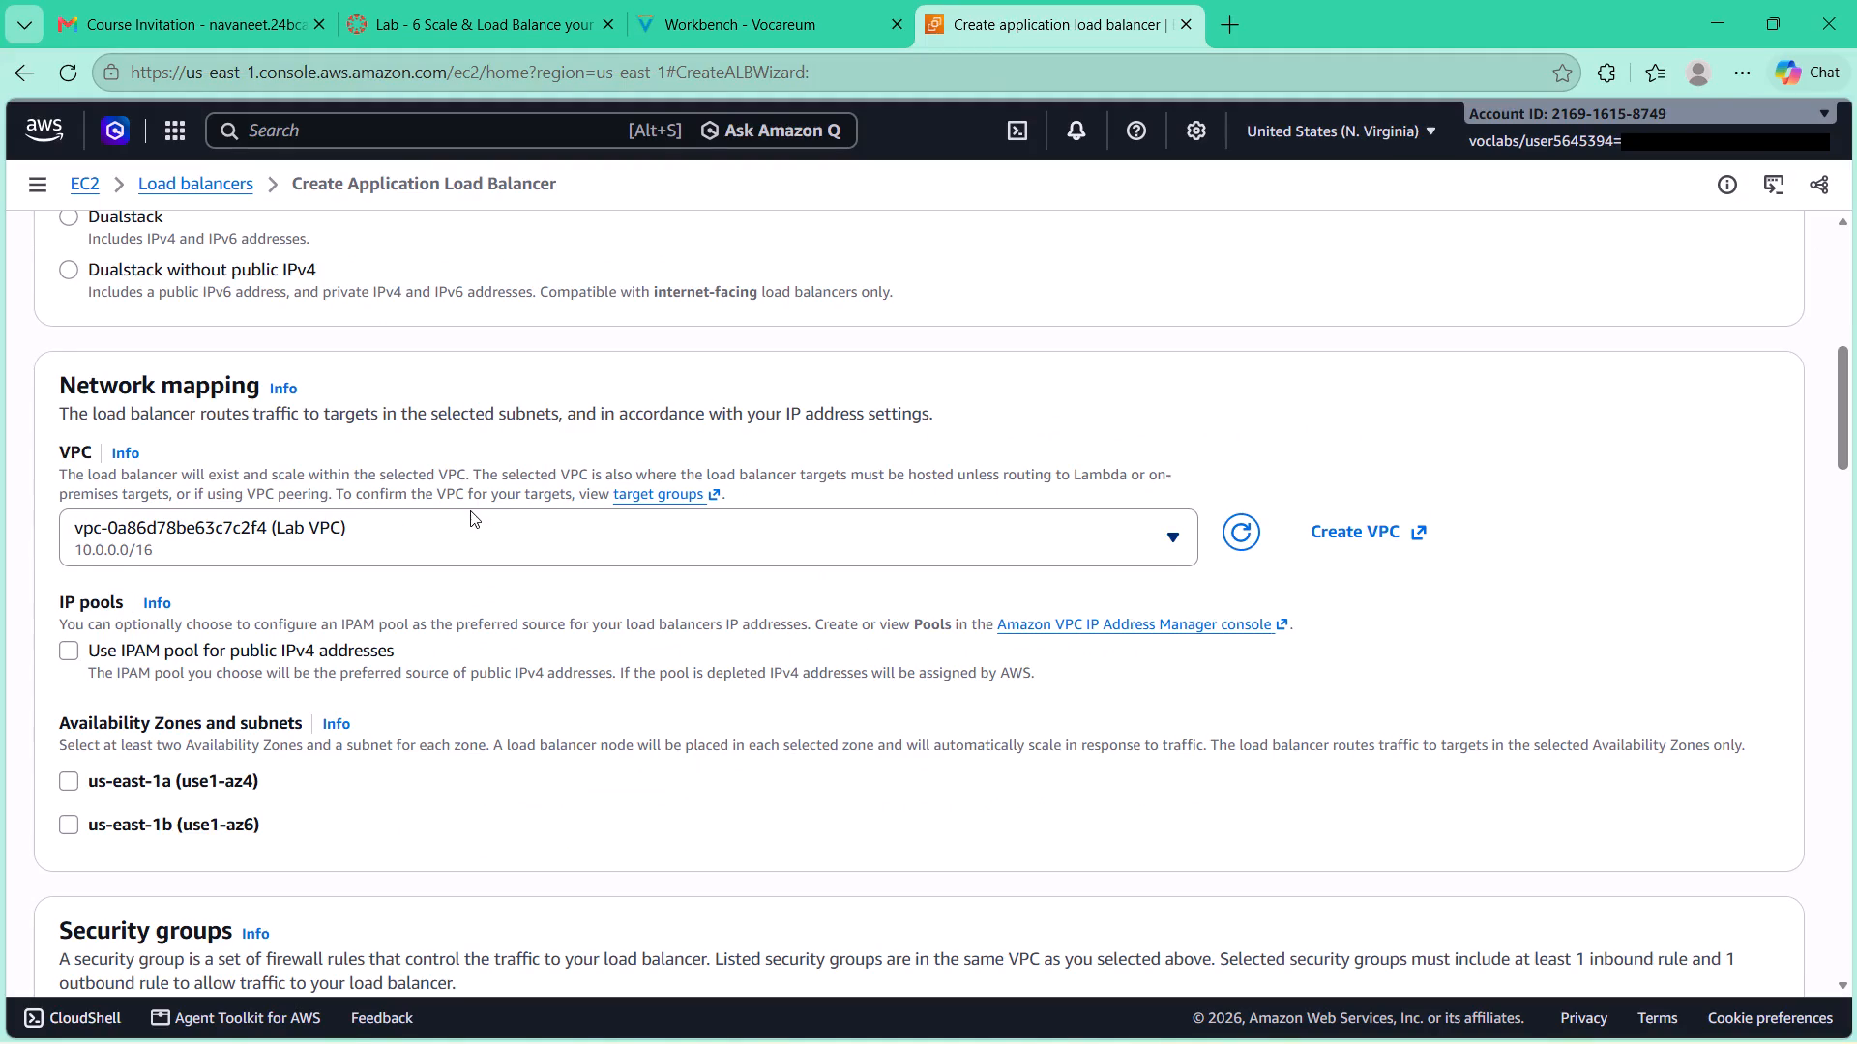
click(73, 777)
scroll(280, 644, down, 1)
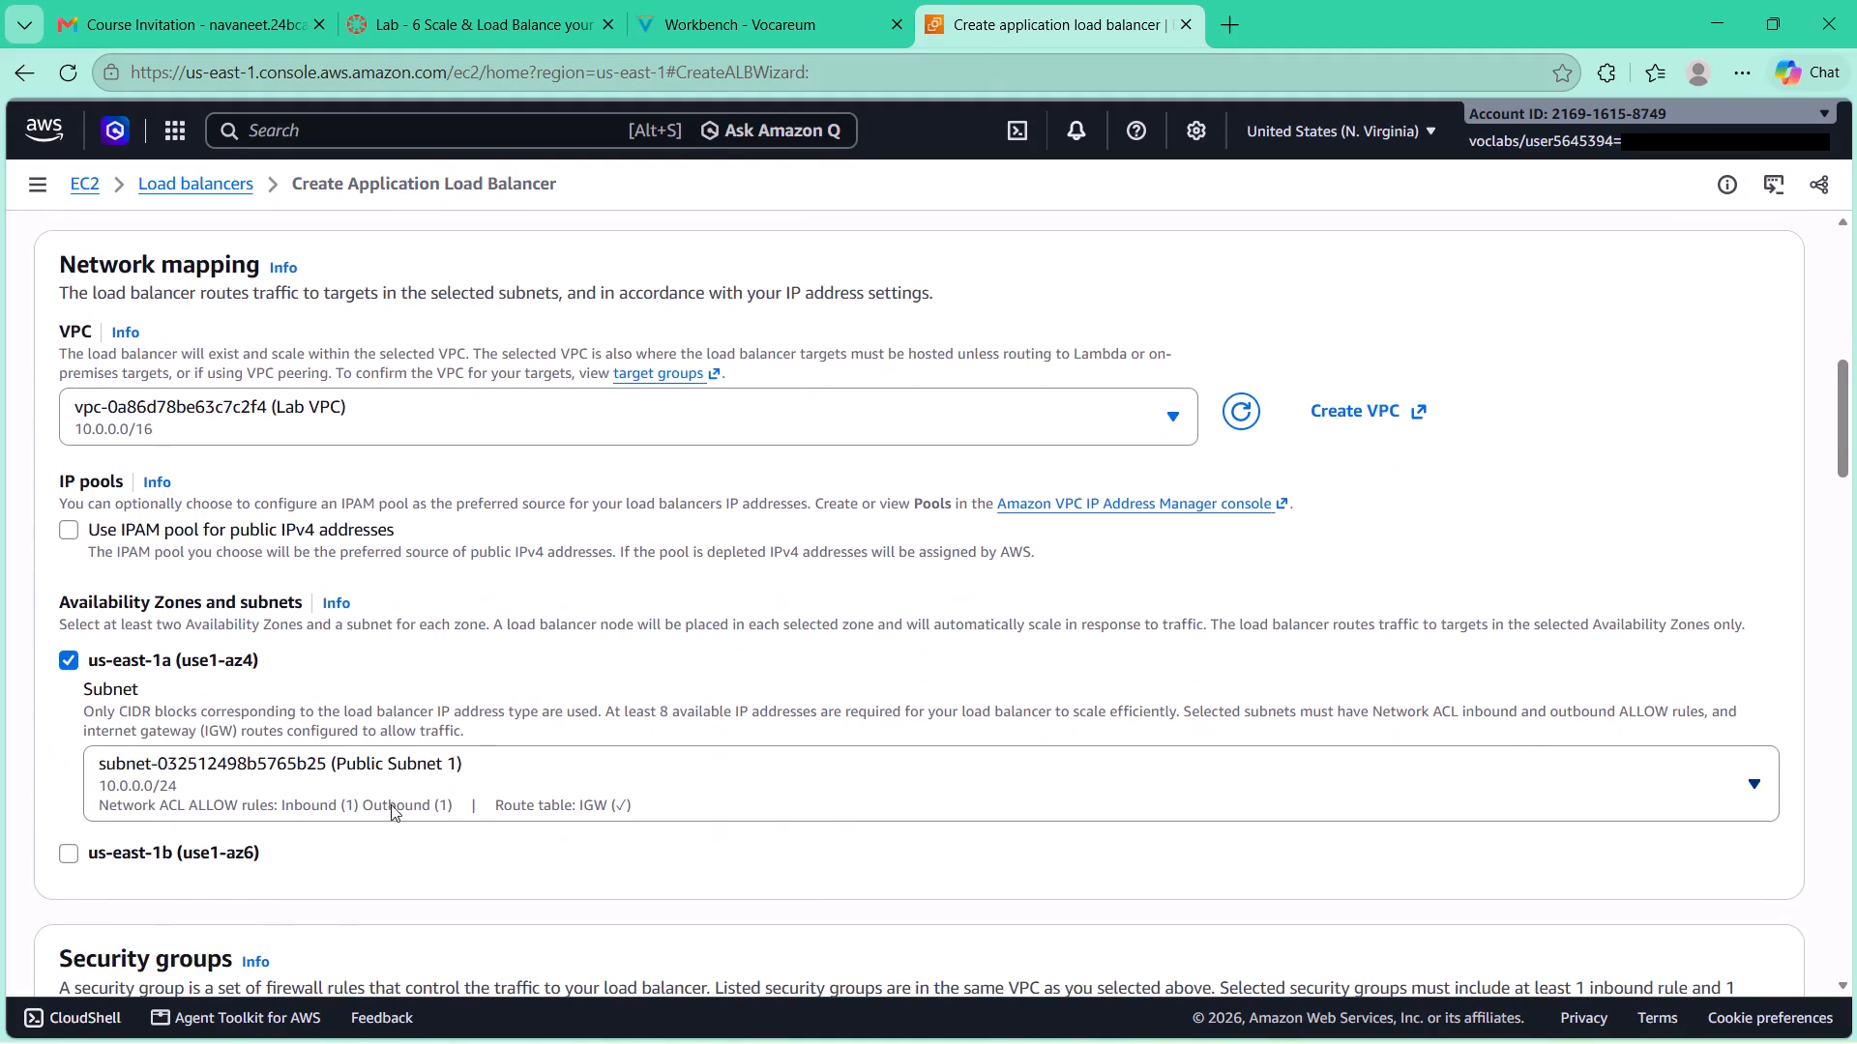
click(847, 16)
click(1015, 0)
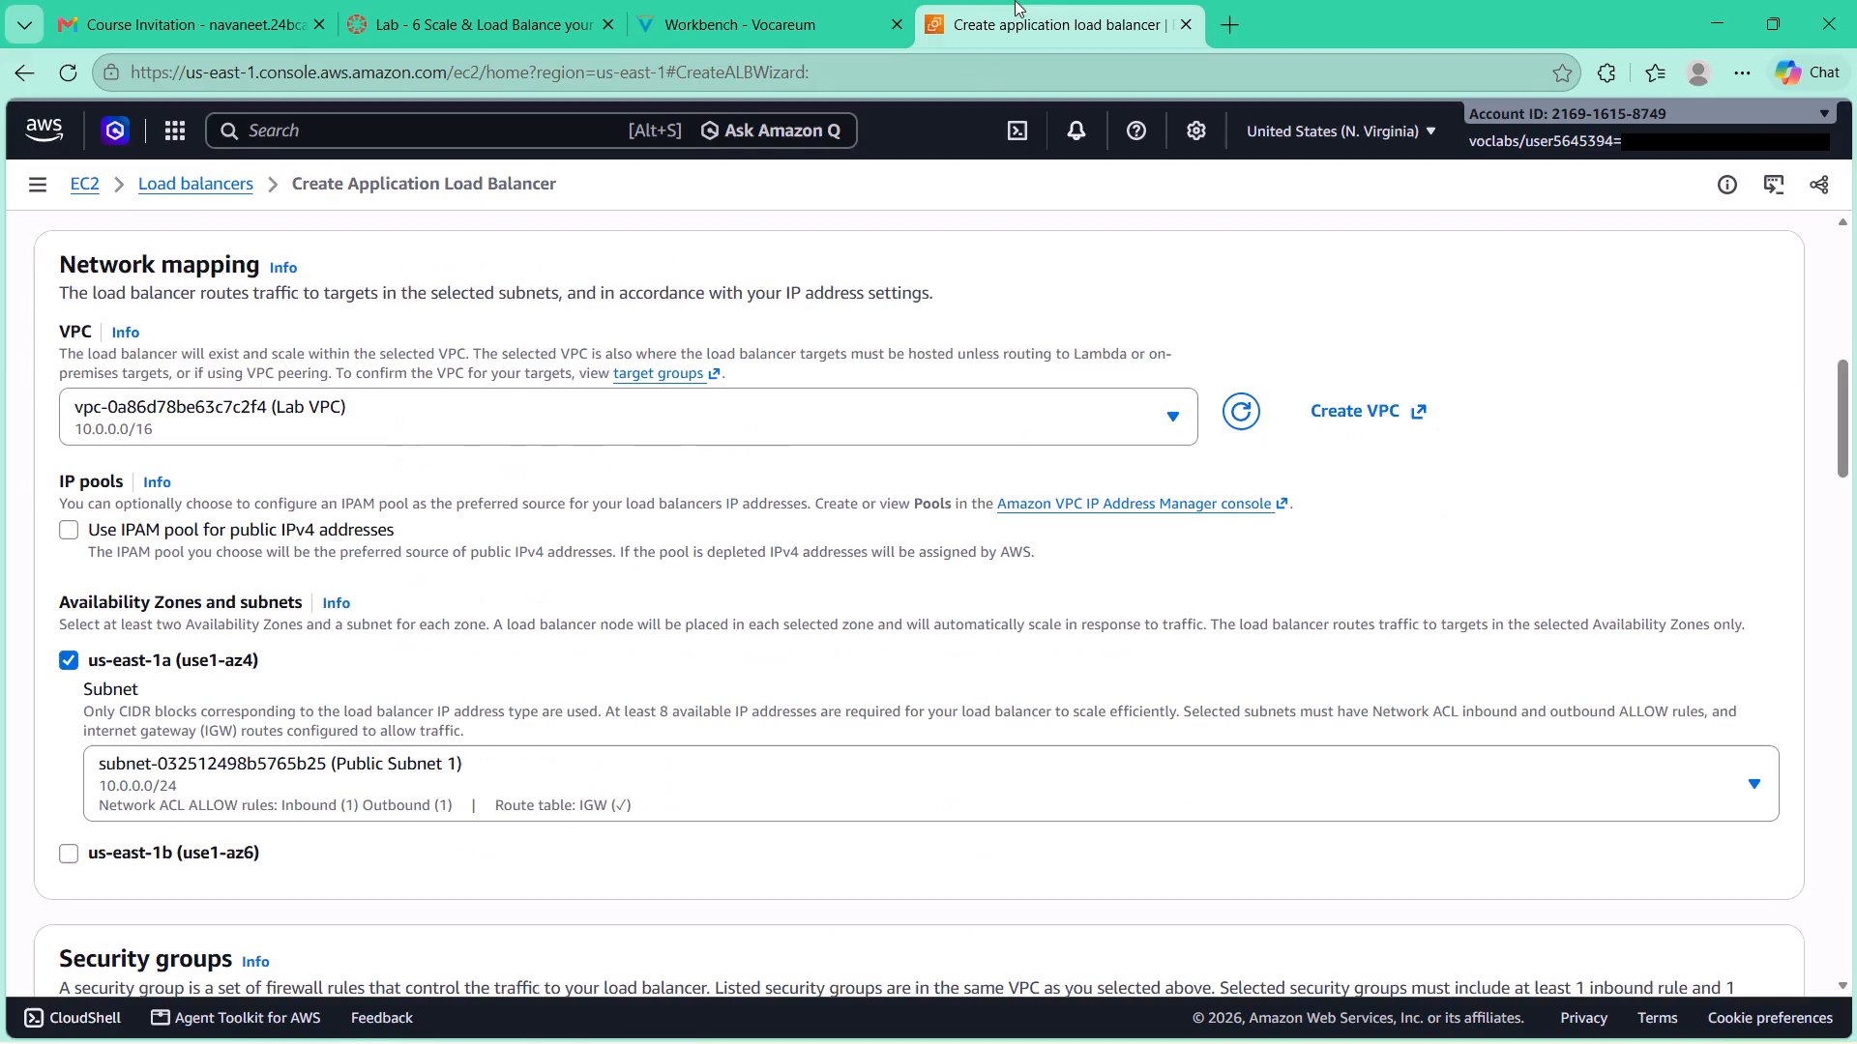
scroll(666, 285, down, 2)
click(69, 608)
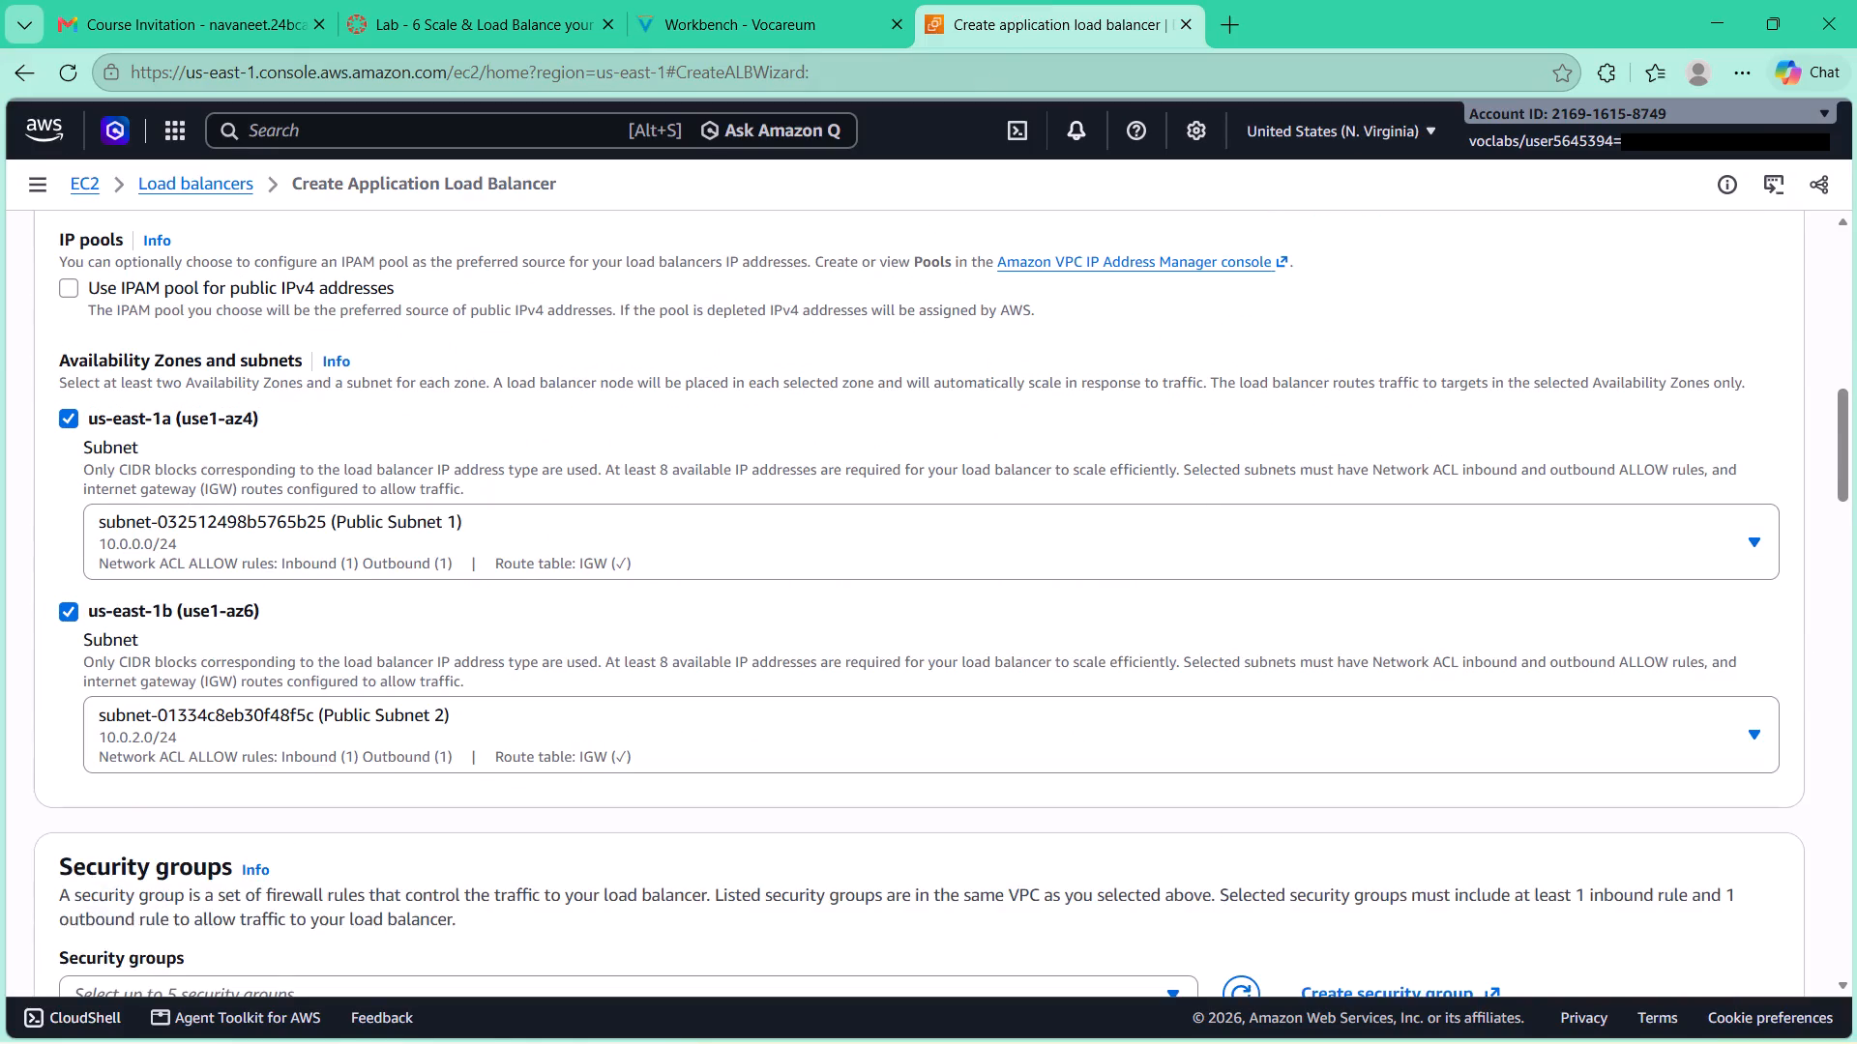
Following step 18 of the lab guide, replace the load balancer's default security group with Web Security Group.
scroll(379, 462, down, 3)
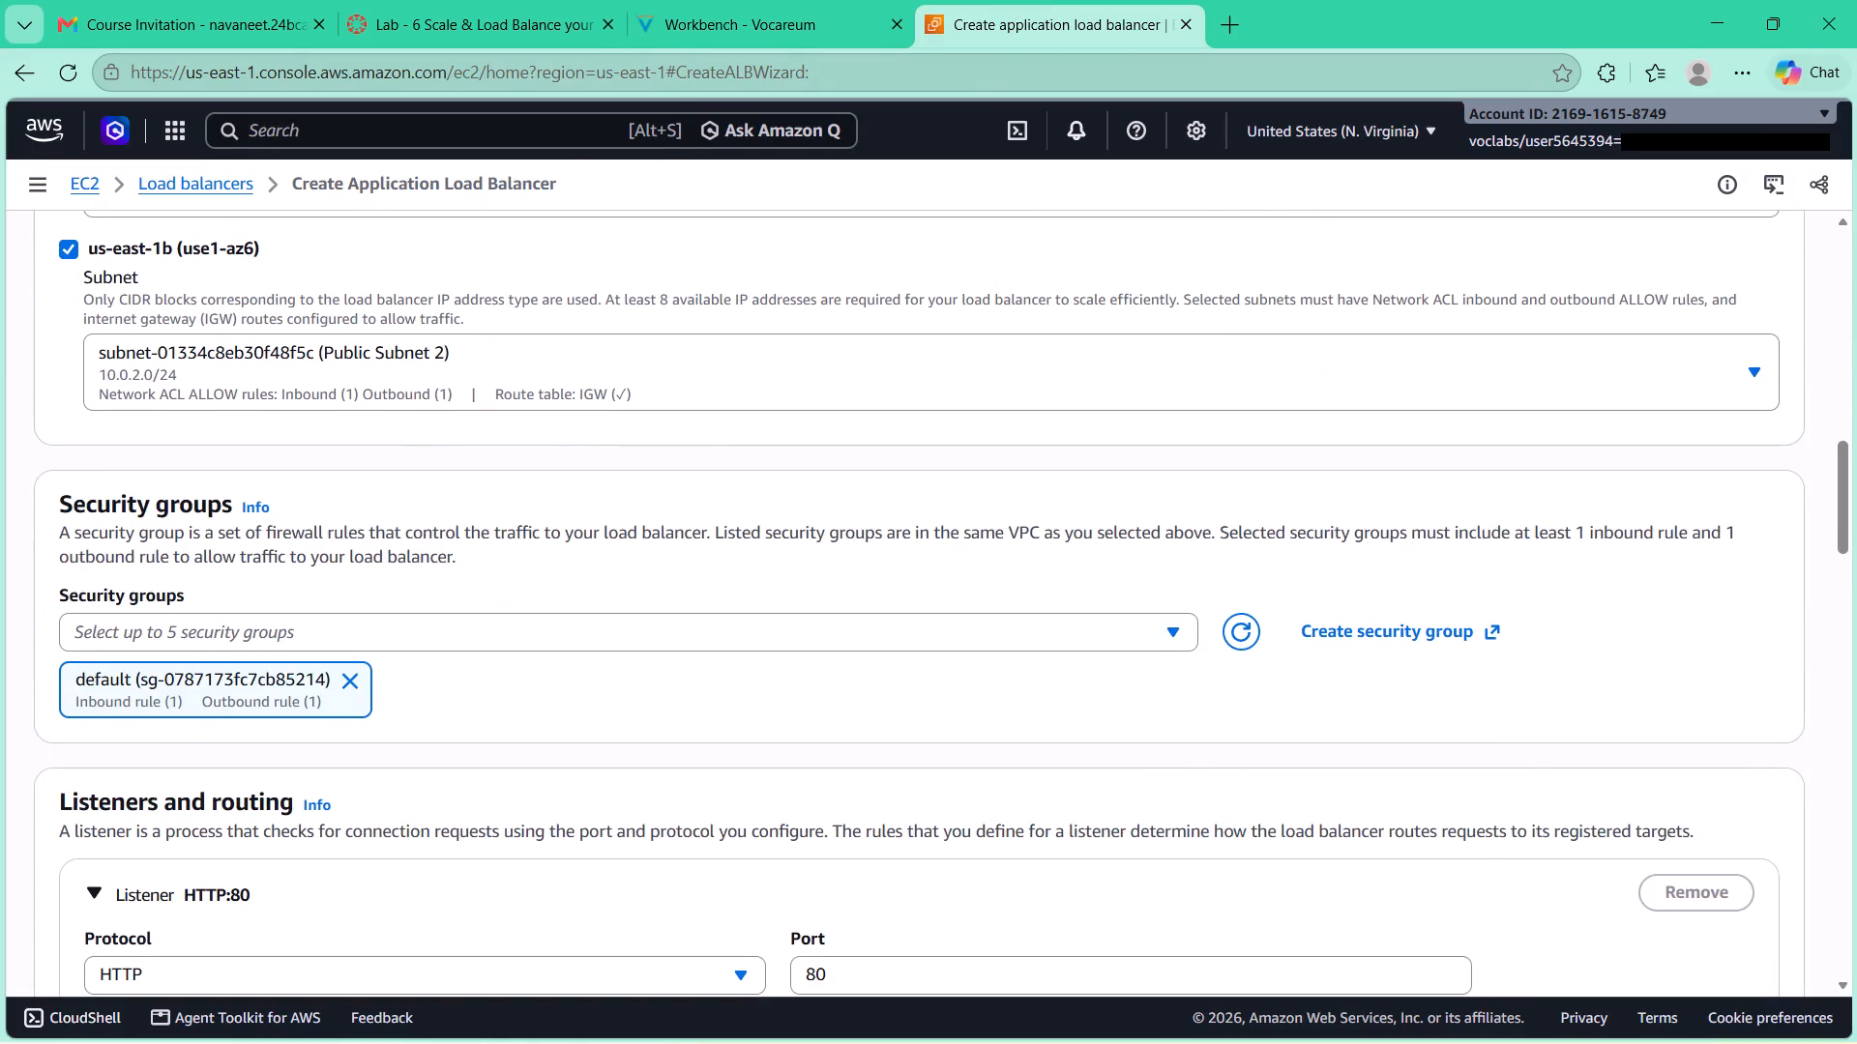
click(695, 20)
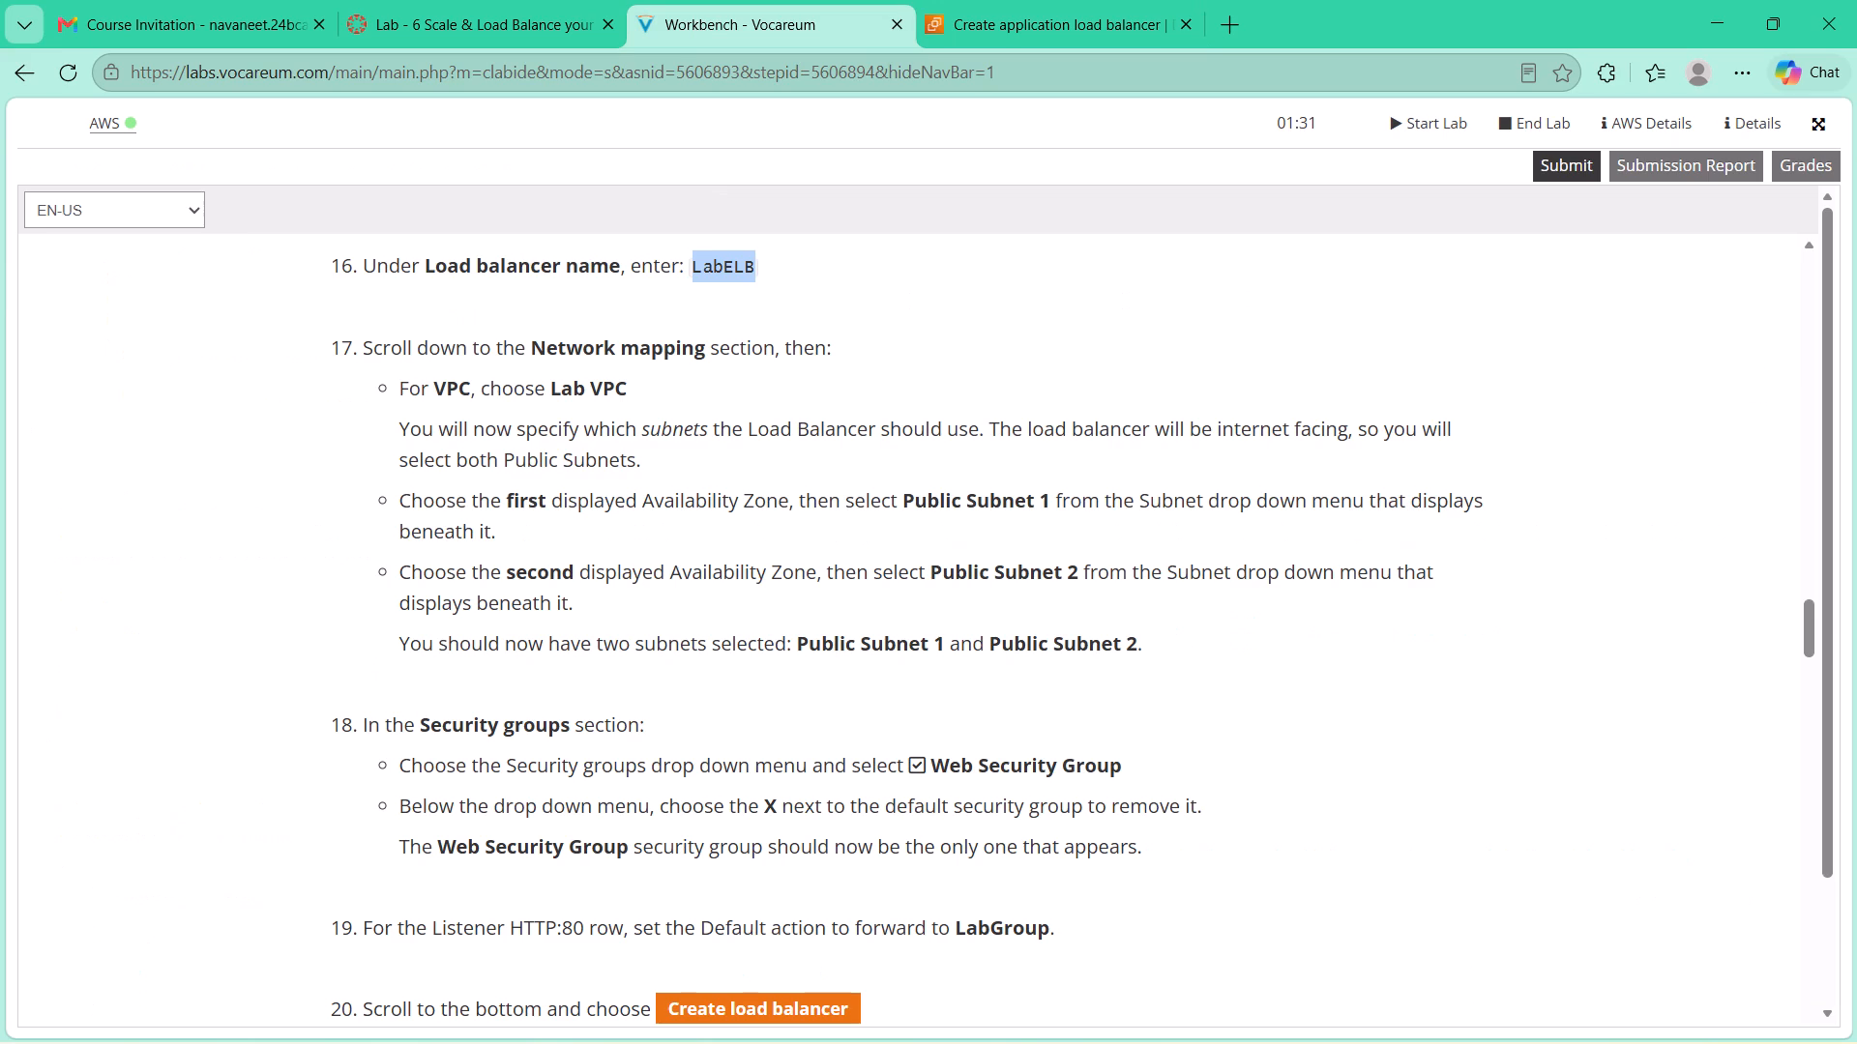
click(946, 5)
click(356, 683)
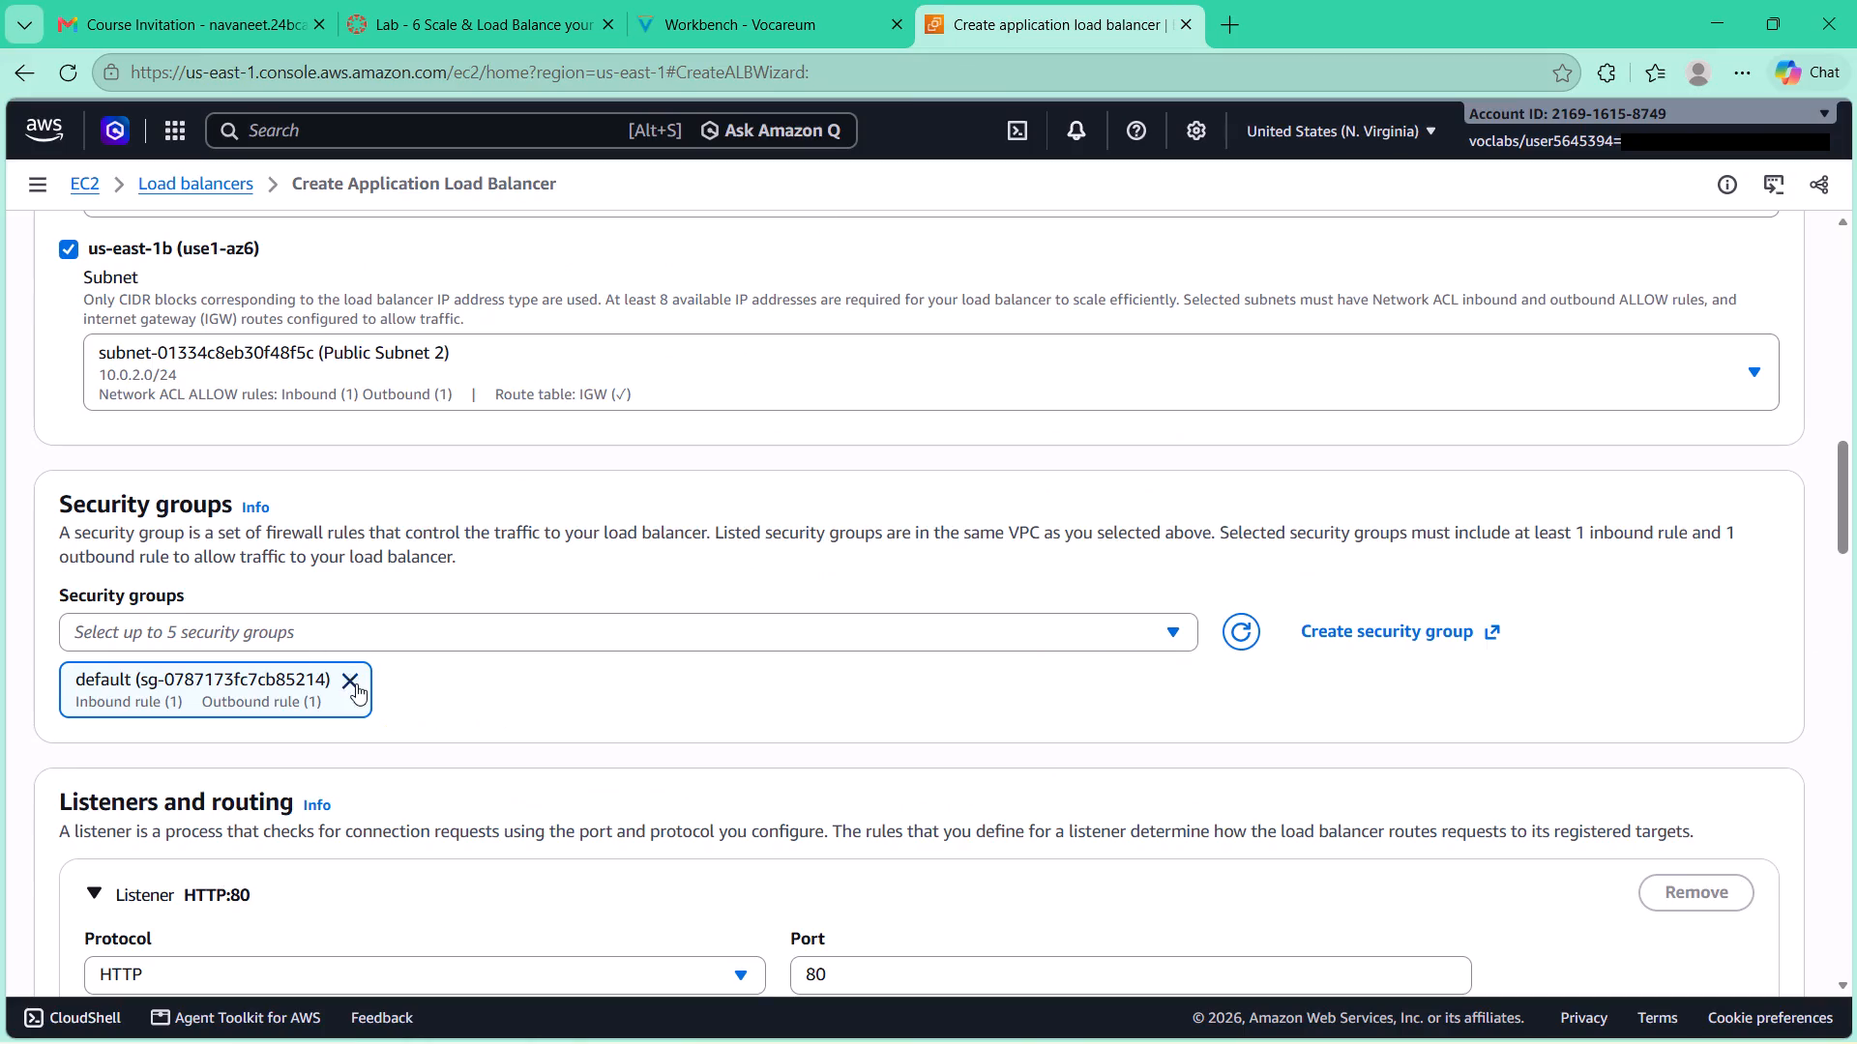
click(341, 640)
click(329, 708)
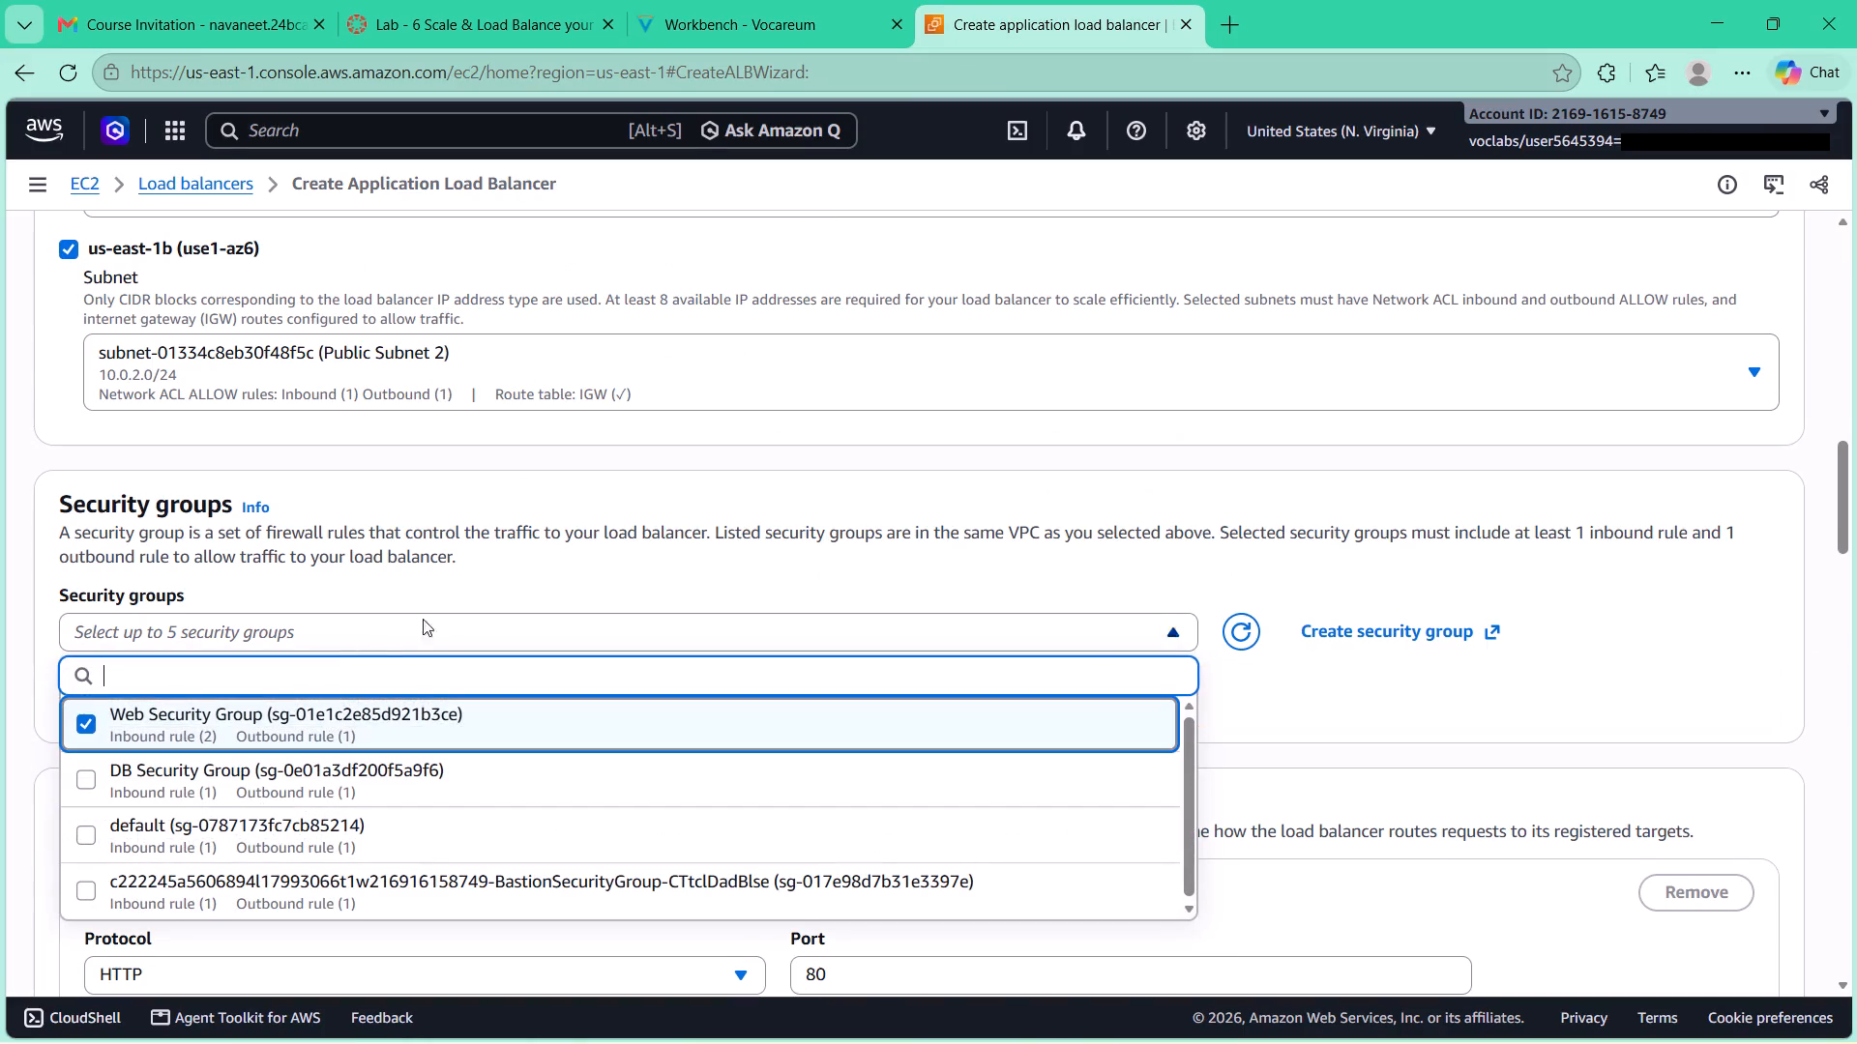
click(1304, 710)
Following step 19 of the lab guide, set the HTTP:80 listener's default action to forward to the LabGroup target group.
click(780, 40)
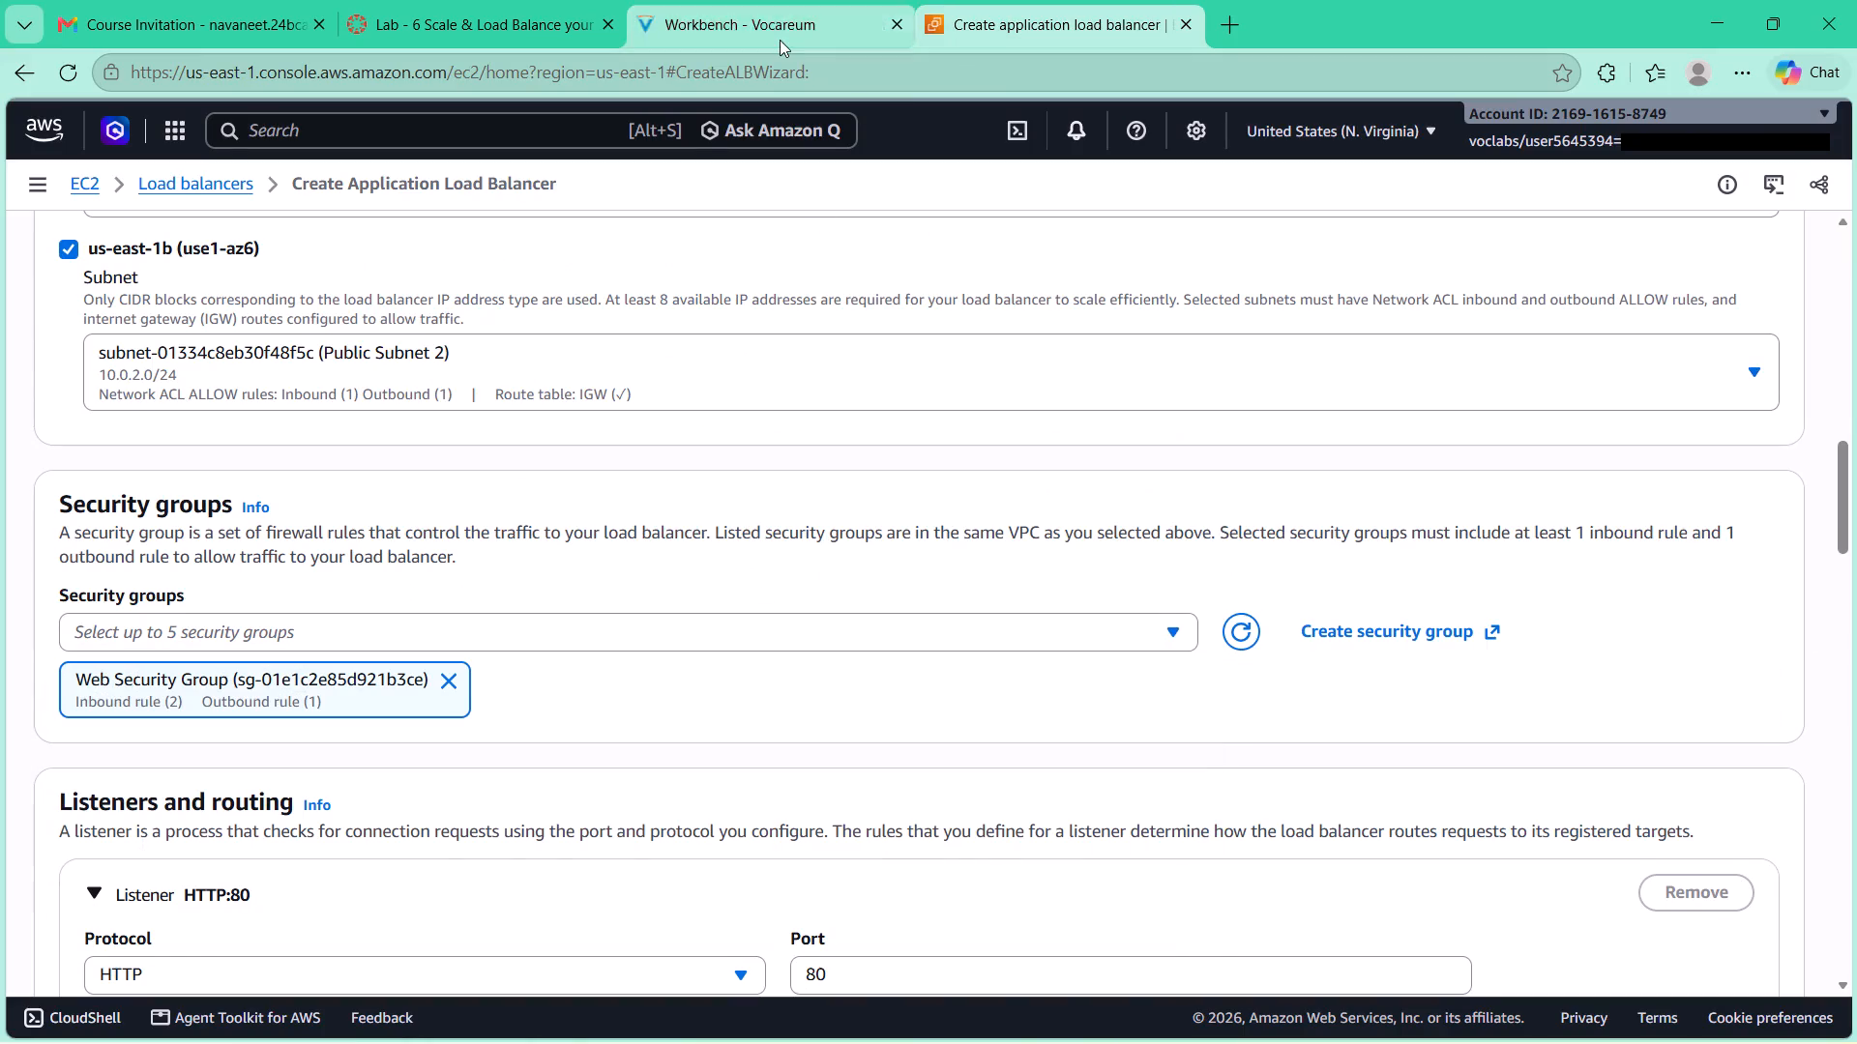
scroll(775, 409, down, 3)
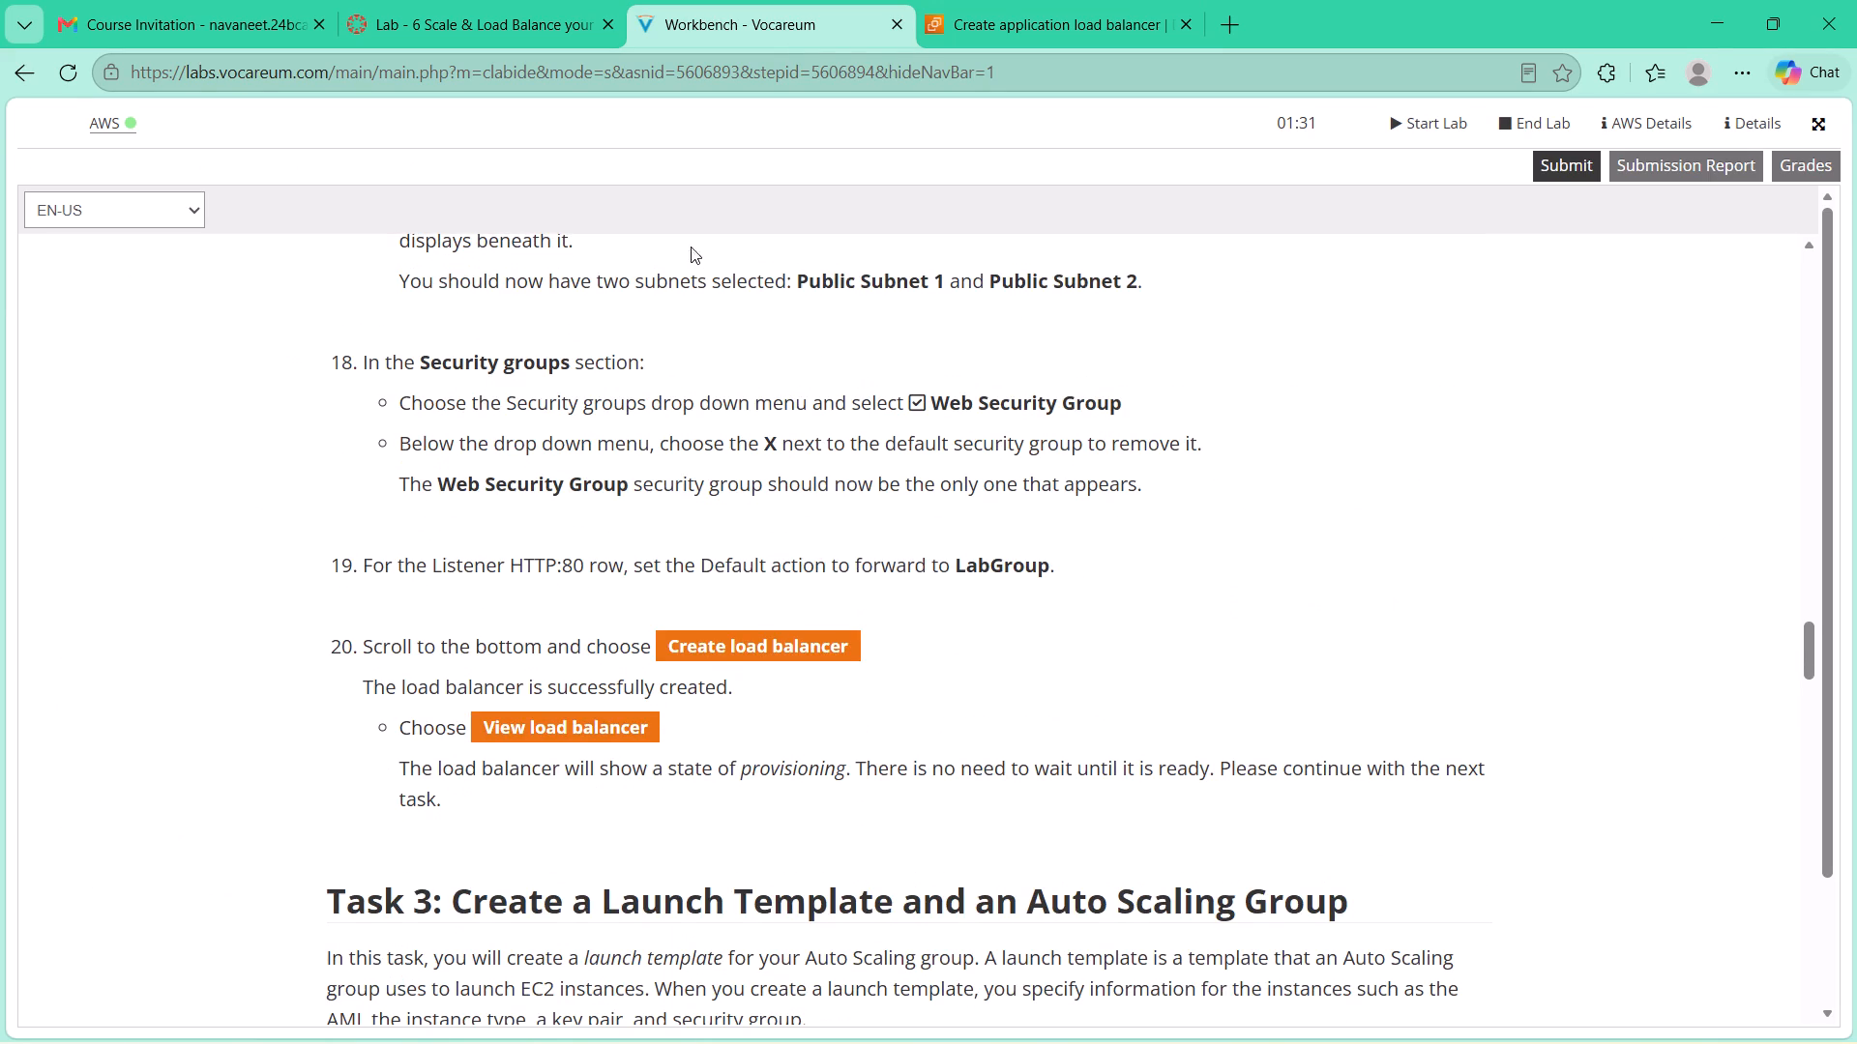
click(1017, 21)
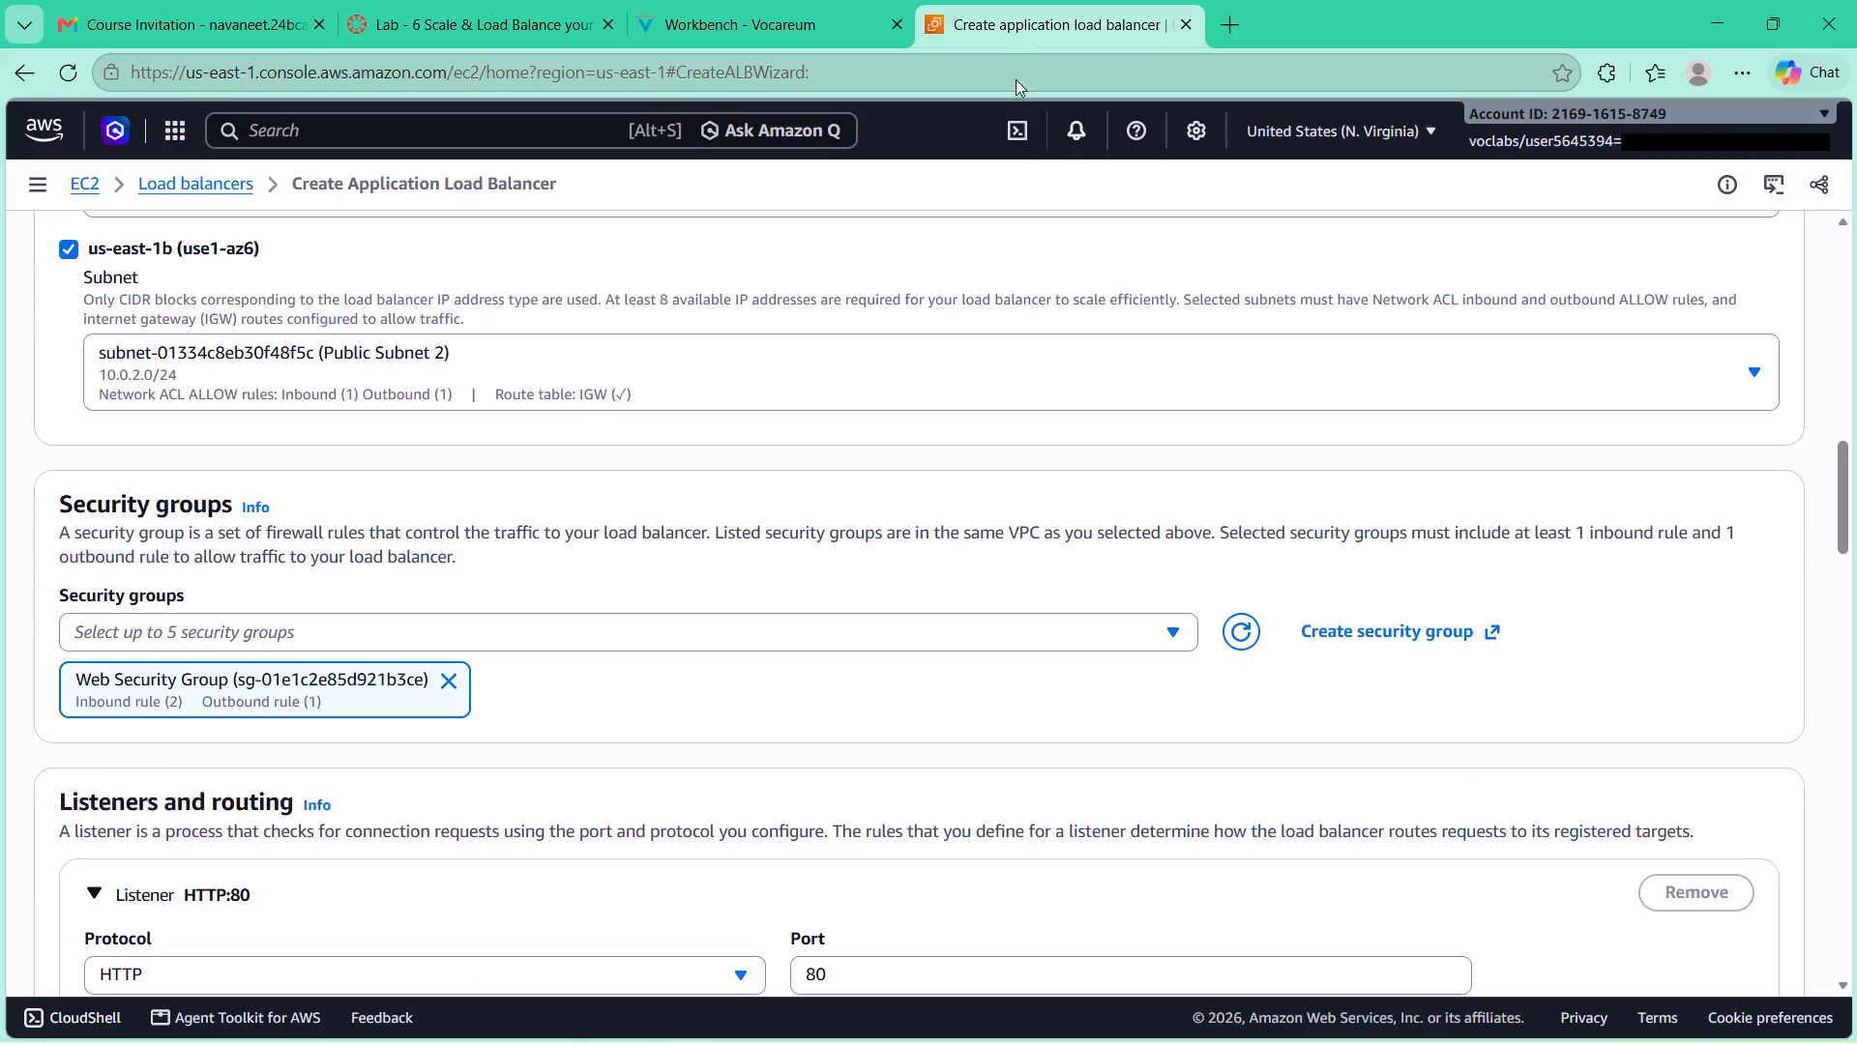
scroll(840, 341, down, 3)
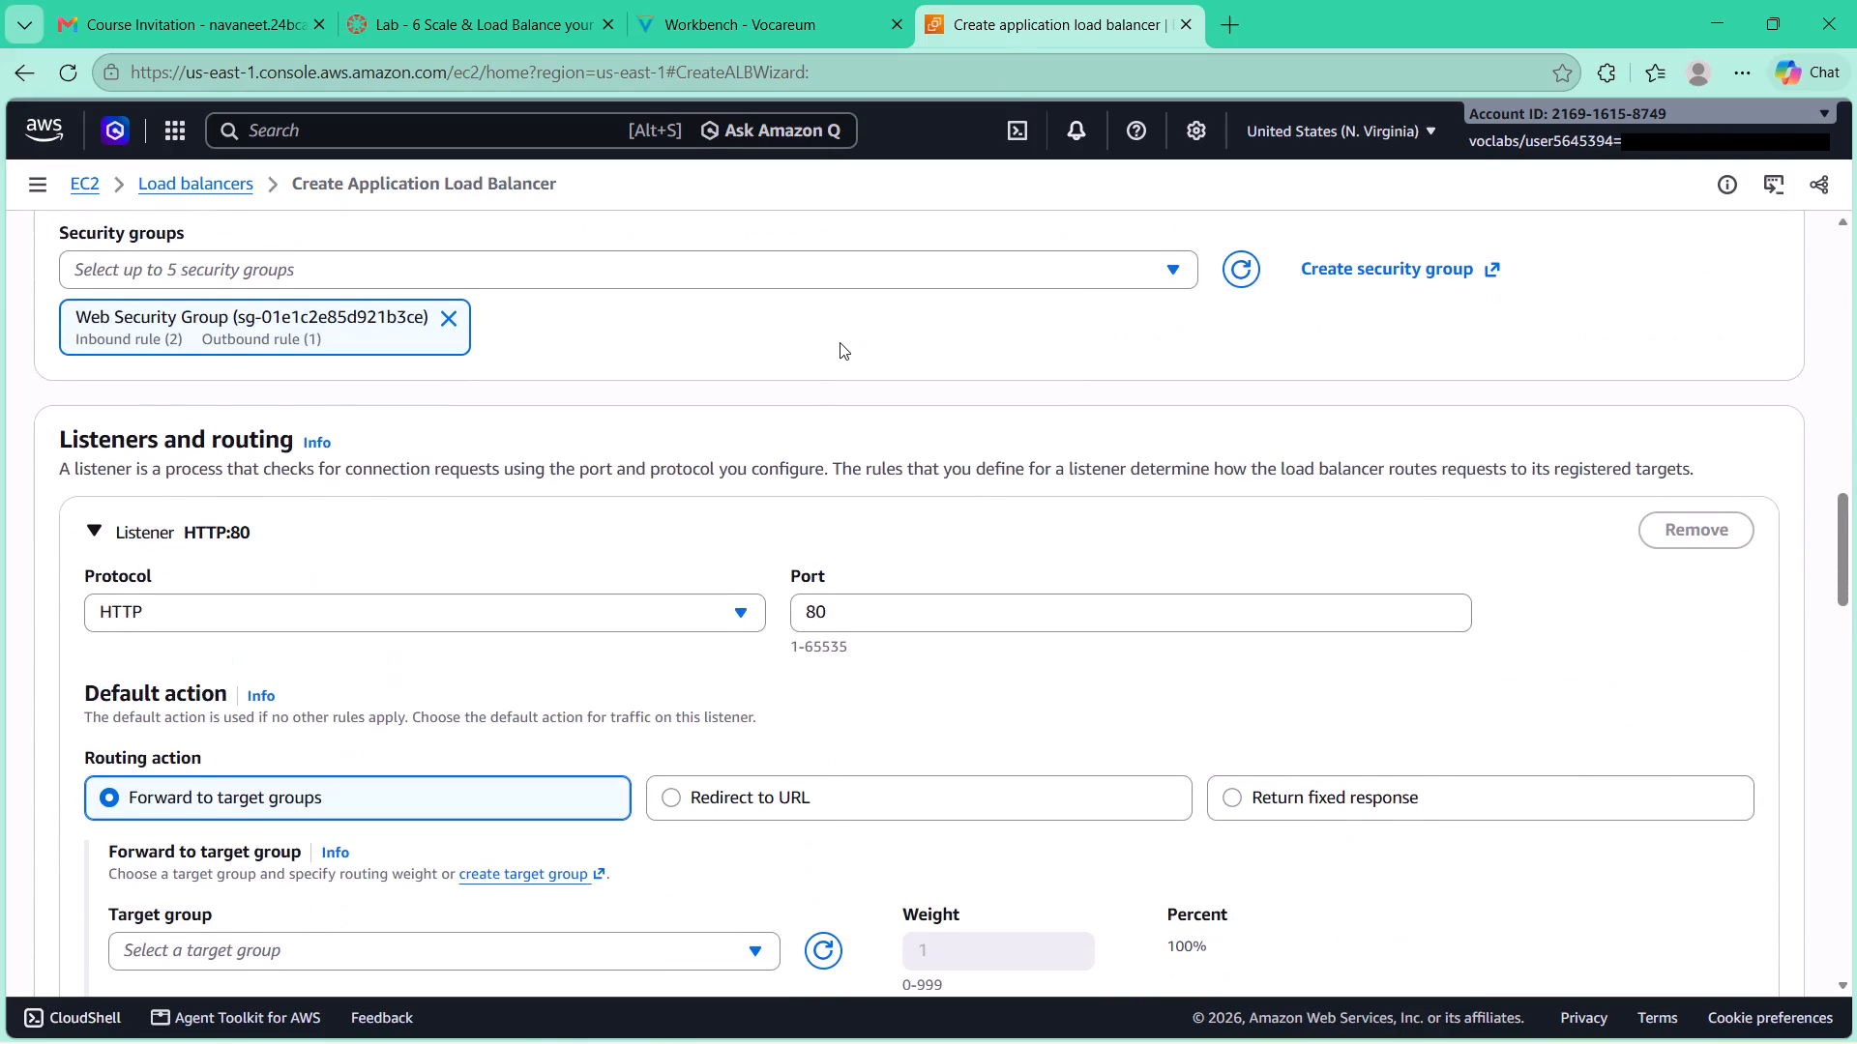
scroll(833, 342, down, 1)
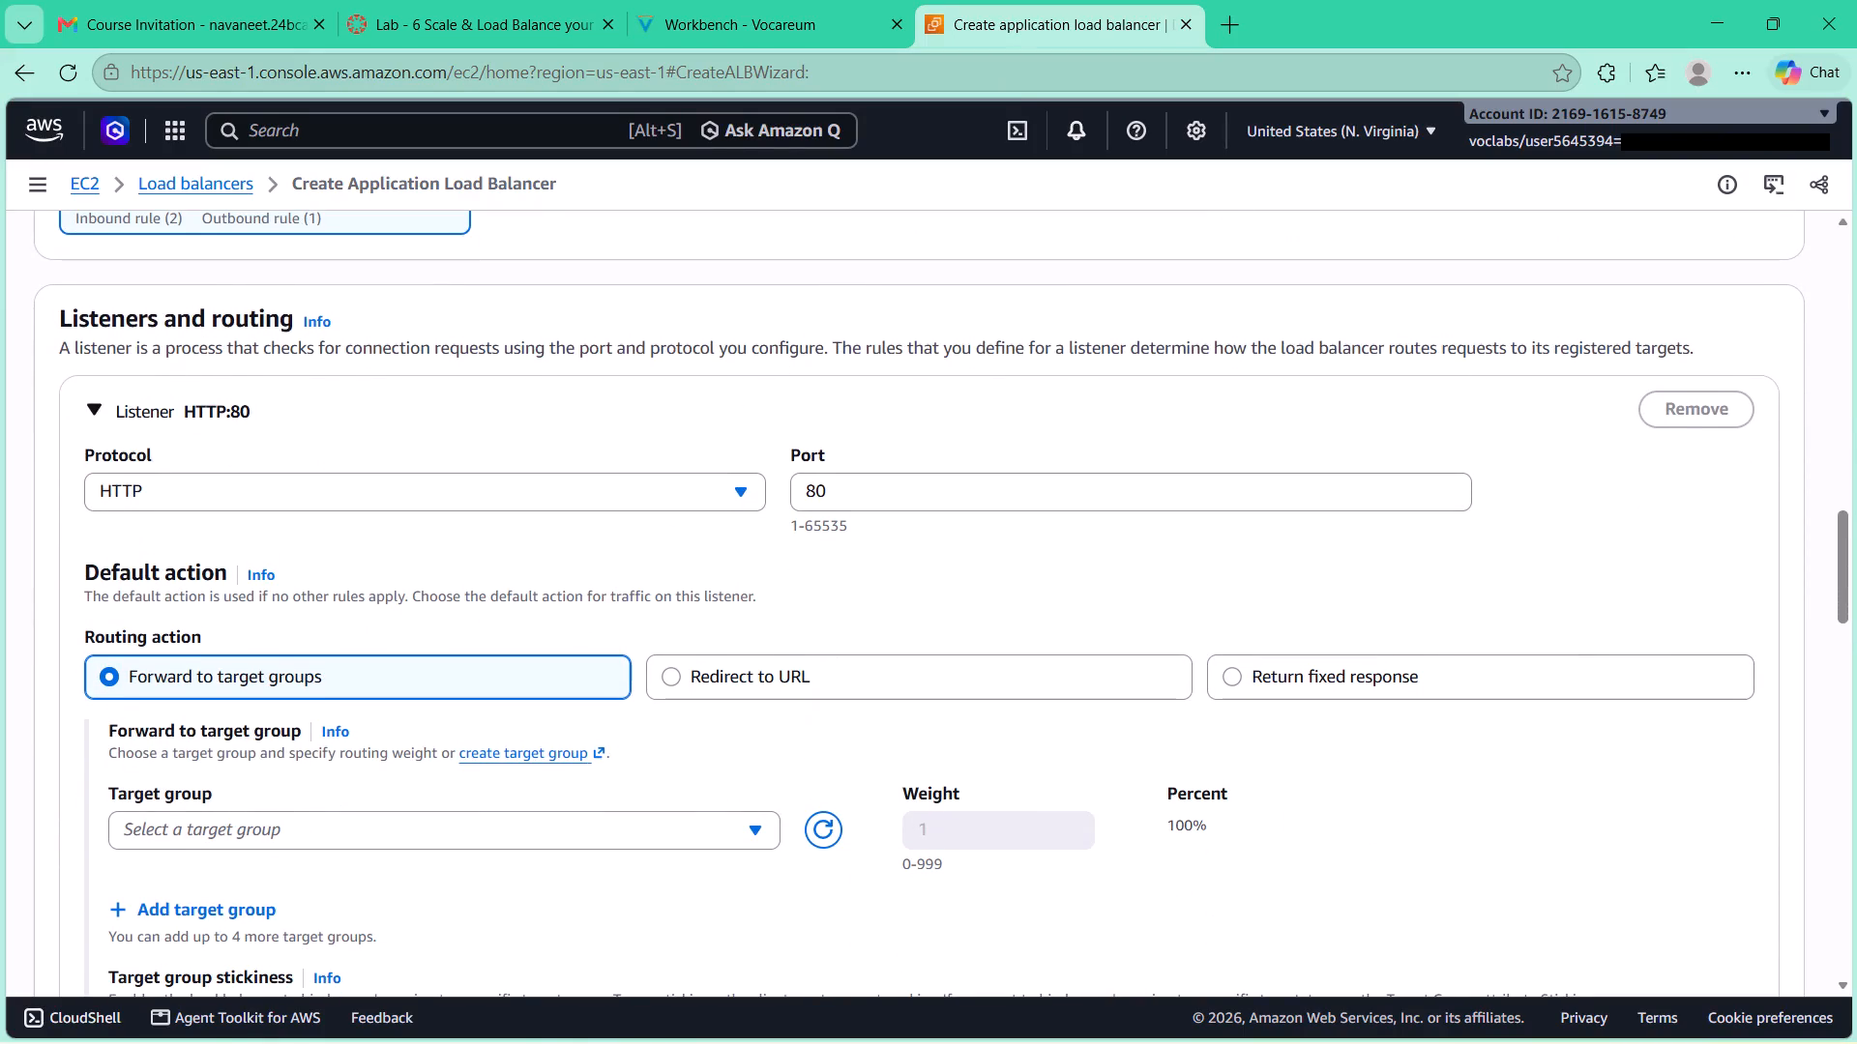
click(448, 815)
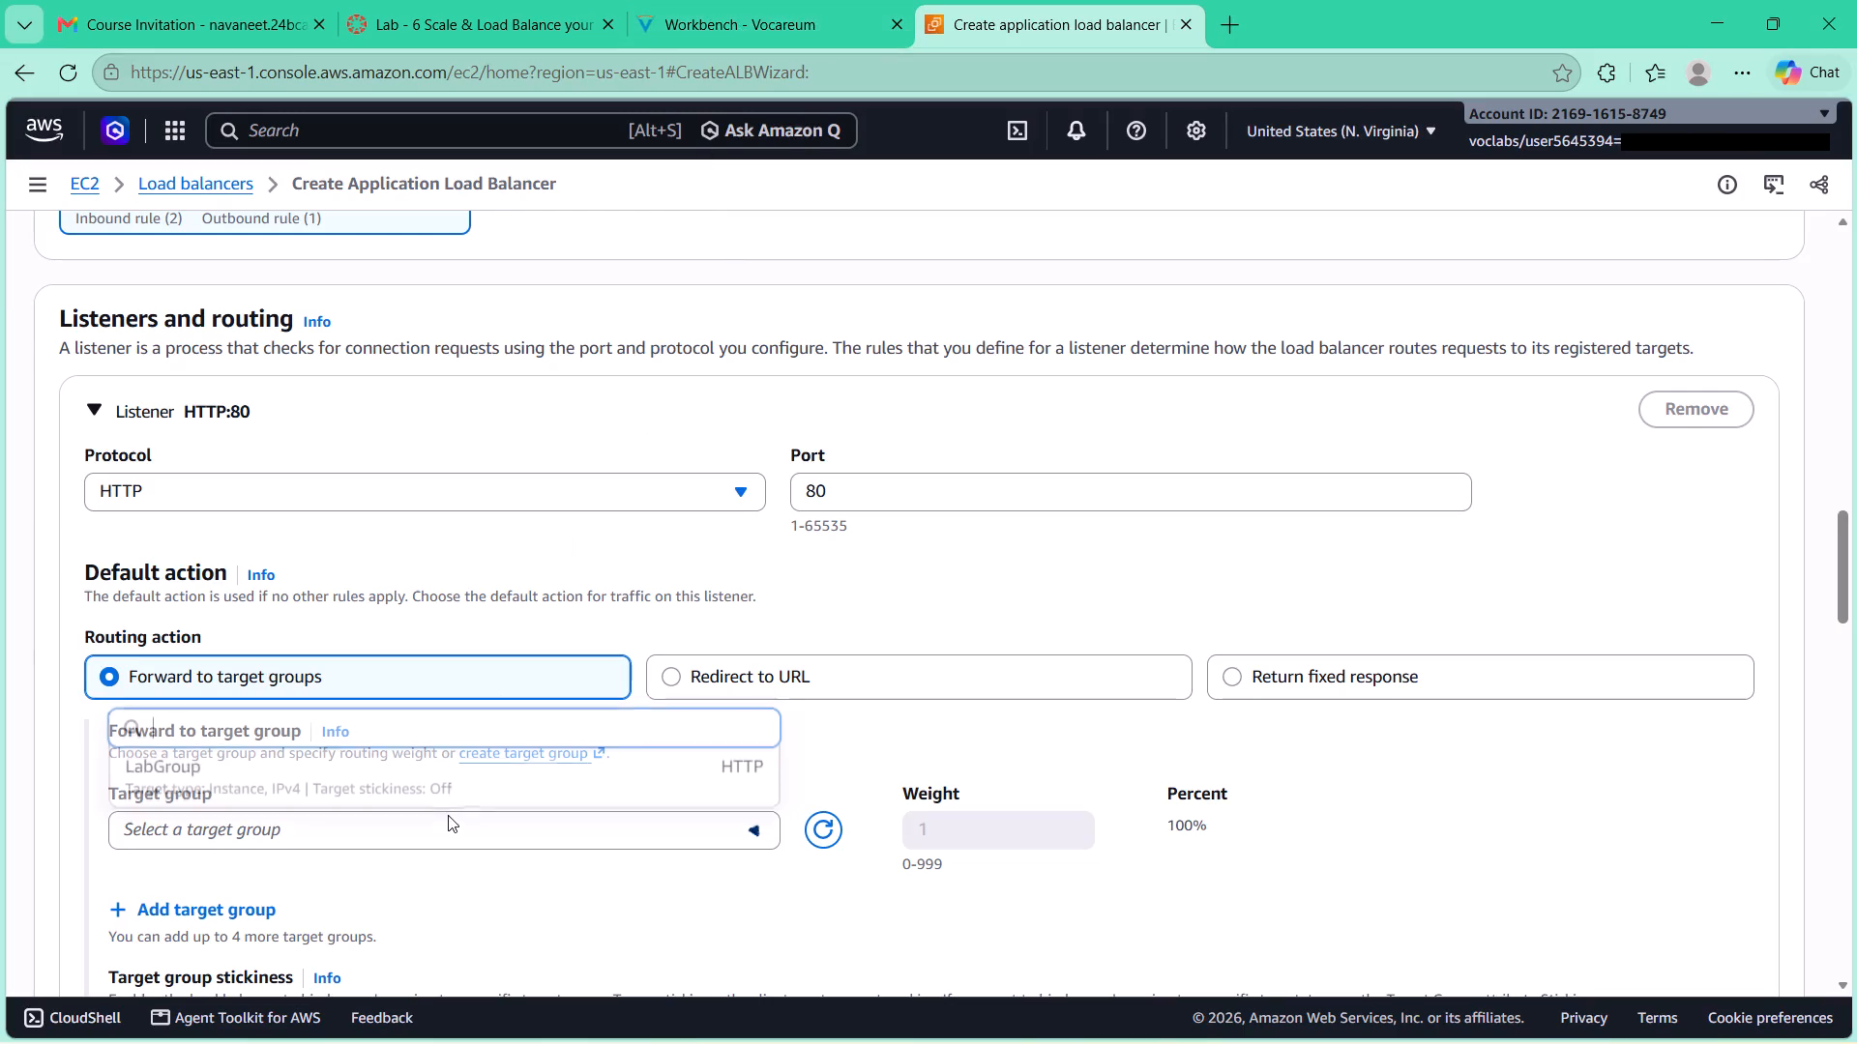
click(439, 768)
Check step 20 of the lab guide and create the LabELB load balancer with the configured settings.
scroll(738, 593, down, 2)
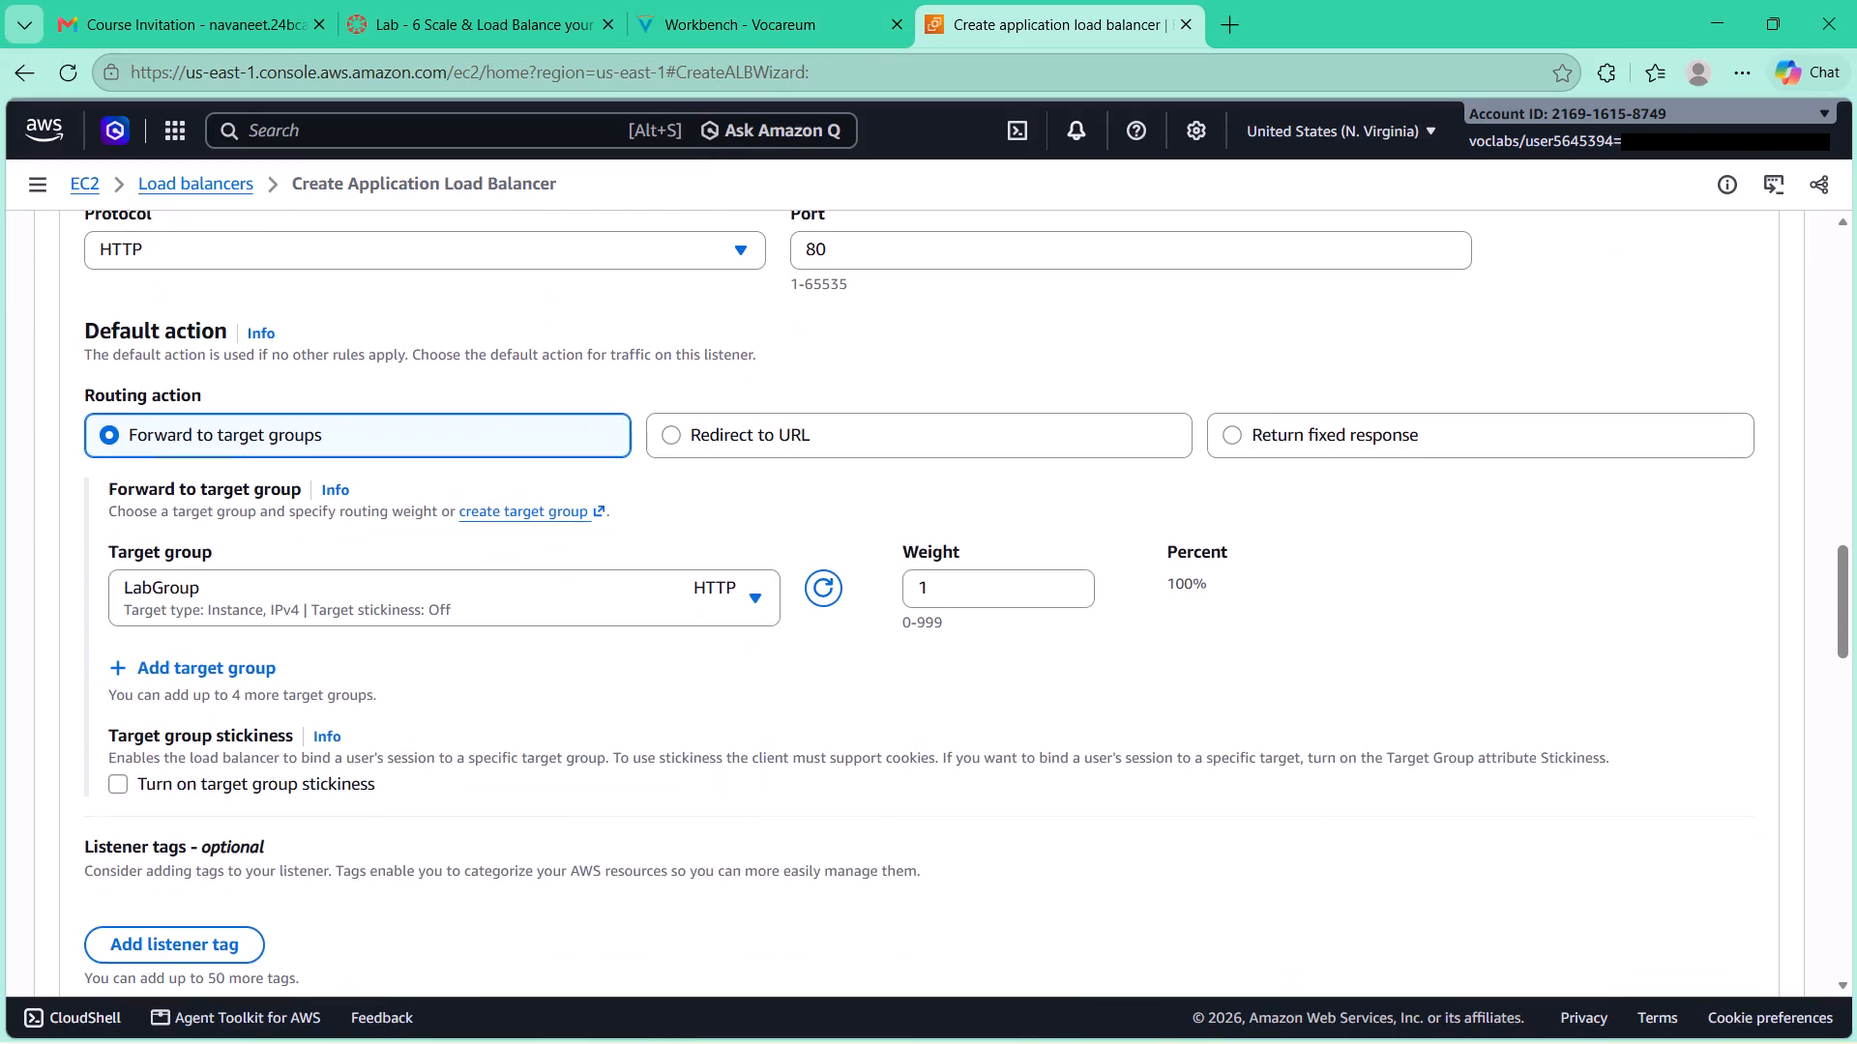
click(757, 13)
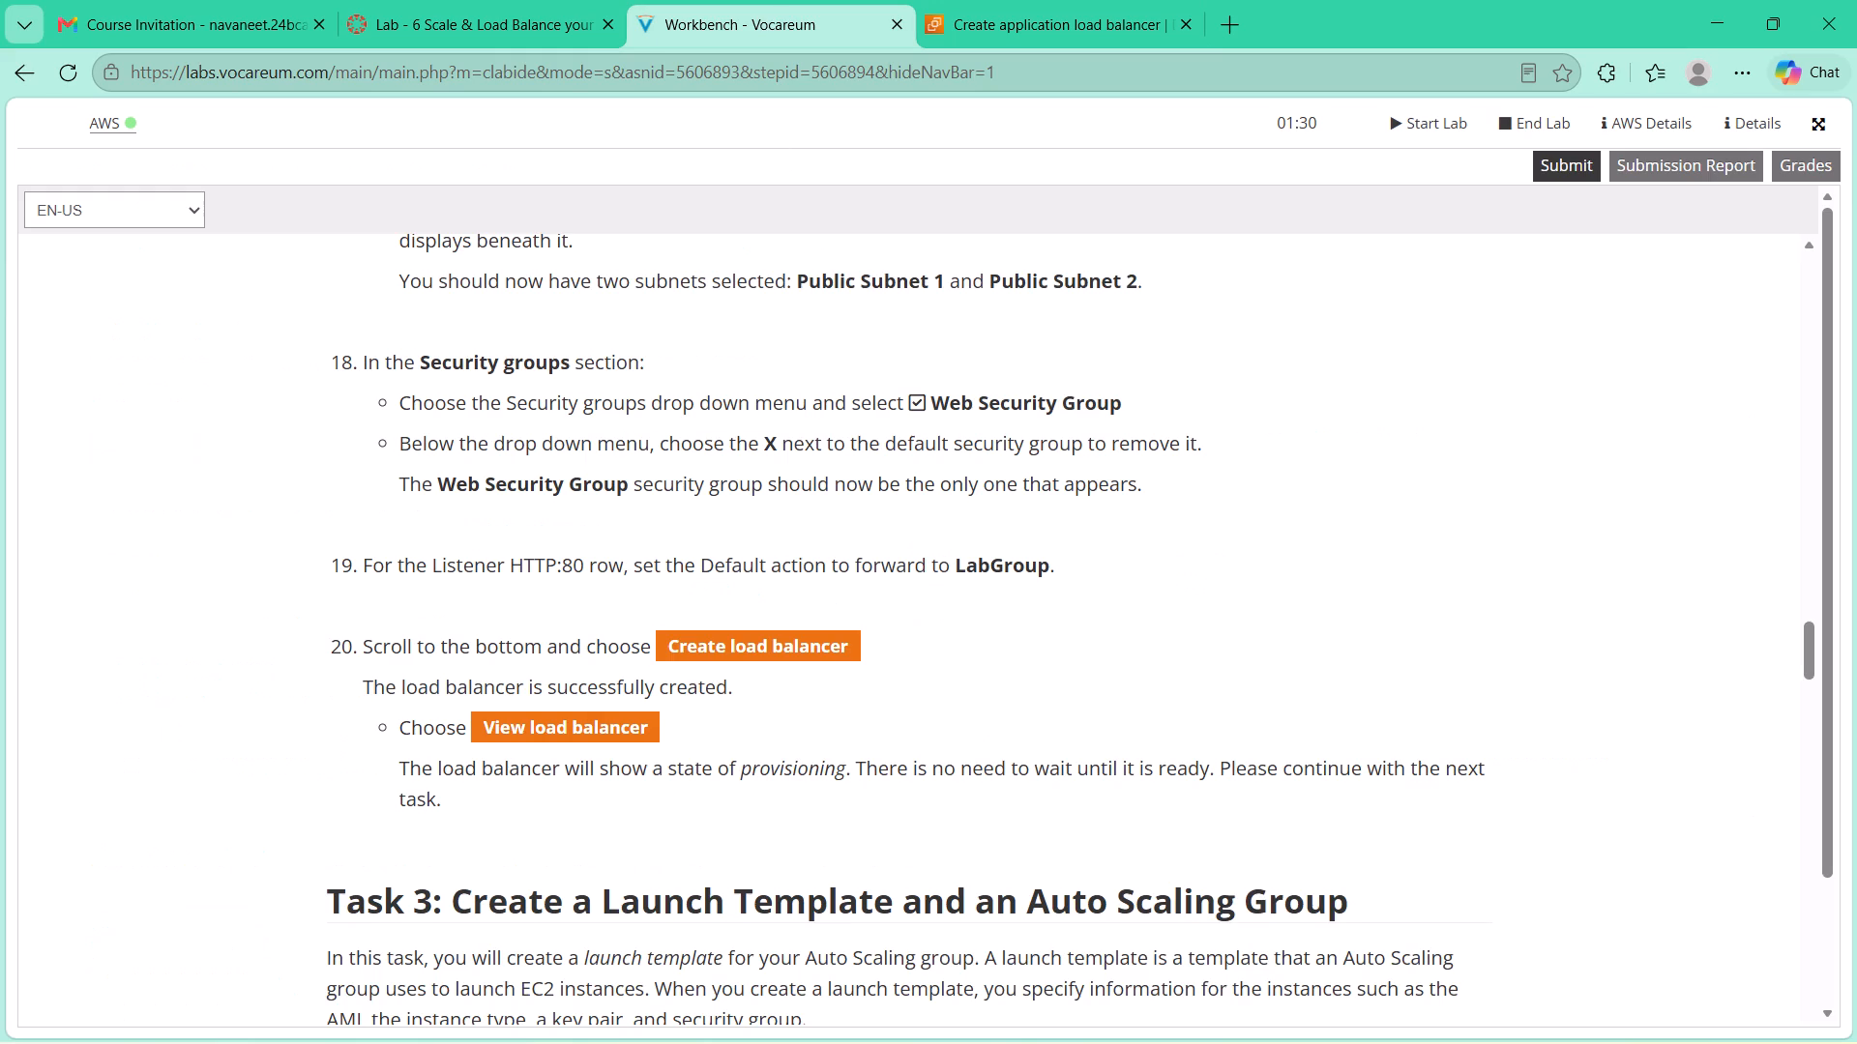
scroll(793, 424, down, 1)
click(1050, 17)
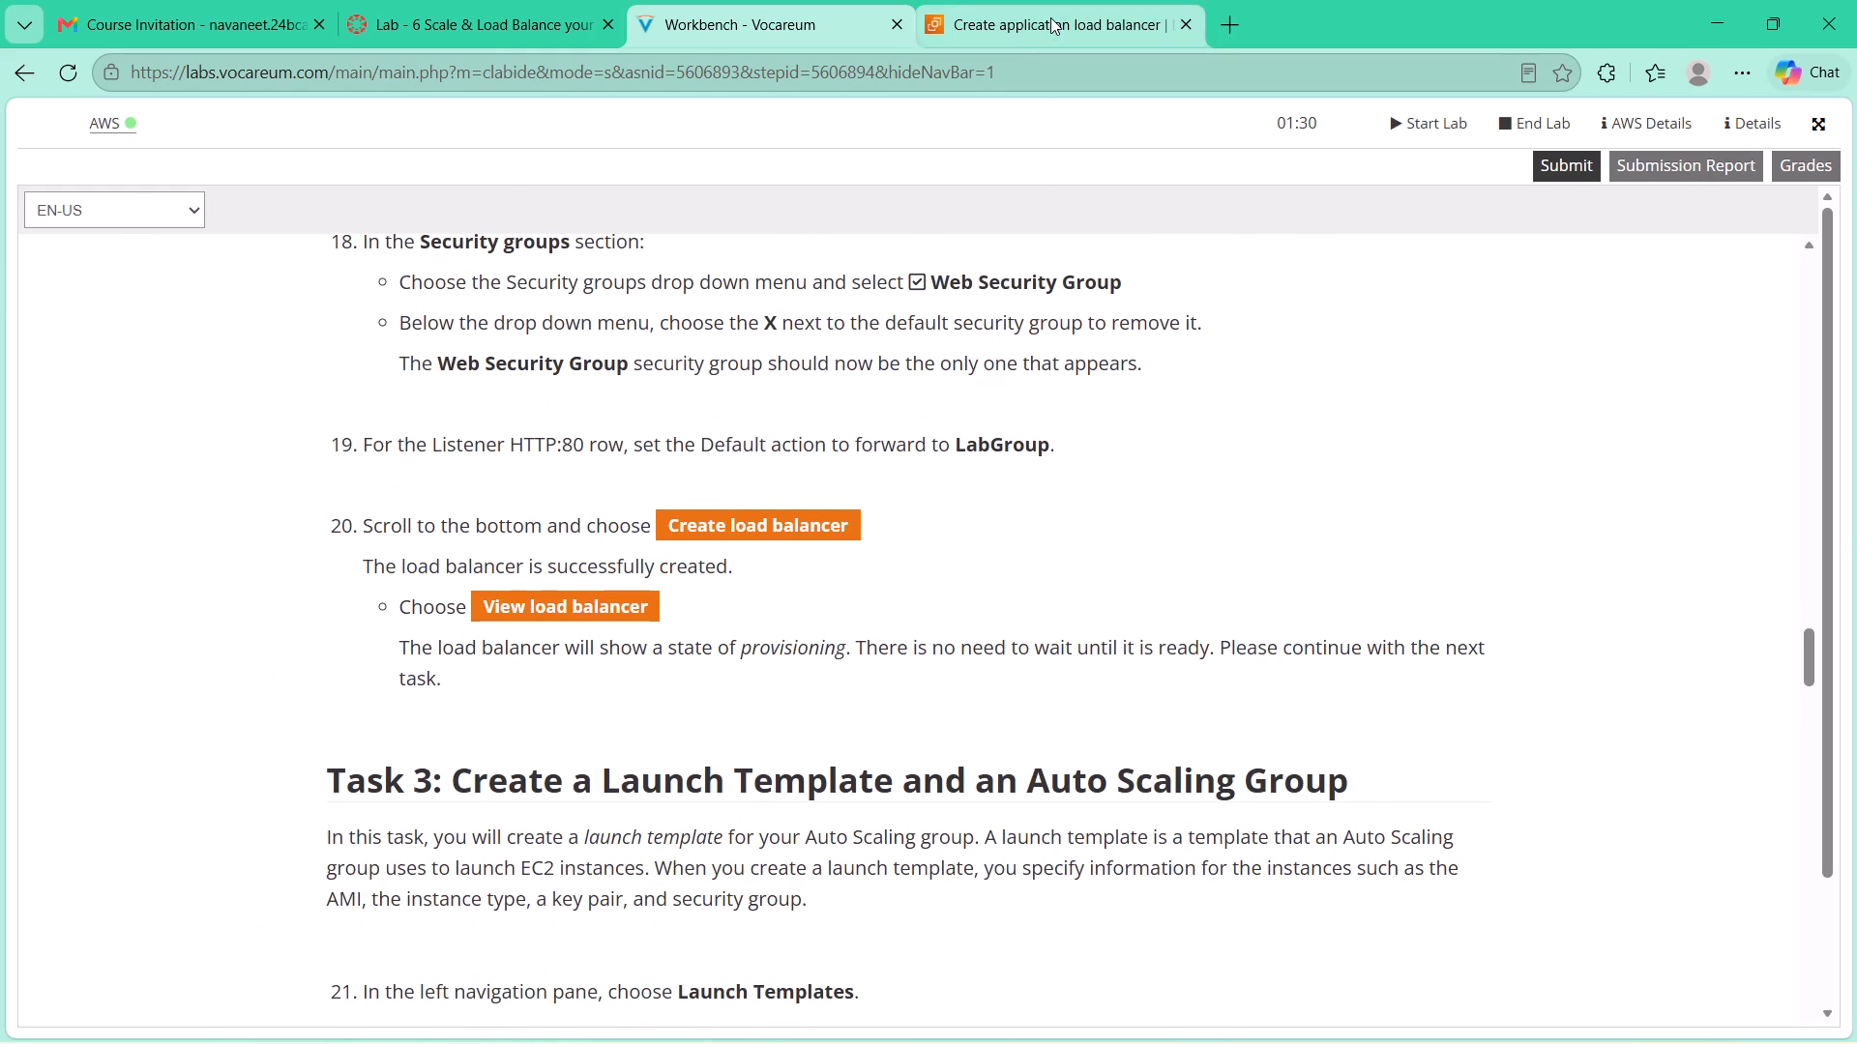
scroll(814, 537, down, 13)
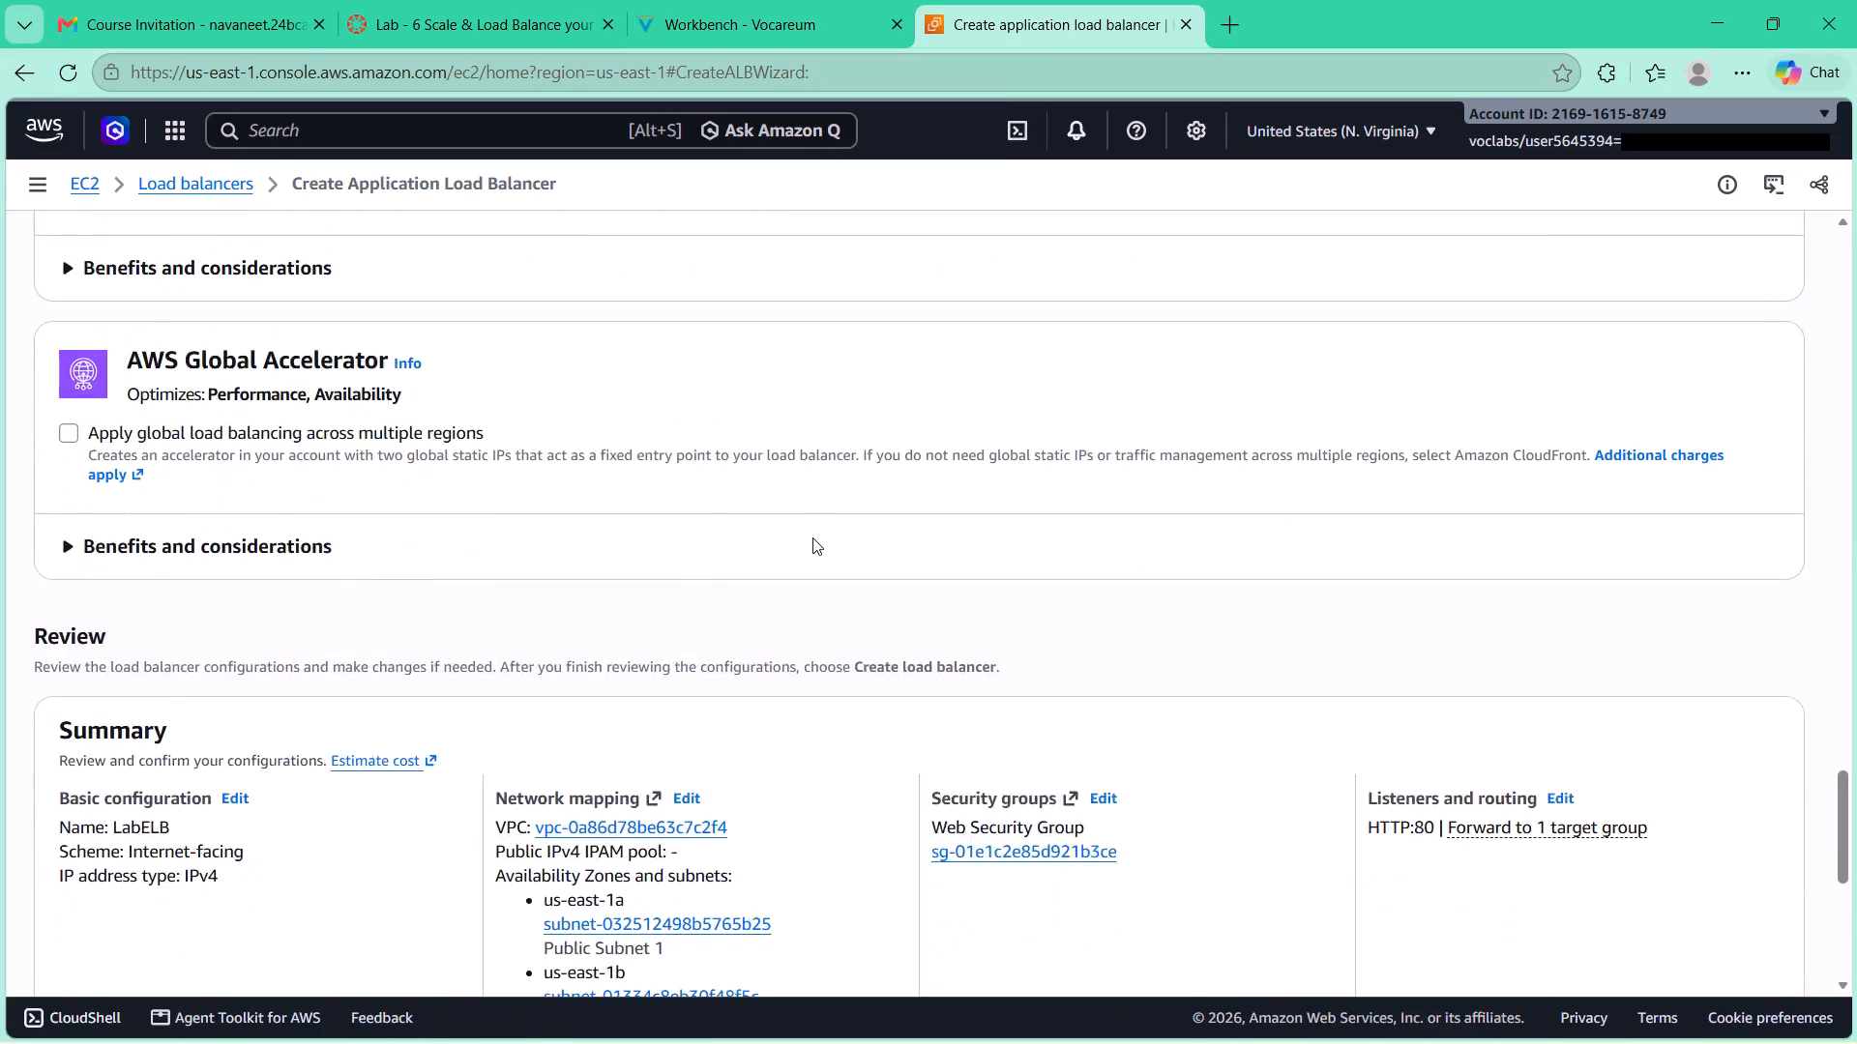
scroll(812, 537, down, 8)
click(1640, 930)
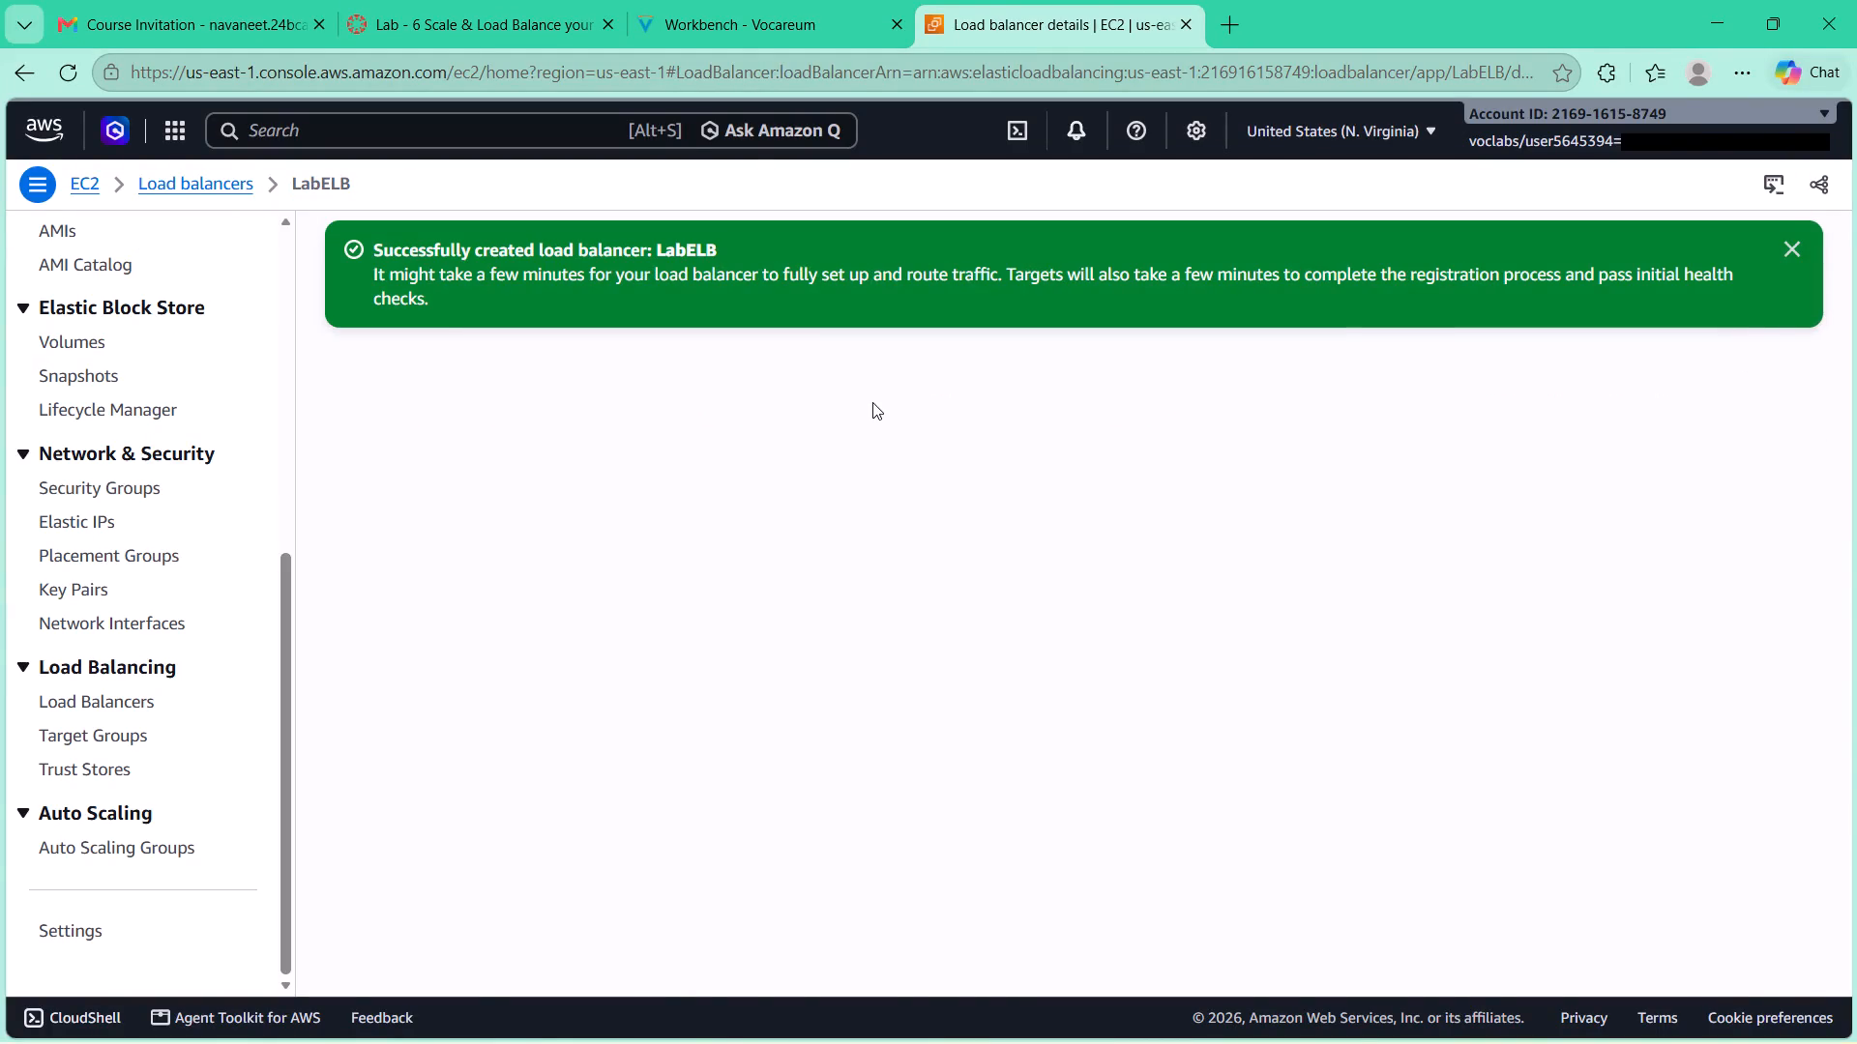
Following steps 21 and 22 of the lab guide, go to the EC2 Launch Templates page and start a new launch template.
click(727, 0)
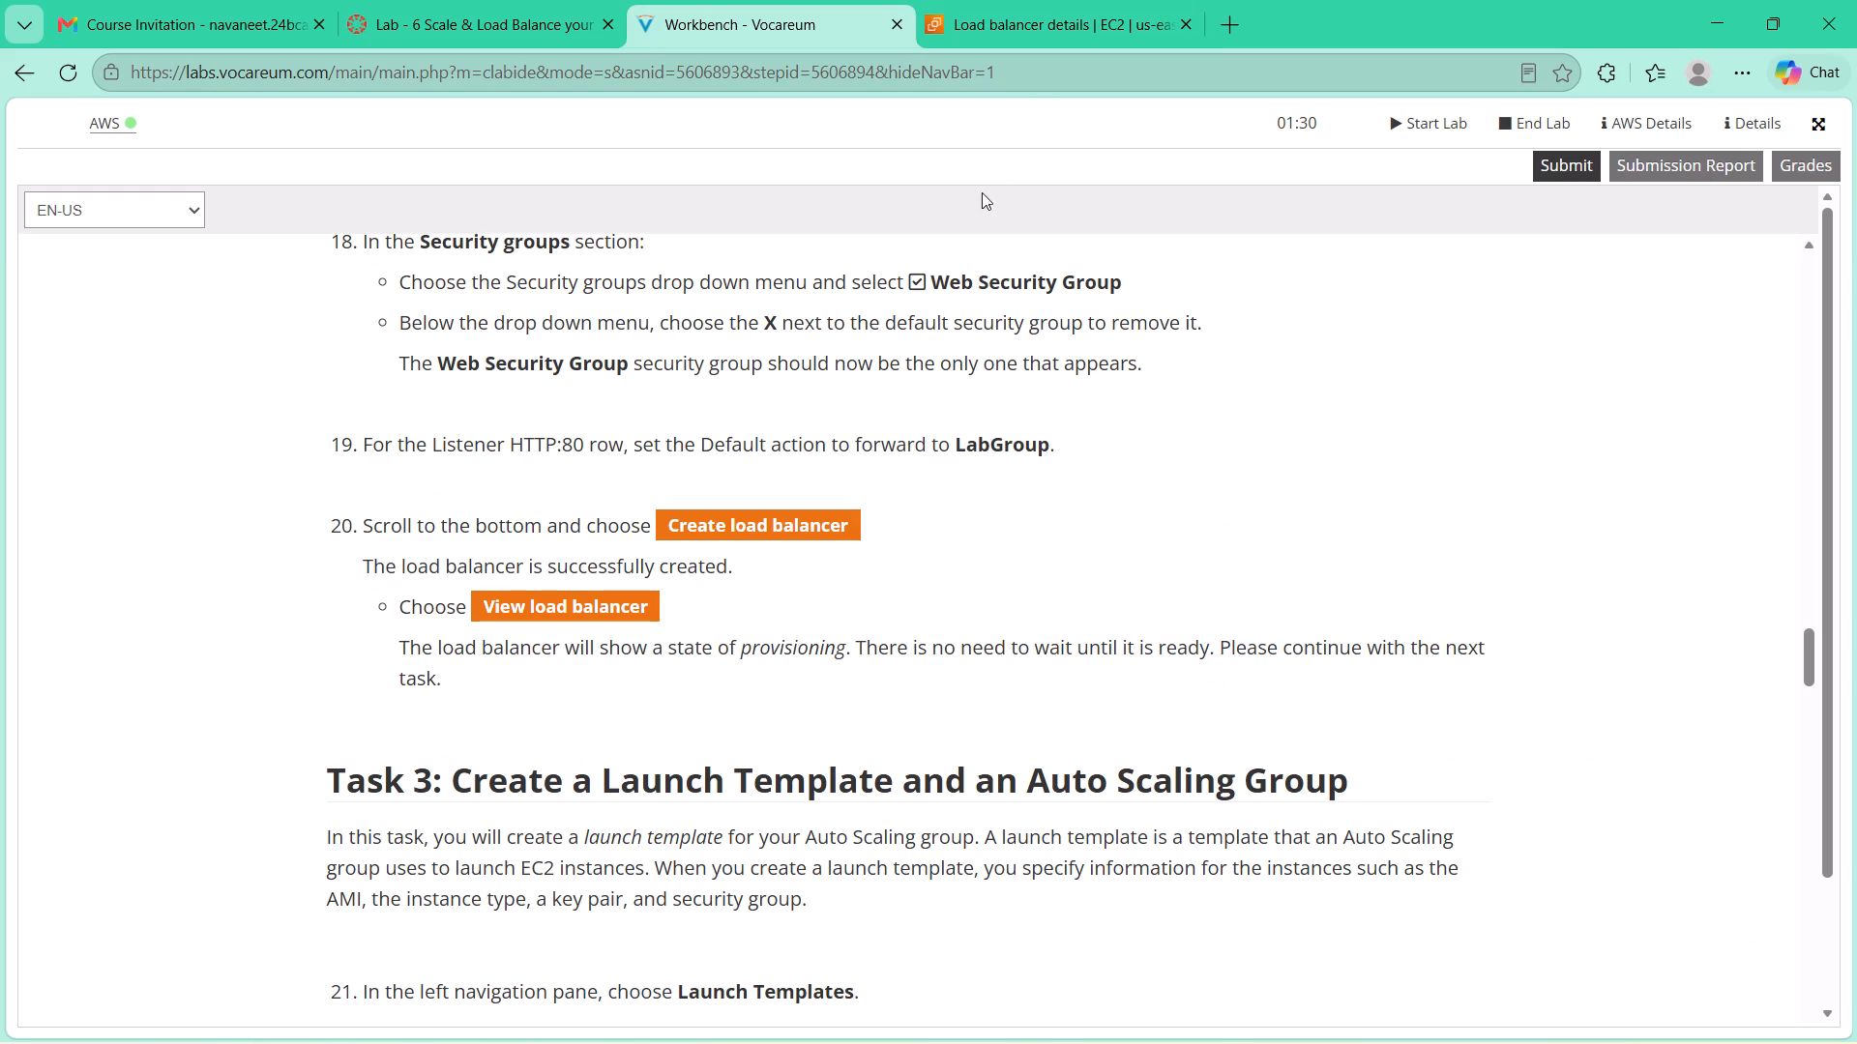
scroll(891, 478, down, 2)
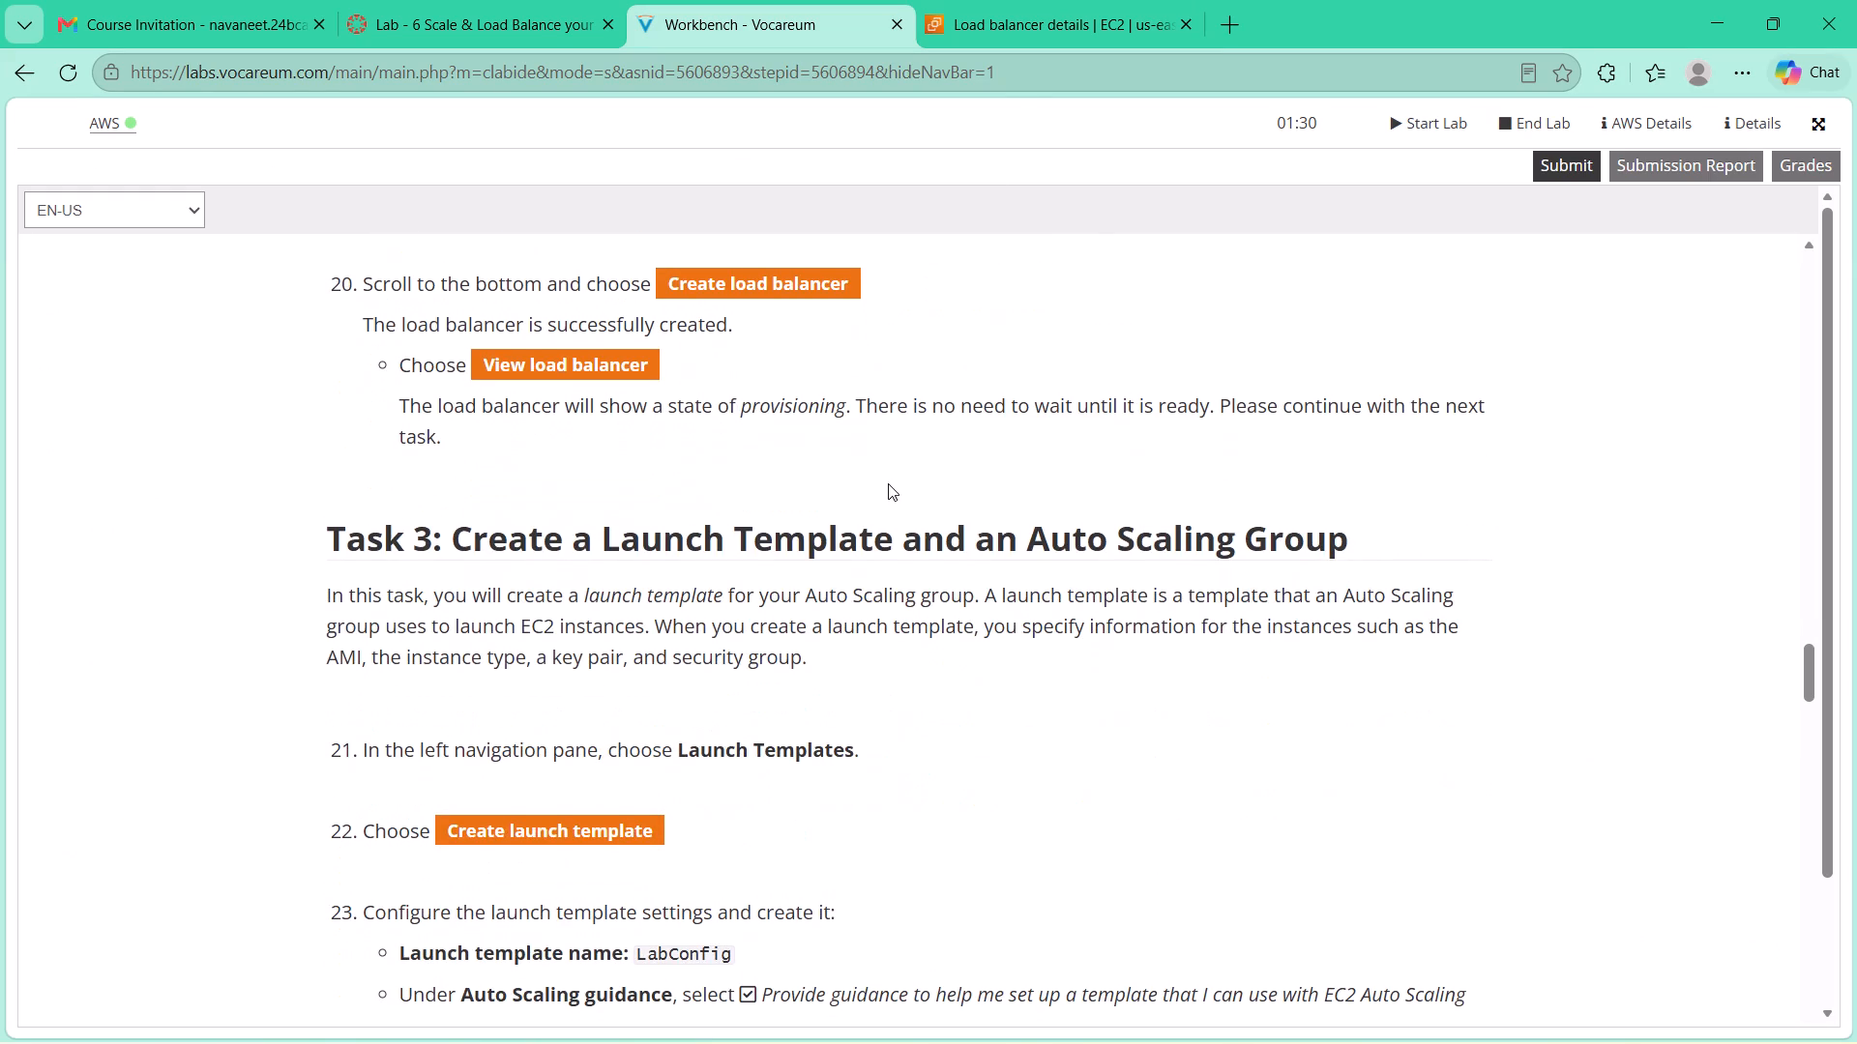
click(1012, 33)
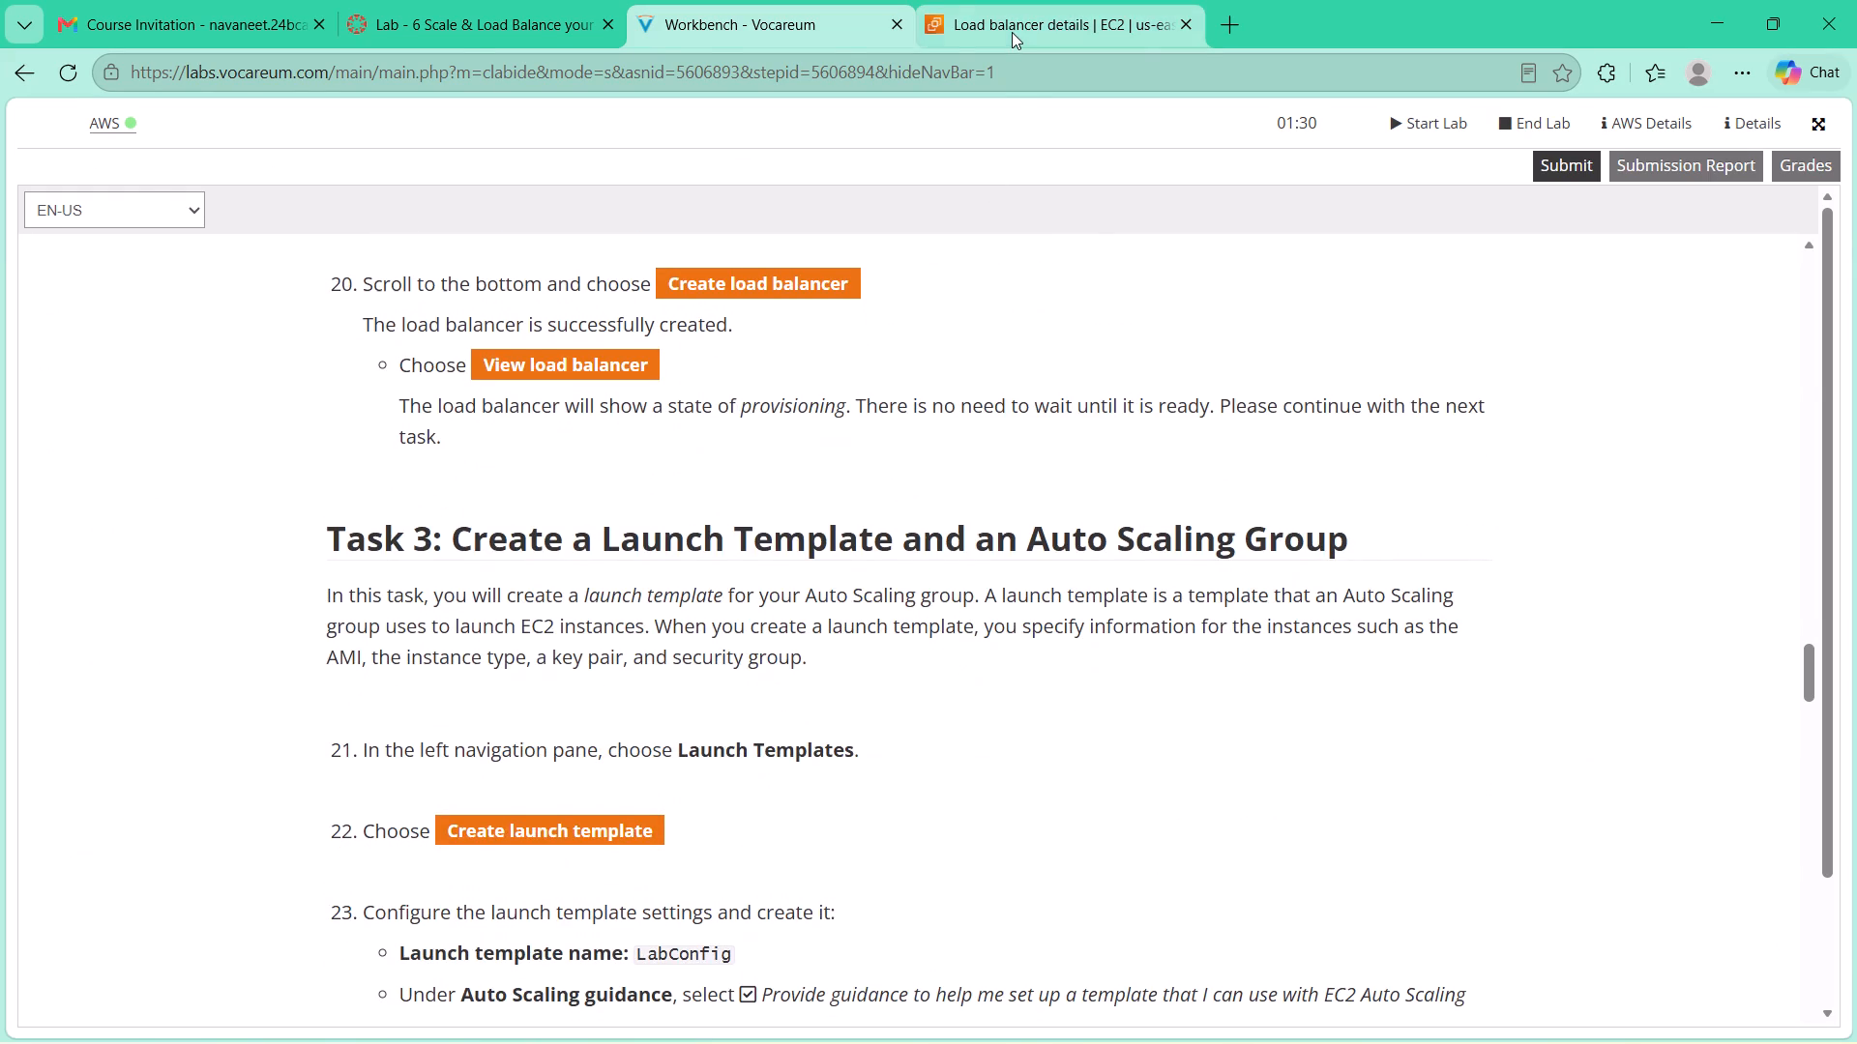
scroll(905, 571, down, 13)
scroll(905, 571, up, 3)
scroll(905, 571, down, 1)
scroll(905, 571, up, 2)
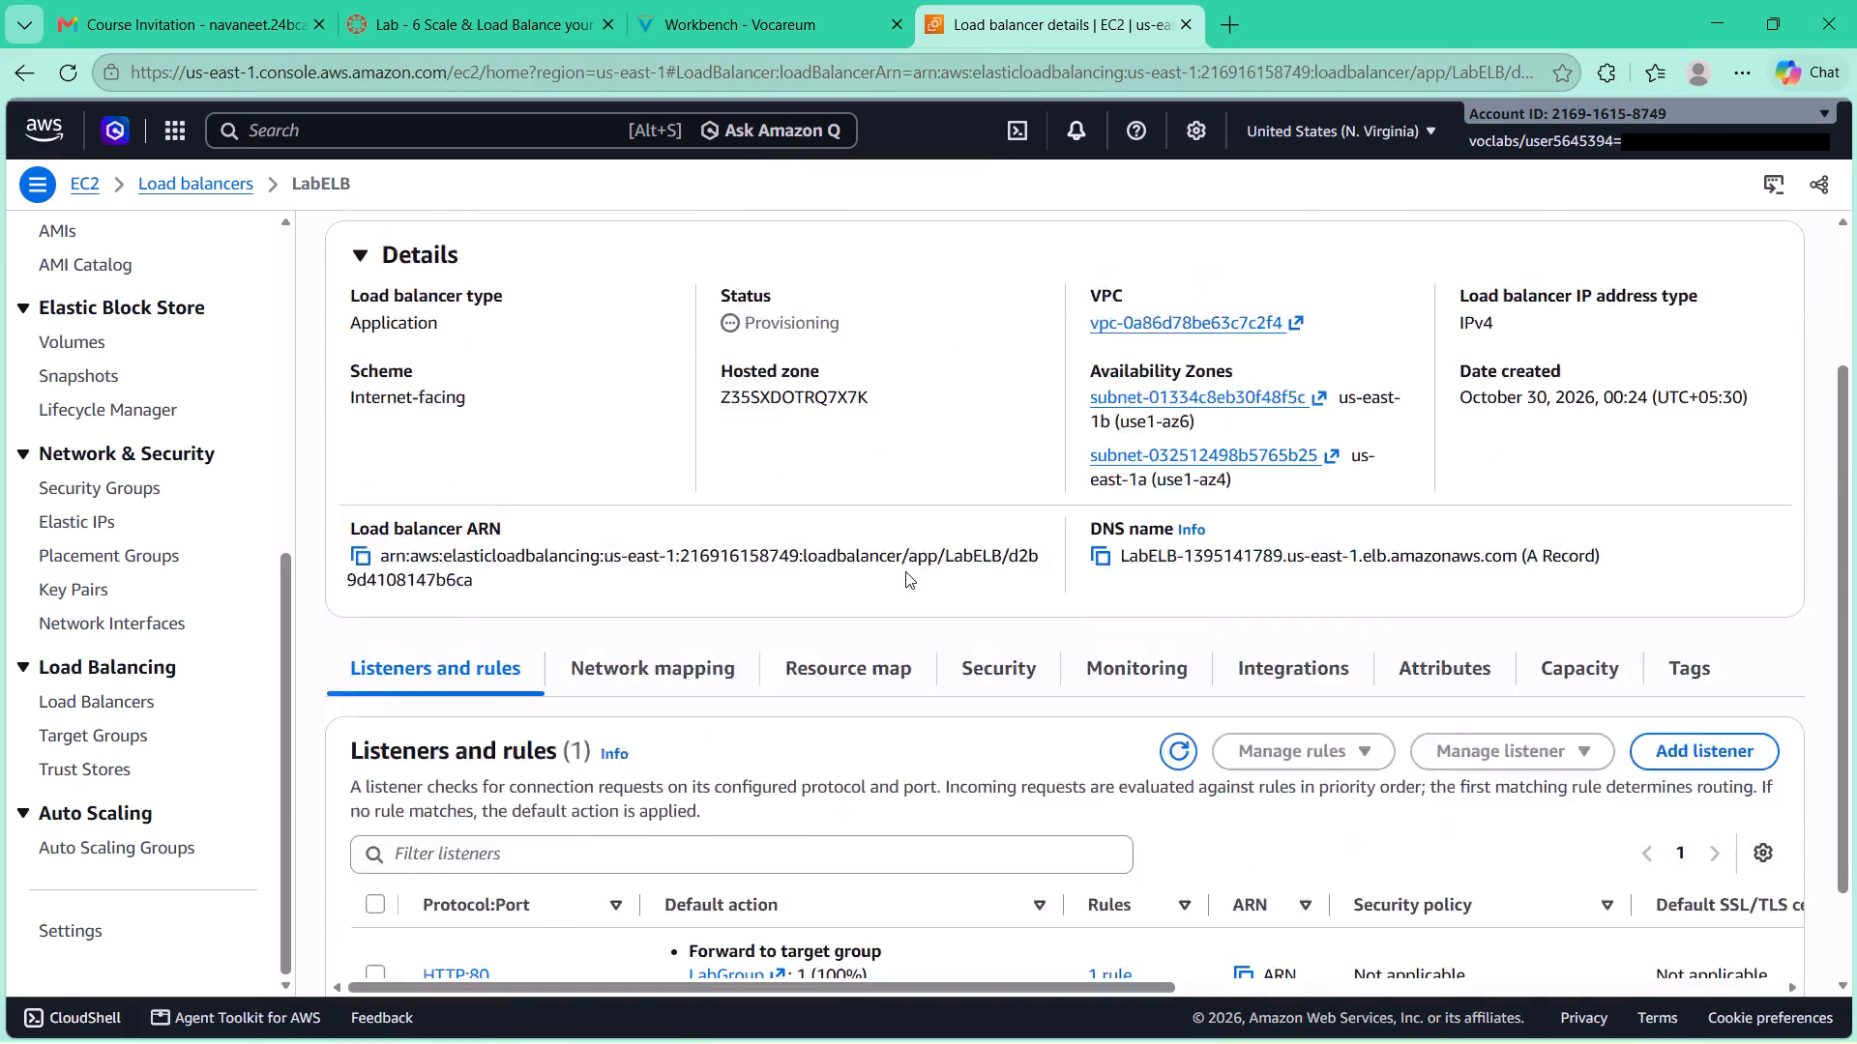
scroll(905, 571, up, 3)
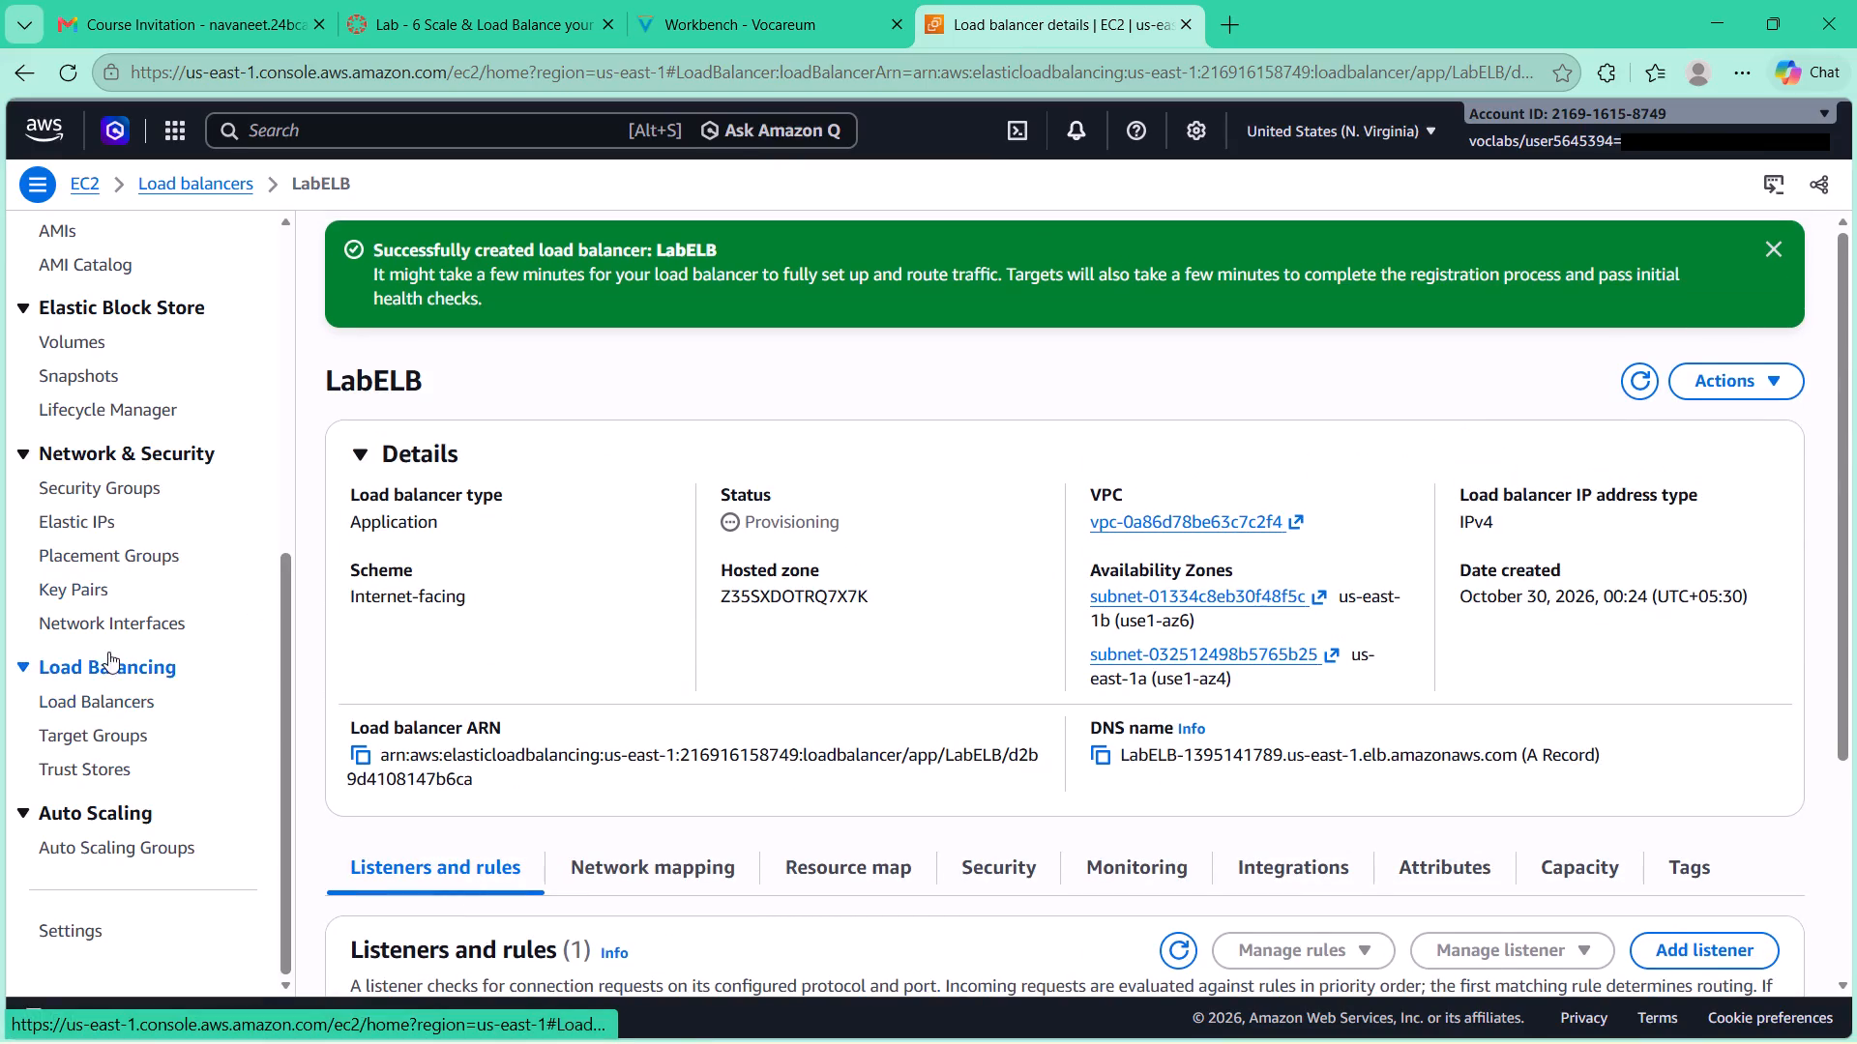
scroll(114, 612, up, 5)
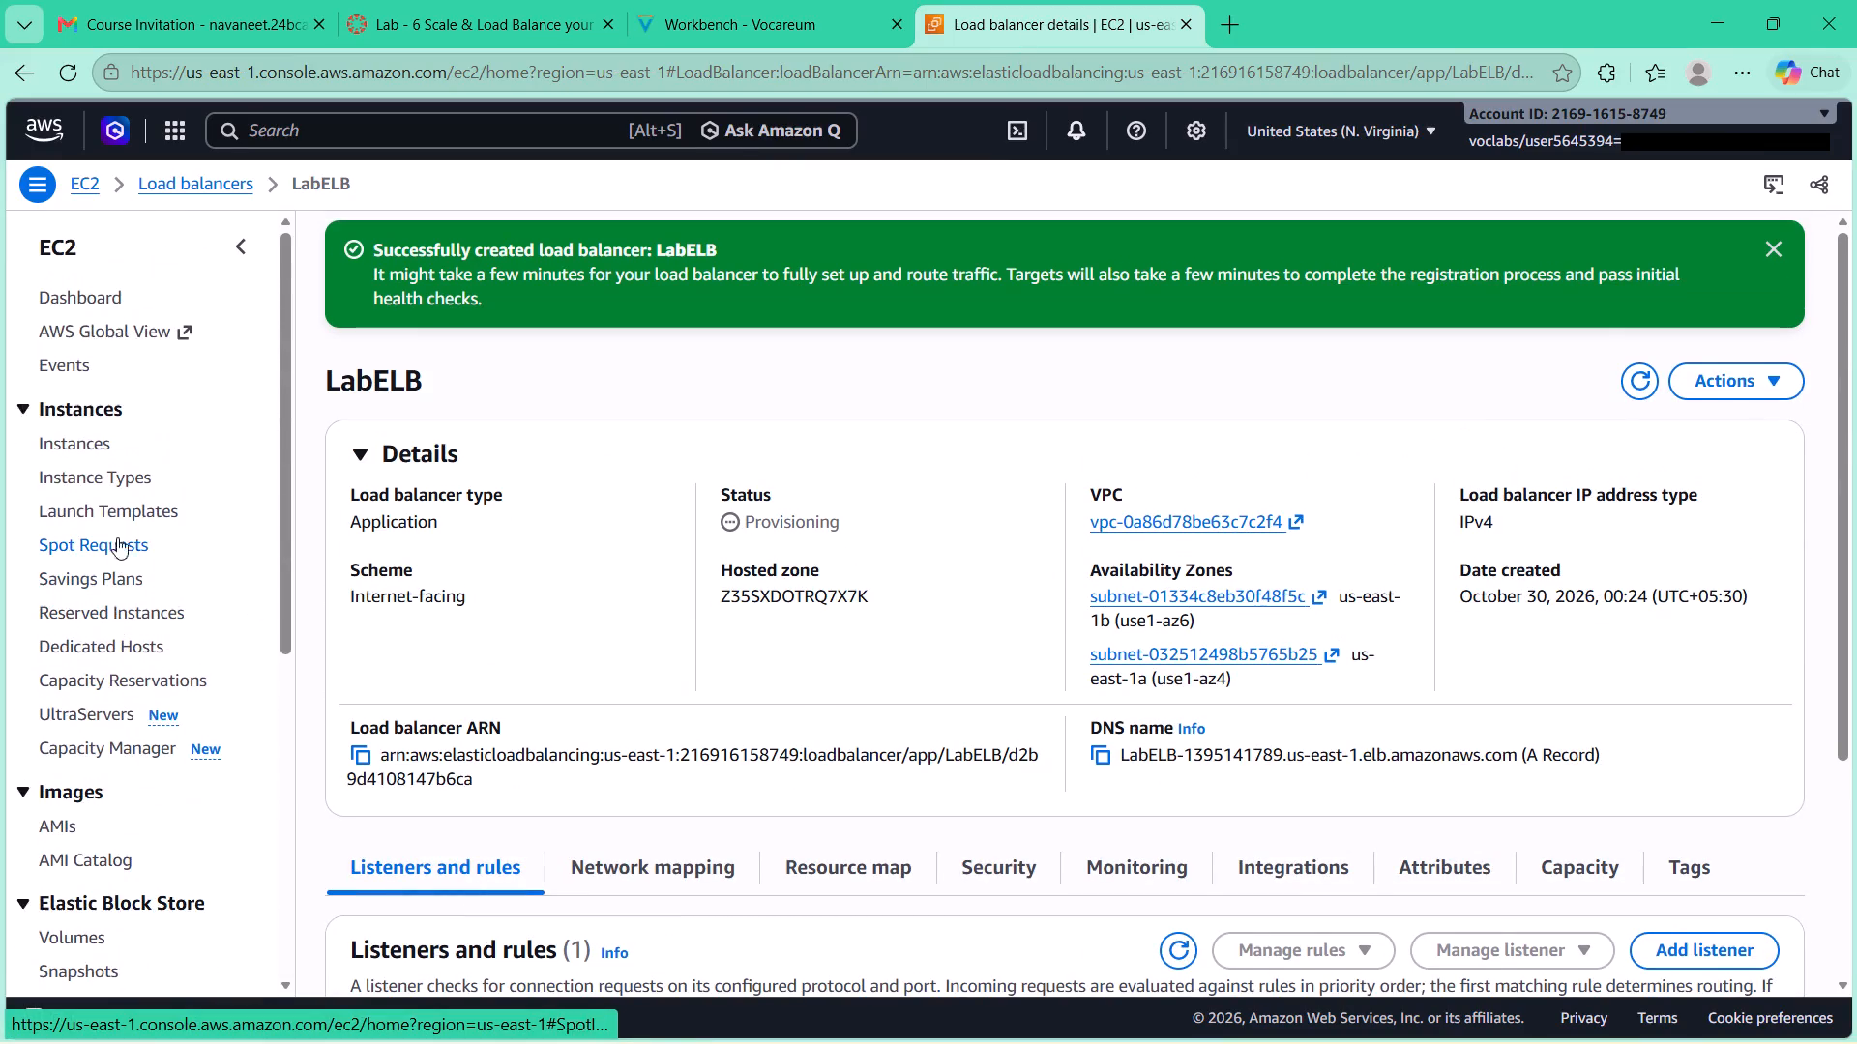
click(129, 509)
click(706, 5)
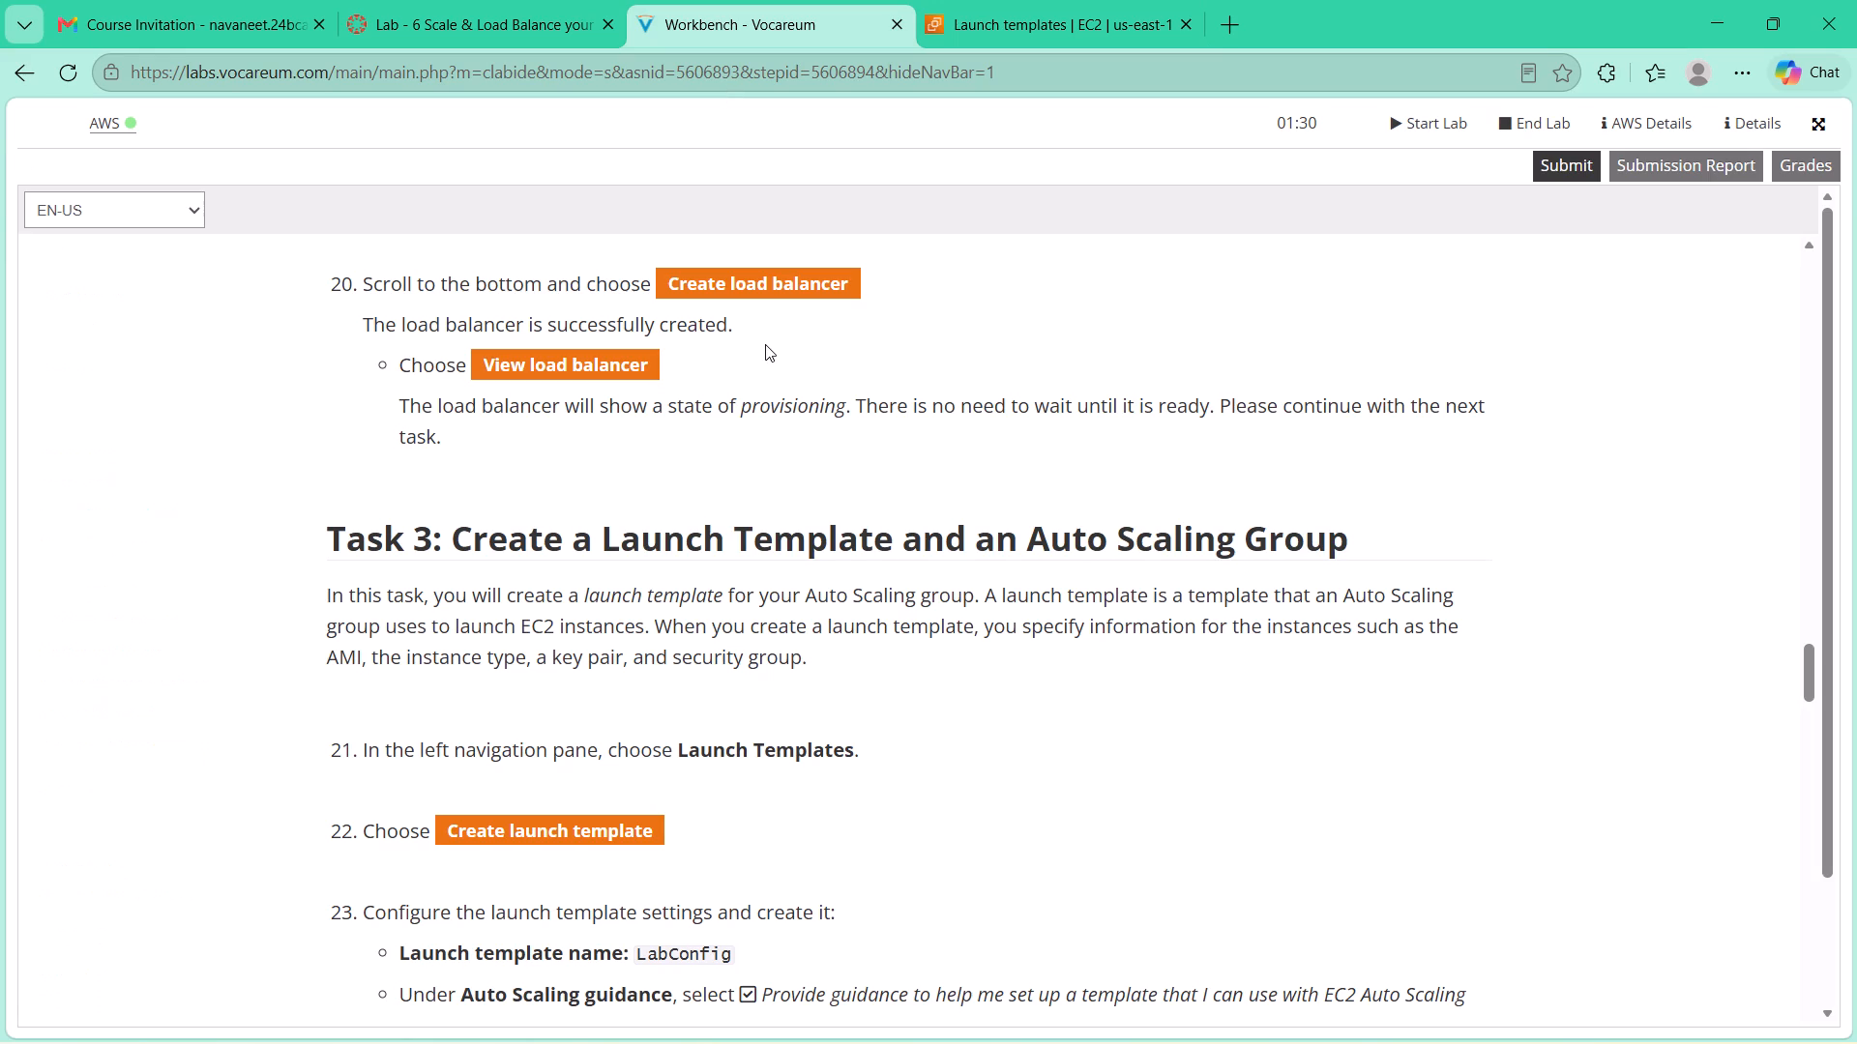
click(1037, 0)
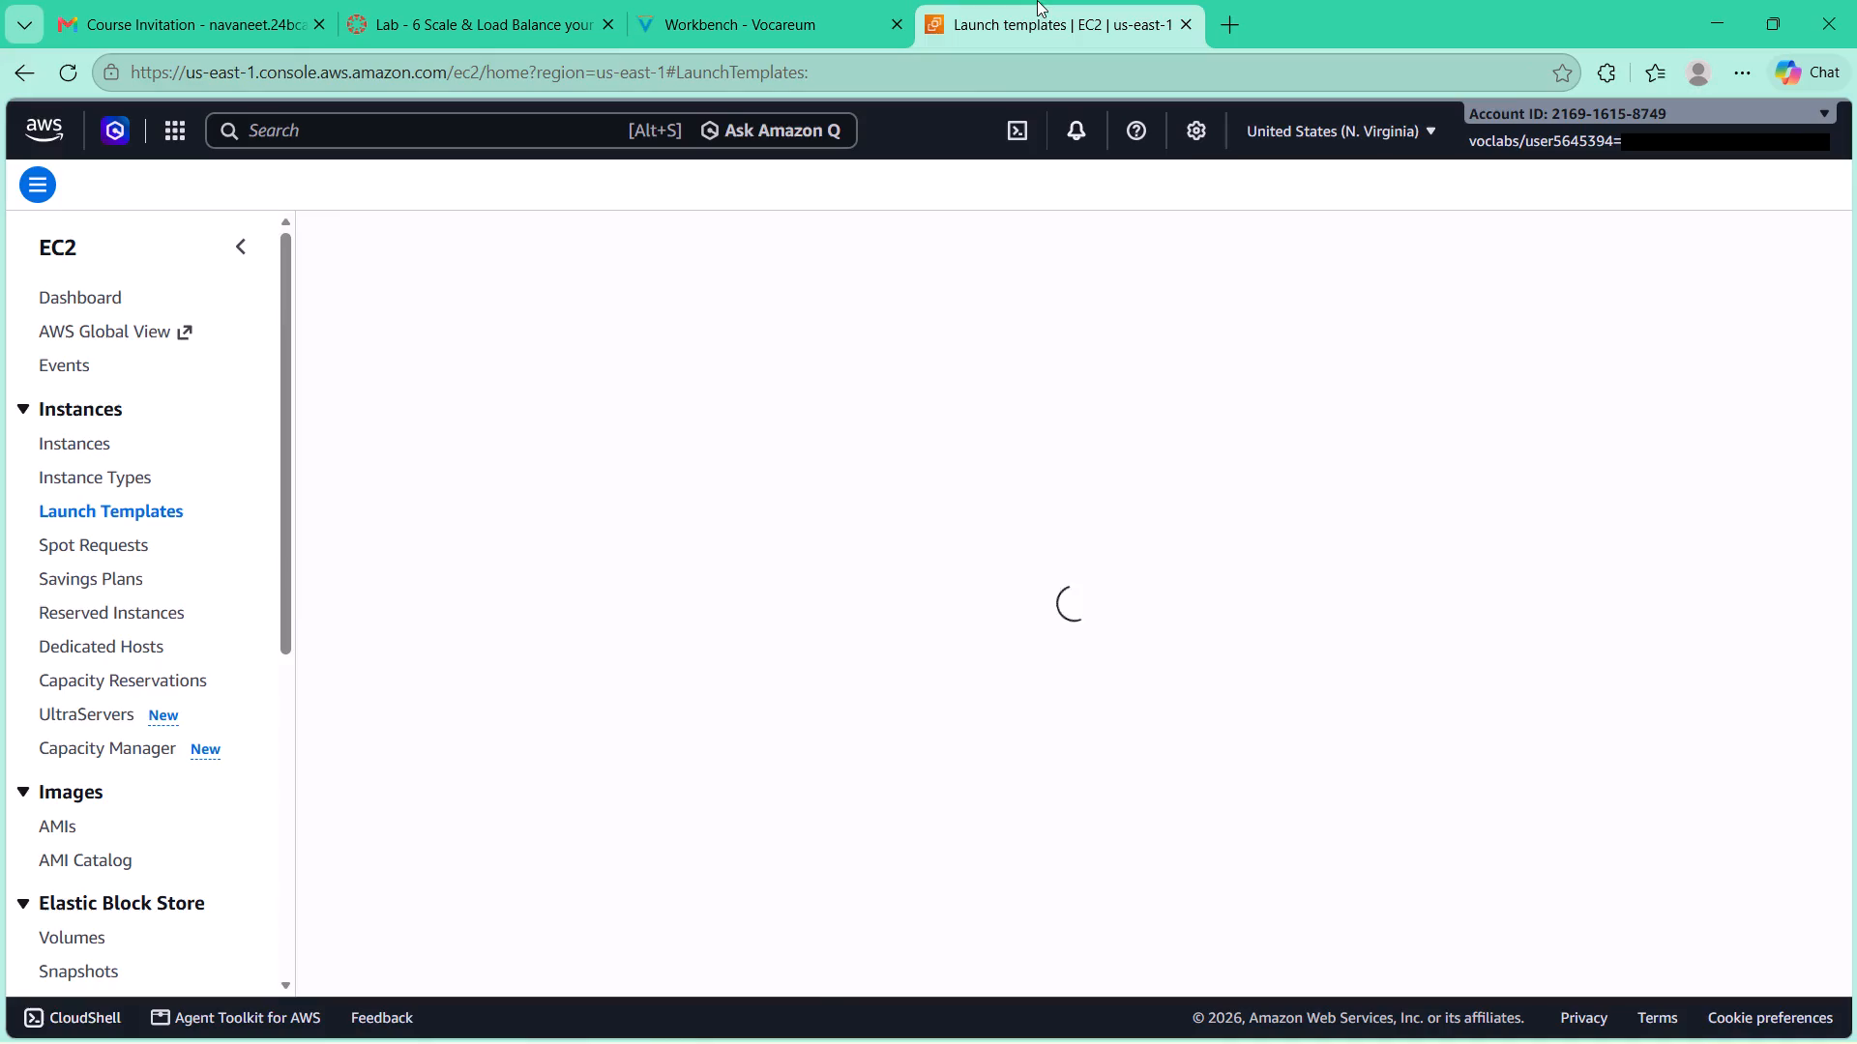
click(1382, 700)
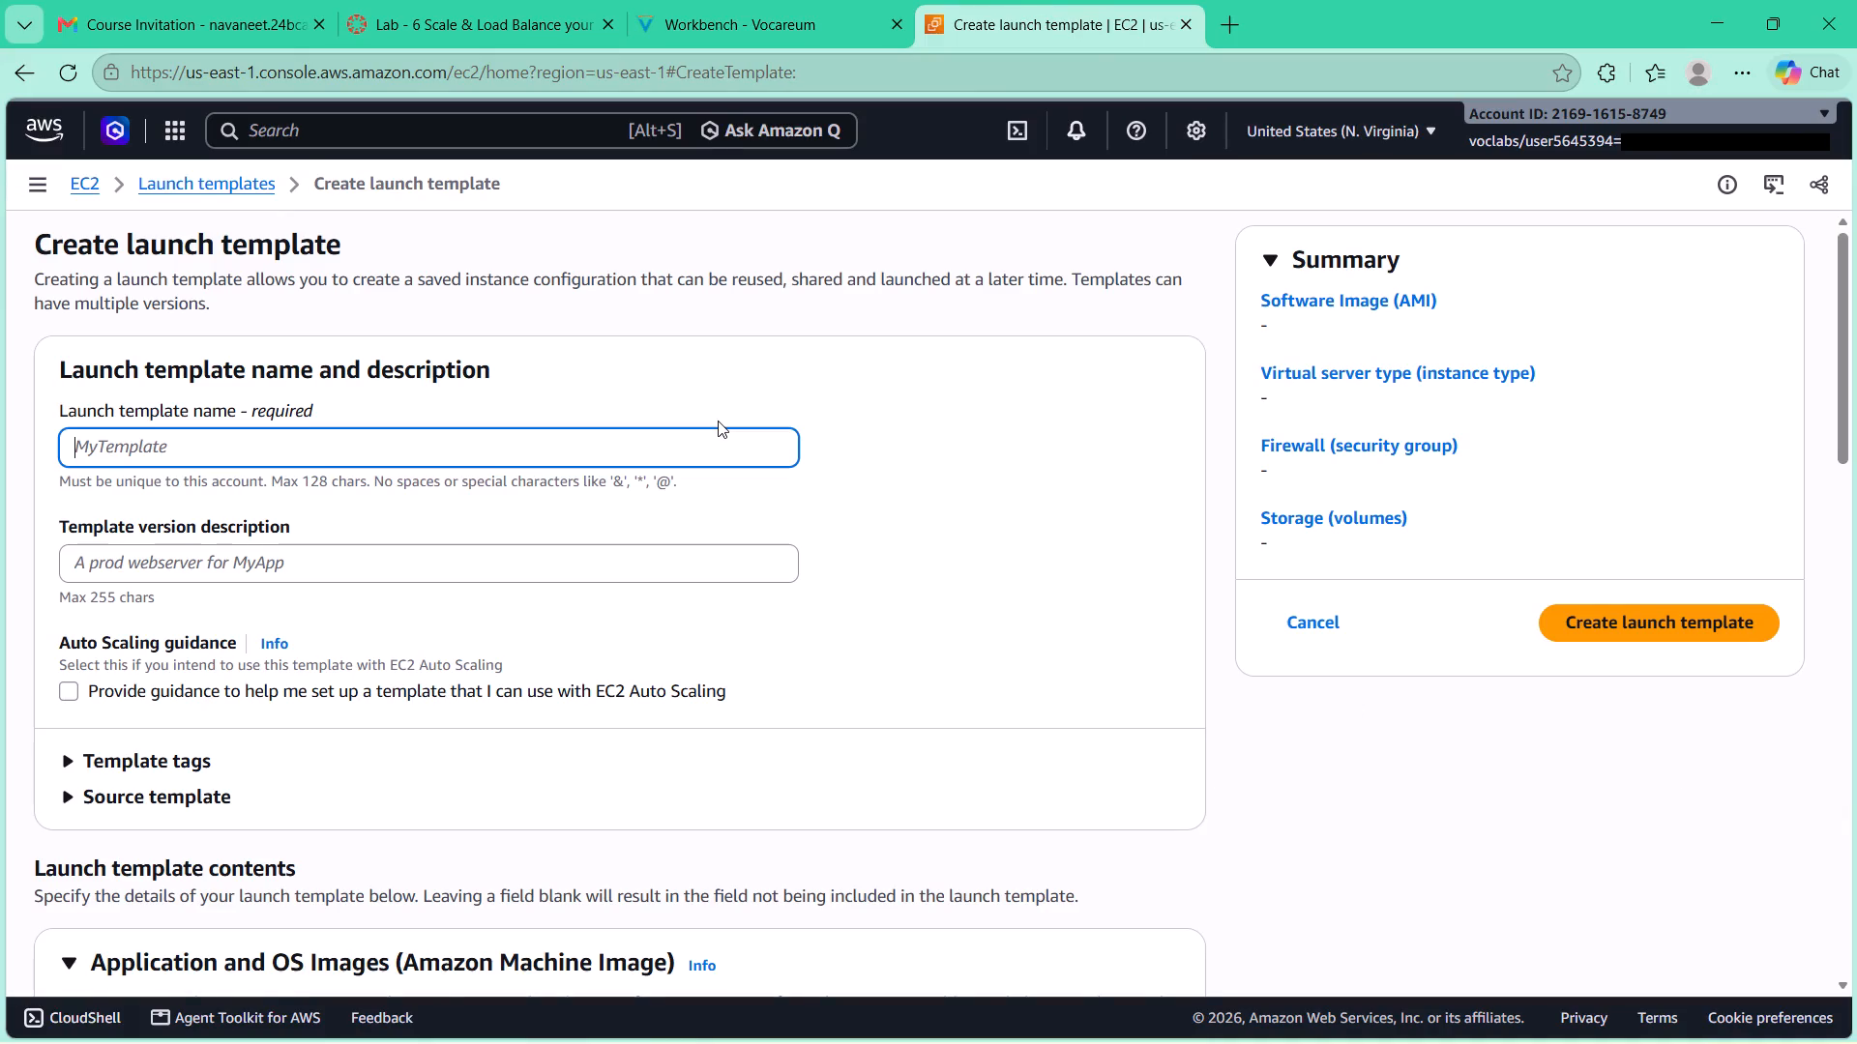
Copy the template name from step 23 of the lab guide and name the launch template LabConfig.
click(771, 13)
scroll(786, 476, down, 4)
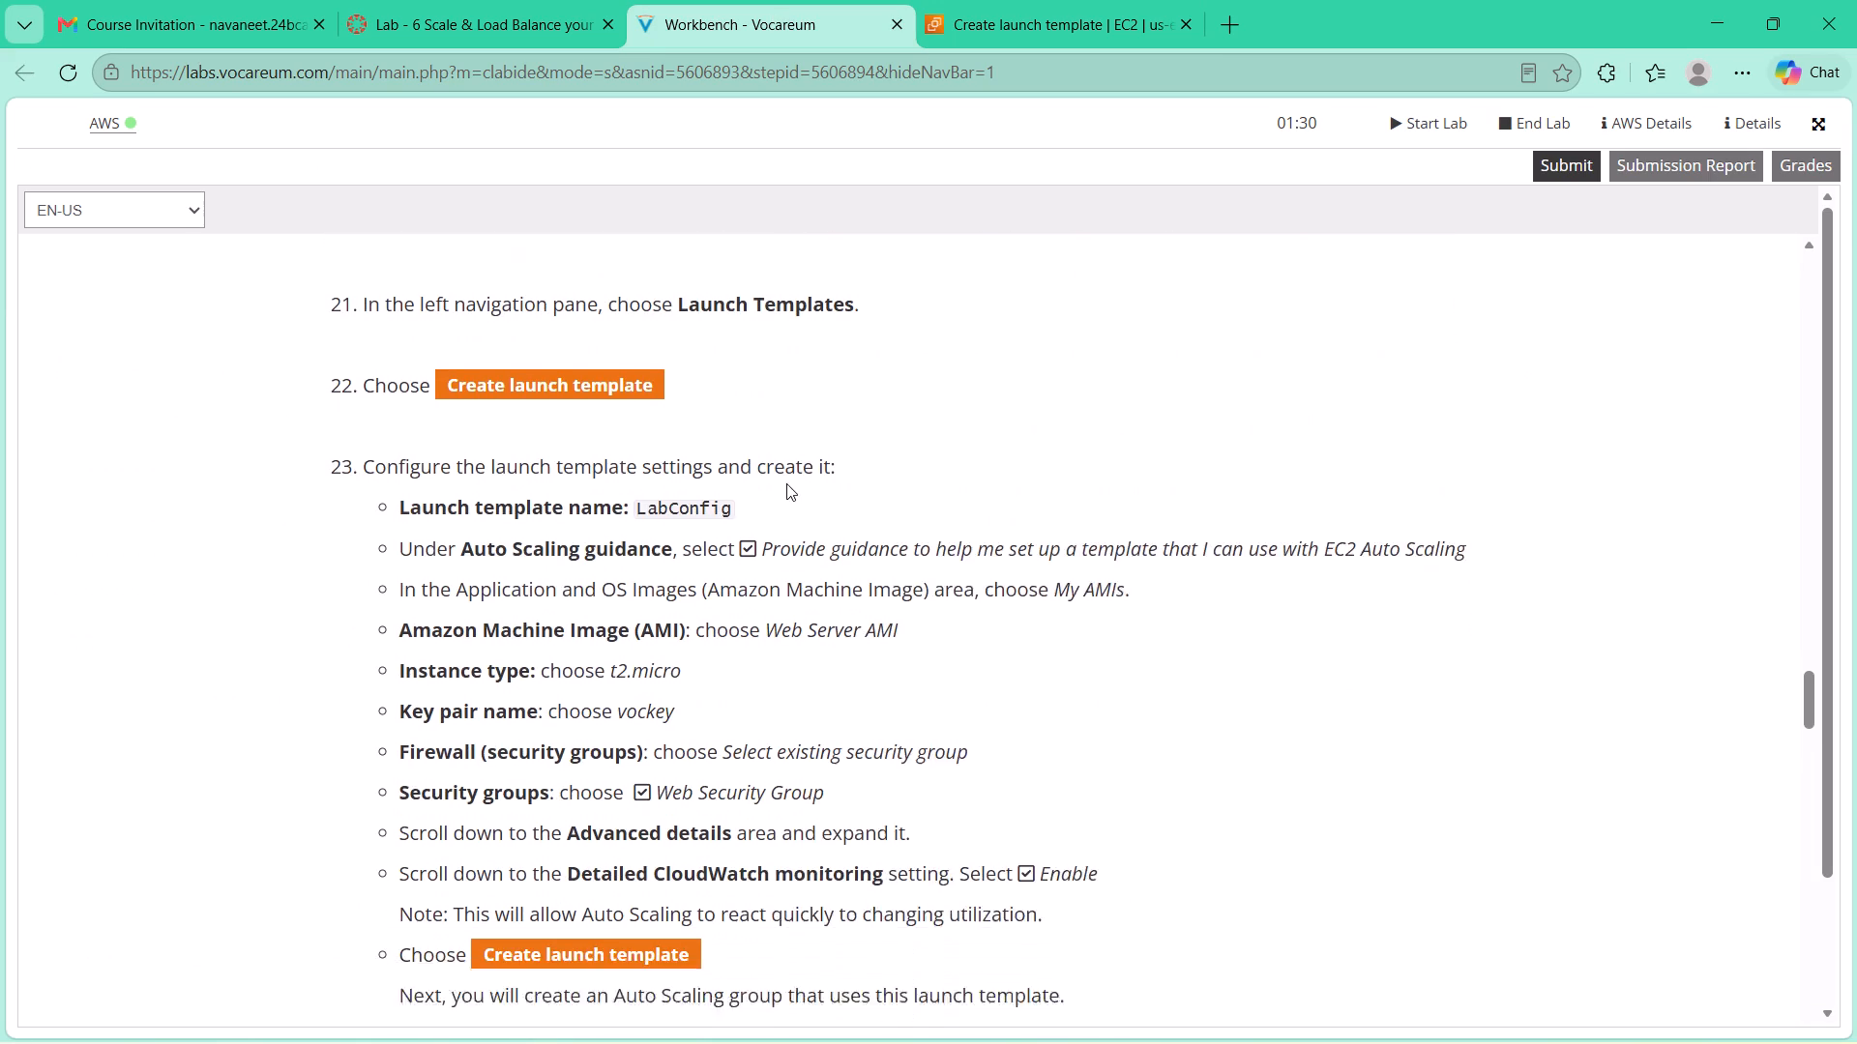
drag(725, 469, 665, 469)
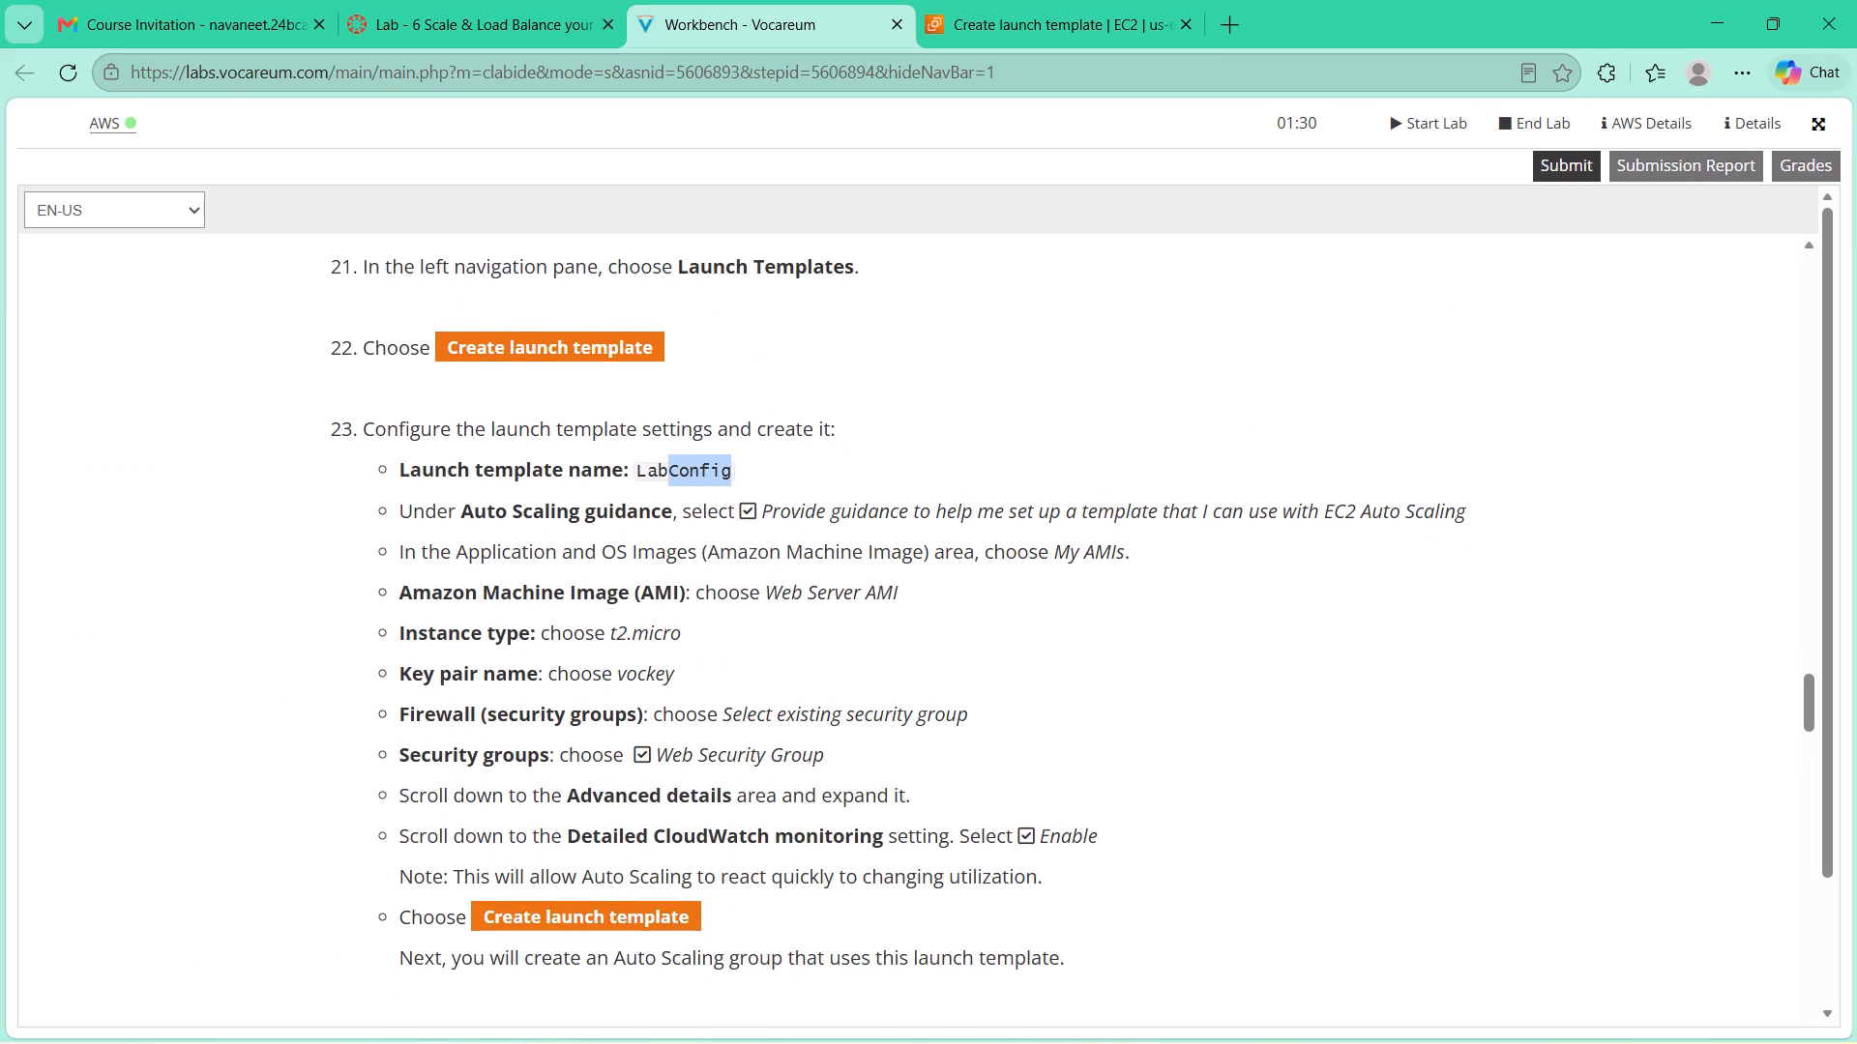
drag(665, 469, 634, 467)
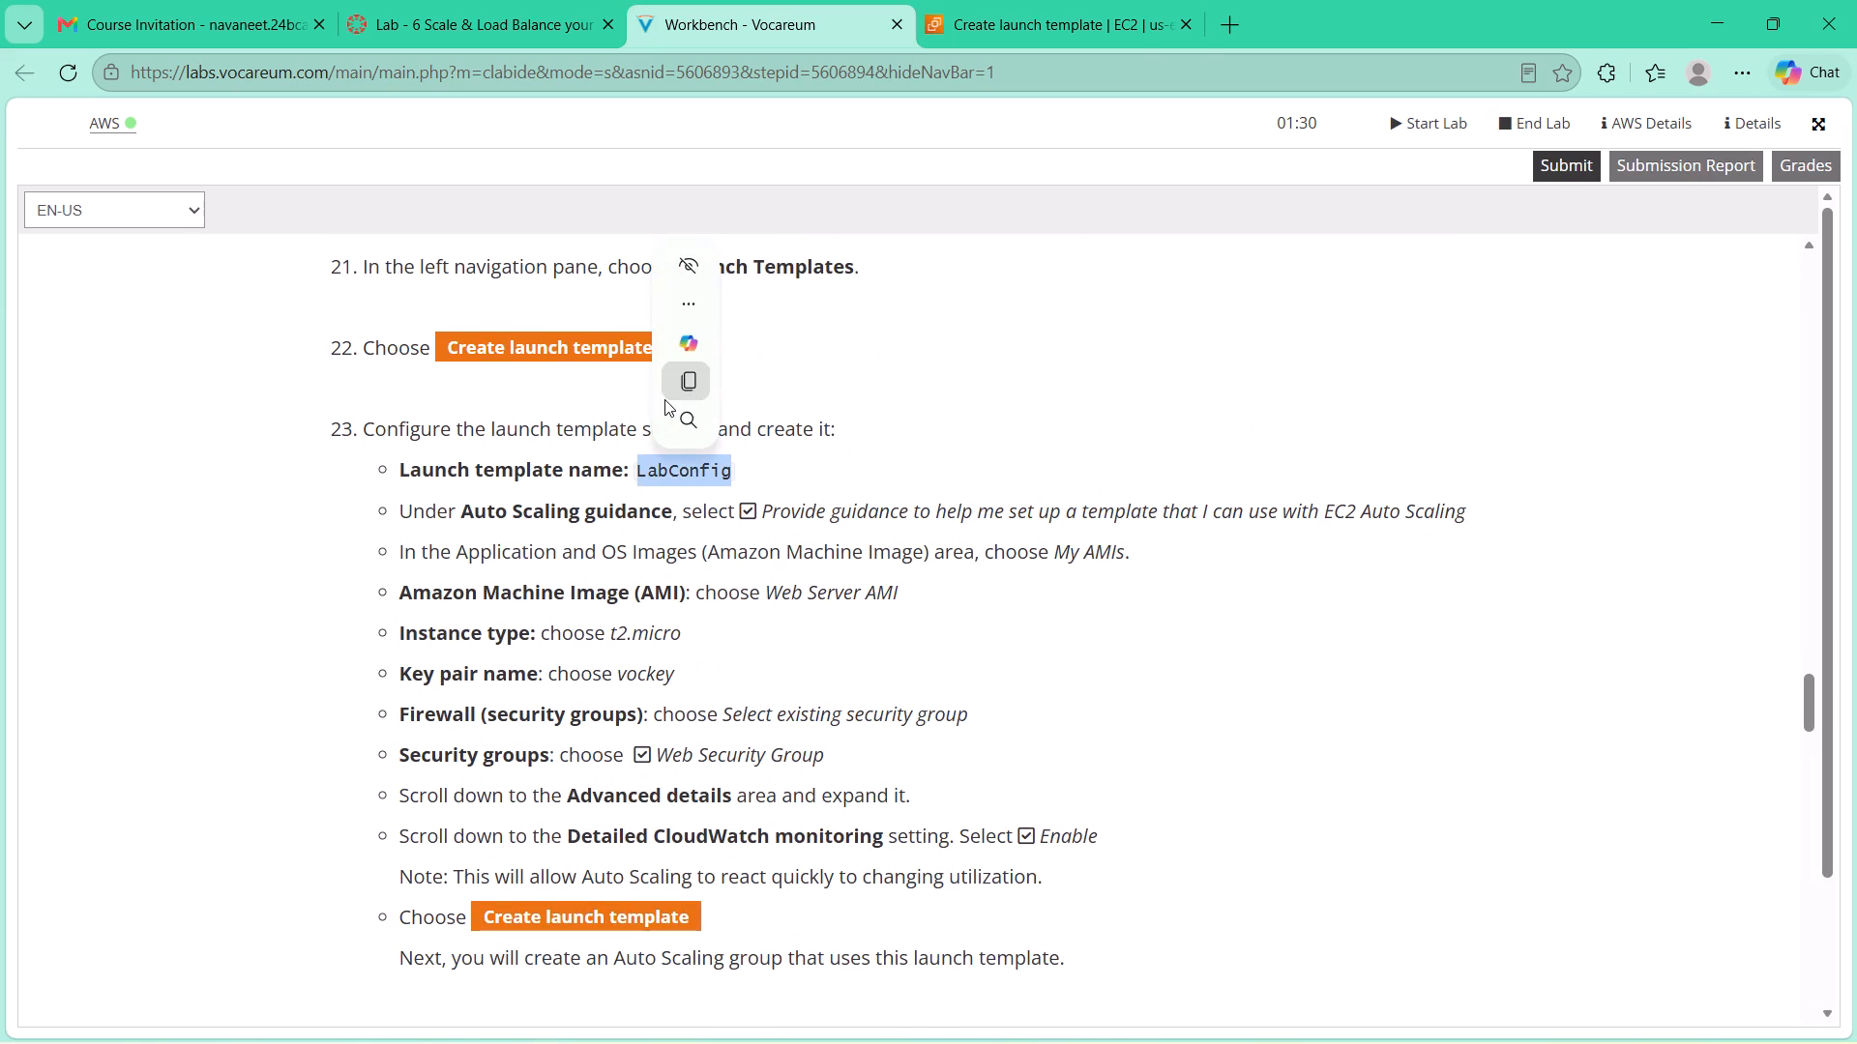
click(664, 399)
click(971, 5)
click(451, 446)
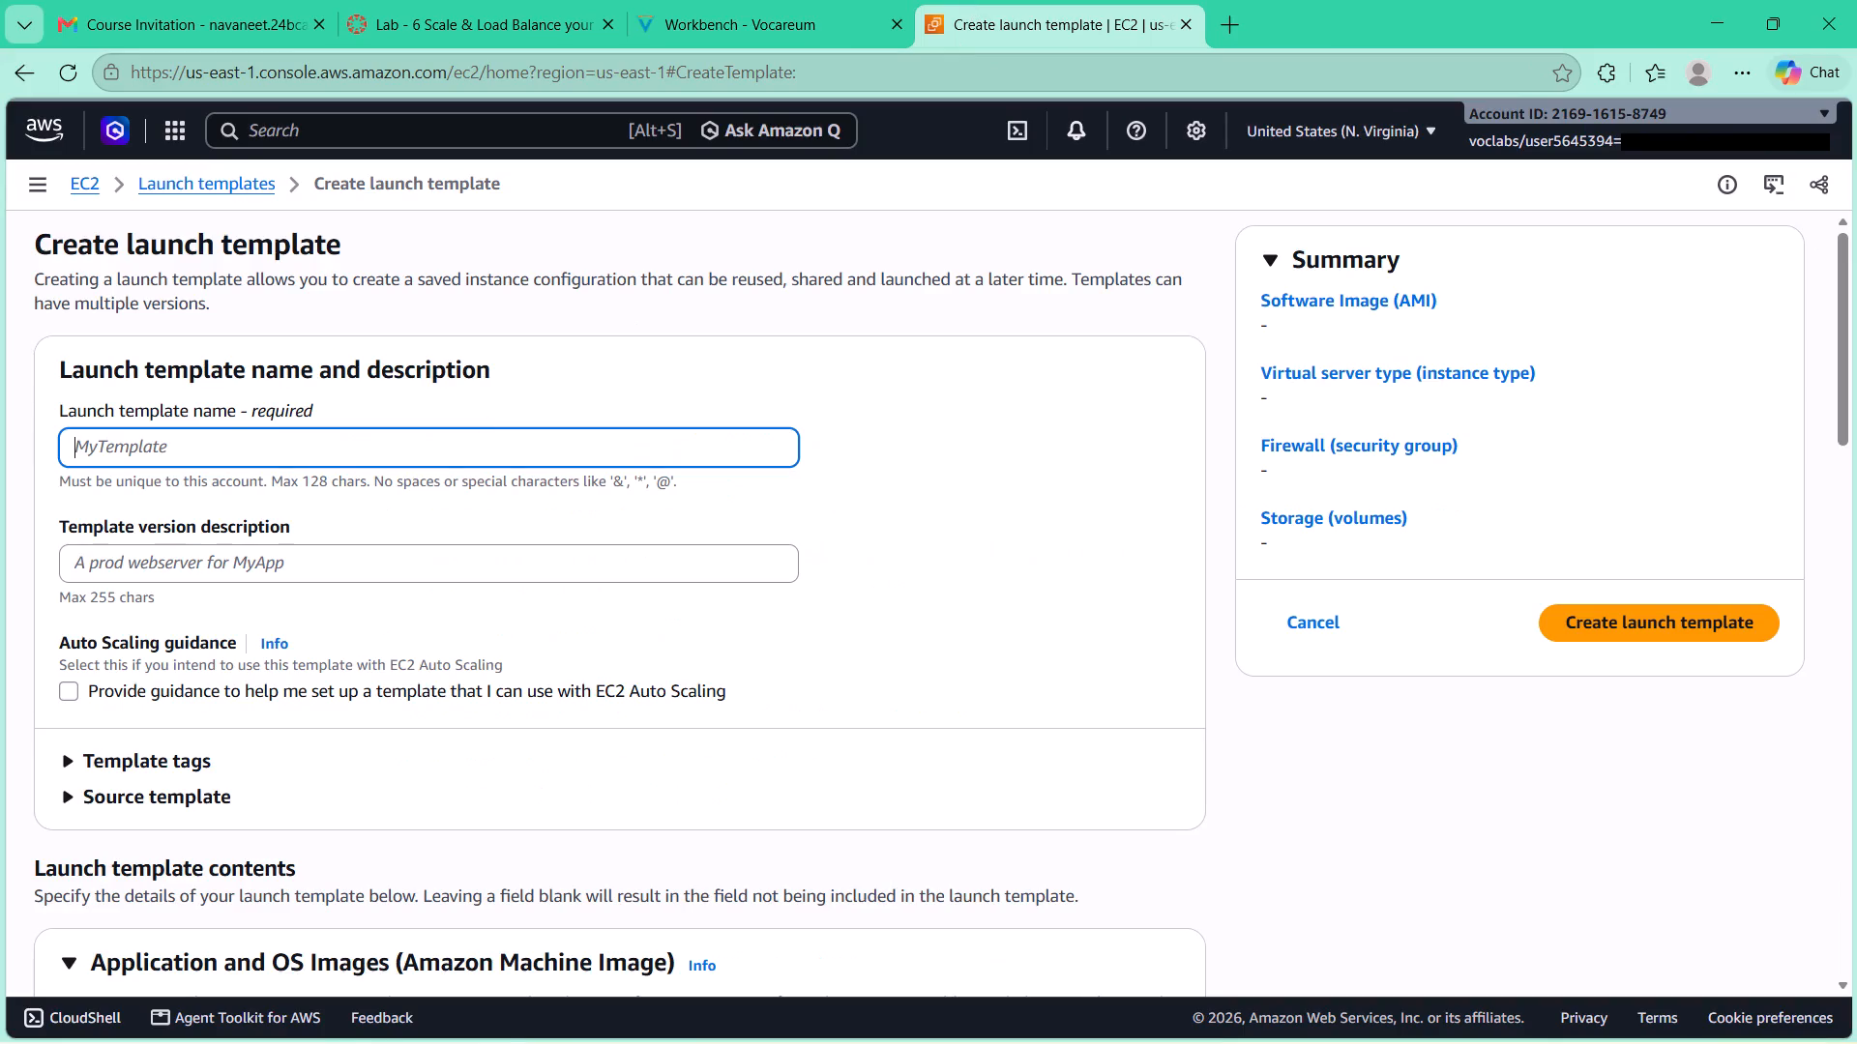
key(ctrl+v)
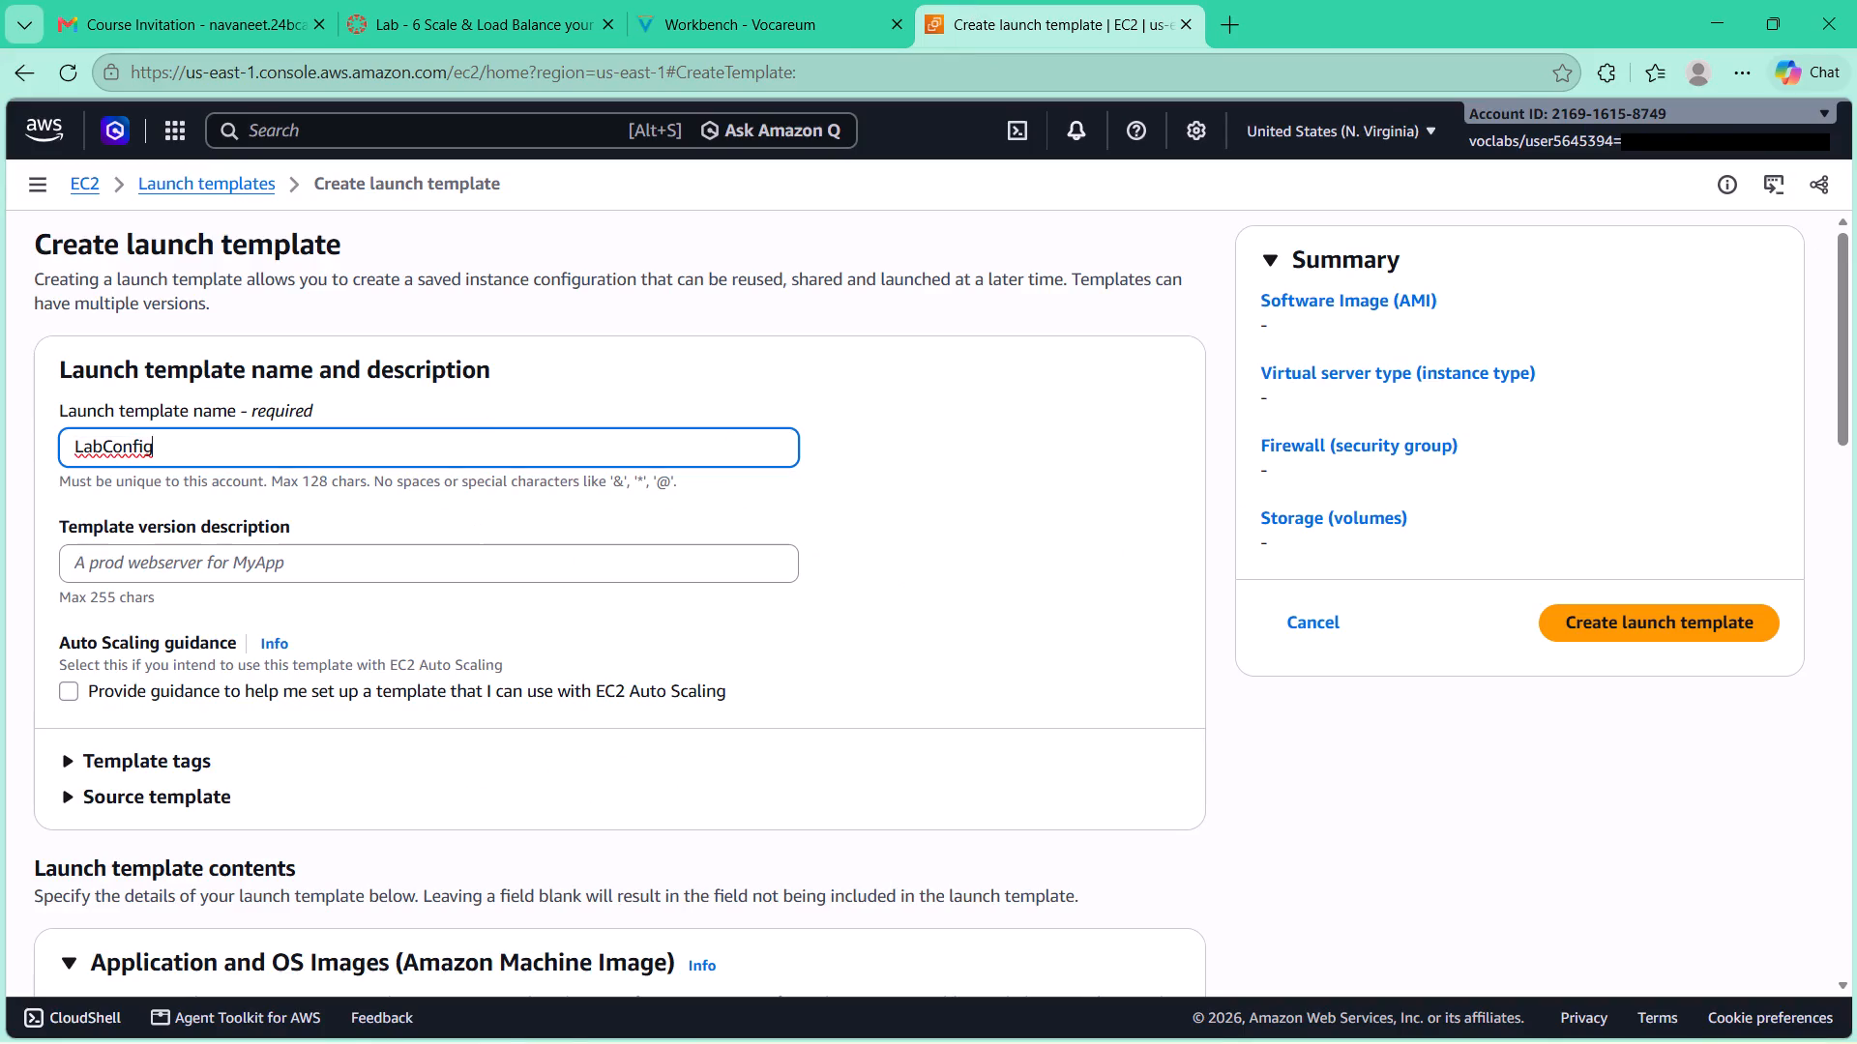
click(478, 545)
Following the lab guide, enable the guidance for setting up a template usable with EC2 Auto Scaling.
click(791, 0)
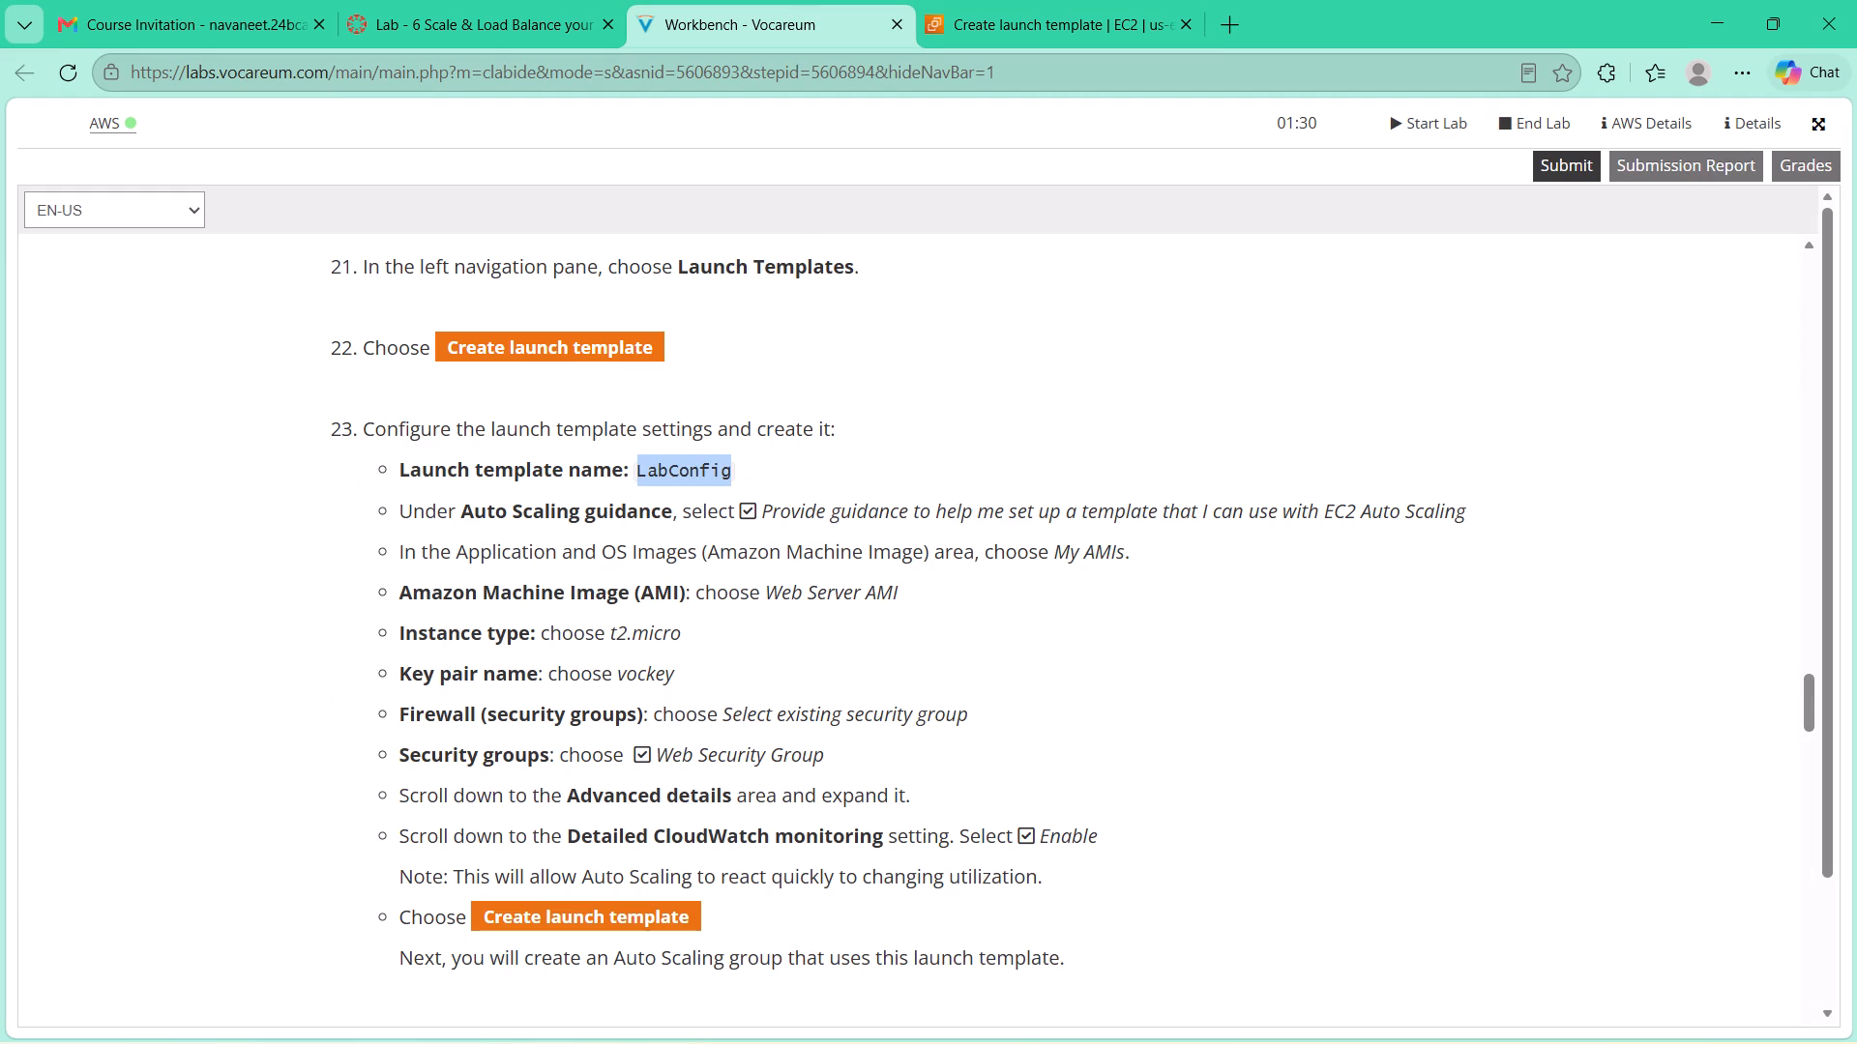
click(1017, 0)
scroll(368, 599, down, 1)
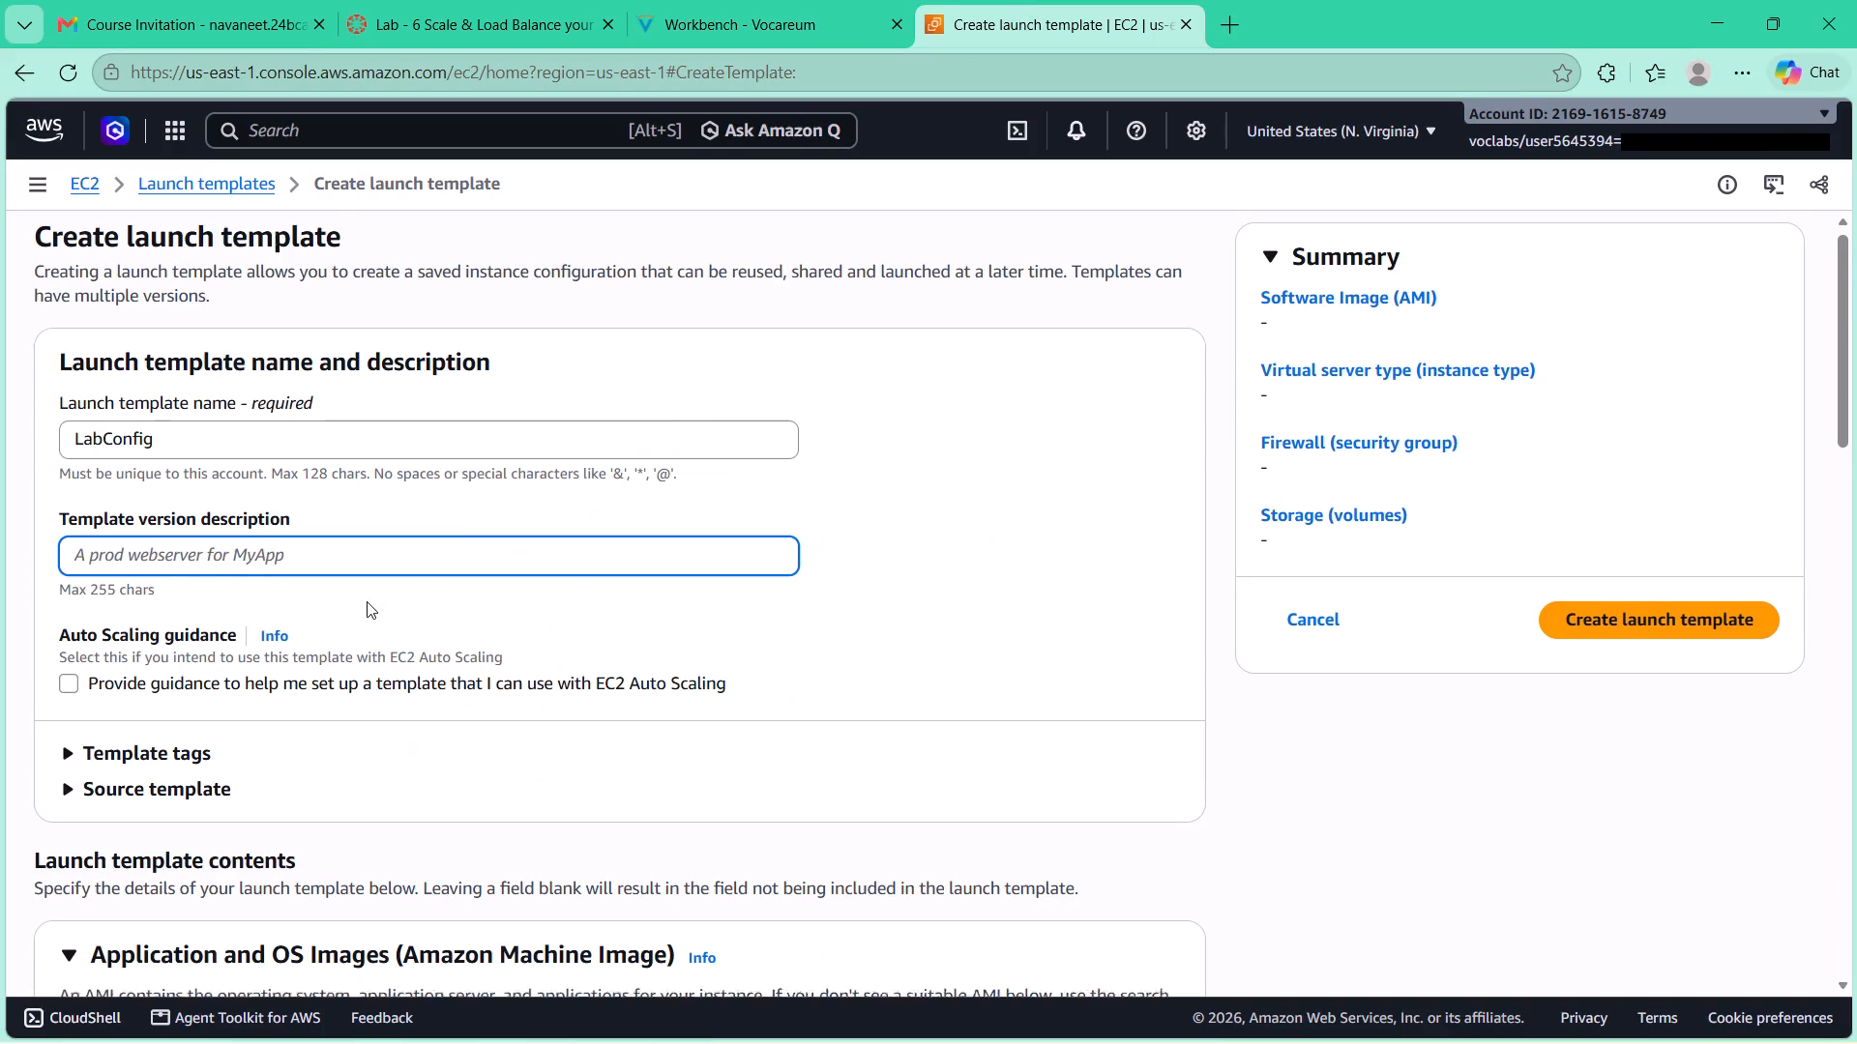
click(68, 570)
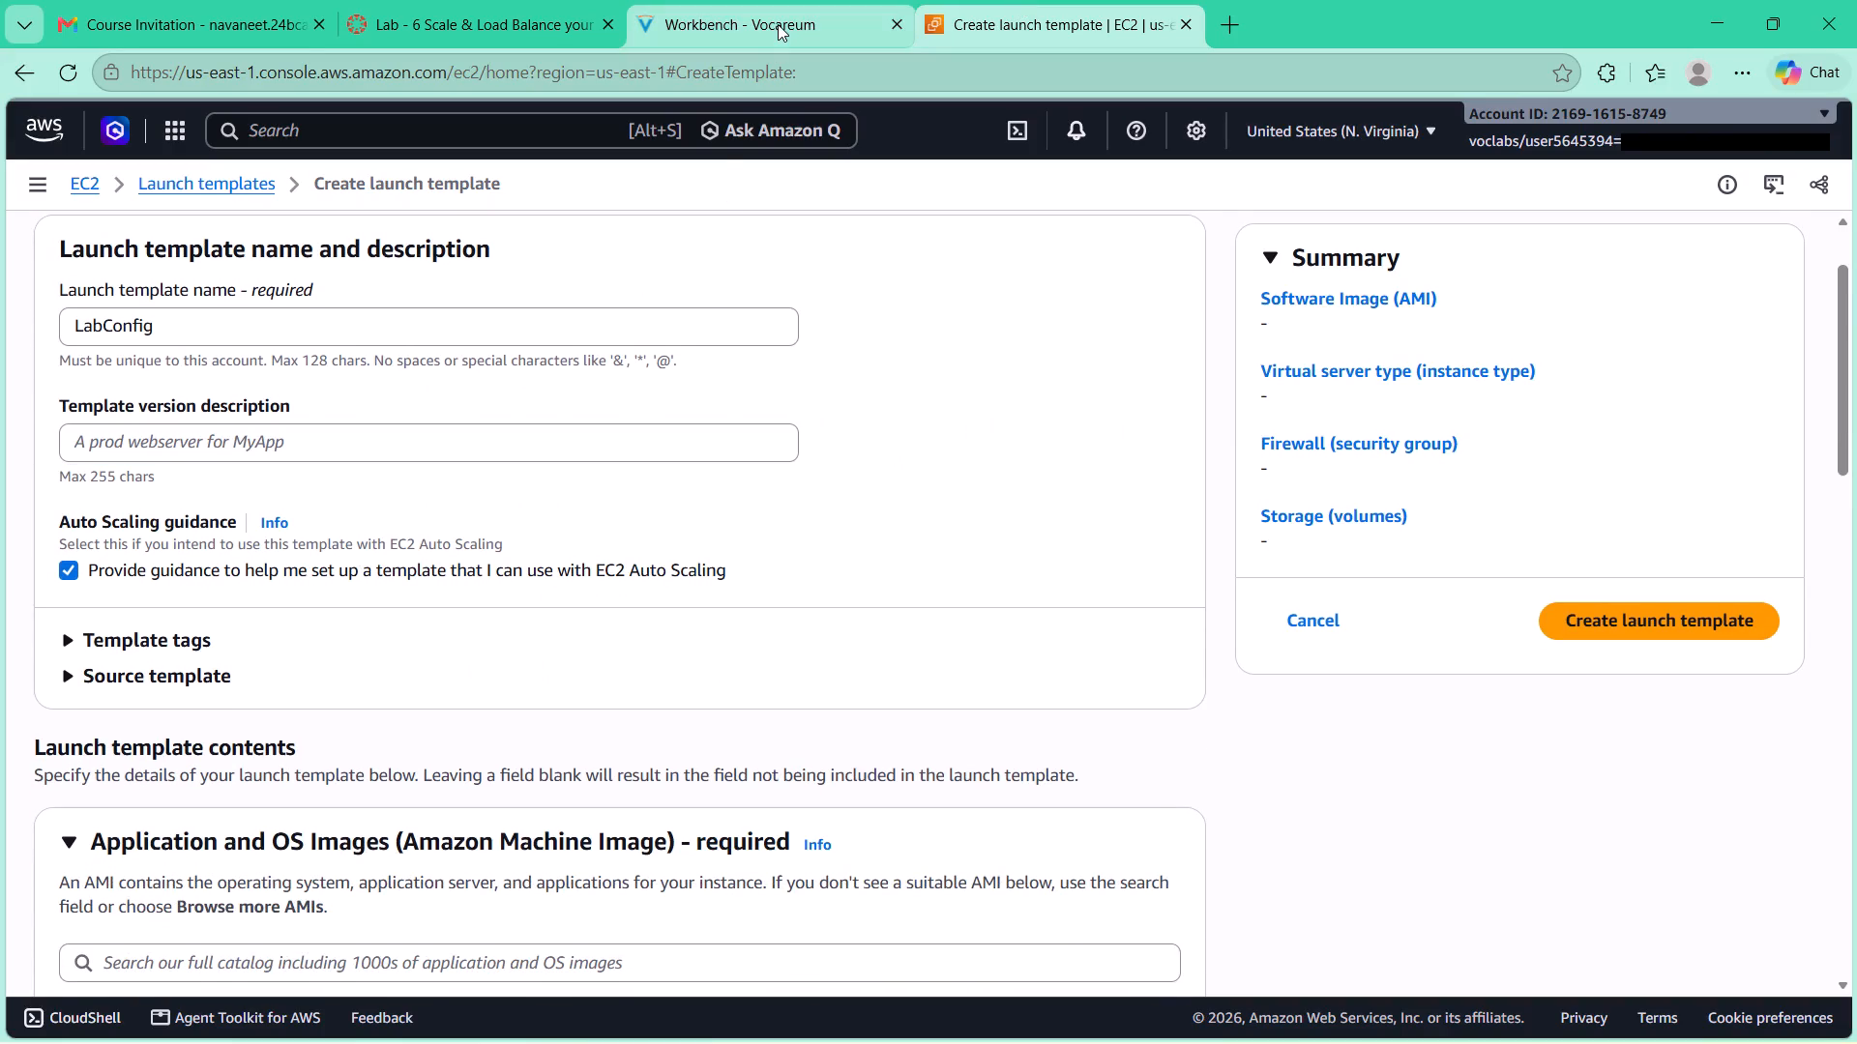
Following the lab guide, use WebServerAMI from My AMIs, owned by me, as the launch template's machine image.
click(778, 24)
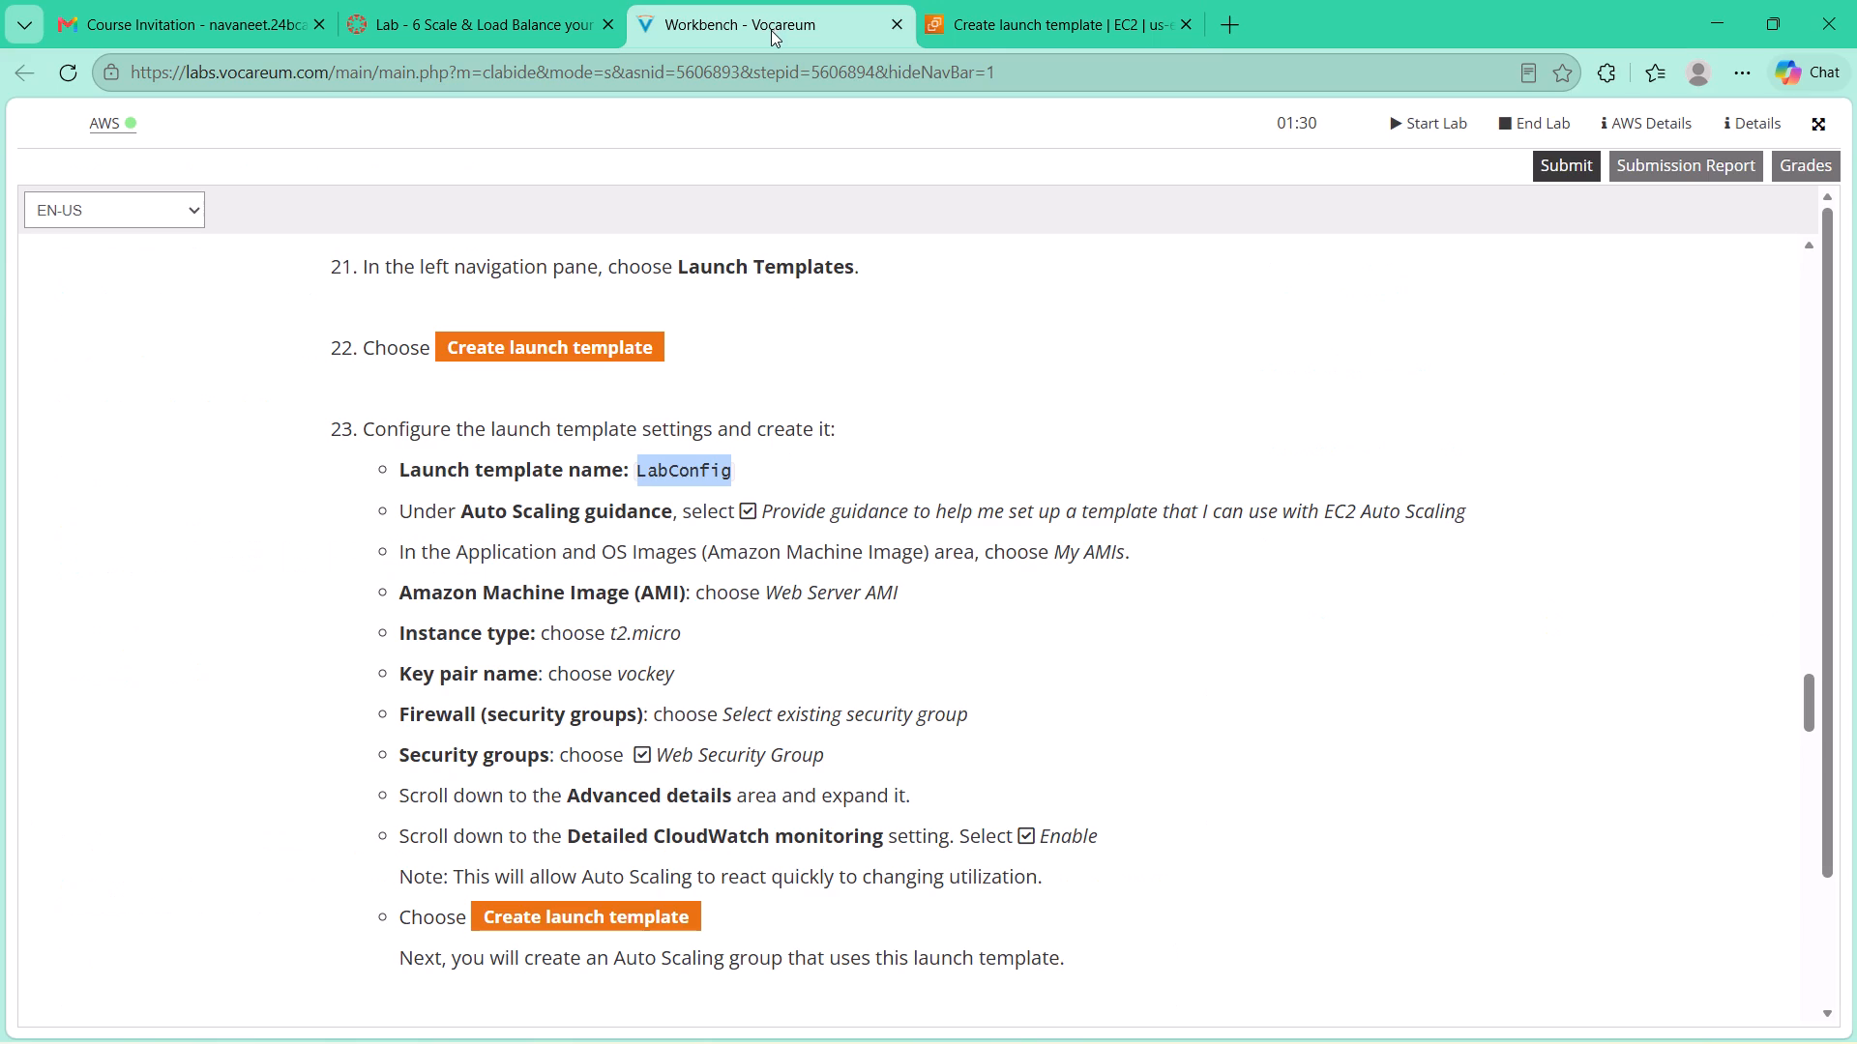
click(1061, 0)
scroll(310, 681, down, 2)
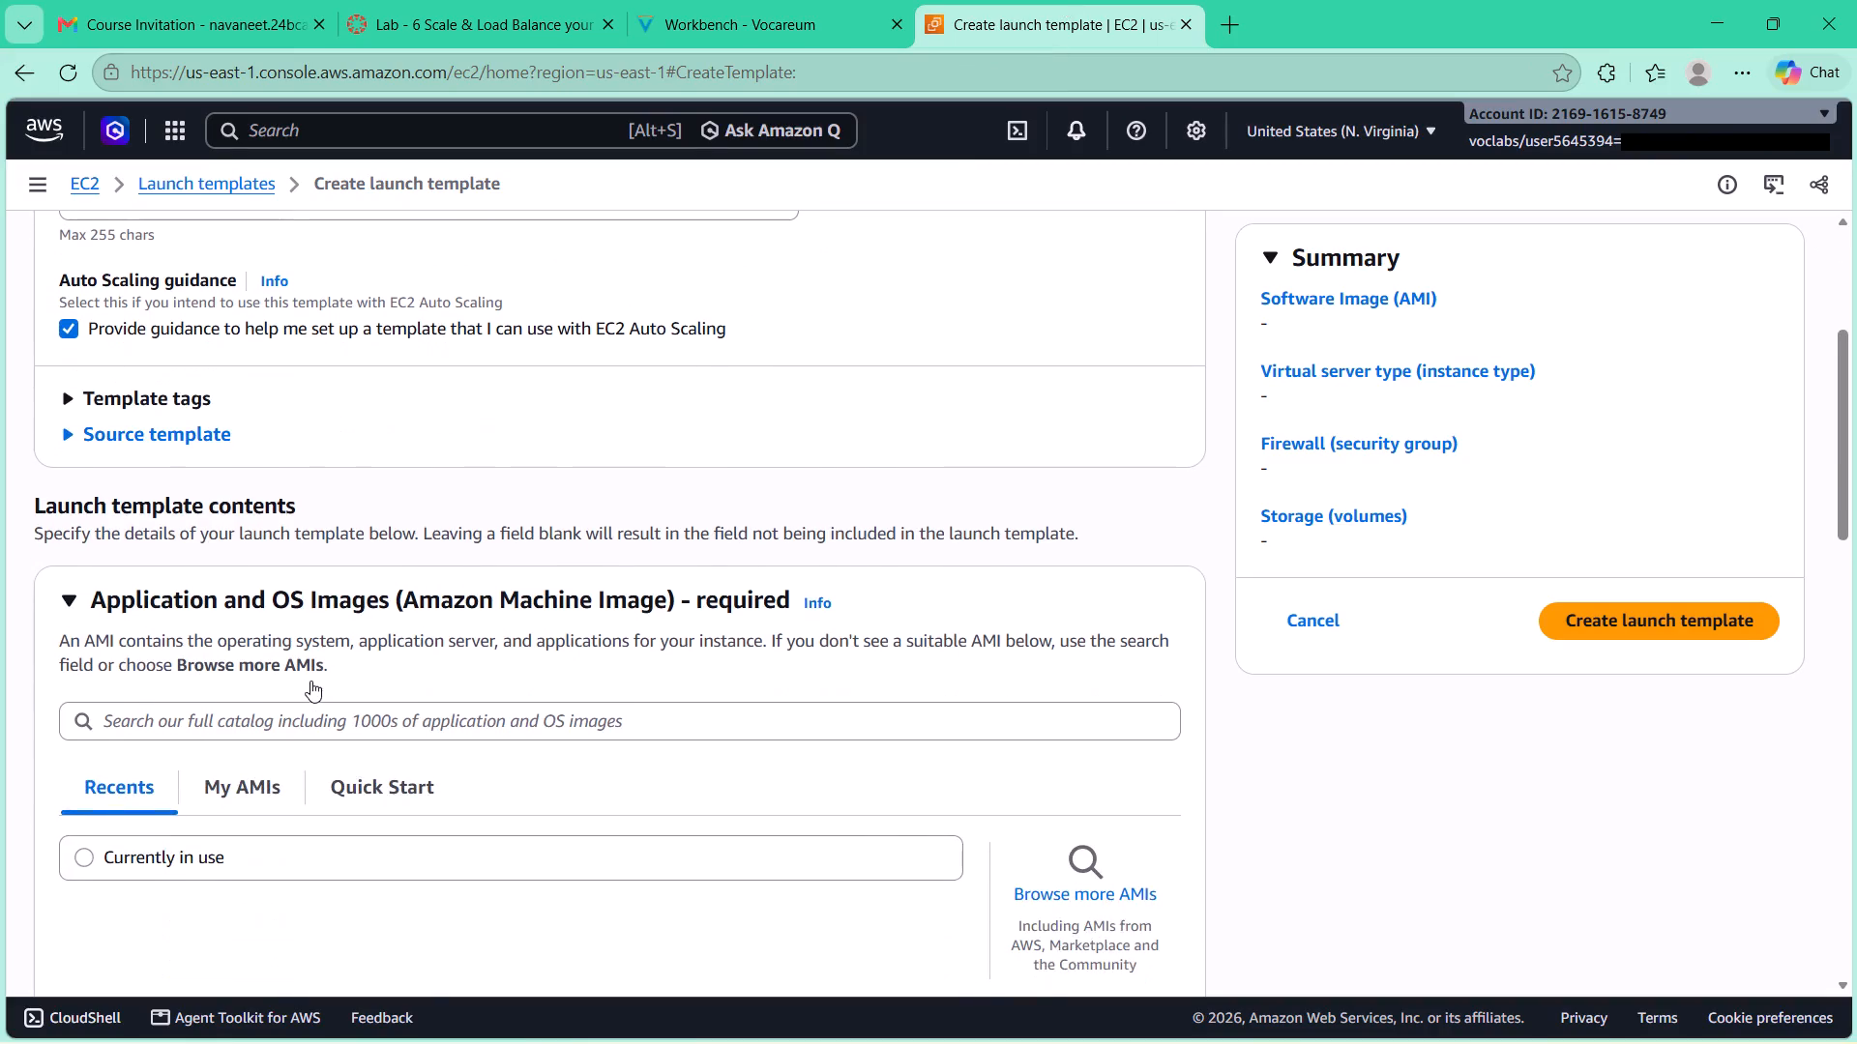
click(242, 771)
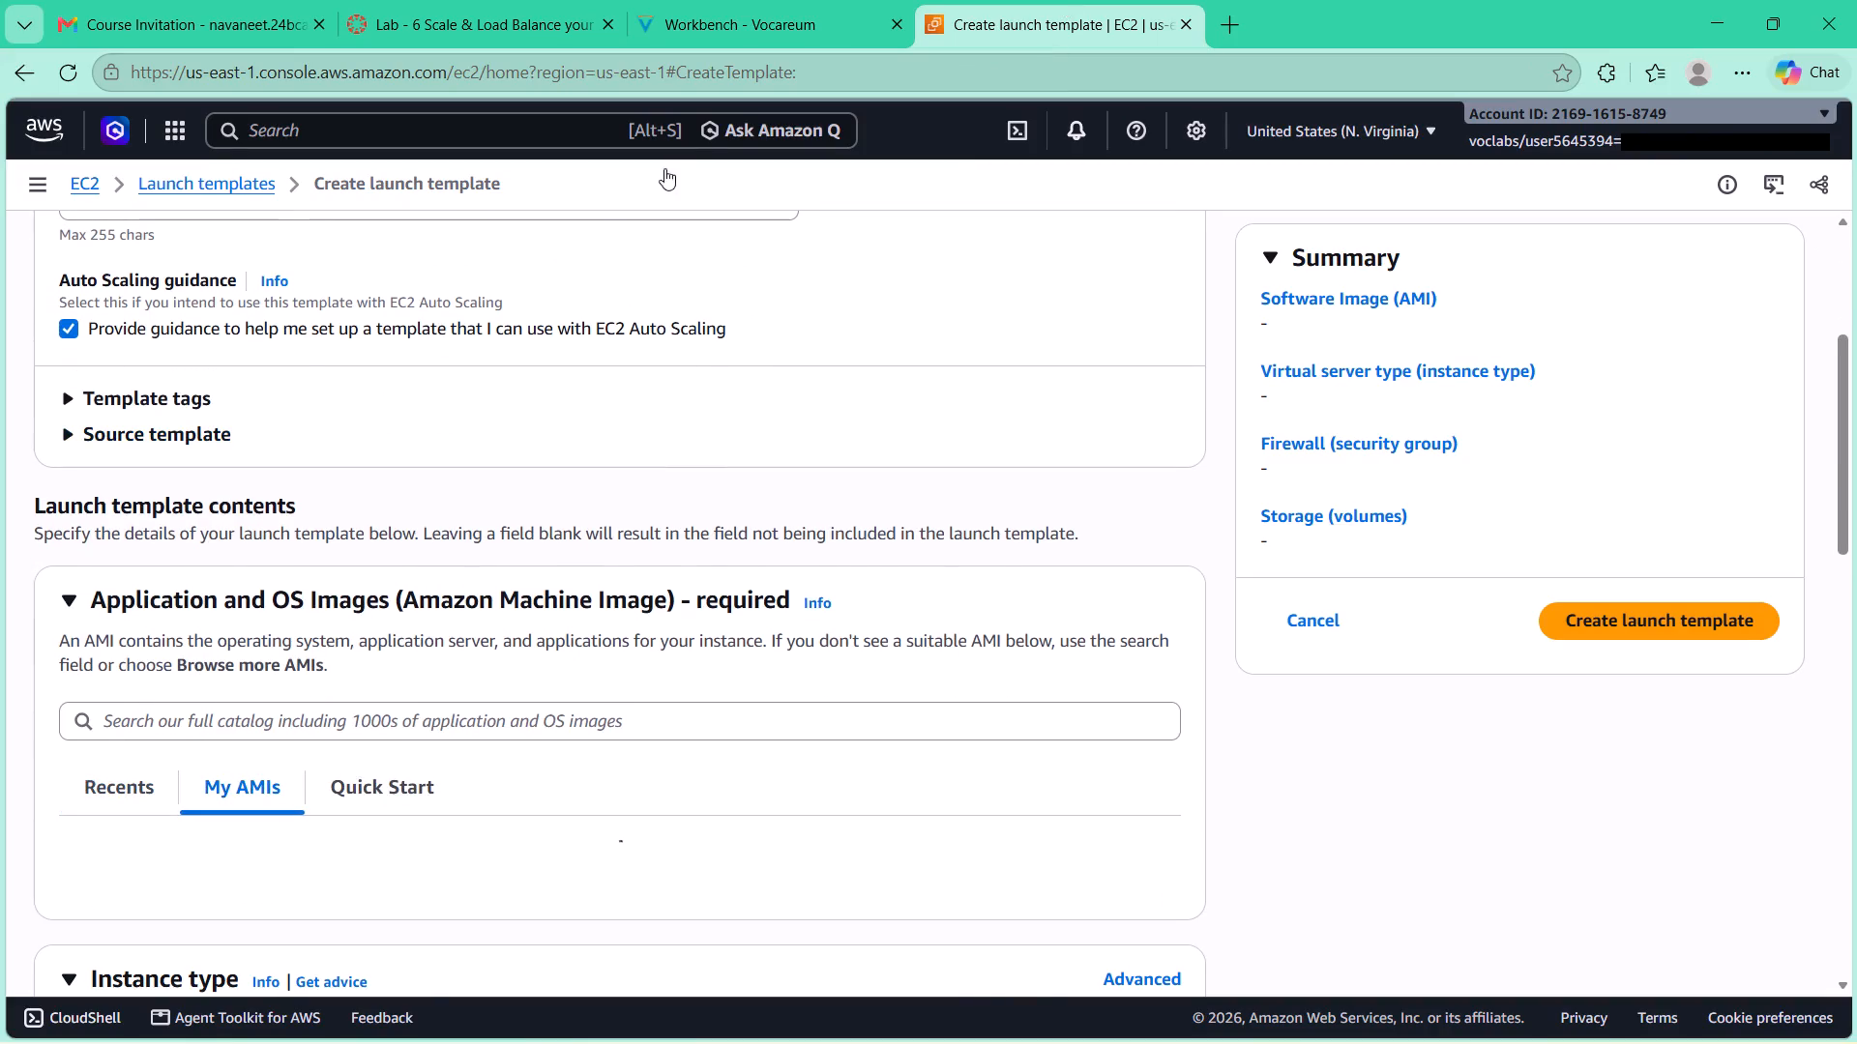
click(753, 0)
scroll(726, 346, down, 2)
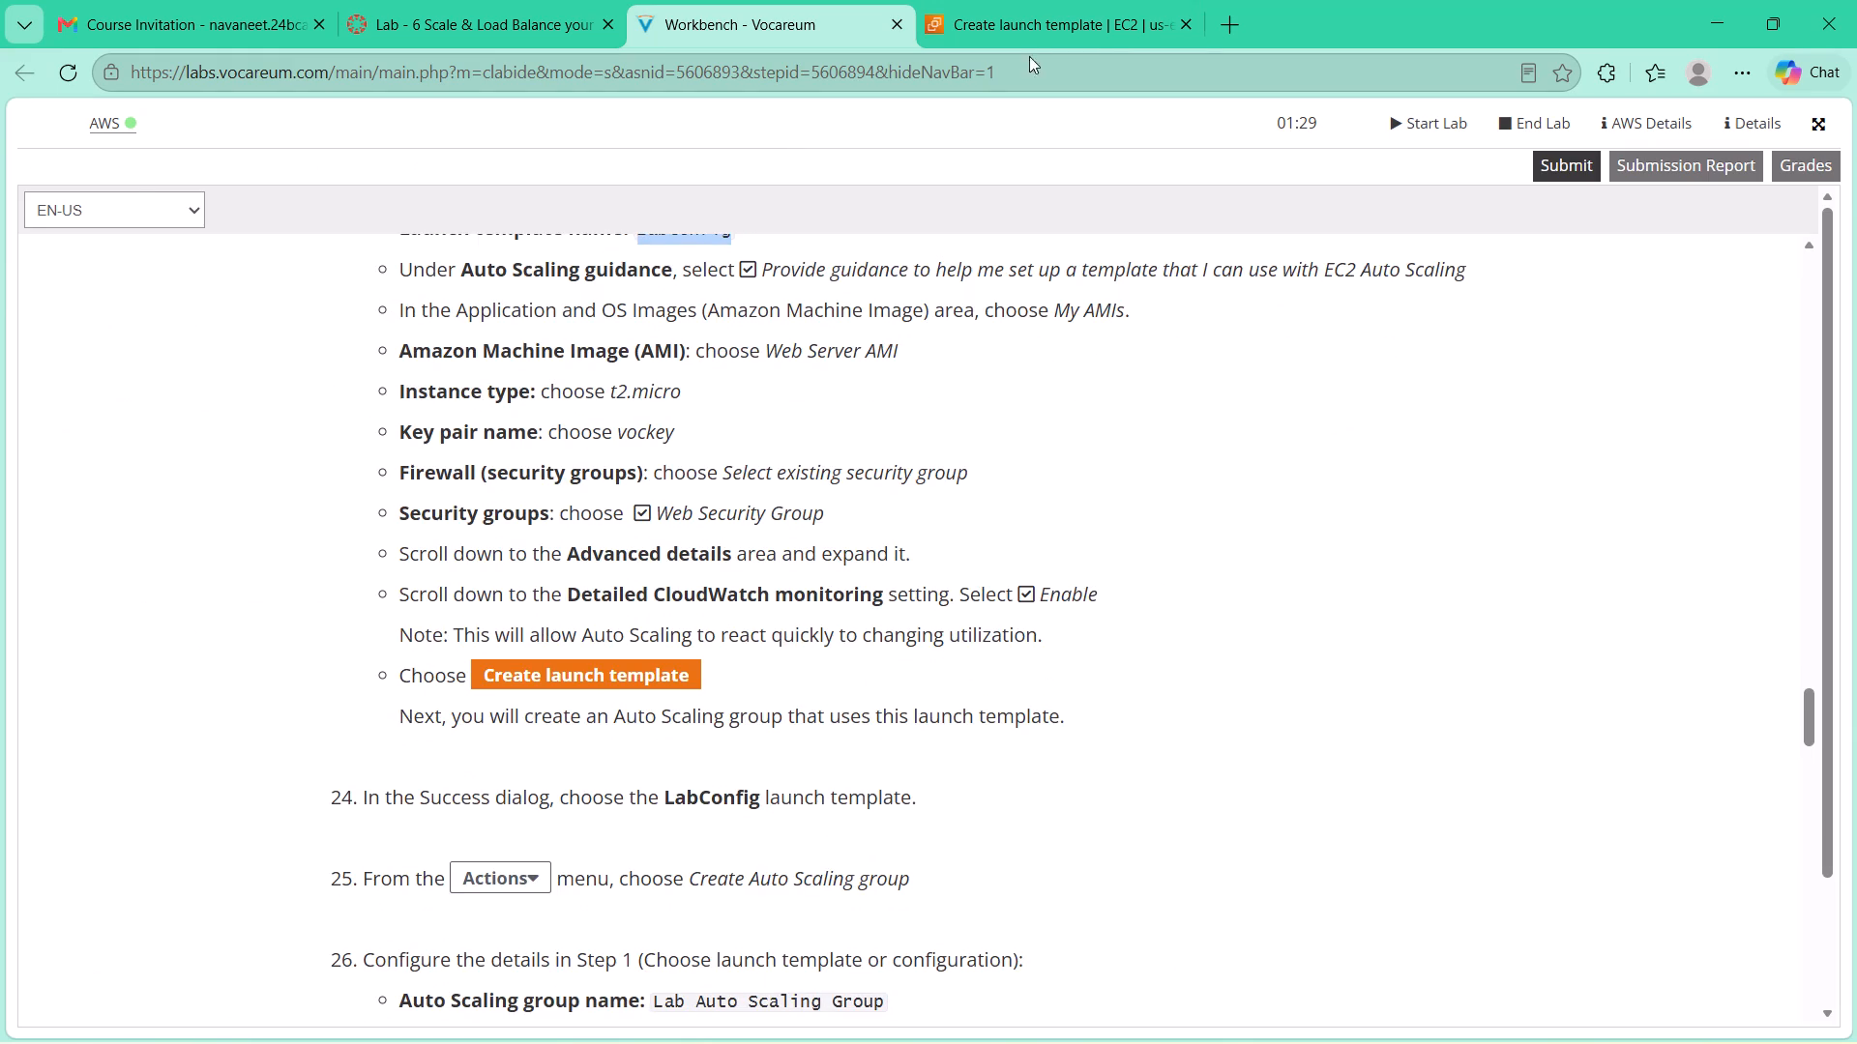
click(1034, 24)
scroll(427, 590, down, 3)
scroll(308, 632, down, 5)
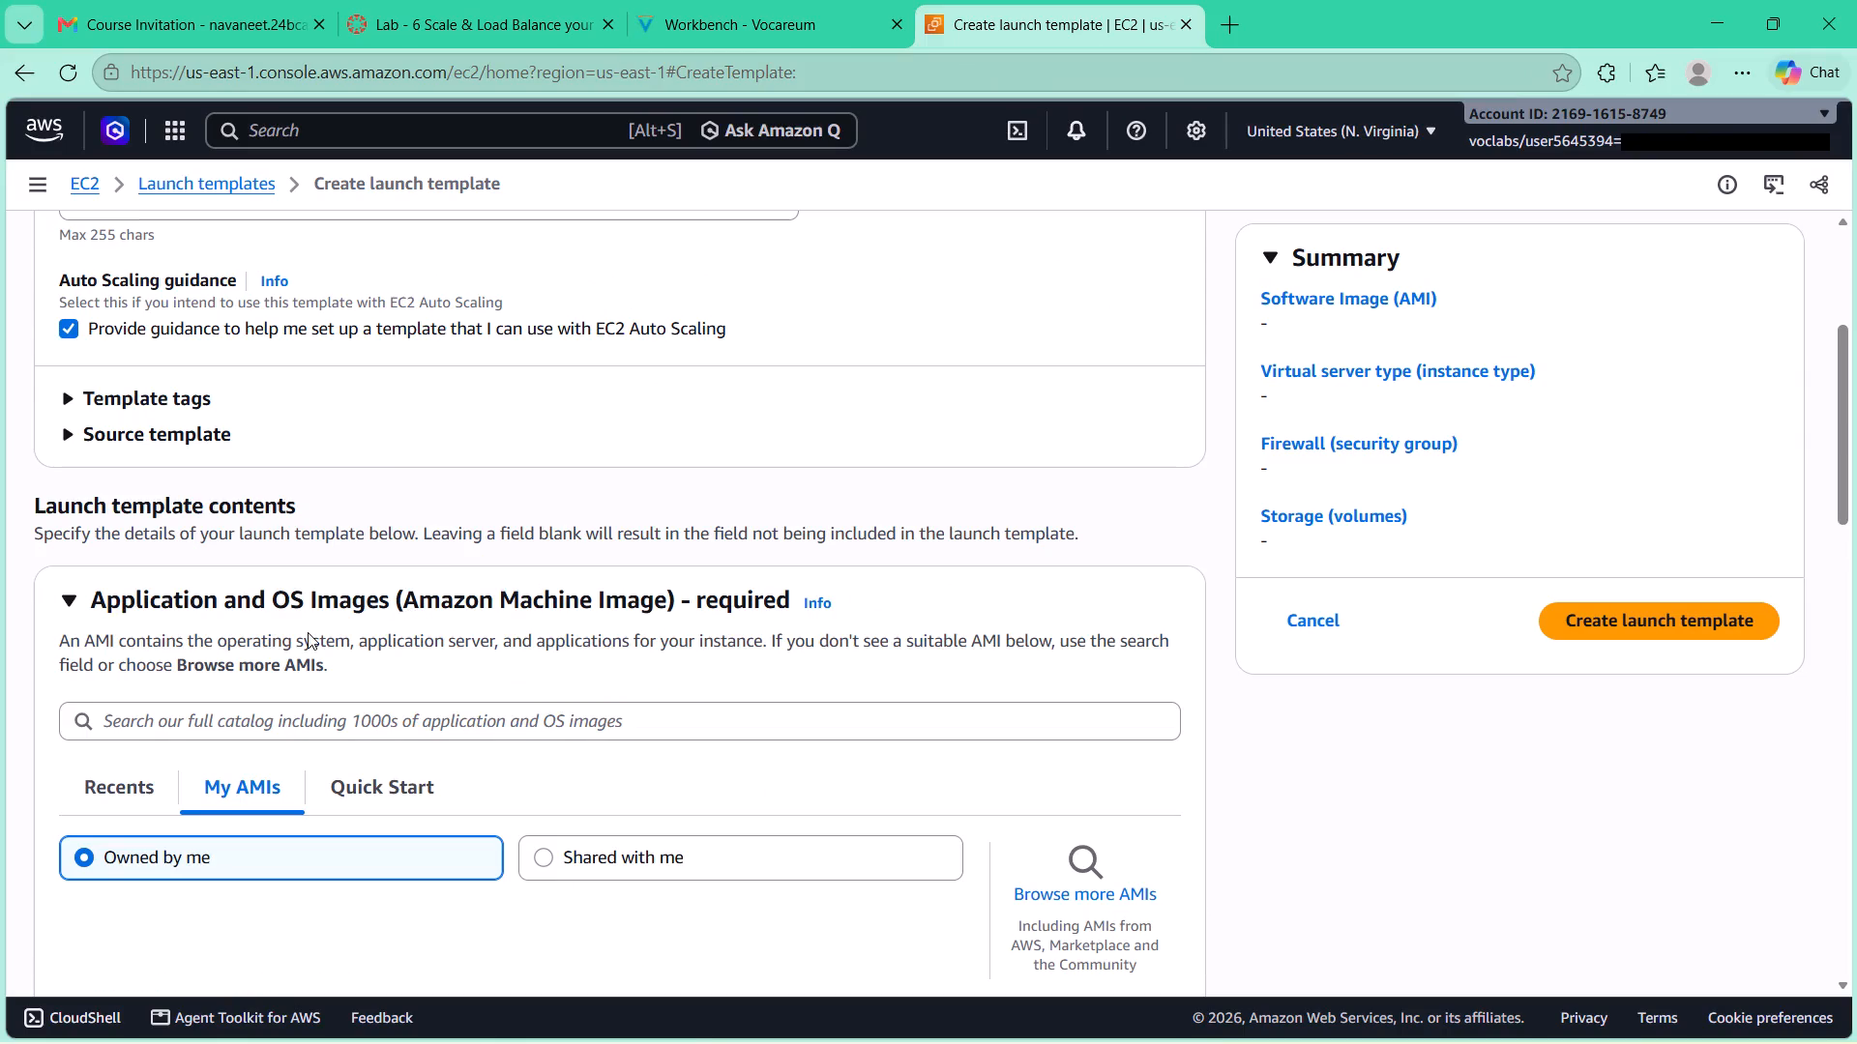
scroll(308, 632, down, 2)
scroll(314, 634, up, 9)
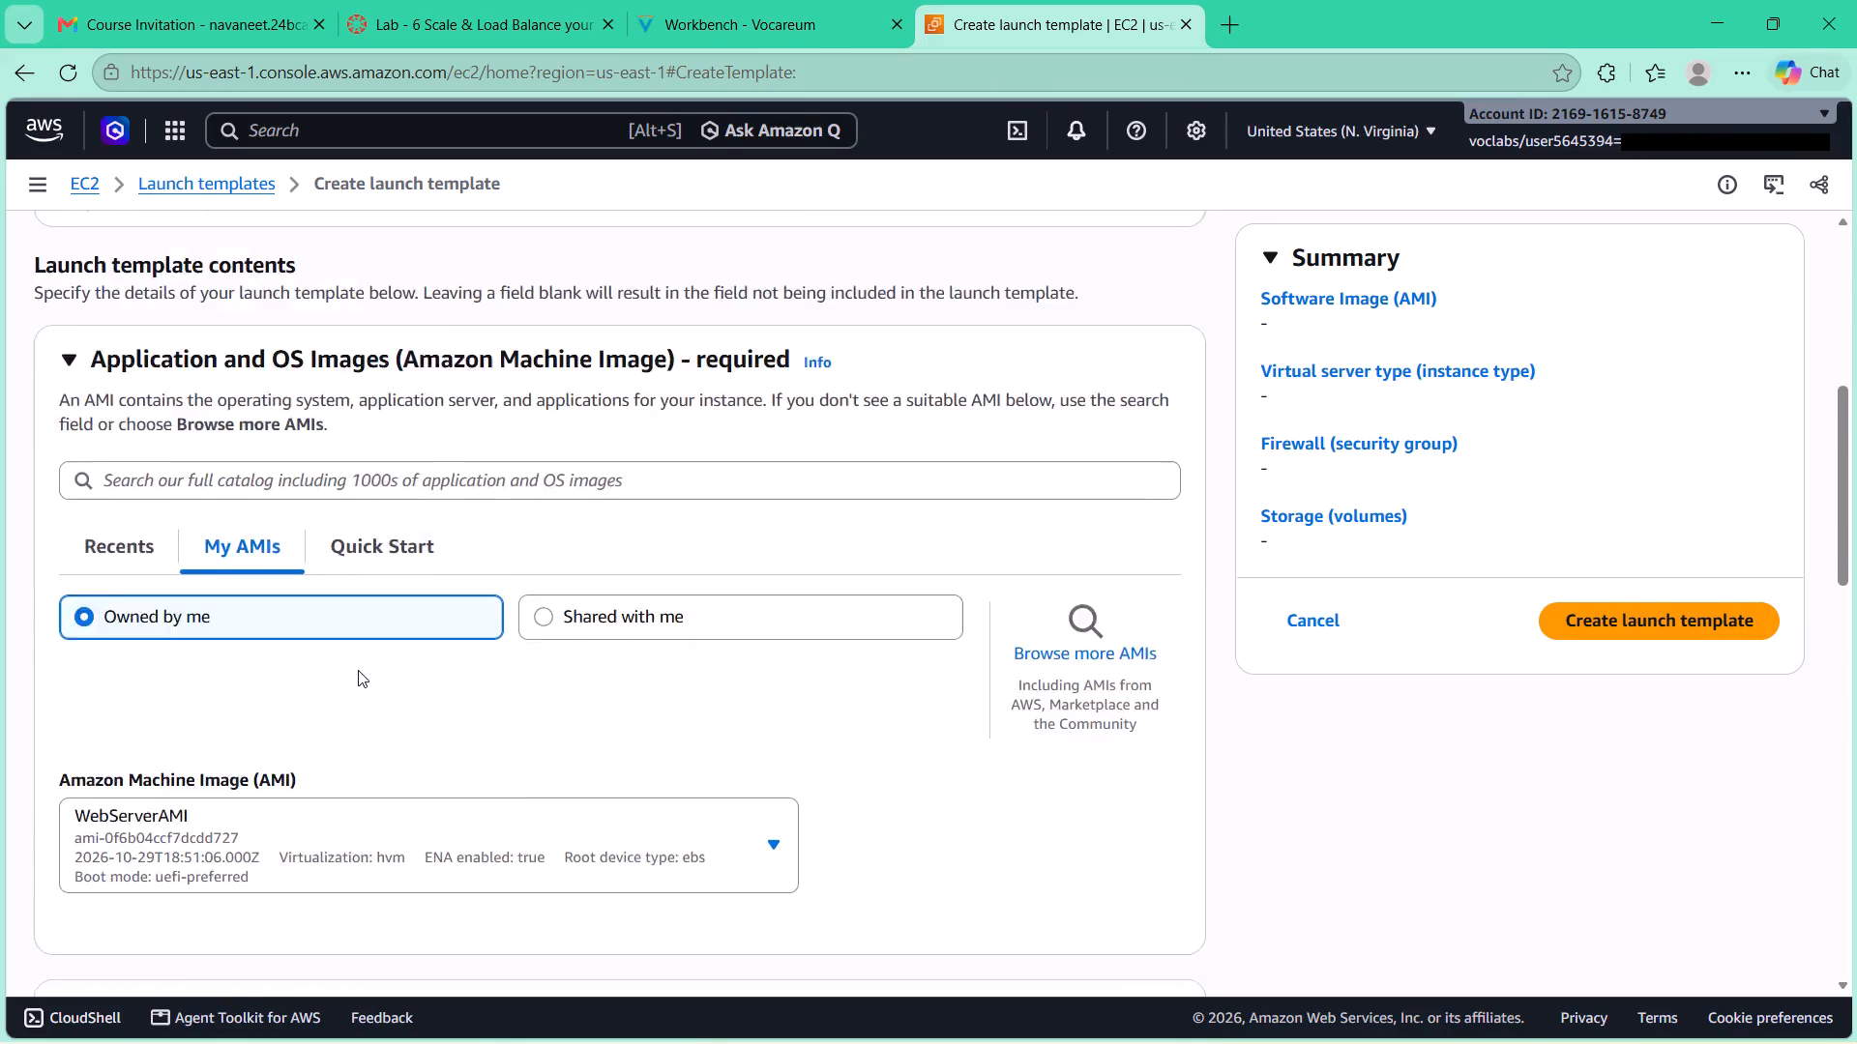
scroll(358, 670, down, 6)
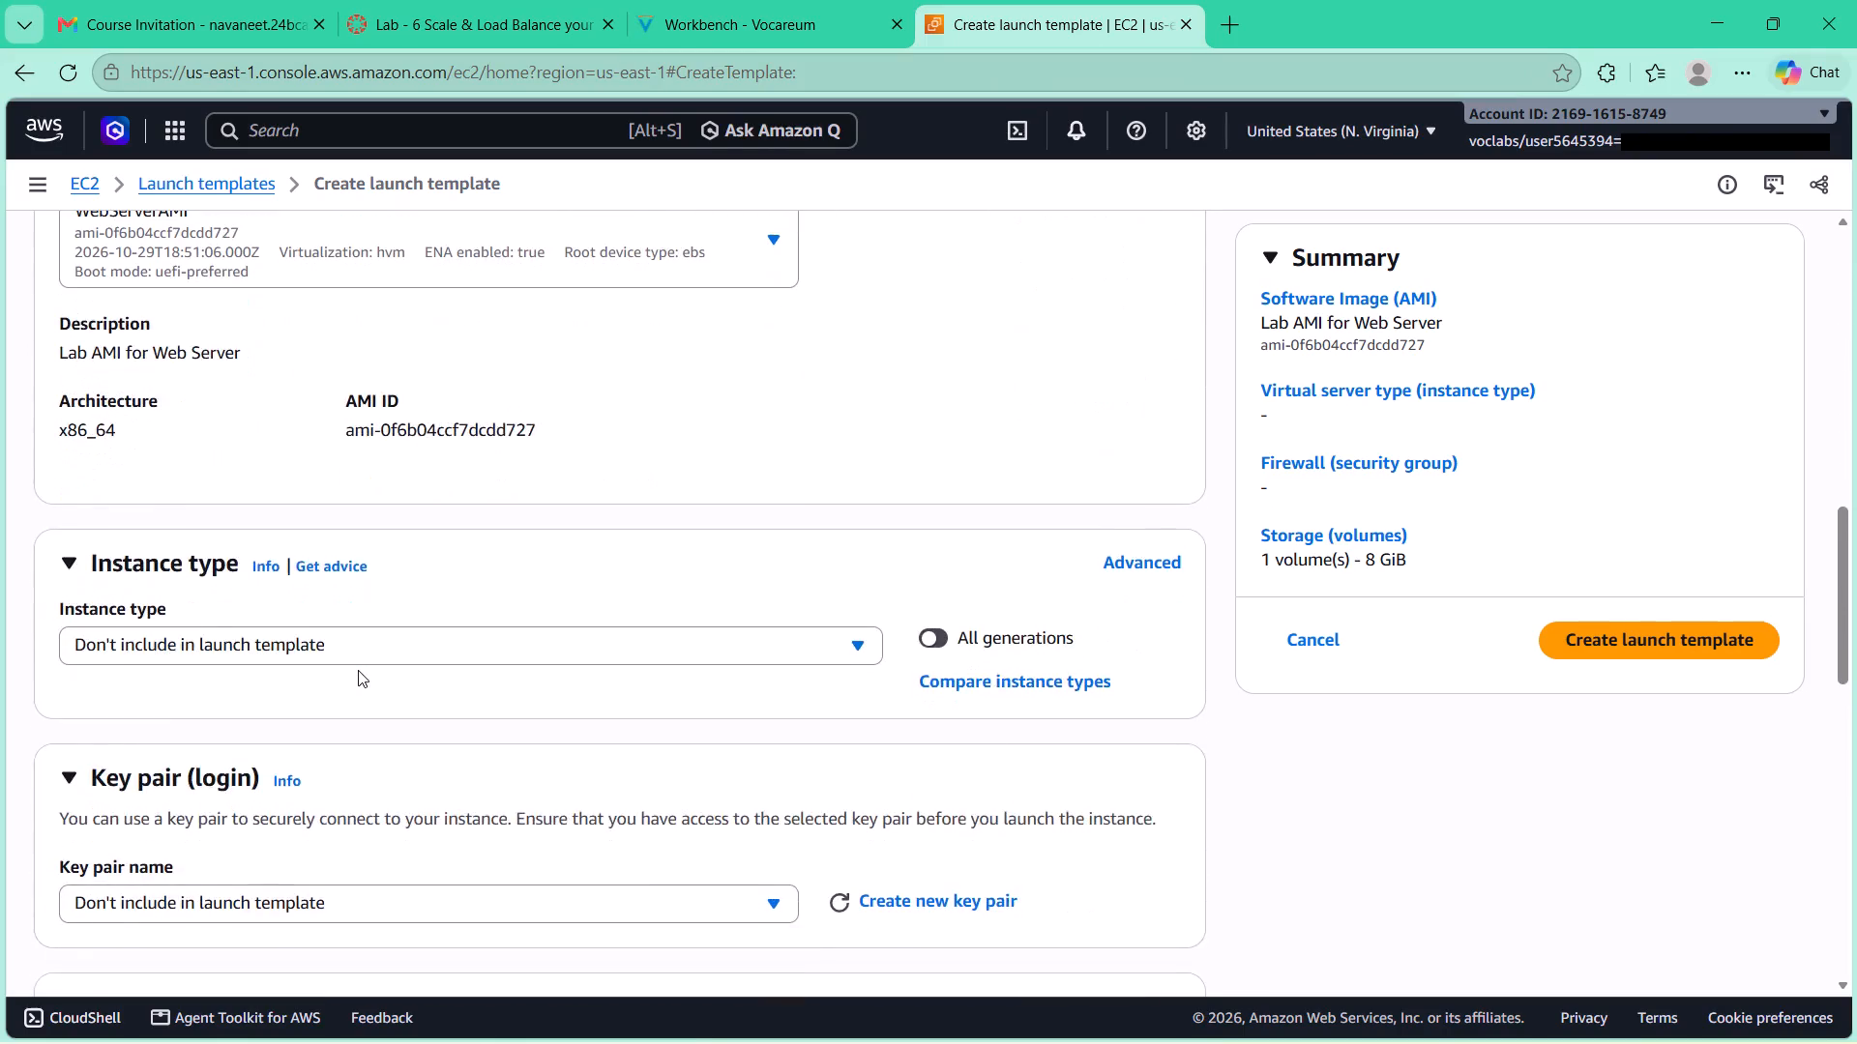
Set the launch template's login key pair to vockey.
scroll(358, 670, down, 3)
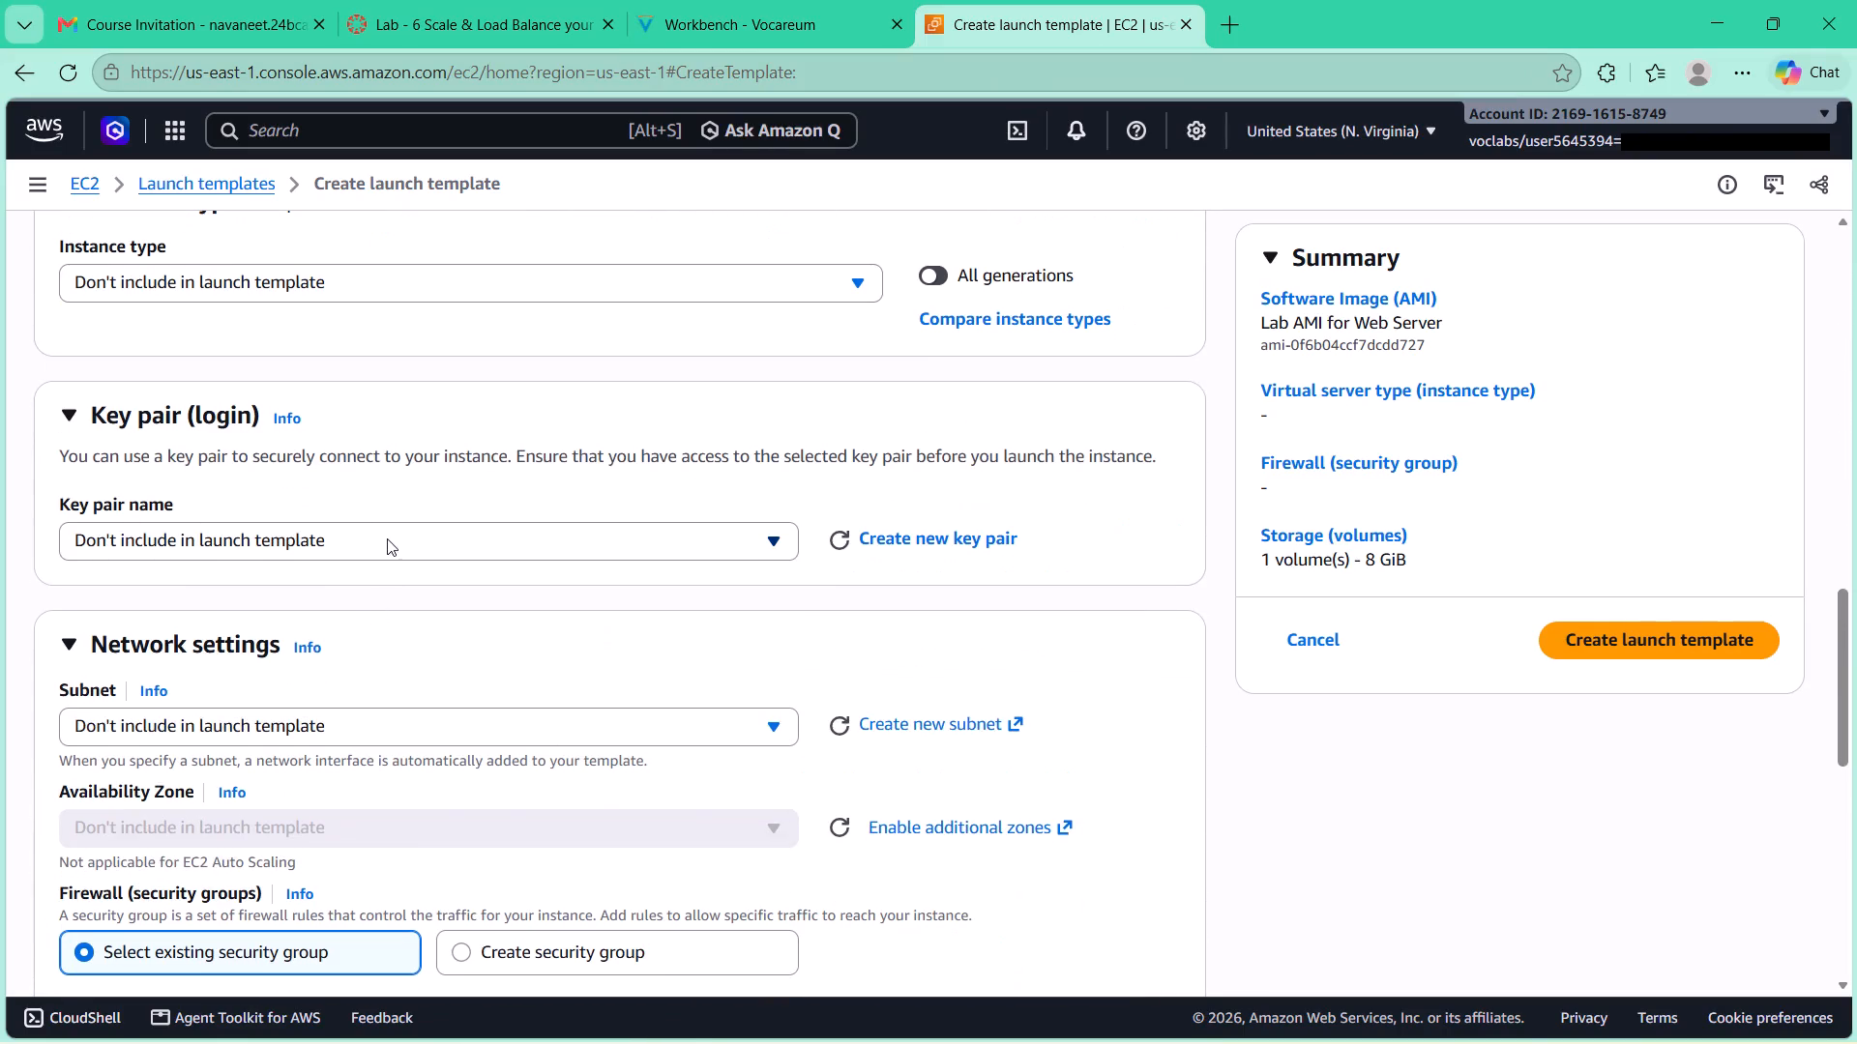
click(387, 534)
click(361, 689)
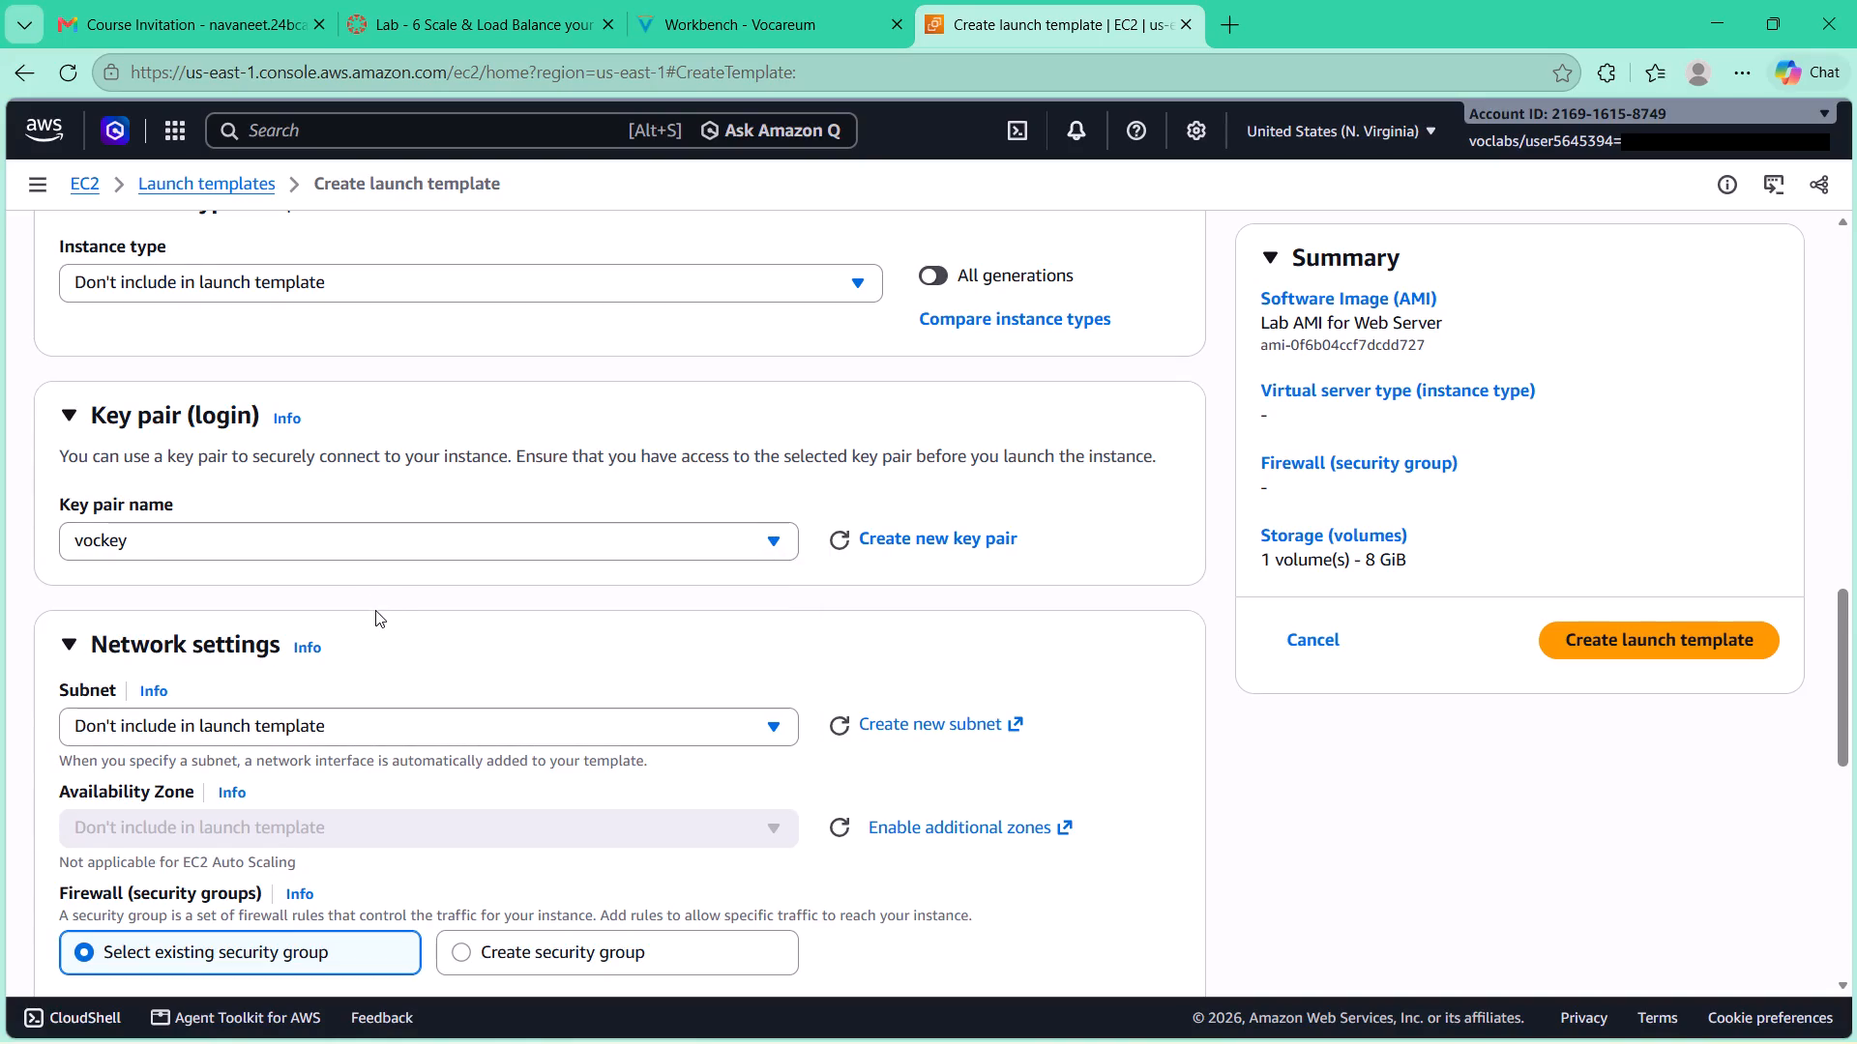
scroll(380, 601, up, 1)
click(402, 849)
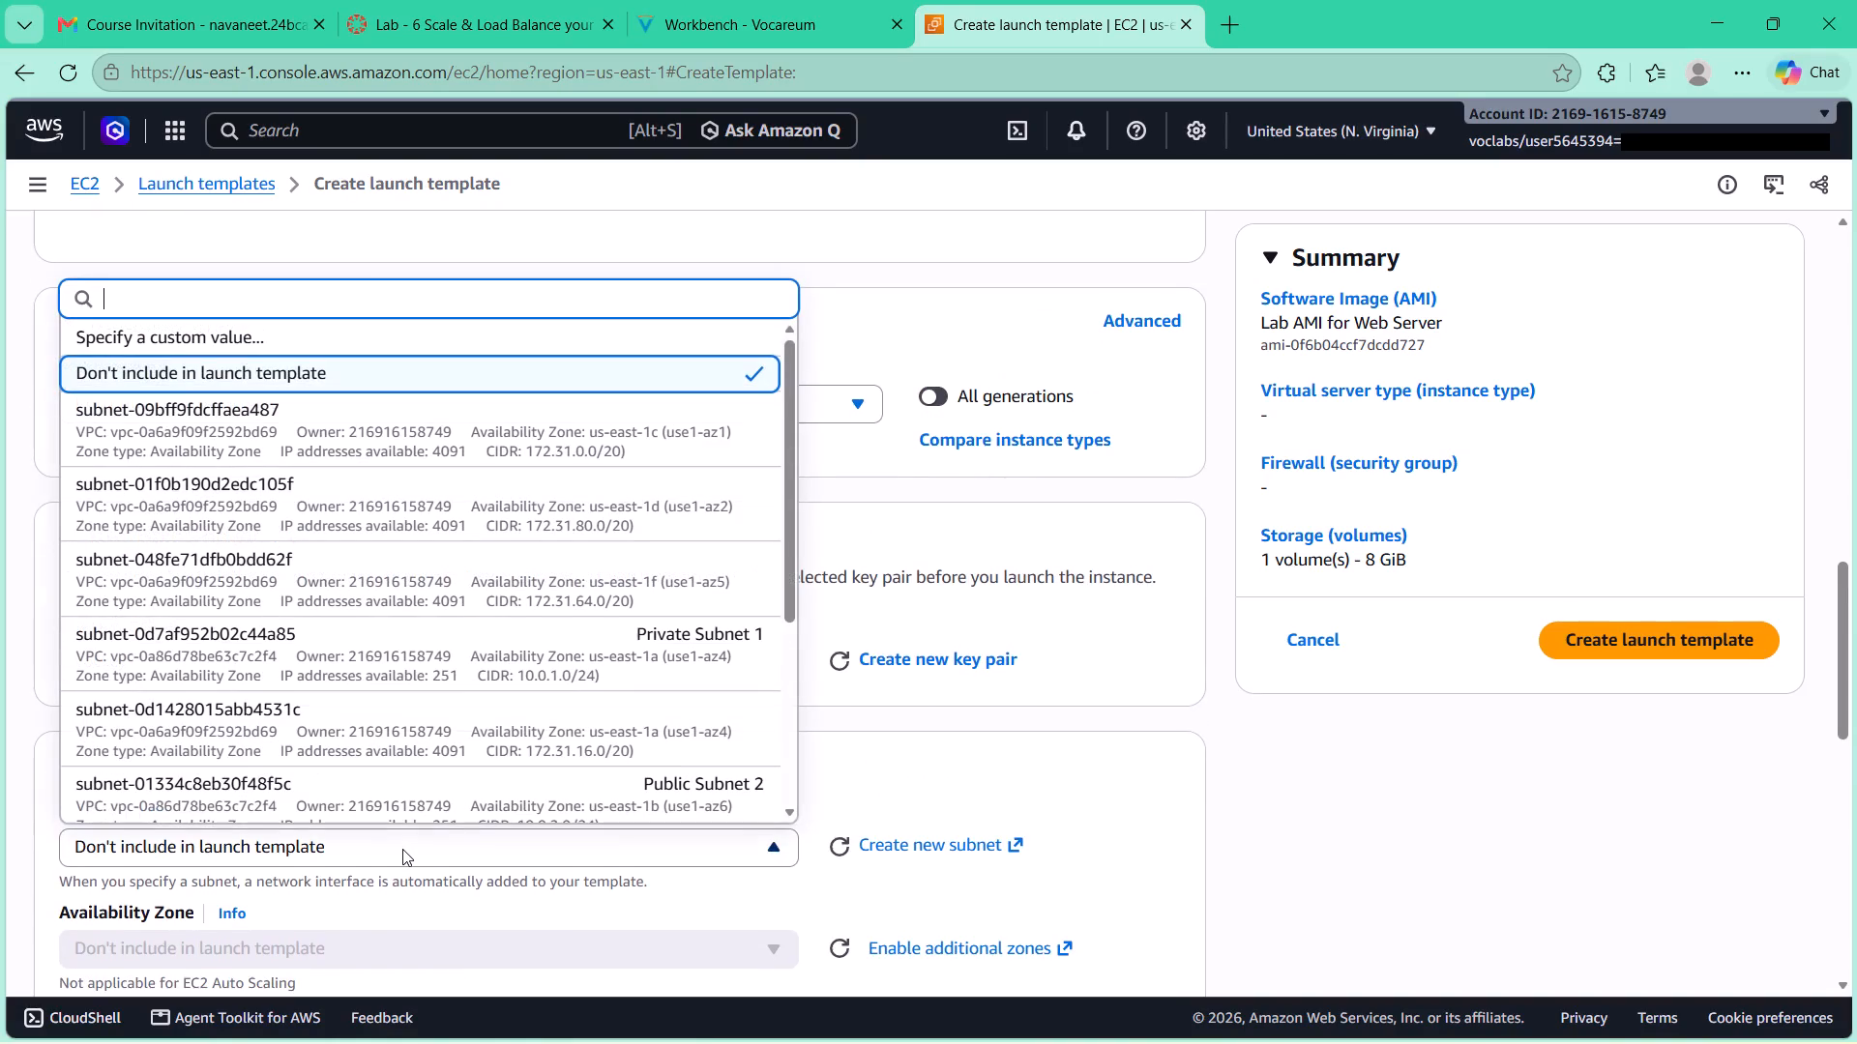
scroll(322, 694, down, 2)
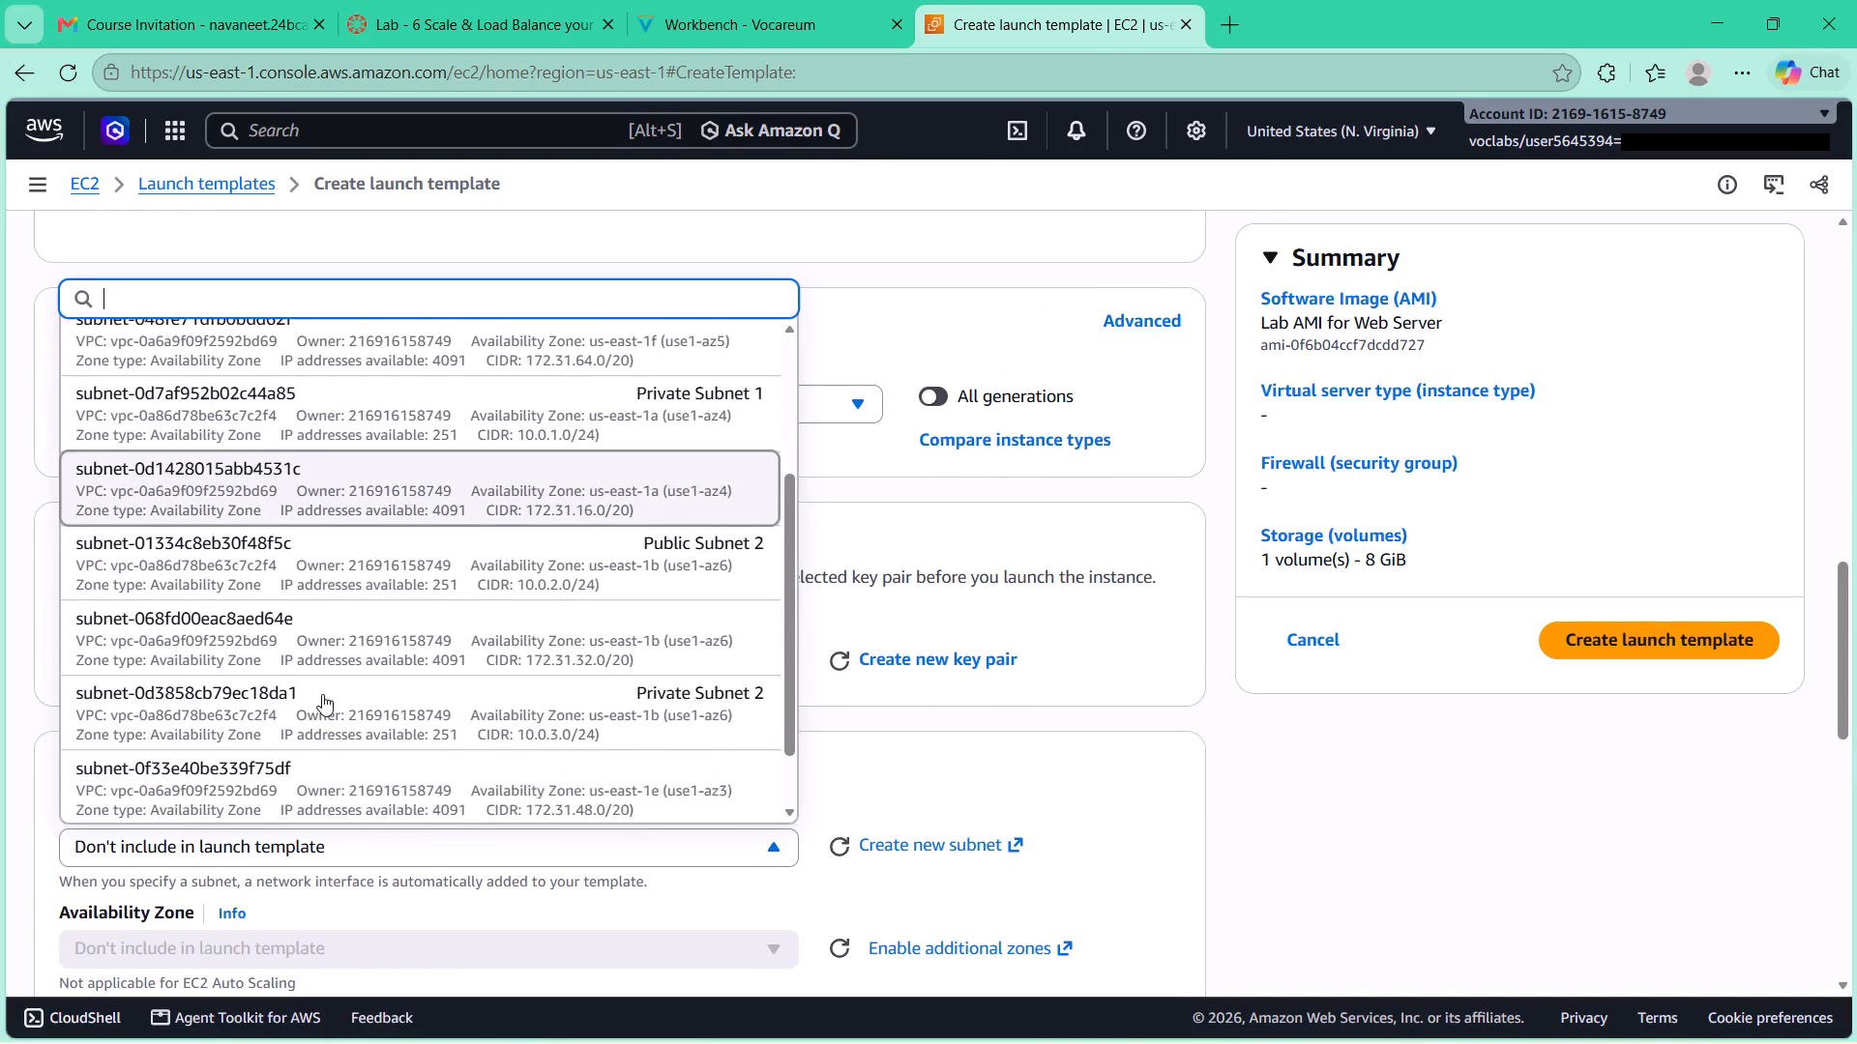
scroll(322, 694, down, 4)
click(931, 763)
Set the launch template's instance type to t2.micro.
scroll(456, 679, up, 2)
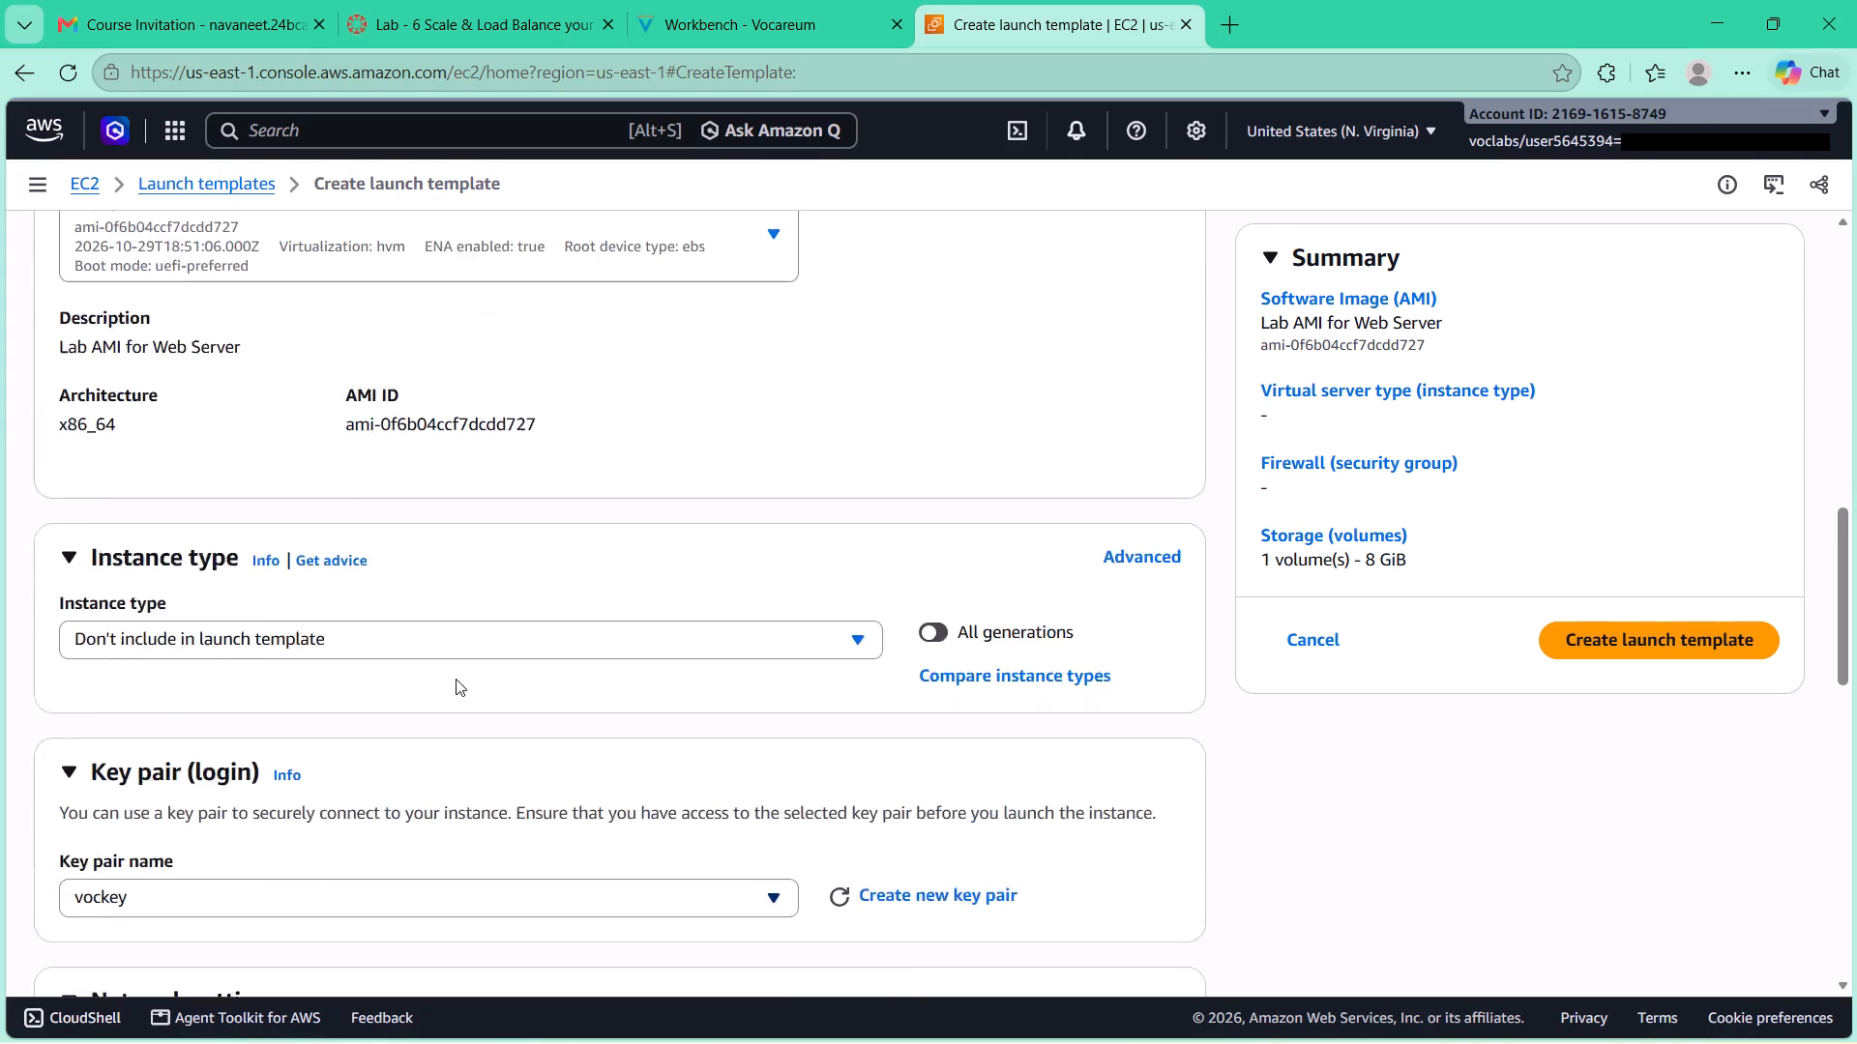
scroll(456, 679, up, 1)
click(471, 314)
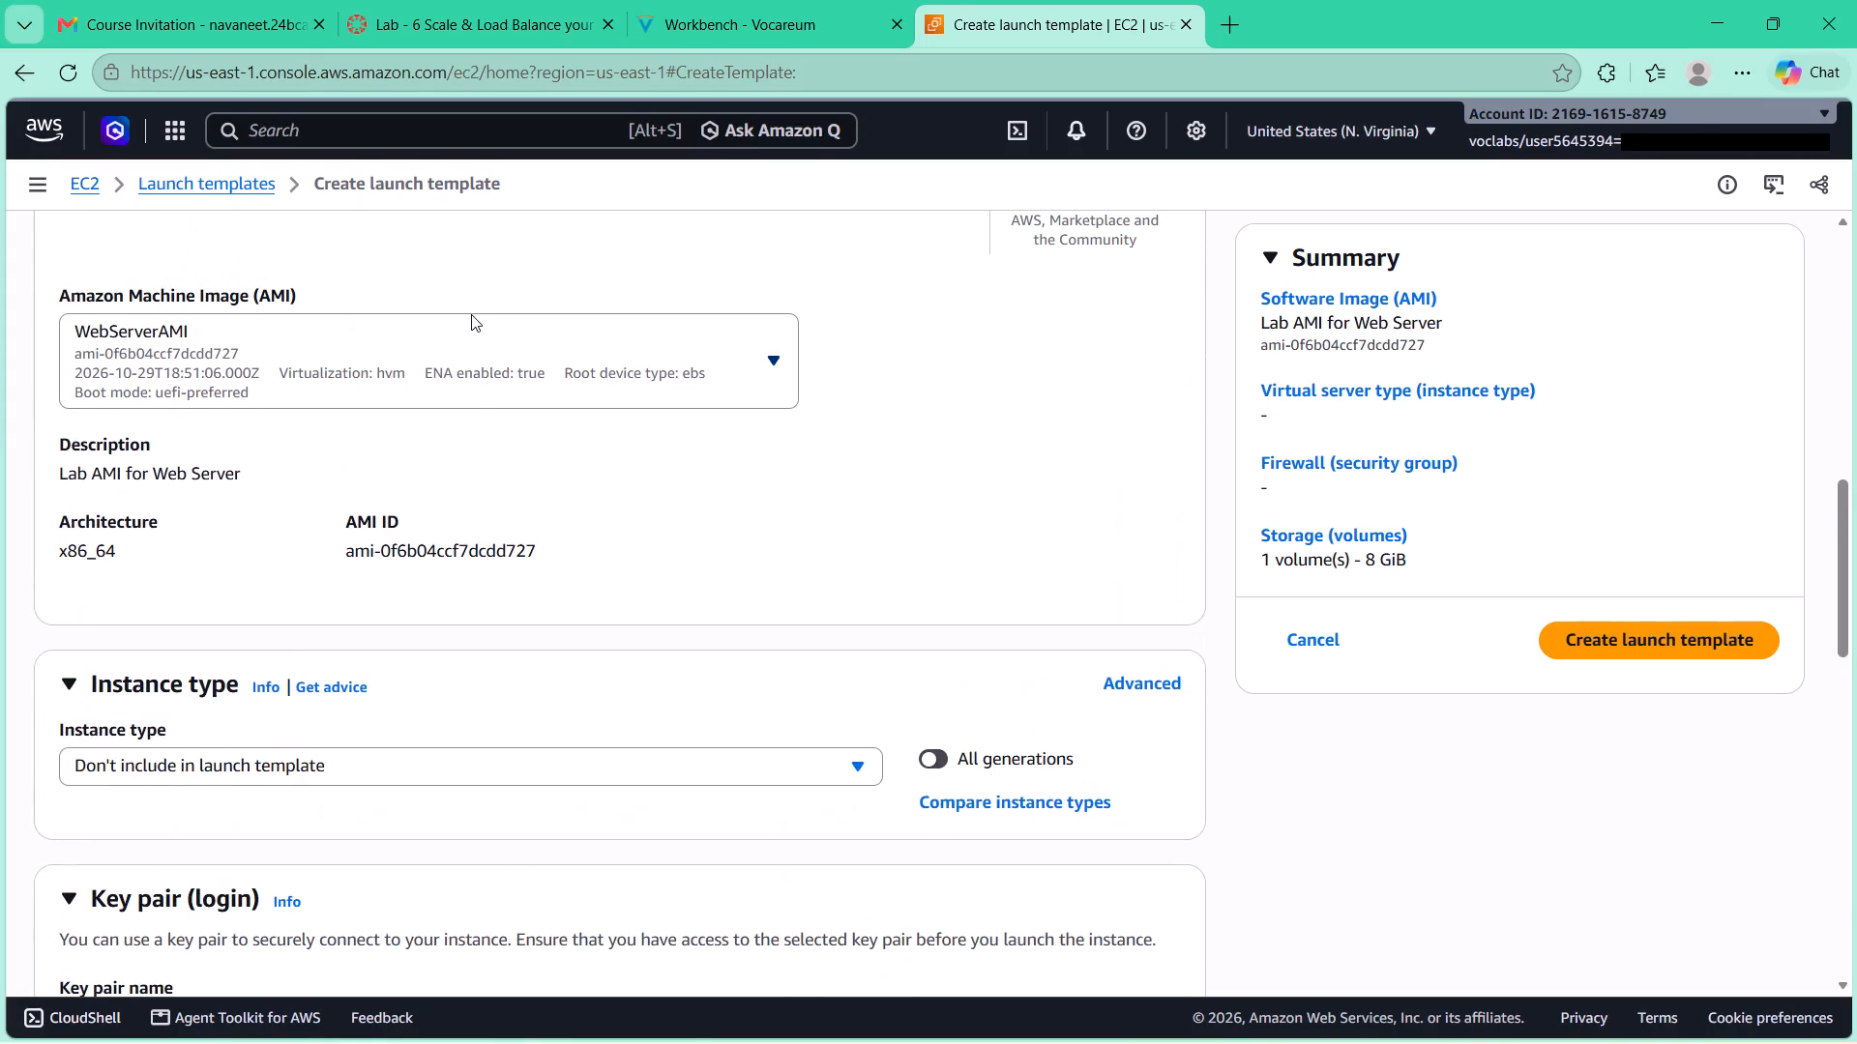
click(819, 464)
click(394, 768)
click(361, 538)
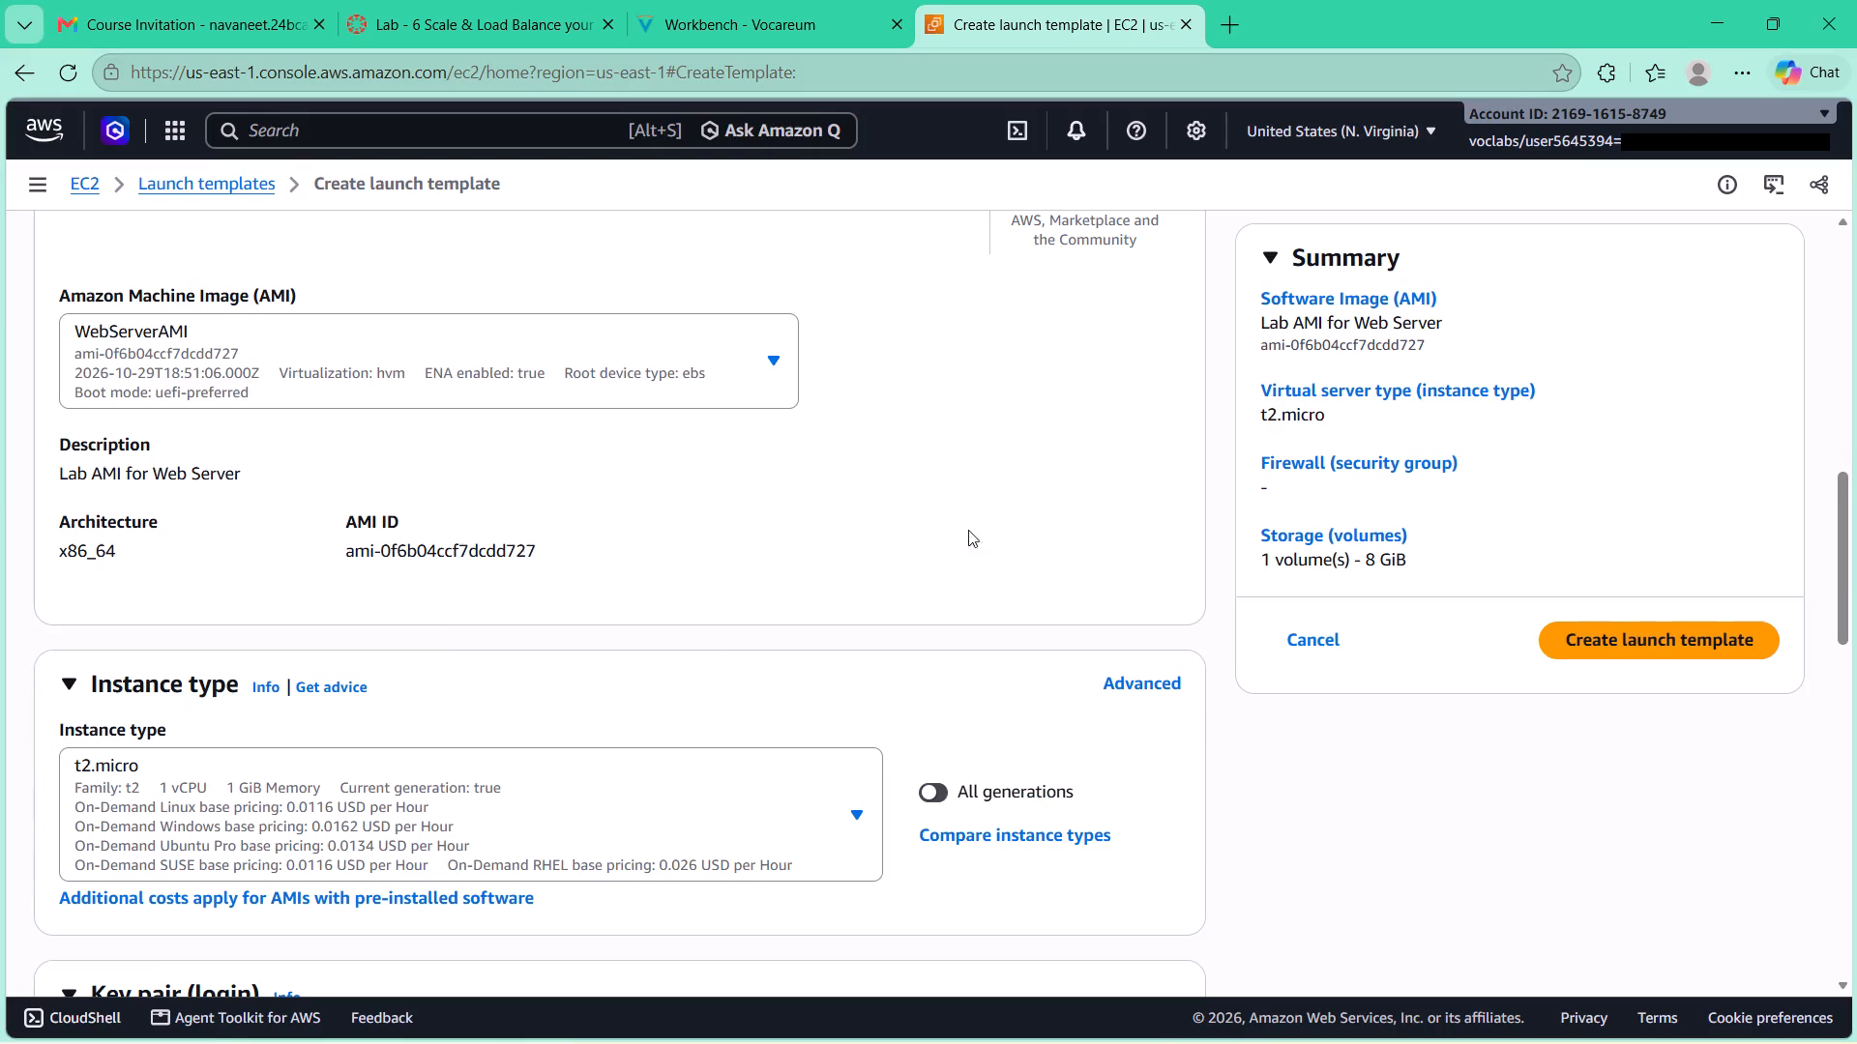
Following the lab guide, assign the existing Web Security Group in the launch template's network settings.
scroll(783, 559, down, 5)
click(756, 0)
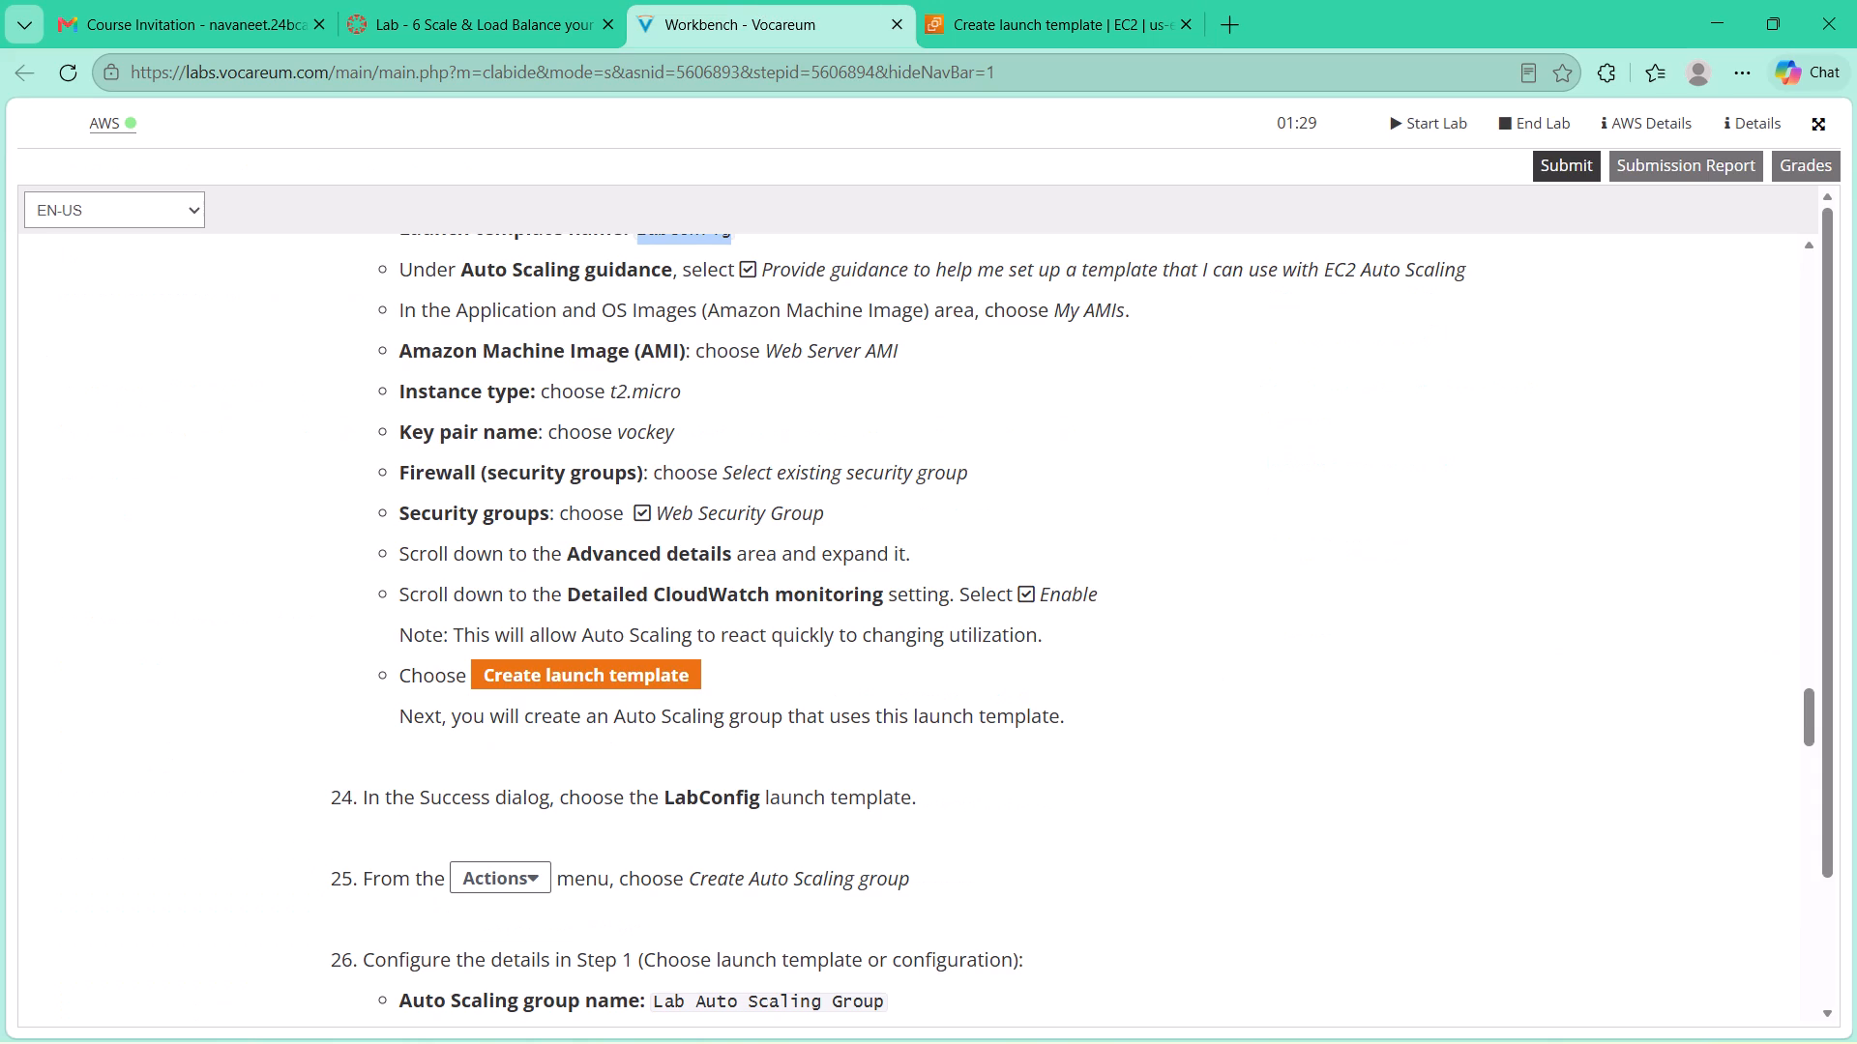
click(1093, 0)
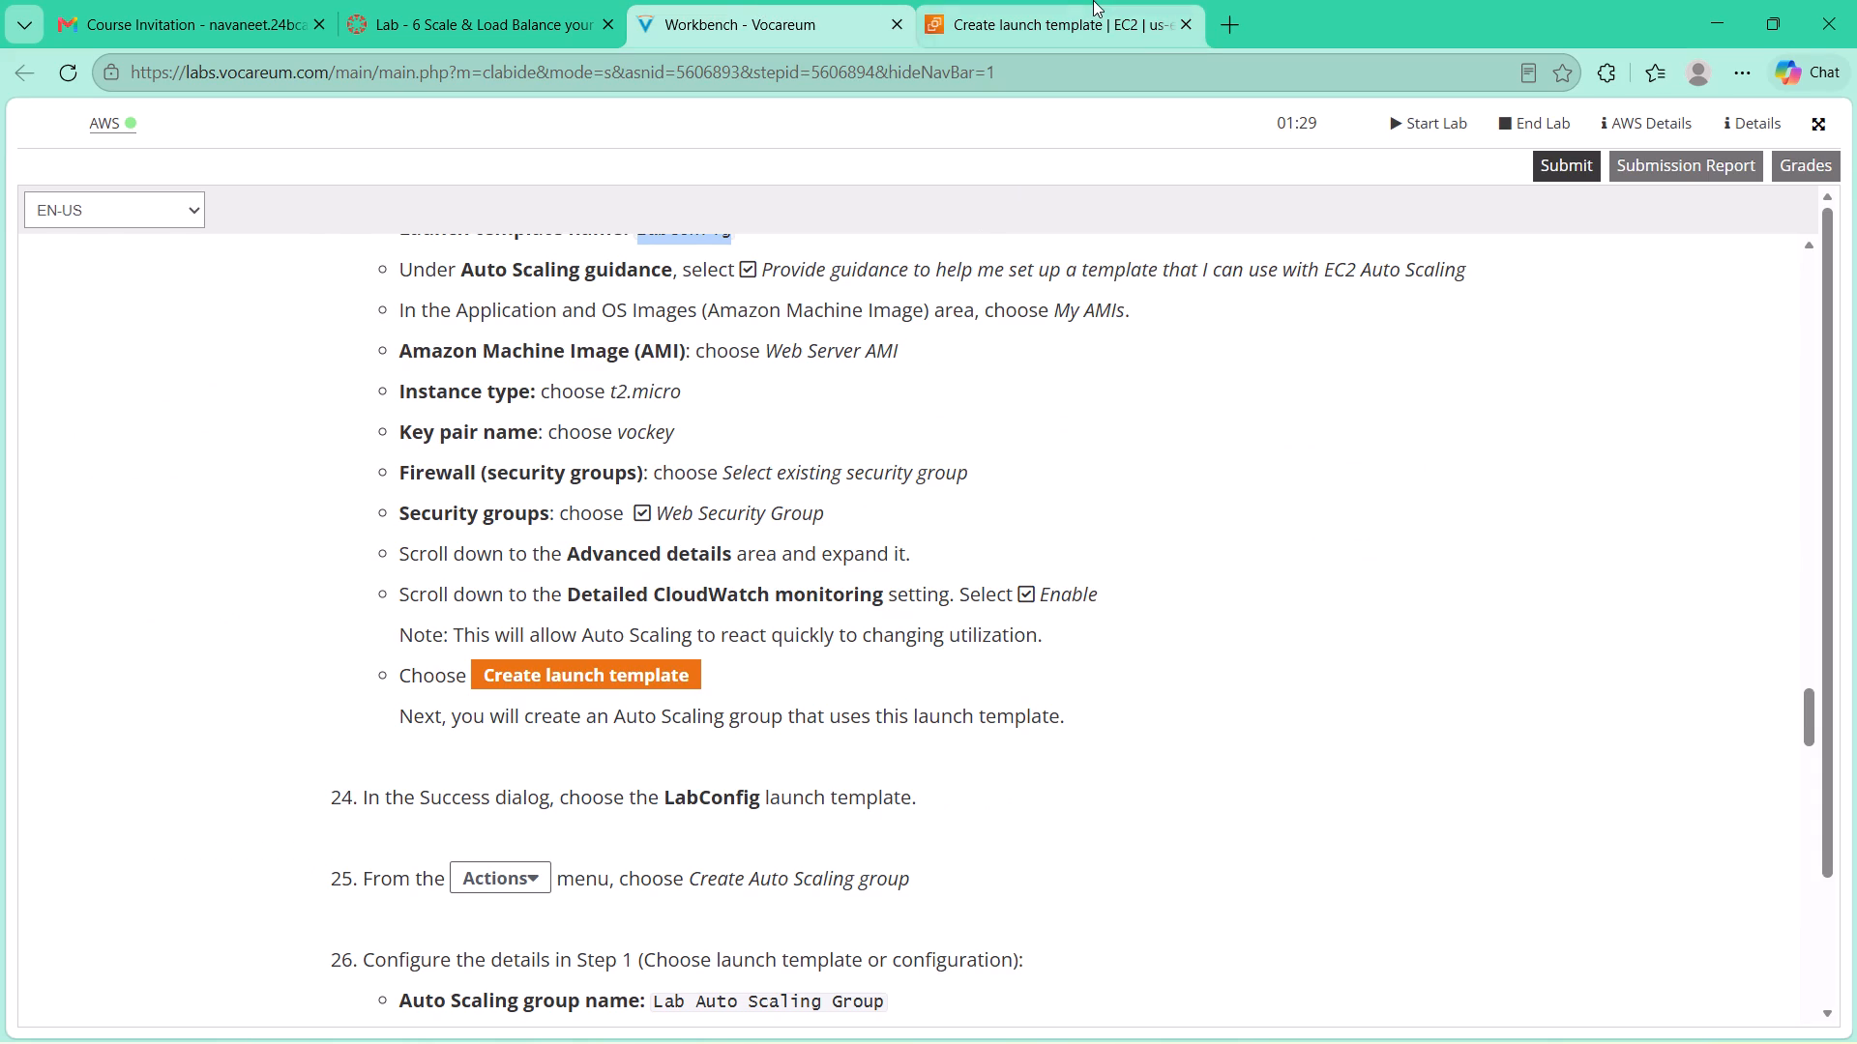
scroll(334, 526, down, 3)
click(313, 659)
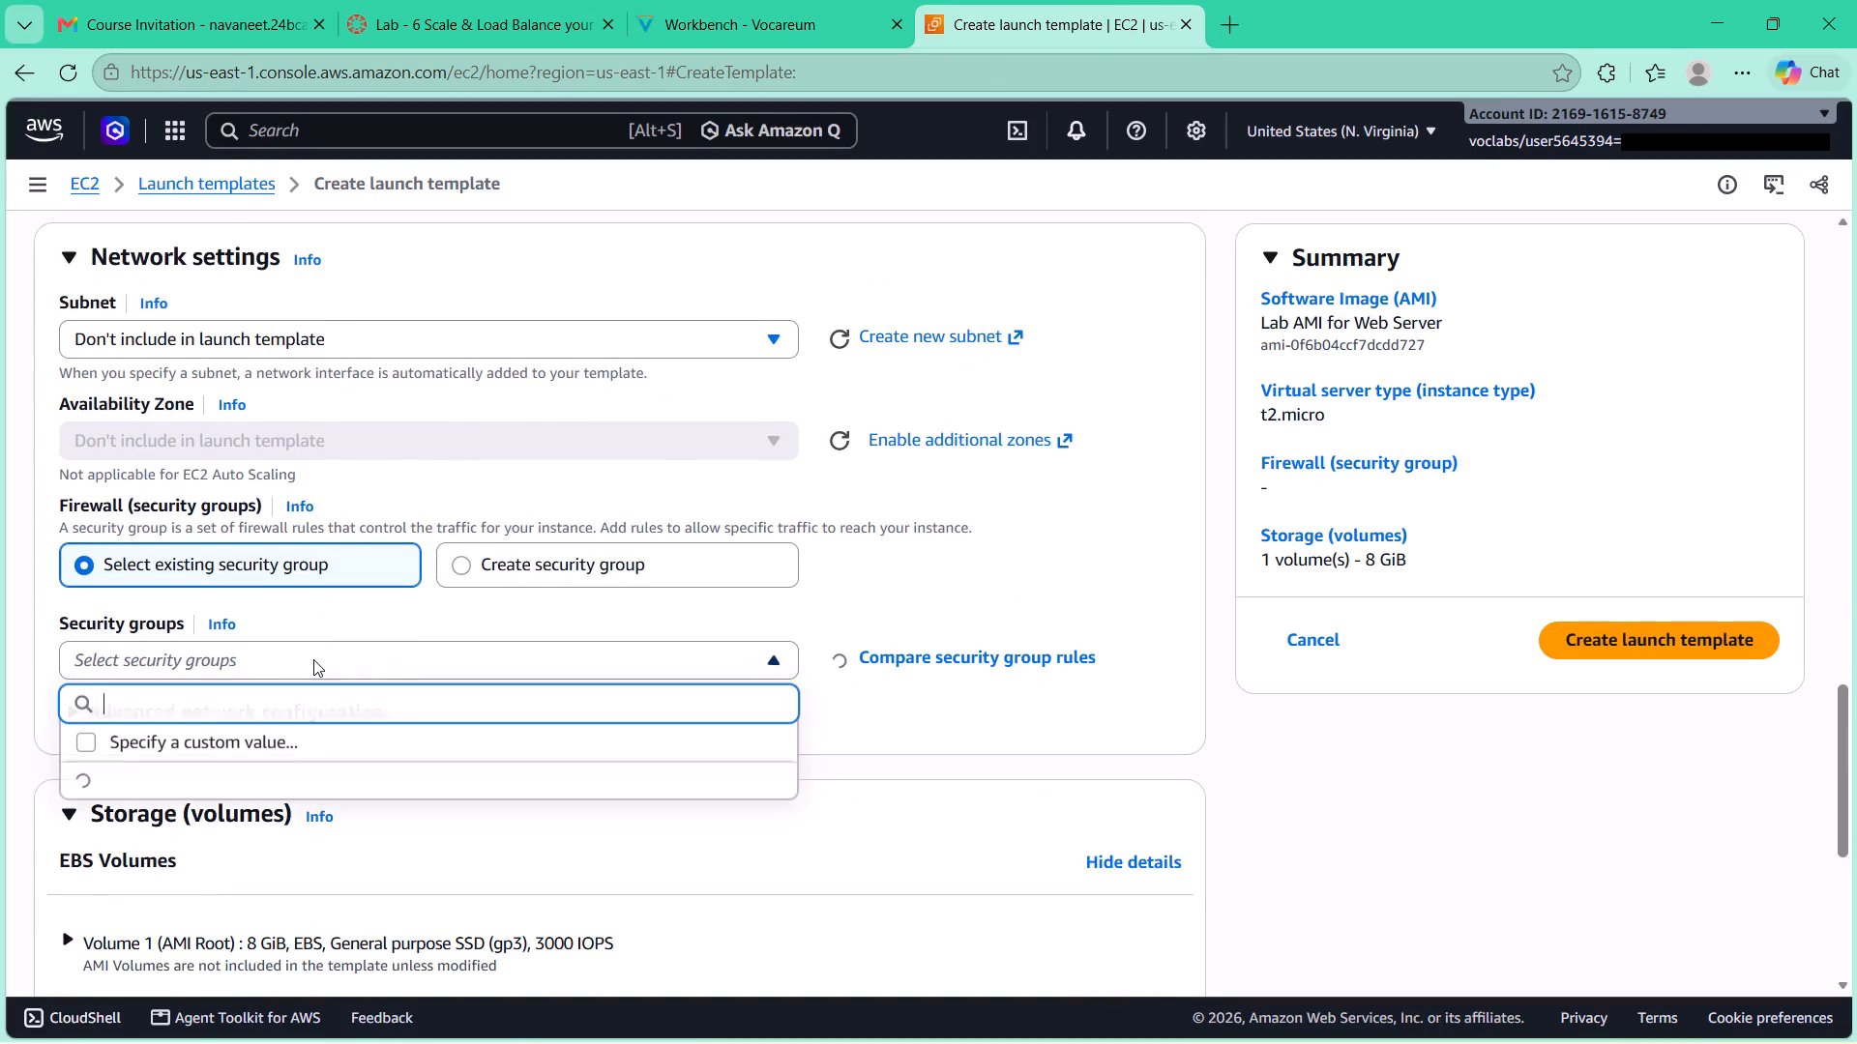
click(691, 35)
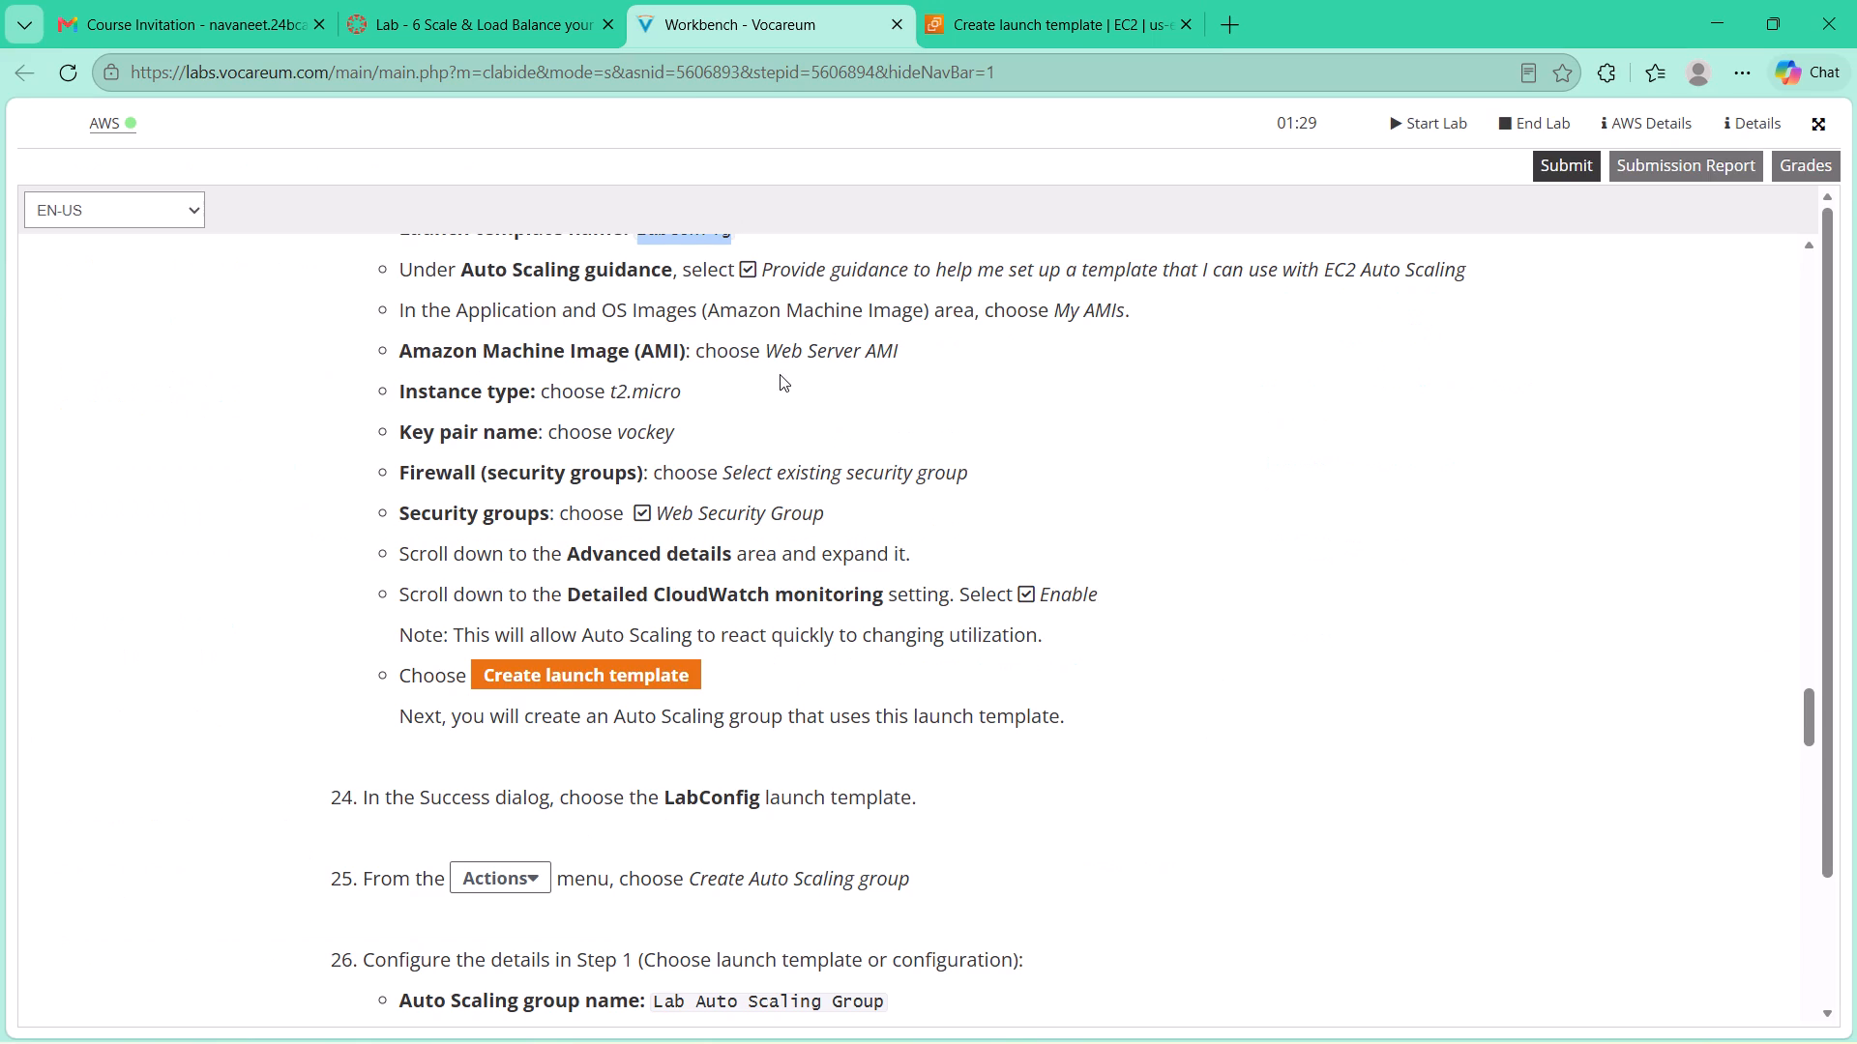
click(1016, 0)
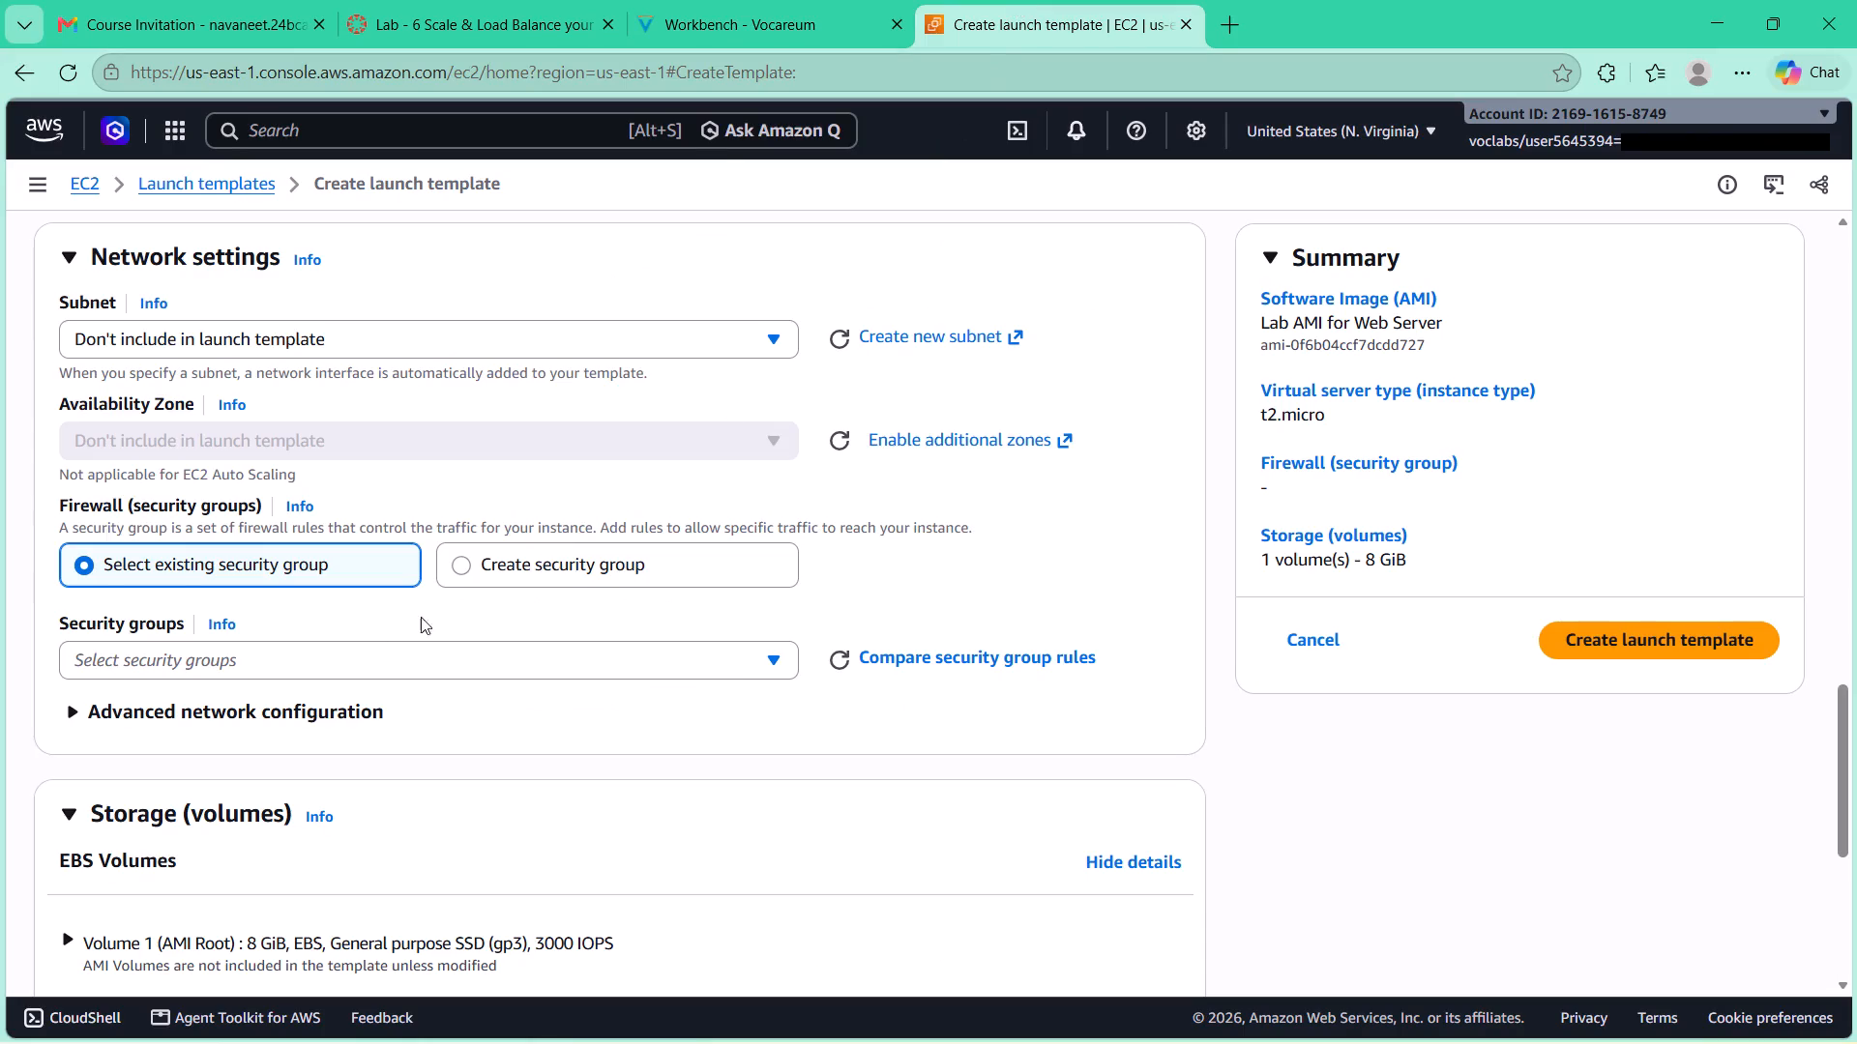
click(299, 653)
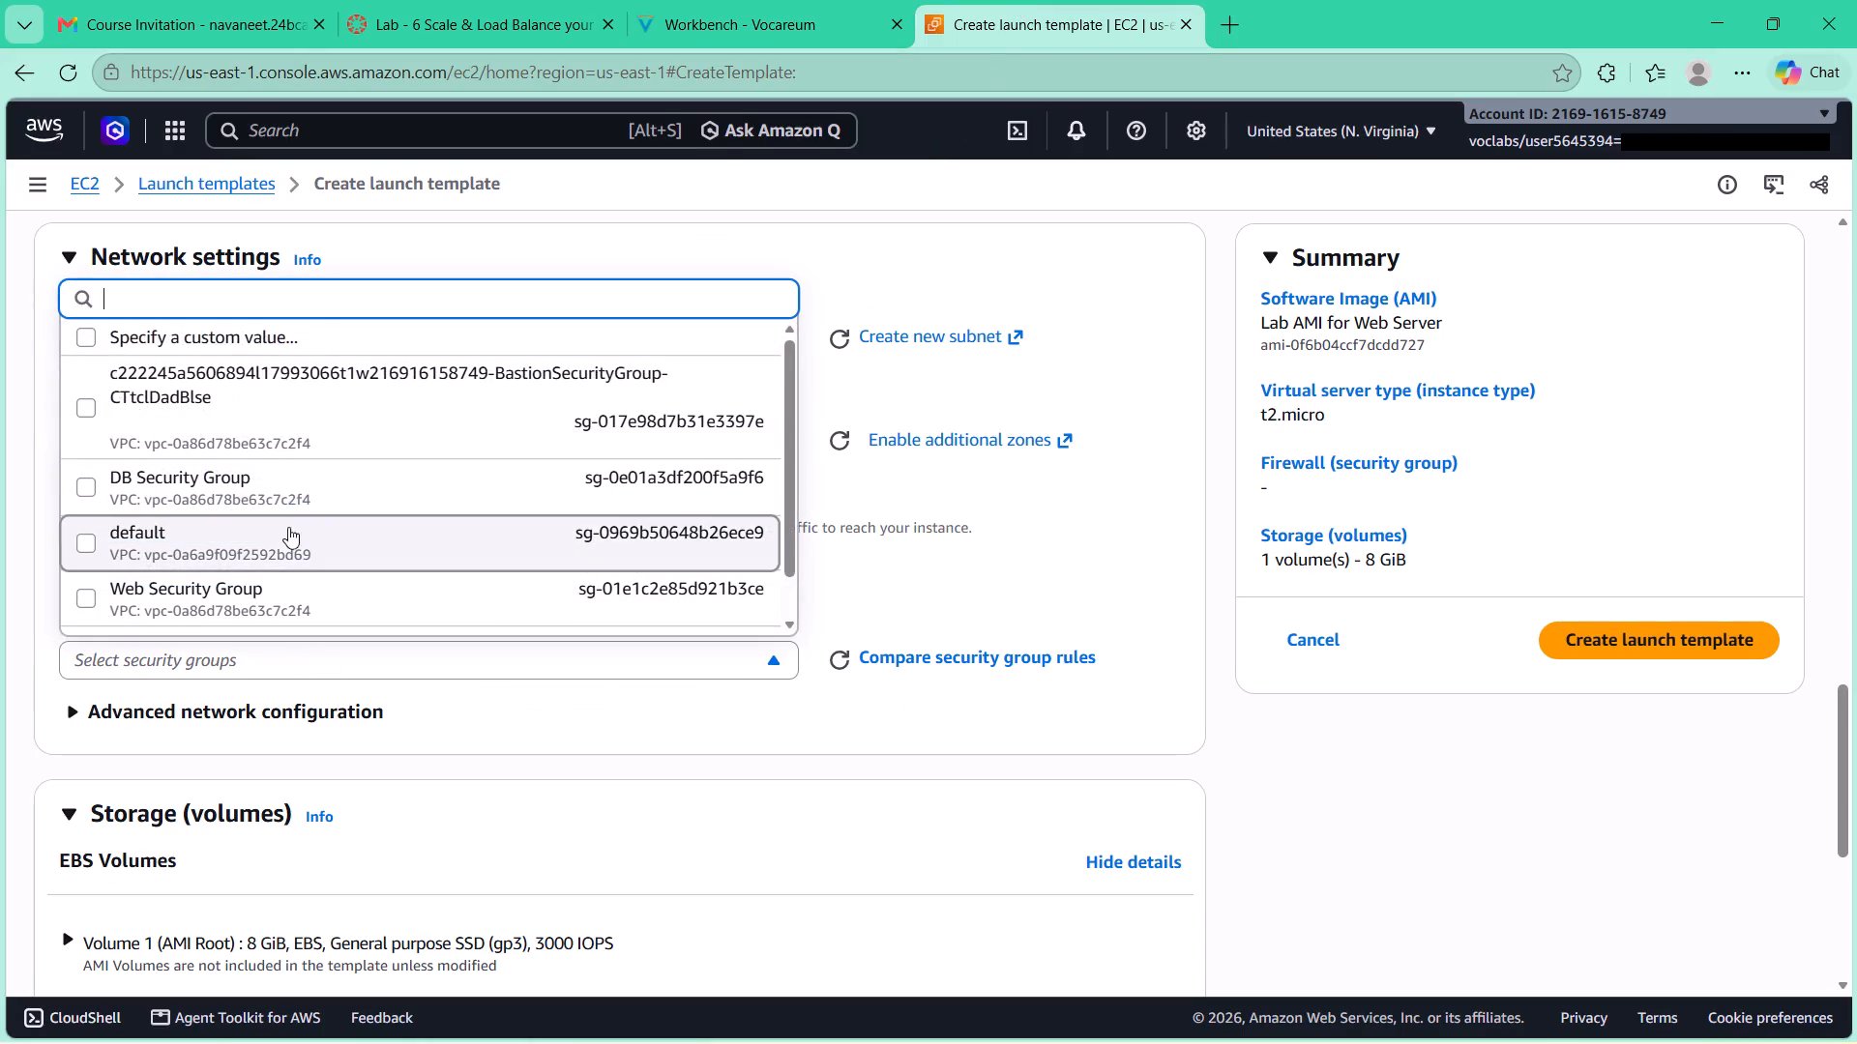
click(295, 577)
Following the lab guide, expand the Advanced details and set Detailed CloudWatch monitoring to Enable.
scroll(411, 603, down, 3)
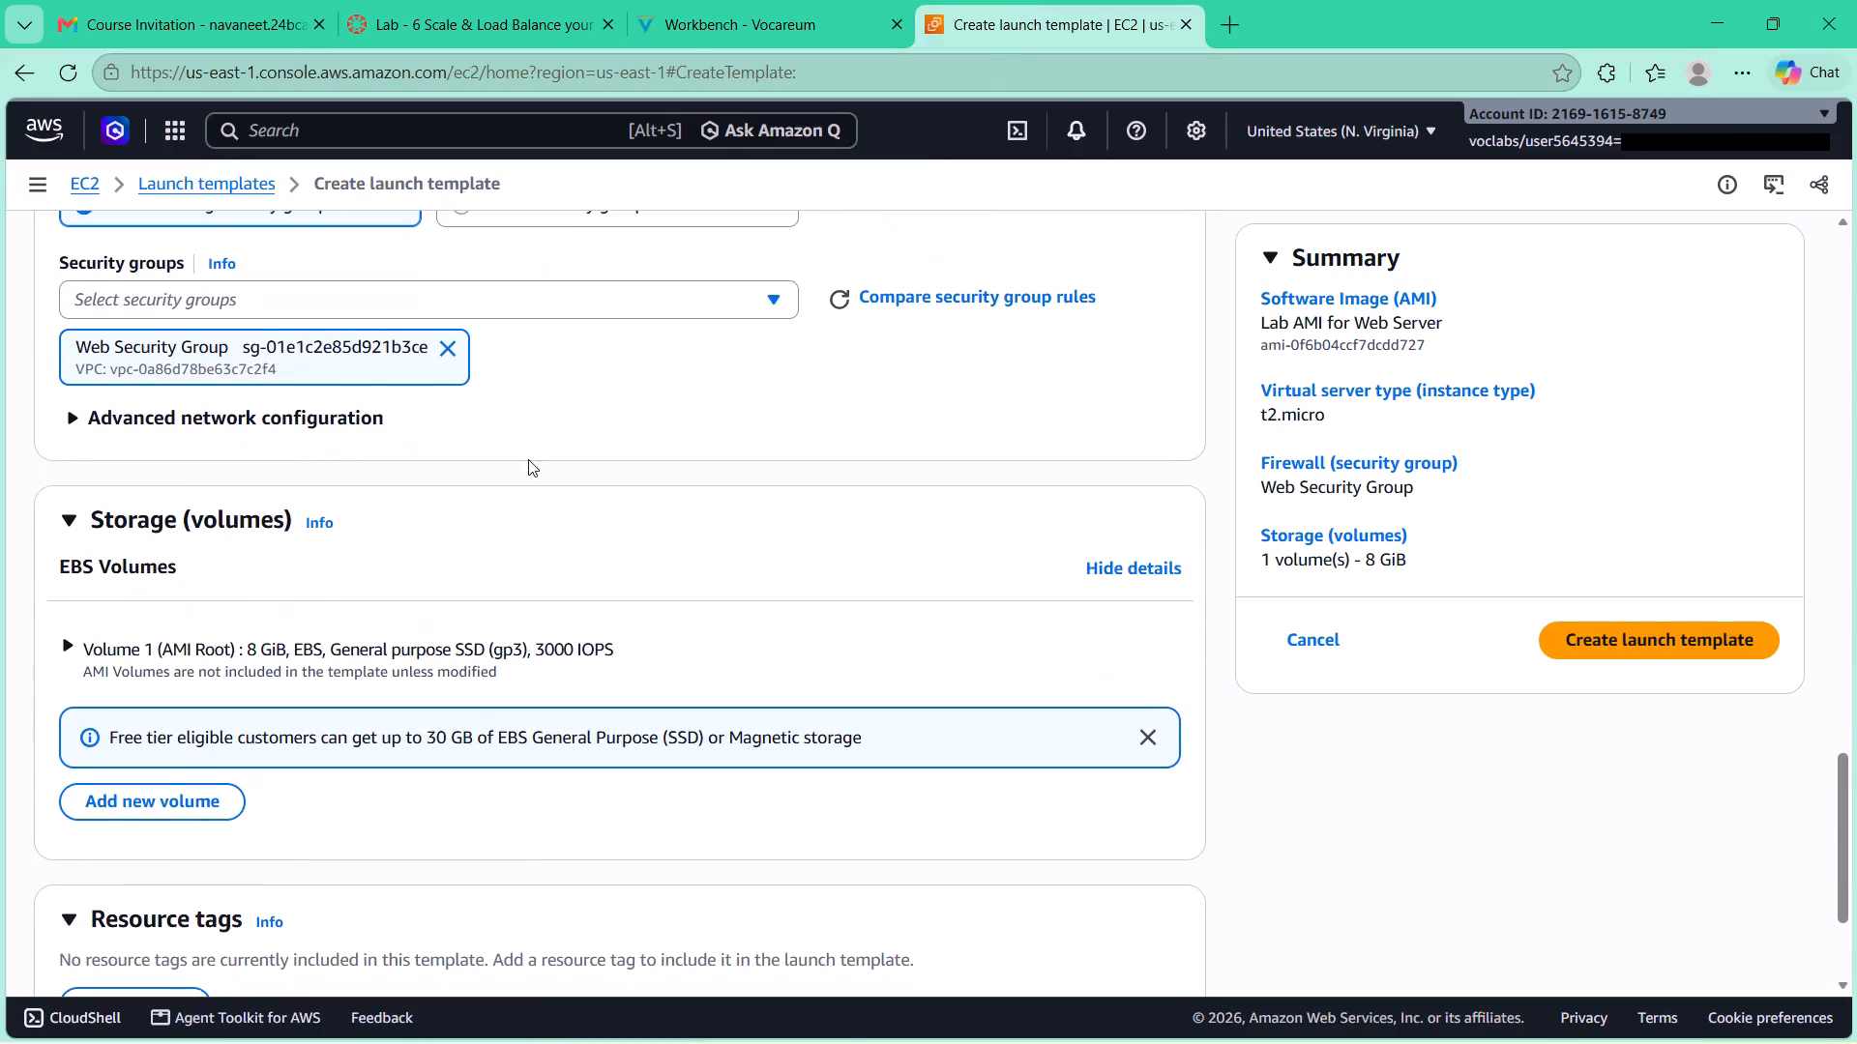
click(728, 0)
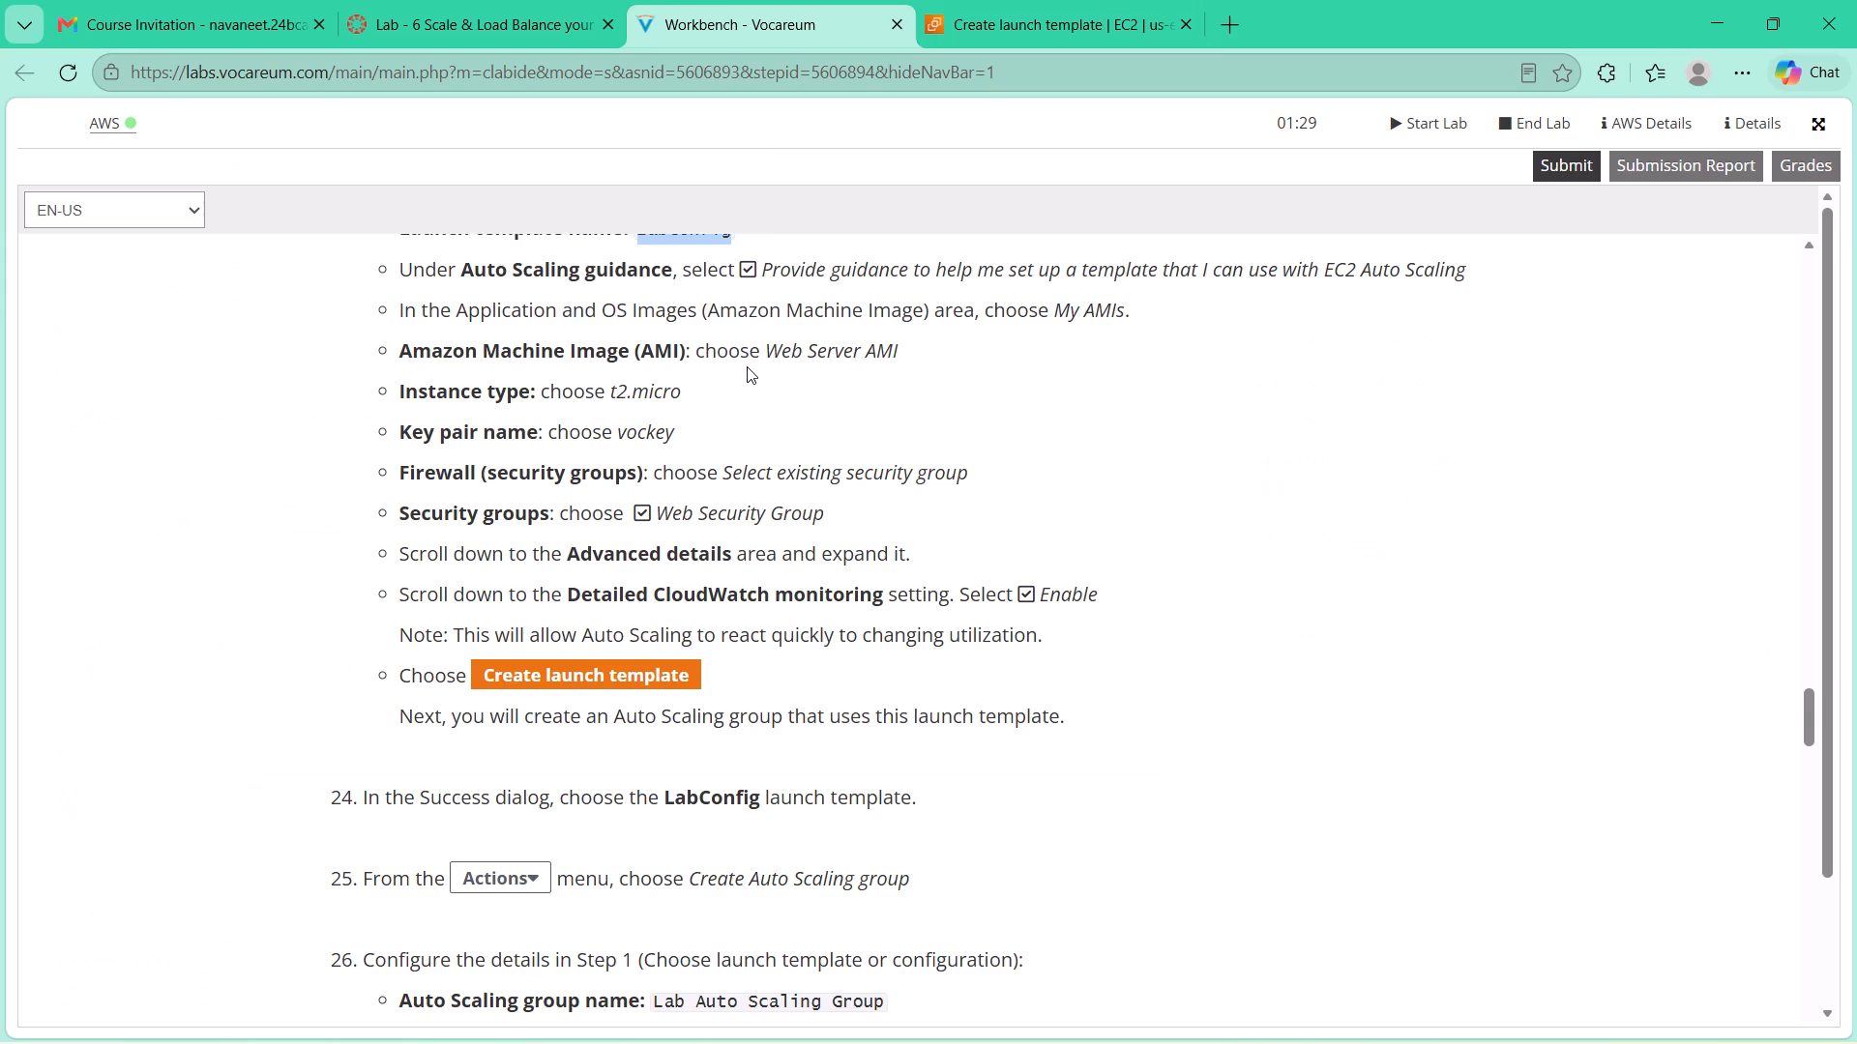
click(1097, 12)
scroll(595, 529, down, 2)
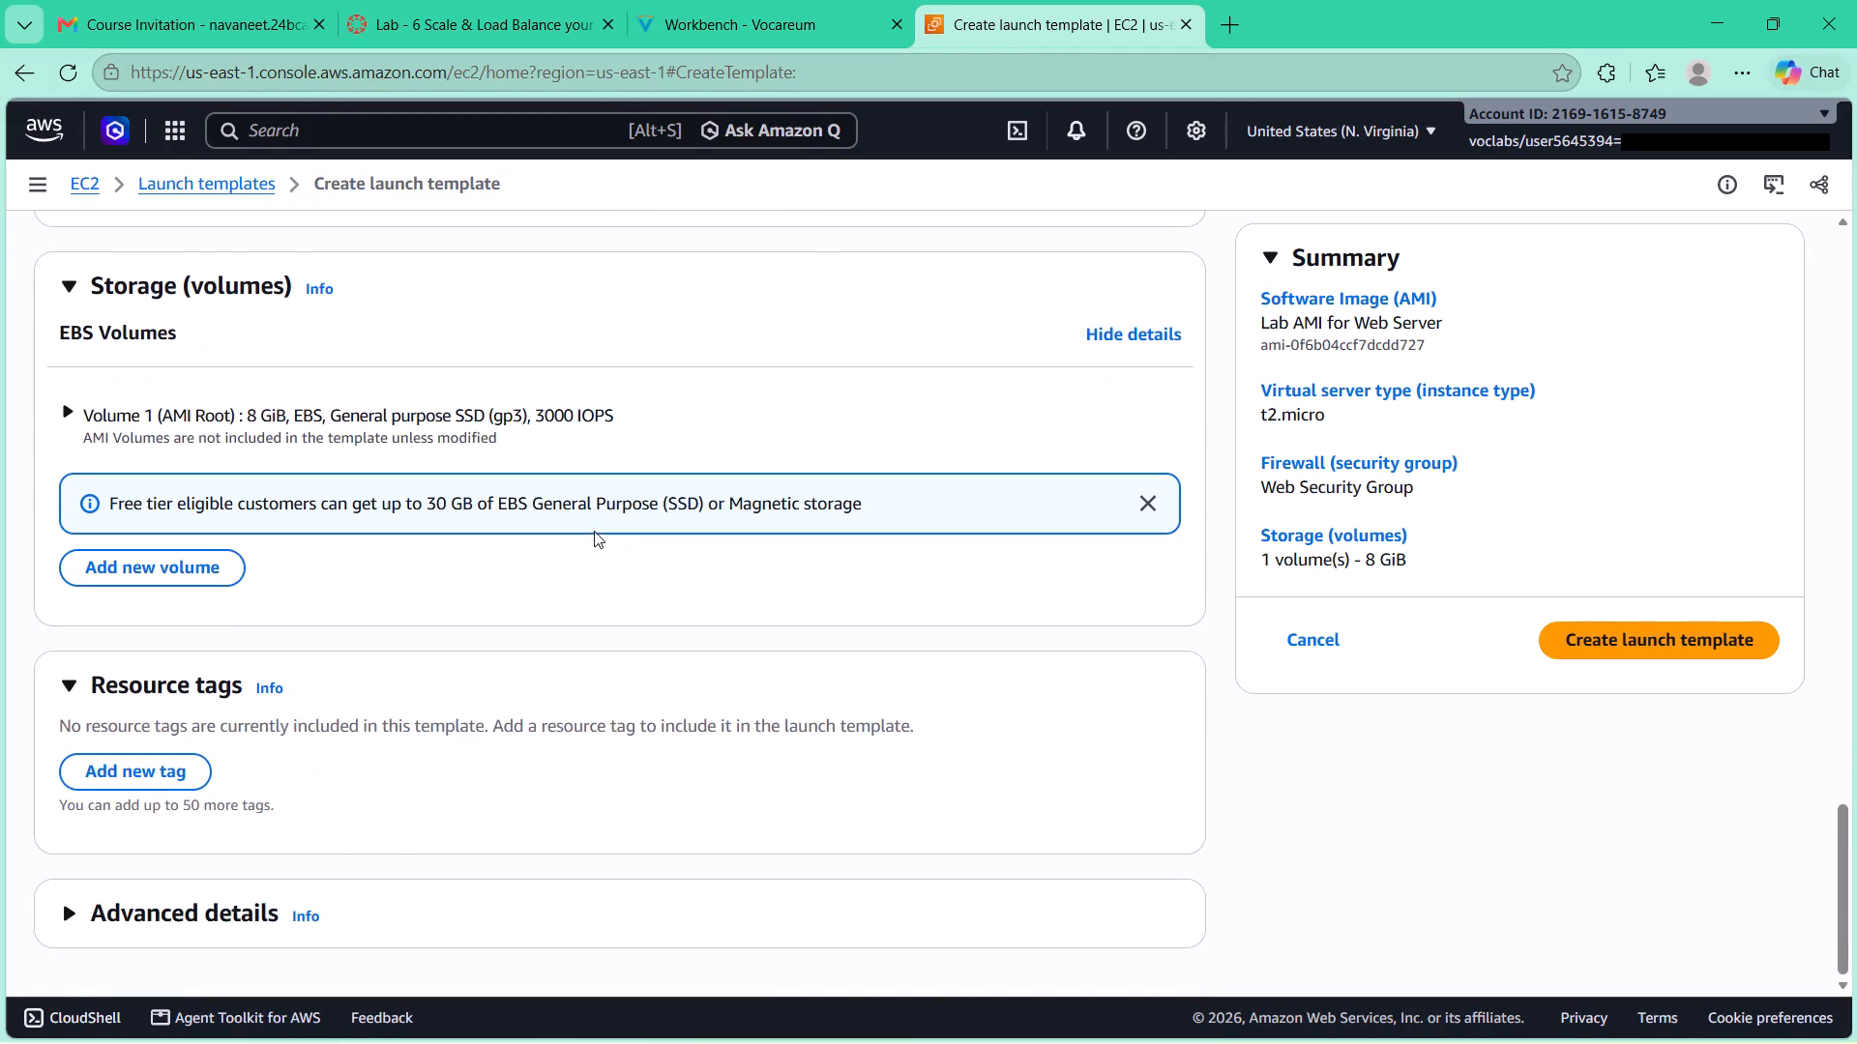
scroll(234, 652, down, 4)
click(70, 911)
scroll(242, 771, down, 4)
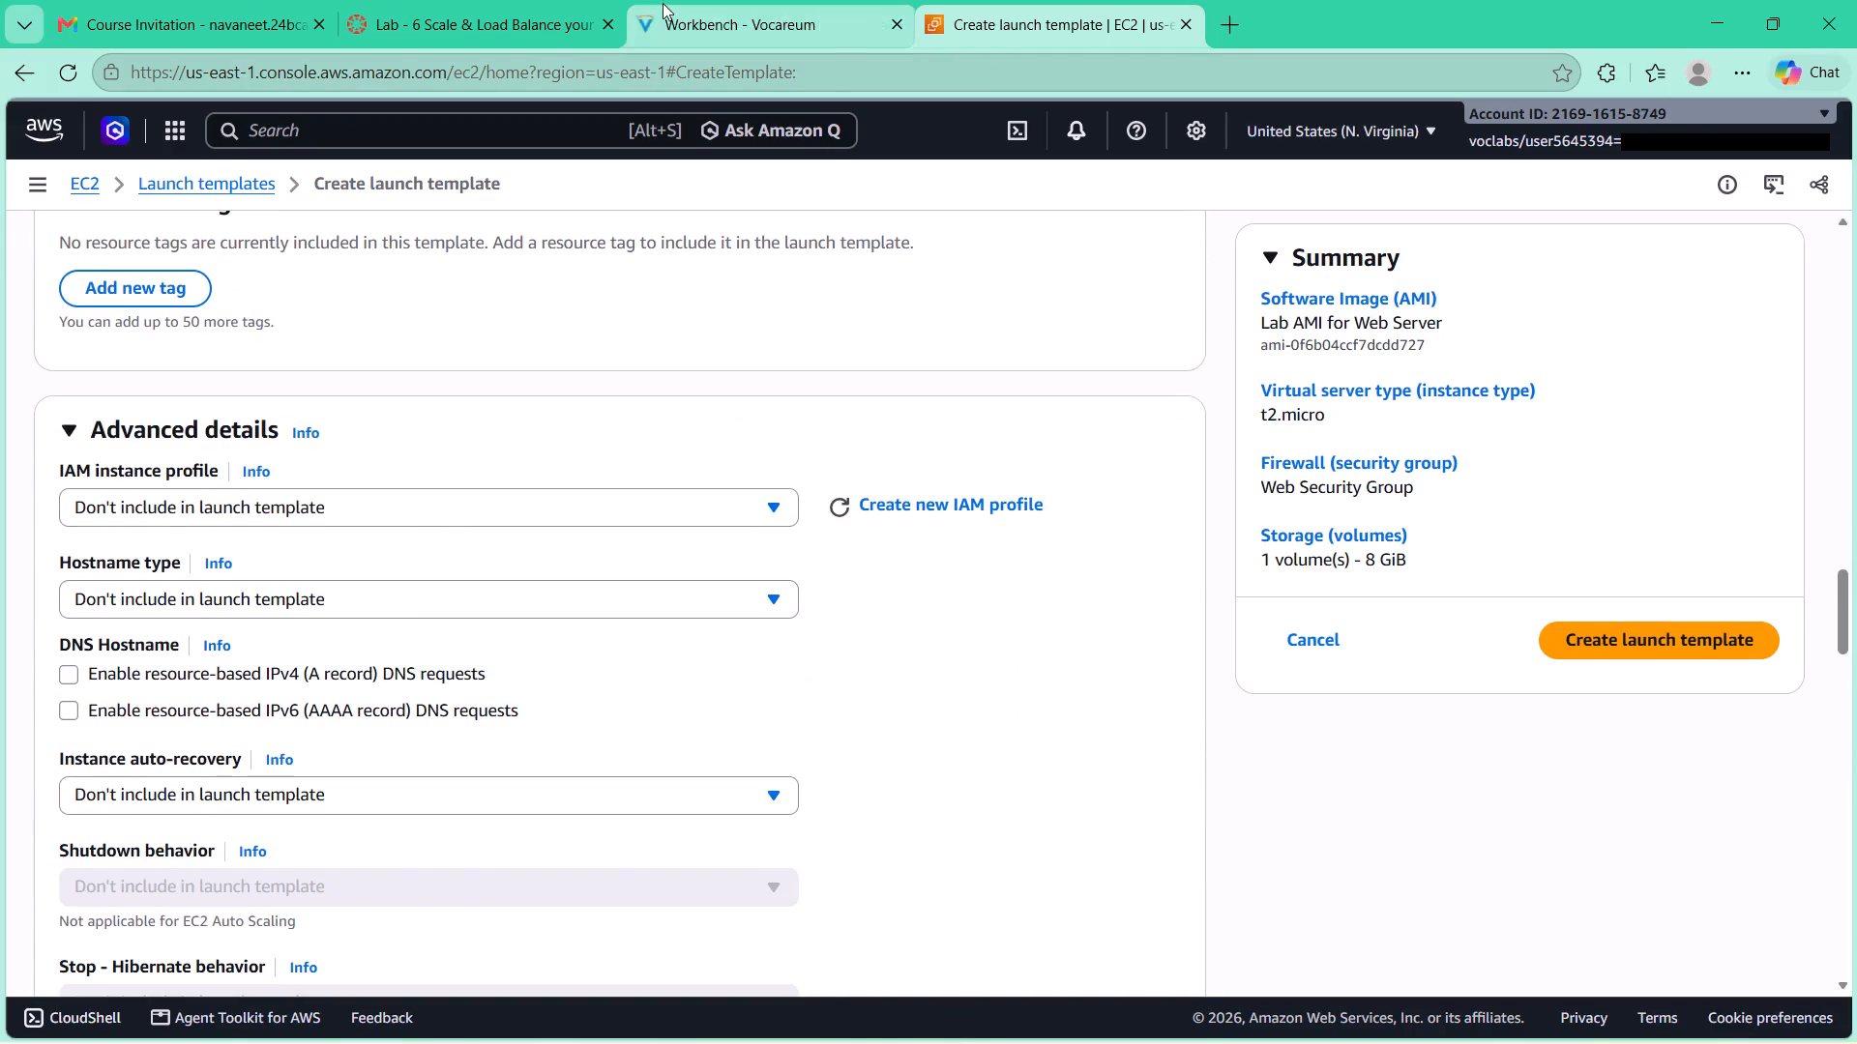
click(664, 1)
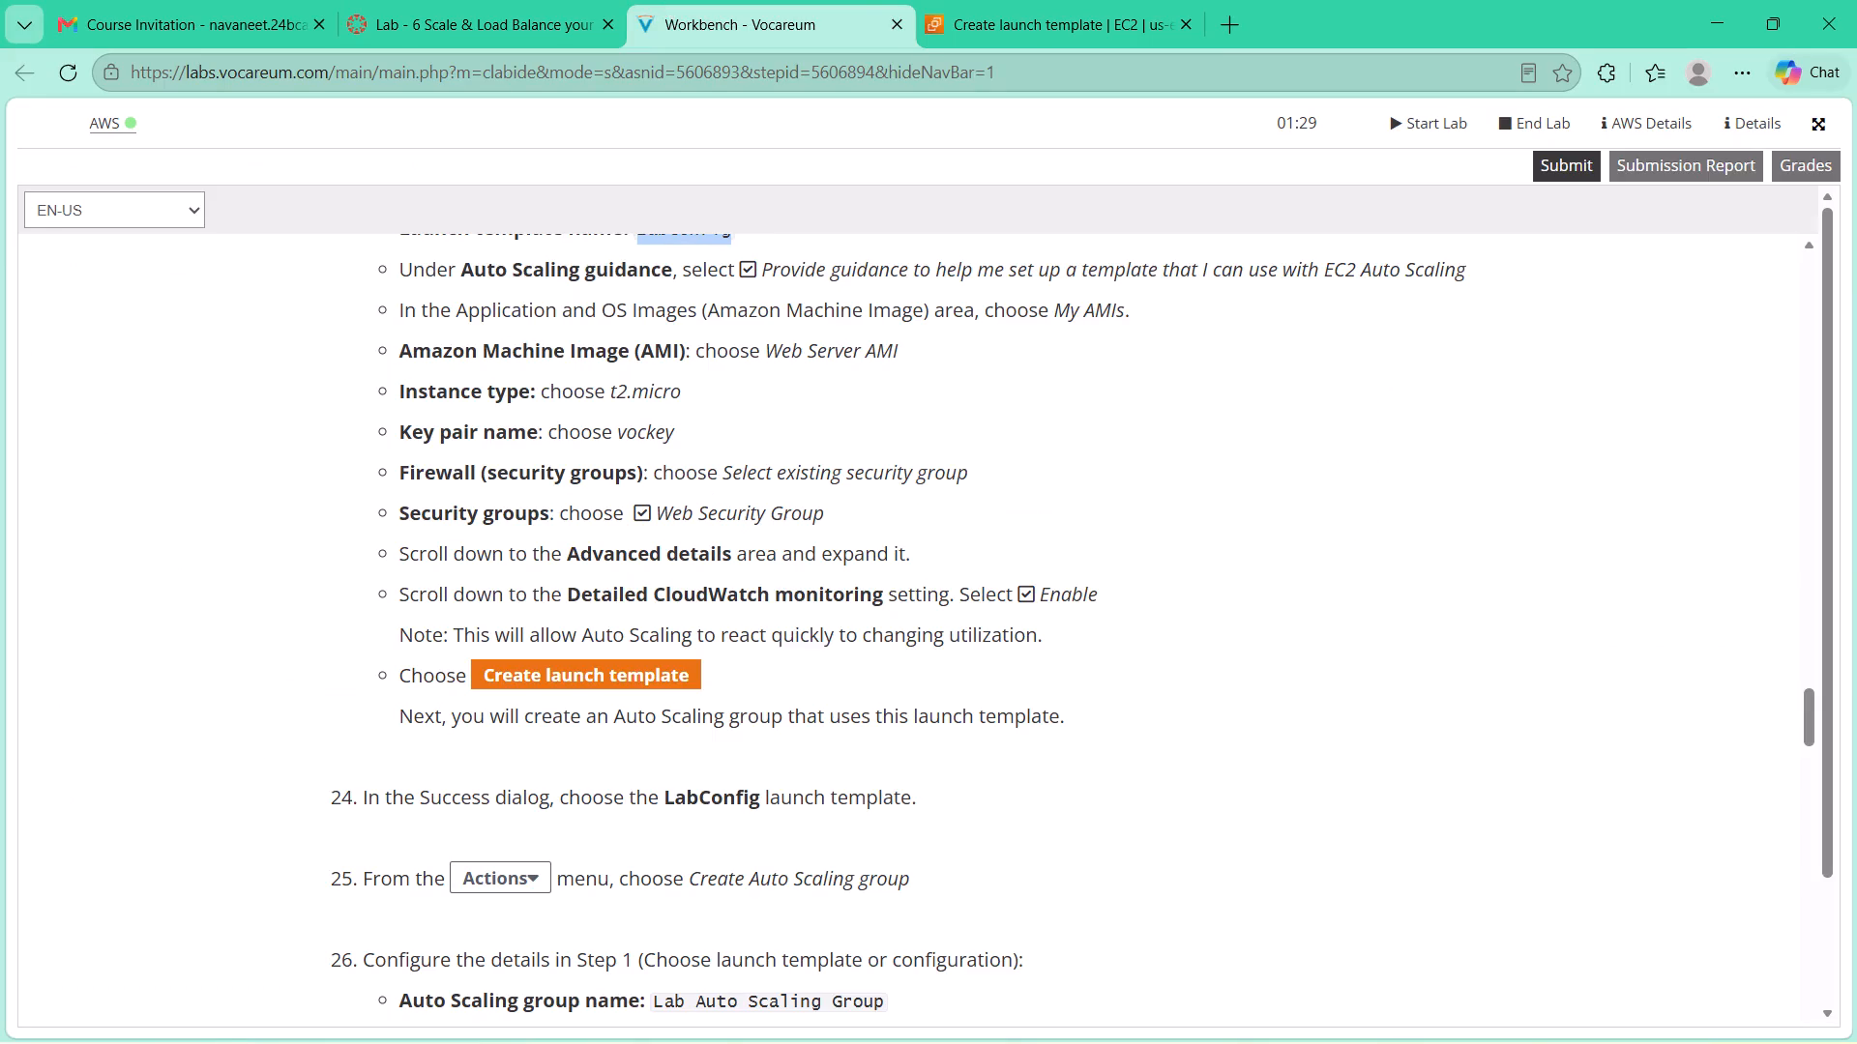
click(1030, 54)
click(1031, 20)
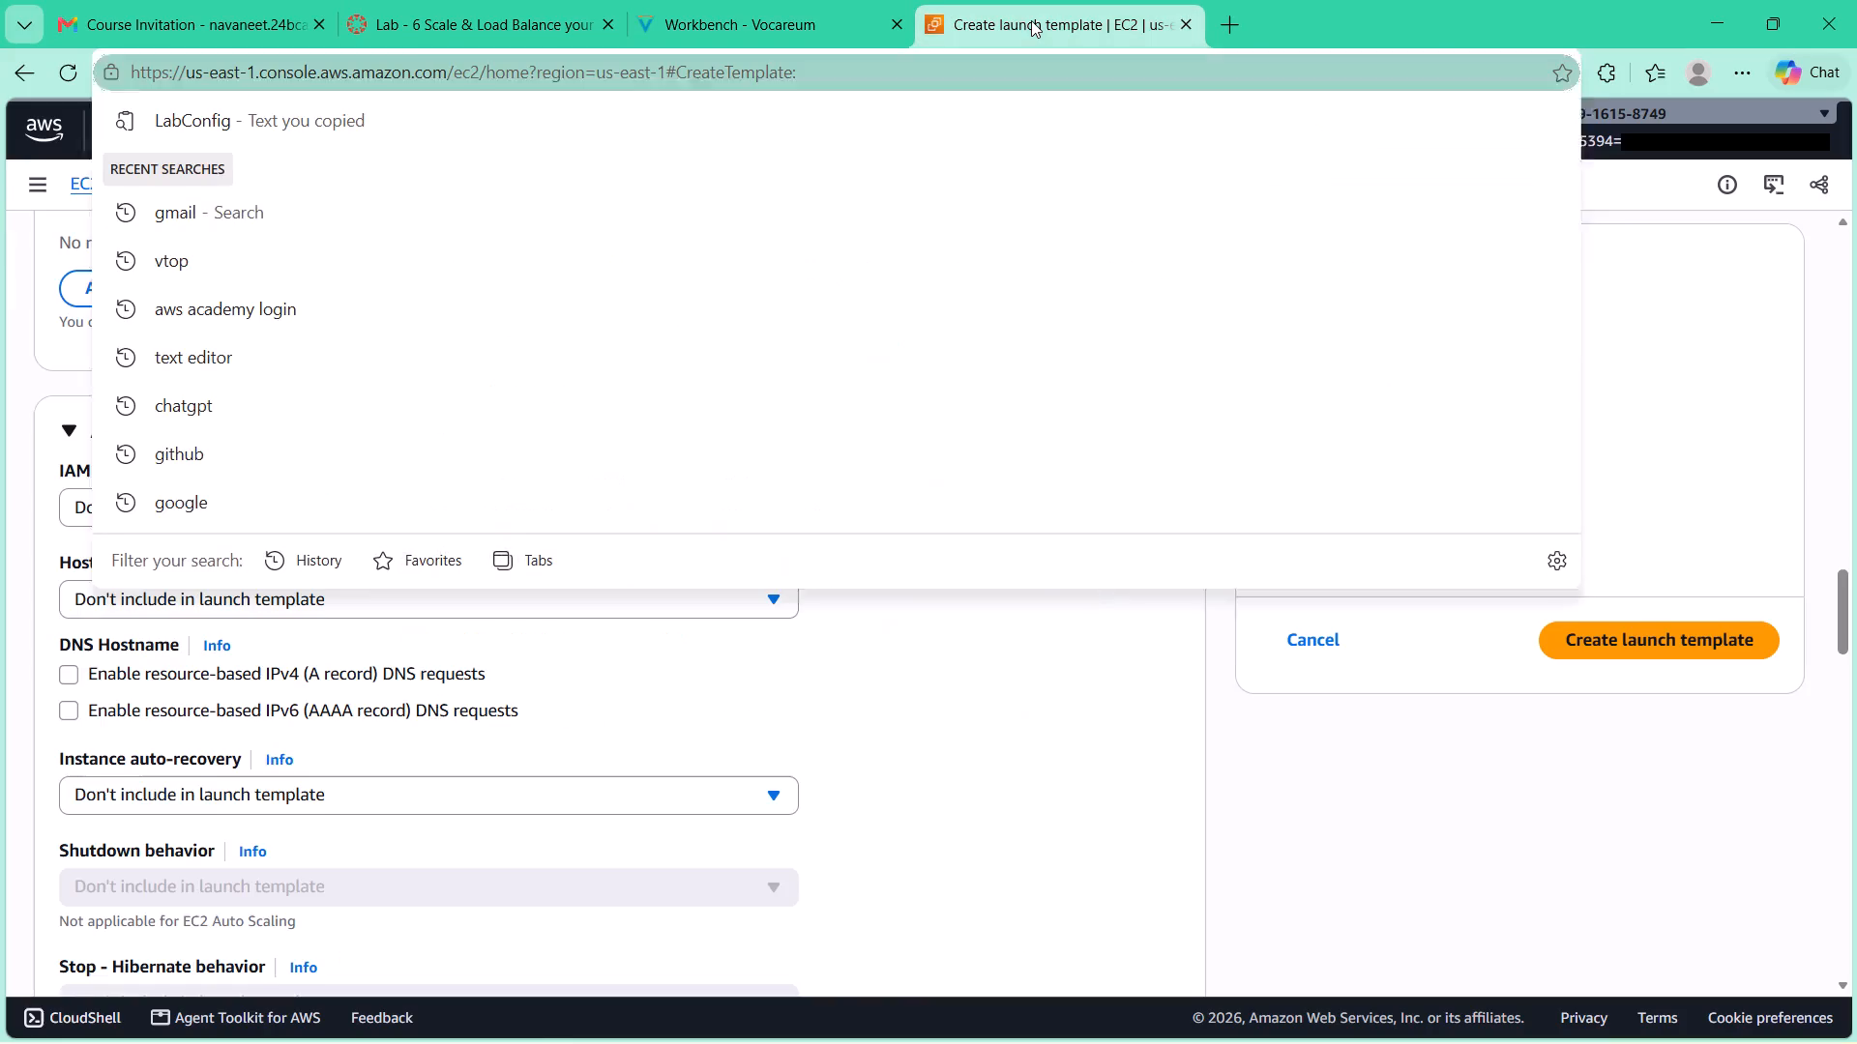
scroll(536, 565, down, 2)
scroll(274, 731, down, 2)
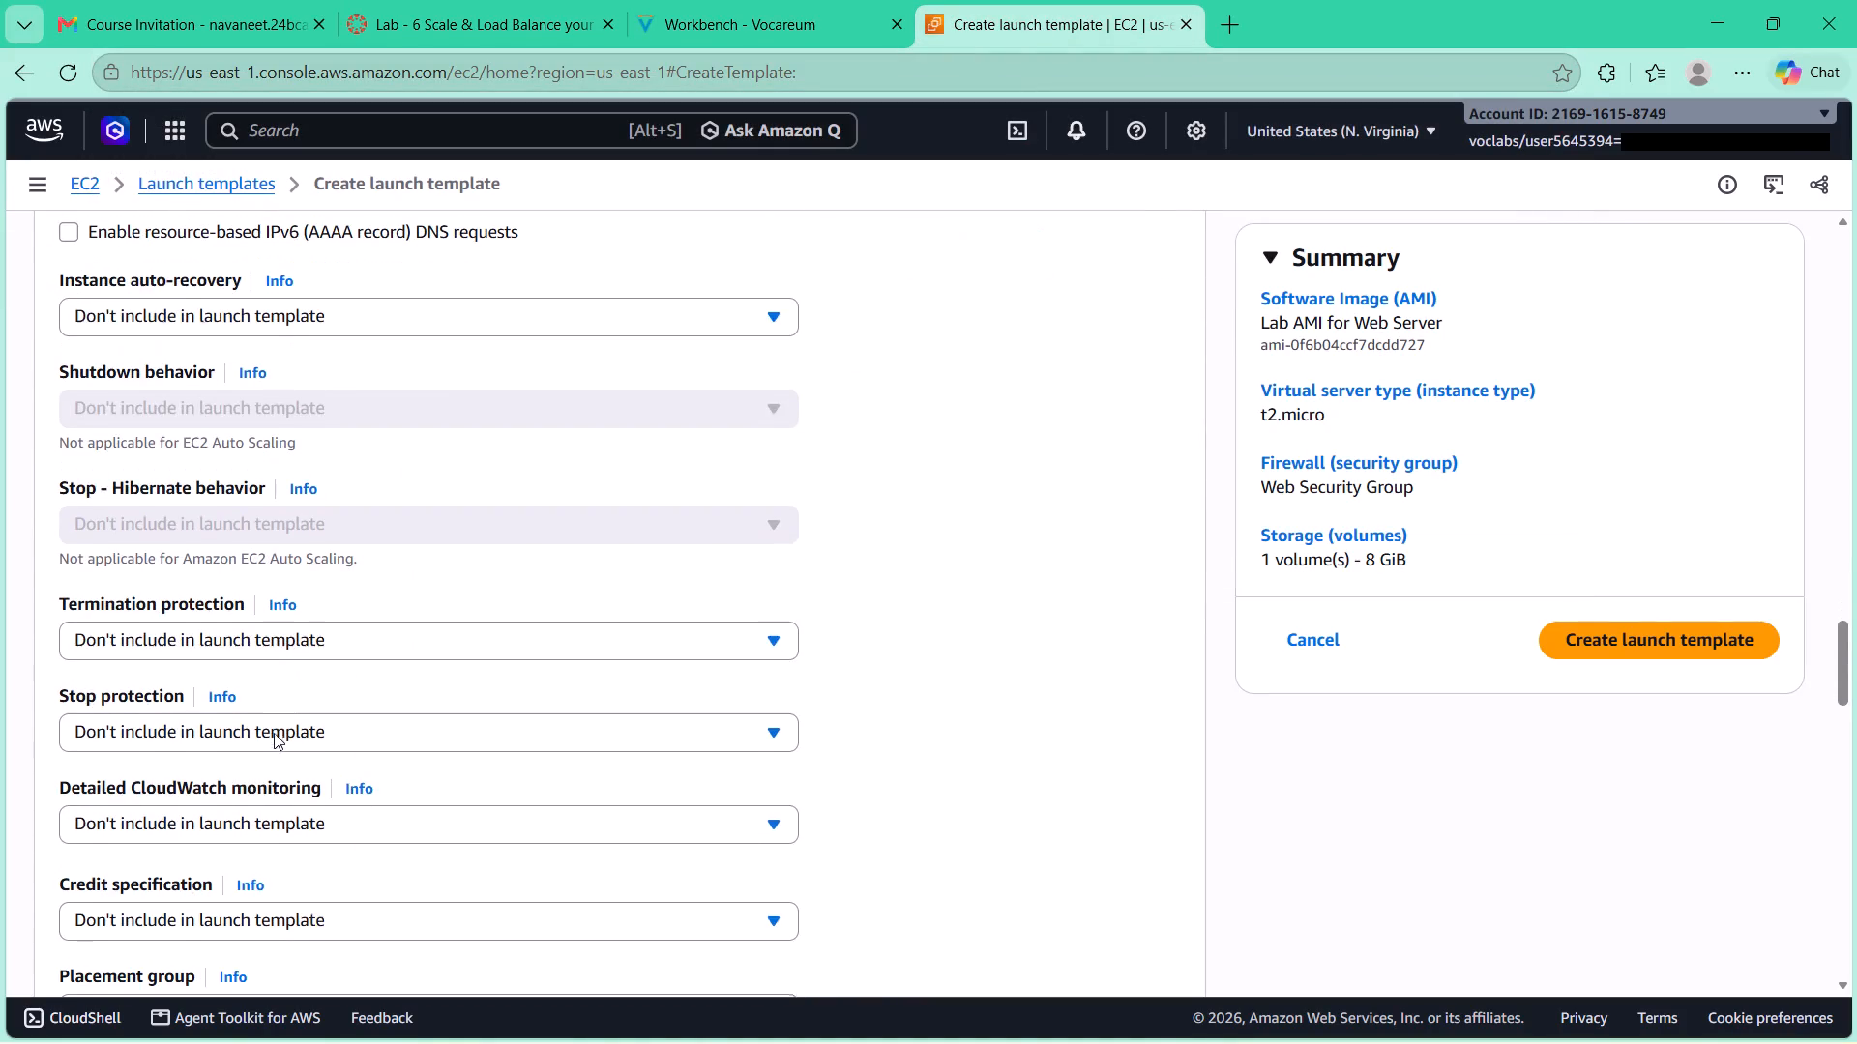
click(208, 810)
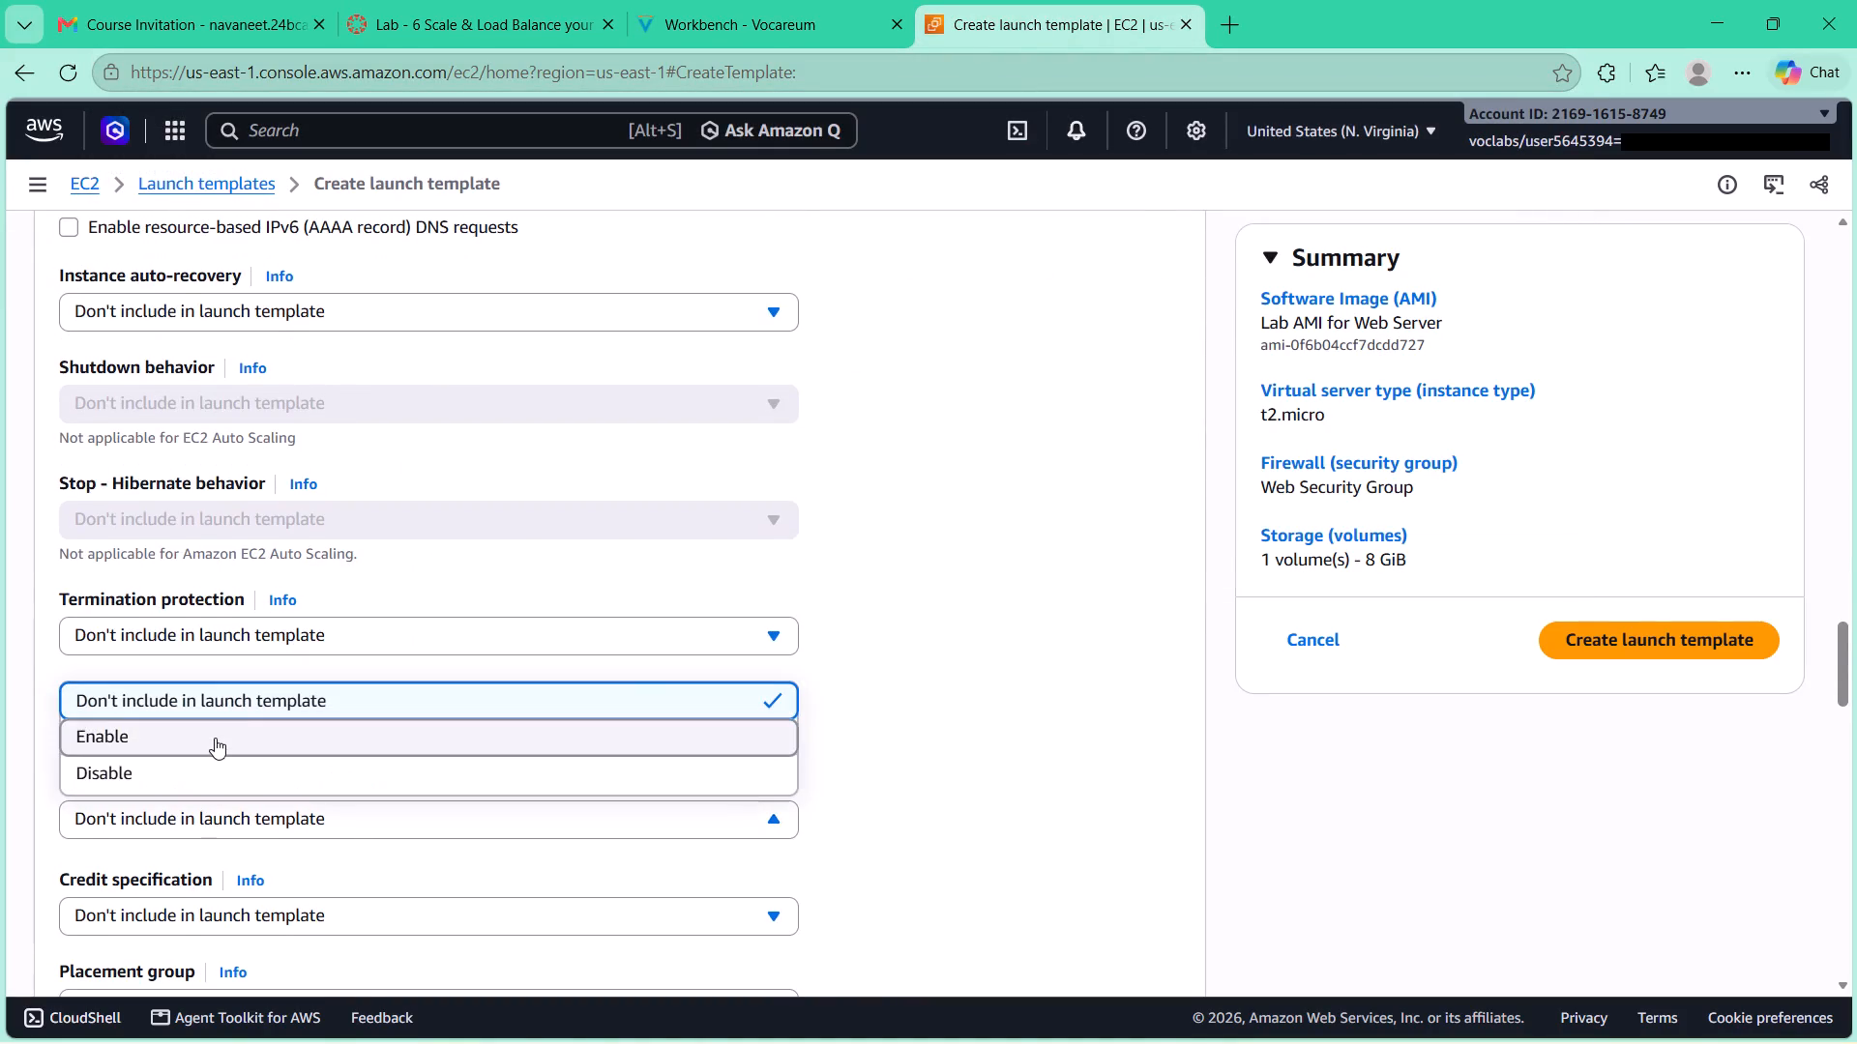
click(215, 738)
Check the remaining step 23 instructions in the lab guide and create the LabConfig launch template.
click(812, 0)
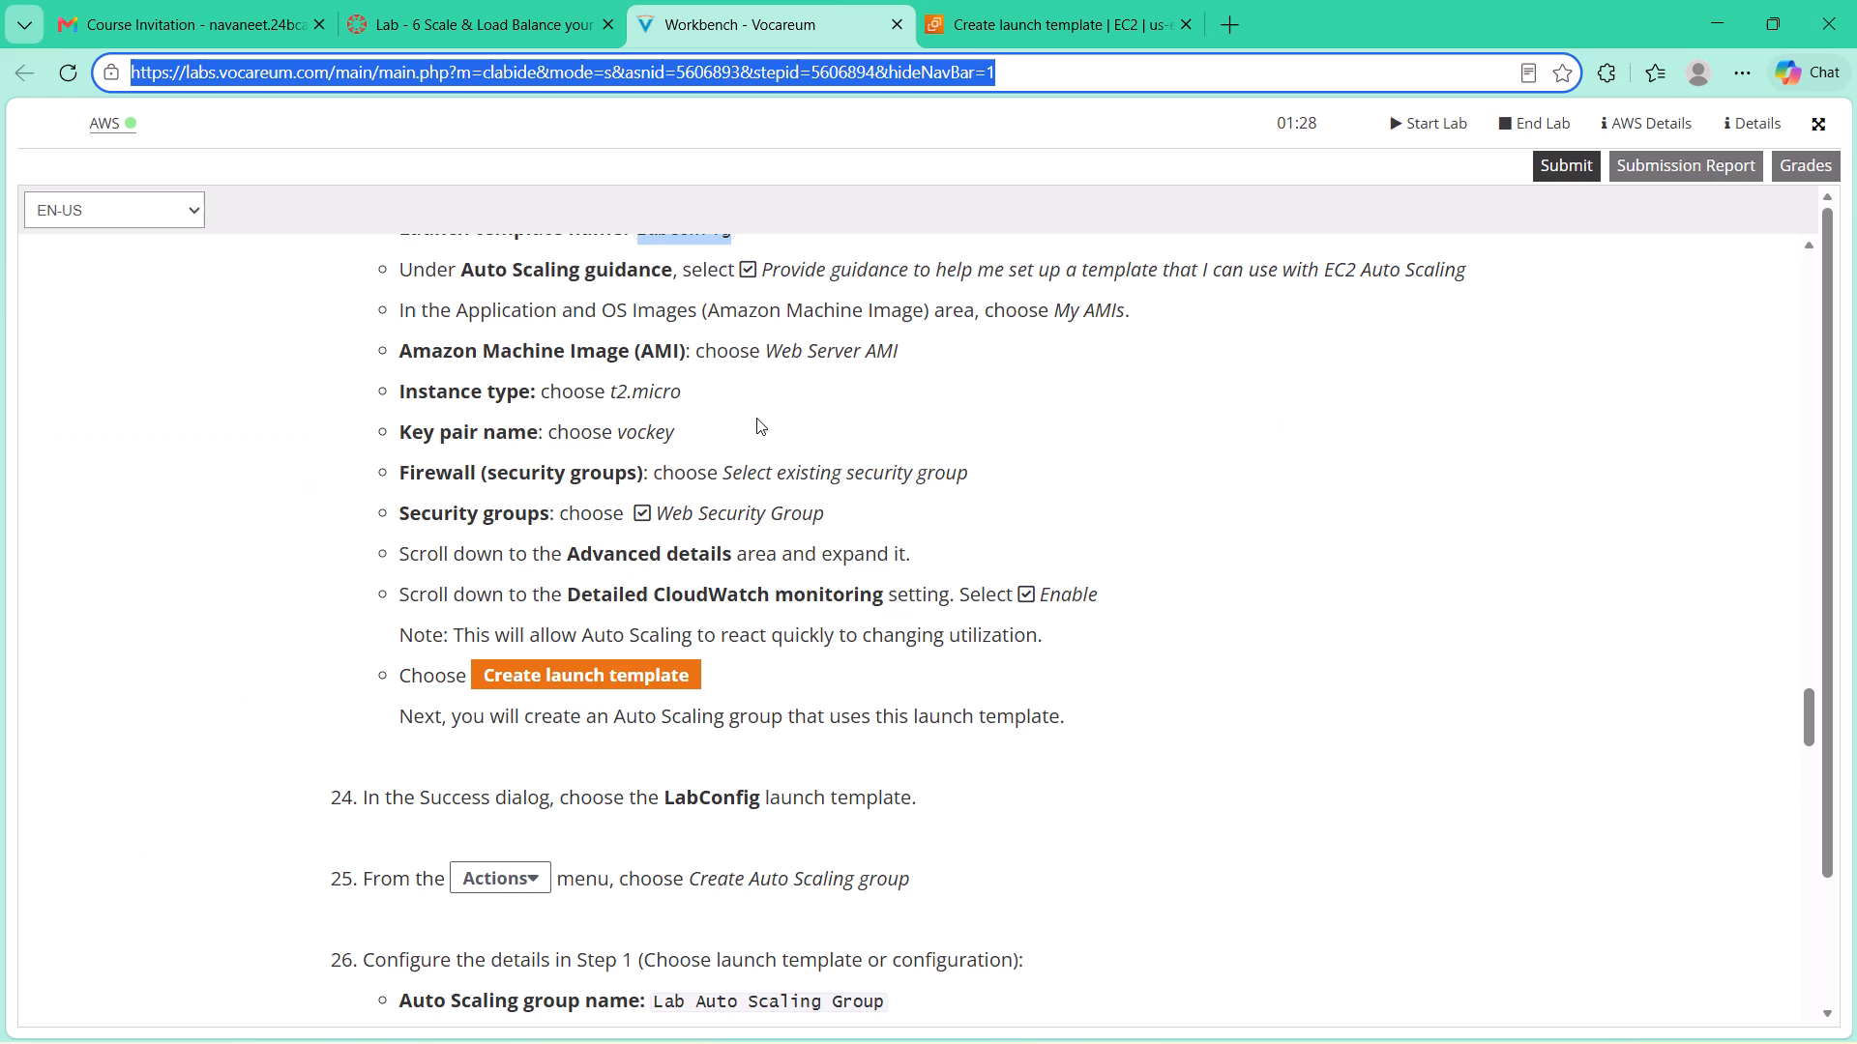
click(926, 419)
scroll(788, 429, down, 1)
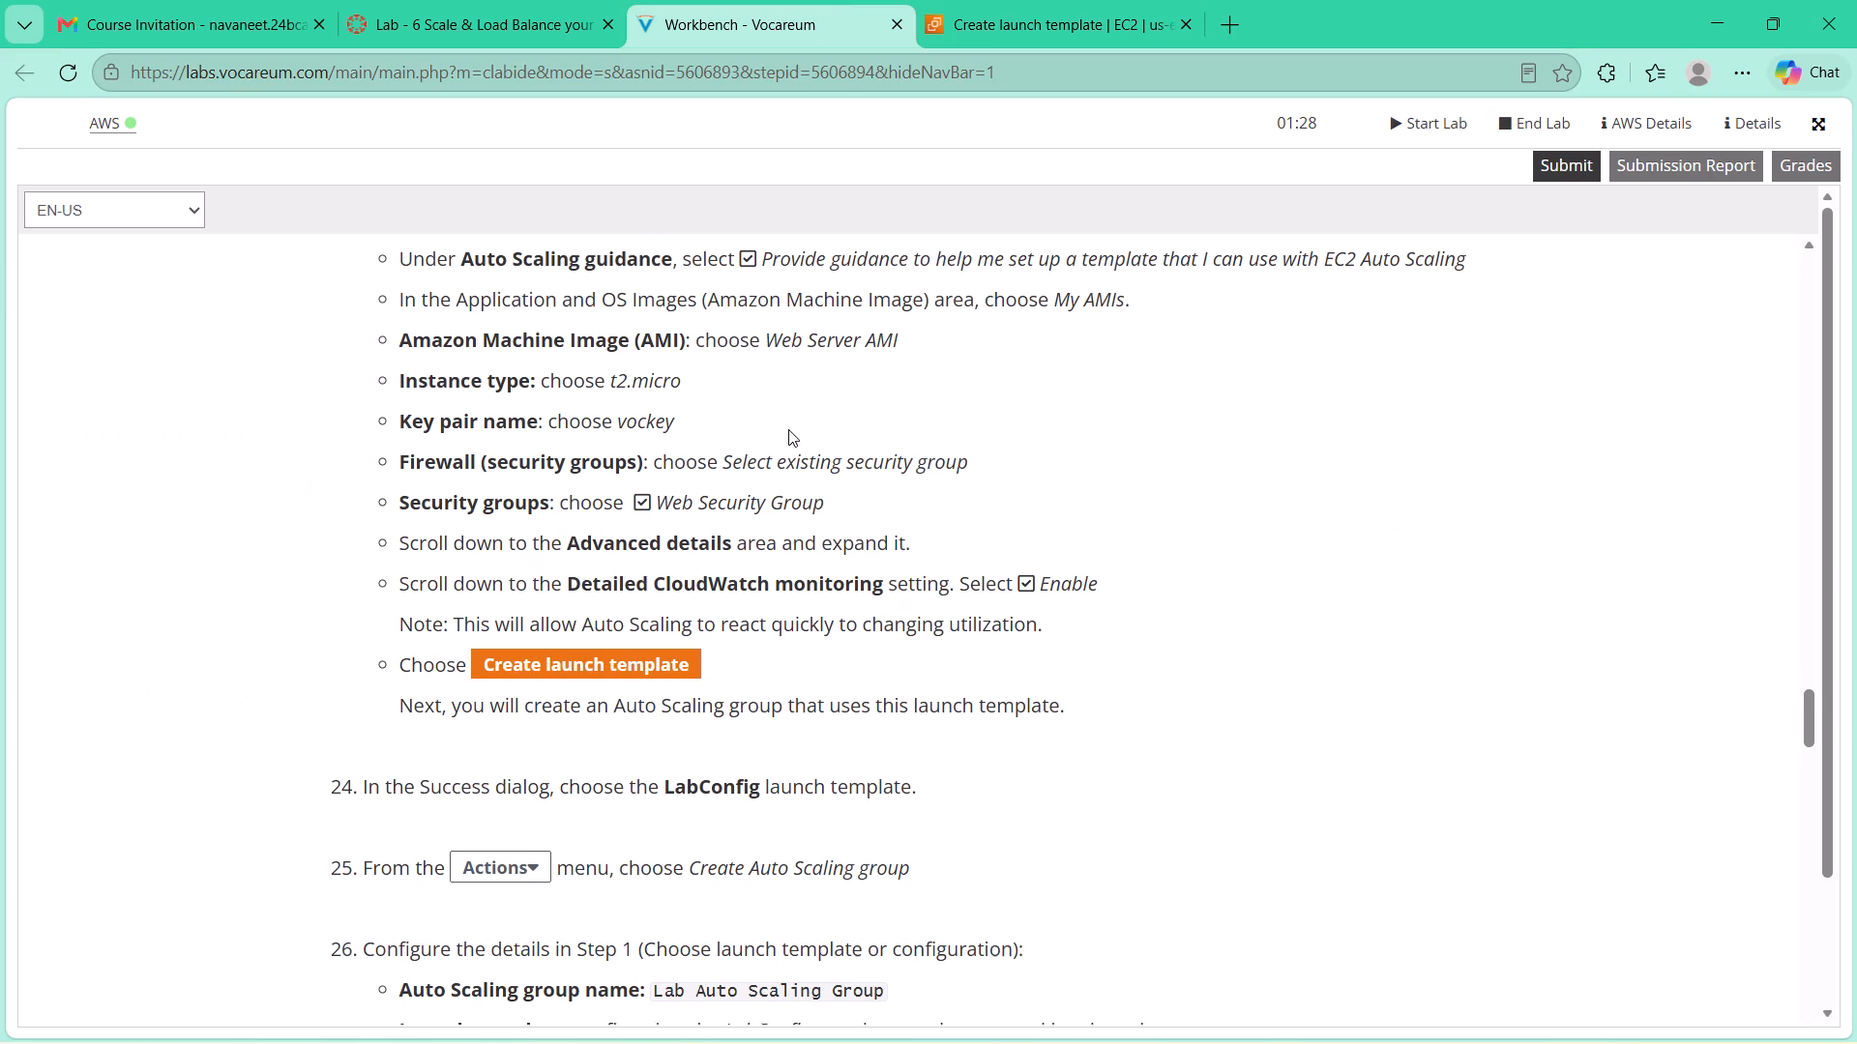
click(1000, 24)
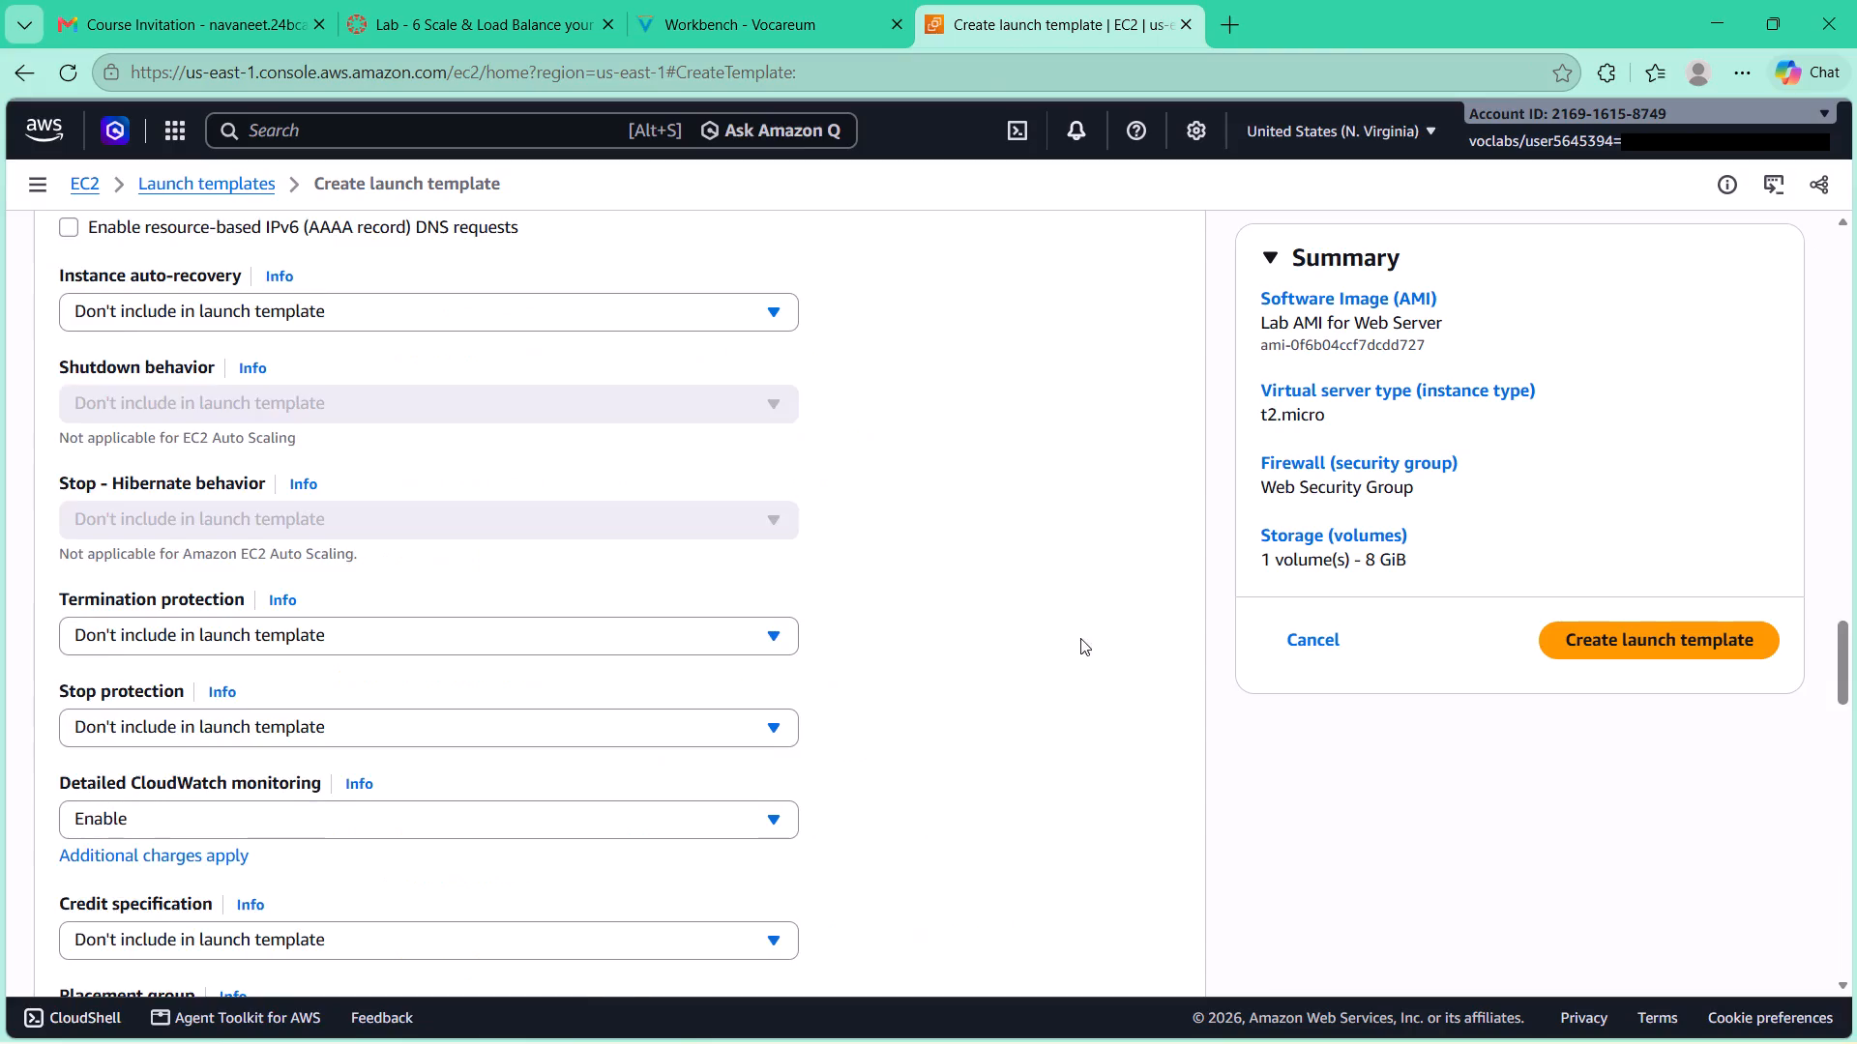
scroll(1089, 652, down, 4)
click(1619, 637)
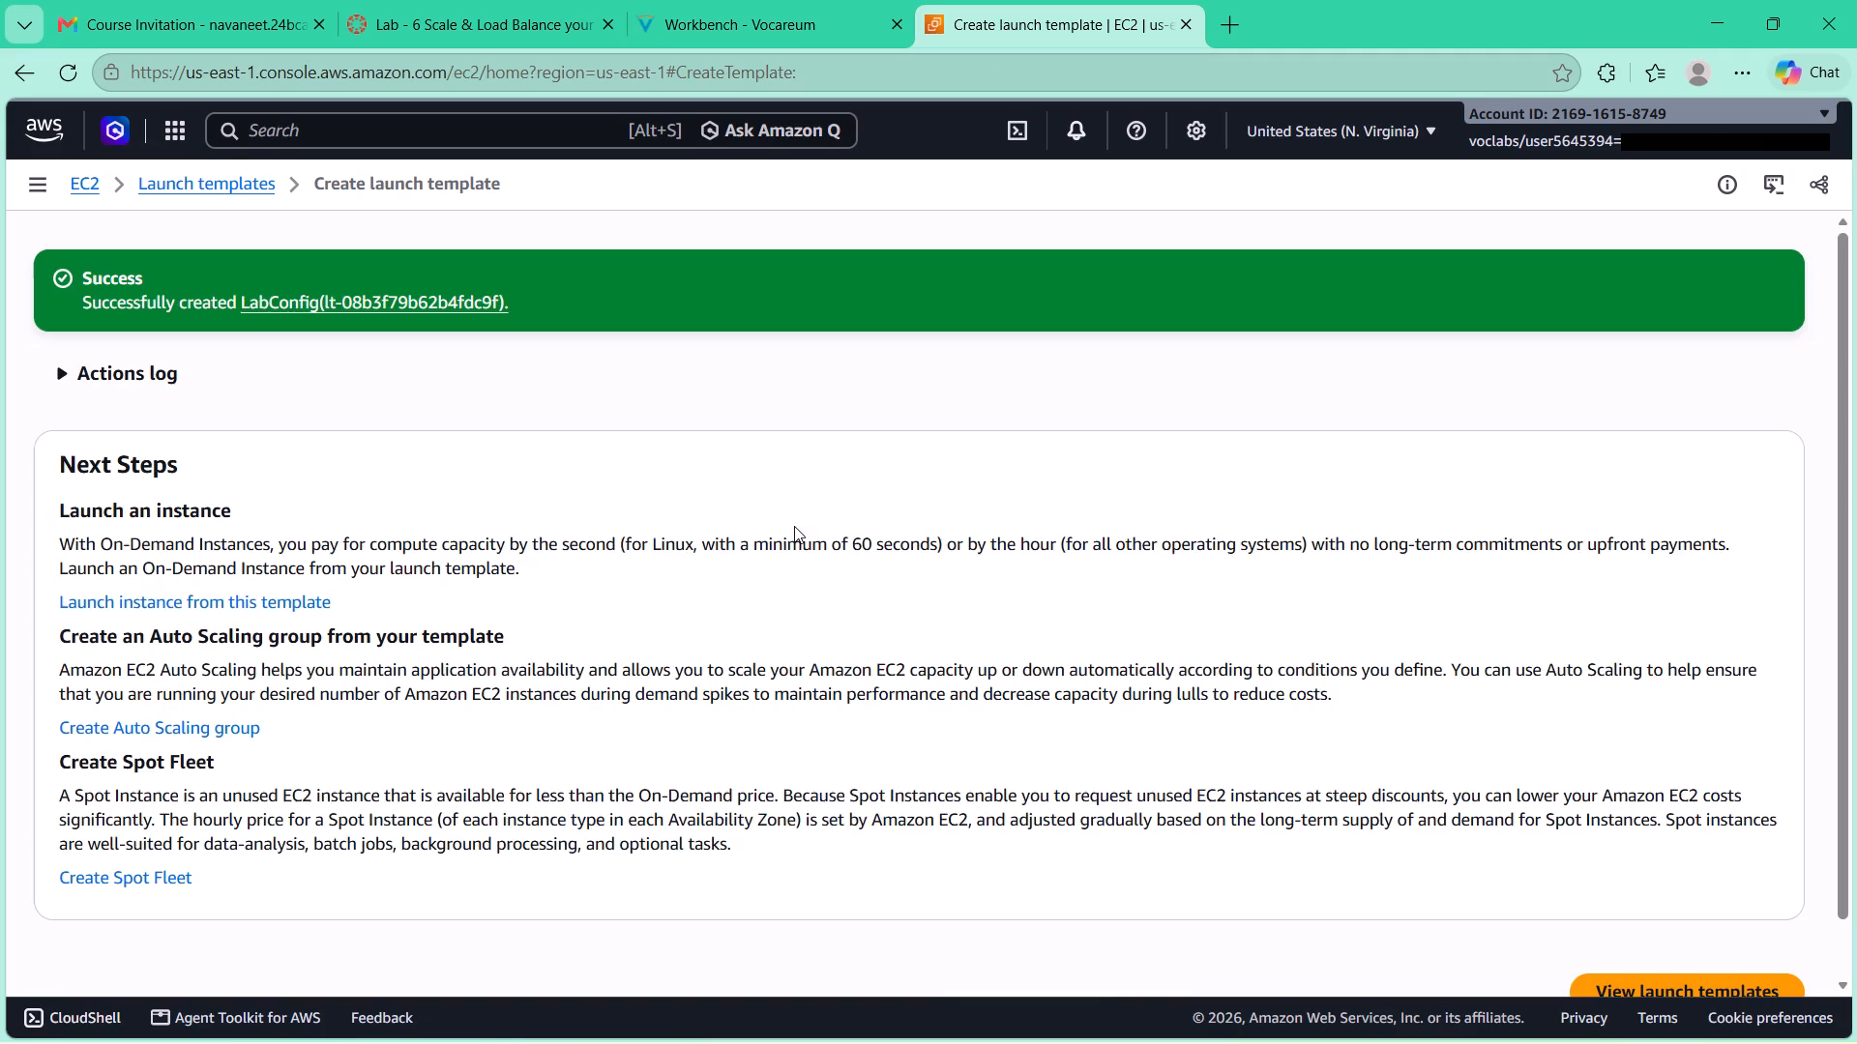
Consult steps 24 and 25 of the lab guide and go to the EC2 launch templates list.
scroll(788, 497, down, 5)
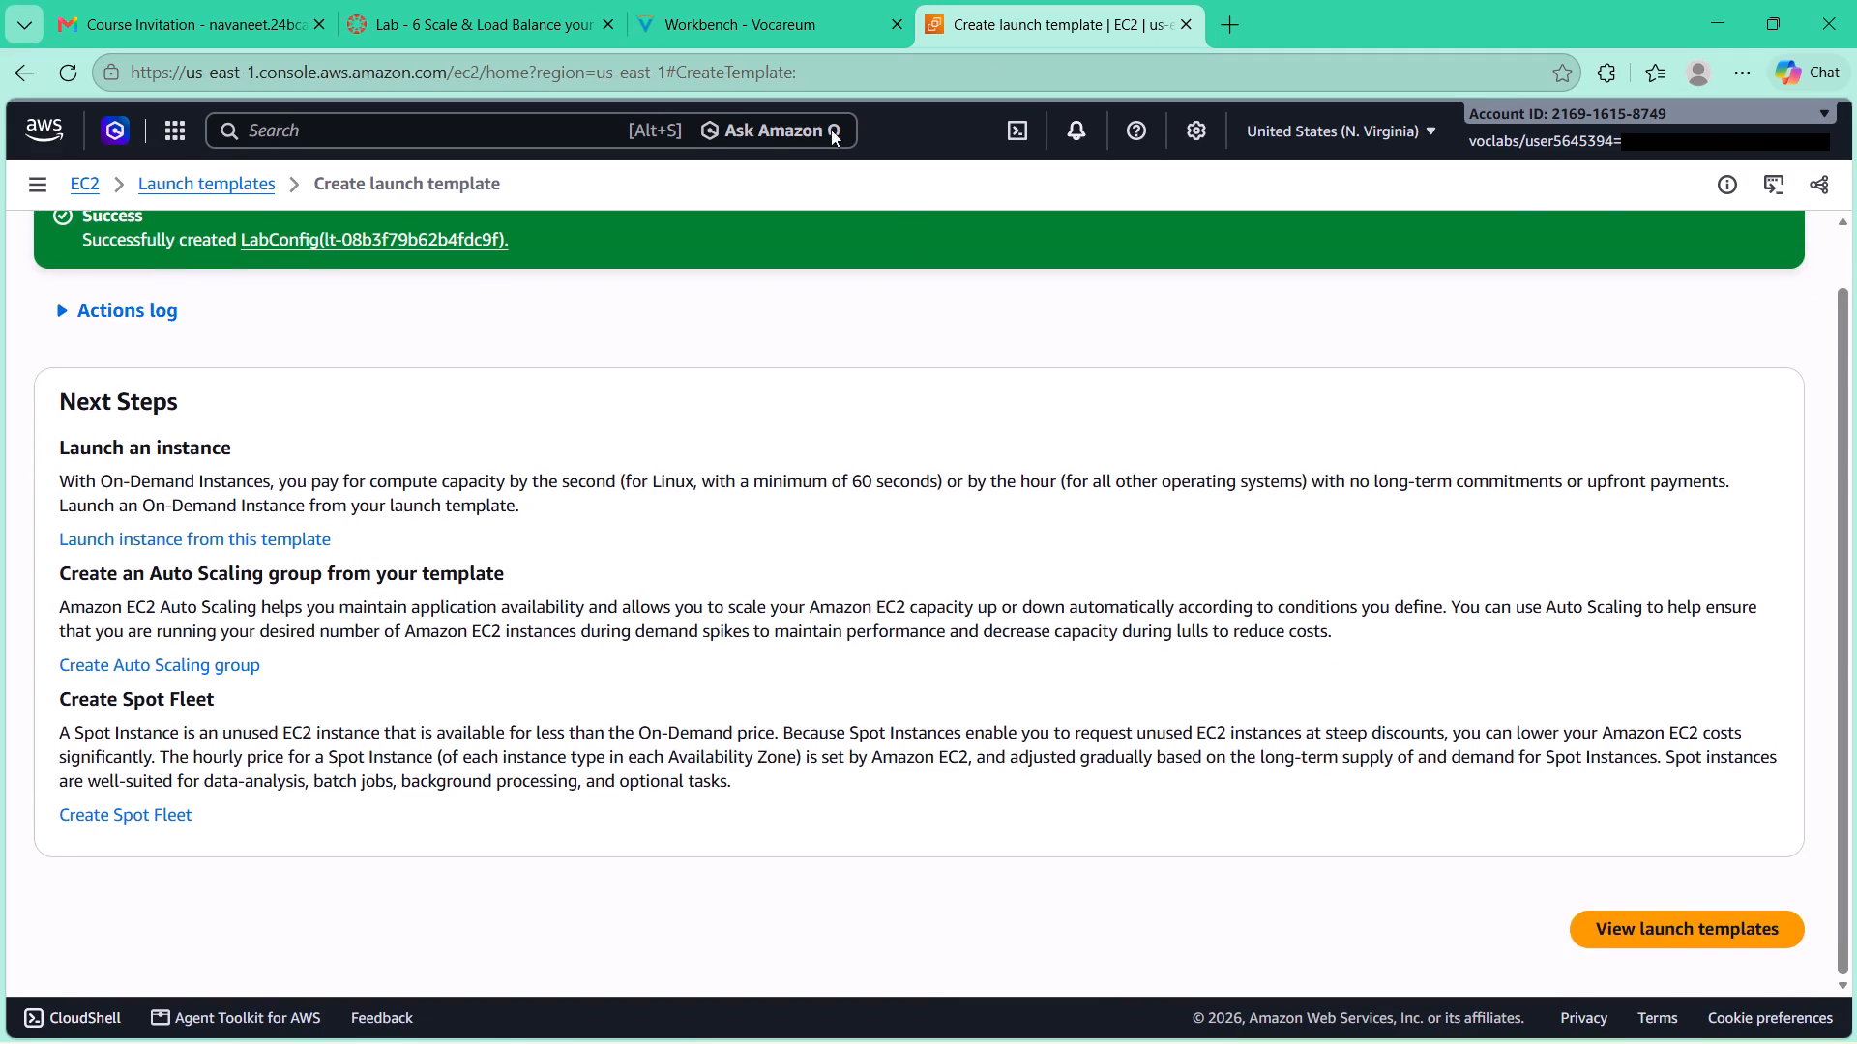
click(792, 43)
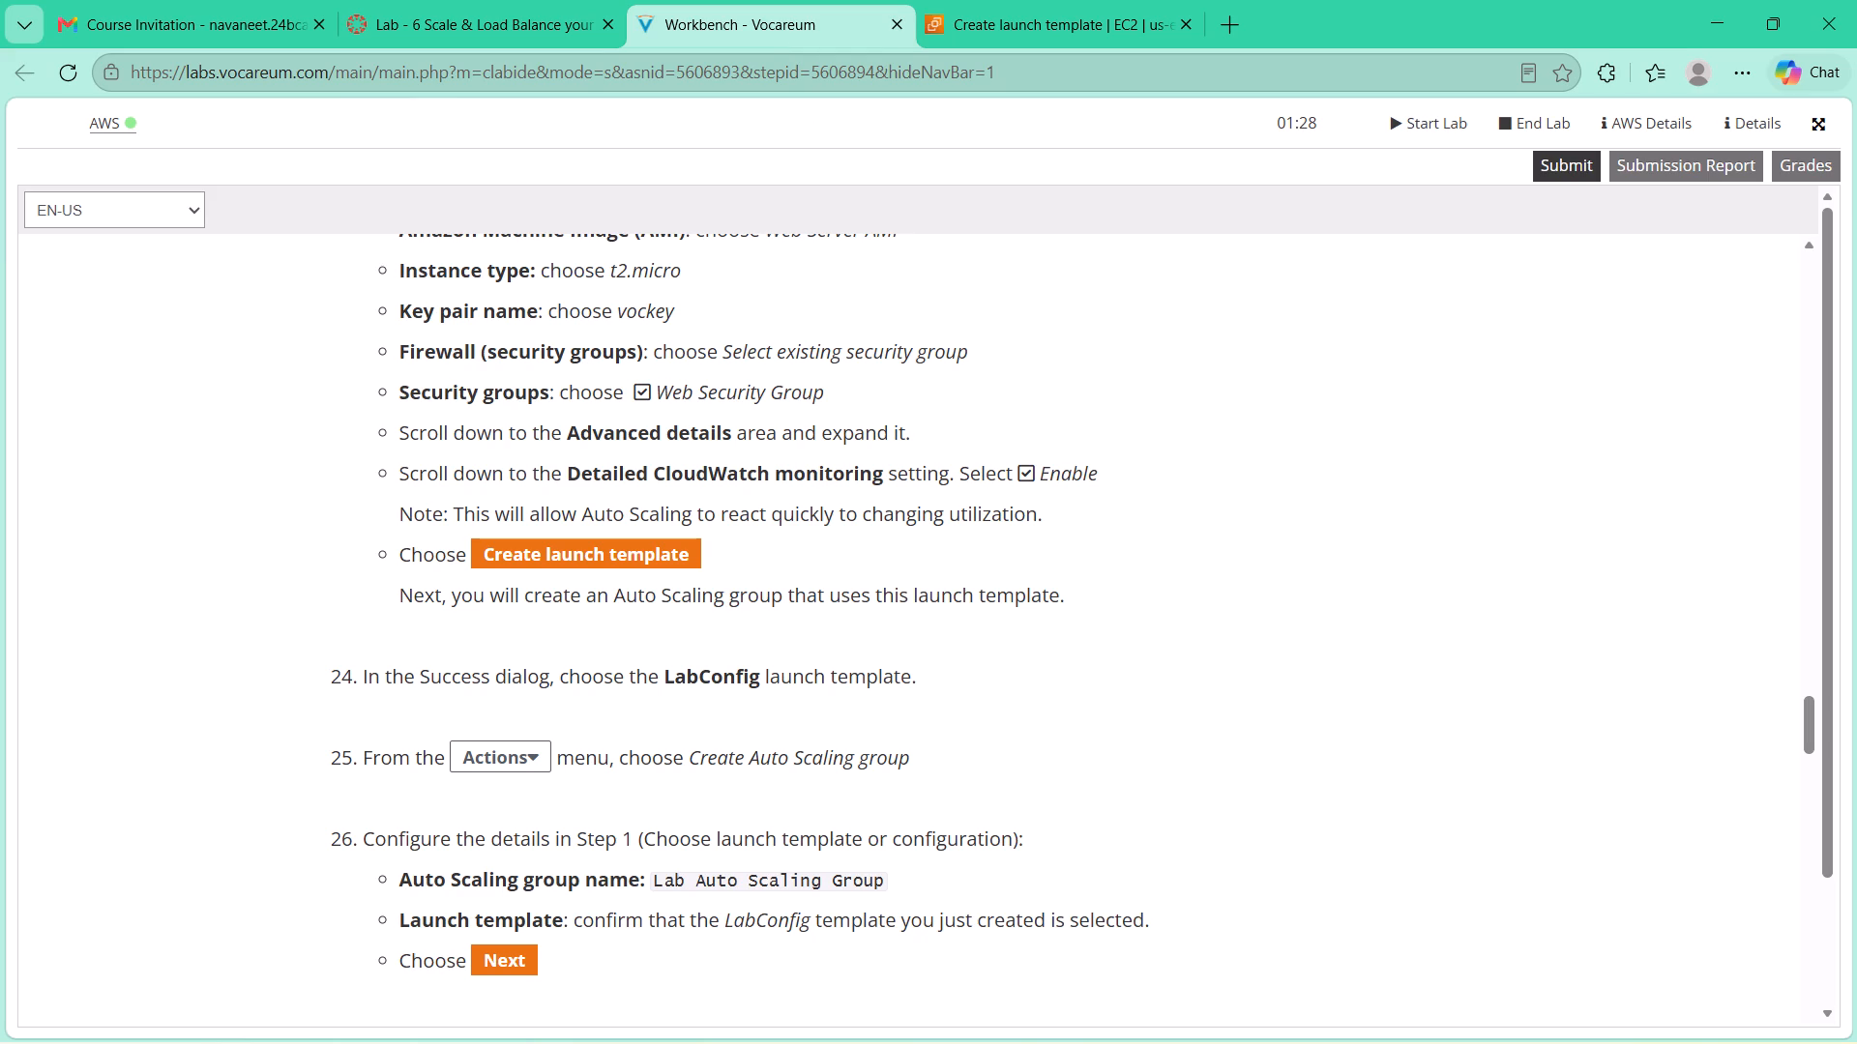
scroll(835, 476, down, 1)
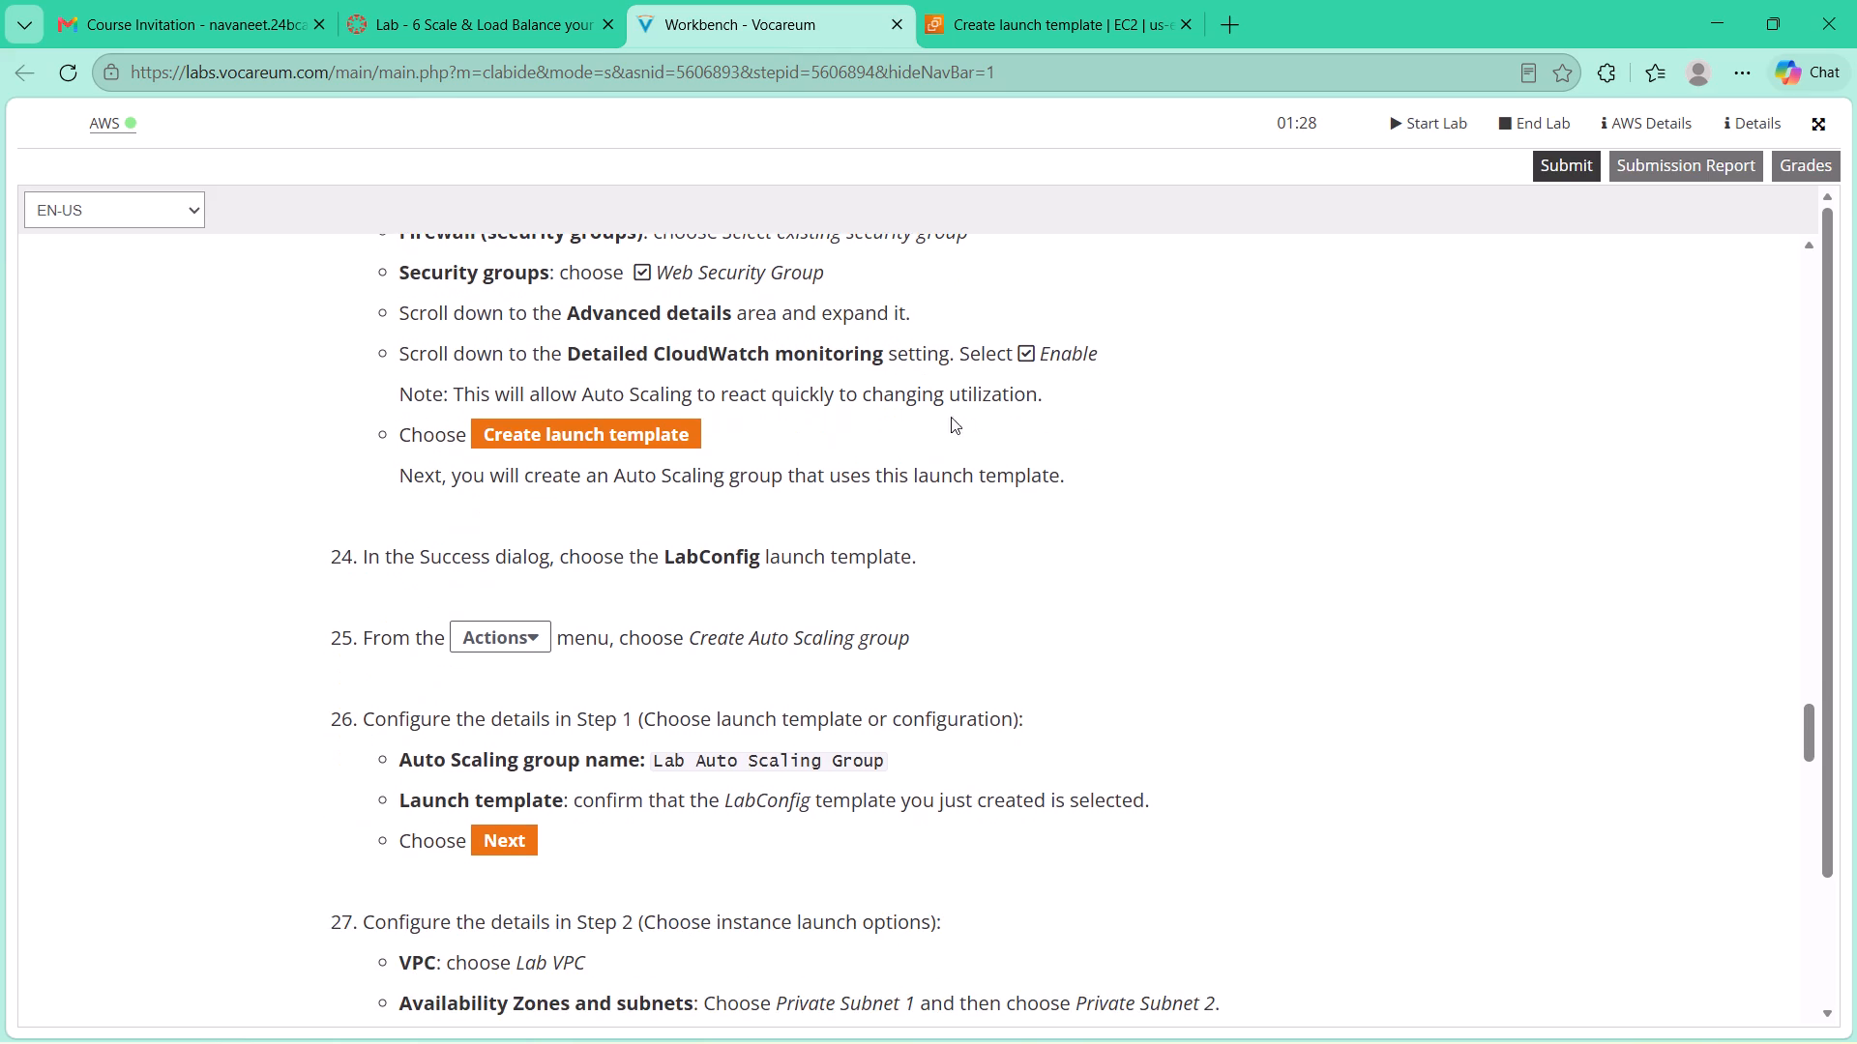
click(997, 30)
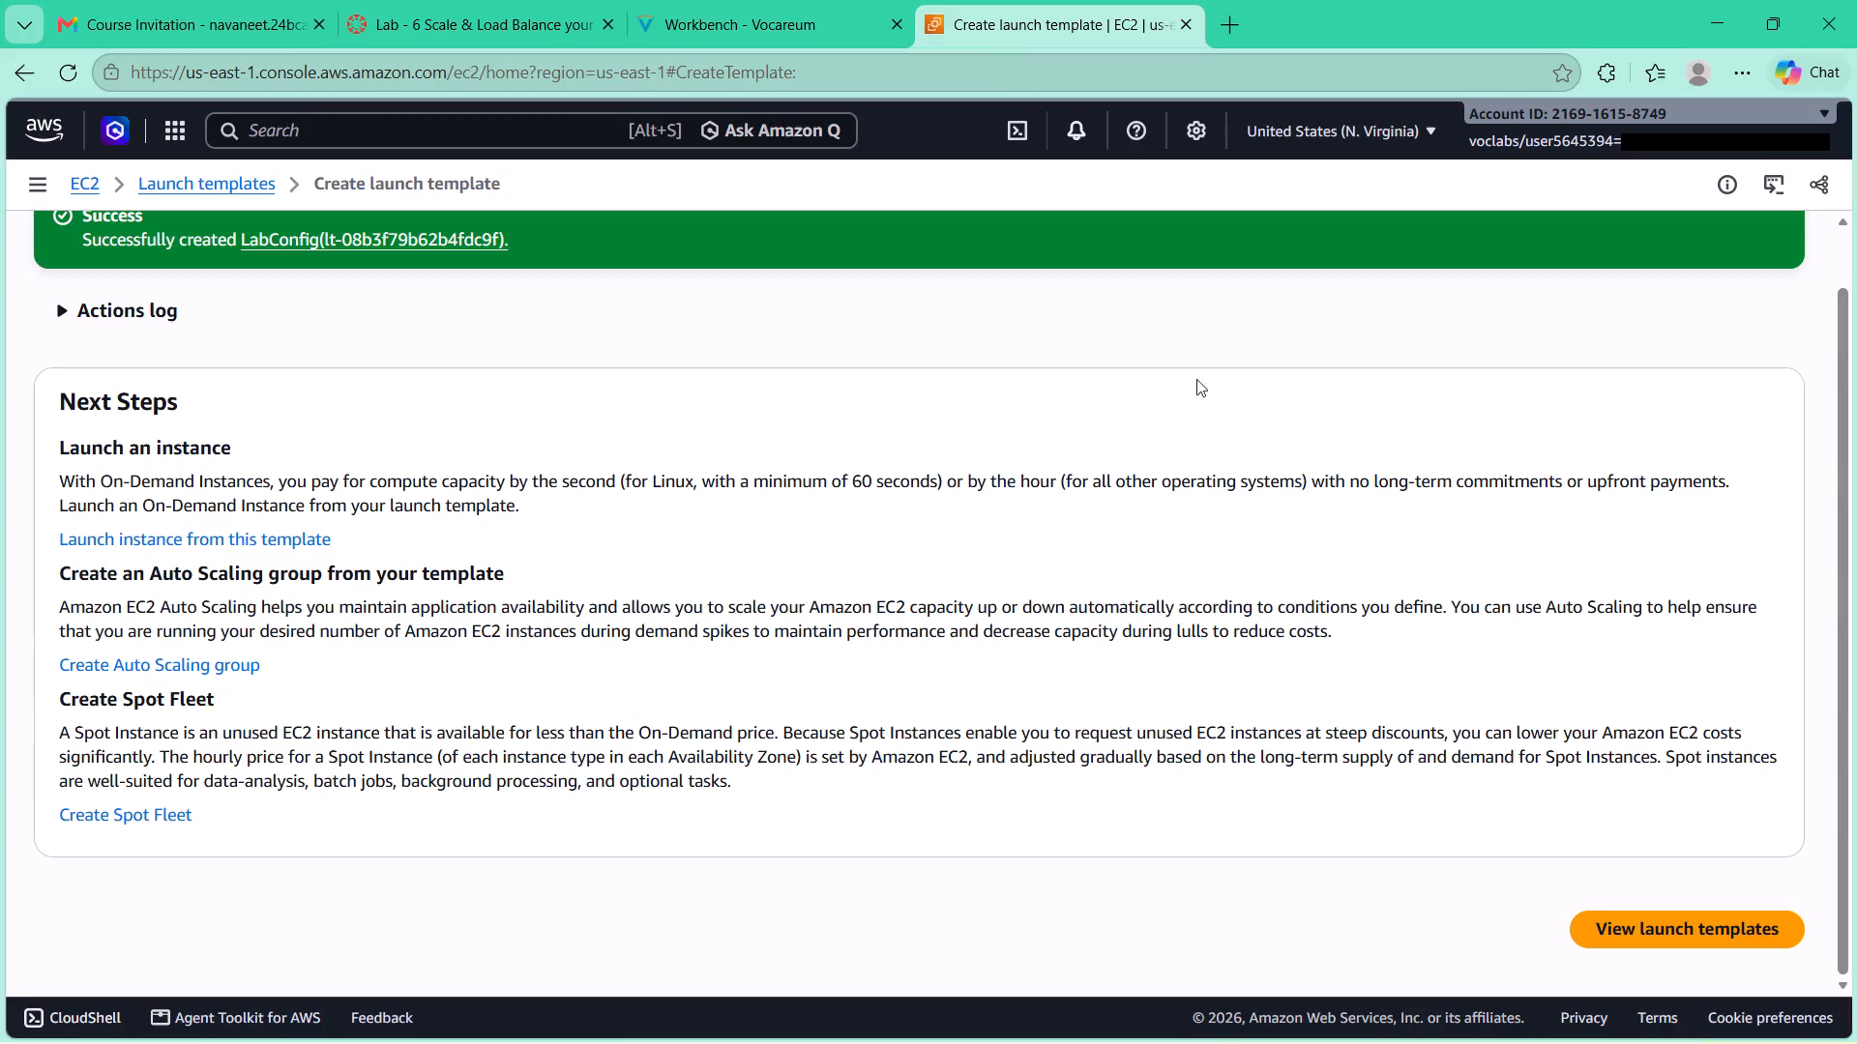
click(1640, 923)
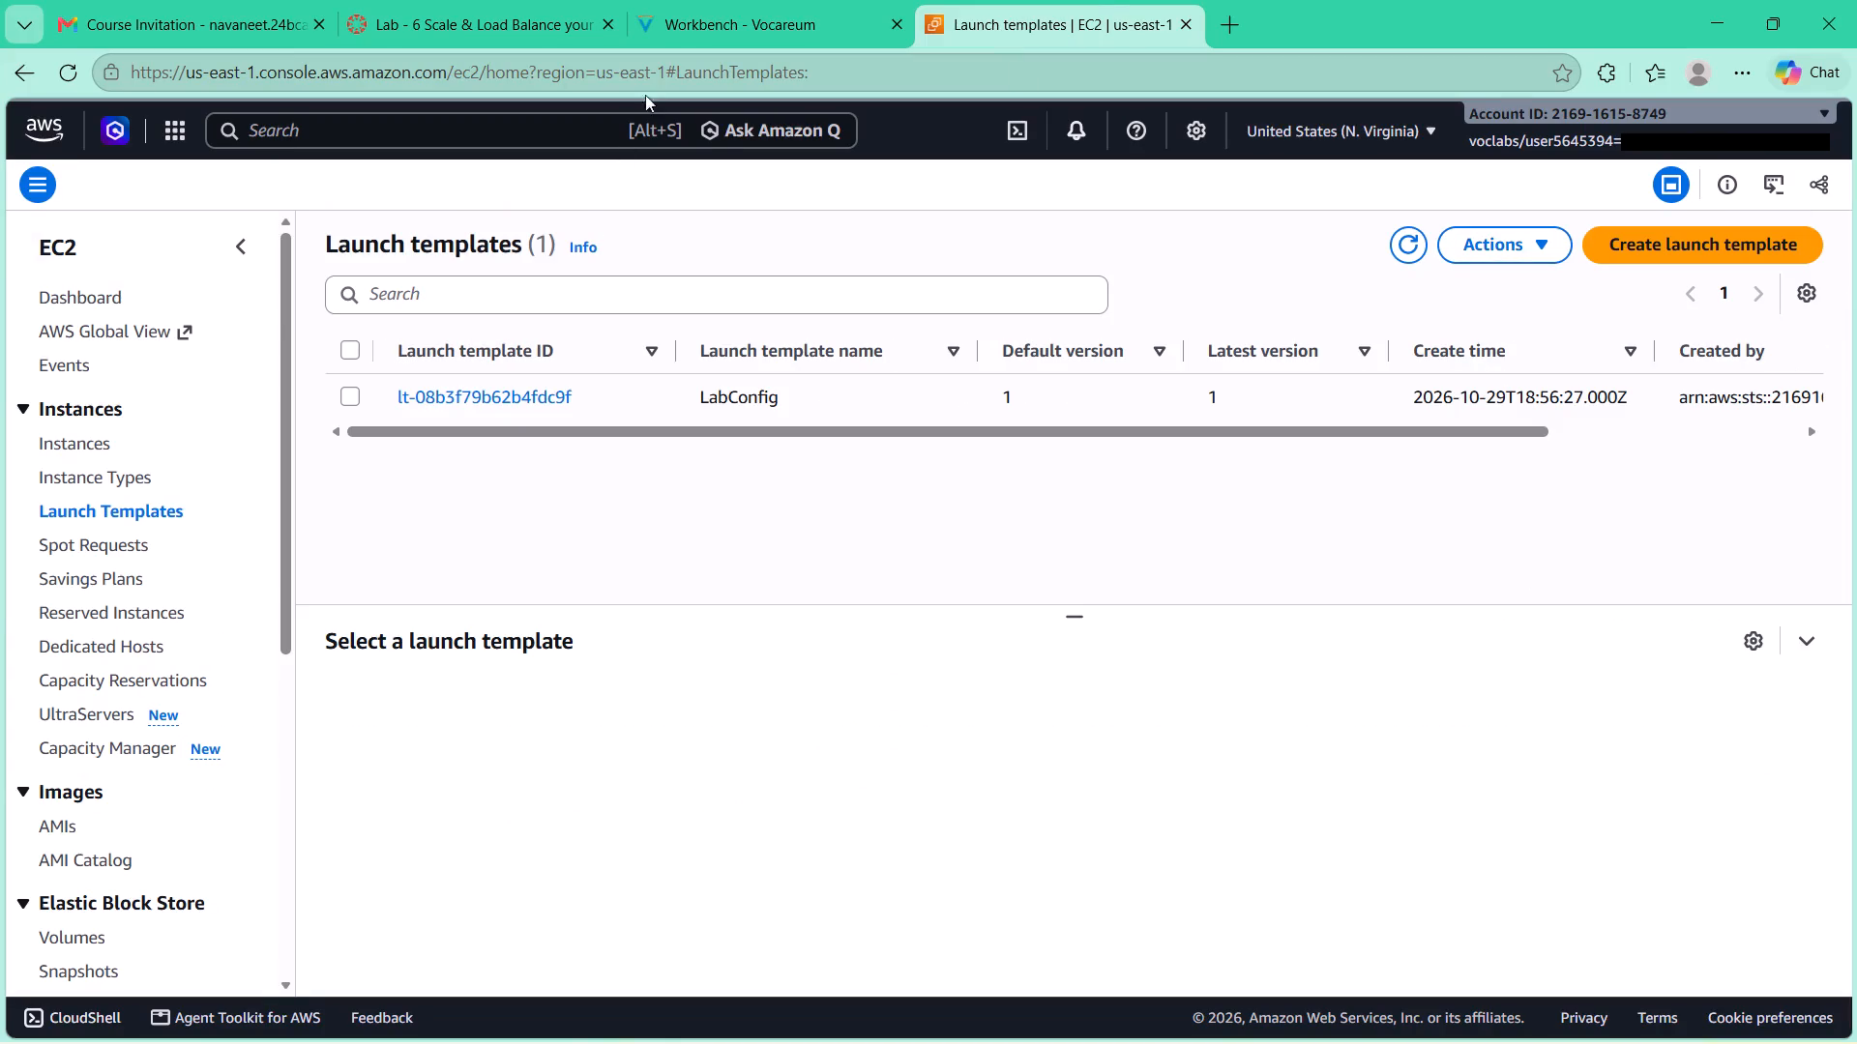
click(710, 1)
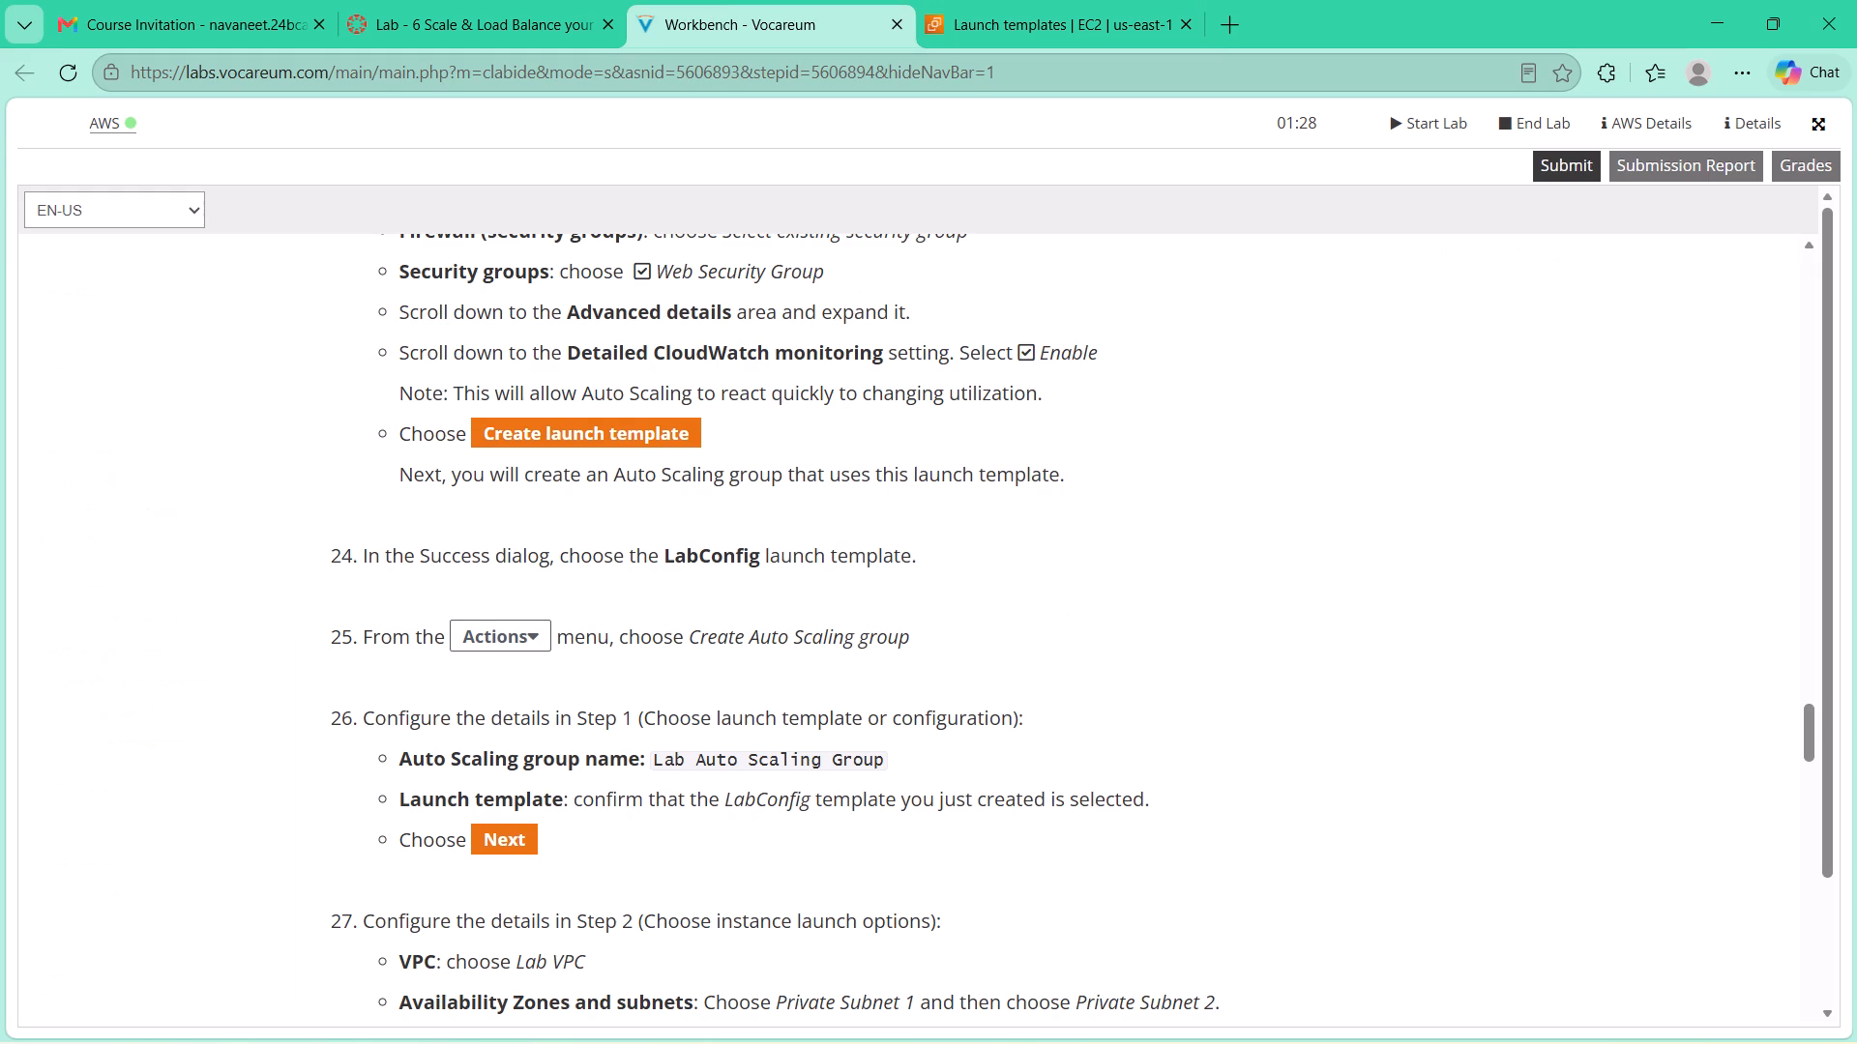
click(1015, 0)
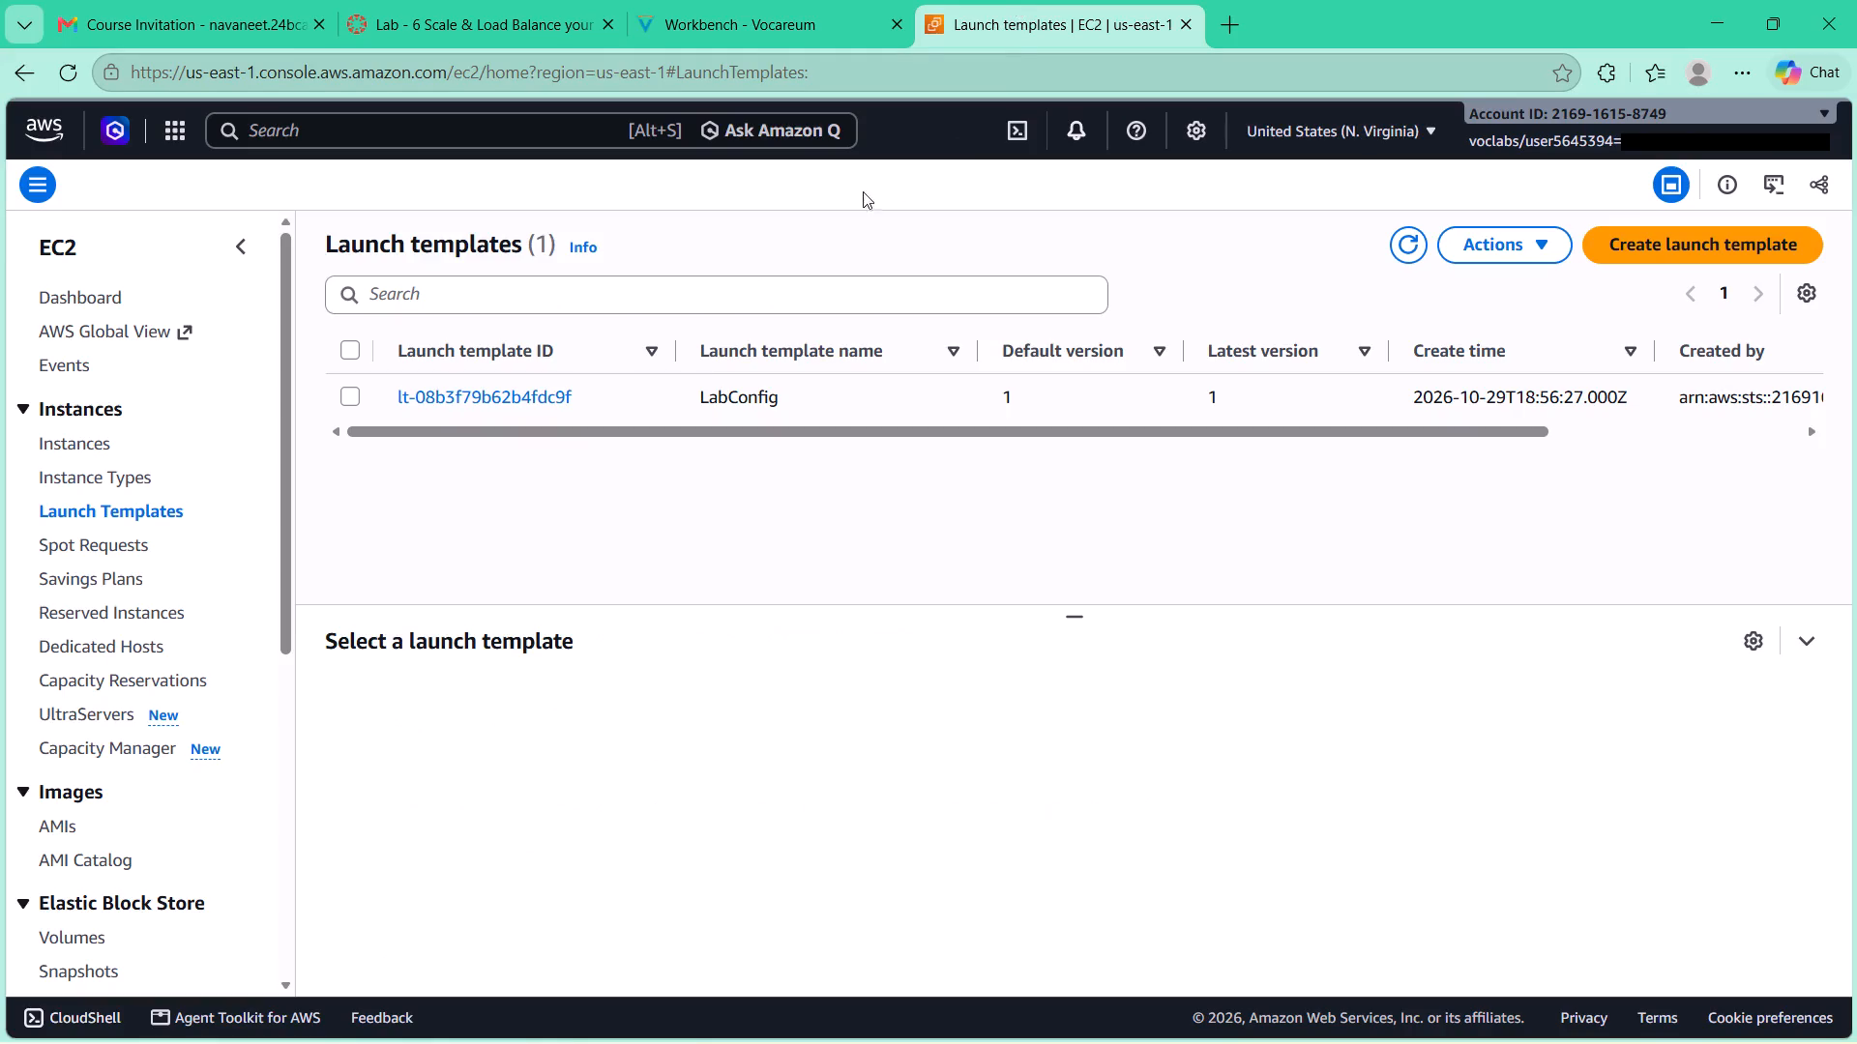
Select the LabConfig launch template and start creating an Auto Scaling group from it.
scroll(609, 324, up, 5)
click(1482, 242)
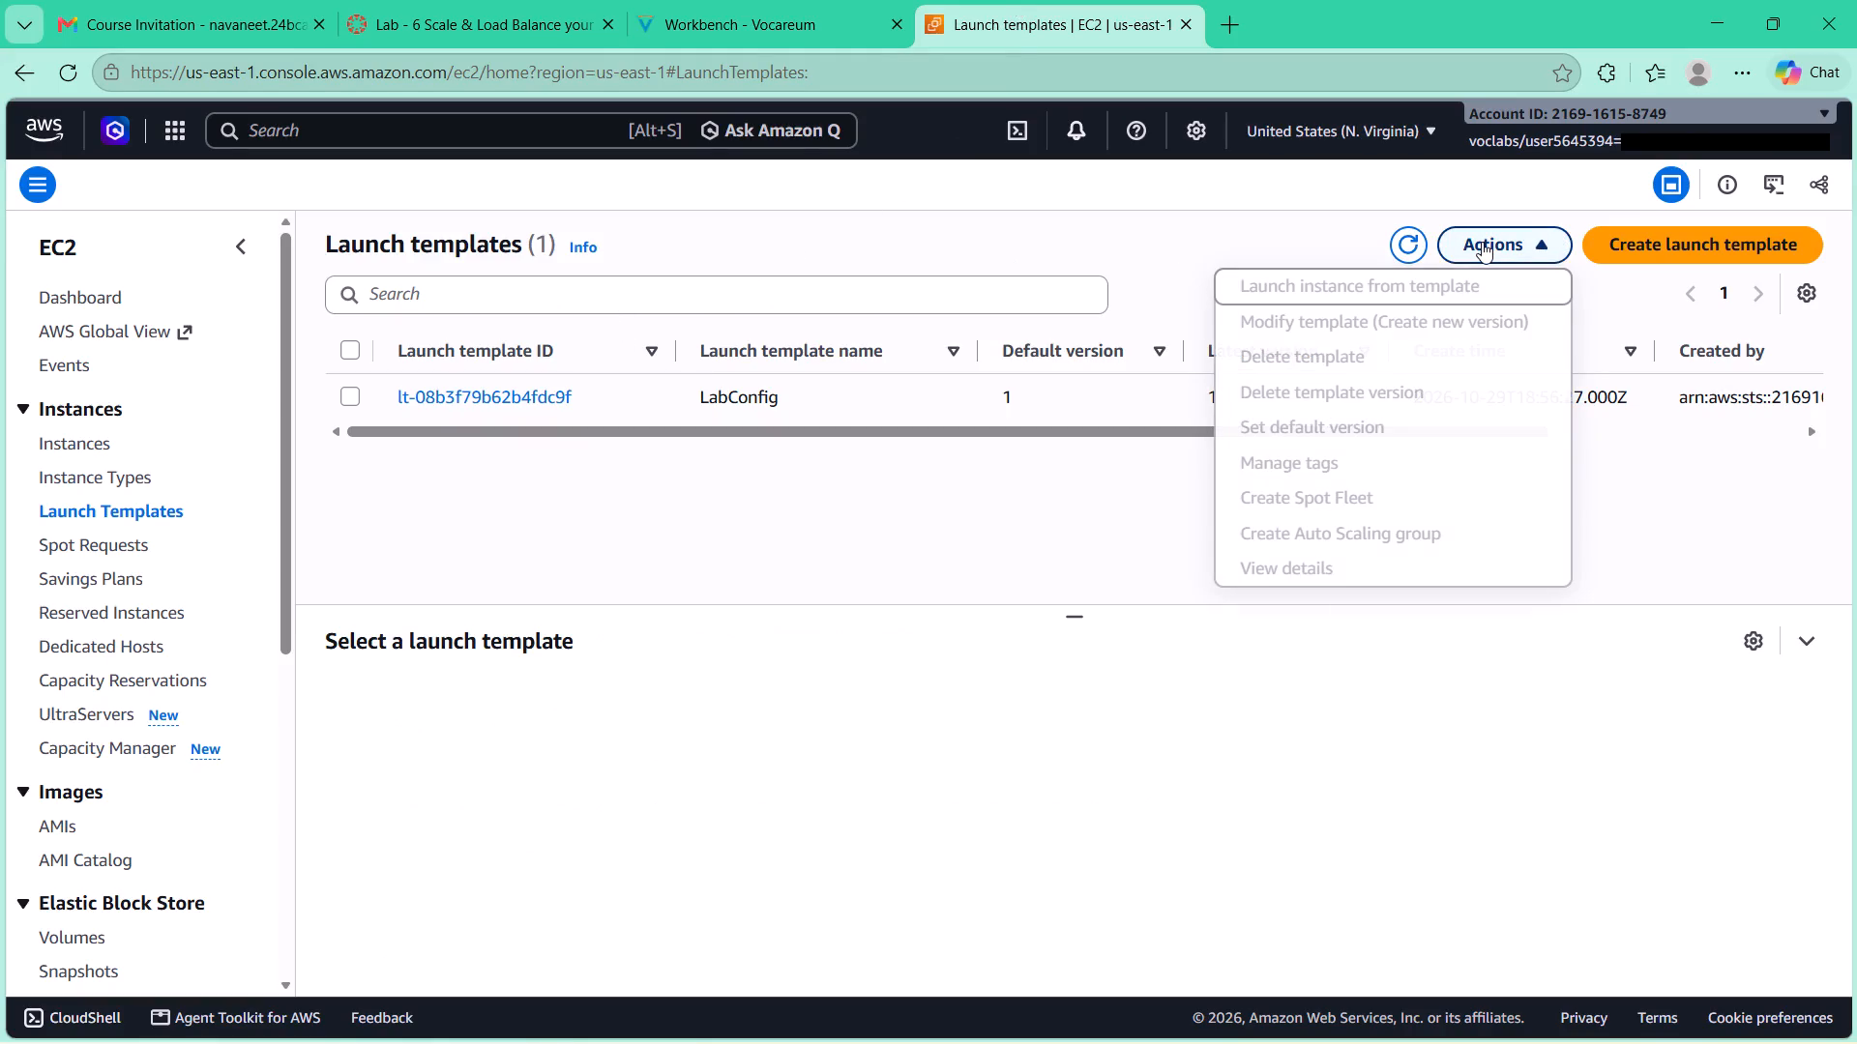
click(1181, 238)
click(353, 393)
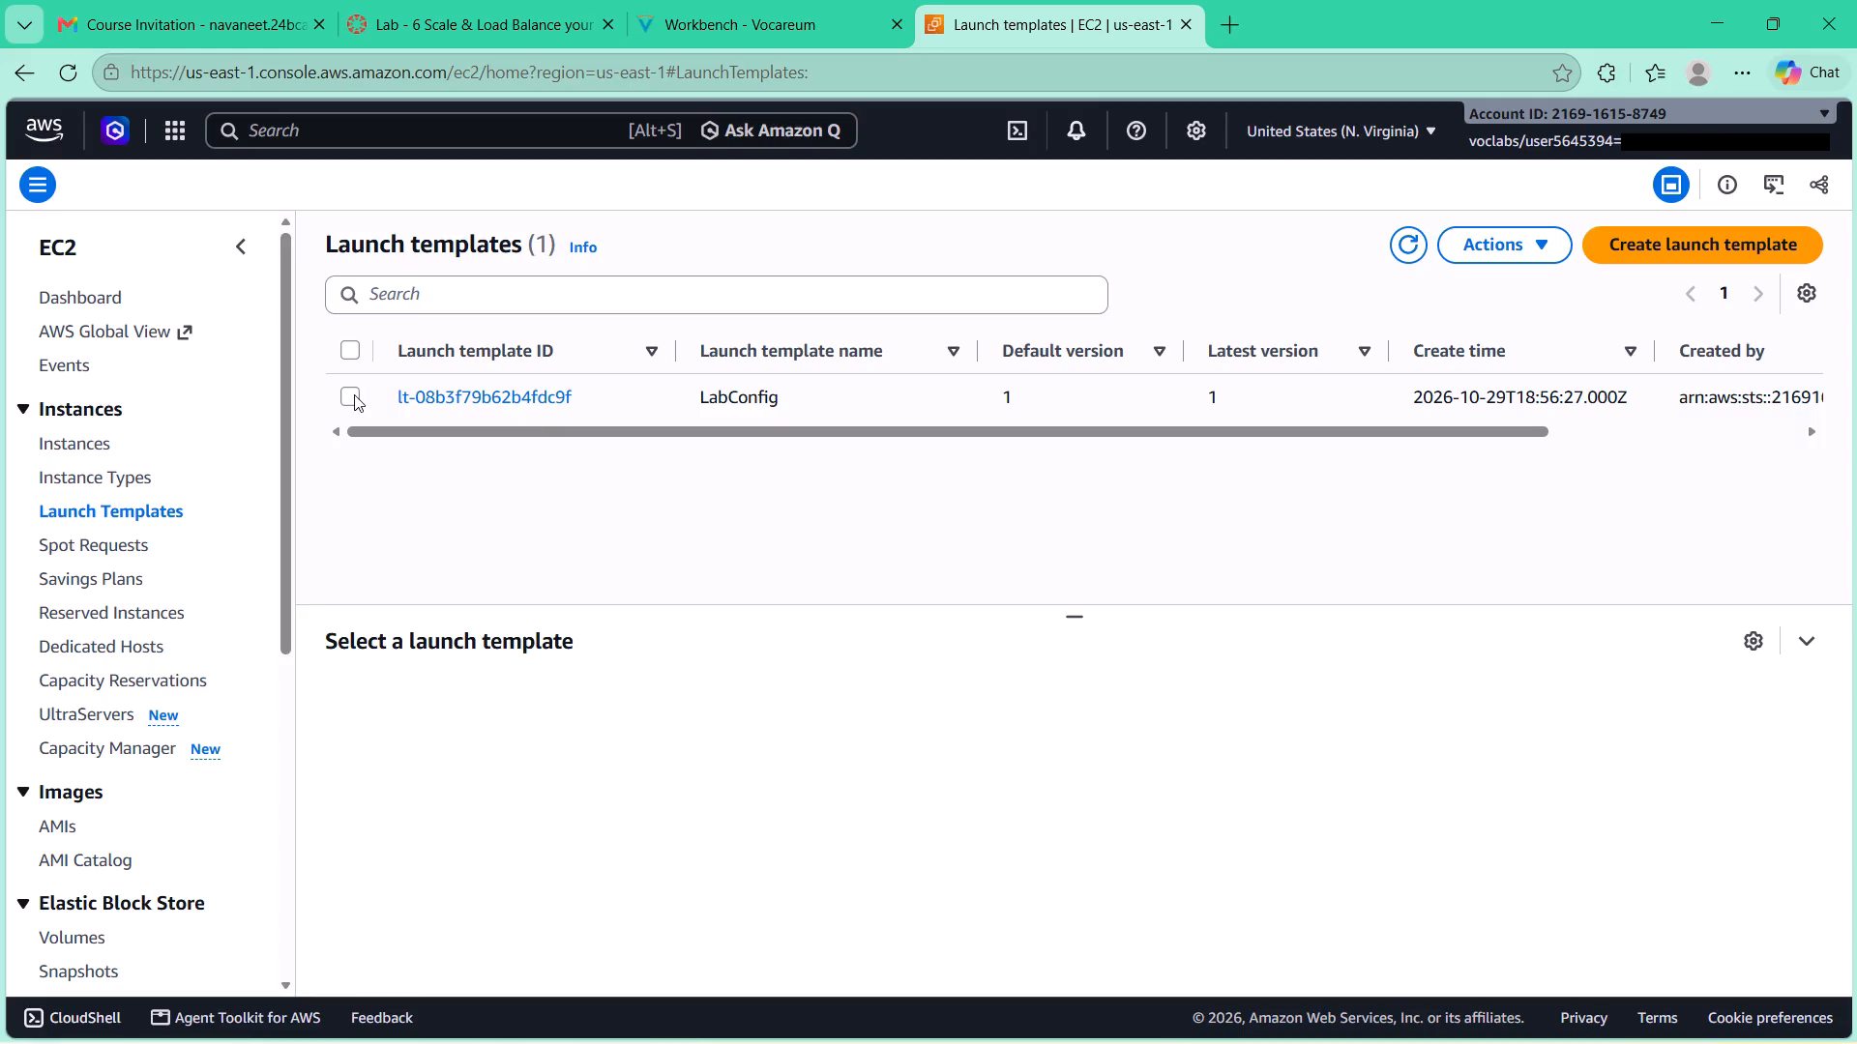
click(1504, 234)
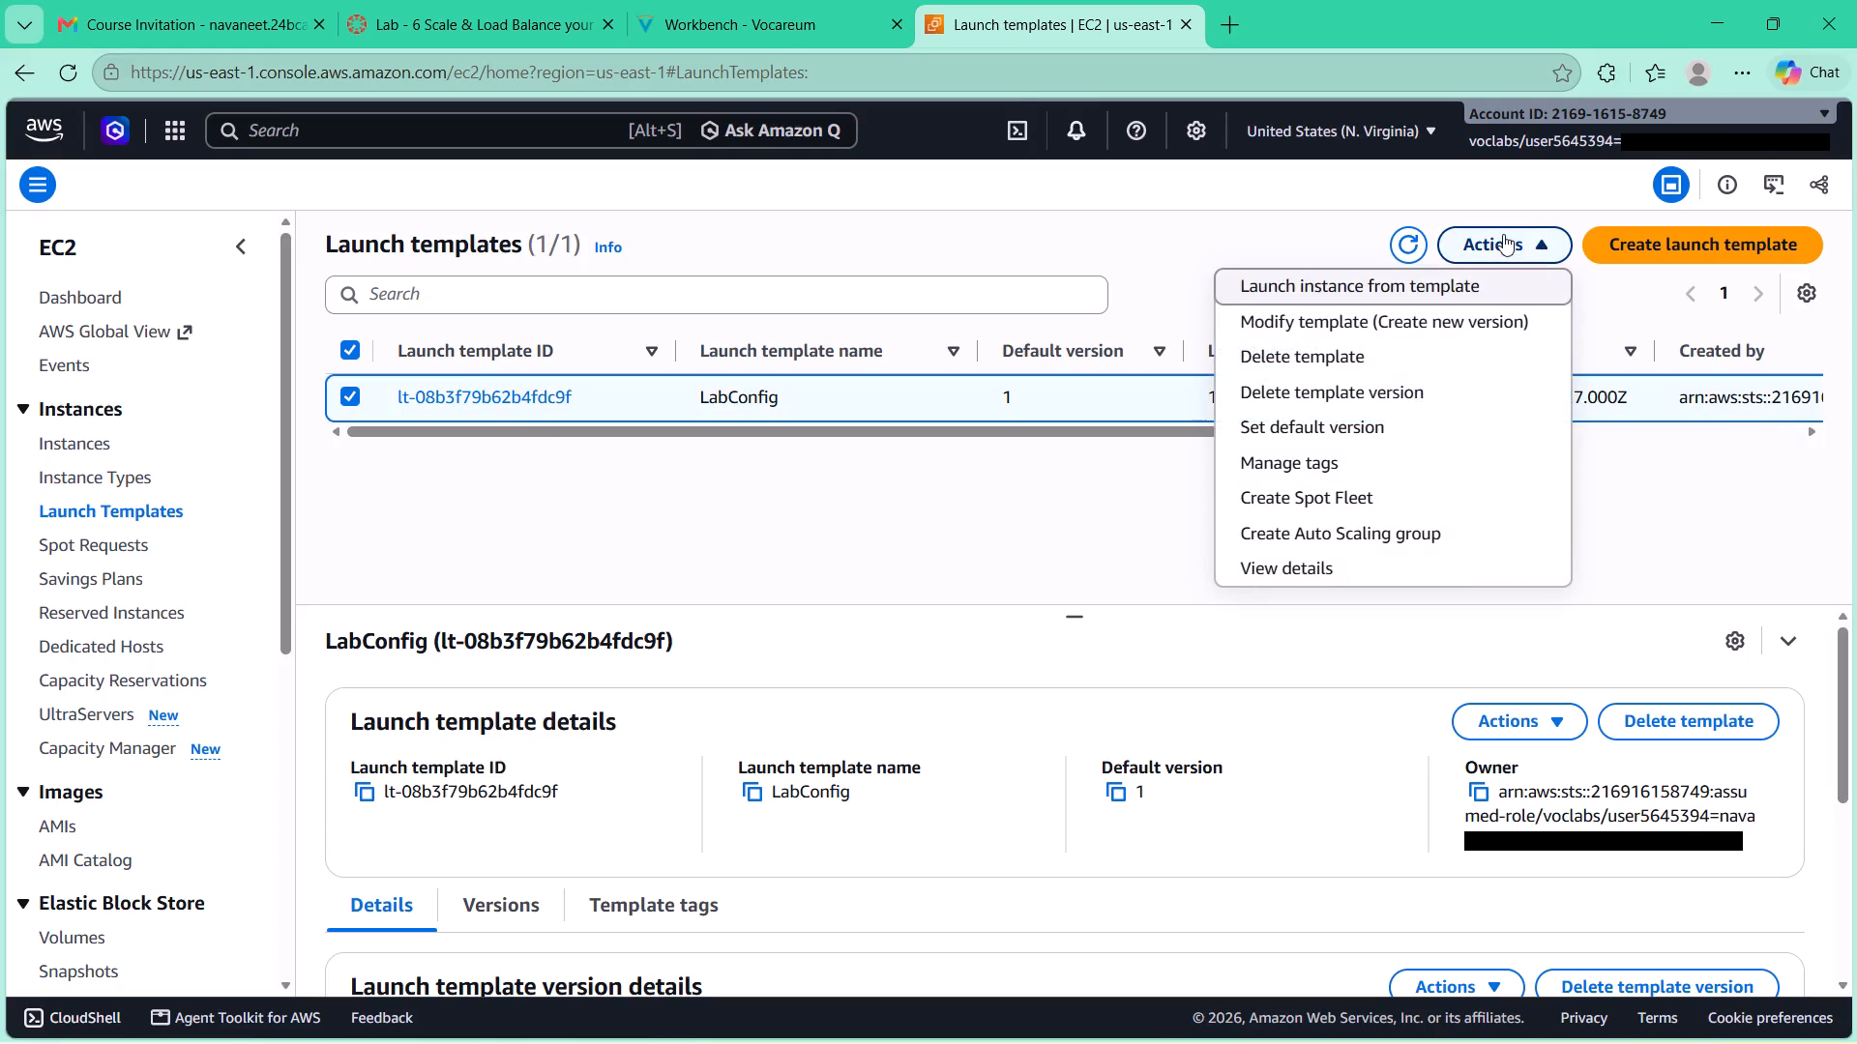
click(809, 15)
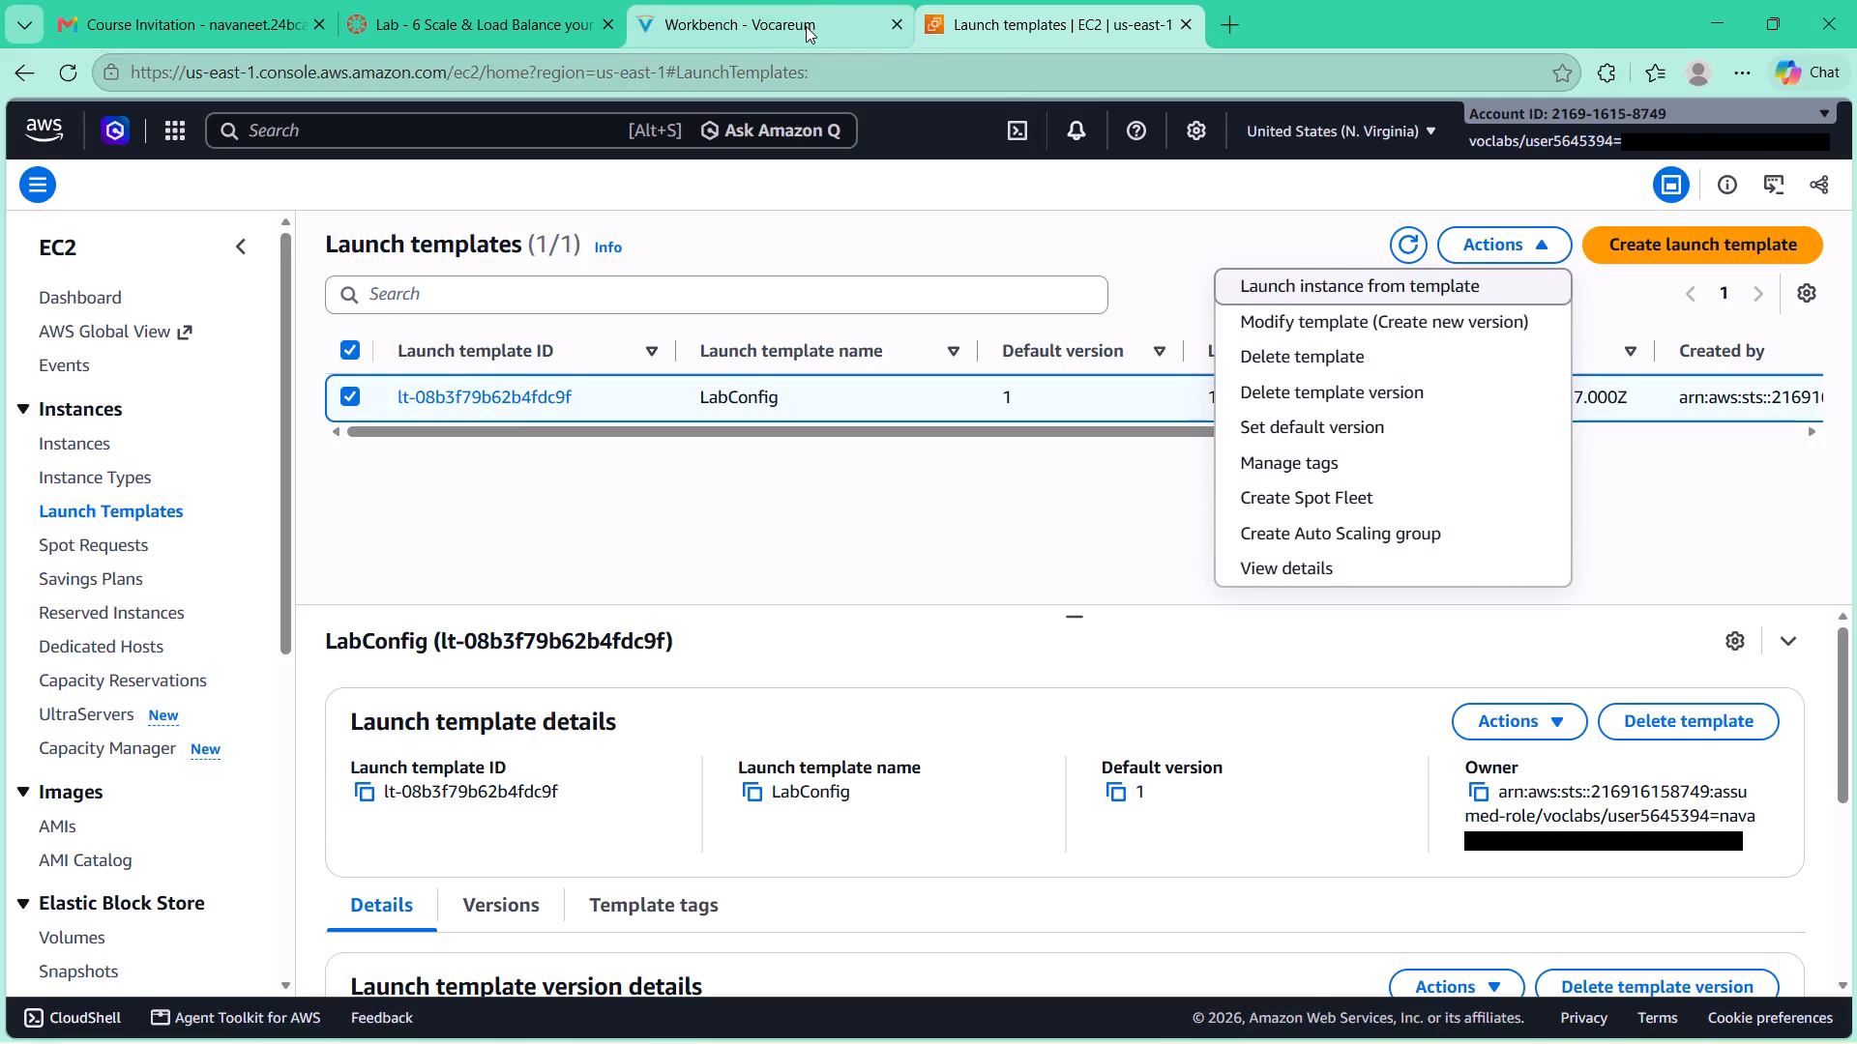
click(987, 10)
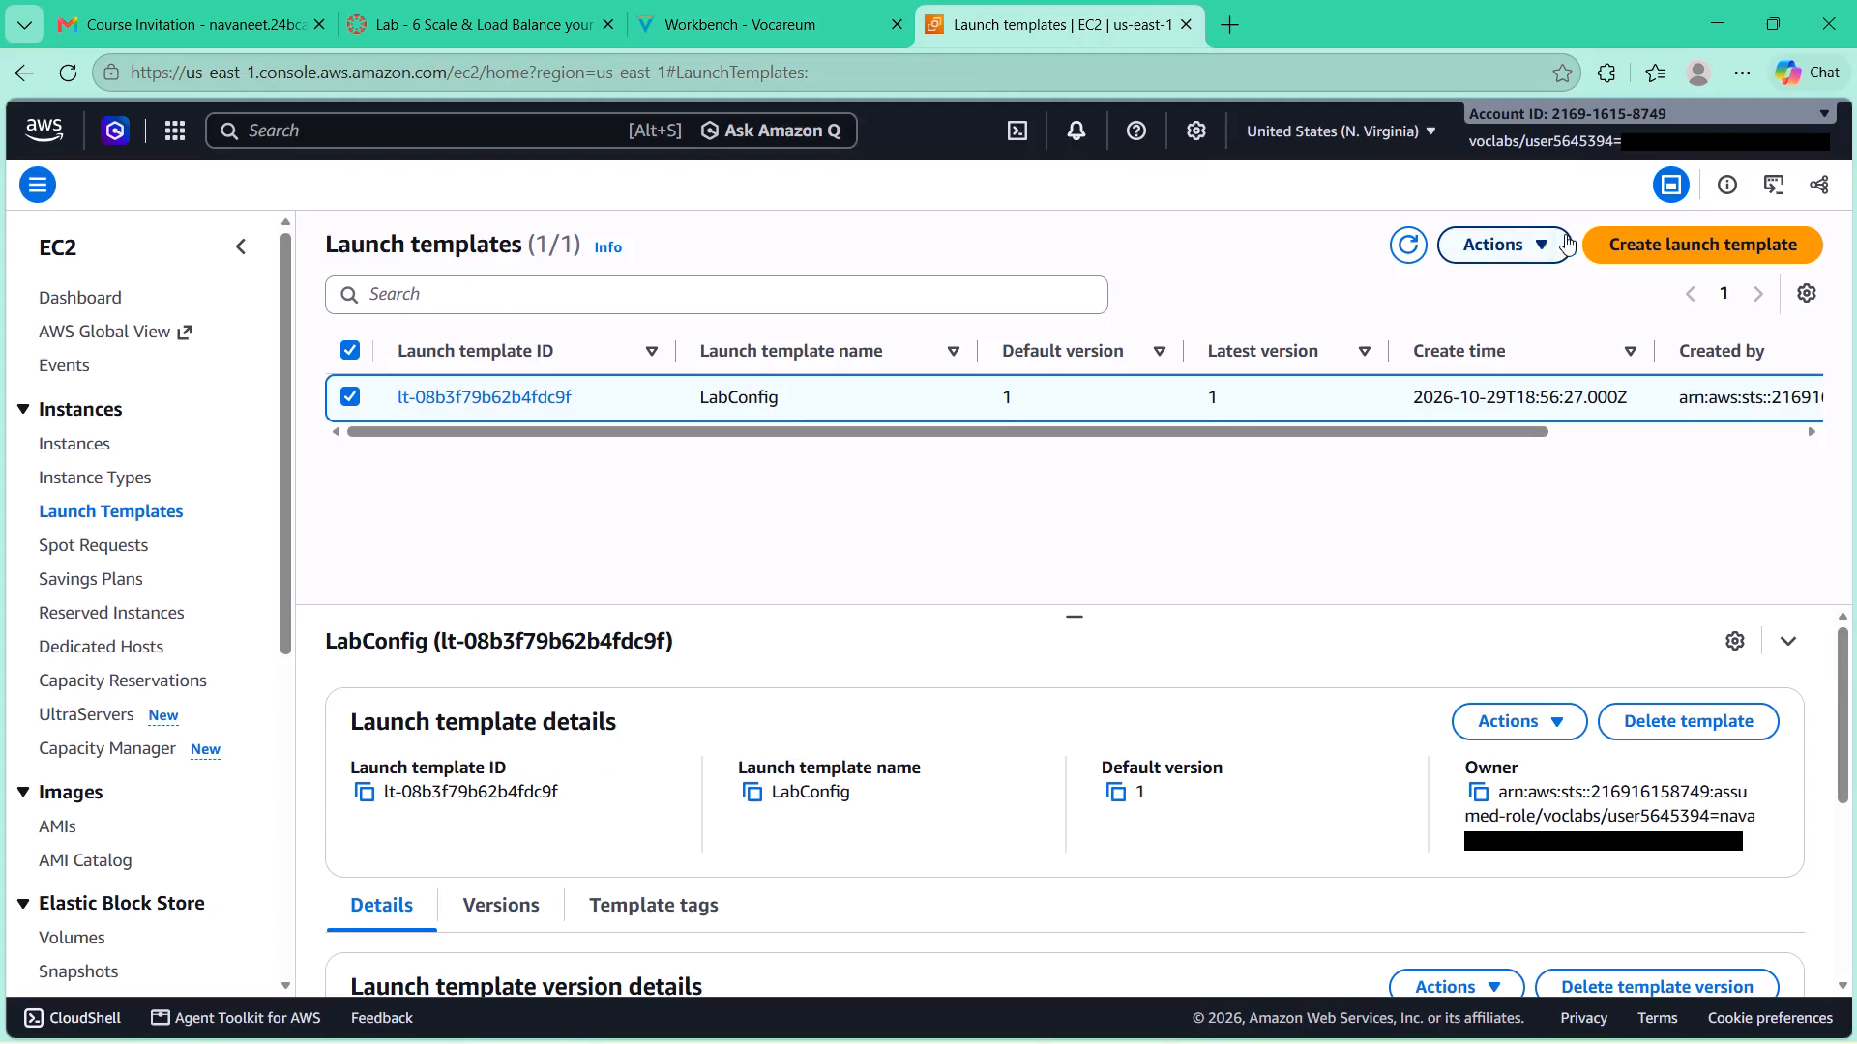
click(1524, 239)
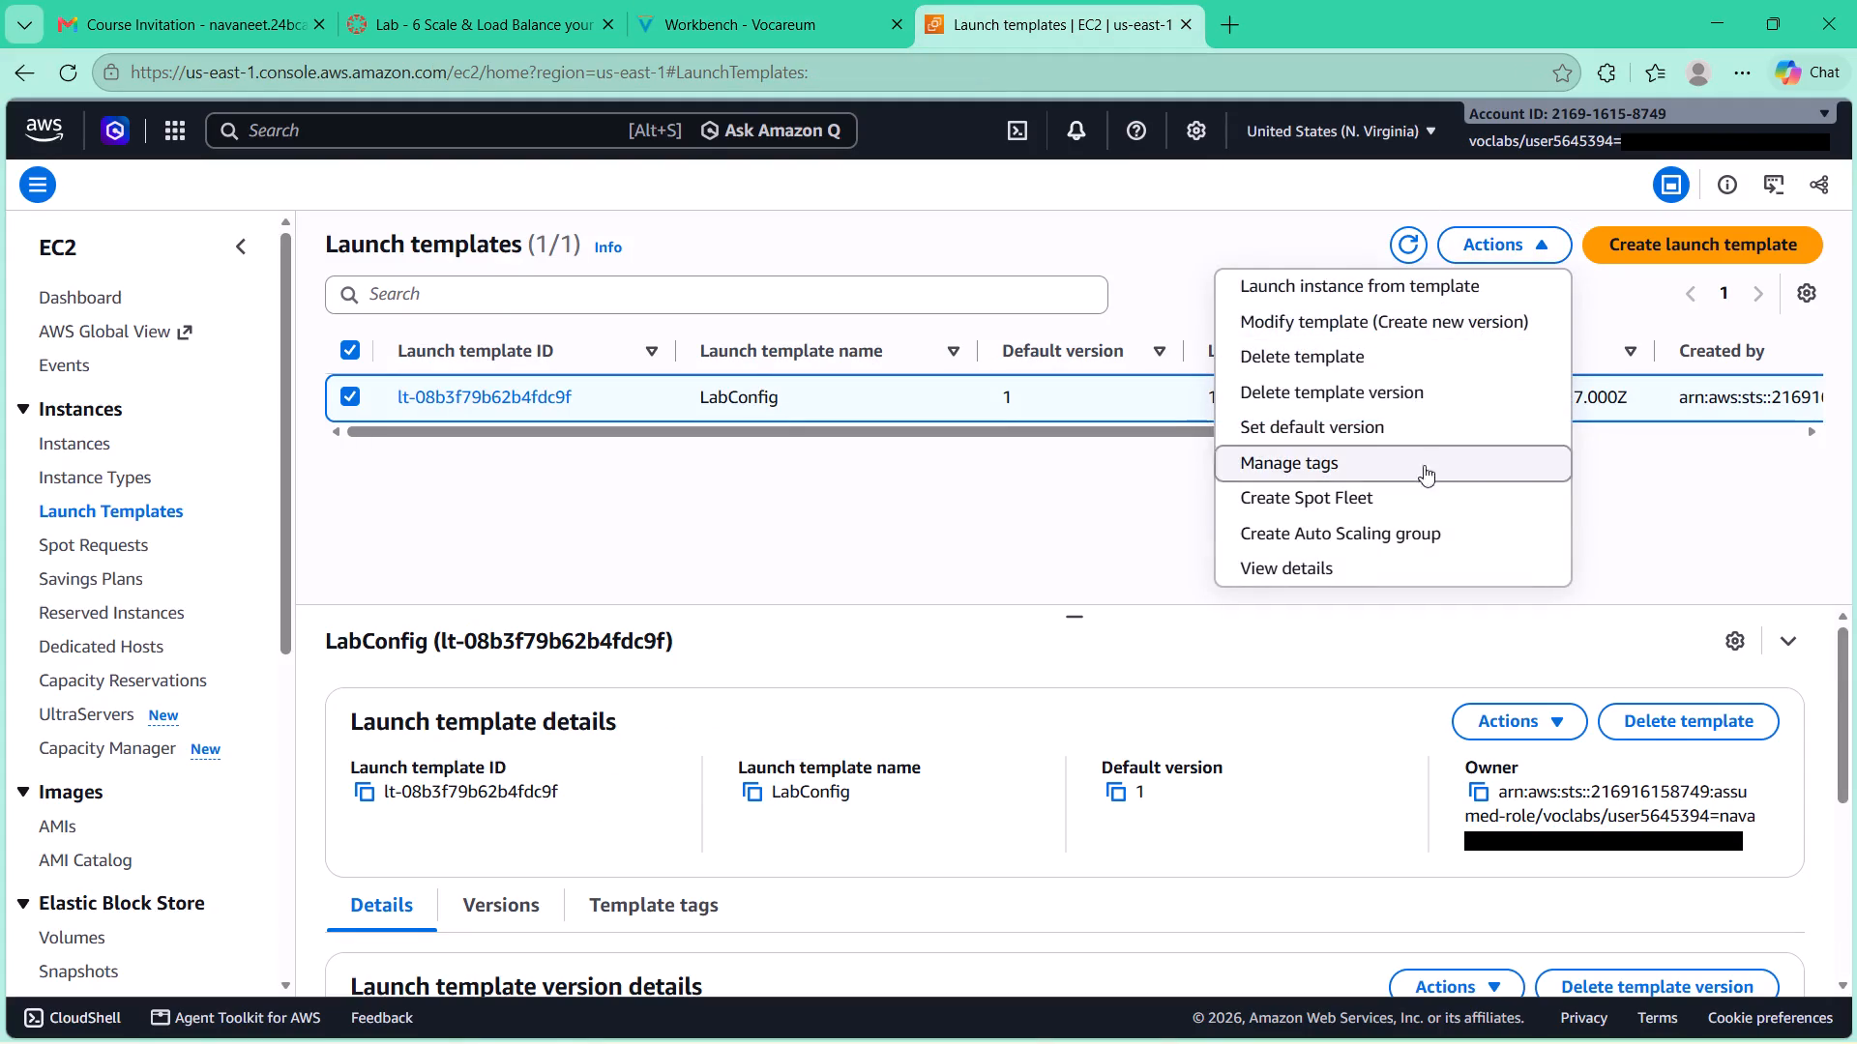
click(1412, 527)
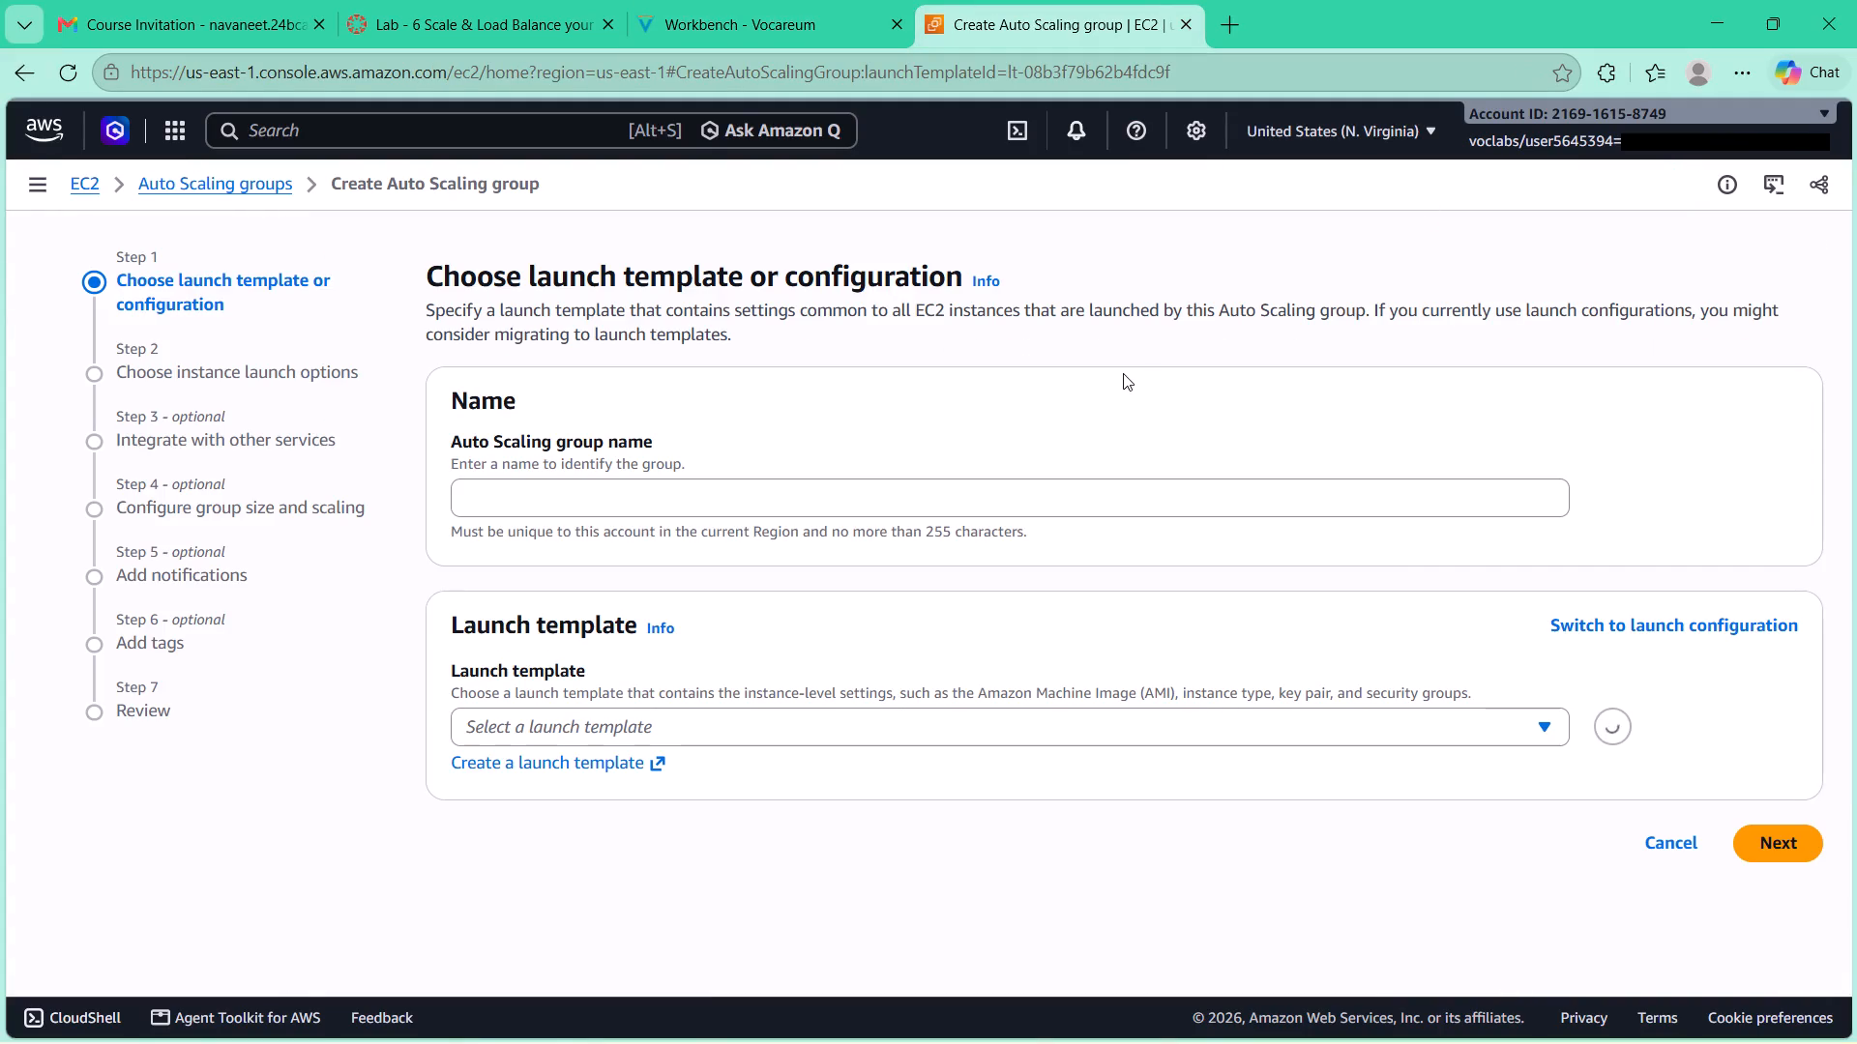
Name the Auto Scaling group Lab Auto Scaling Group, copying the name from step 26 of the lab guide without a leading space.
click(713, 8)
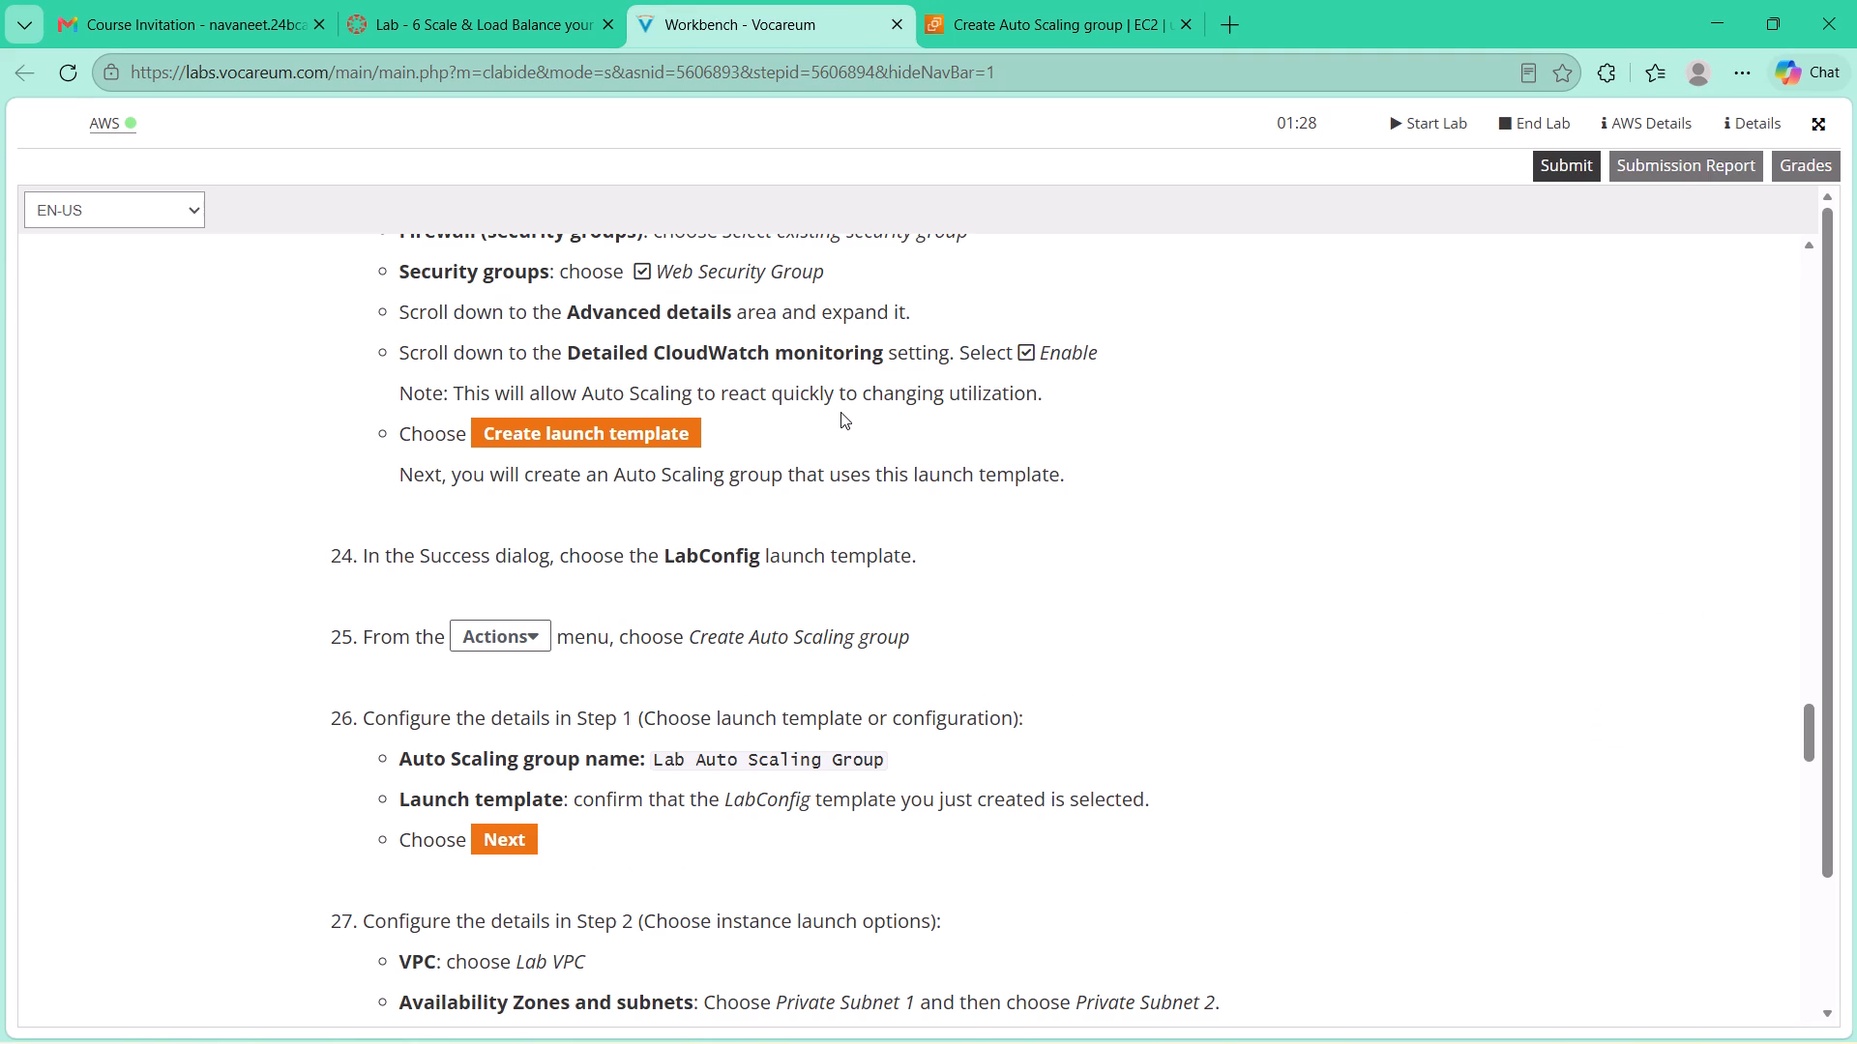
drag(646, 757, 646, 758)
drag(646, 758, 899, 769)
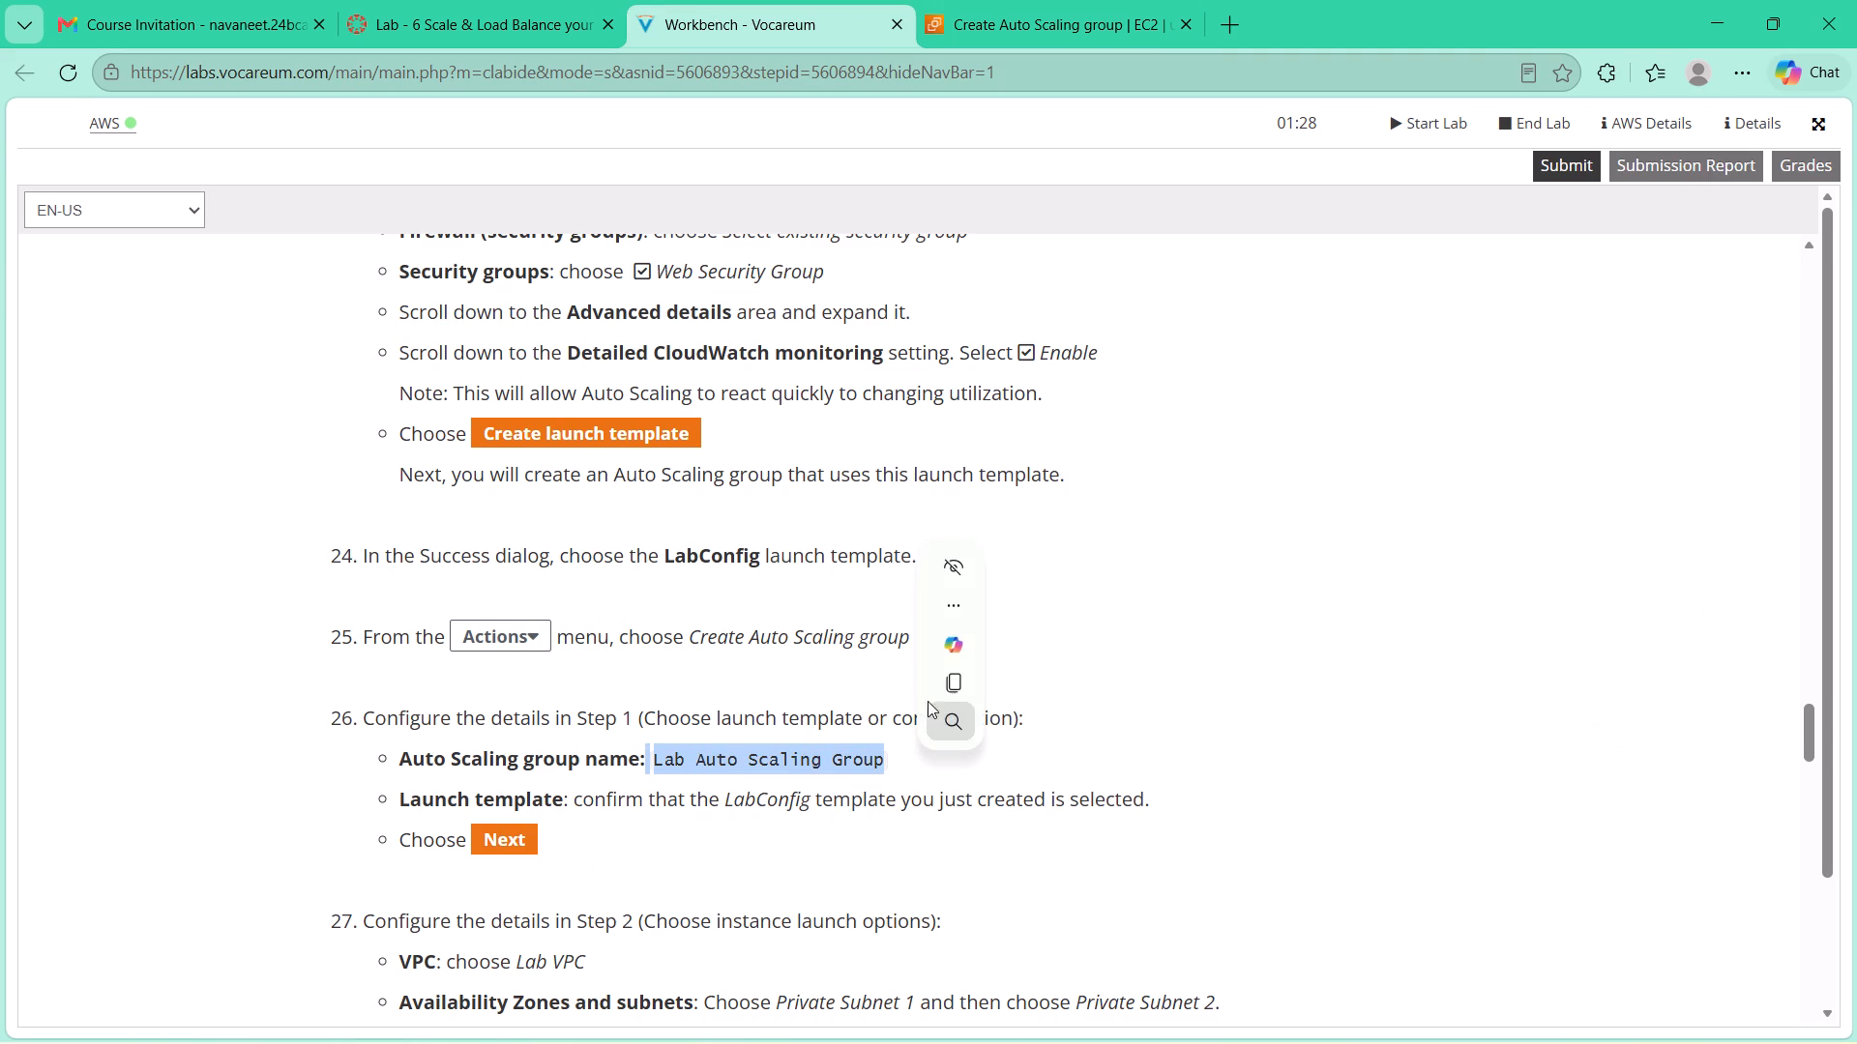
click(943, 683)
click(1004, 0)
click(777, 497)
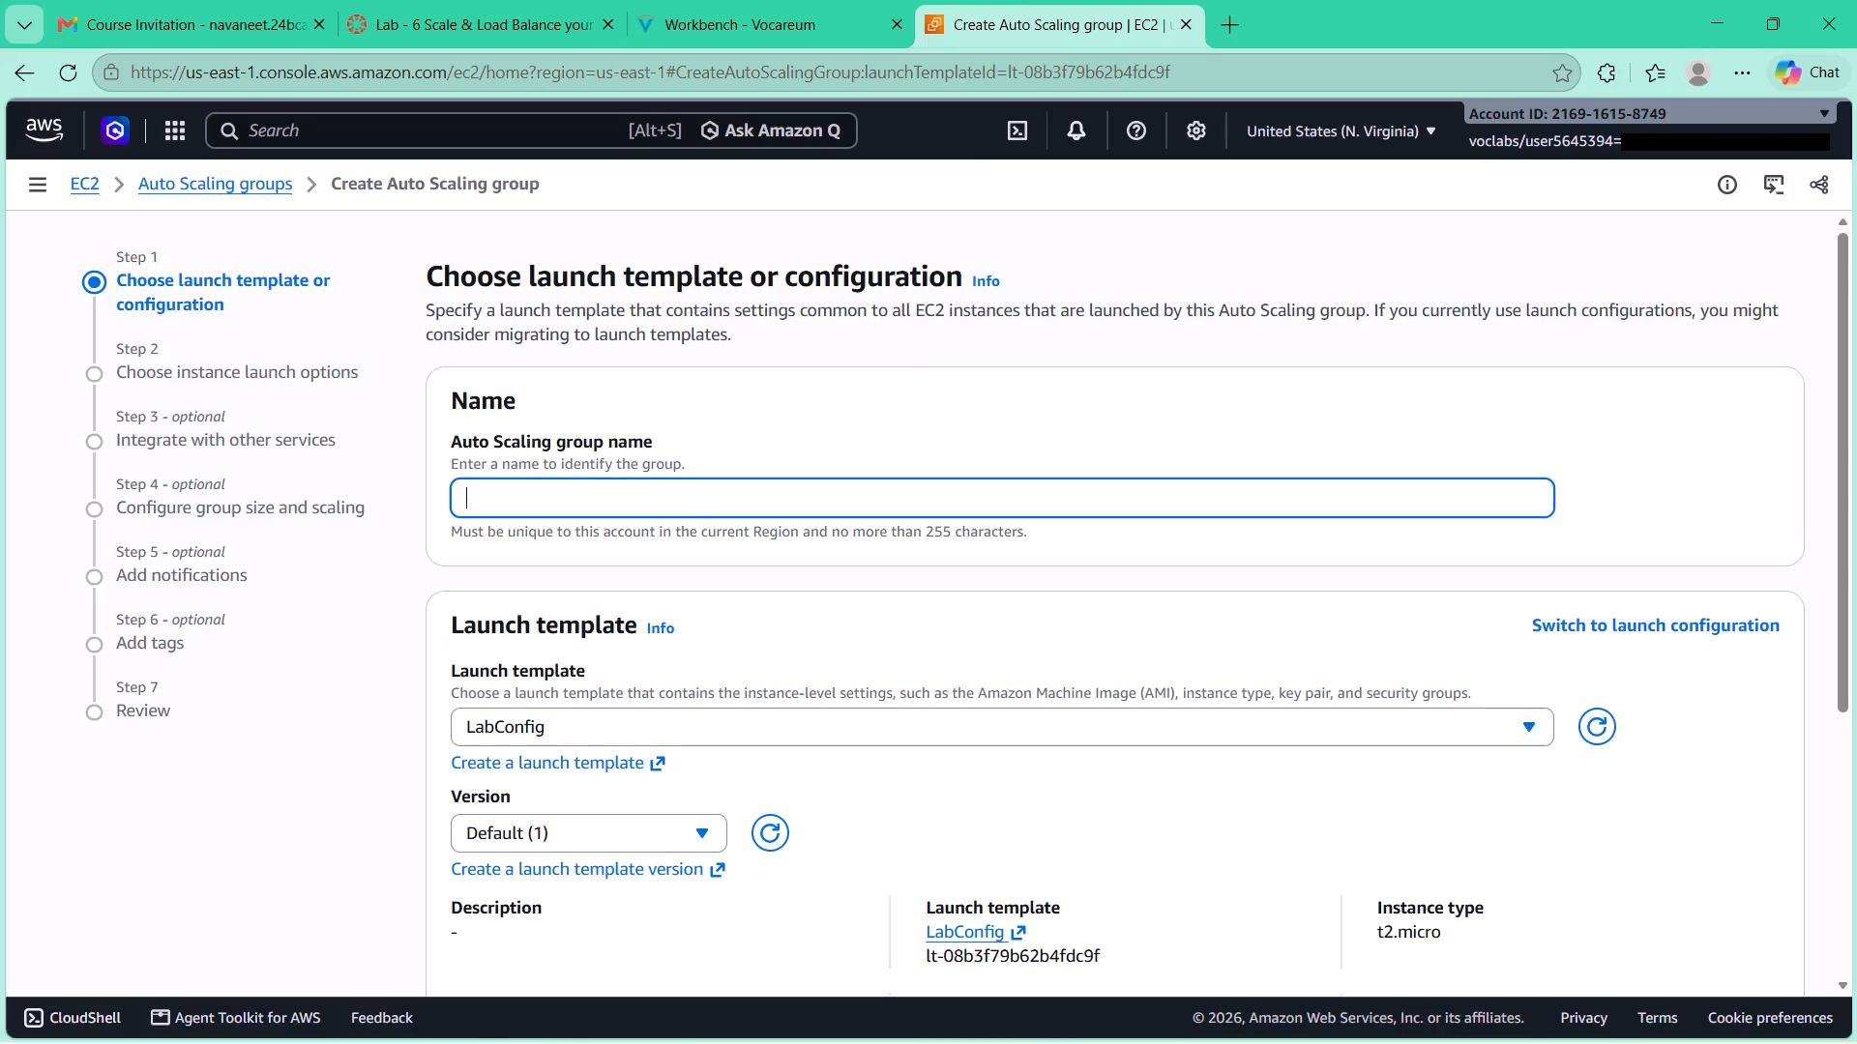
key(ctrl+v)
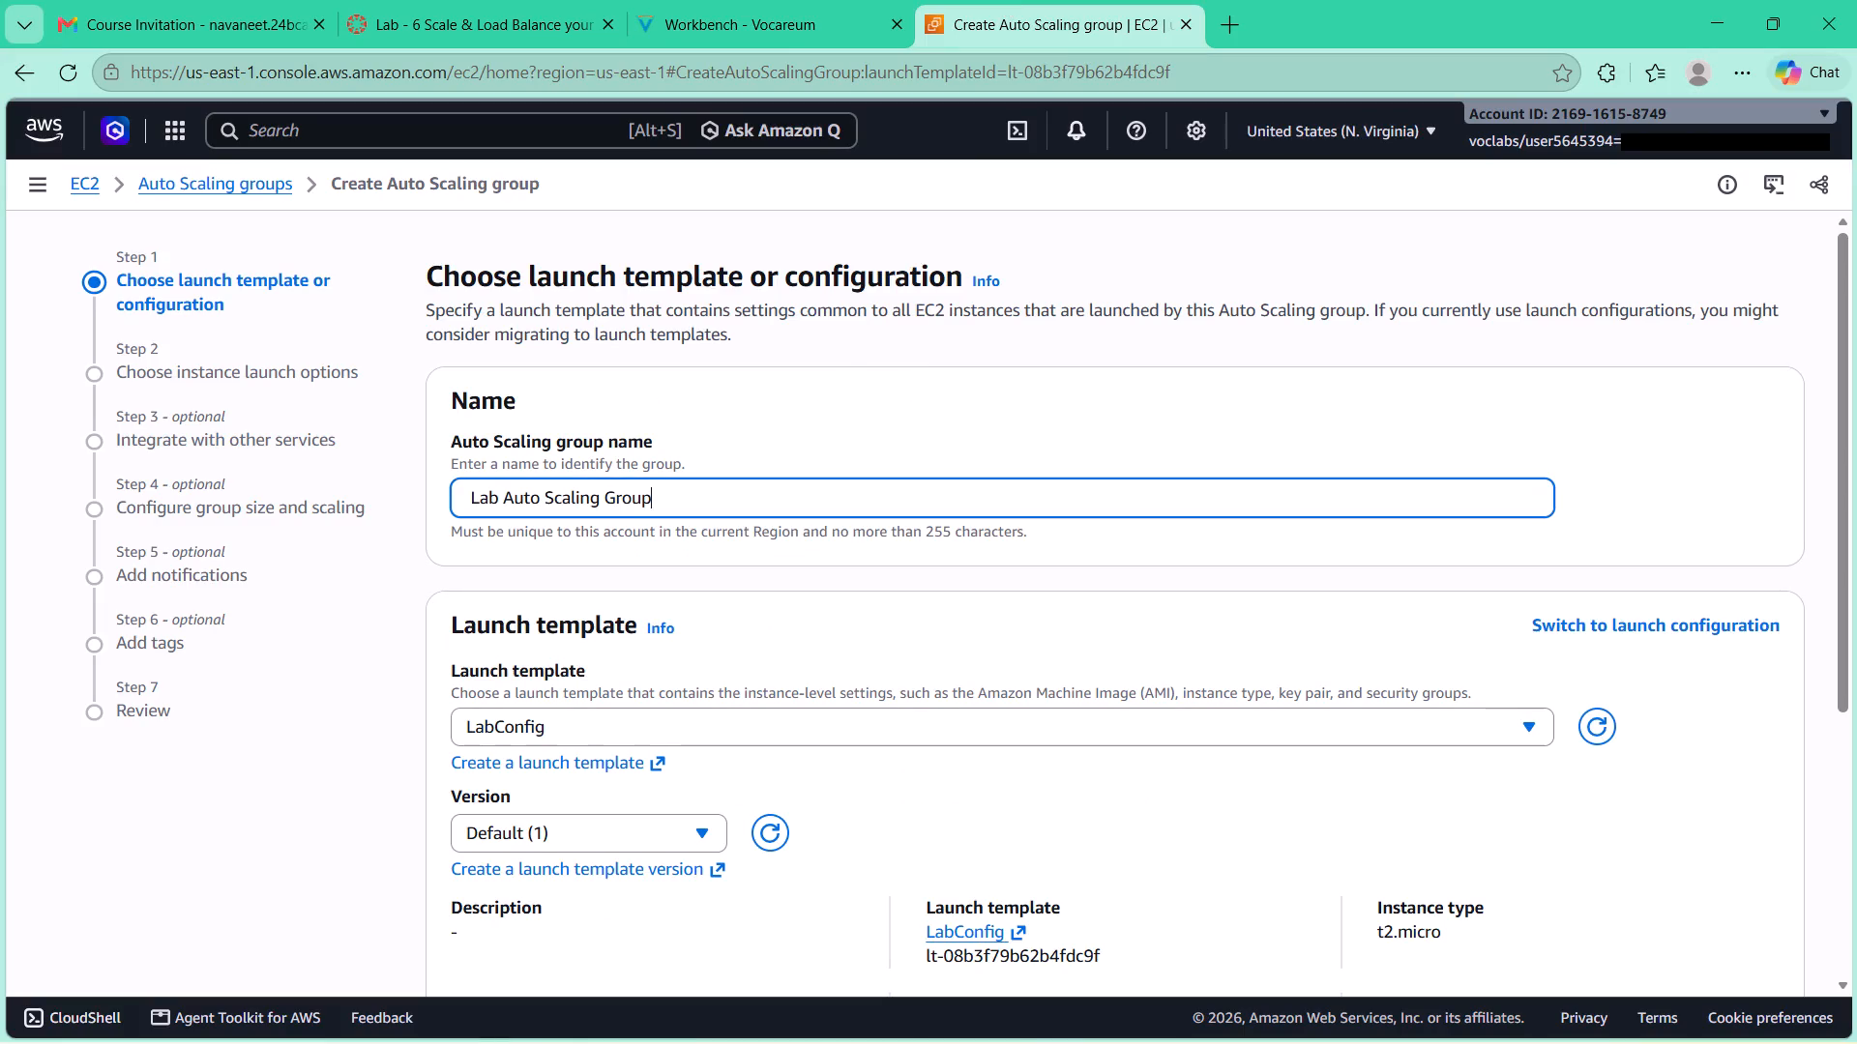
click(469, 499)
key(BackSpace)
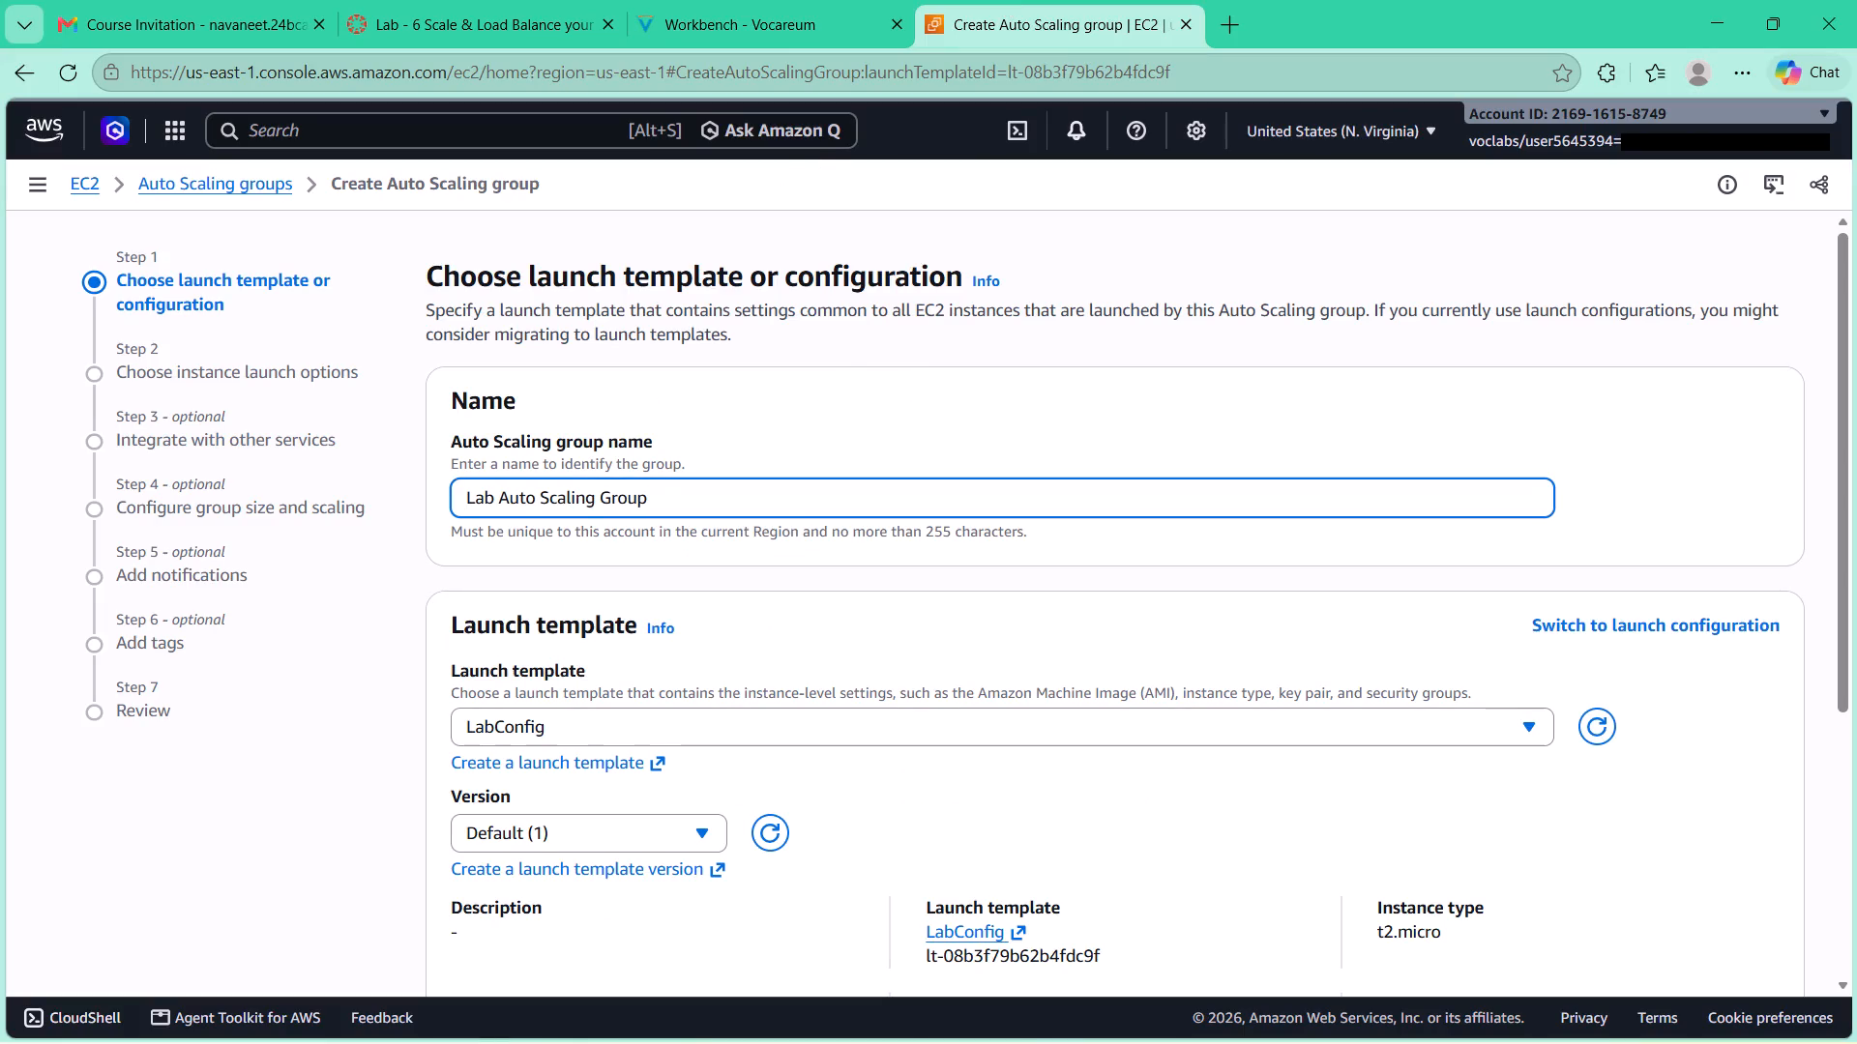
Check steps 26 and 27 of the lab guide, keep LabConfig as the launch template and continue to the instance launch options.
click(857, 23)
click(925, 620)
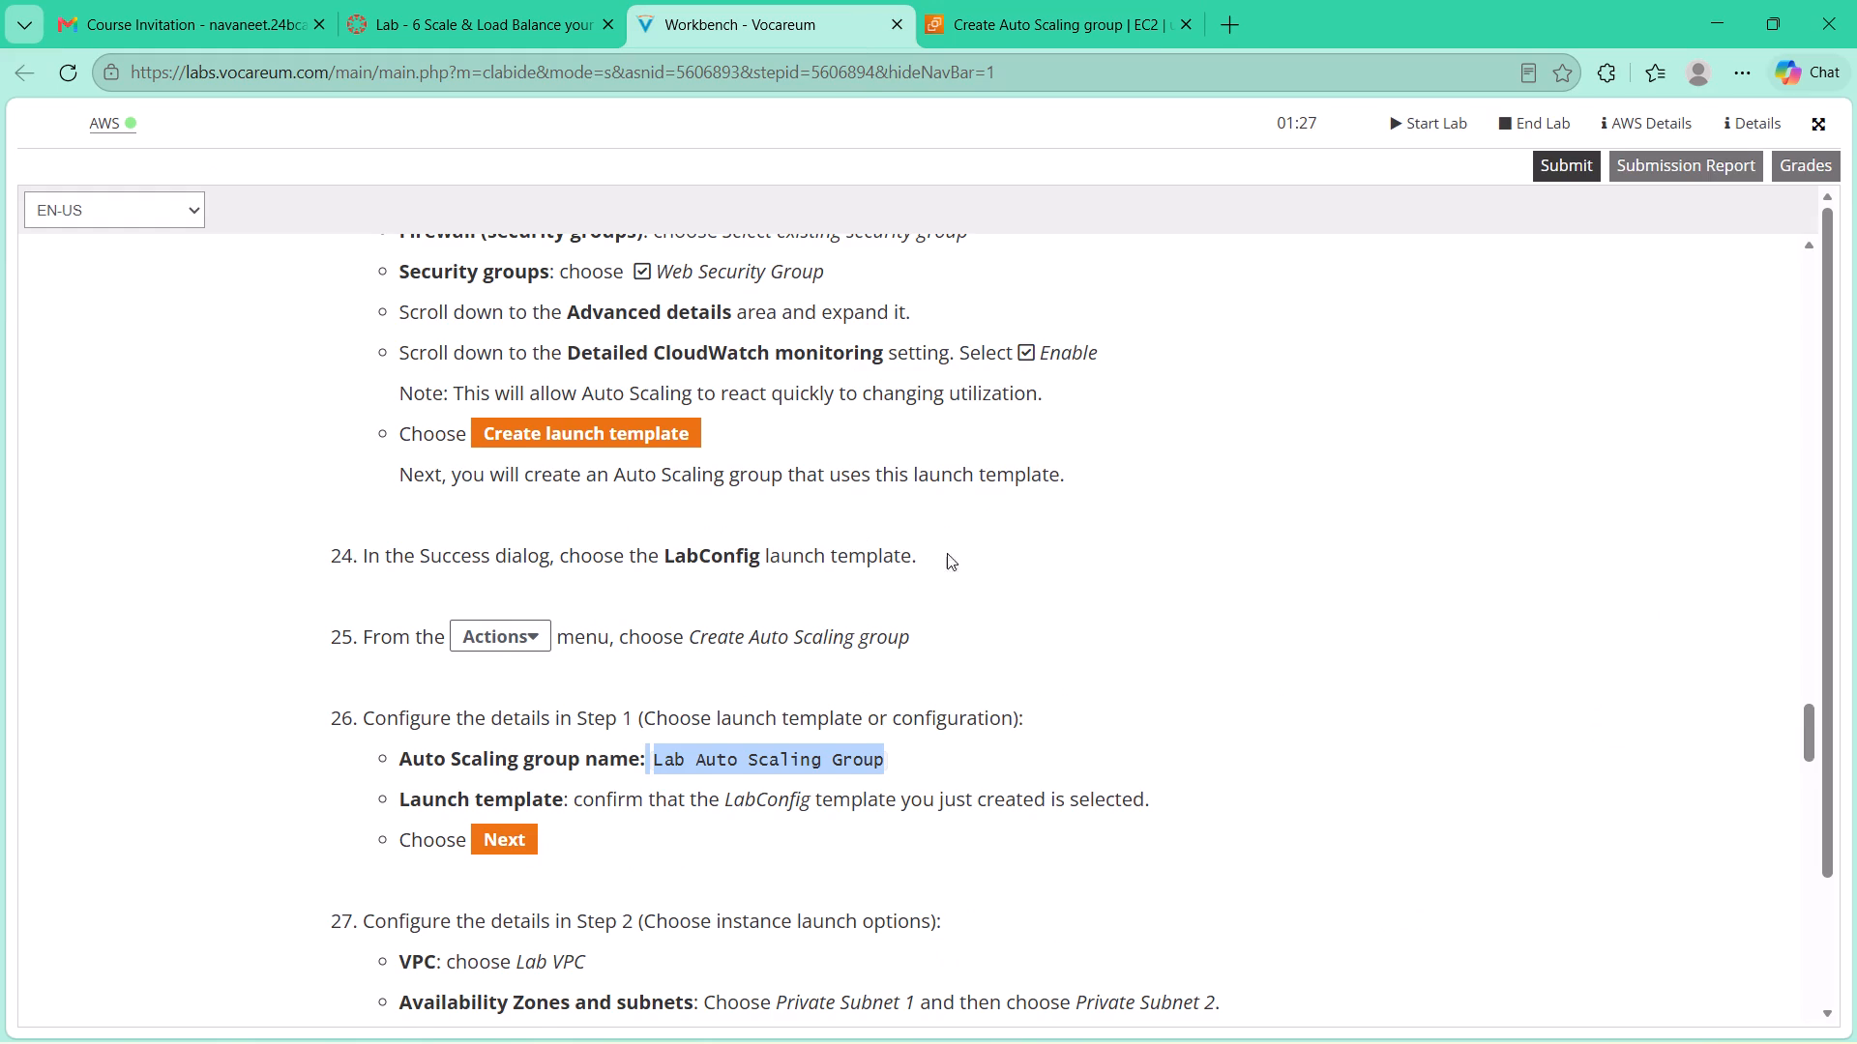
scroll(1003, 489, down, 2)
click(1100, 0)
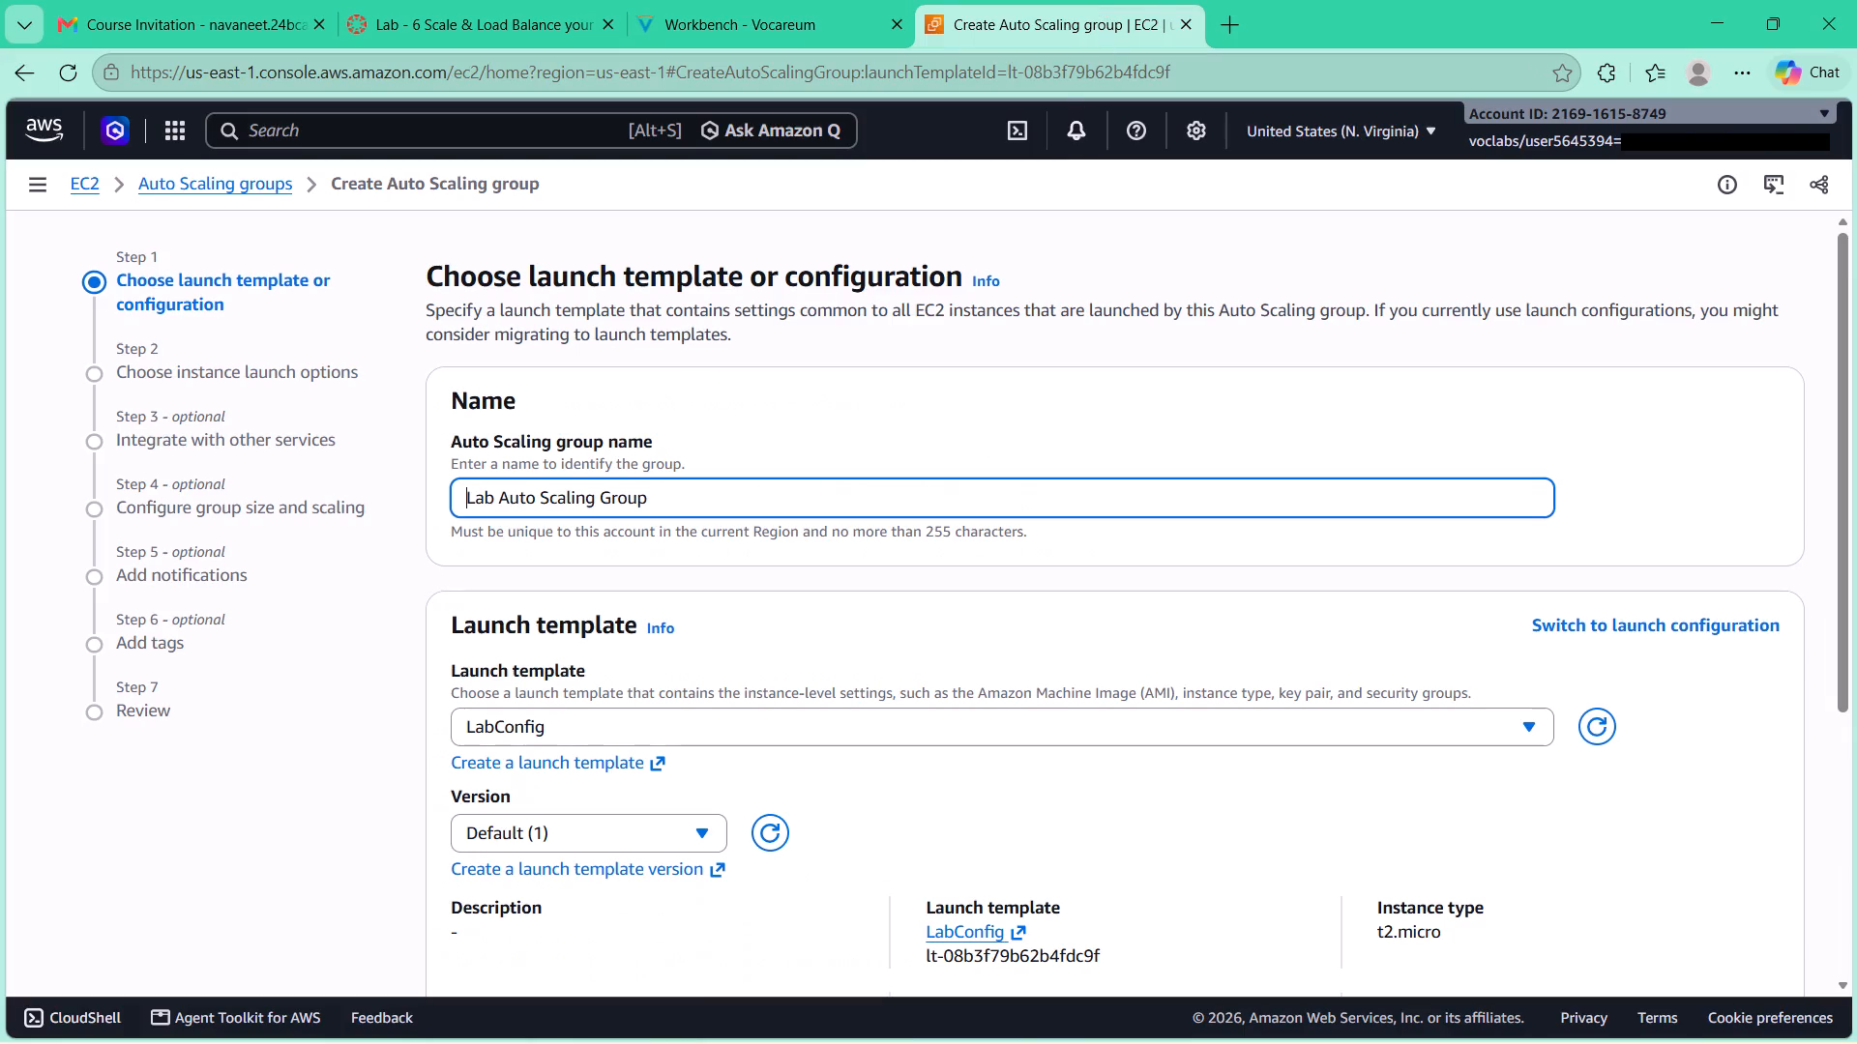
click(753, 16)
scroll(838, 288, down, 1)
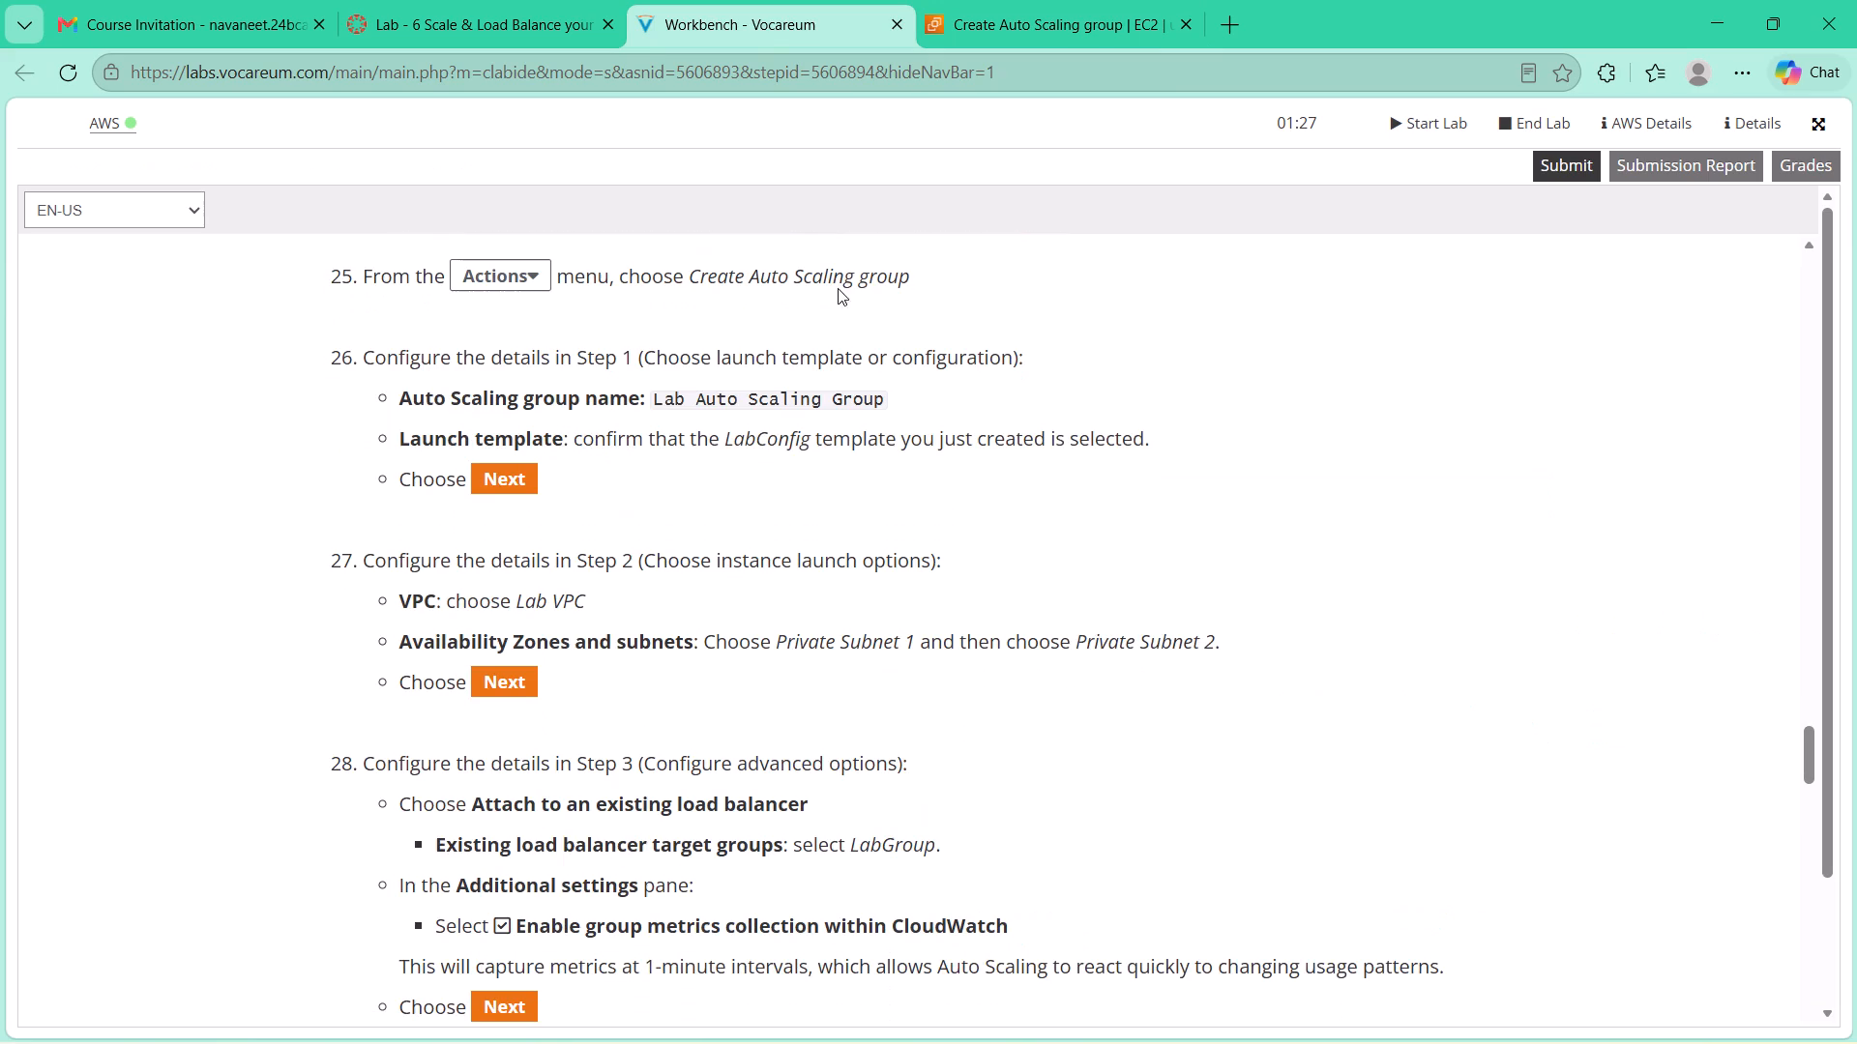
click(1026, 31)
scroll(1149, 329, down, 6)
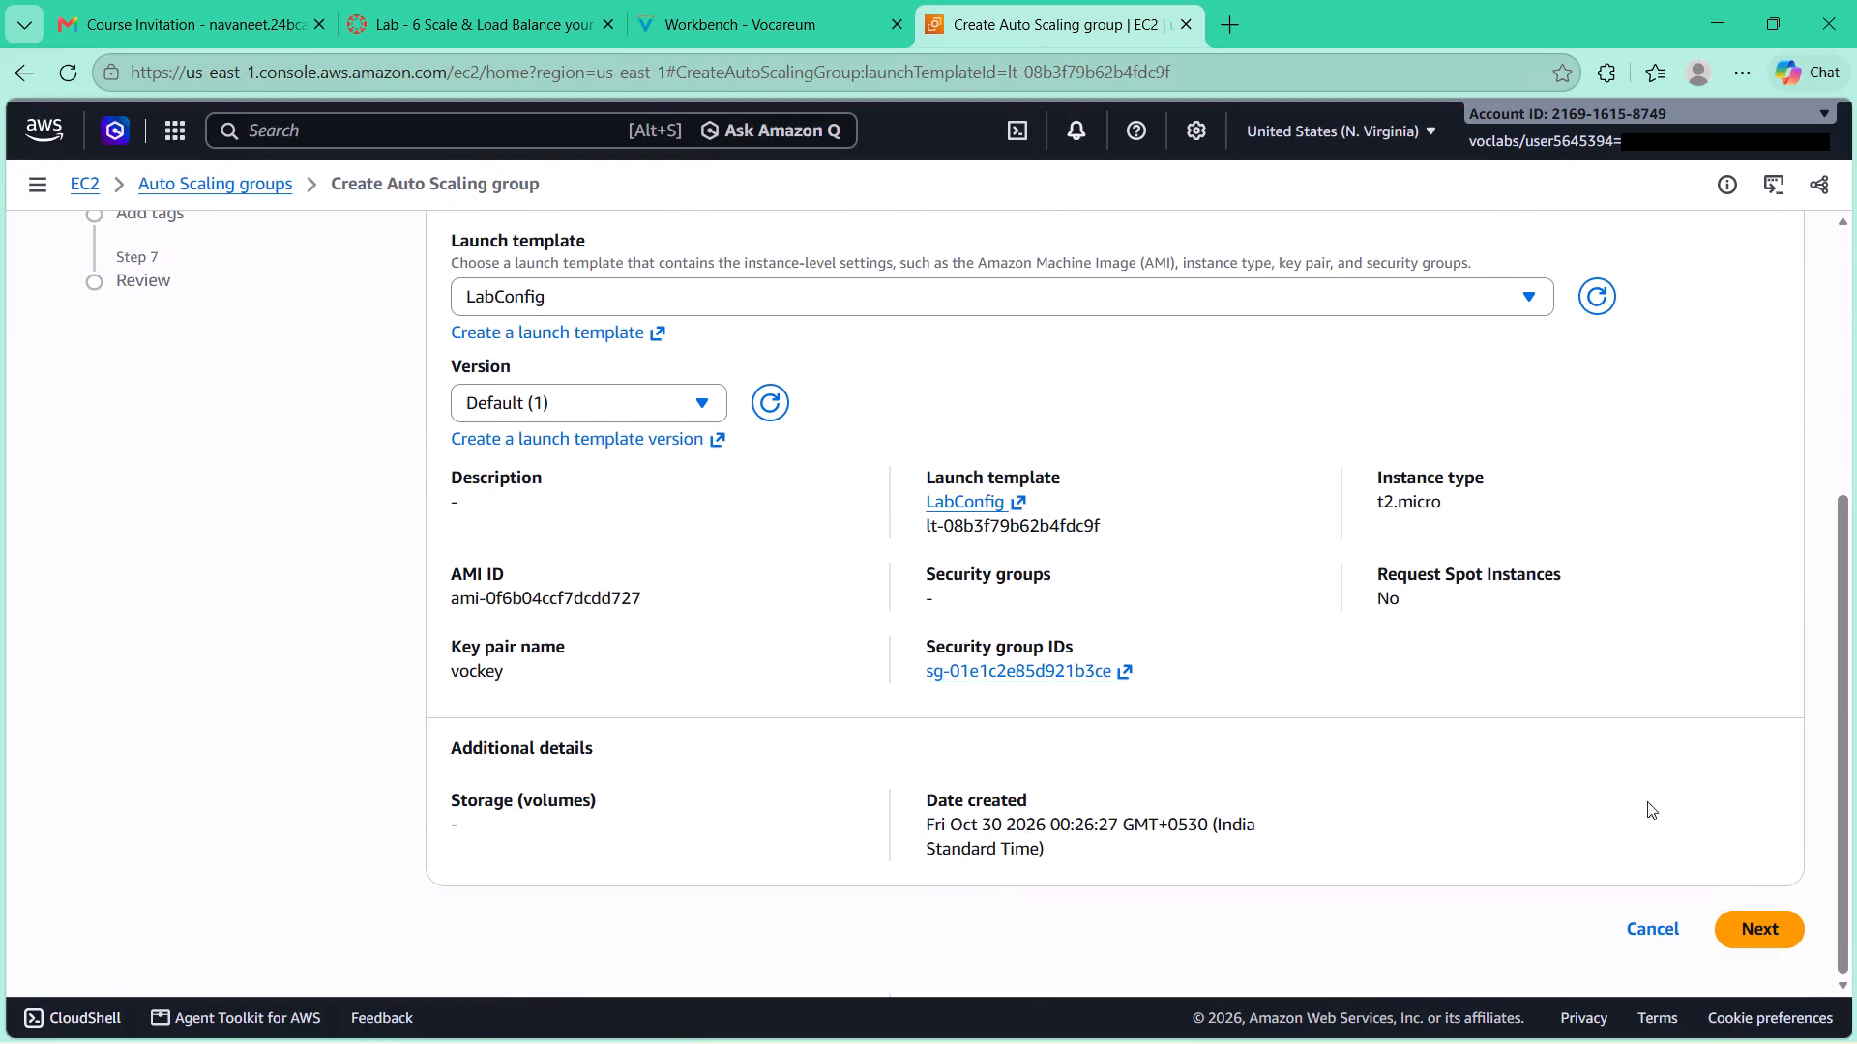
click(1726, 915)
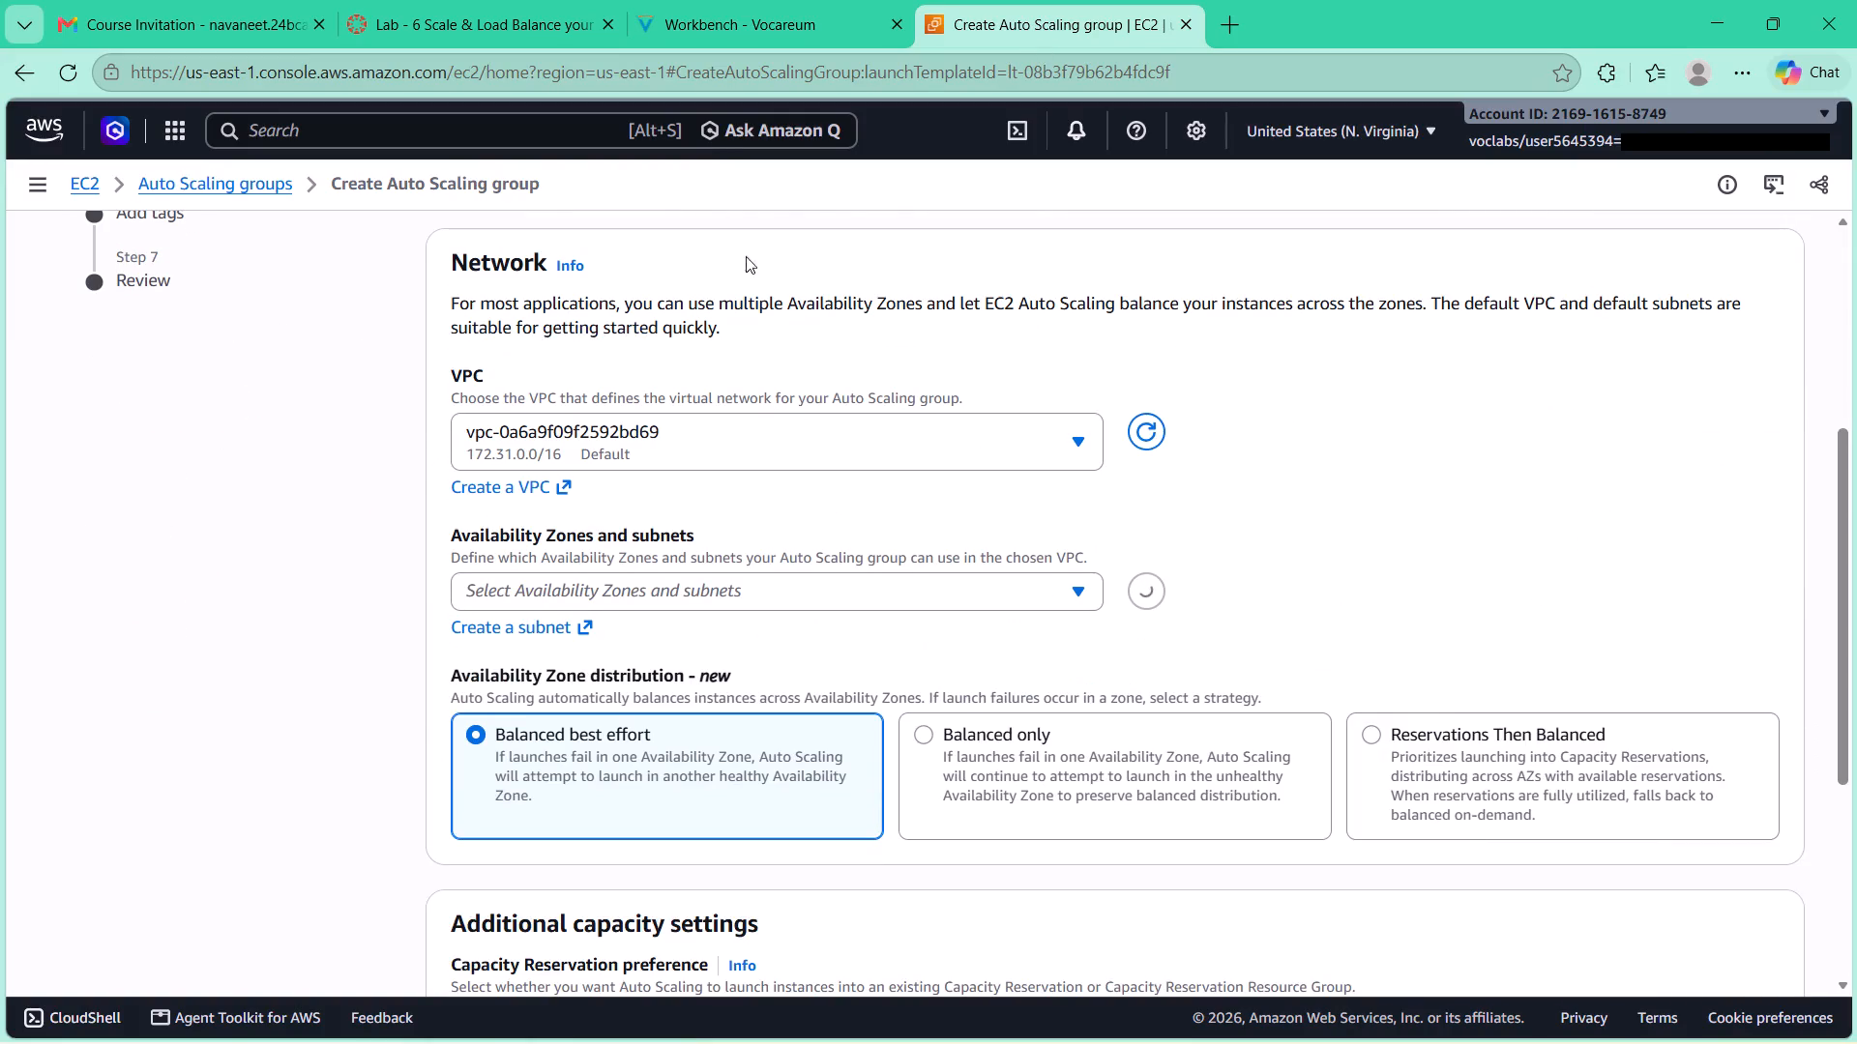
Following the lab guide, set the group's network to Lab VPC with Private Subnet 1 and Private Subnet 2.
click(744, 436)
click(718, 576)
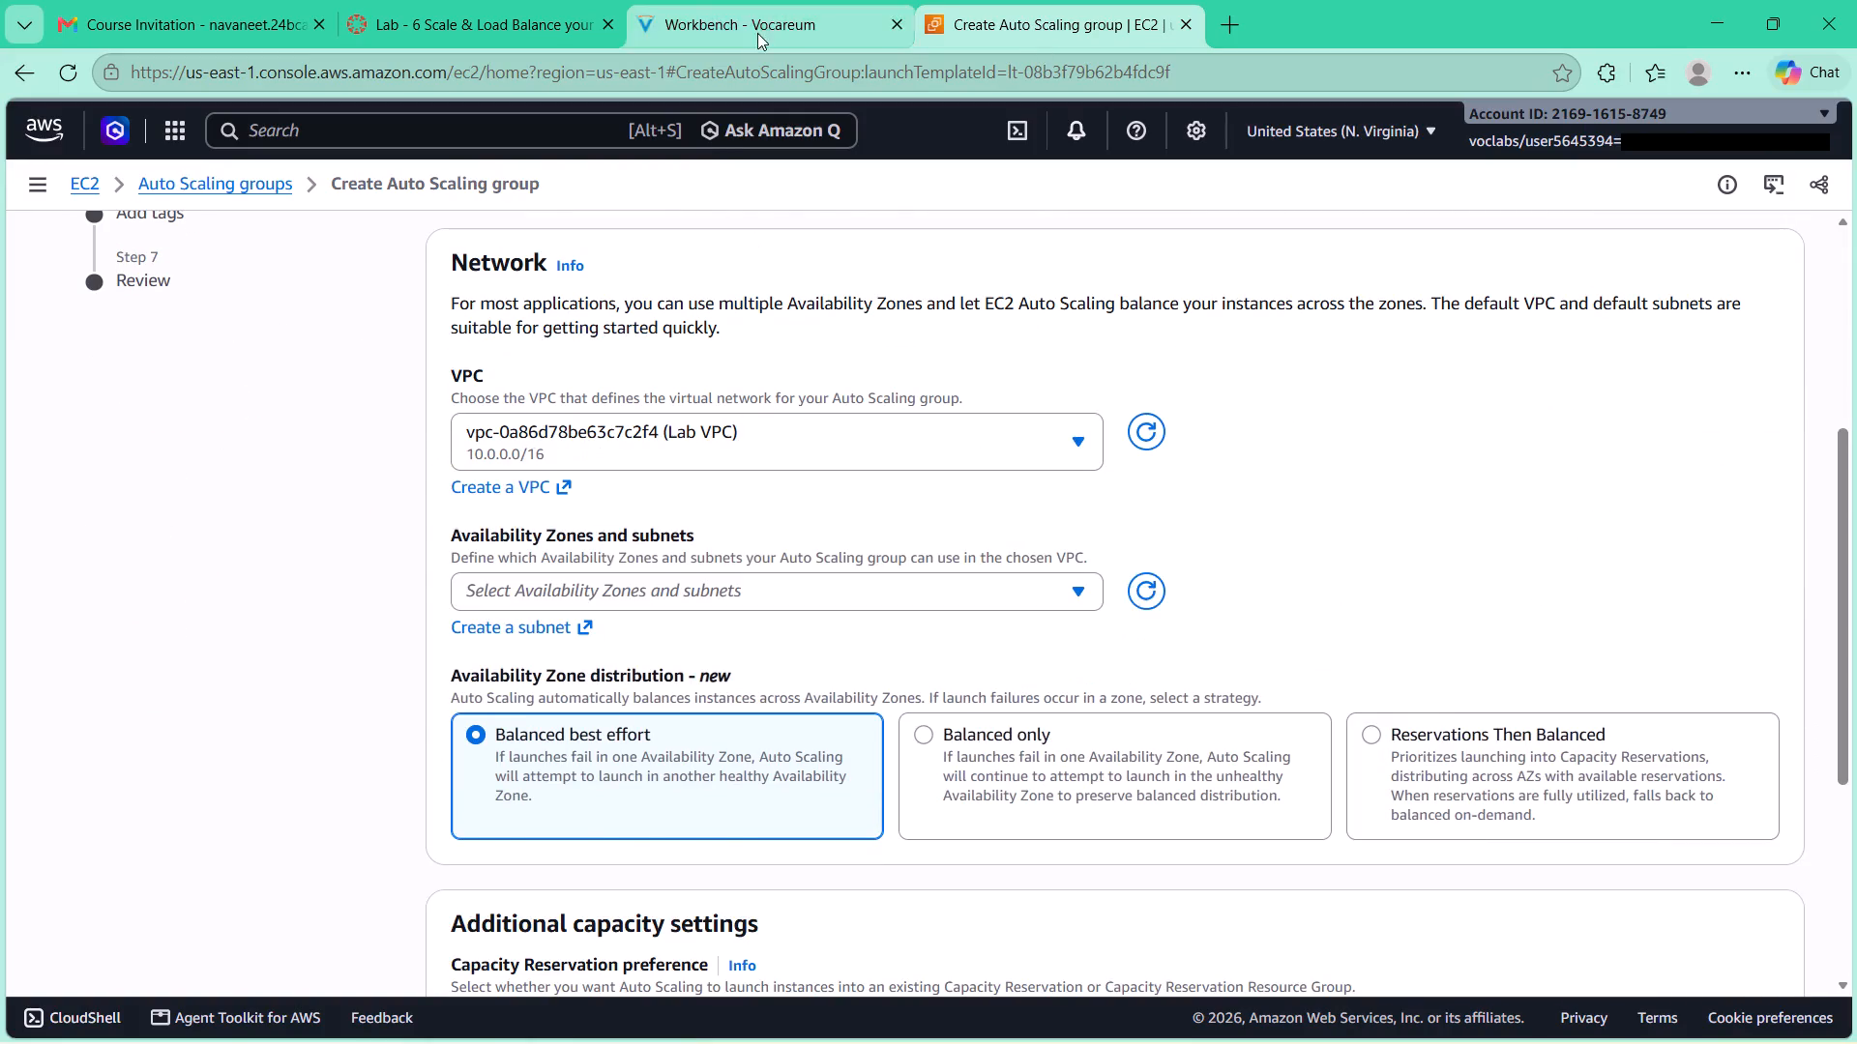
click(758, 11)
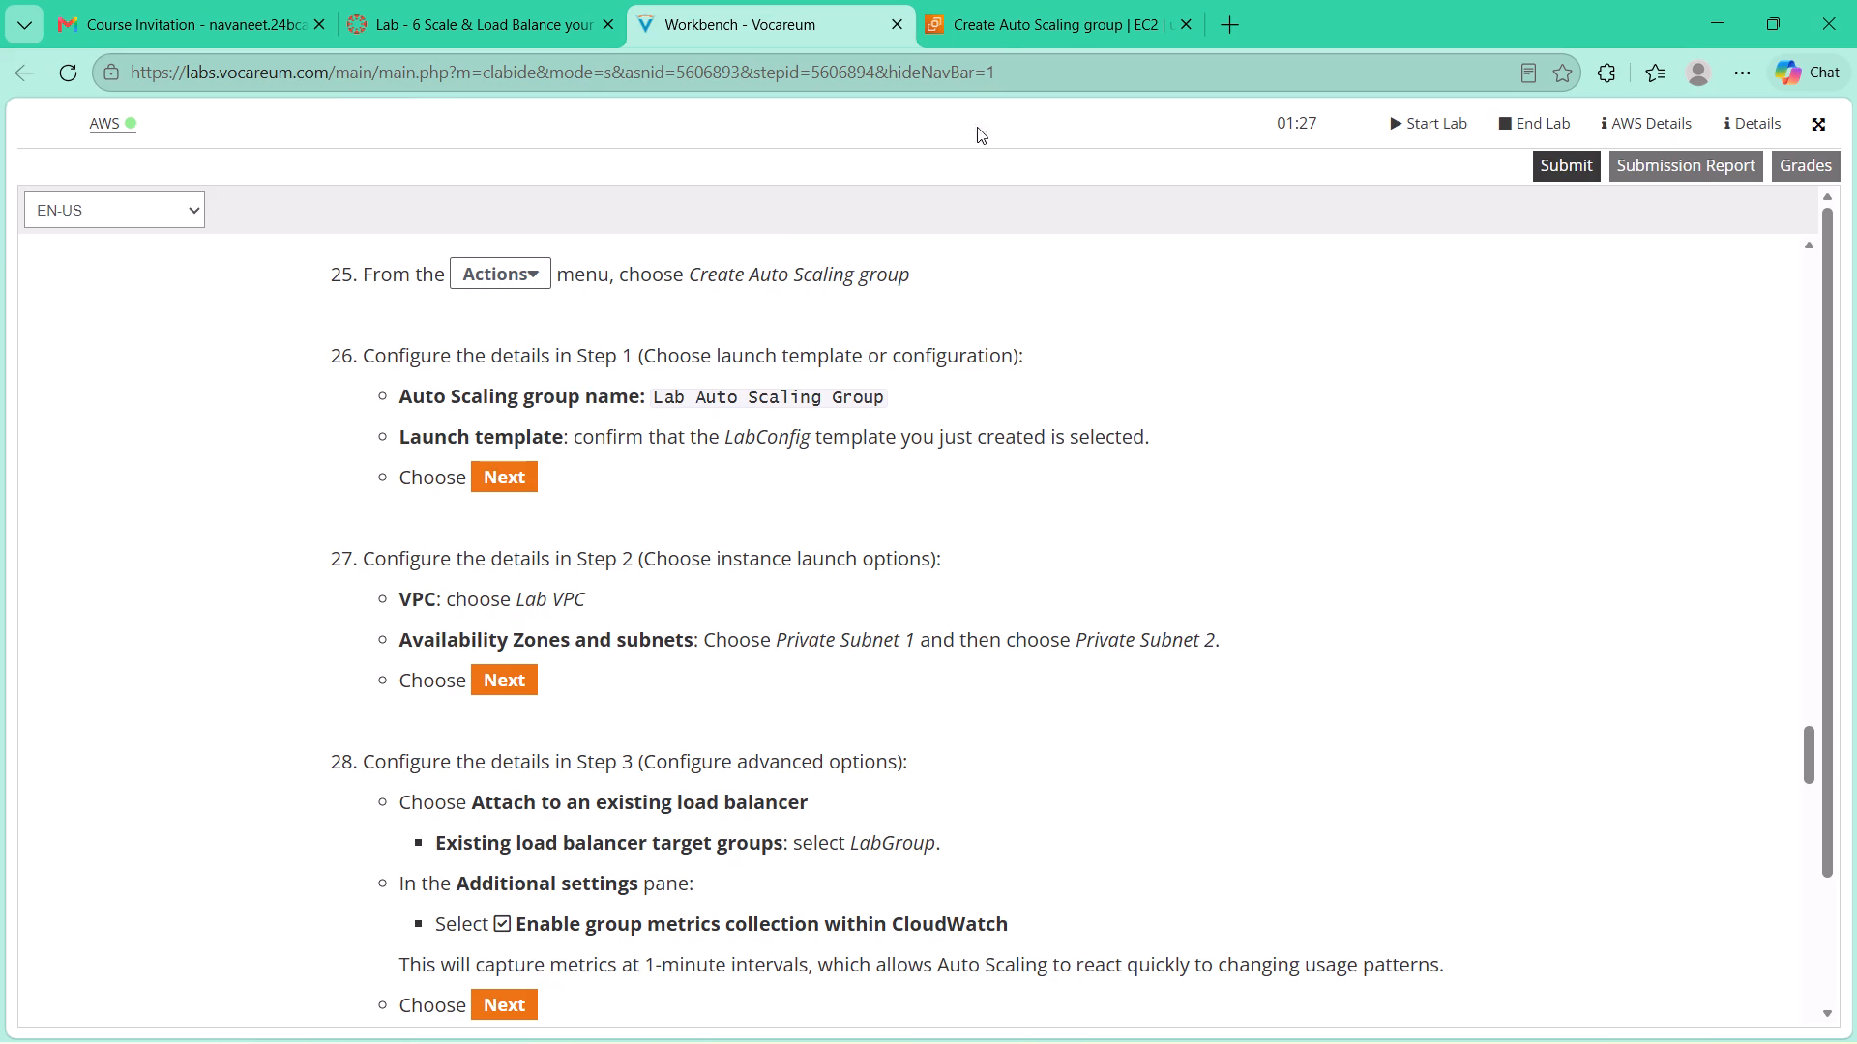
click(1003, 14)
click(825, 584)
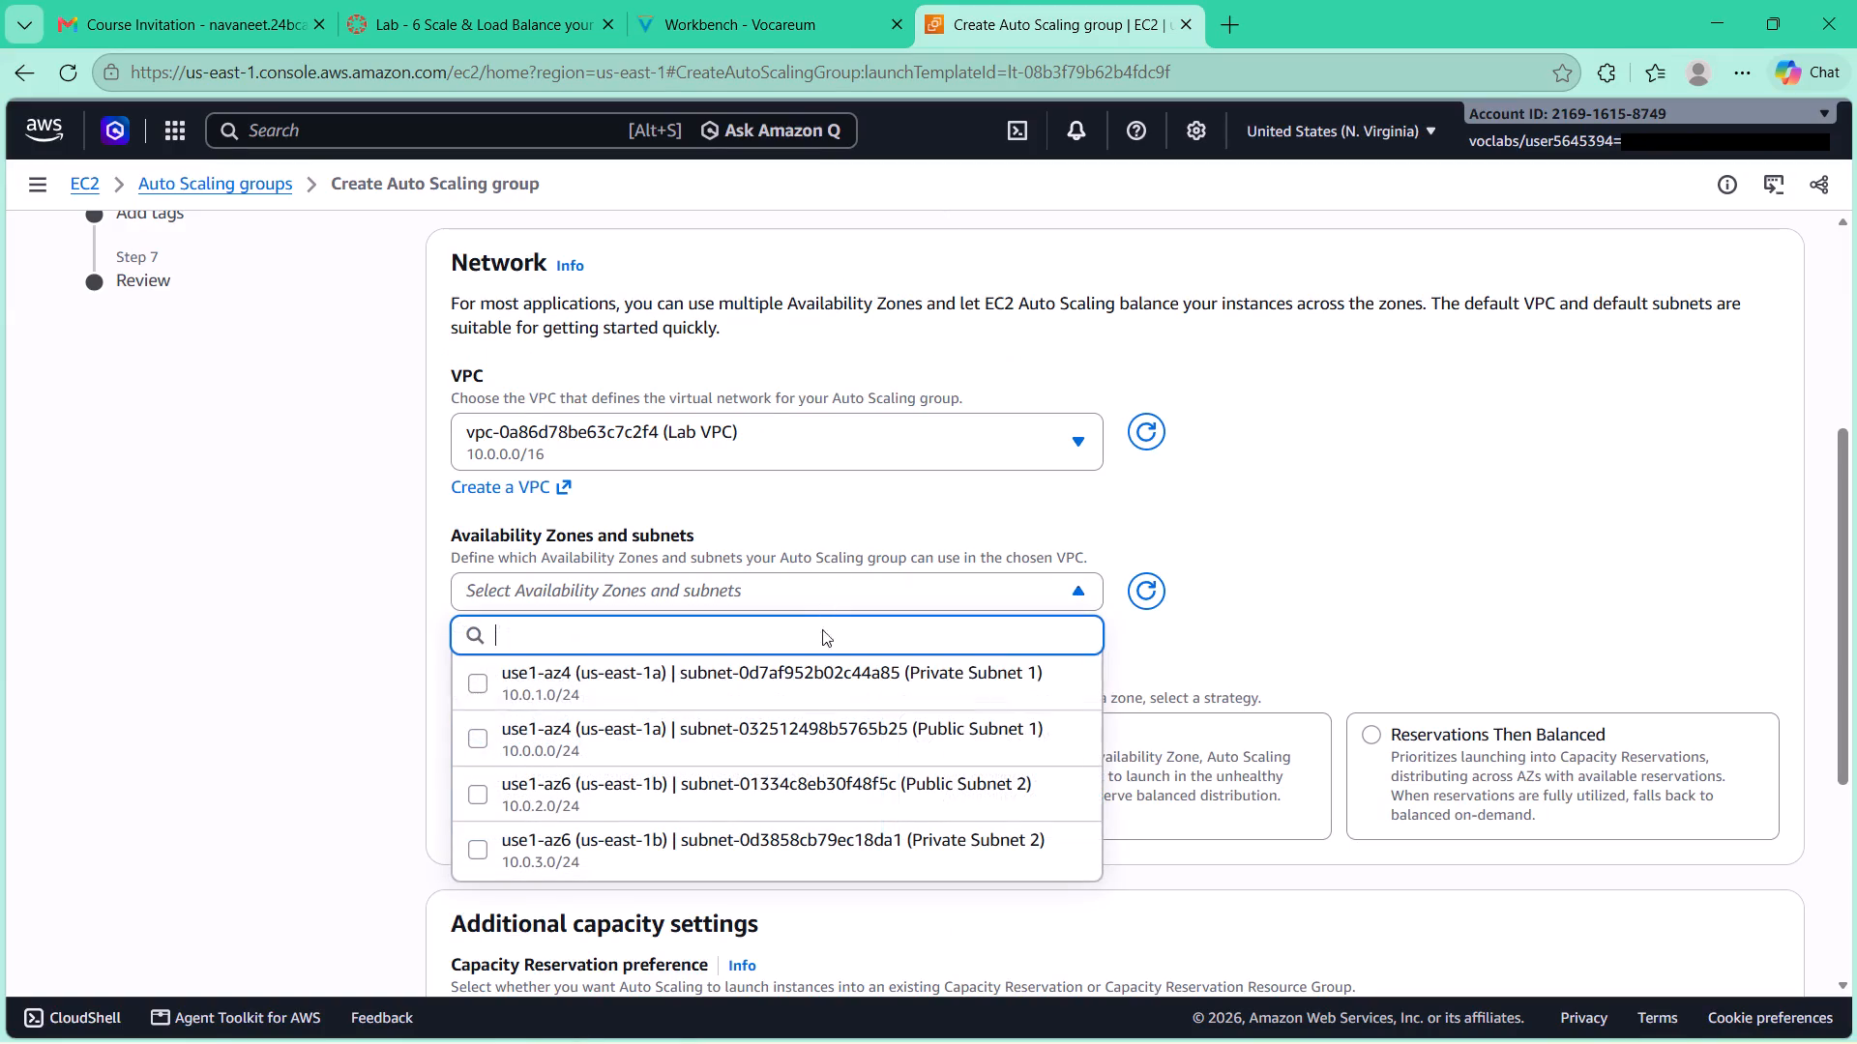
click(823, 682)
click(843, 830)
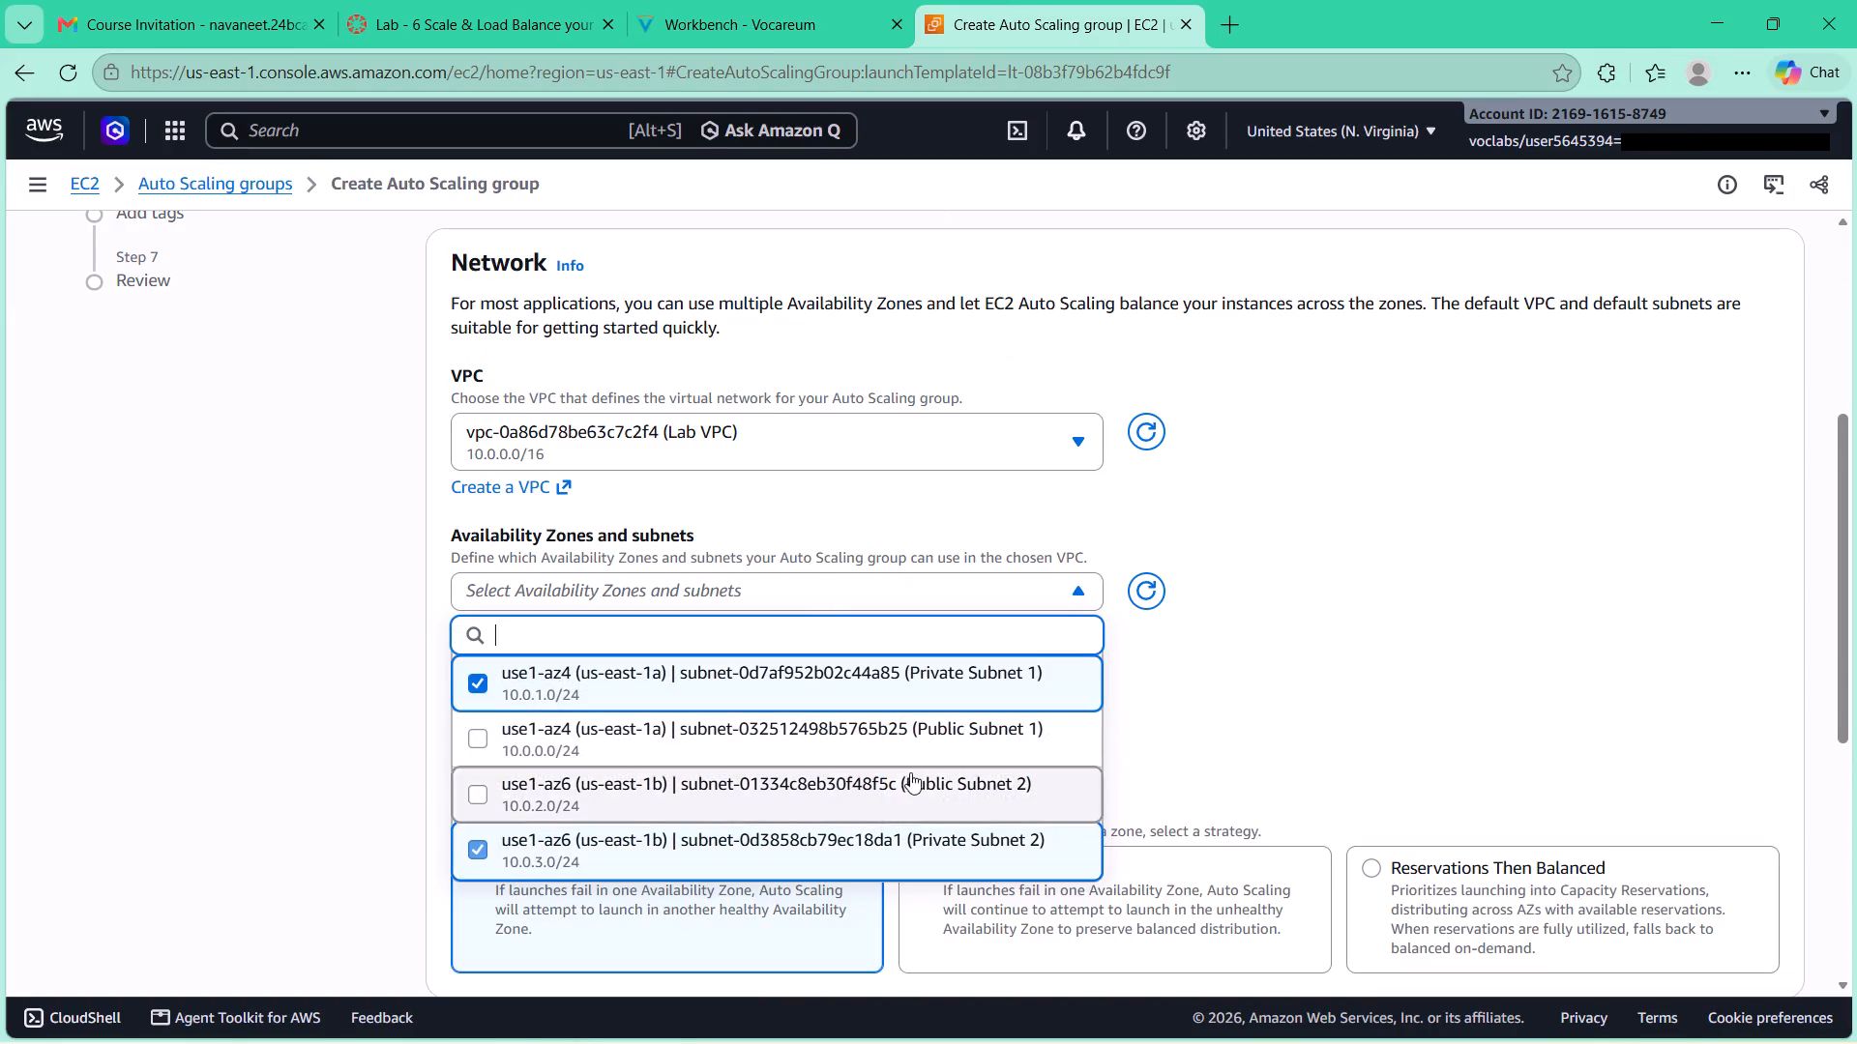
click(1314, 539)
Consult the lab guide, keep the default zone distribution and capacity reservation settings, and continue to the service integration options.
scroll(754, 386, down, 4)
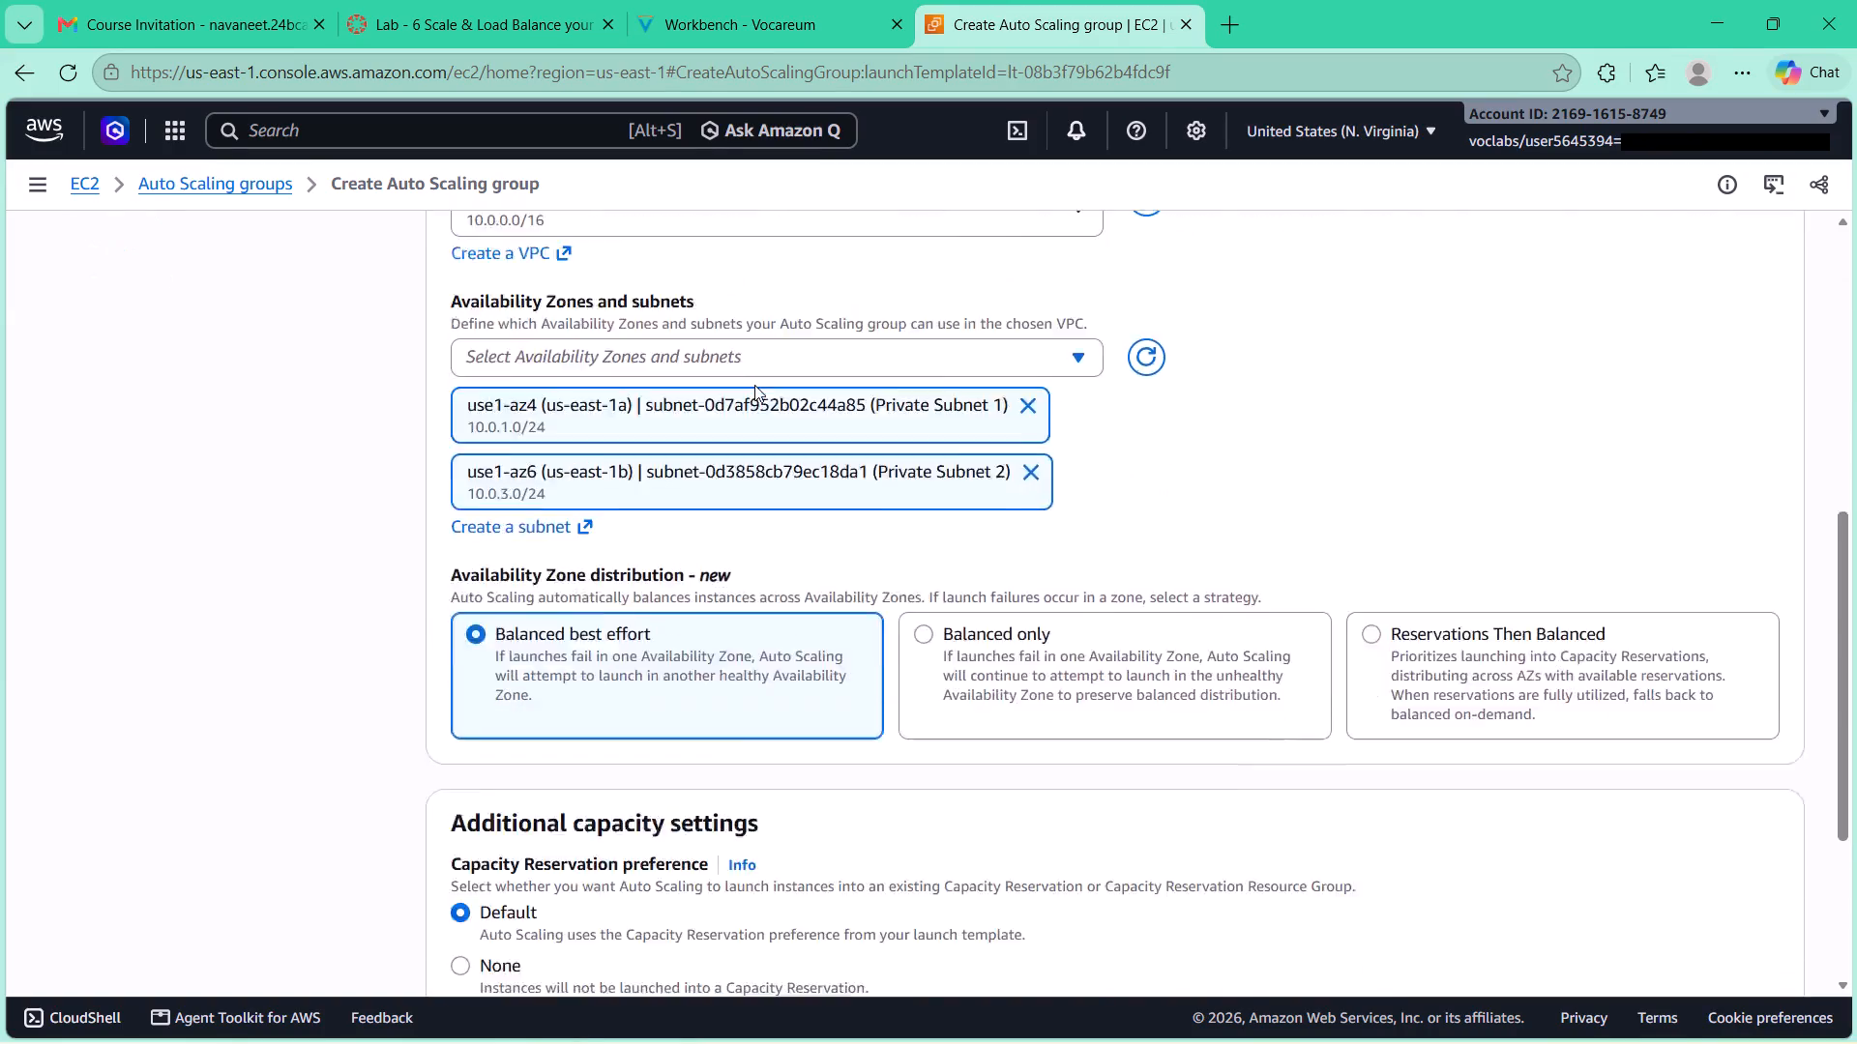
click(737, 34)
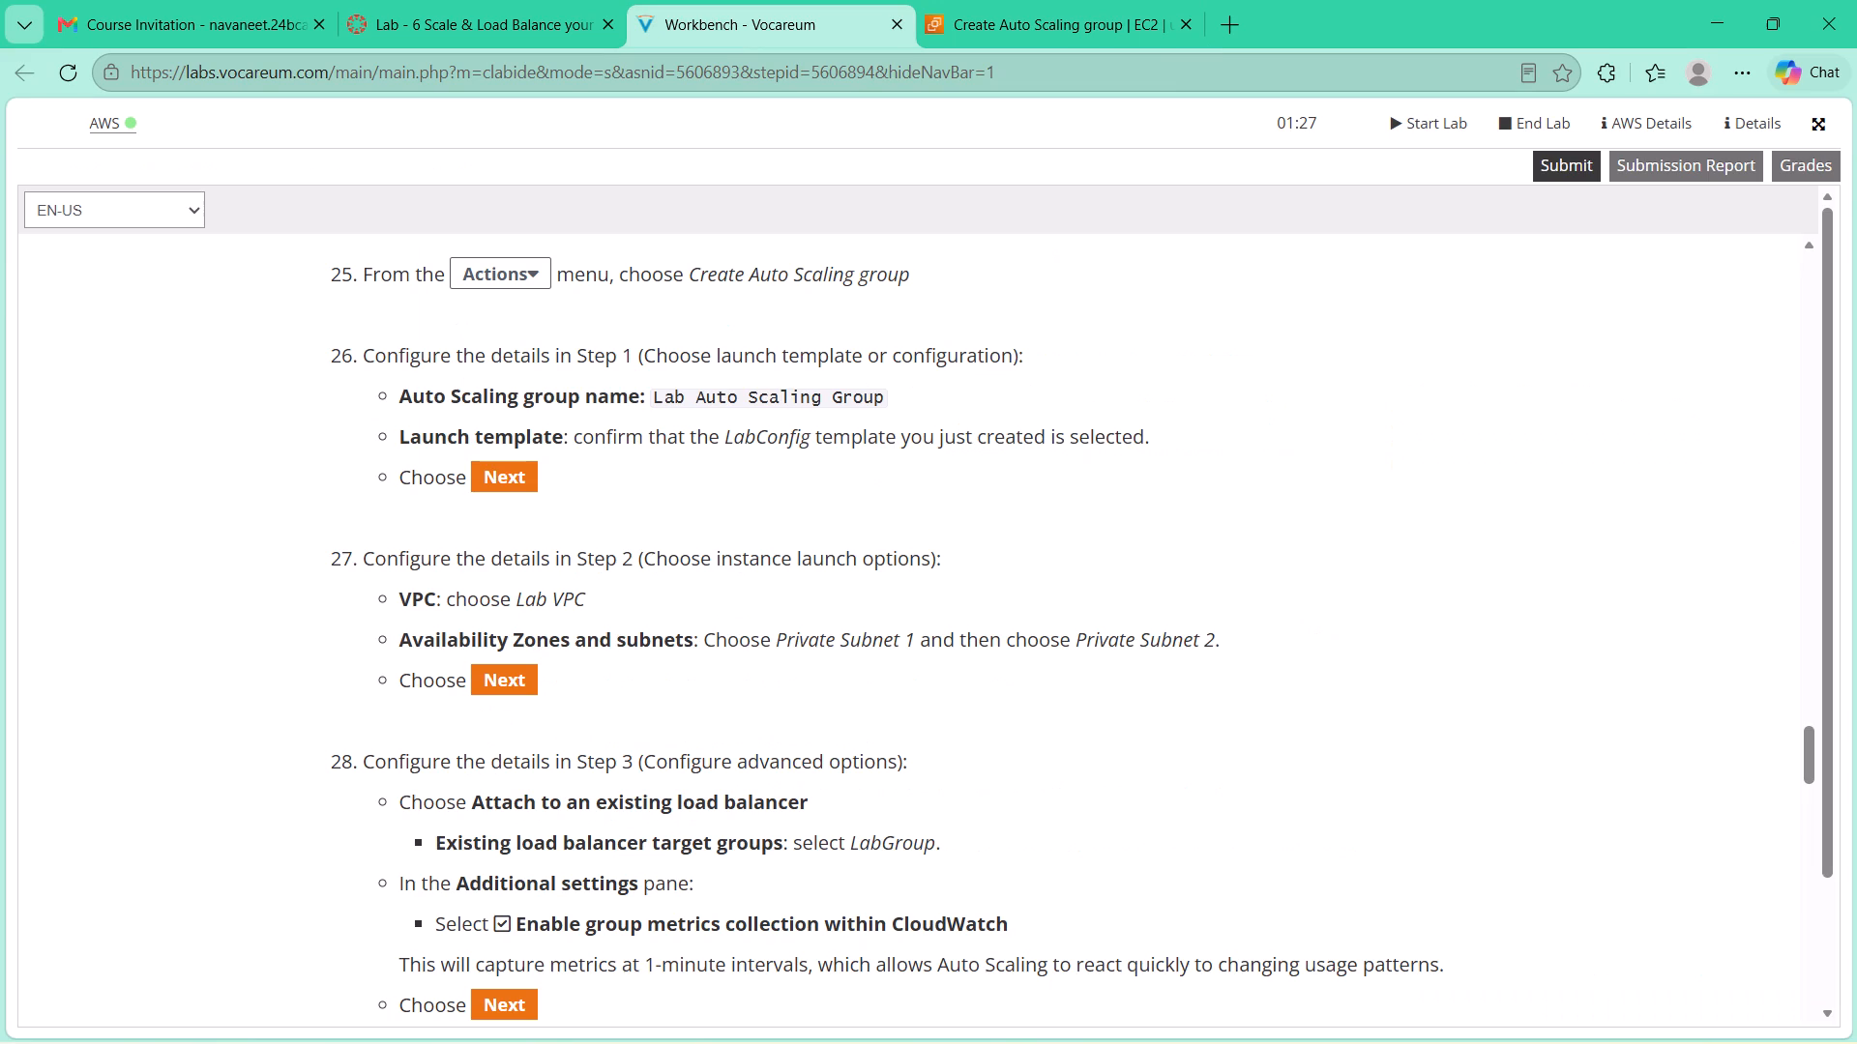
scroll(862, 392, down, 4)
click(975, 5)
scroll(1253, 367, down, 6)
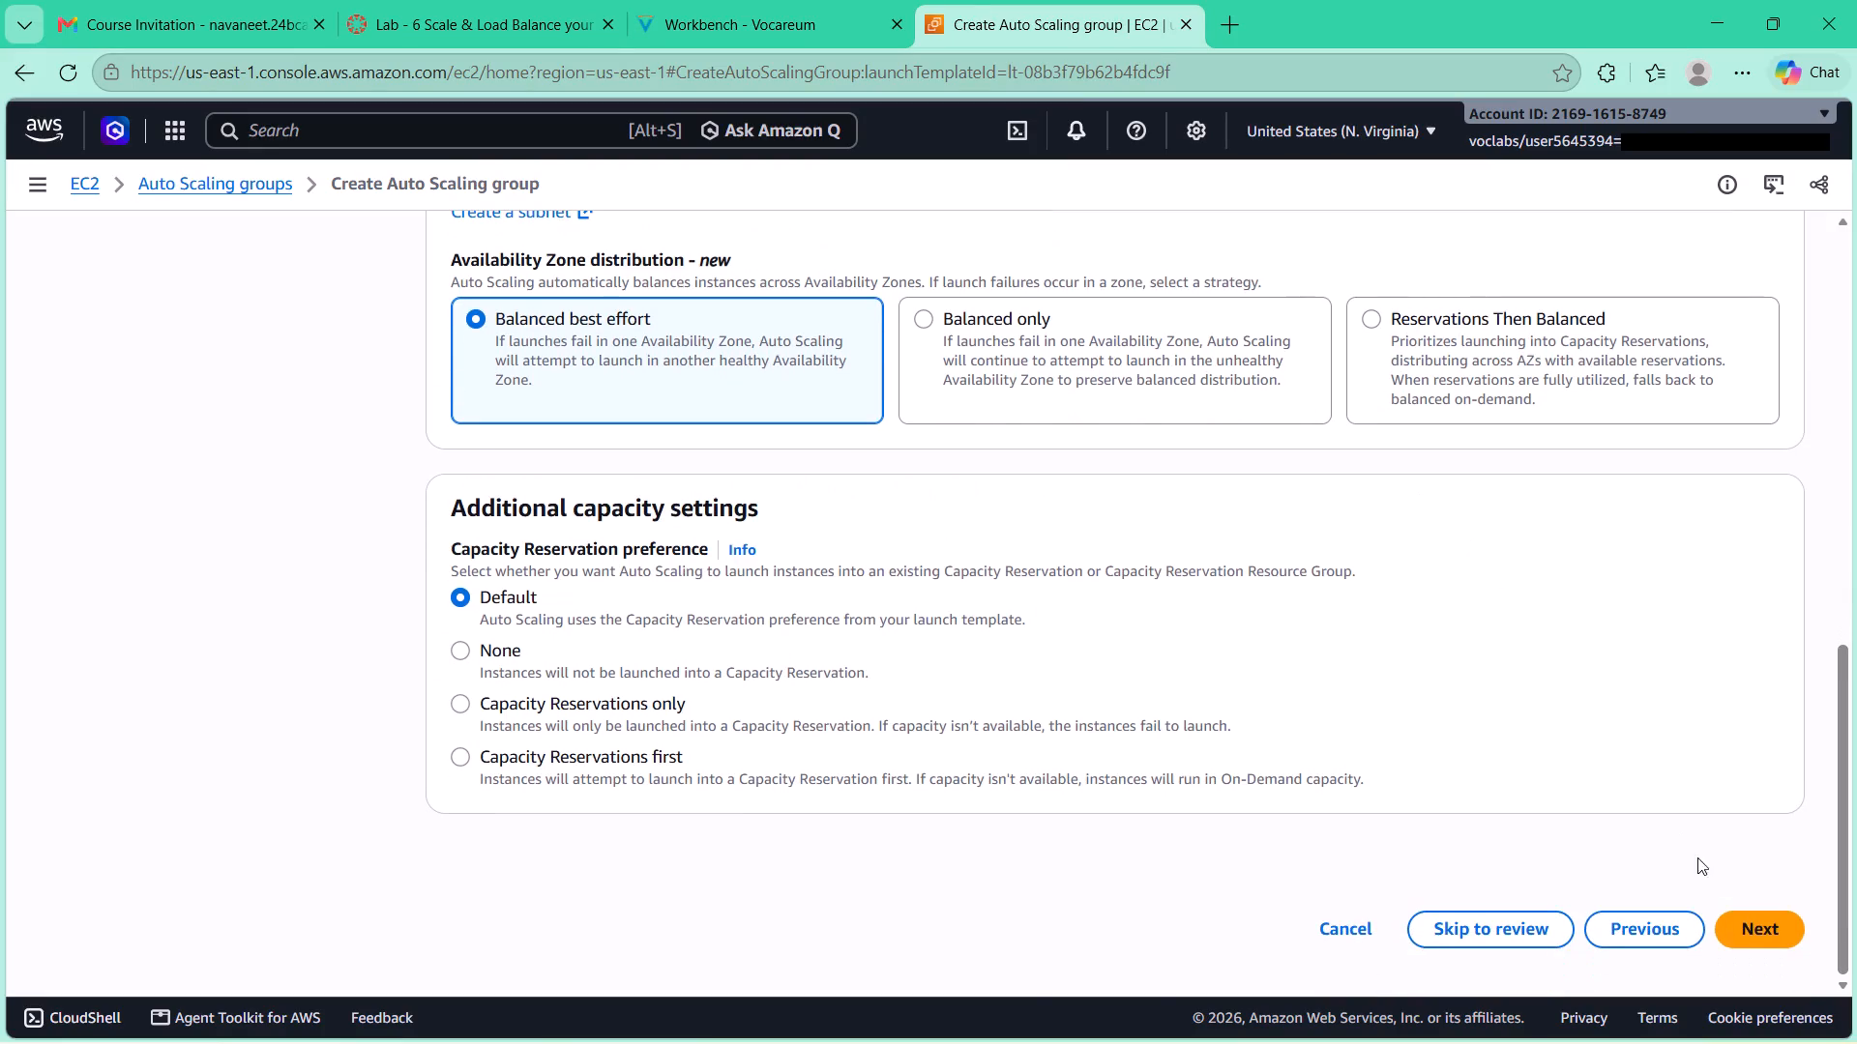
click(1747, 918)
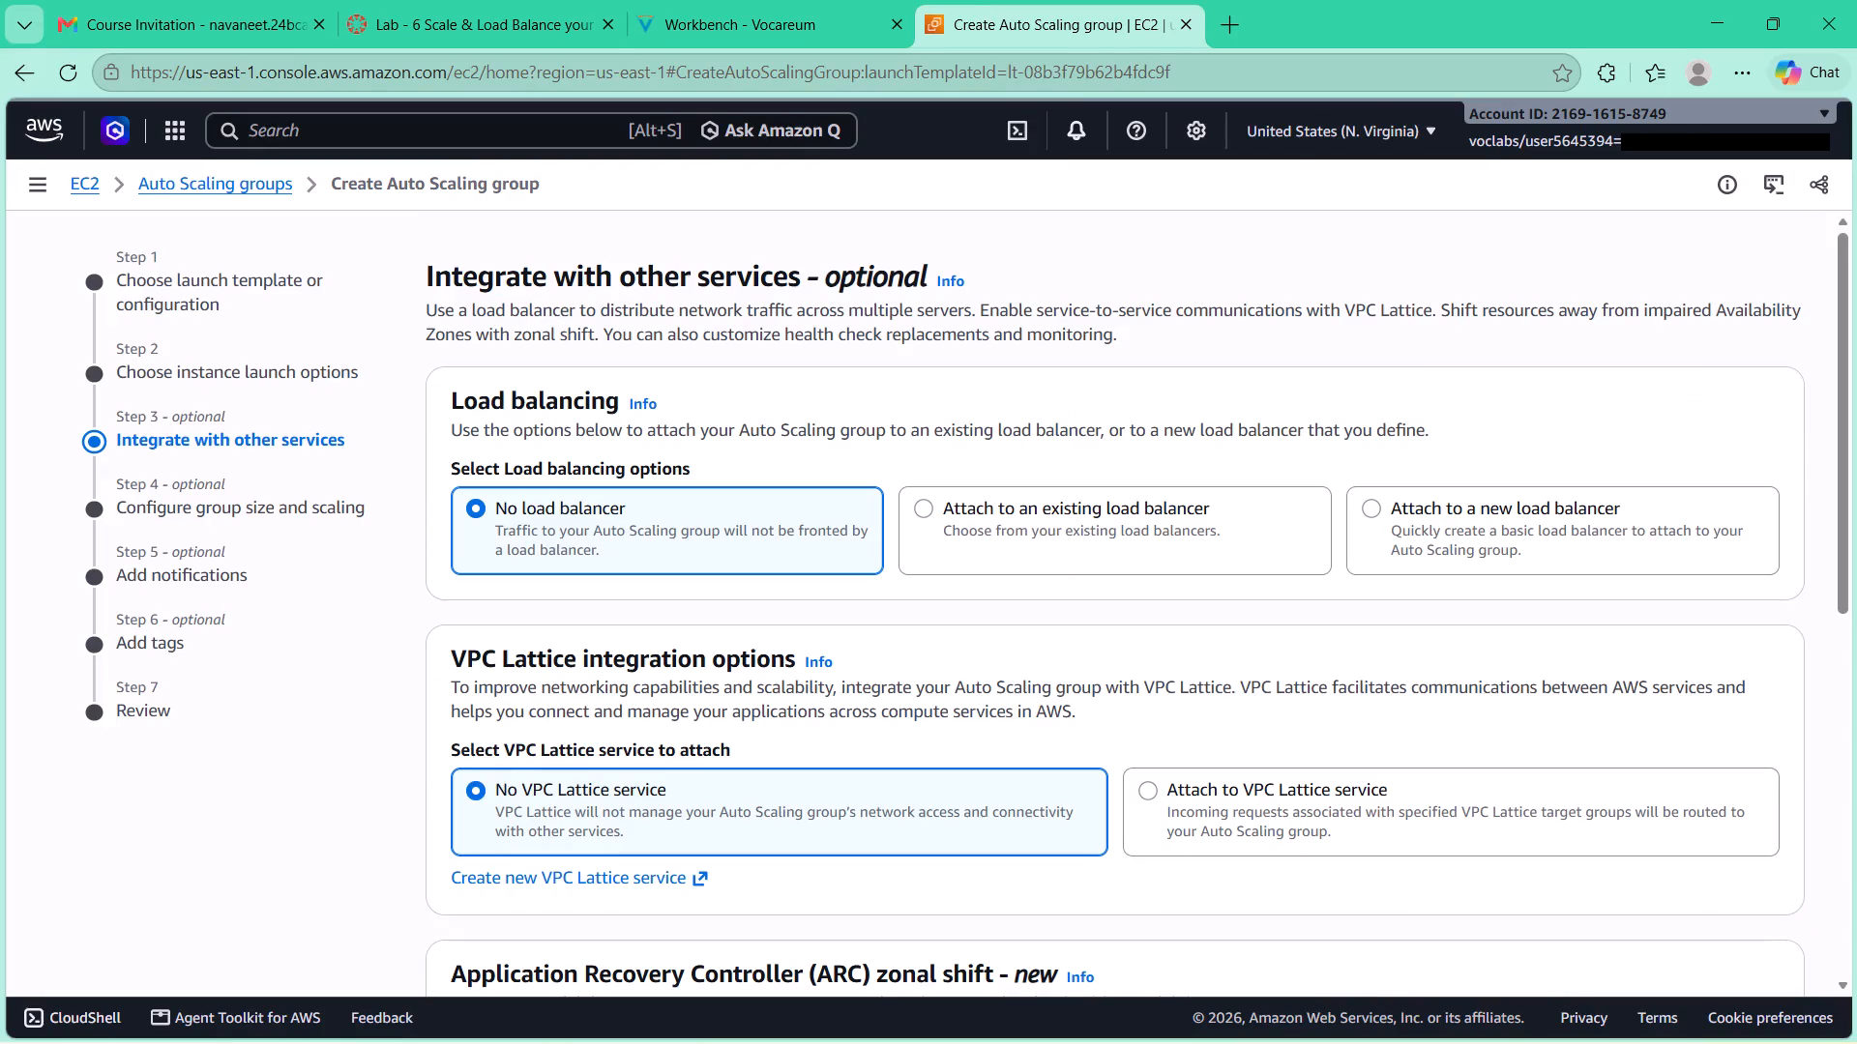
Compare the service integration options with lab guide step 28 and continue to group size and scaling, keeping No load balancer.
scroll(691, 233, down, 1)
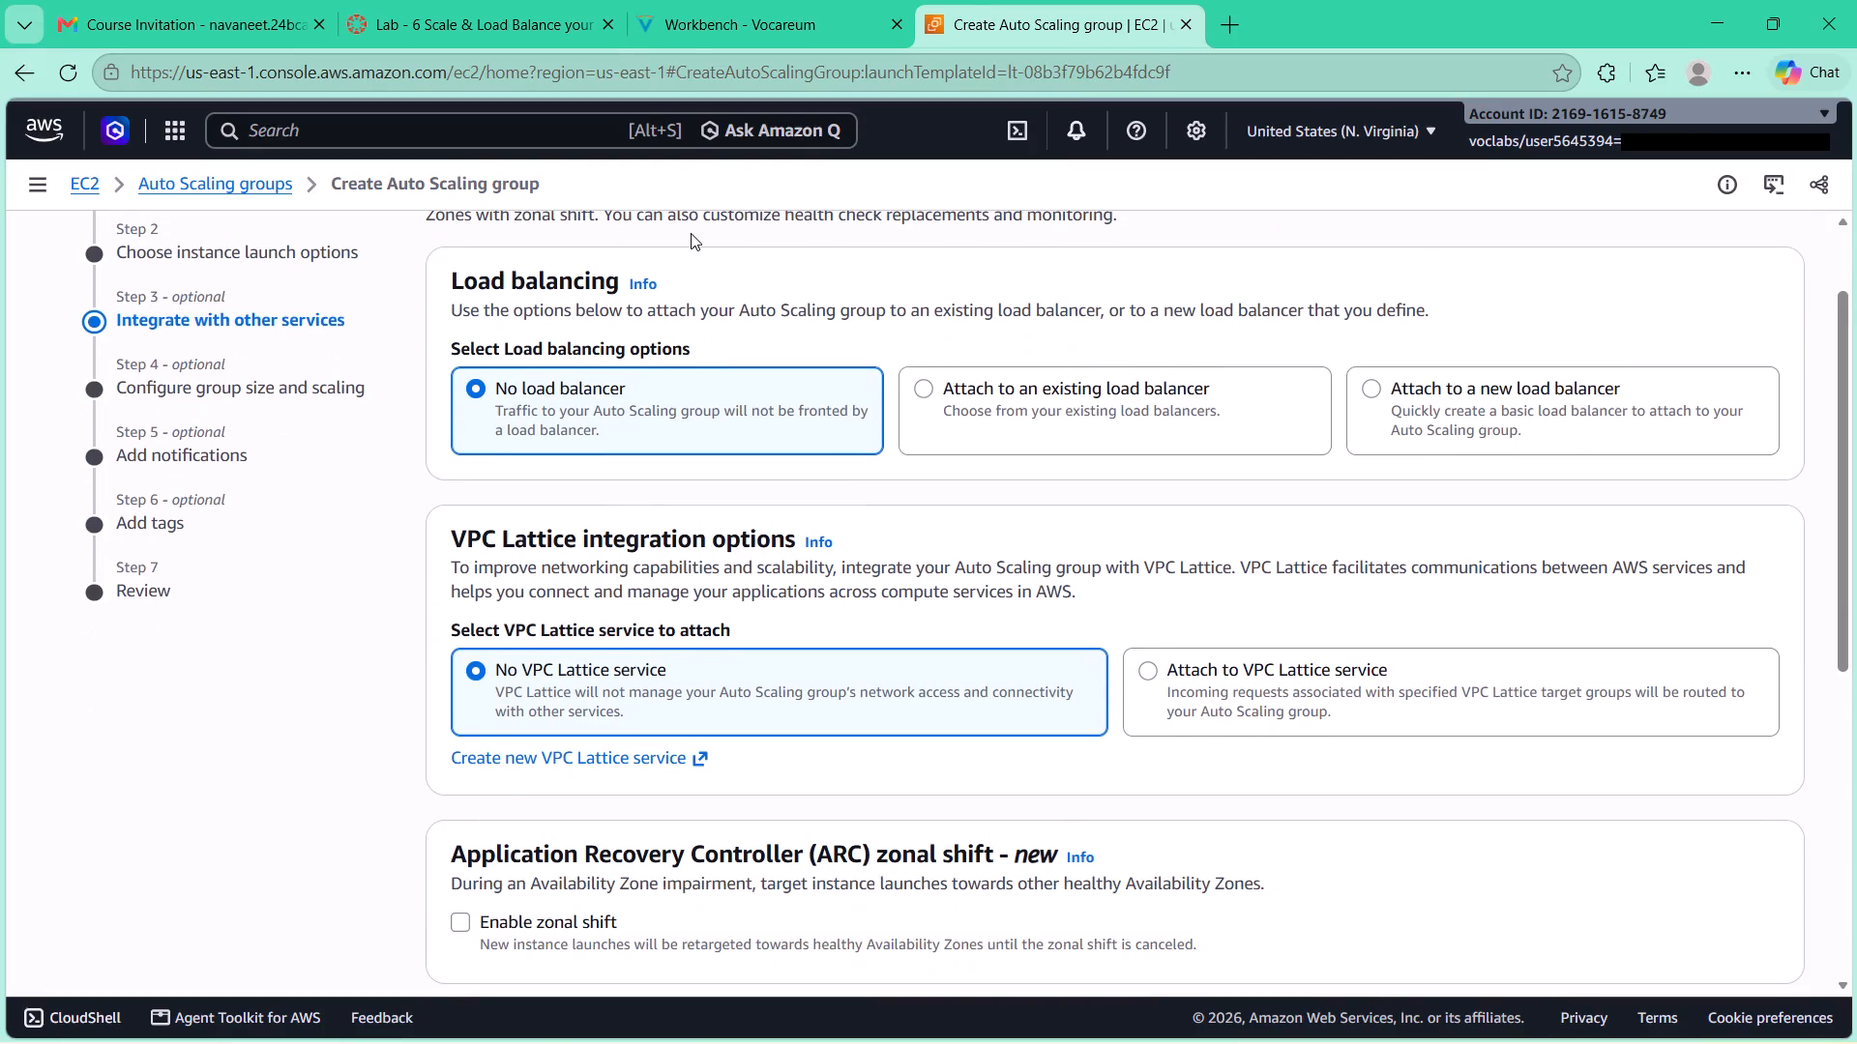
click(678, 0)
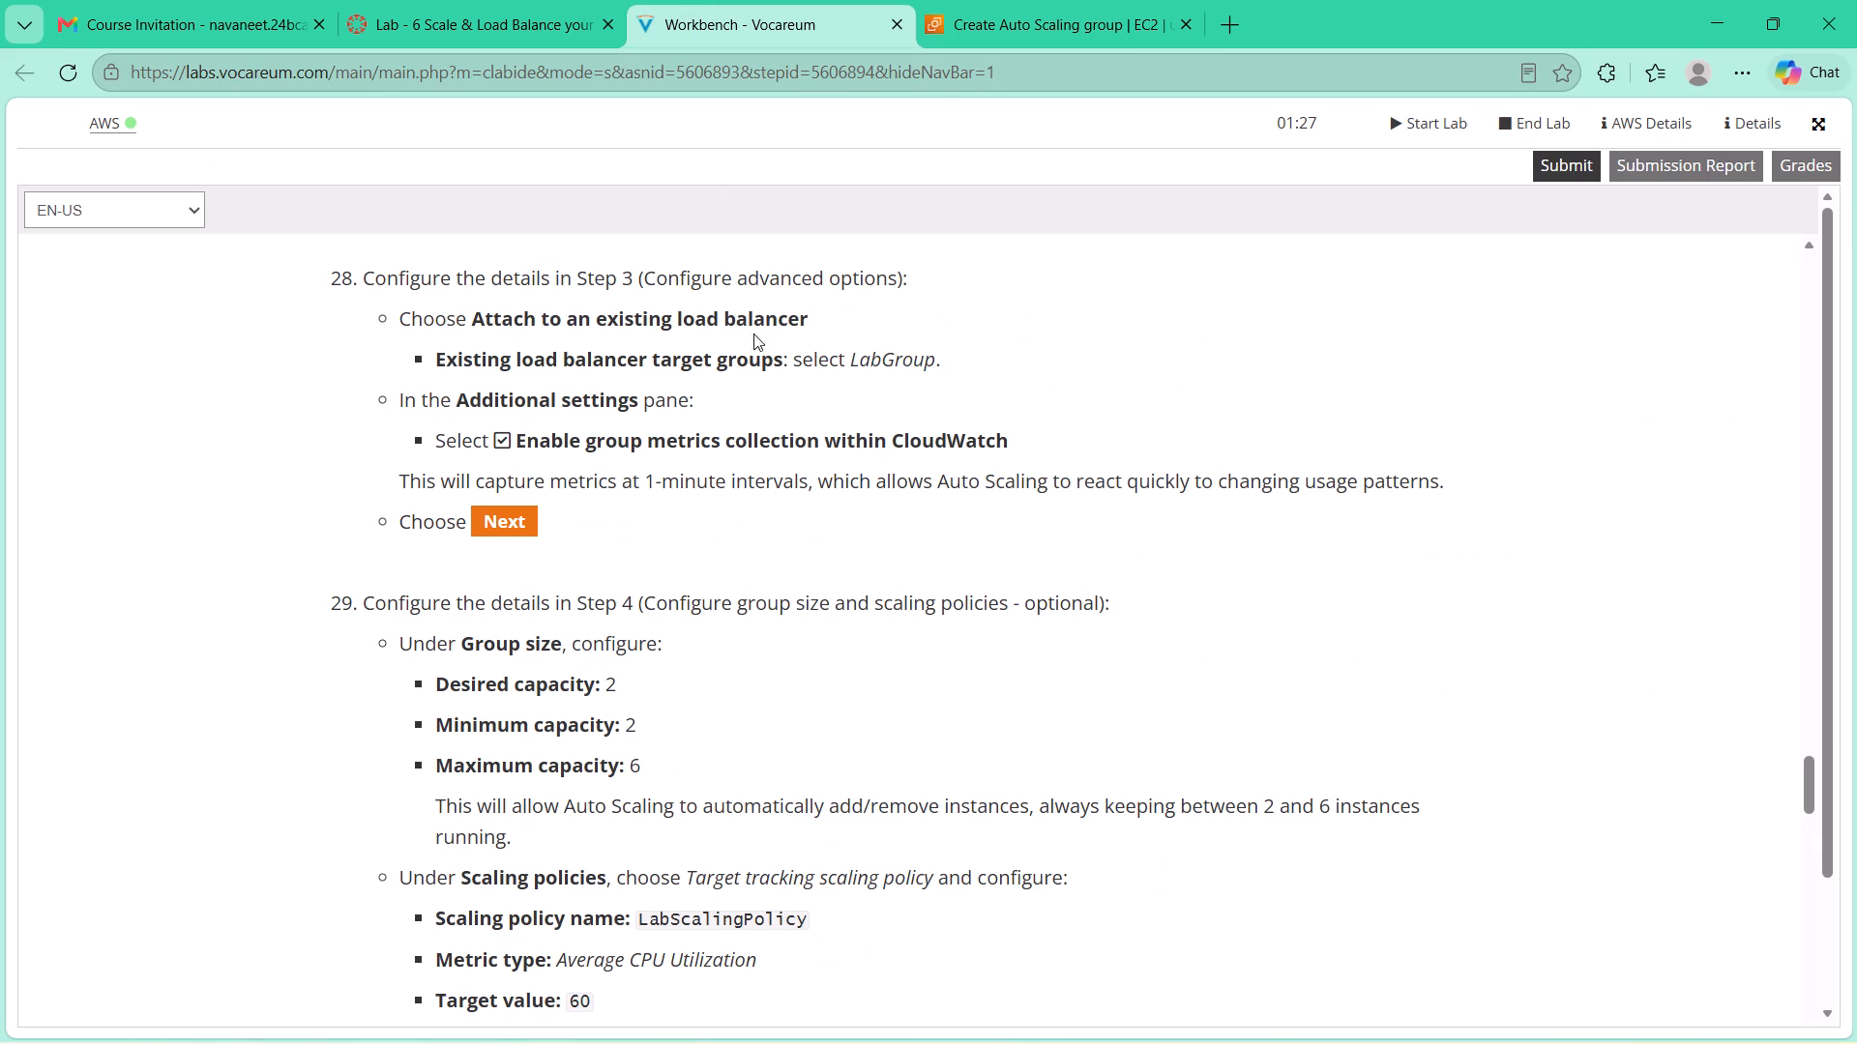
click(1049, 0)
scroll(773, 404, down, 4)
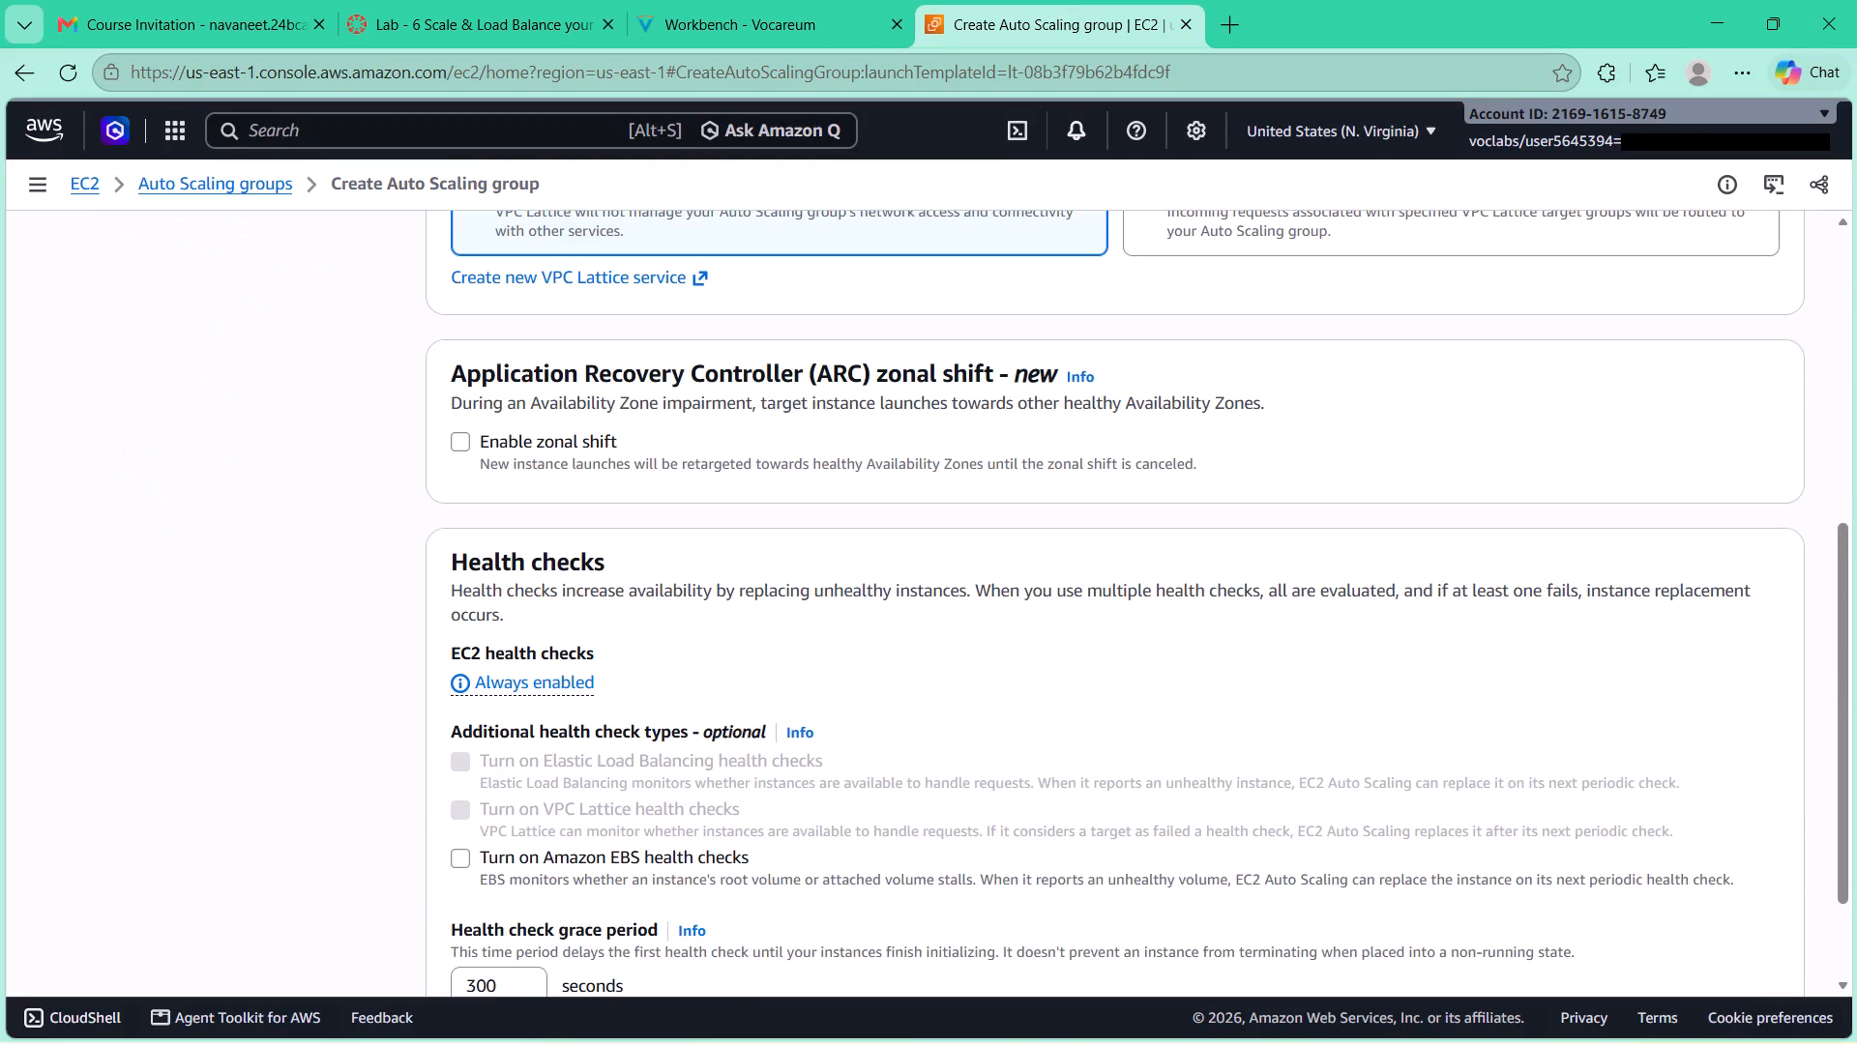
scroll(773, 394, down, 3)
scroll(773, 394, up, 2)
scroll(773, 394, down, 1)
scroll(773, 394, up, 4)
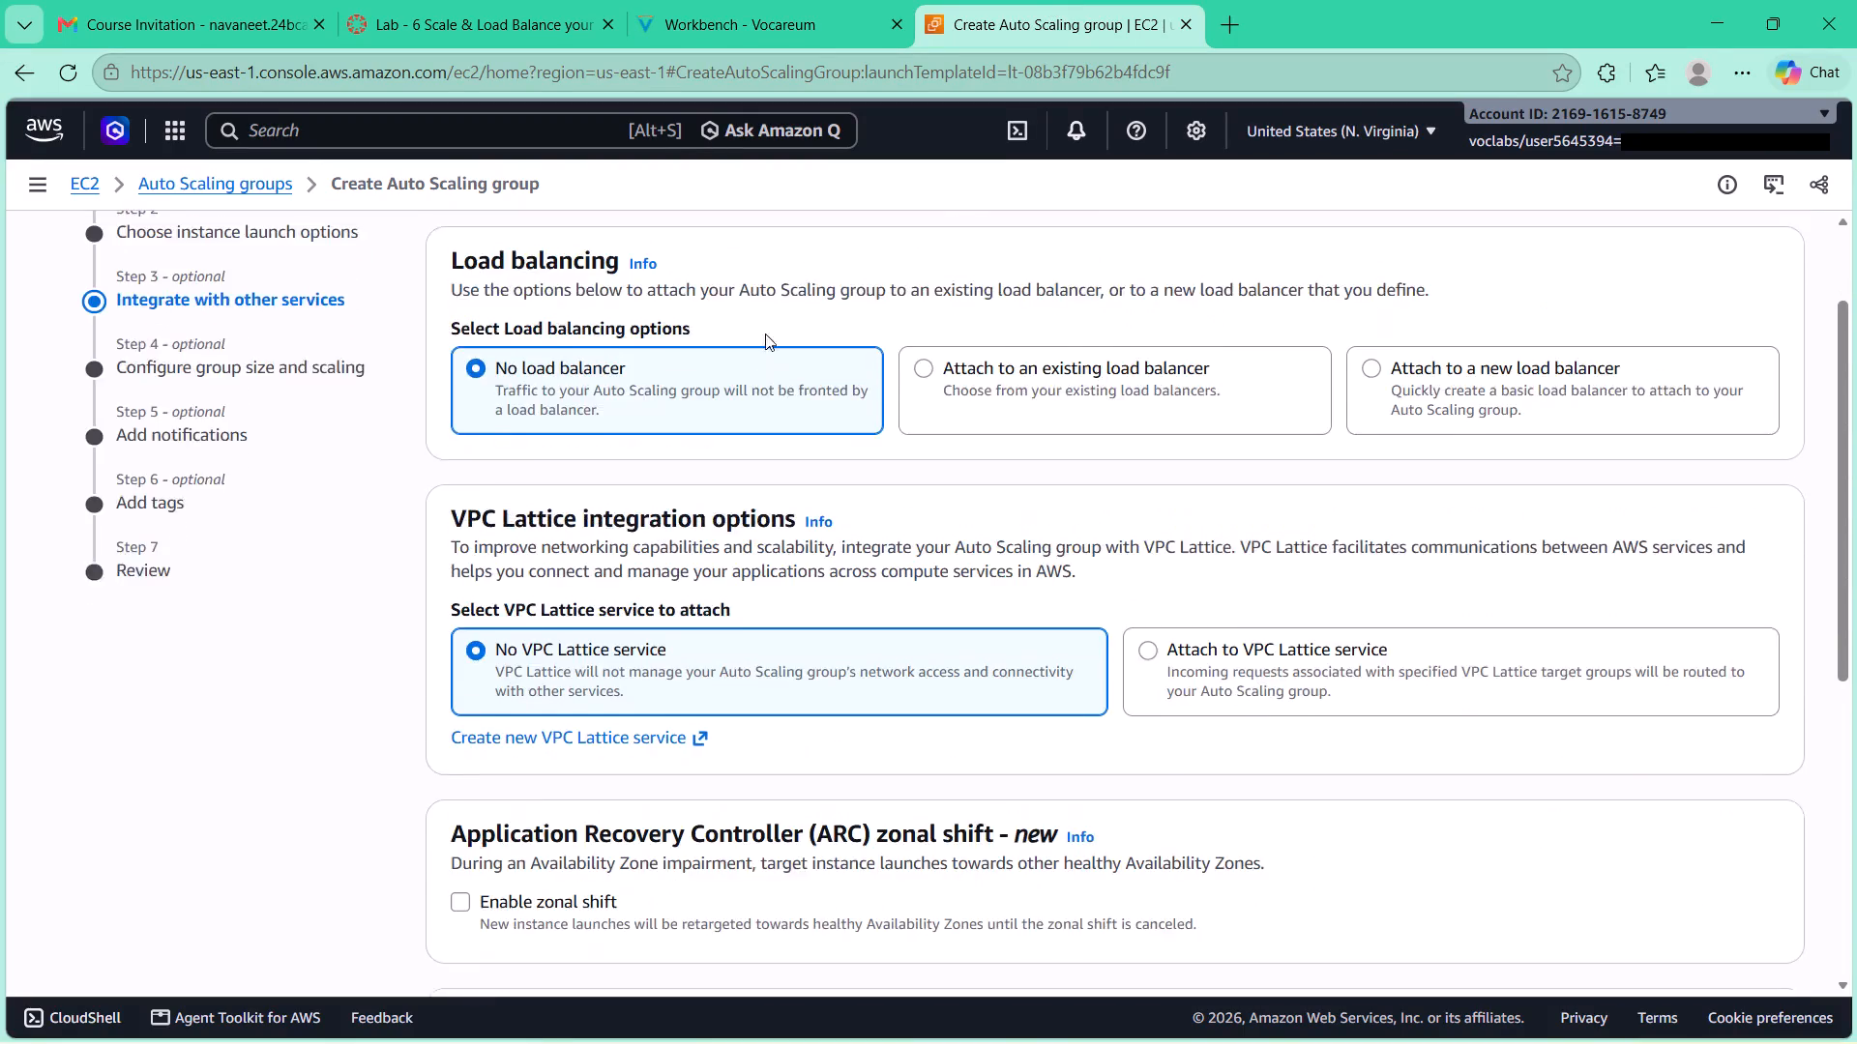
scroll(765, 333, up, 7)
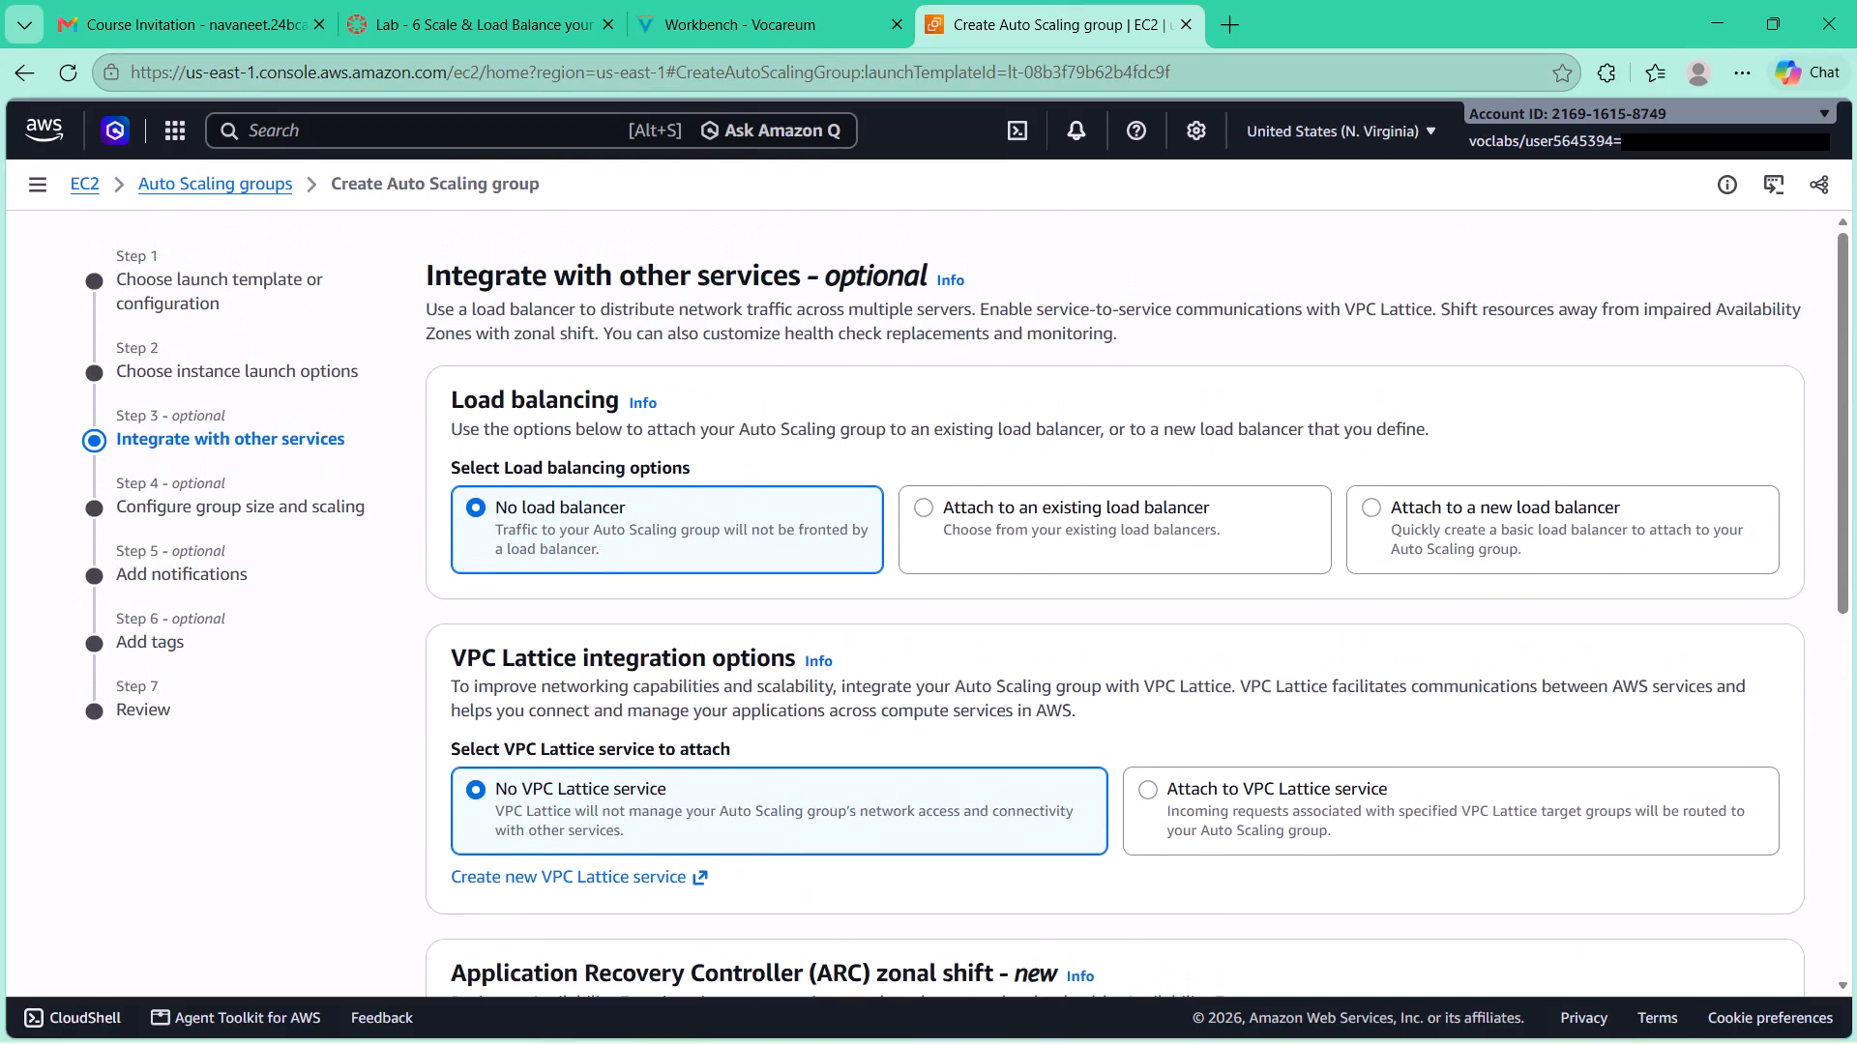
scroll(765, 343, down, 10)
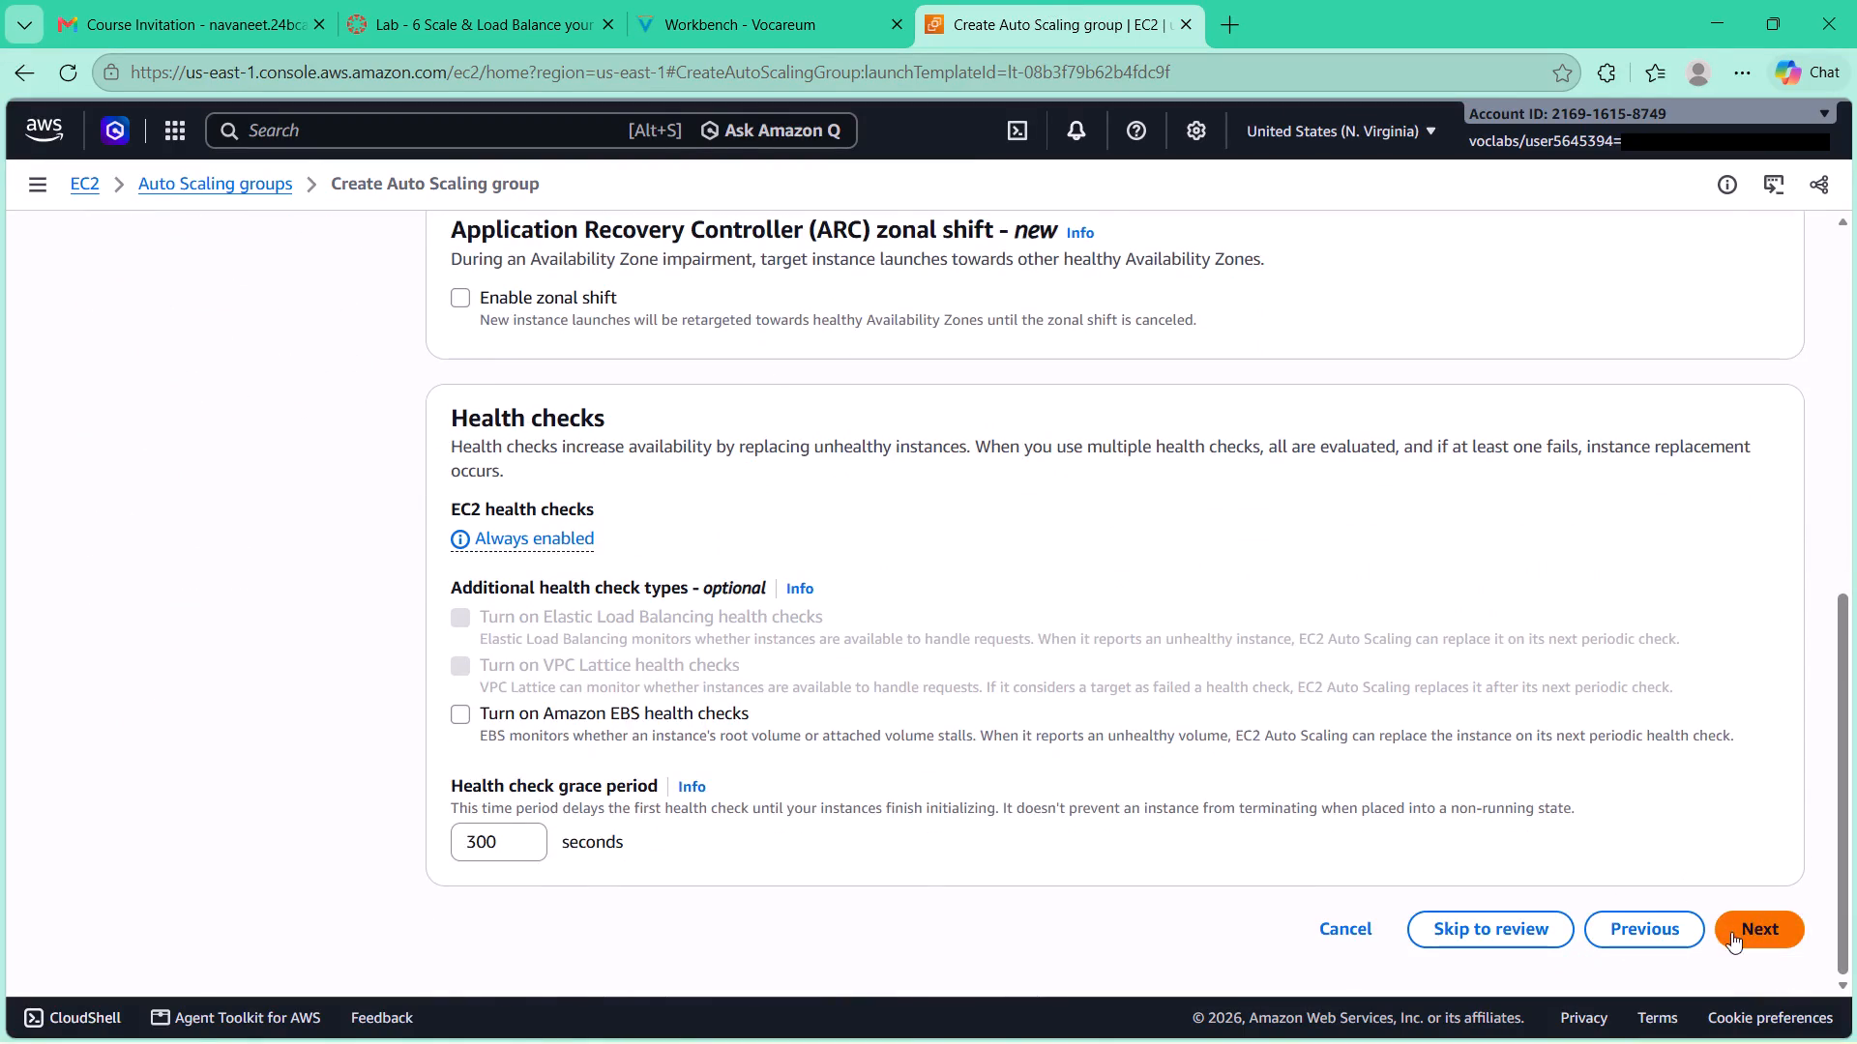
click(1731, 933)
Set the group's desired capacity to 2, minimum desired capacity to 2 and maximum desired capacity to 6.
click(670, 615)
key(BackSpace)
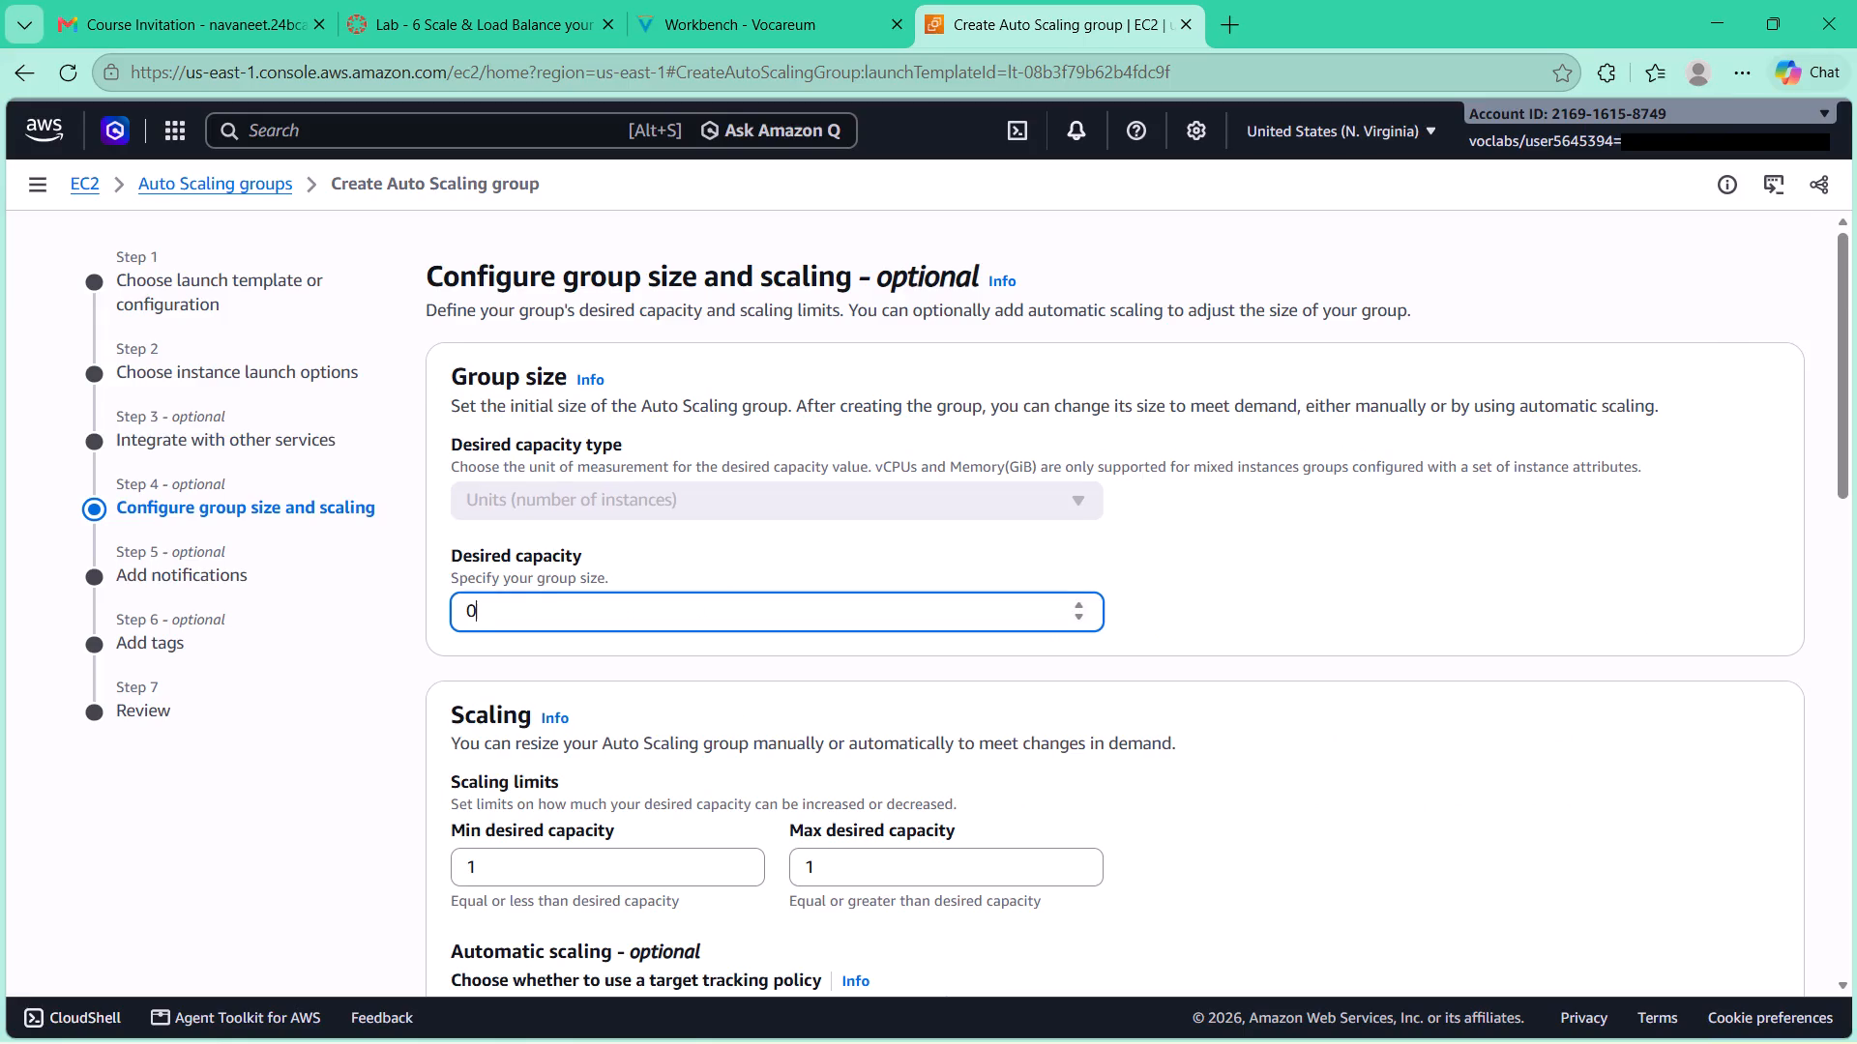
key(2)
click(551, 862)
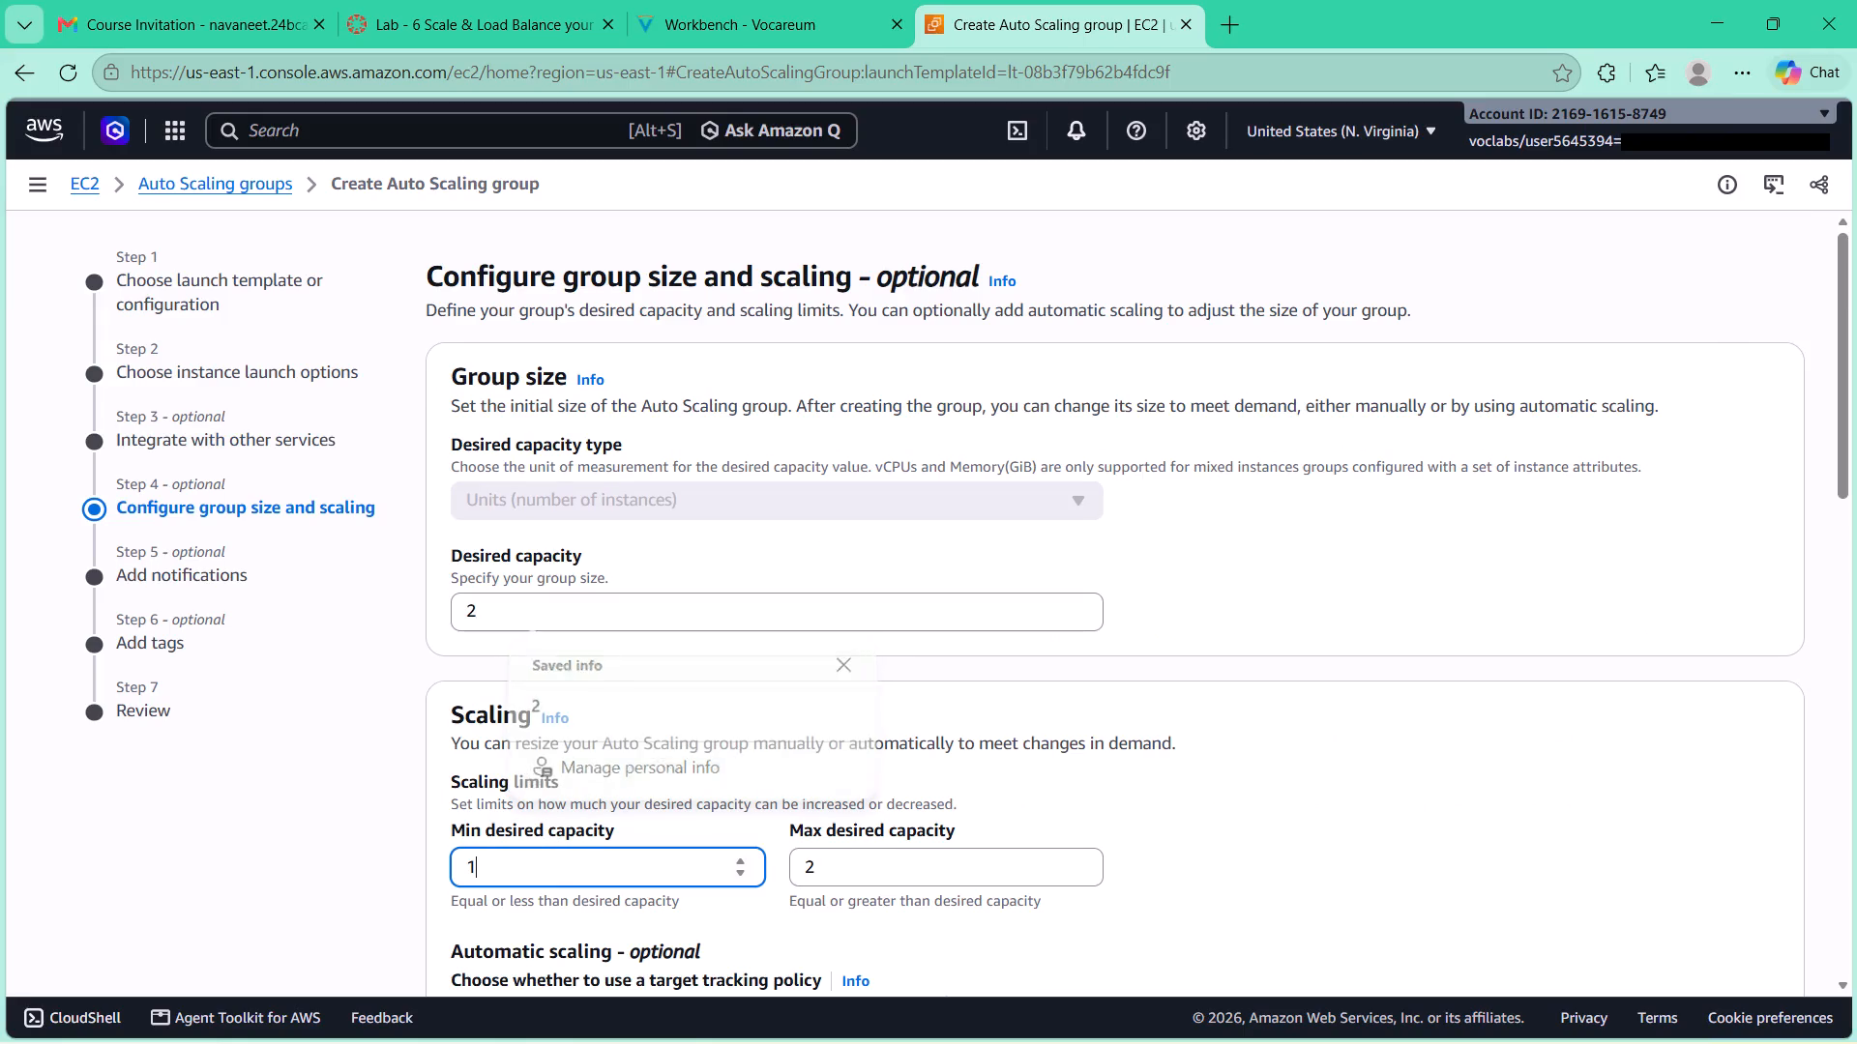
key(BackSpace)
key(2)
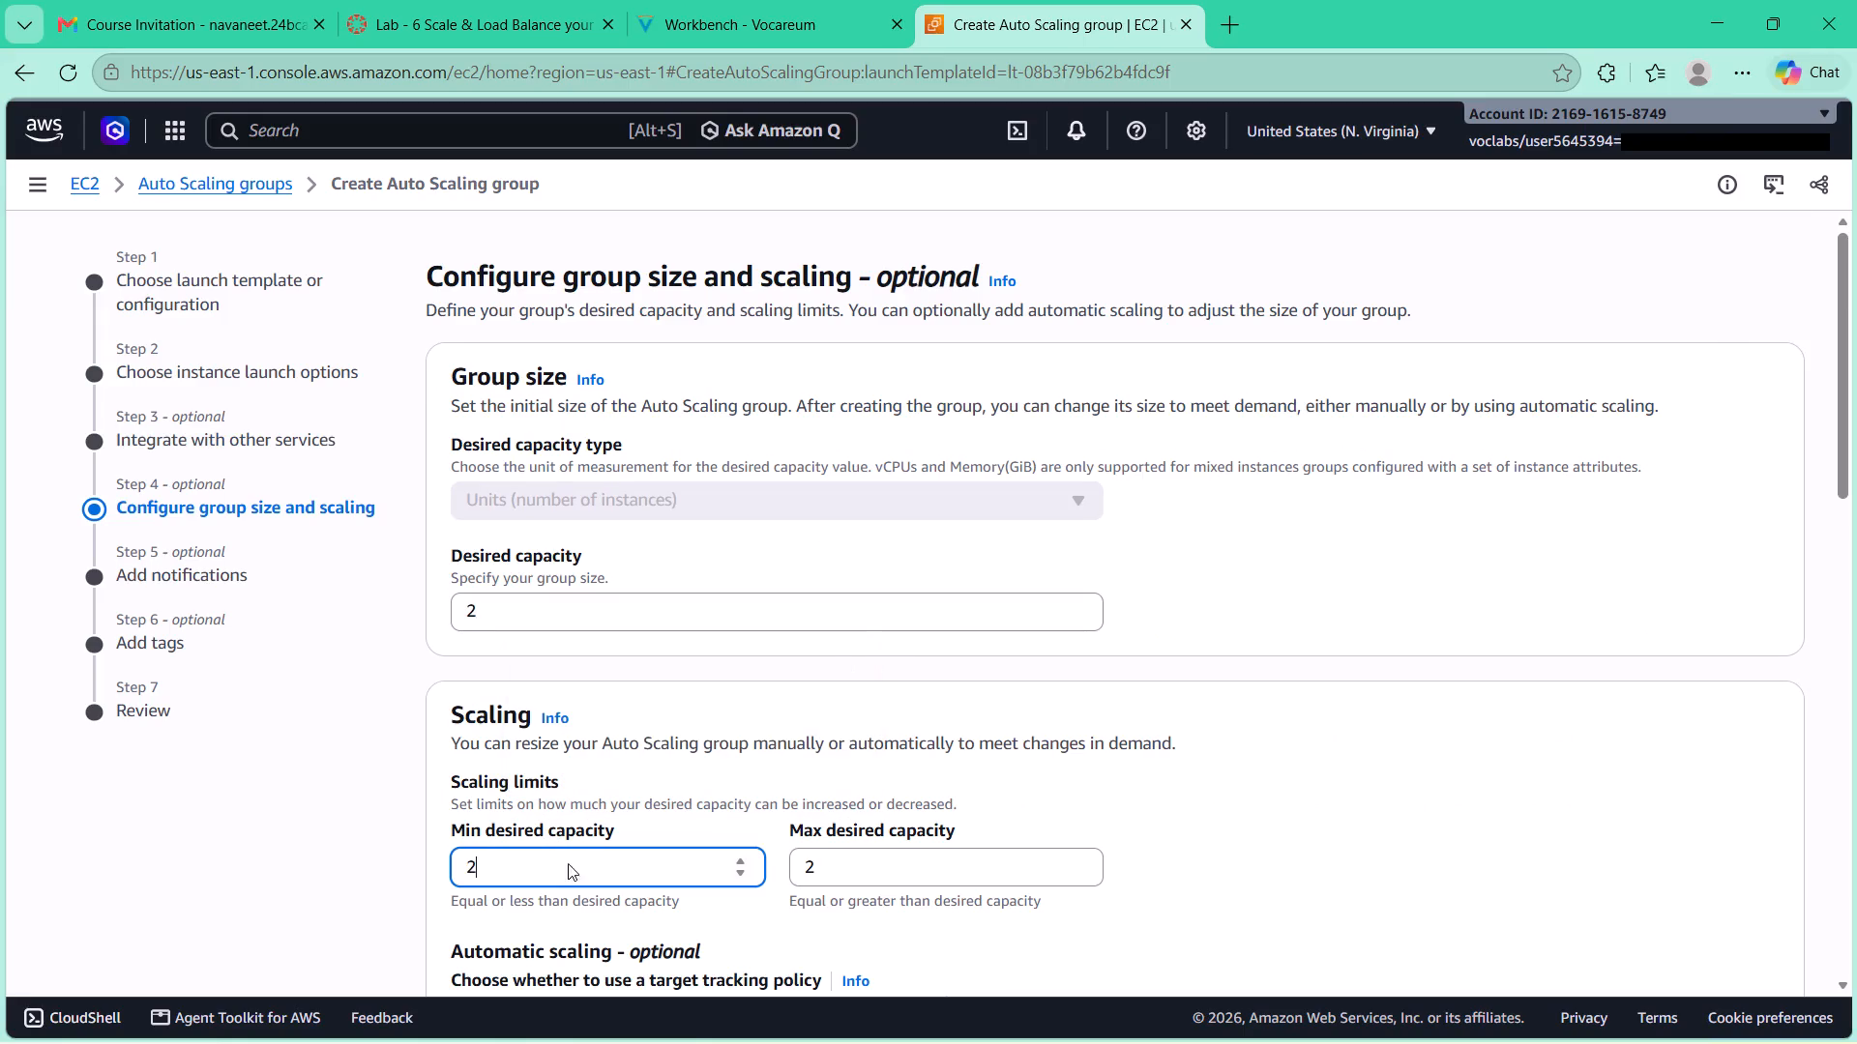
click(841, 876)
click(839, 865)
click(826, 864)
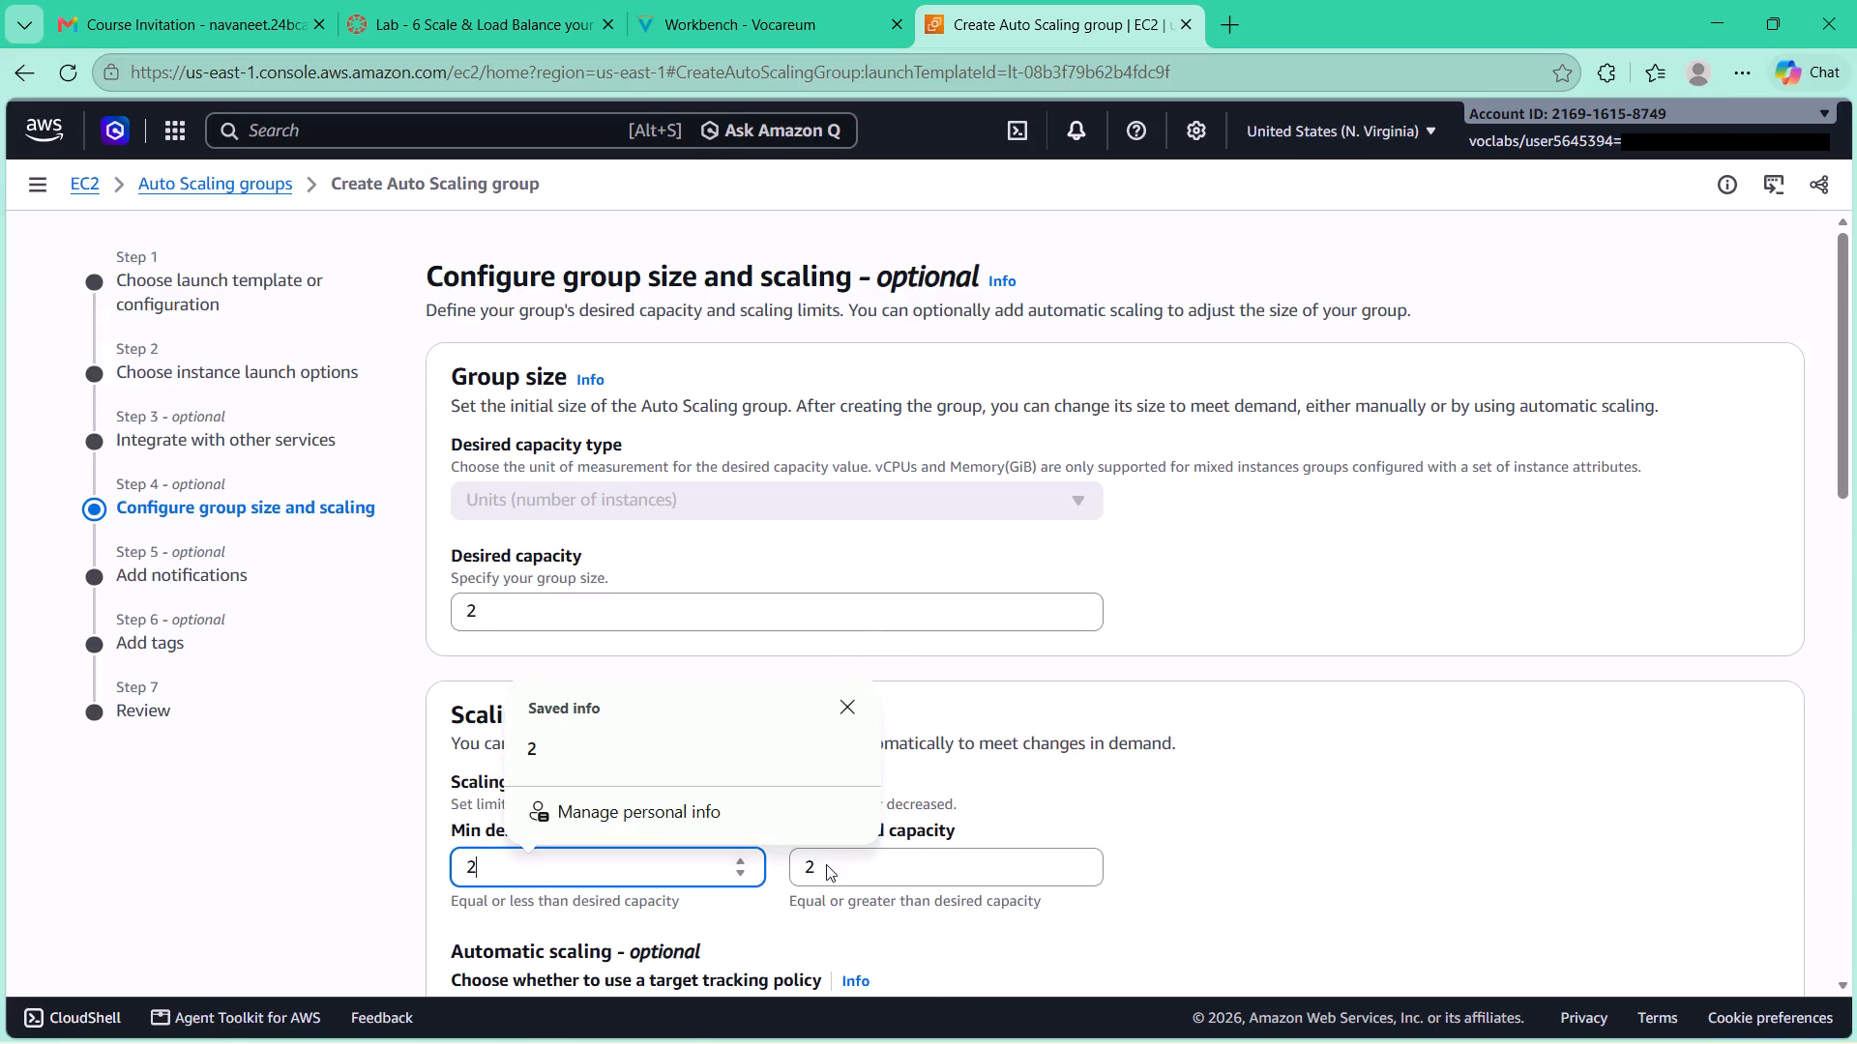
click(844, 708)
click(834, 870)
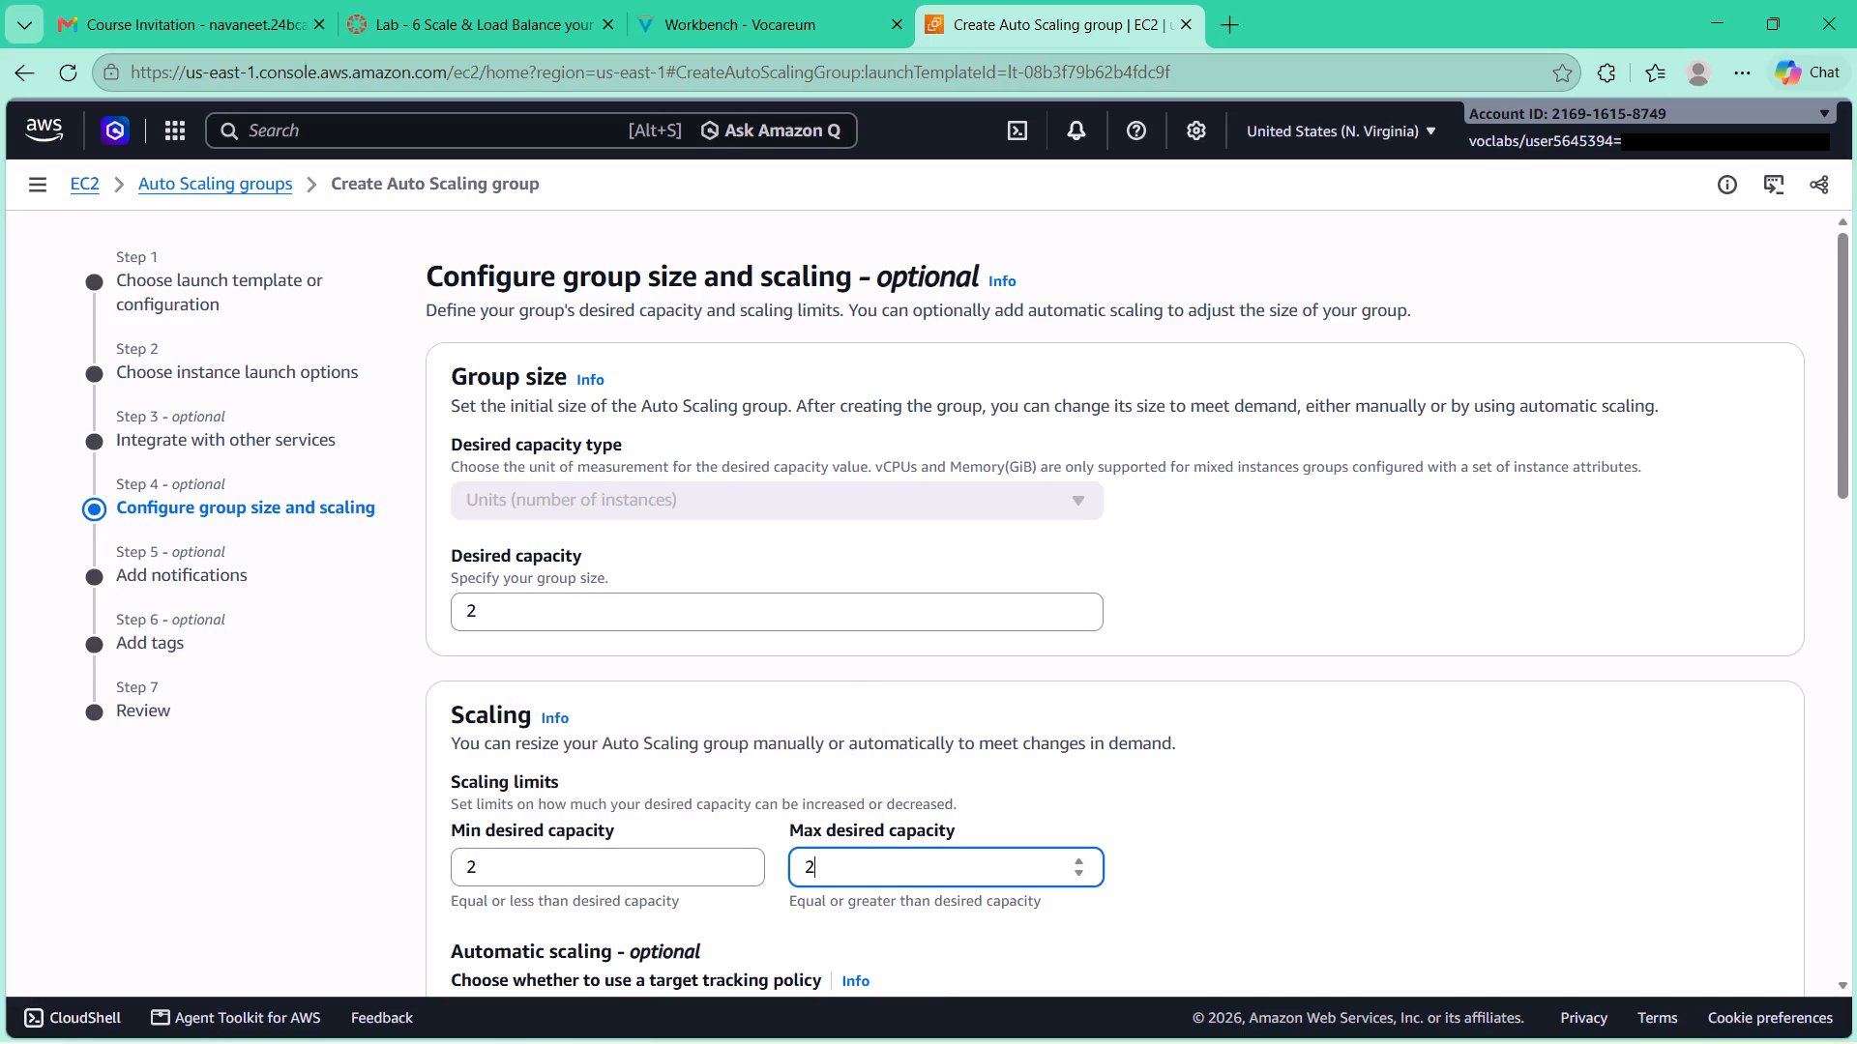
key(BackSpace)
key(6)
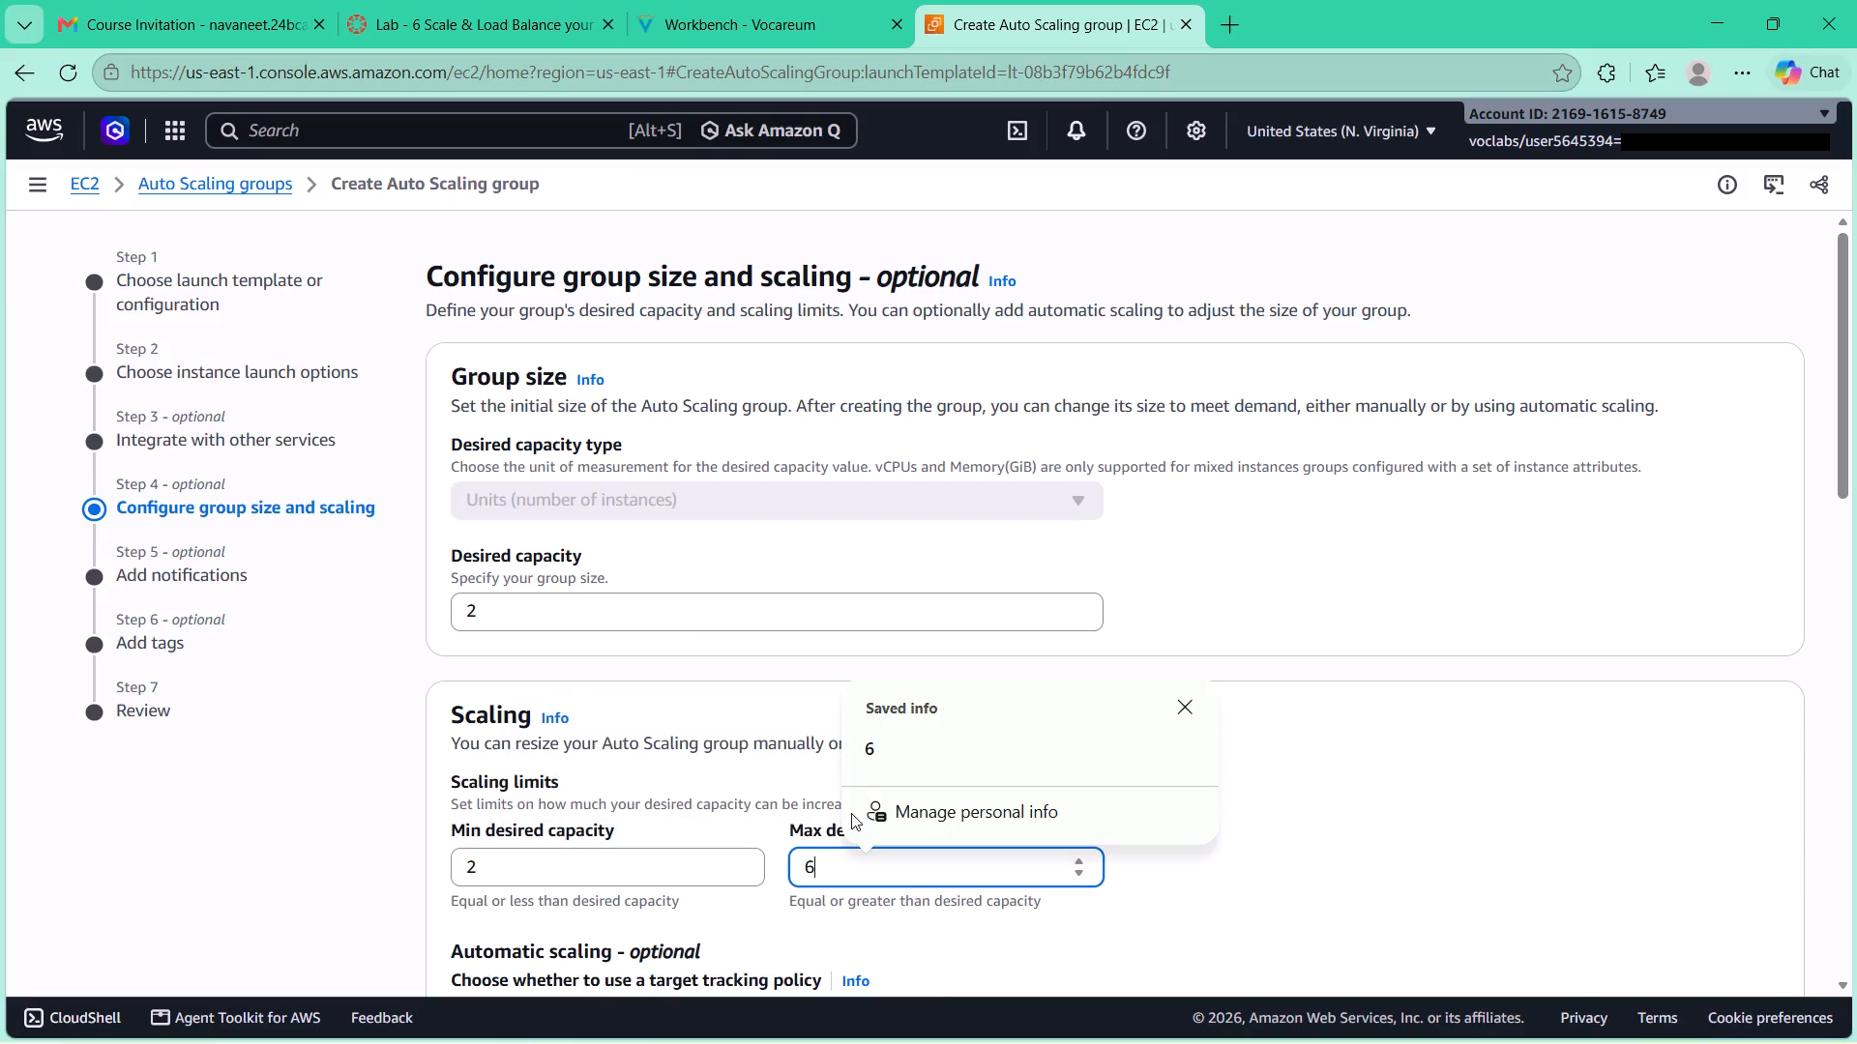
Check step 29 of the lab guide and choose Target tracking scaling policy for the group's automatic scaling.
scroll(851, 813, down, 4)
scroll(660, 644, down, 3)
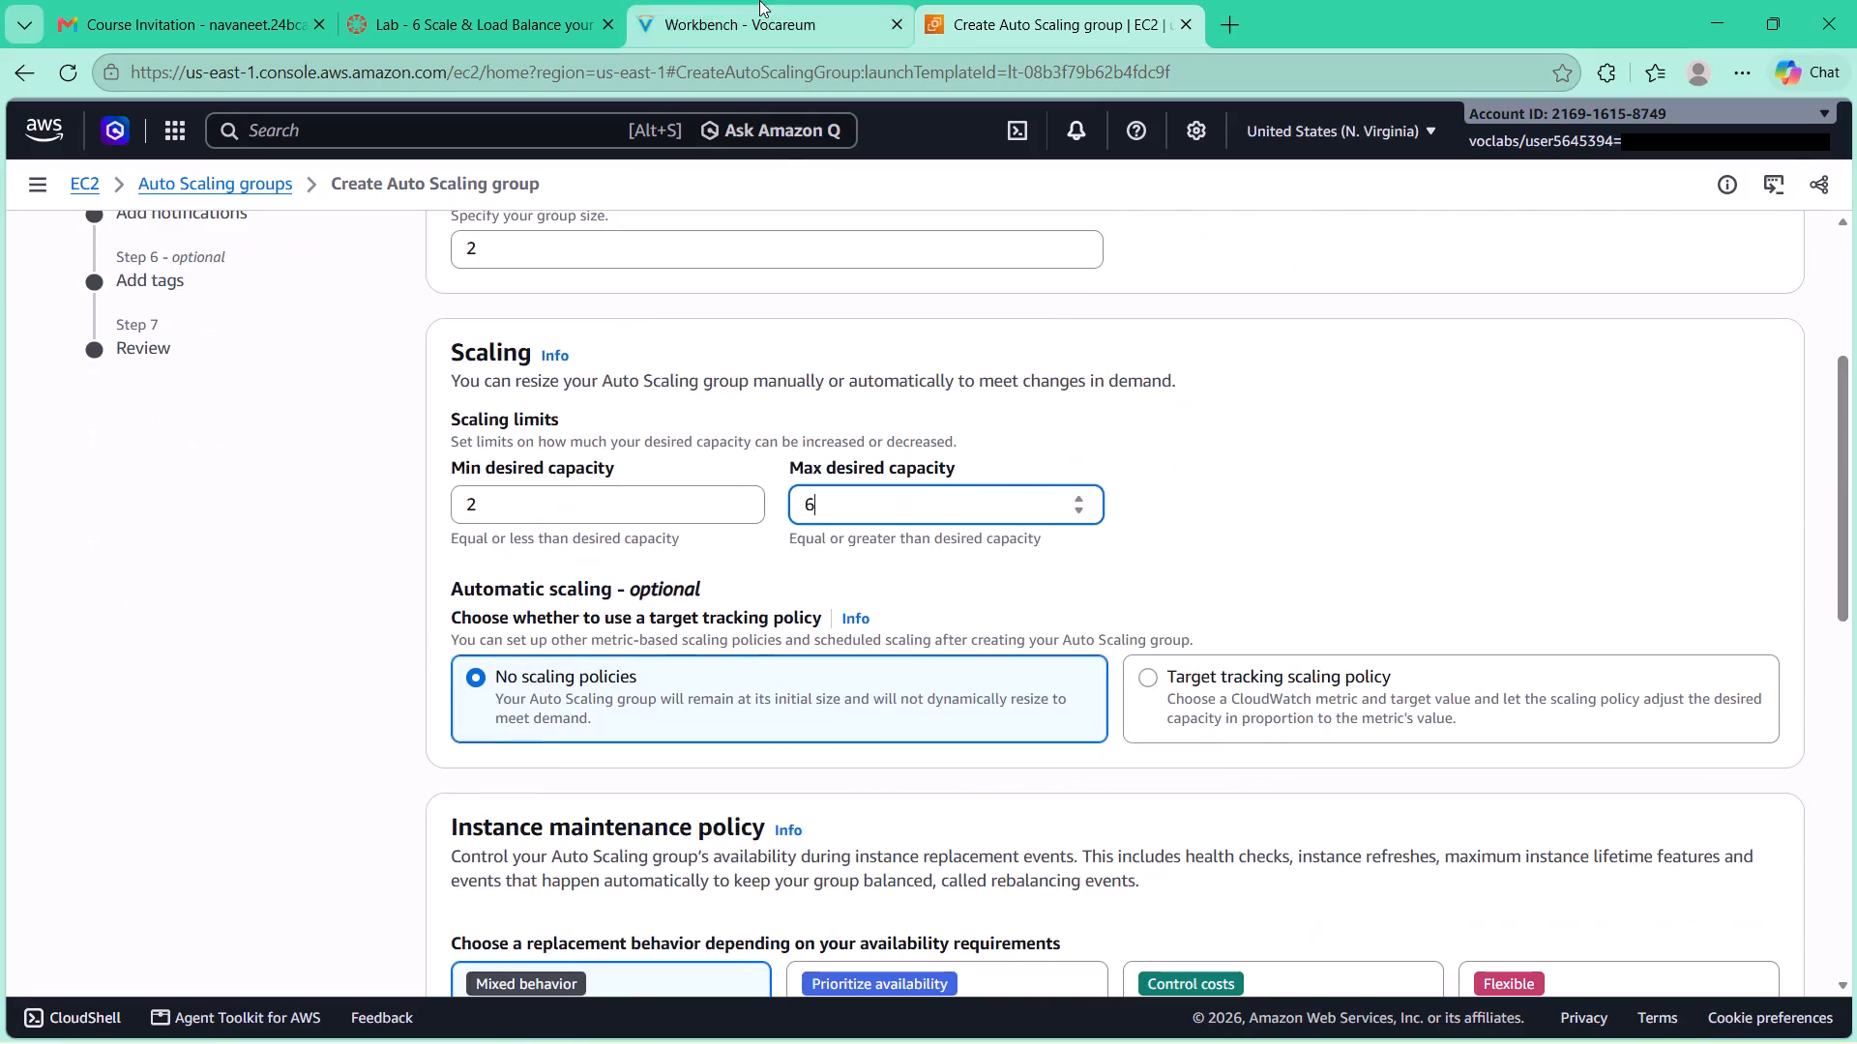
click(759, 0)
scroll(732, 293, down, 2)
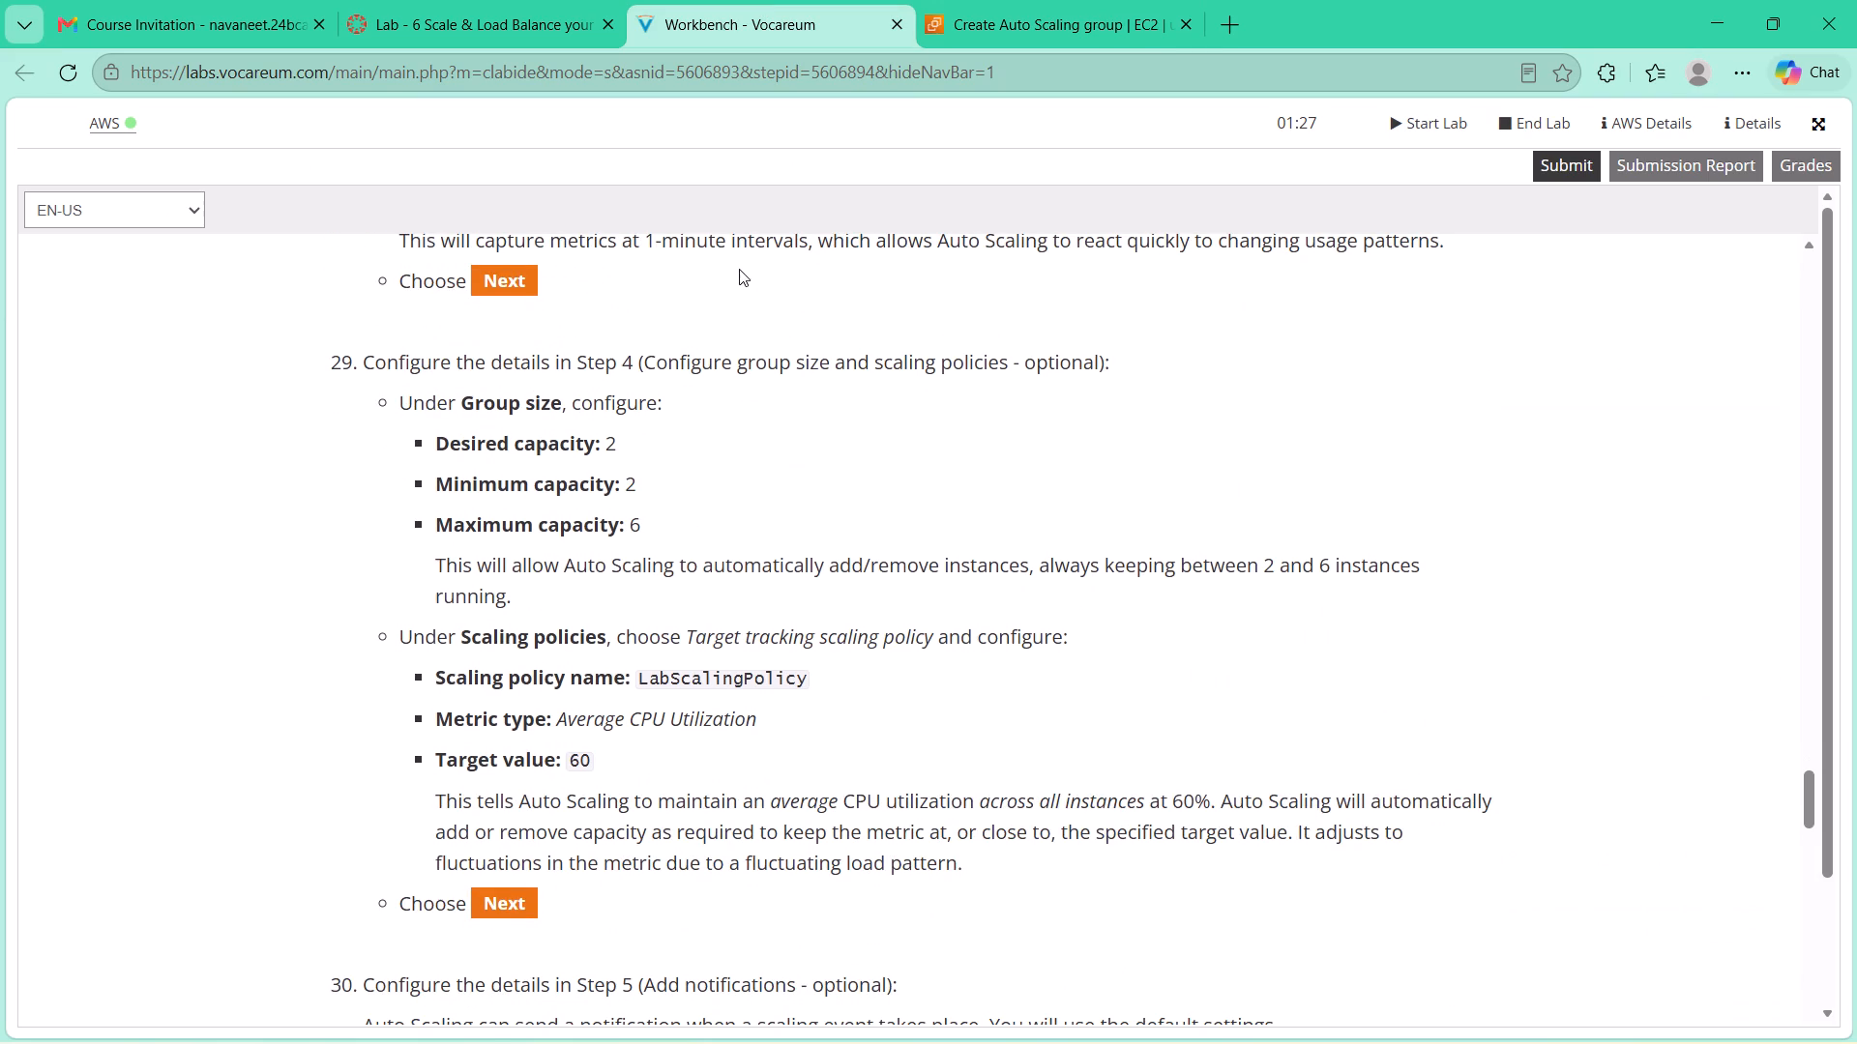
click(1047, 0)
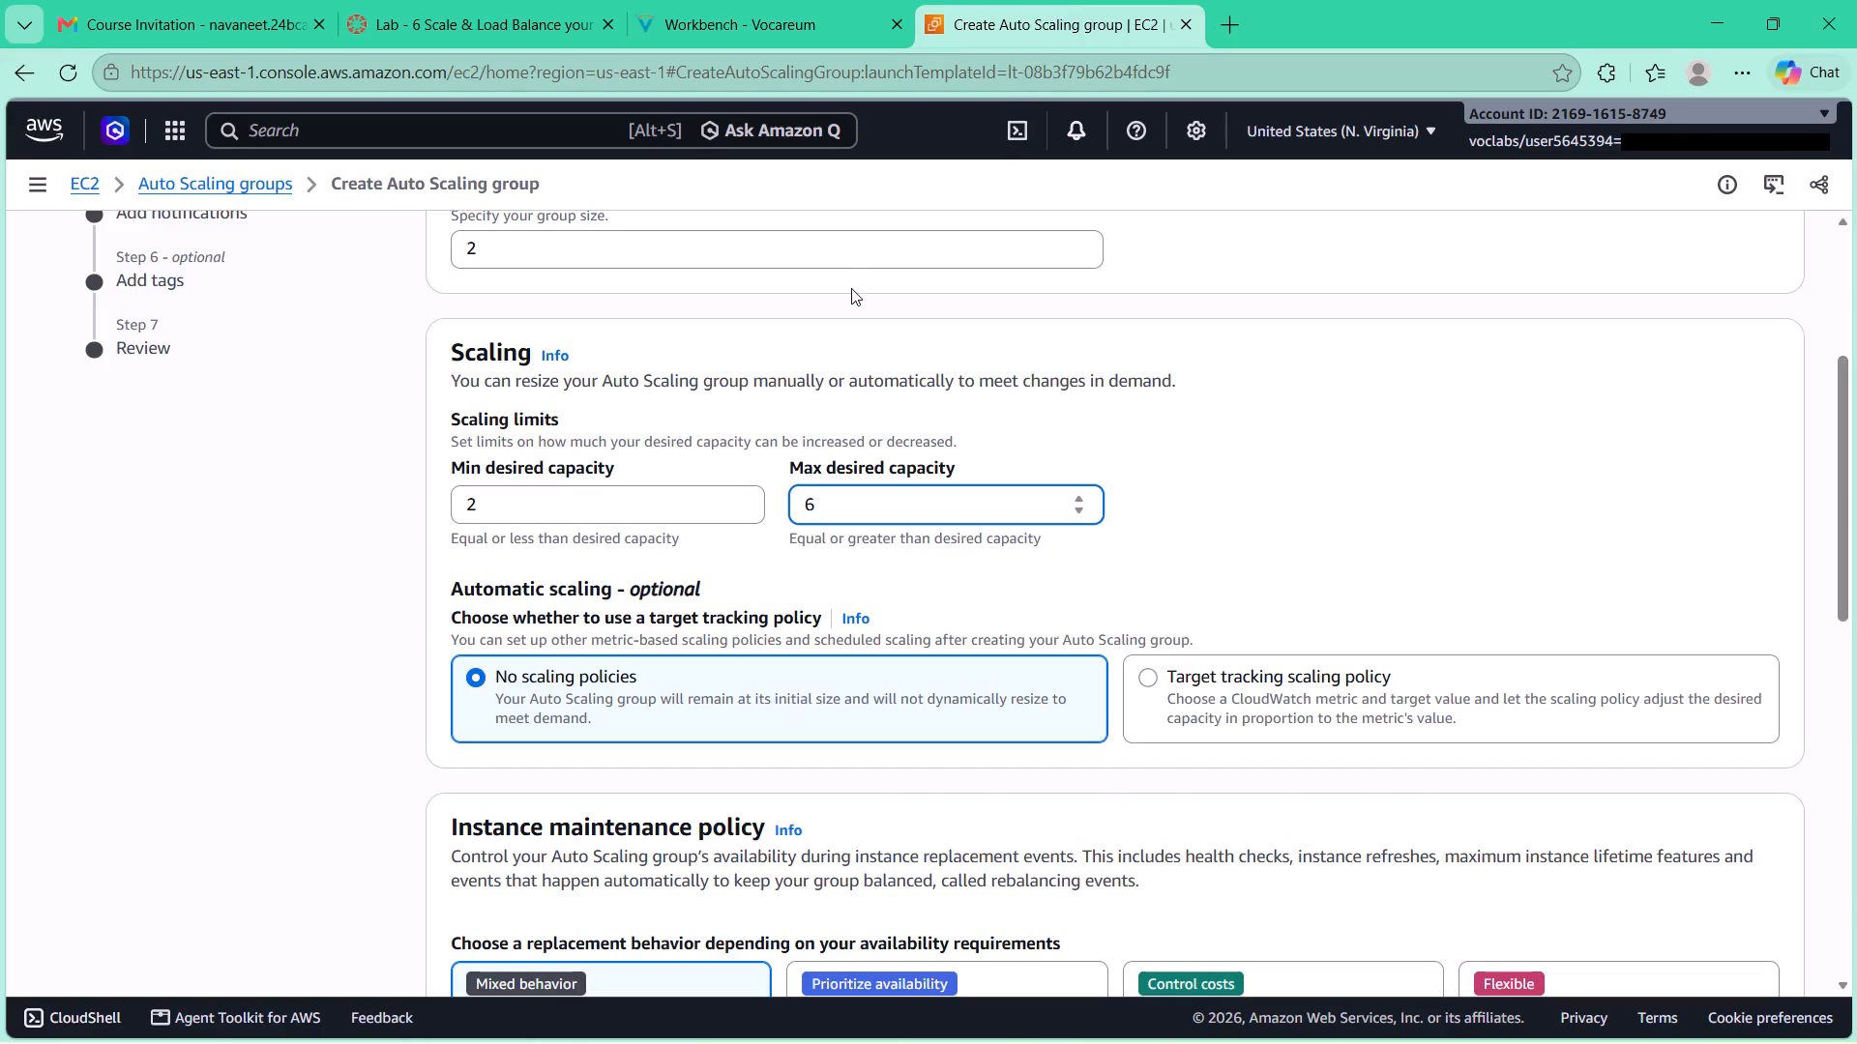
click(1246, 716)
scroll(970, 567, down, 1)
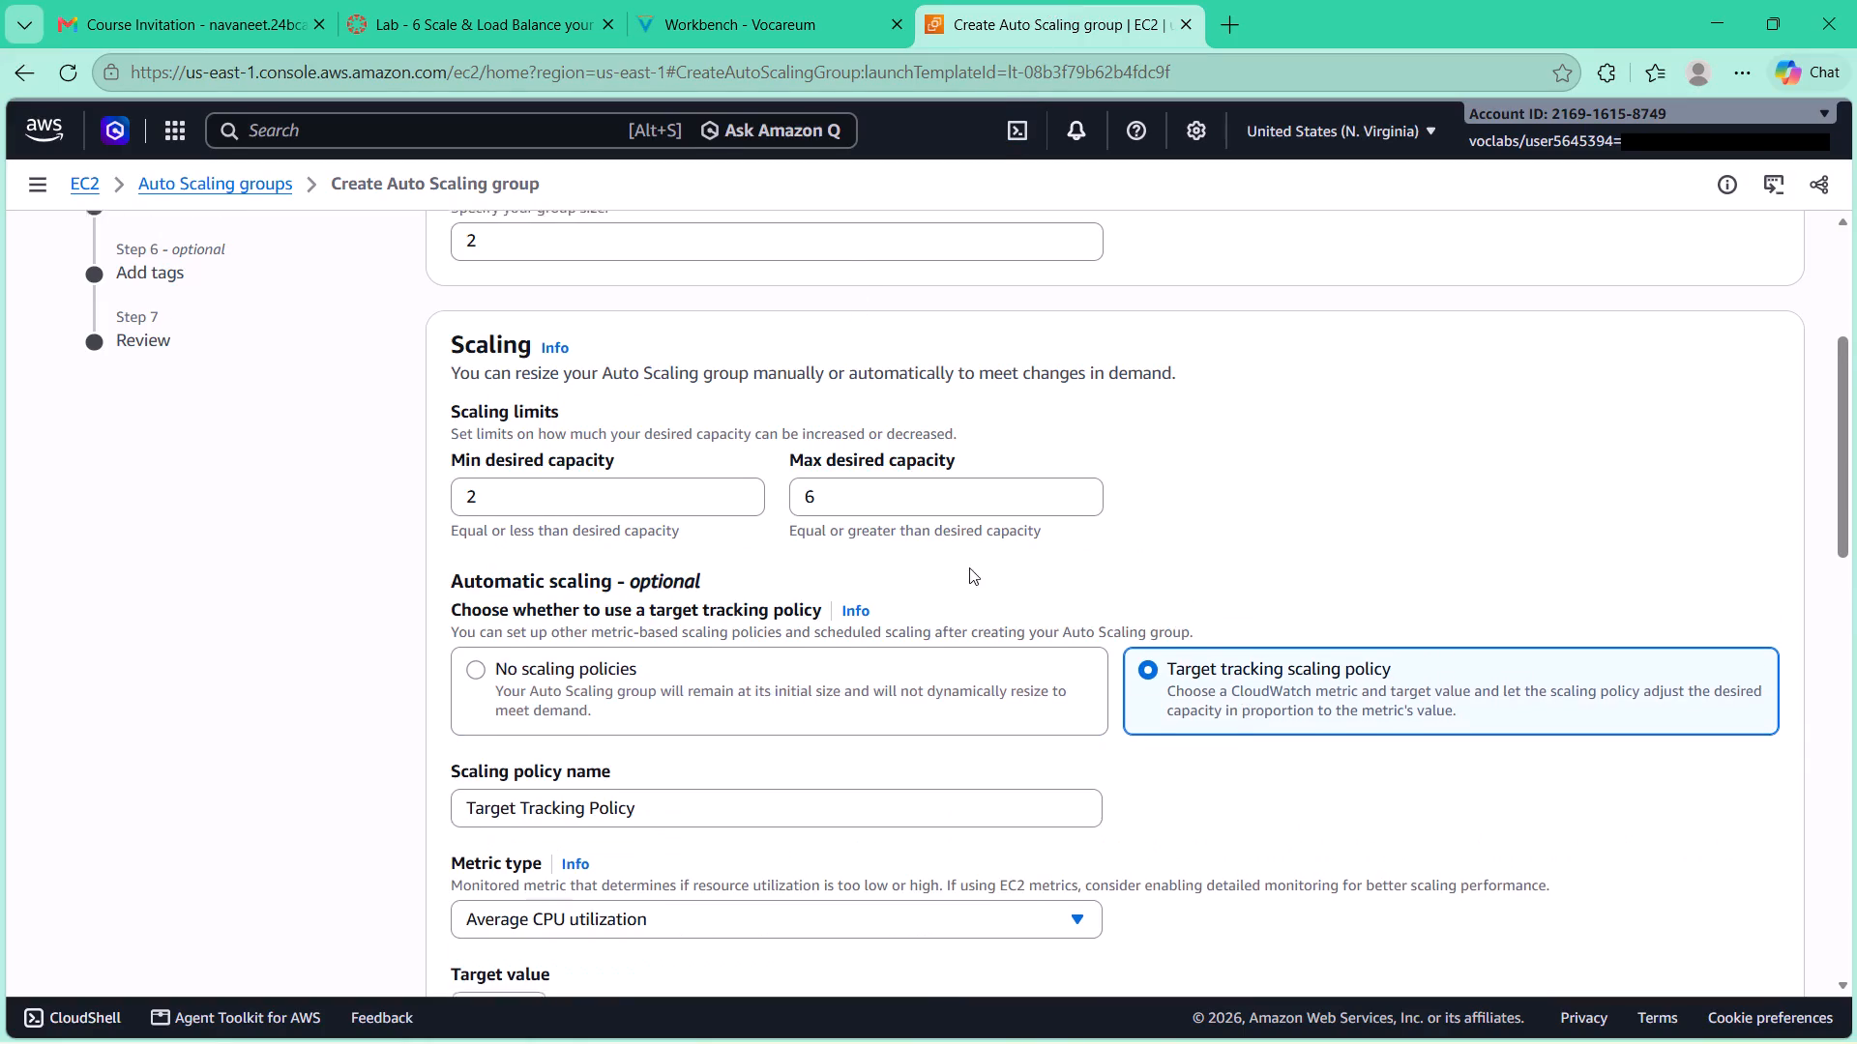
Copy the scaling policy name from the lab guide and name the policy LabScalingPolicy.
click(779, 0)
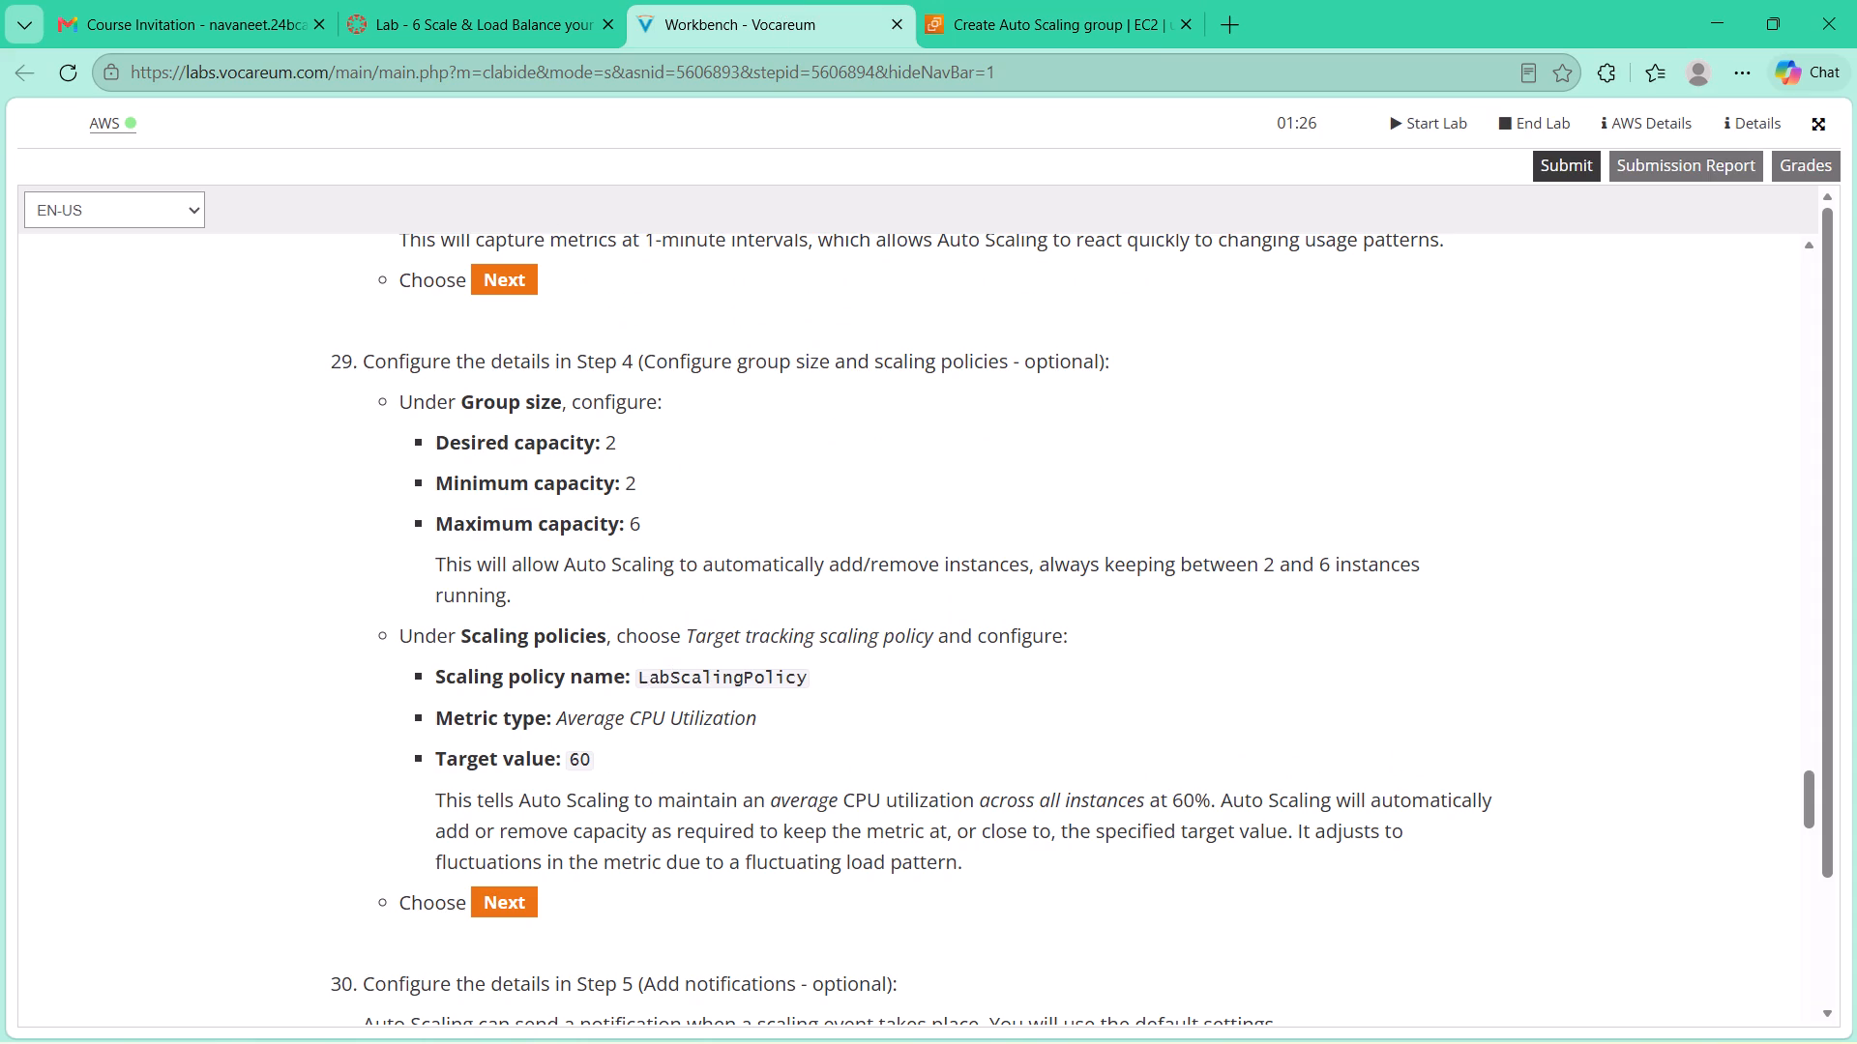
drag(636, 672, 807, 675)
click(848, 584)
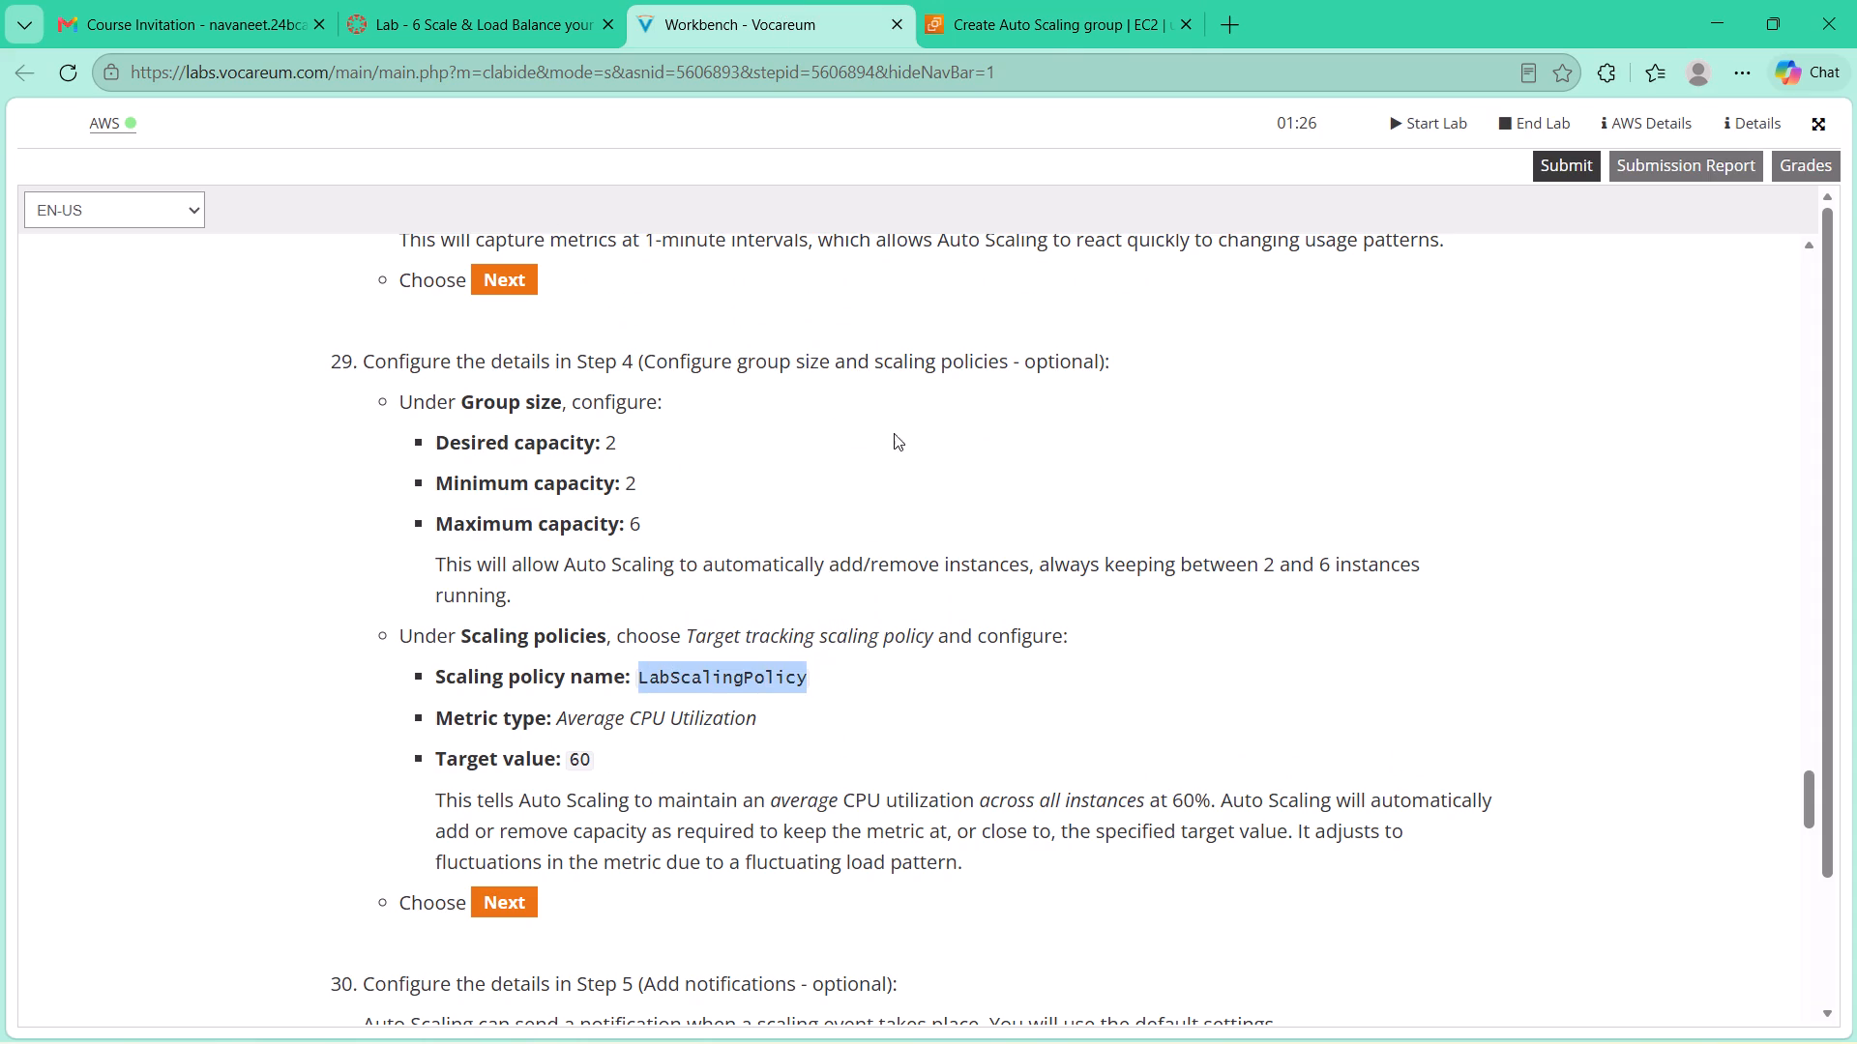
click(1062, 0)
click(699, 699)
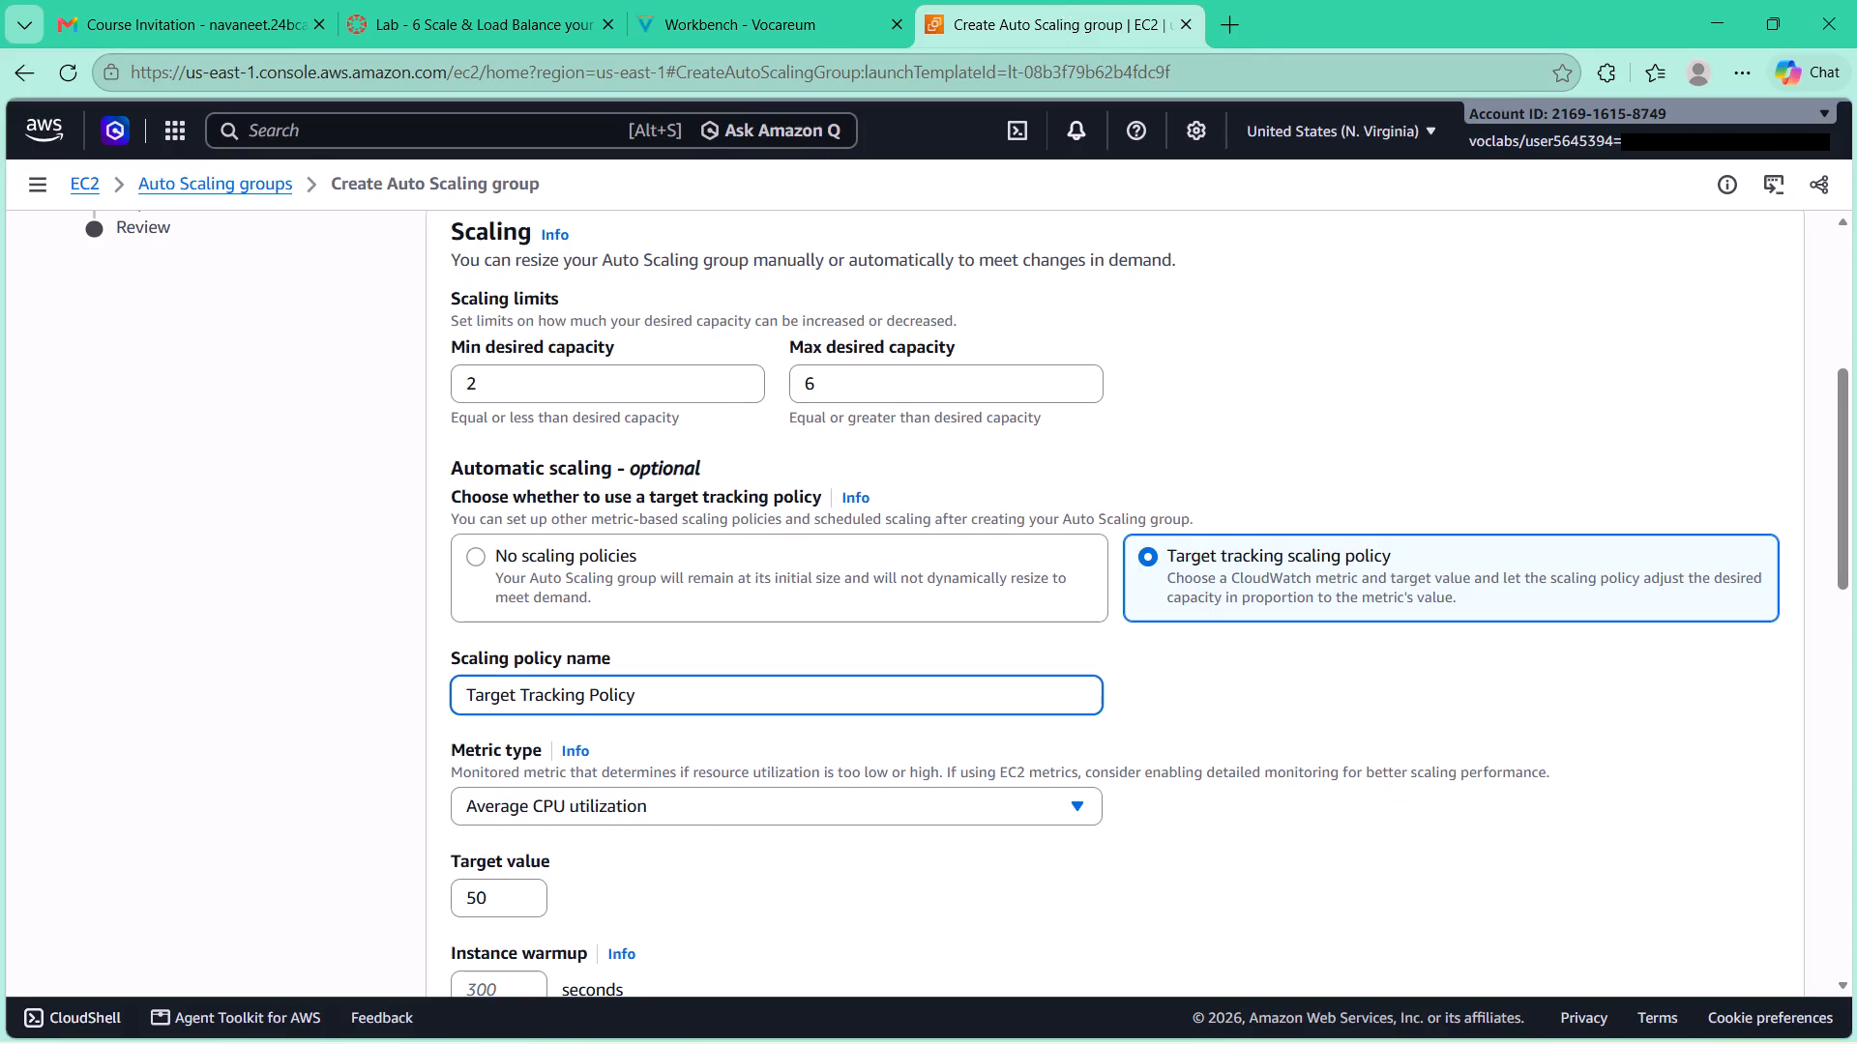
key(BackSpace)
key(BackSpace)
key(BackSpace)
key(BackSpace)
key(BackSpace)
key(BackSpace)
key(BackSpace)
key(BackSpace)
key(BackSpace)
key(BackSpace)
key(BackSpace)
key(BackSpace)
key(BackSpace)
key(BackSpace)
key(BackSpace)
key(BackSpace)
key(BackSpace)
key(BackSpace)
key(BackSpace)
key(BackSpace)
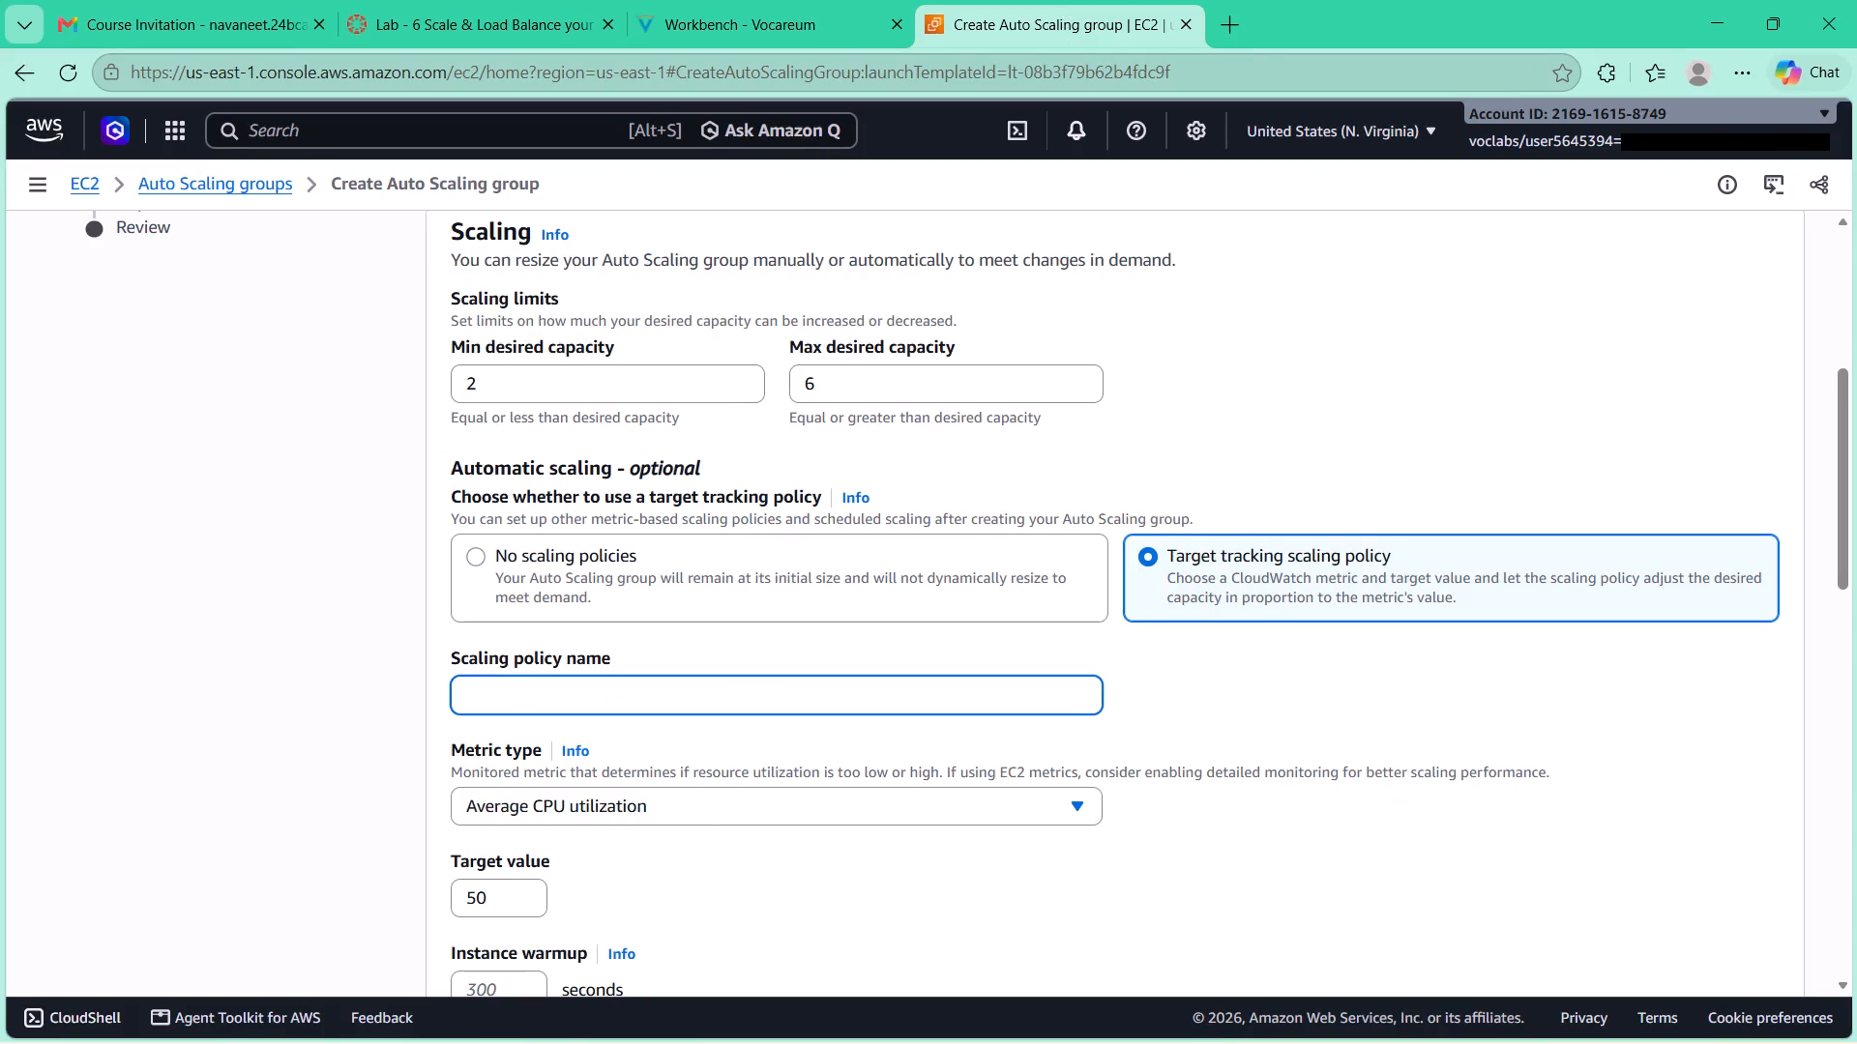
key(ctrl+v)
click(752, 810)
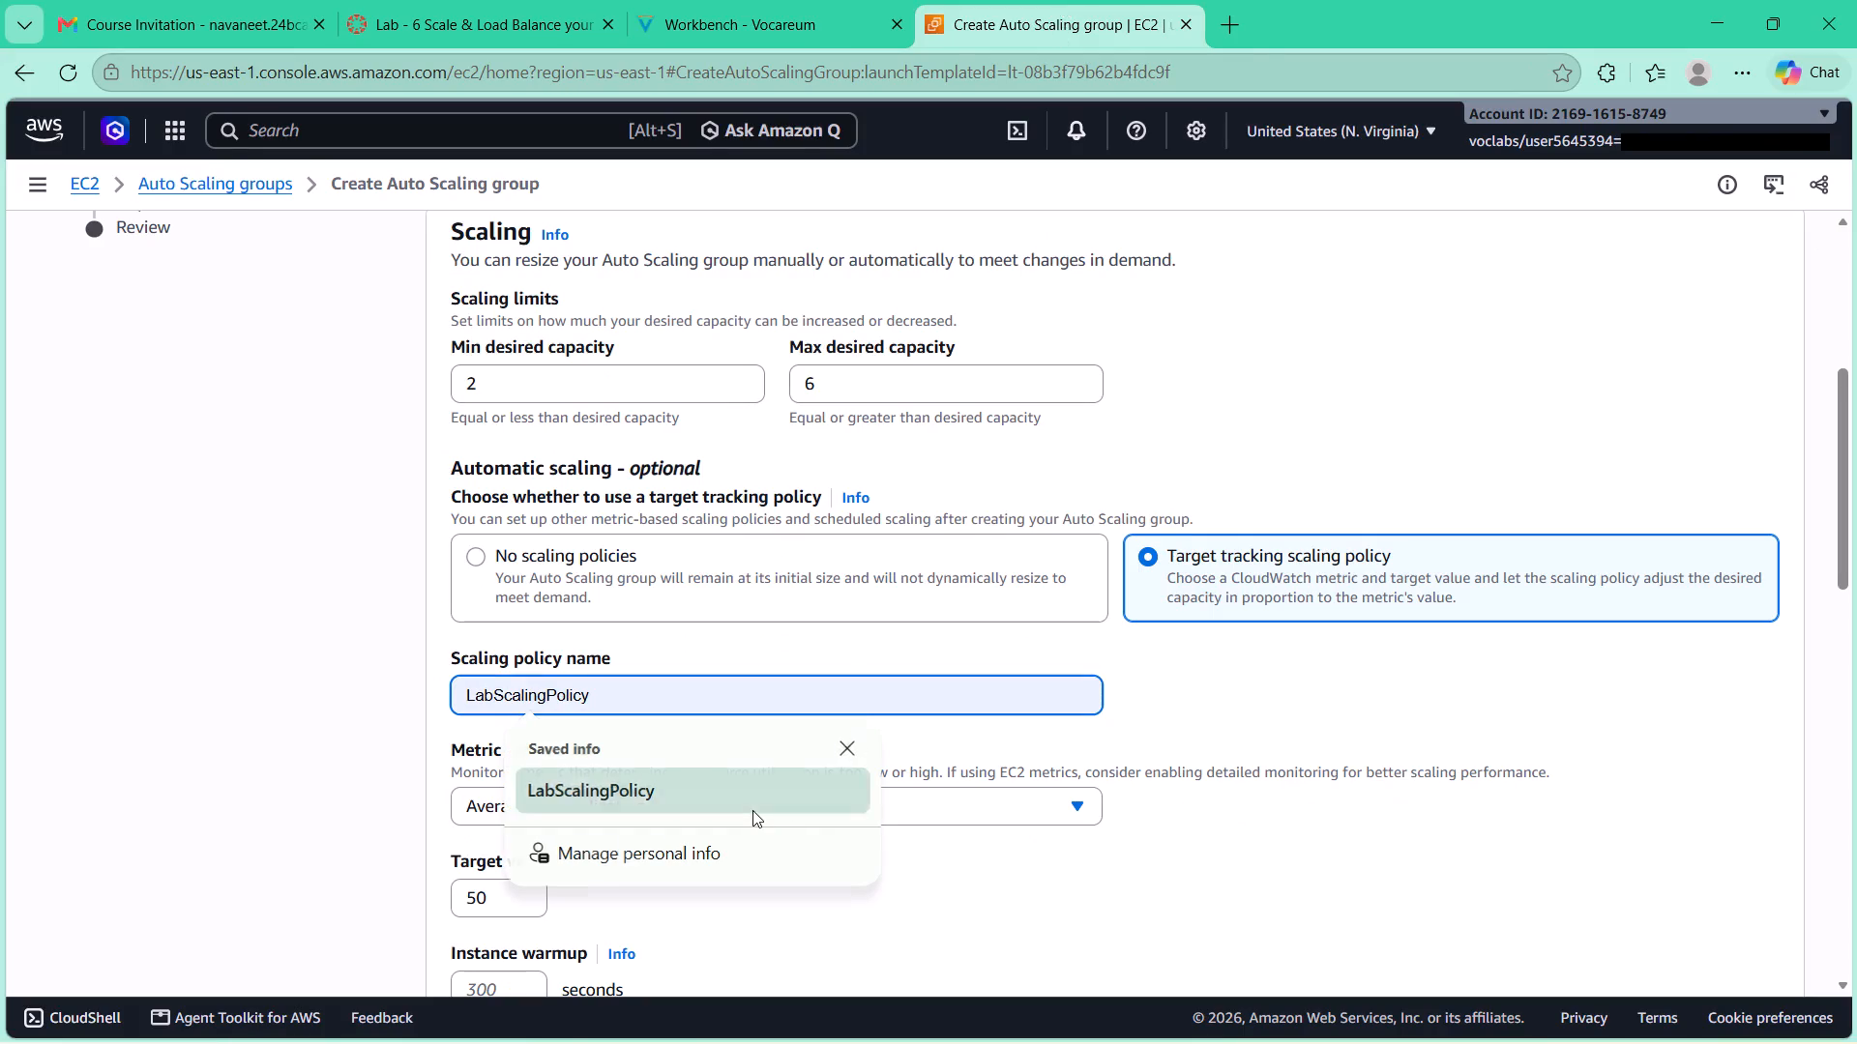
Recheck the lab guide's policy settings, keep Average CPU utilization as the metric and set the target value to 60.
click(805, 17)
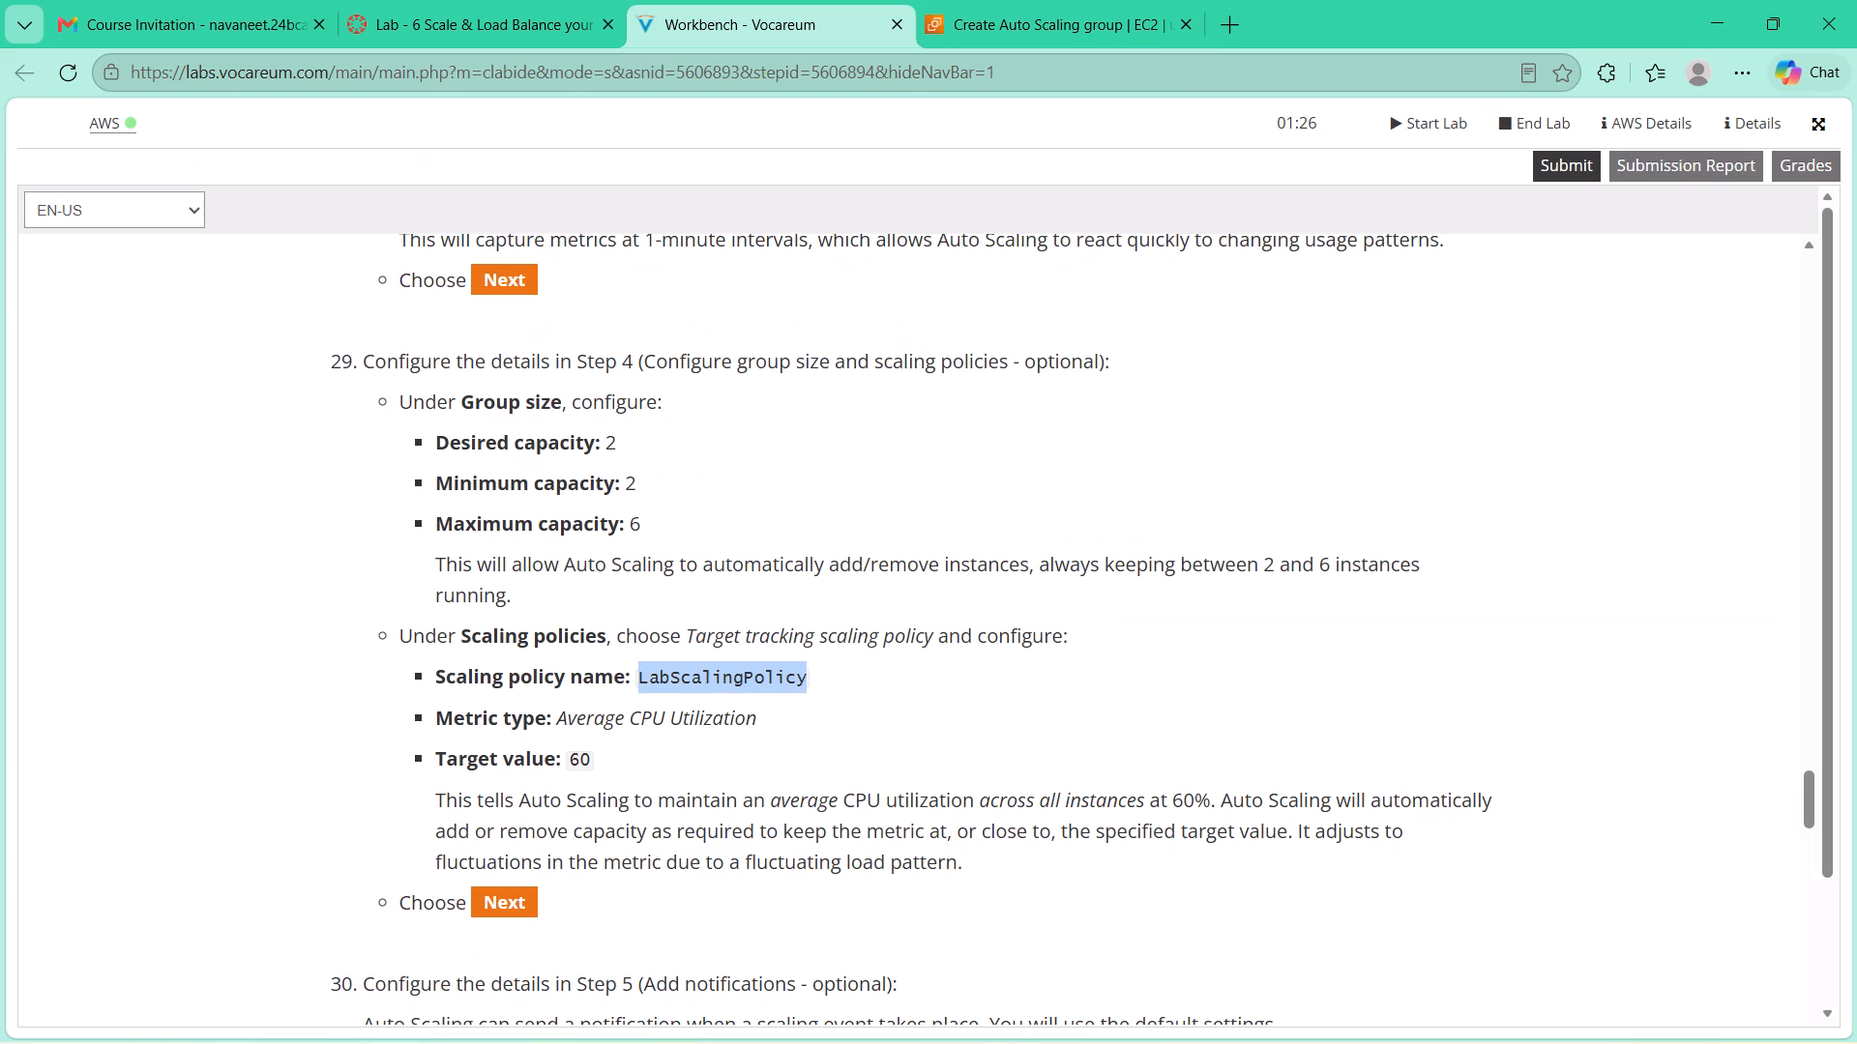
click(979, 15)
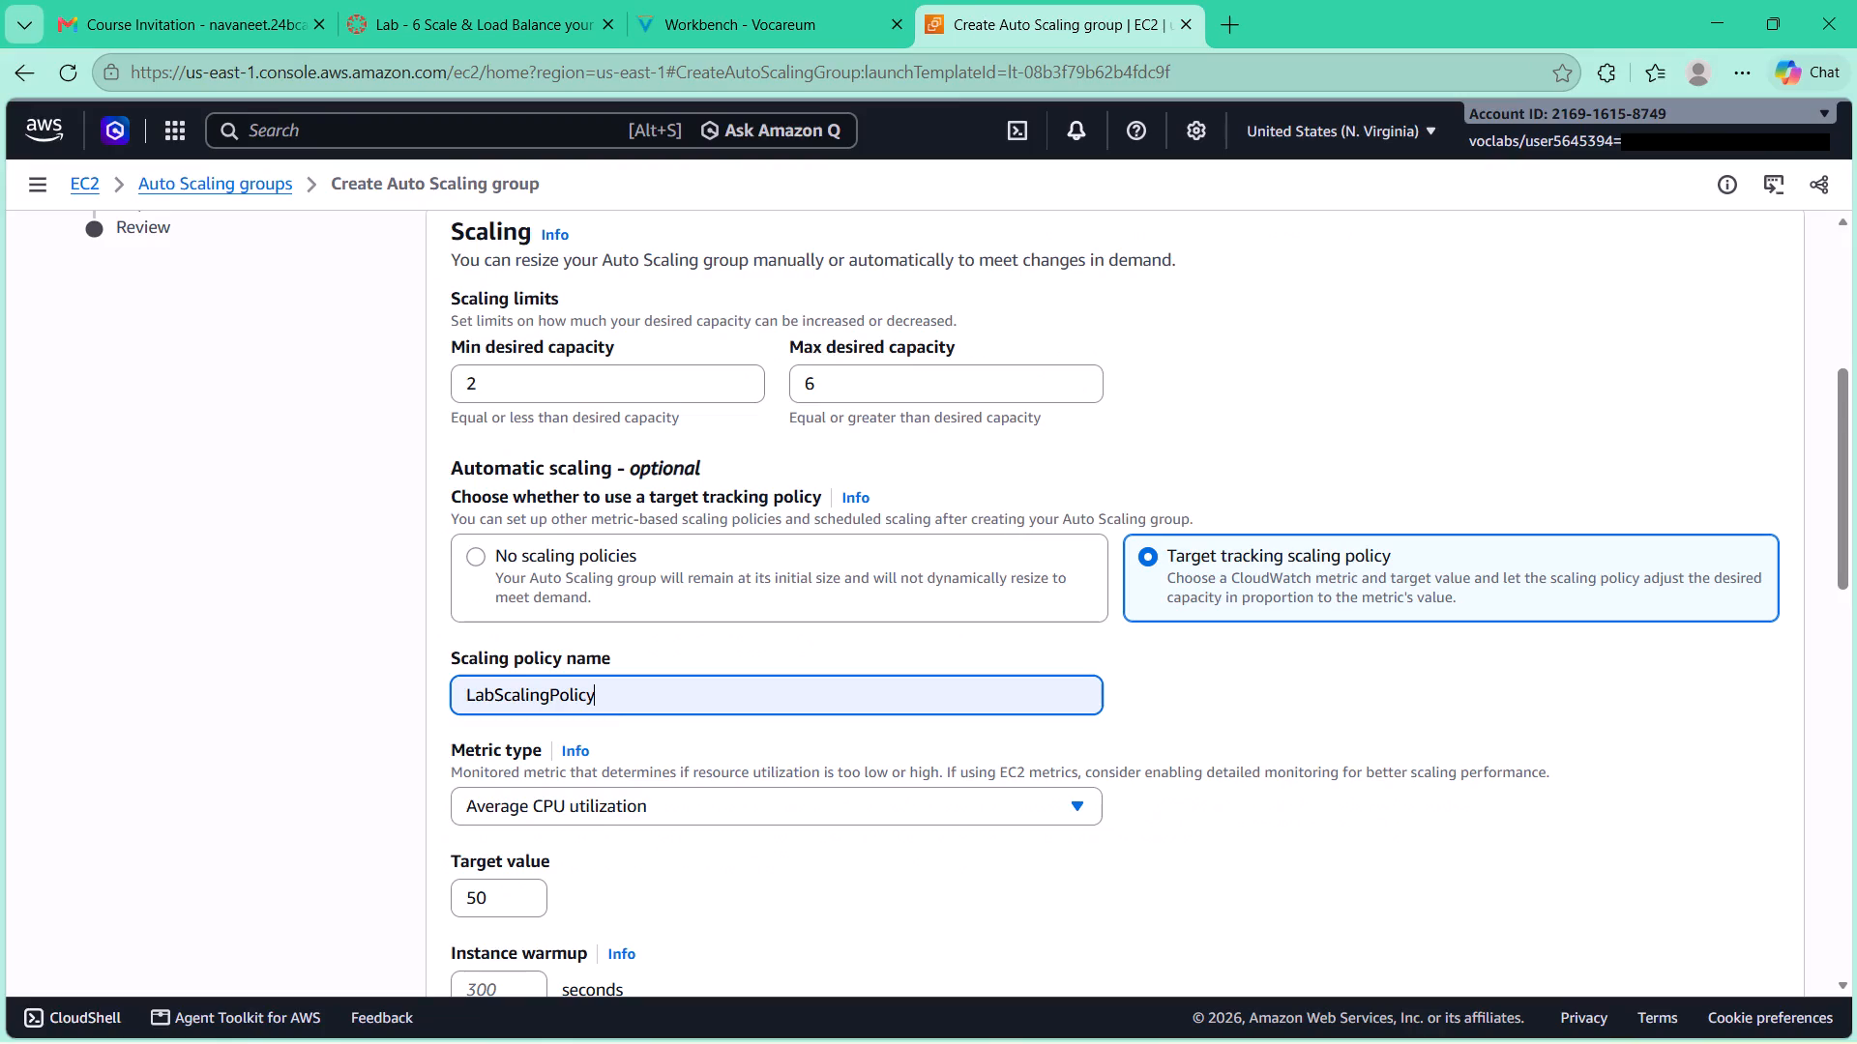
click(507, 895)
key(BackSpace)
key(BackSpace)
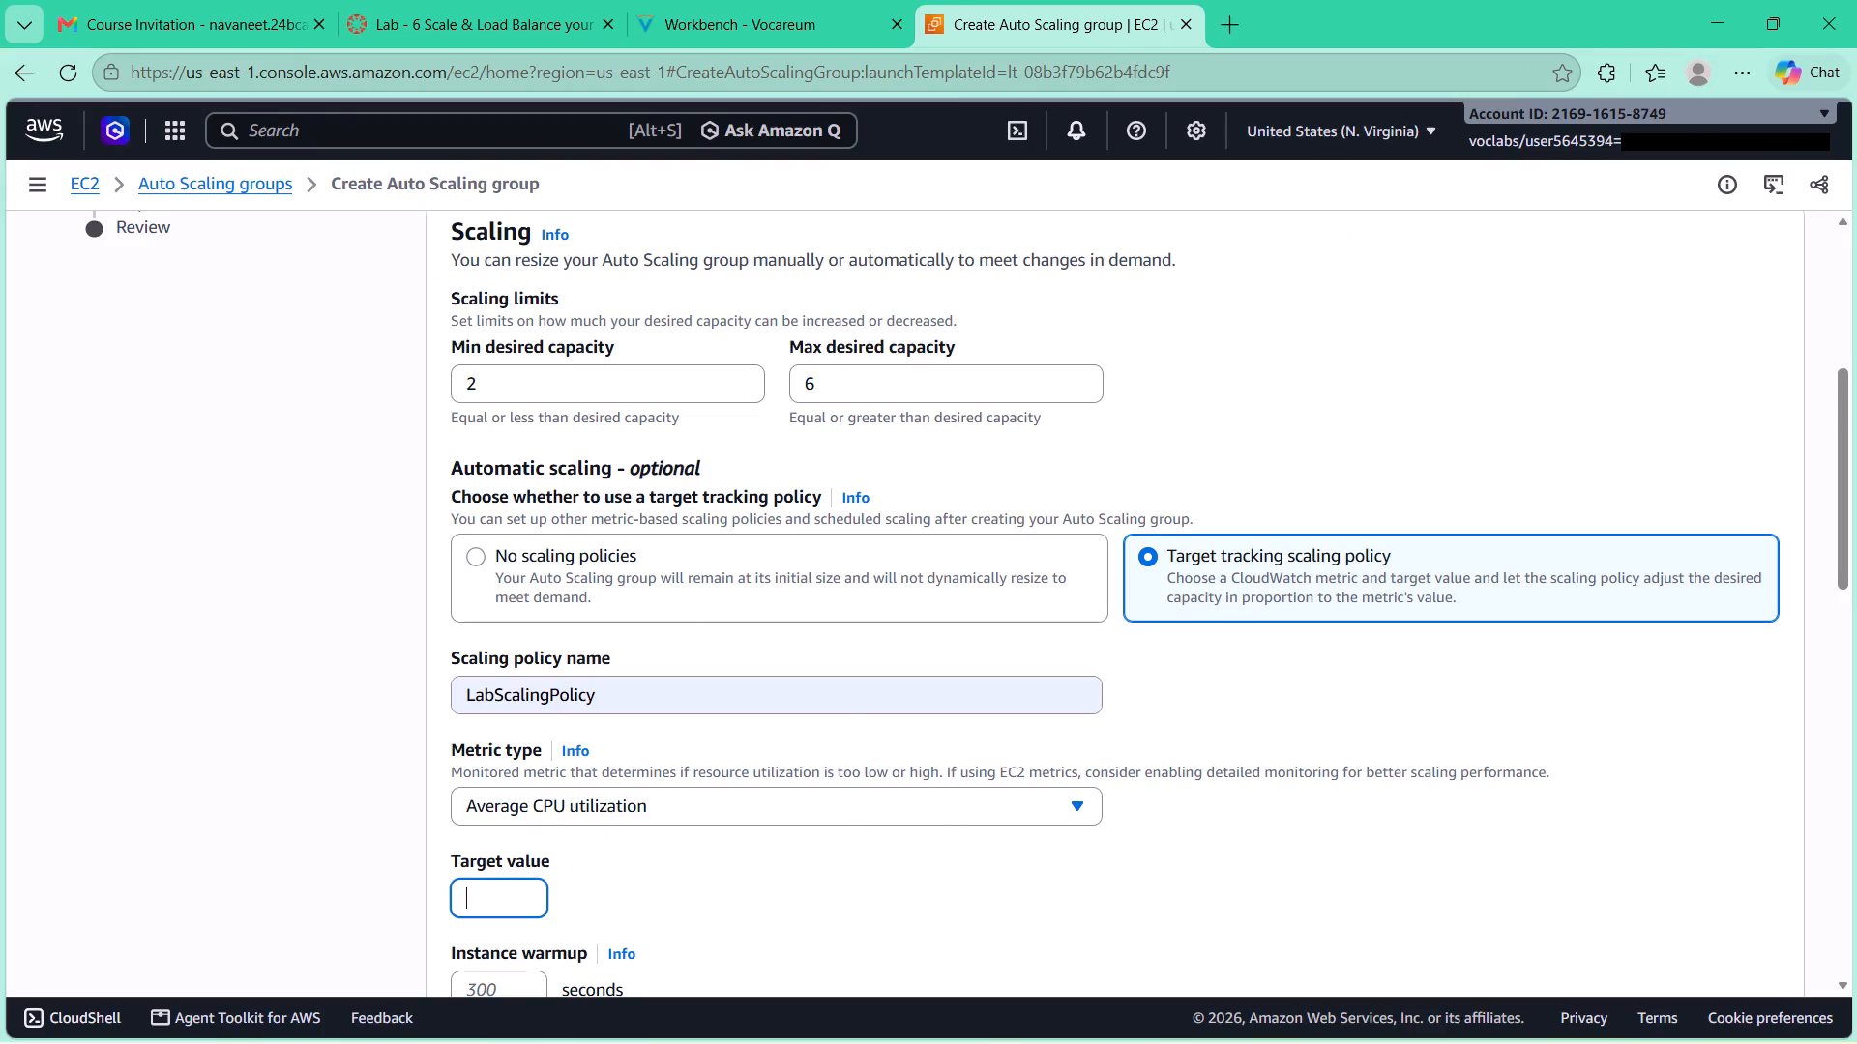
text(60)
Check the lab guide, keep the default maintenance policy and additional settings, and continue to the notification options.
scroll(1017, 532, down, 4)
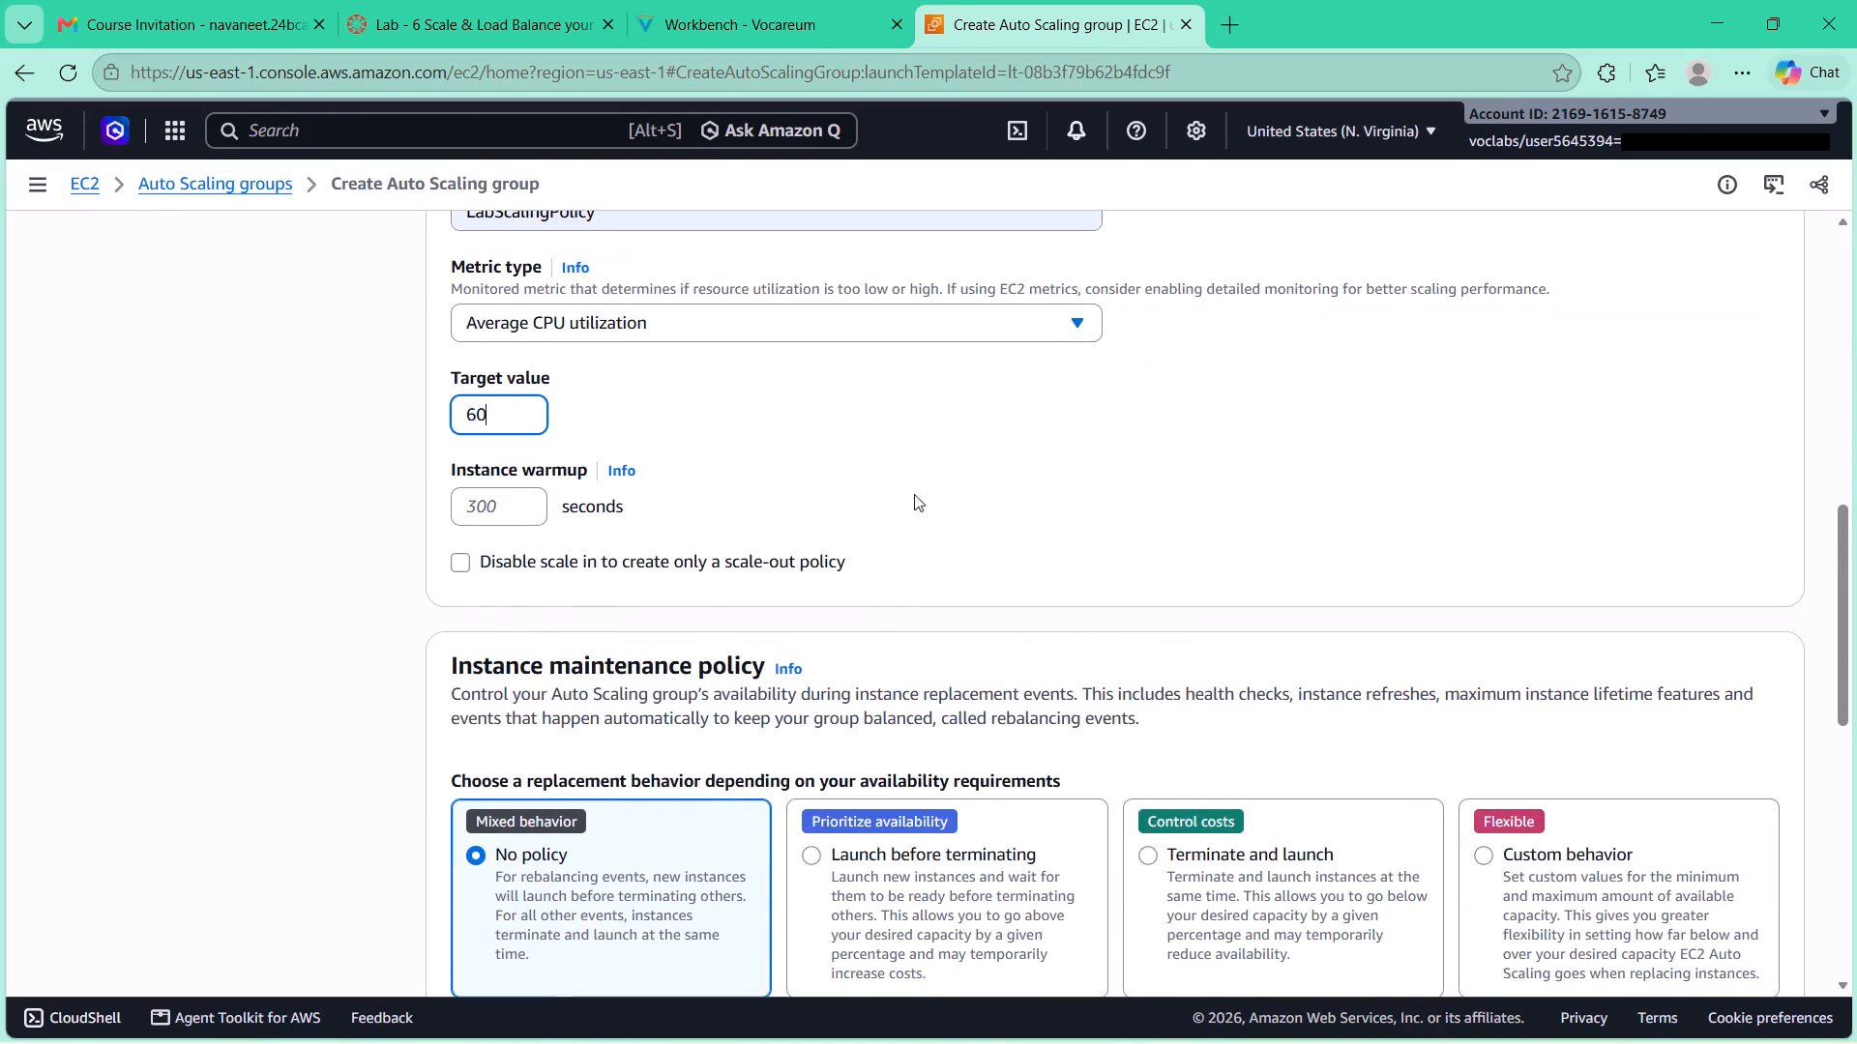
click(781, 25)
scroll(830, 416, down, 2)
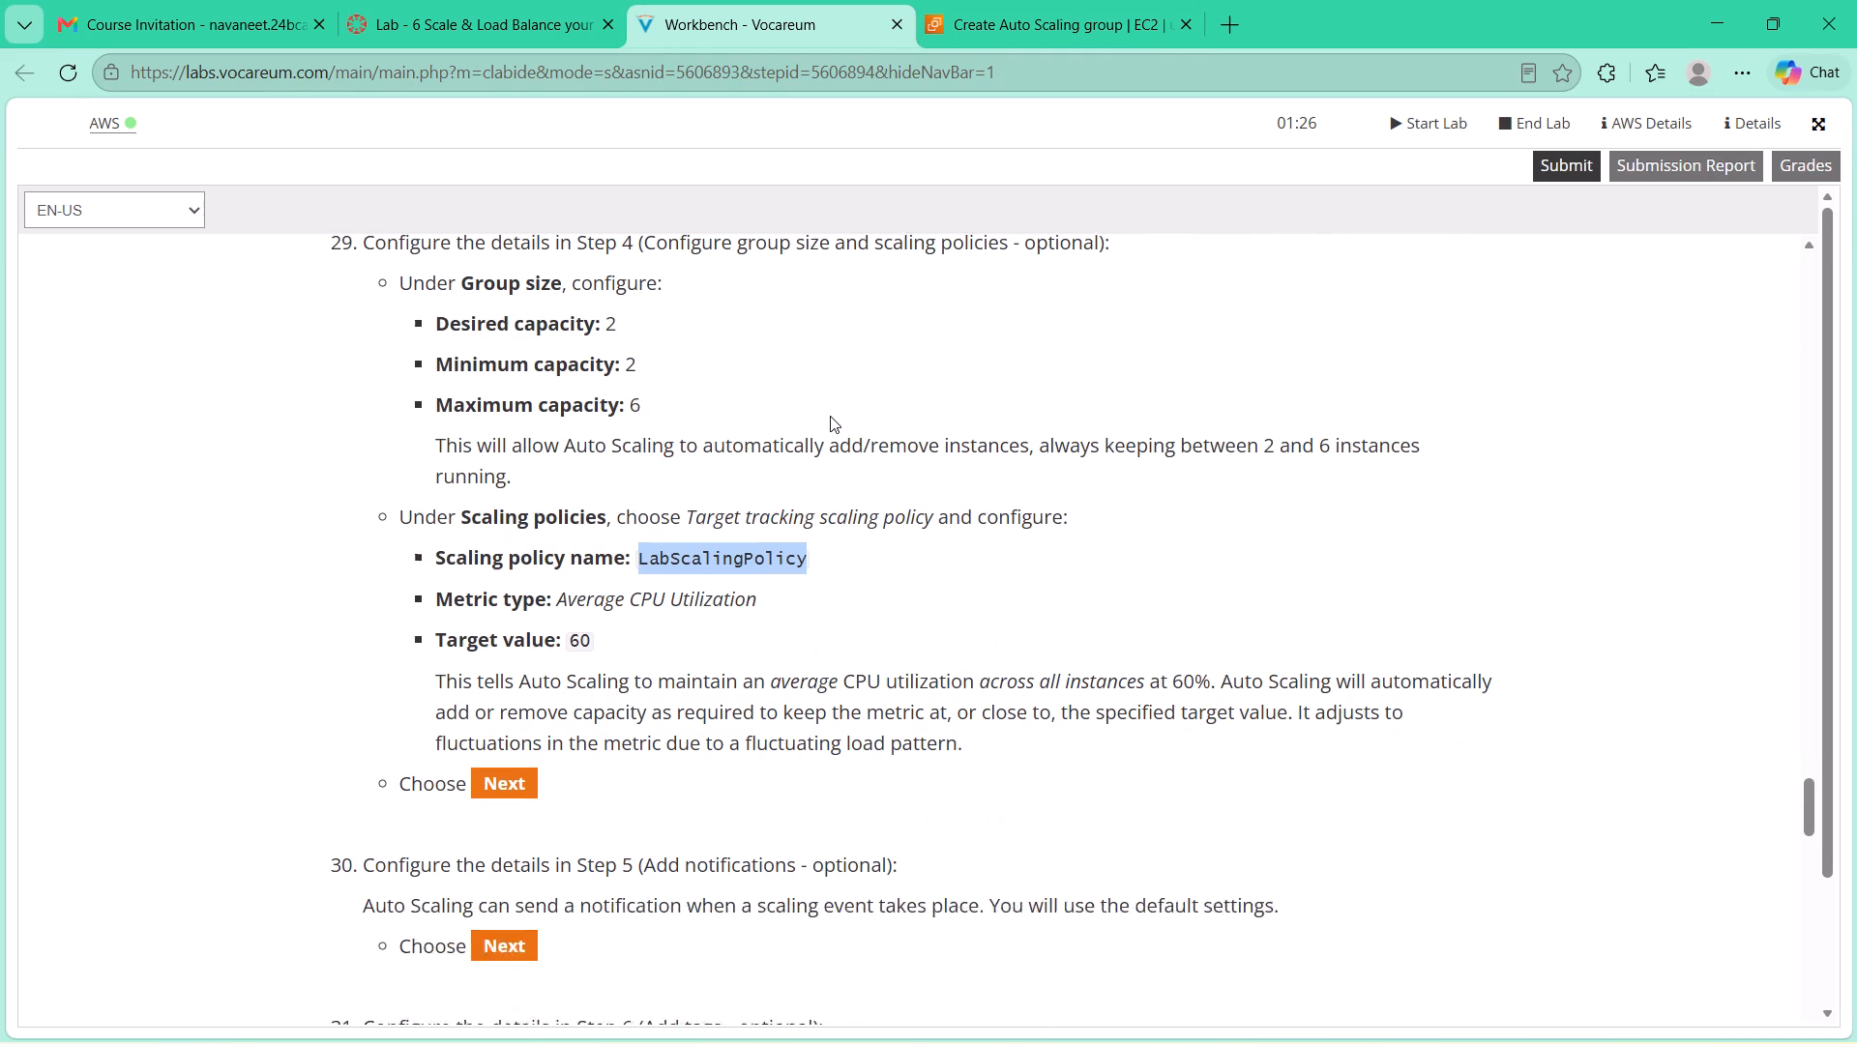
scroll(830, 416, down, 1)
click(967, 26)
scroll(1422, 674, down, 3)
scroll(1422, 674, up, 1)
scroll(1422, 674, down, 3)
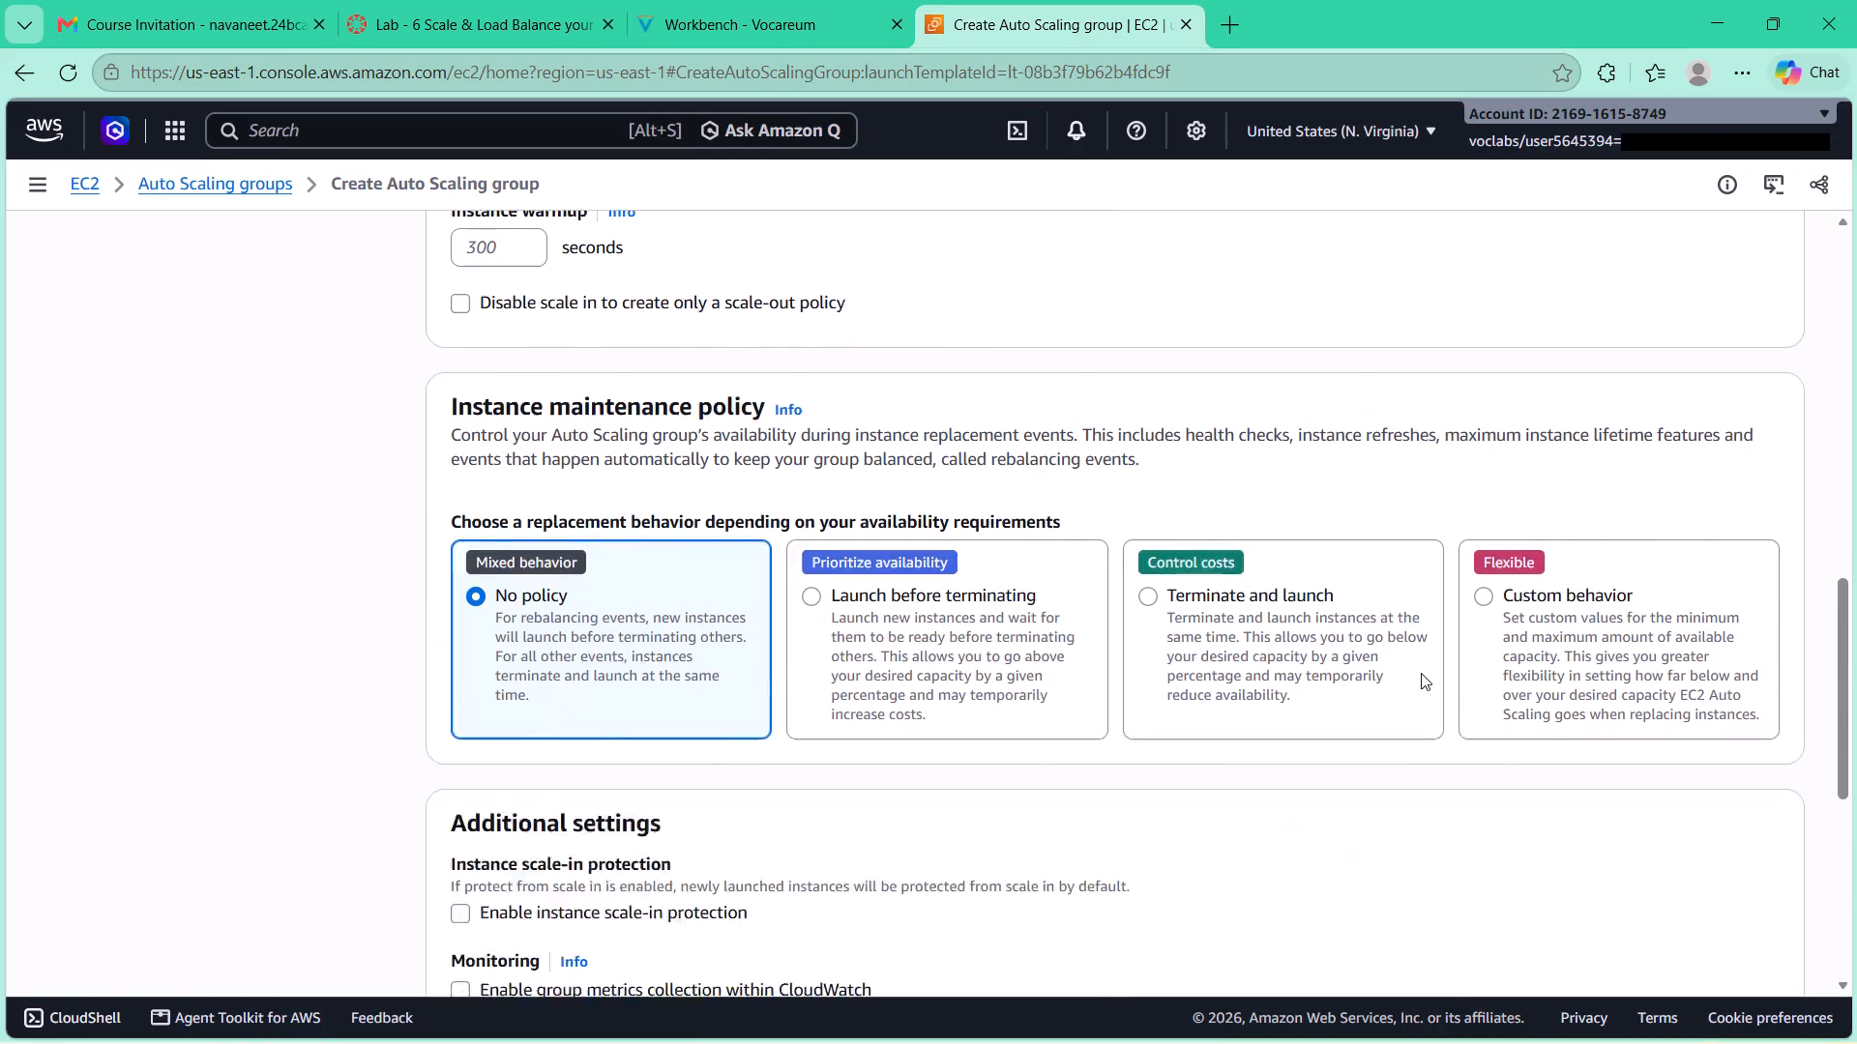
scroll(1199, 671, down, 9)
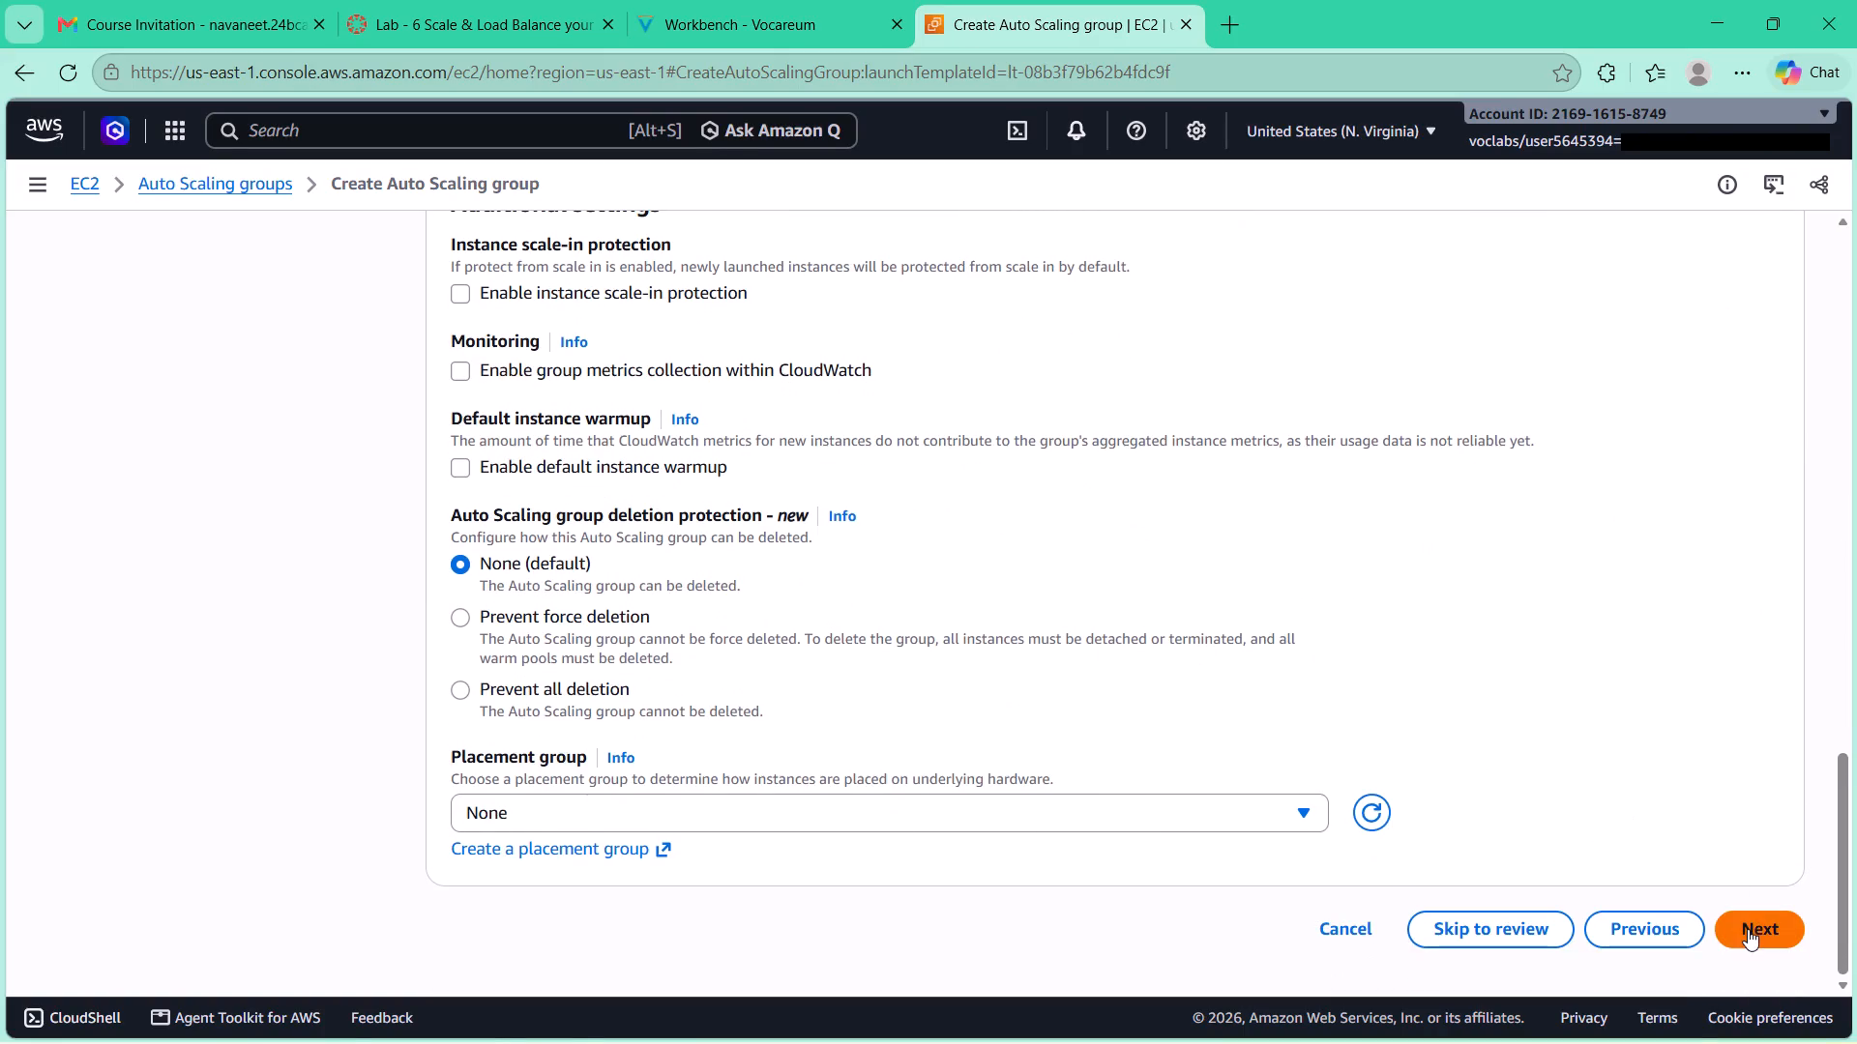
click(1749, 929)
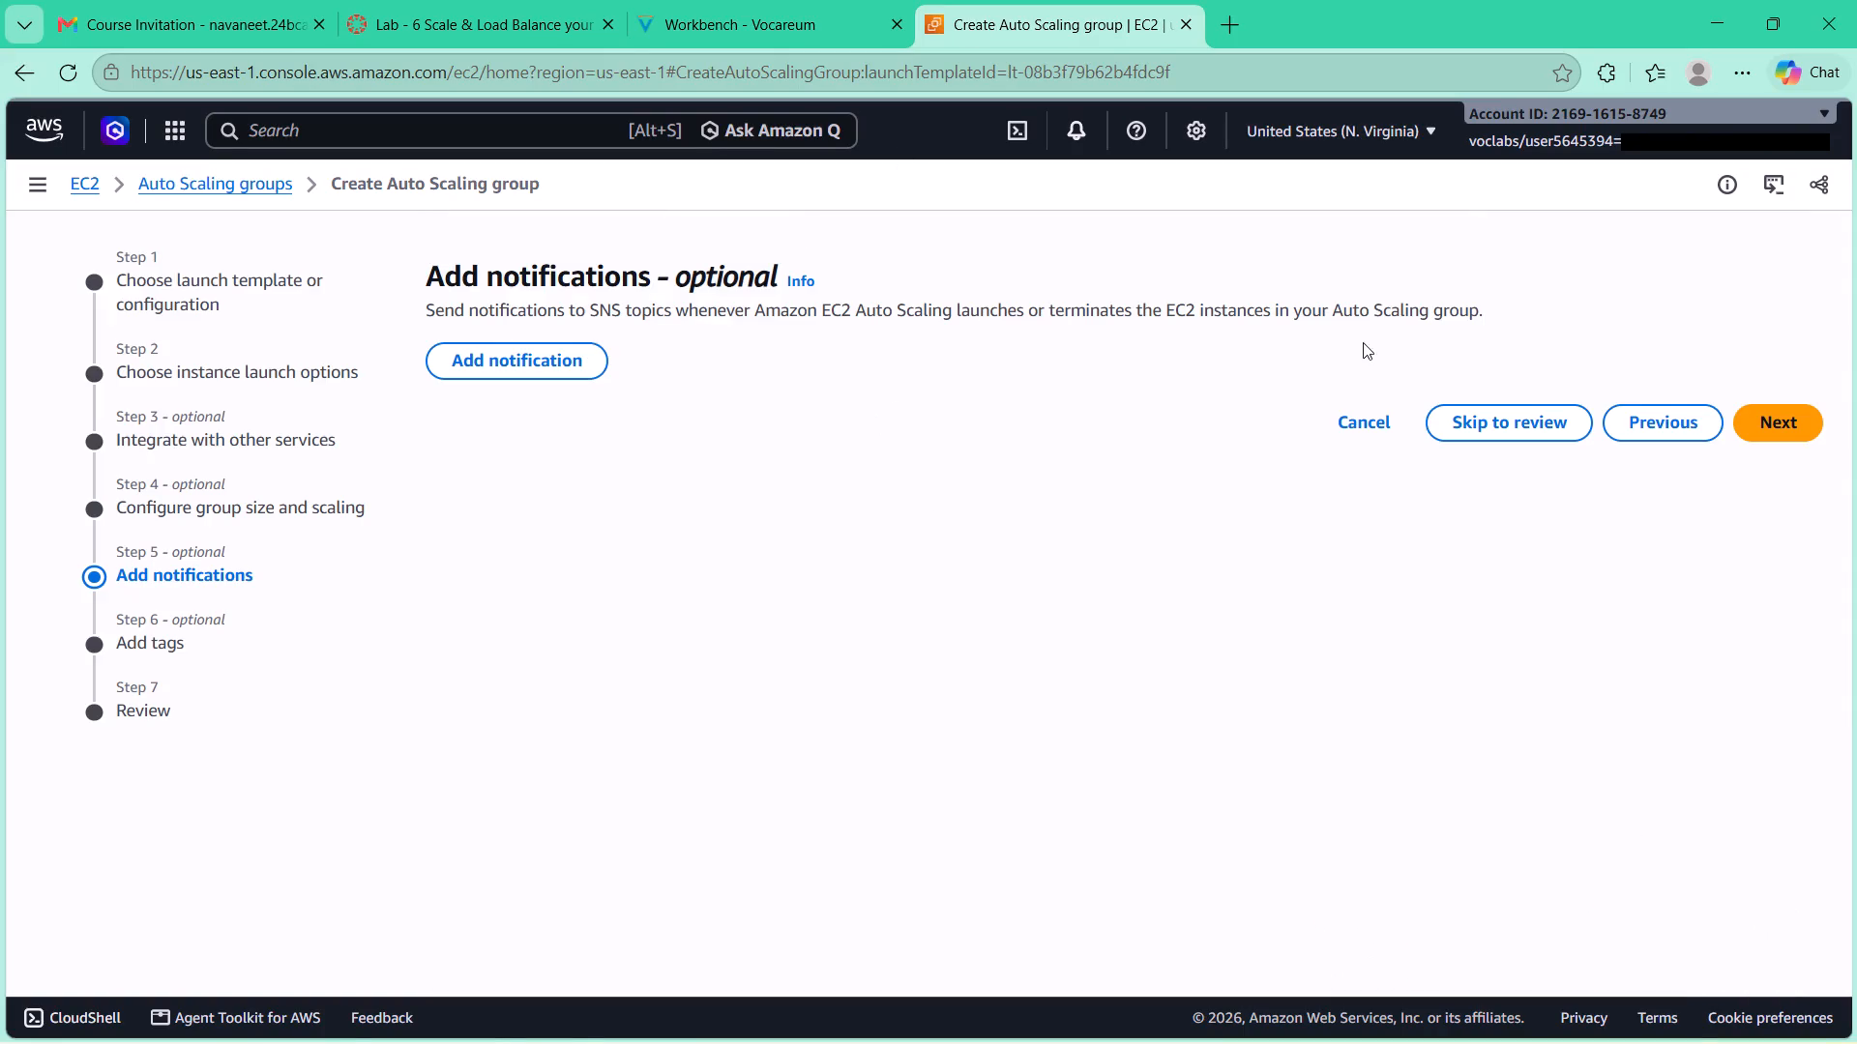
Consult lab guide step 30 and continue to the tag options without adding a notification.
click(714, 28)
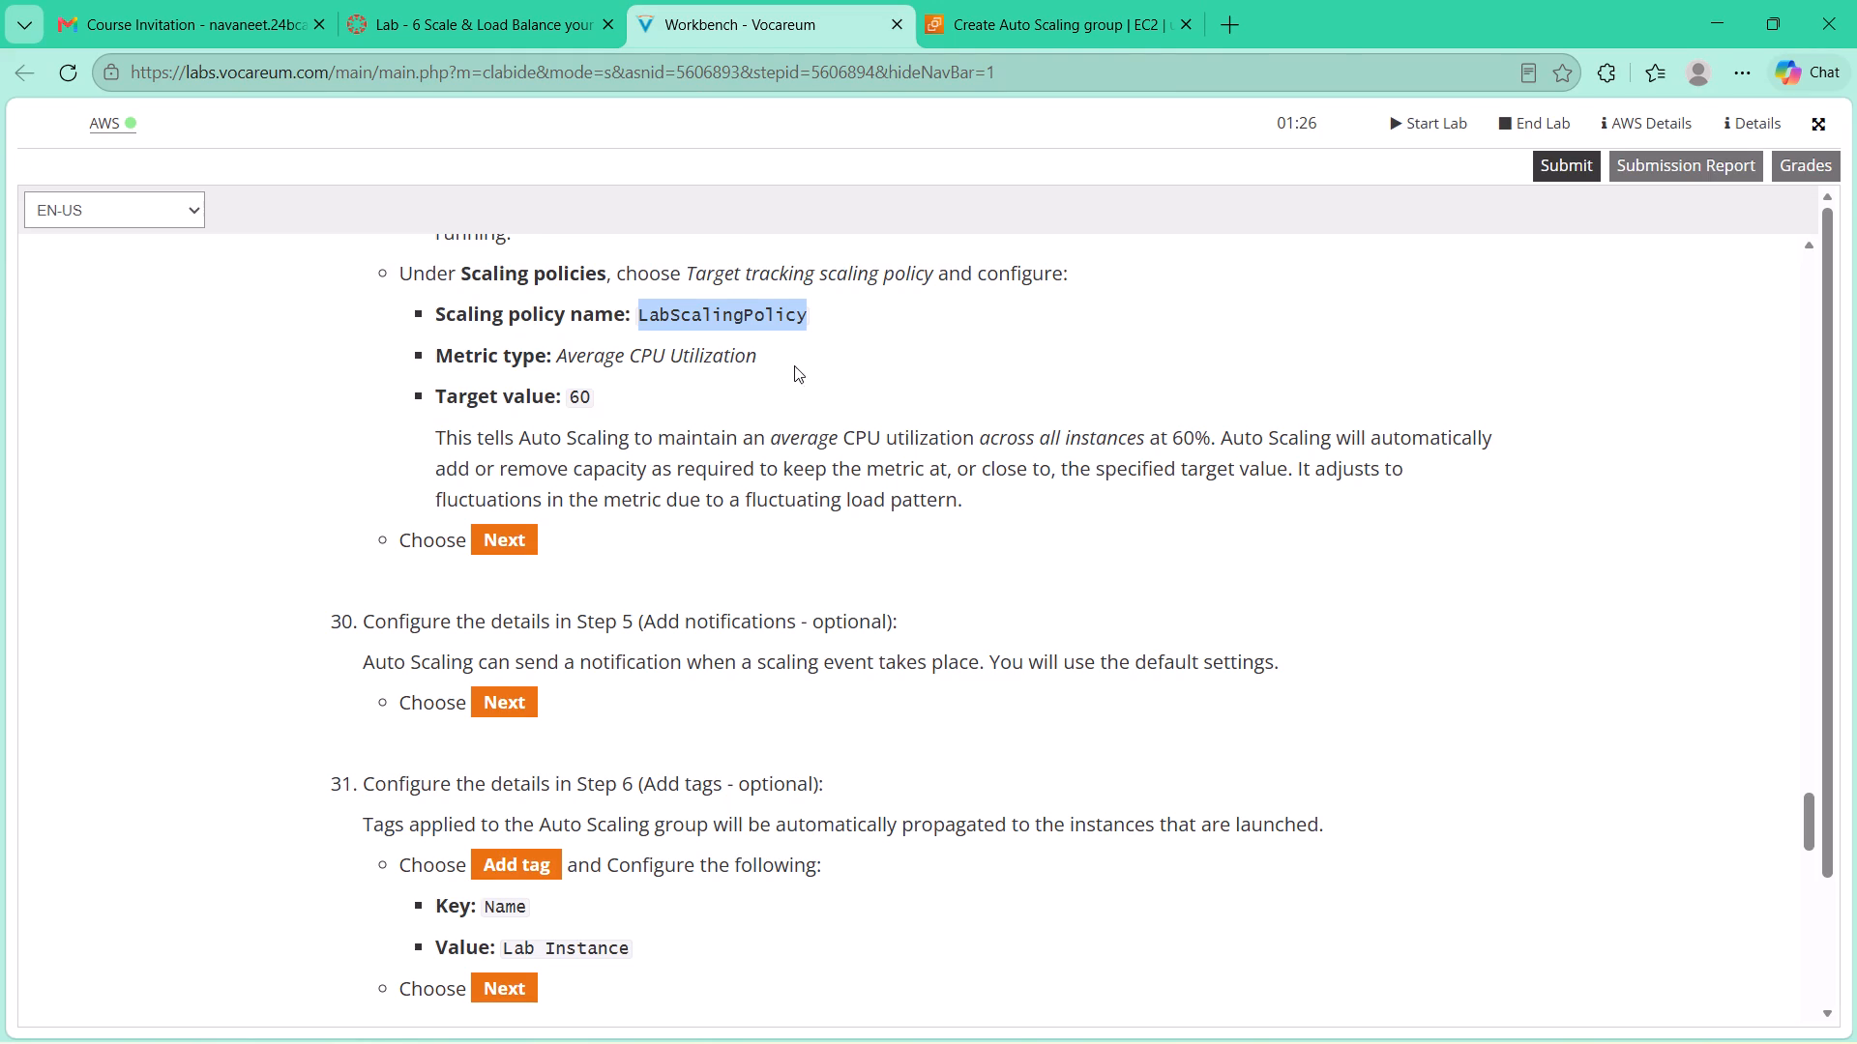
scroll(797, 365, down, 1)
click(1023, 0)
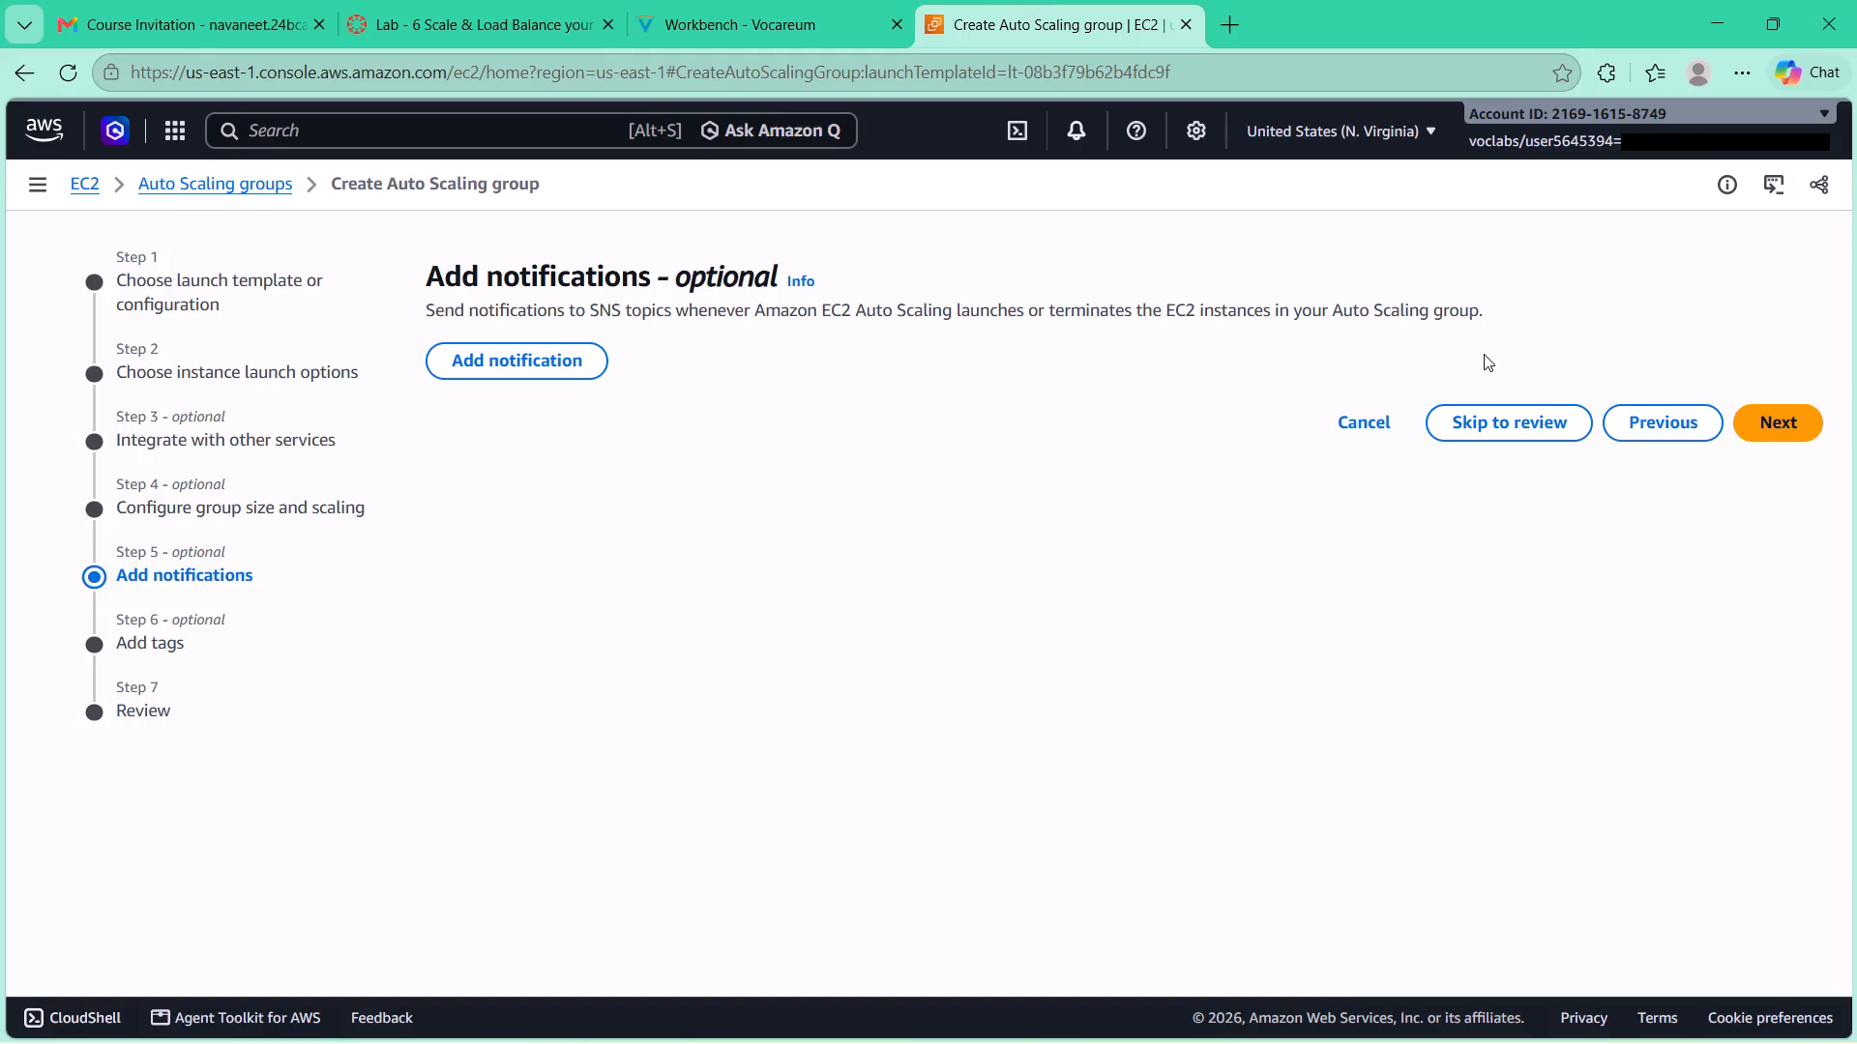
click(1761, 418)
Following lab guide step 31, fill in a tag with key Name and value Lab Instance, keeping new instances tagged.
click(493, 571)
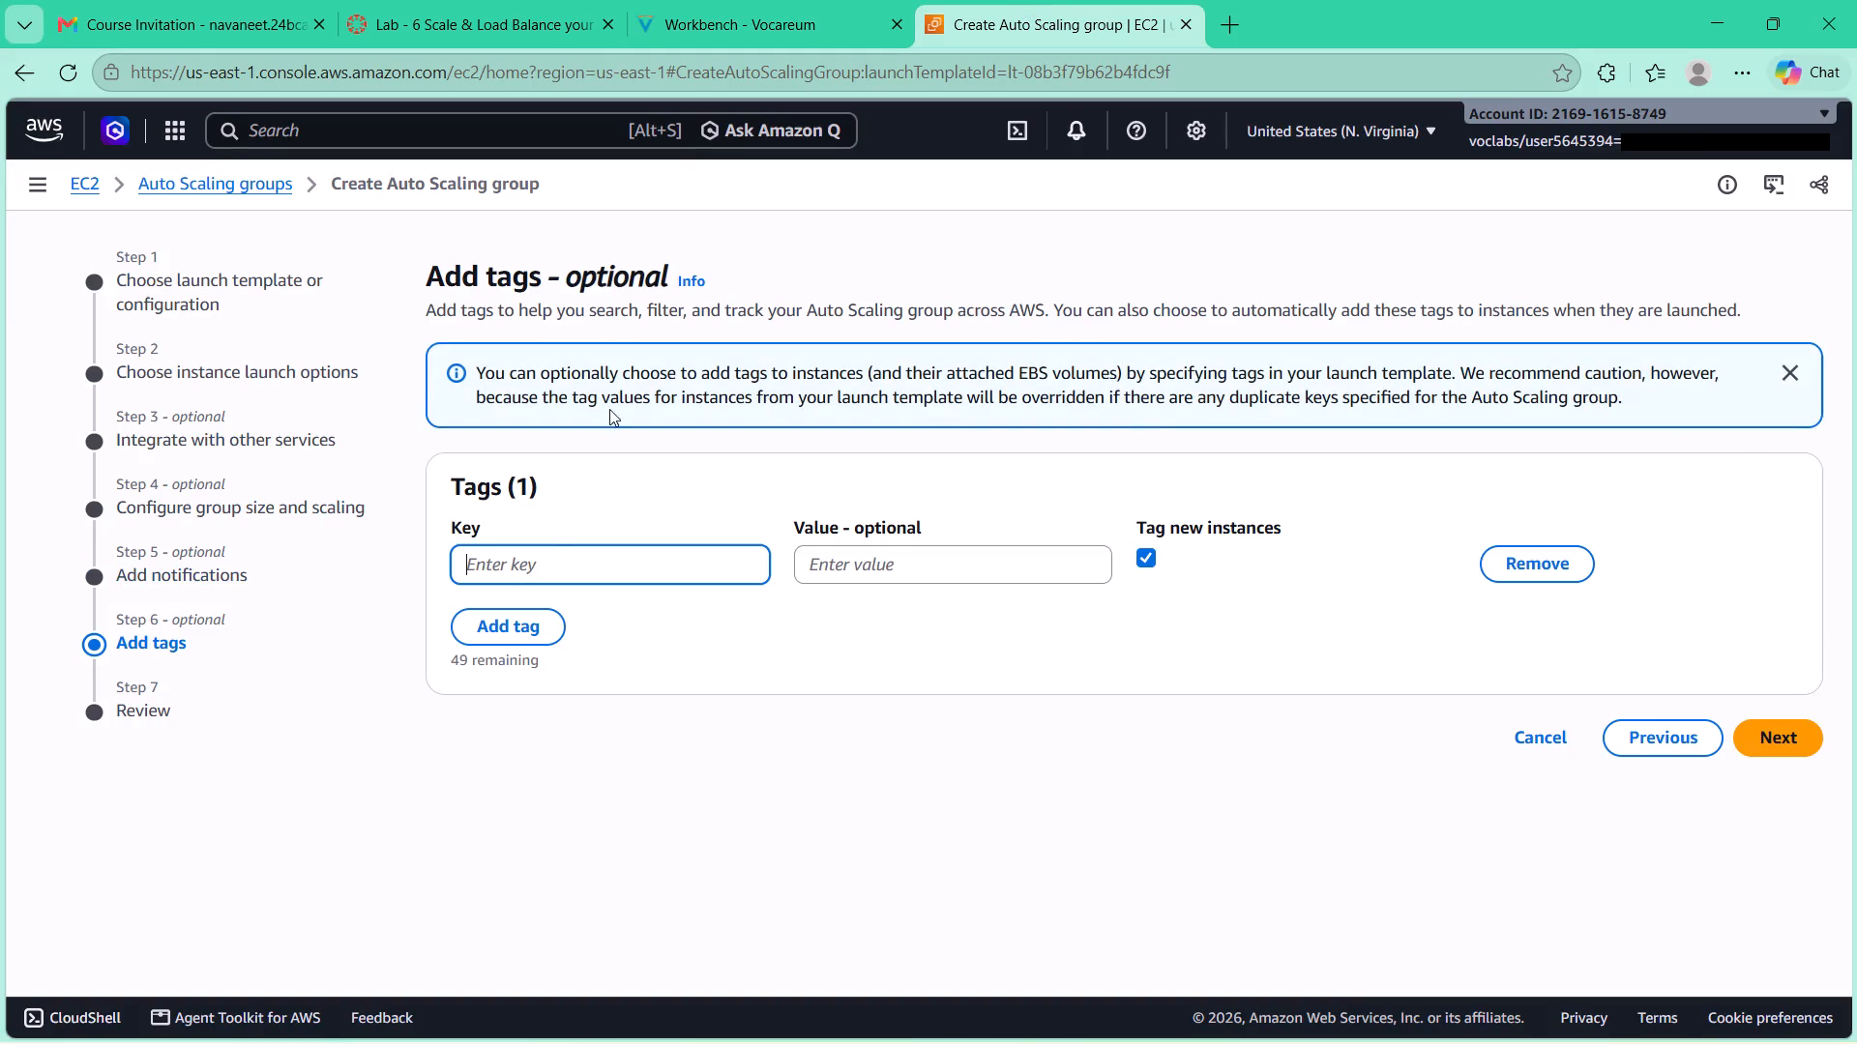
click(735, 15)
drag(500, 822, 563, 823)
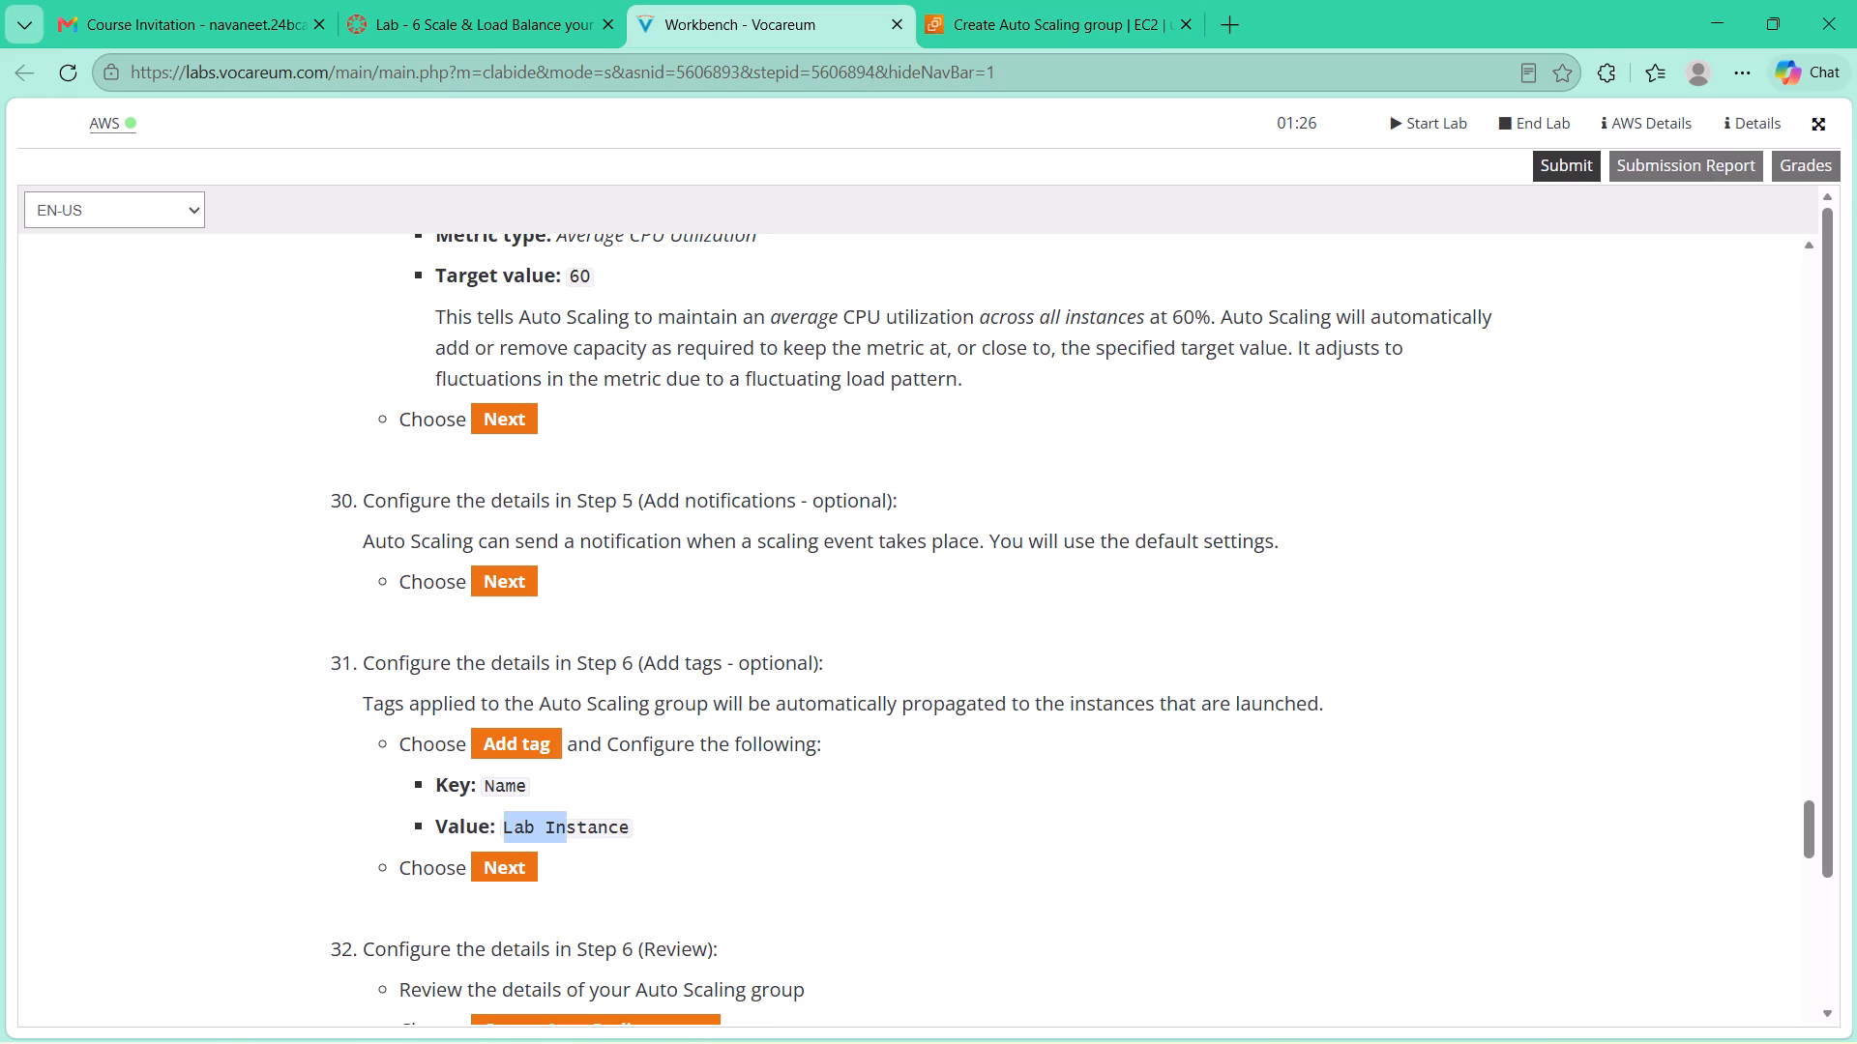
drag(563, 823, 635, 828)
click(673, 738)
click(991, 3)
click(583, 574)
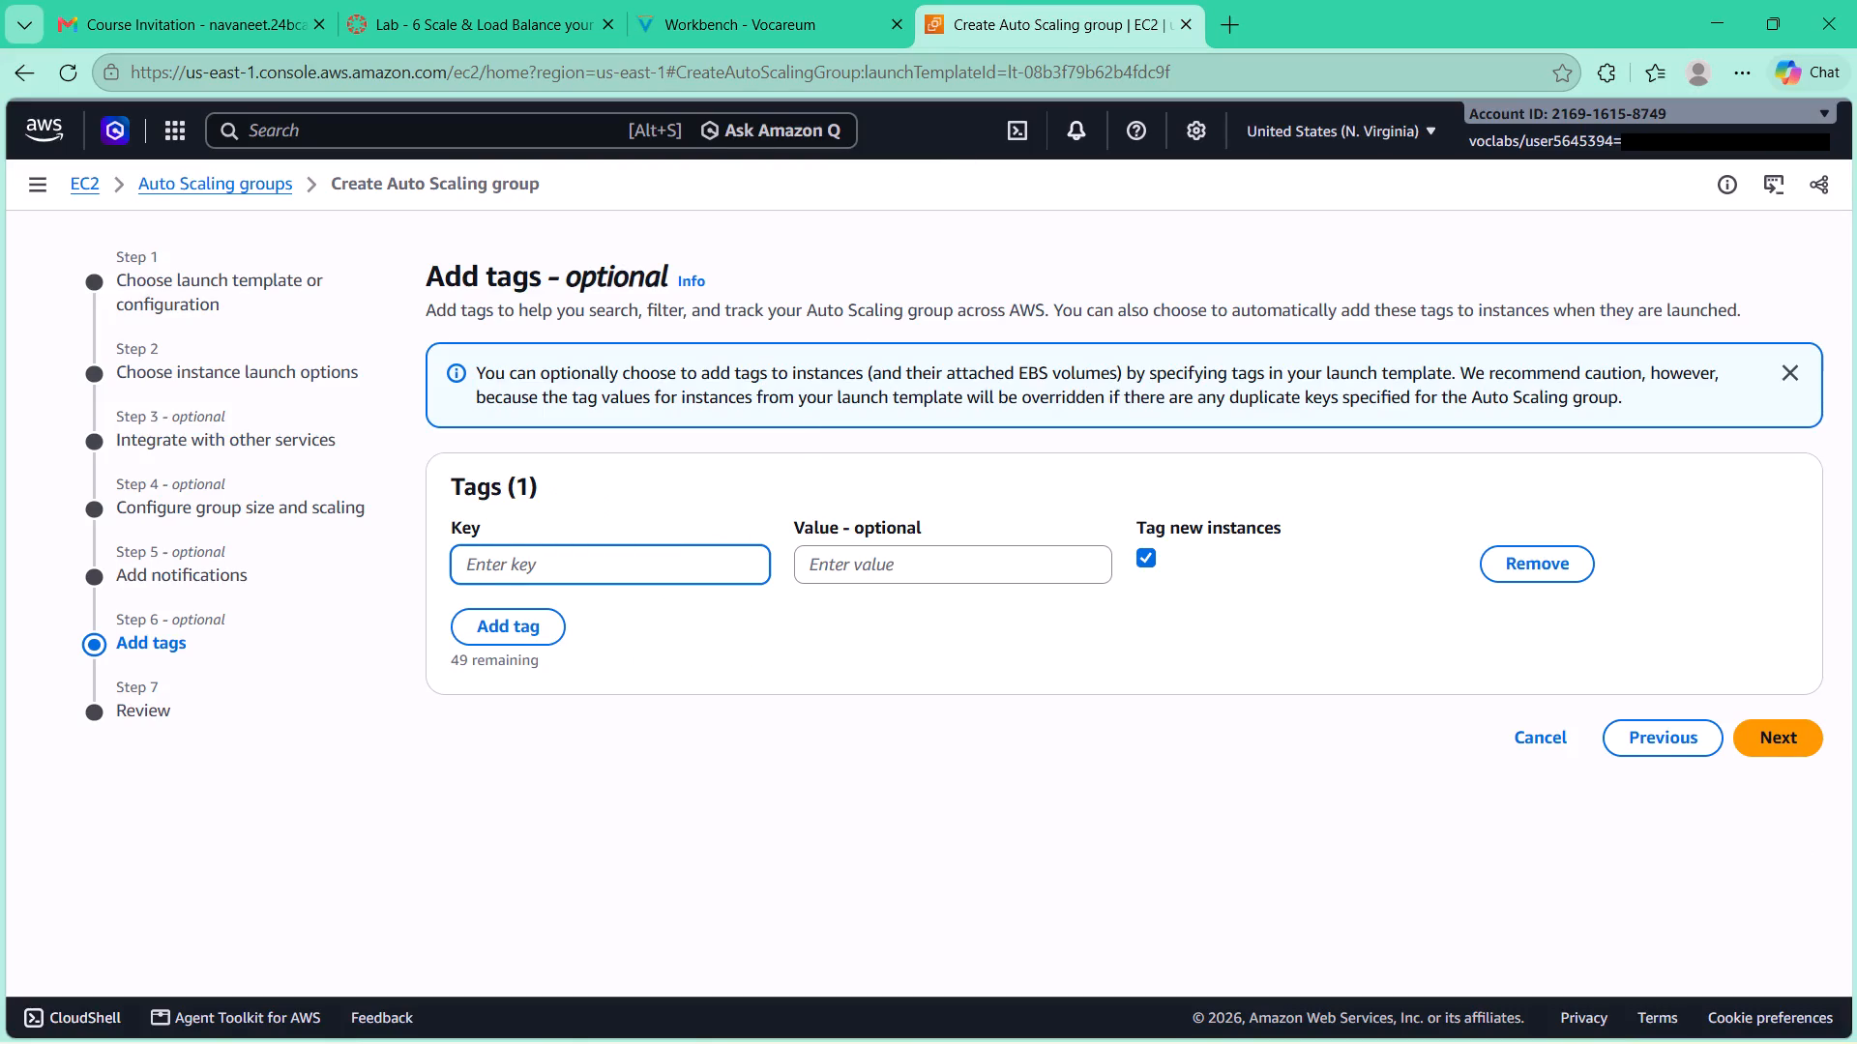
text(Name)
click(809, 556)
key(ctrl+v)
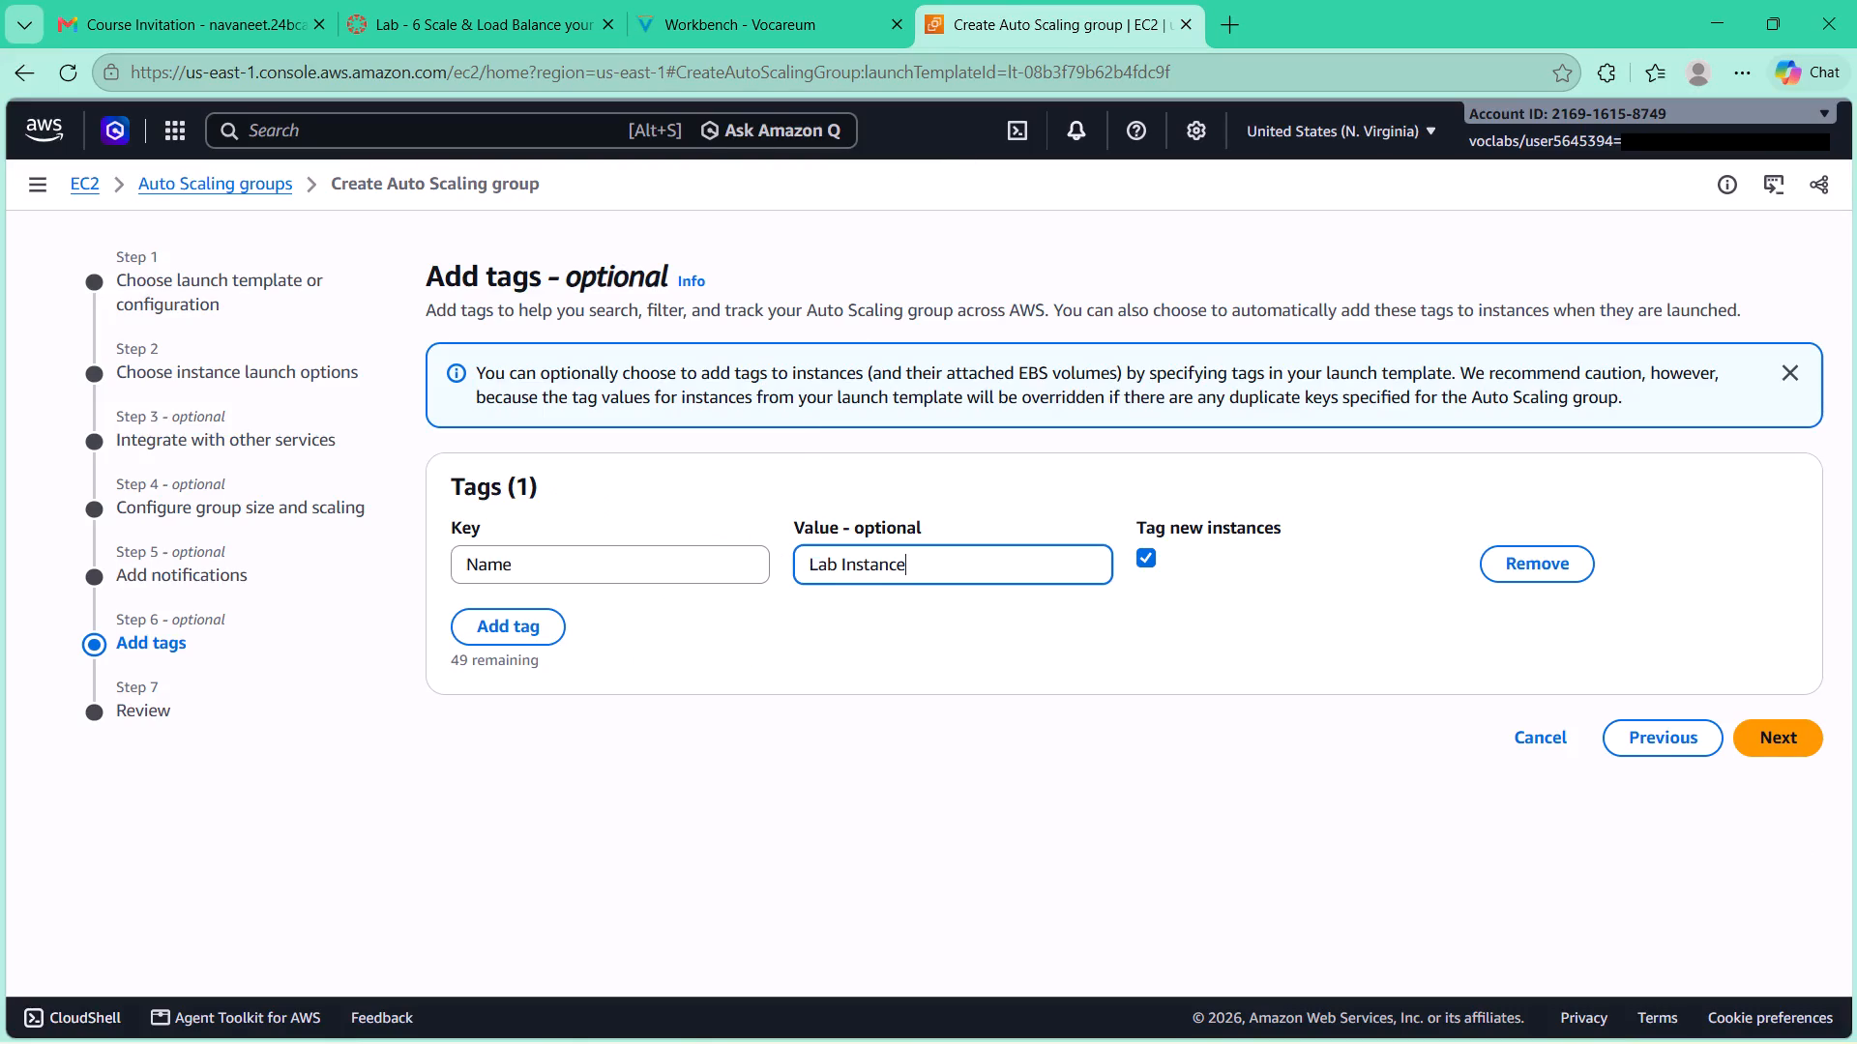
Check lab guide steps 31 and 32 and continue to the review of the Auto Scaling group.
click(761, 3)
scroll(775, 297, down, 3)
click(696, 426)
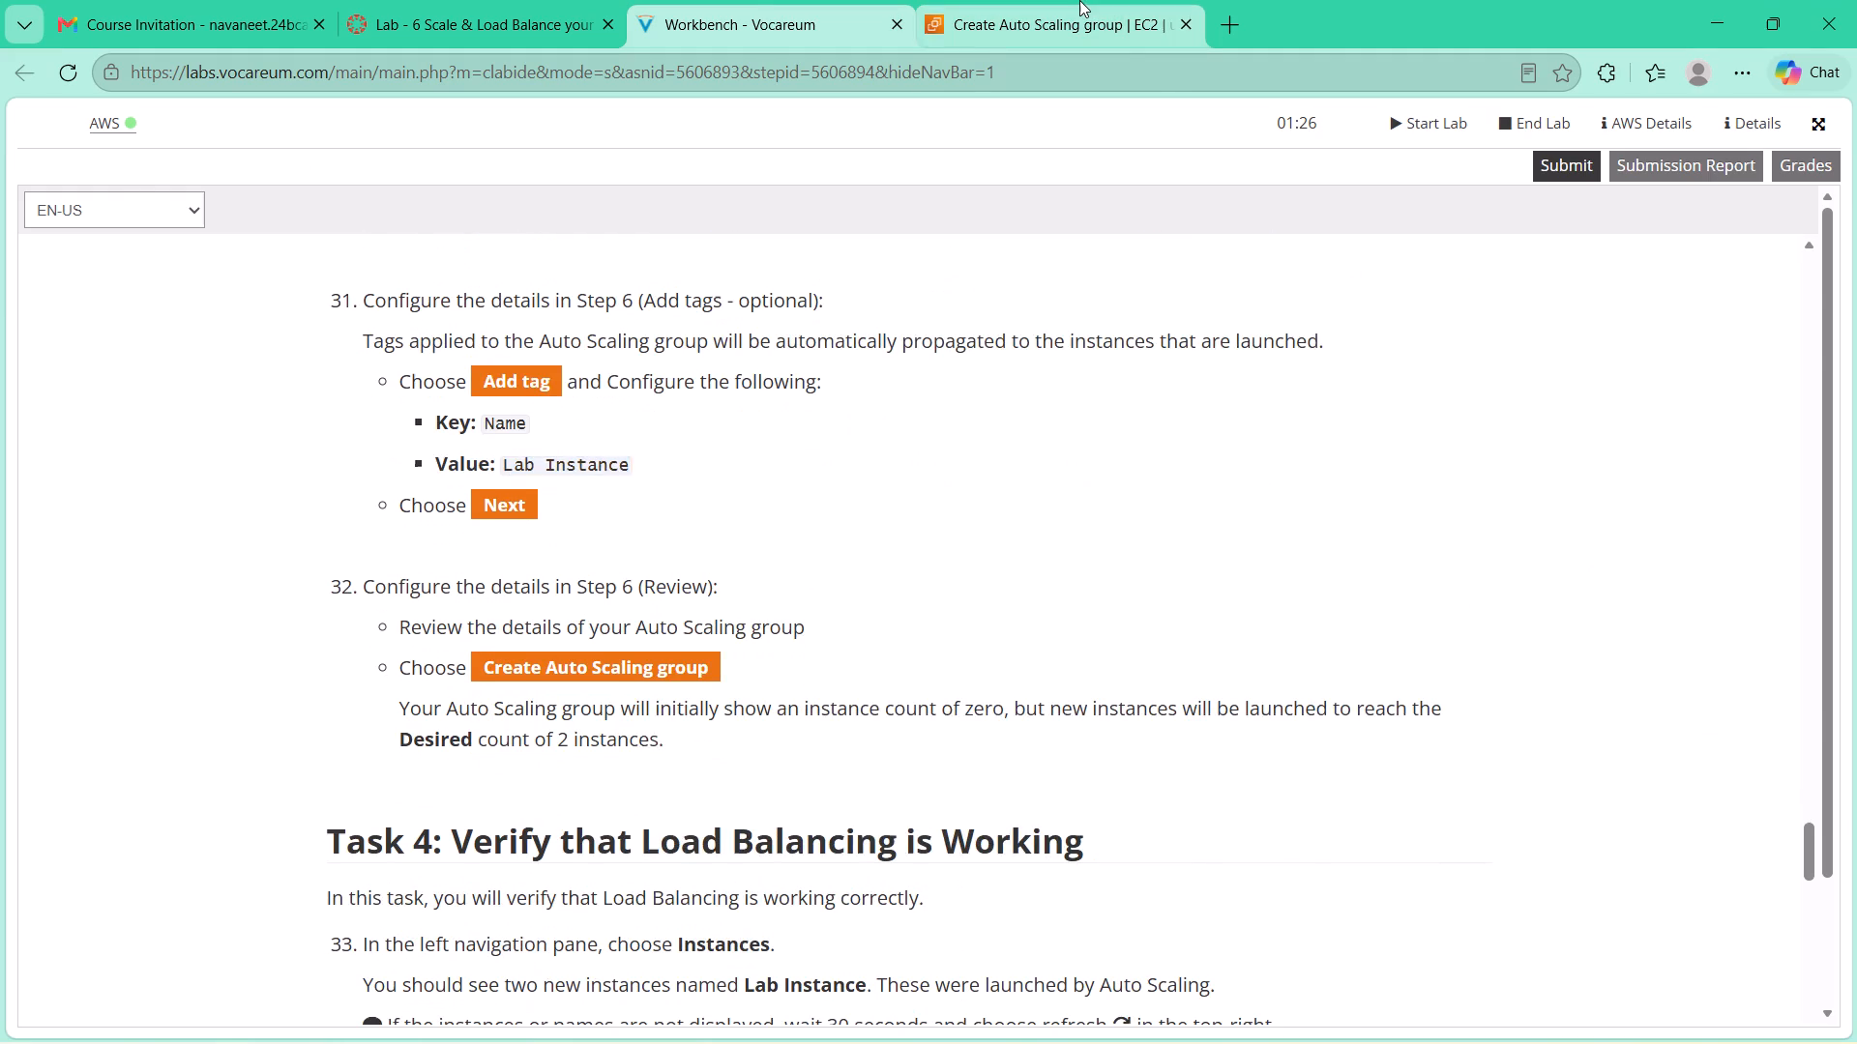
click(1079, 0)
click(1761, 744)
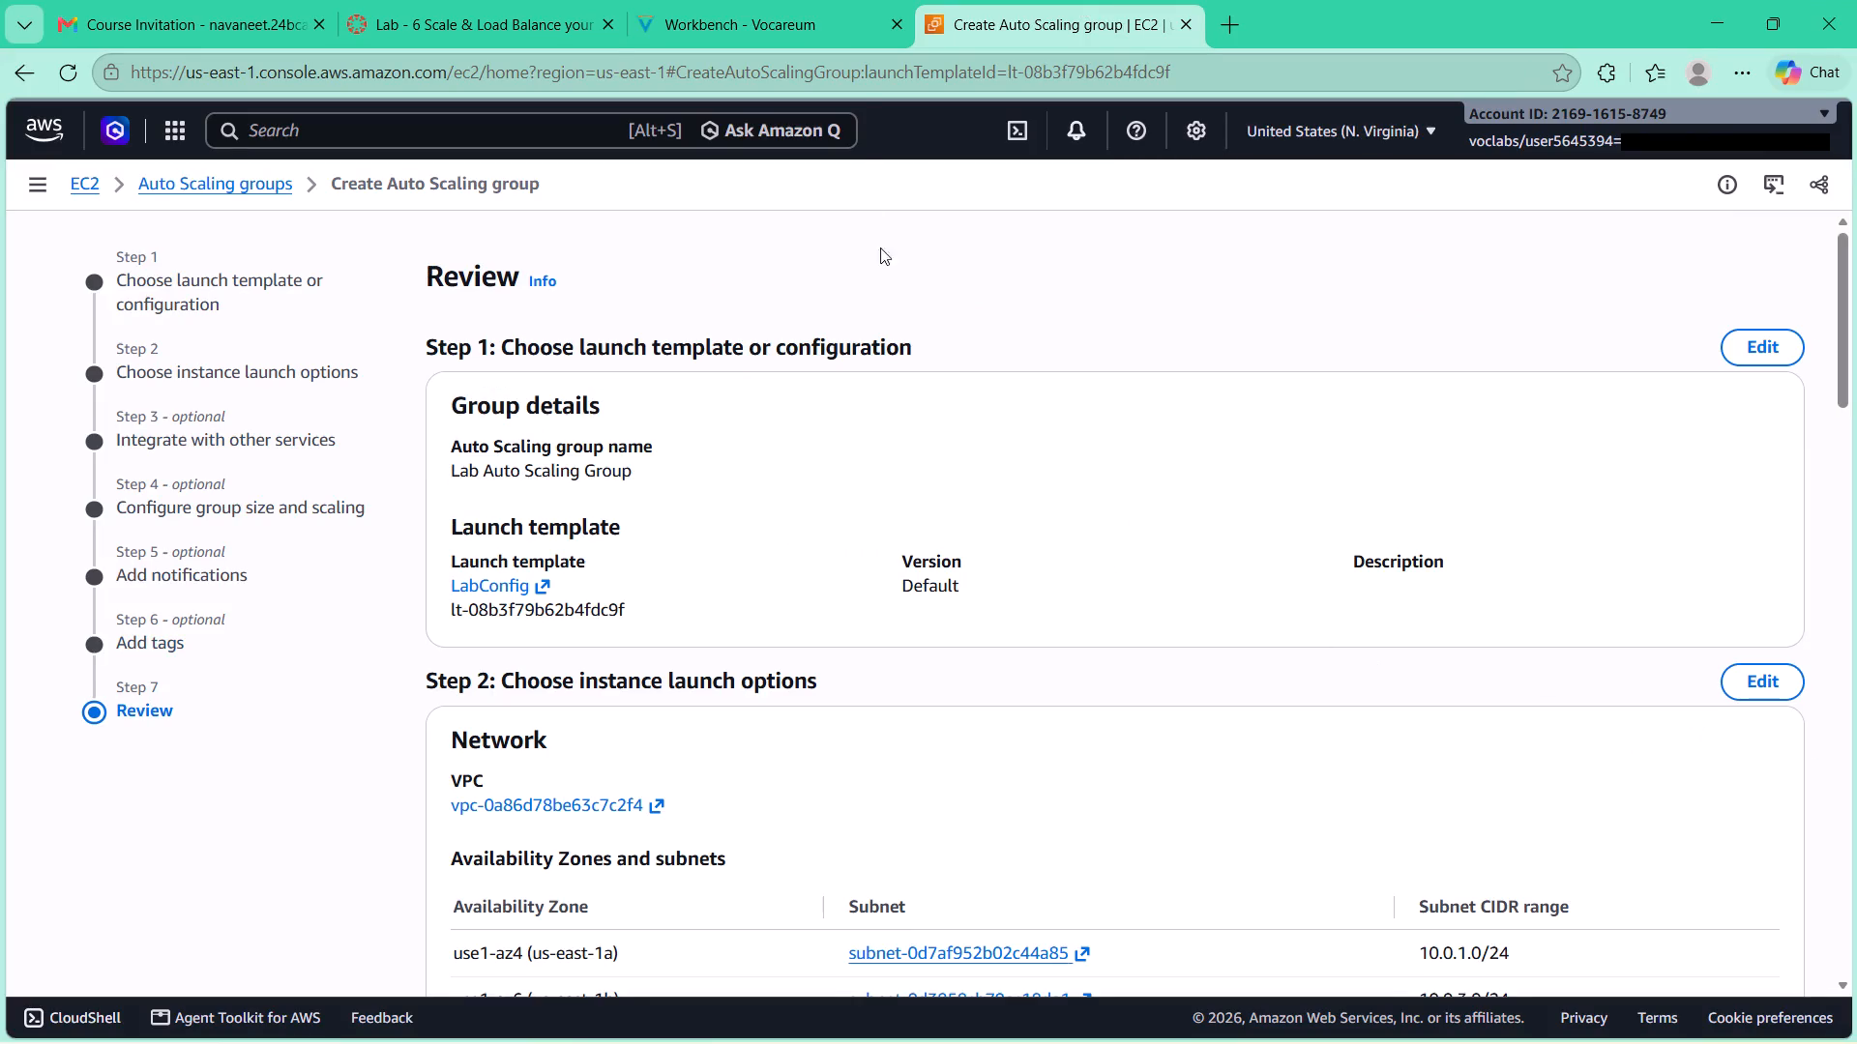
Read lab guide step 32, review the group's settings and create Lab Auto Scaling Group.
click(821, 14)
scroll(841, 309, down, 1)
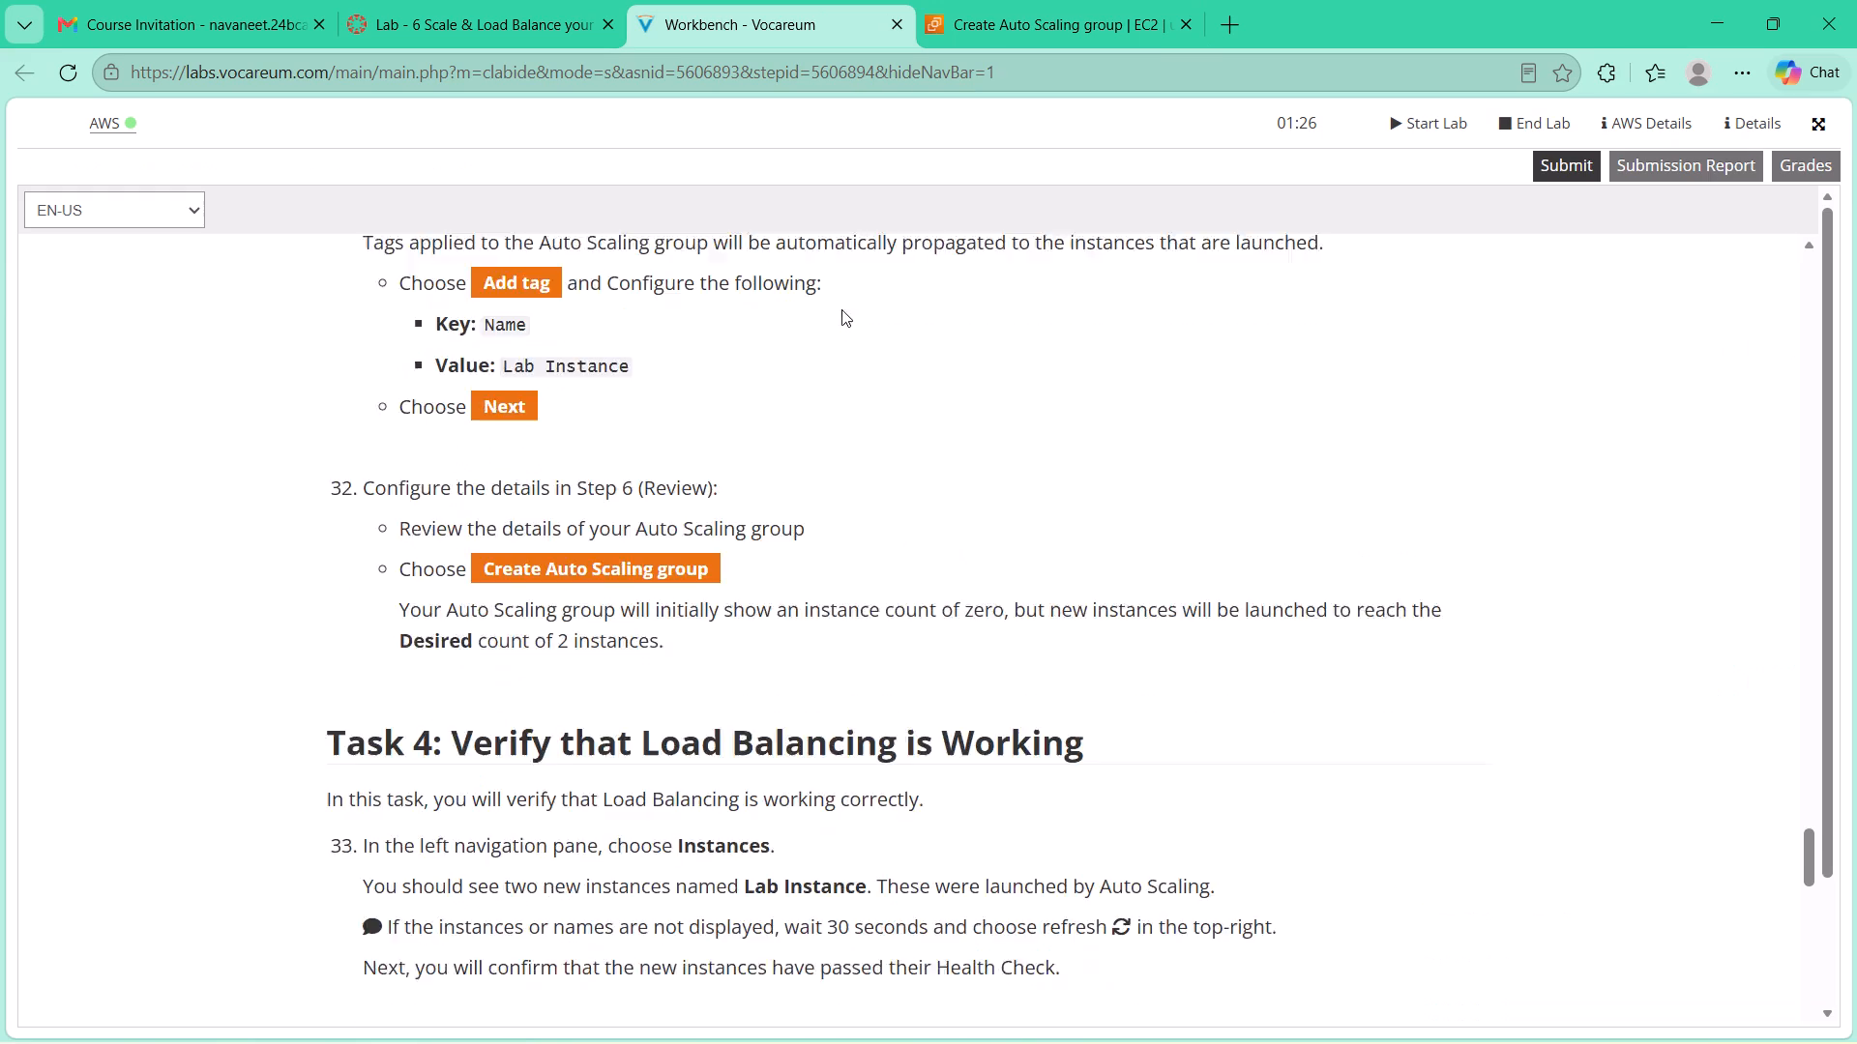
scroll(841, 309, down, 1)
click(1030, 14)
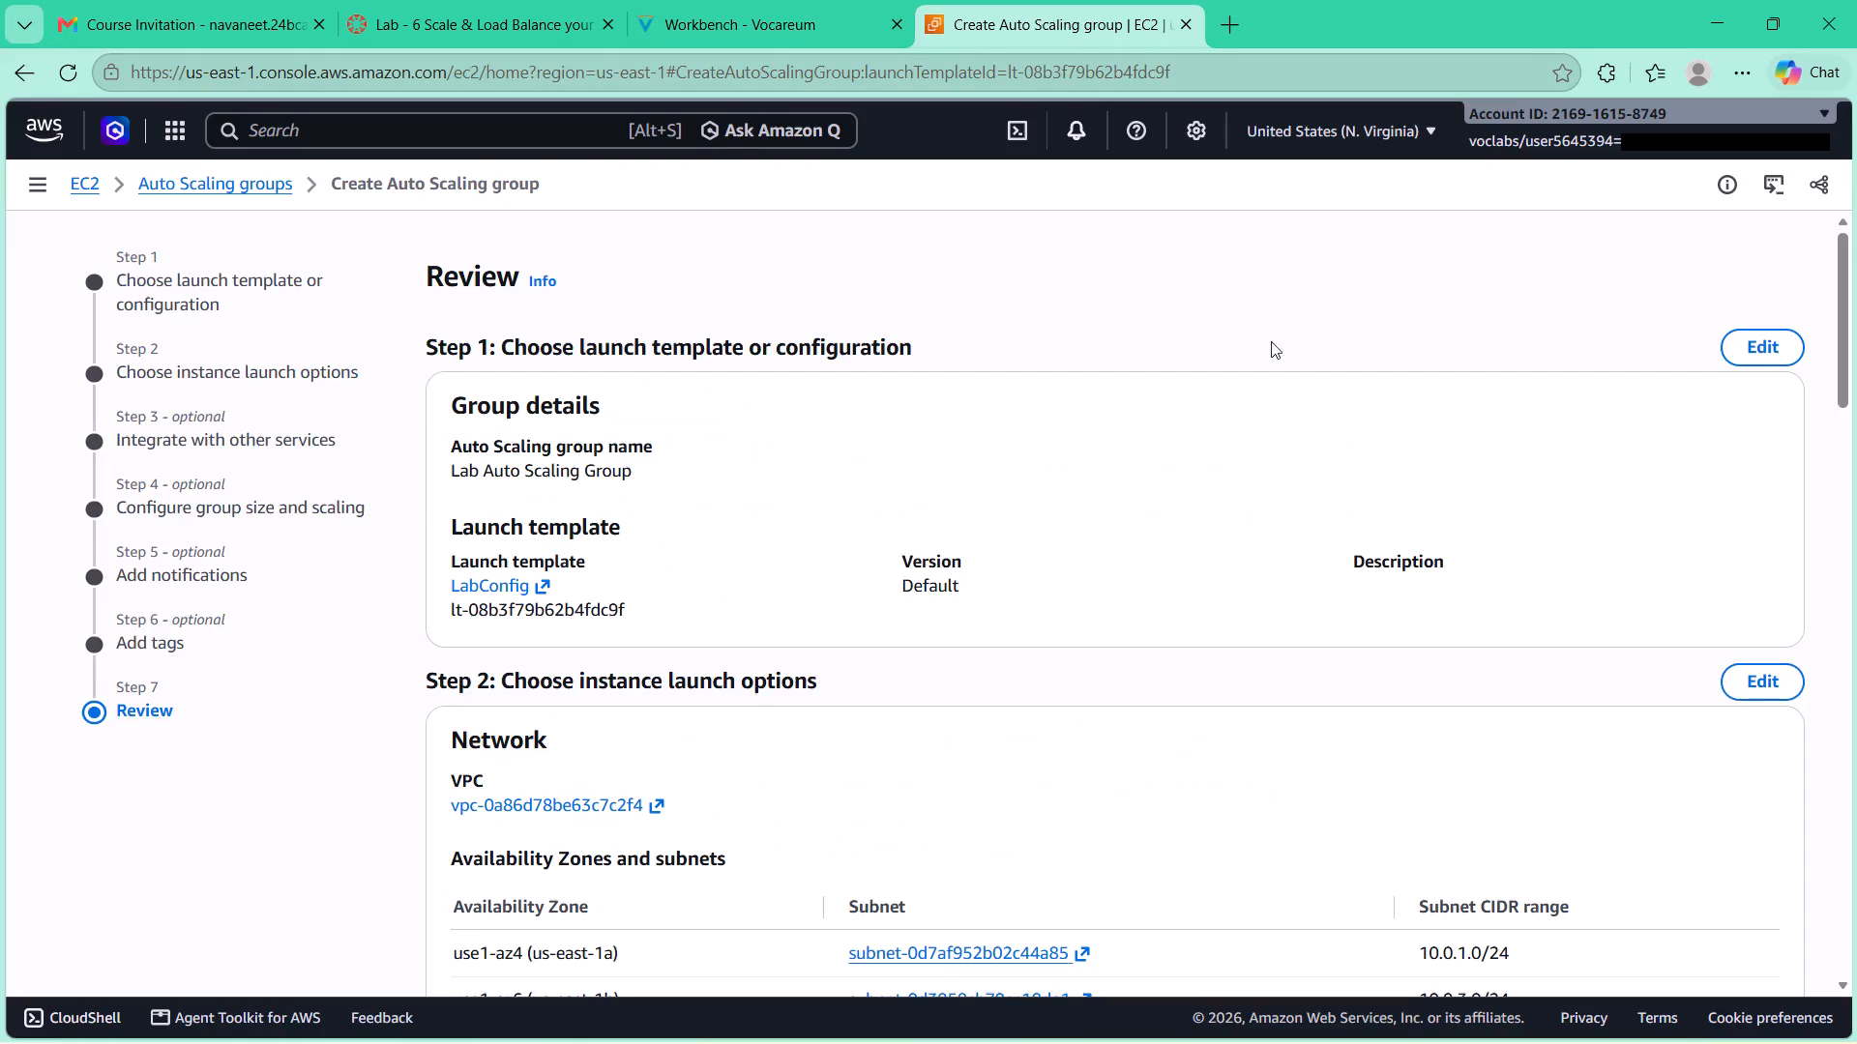
scroll(1283, 360, down, 16)
scroll(1301, 370, down, 9)
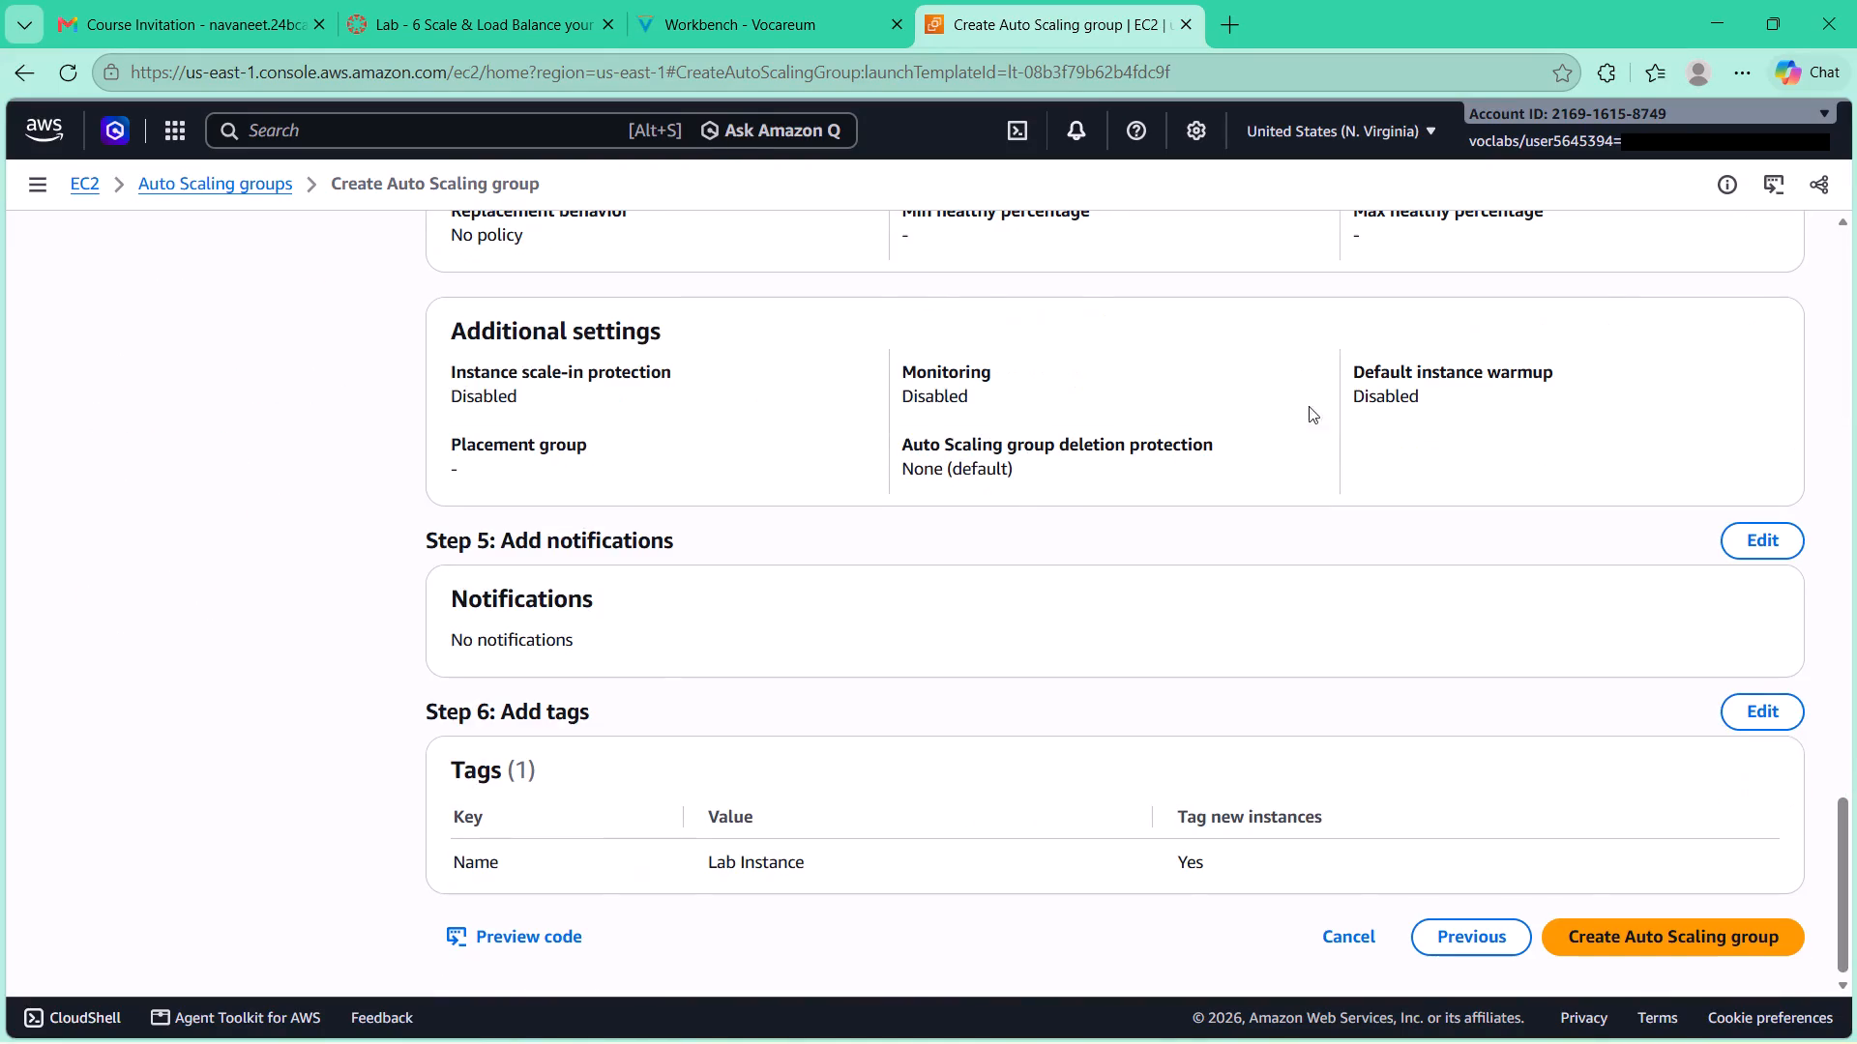
click(1637, 907)
click(1637, 919)
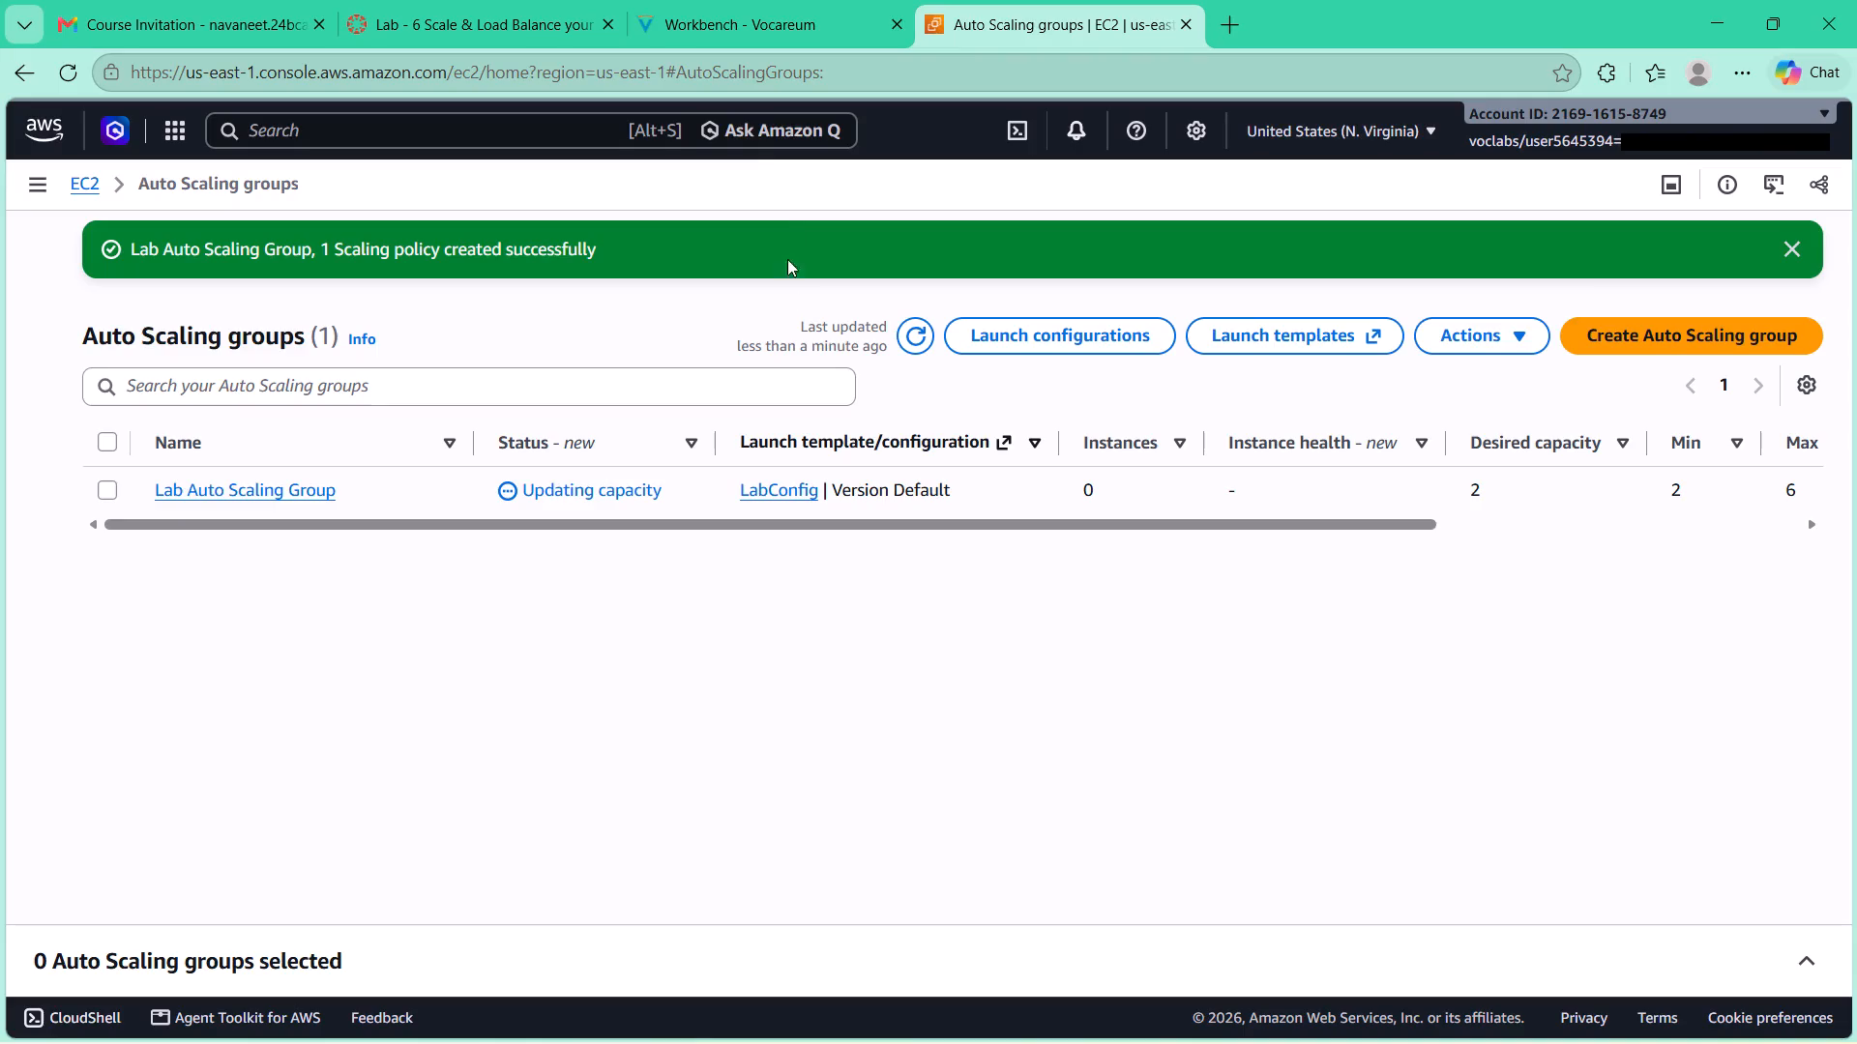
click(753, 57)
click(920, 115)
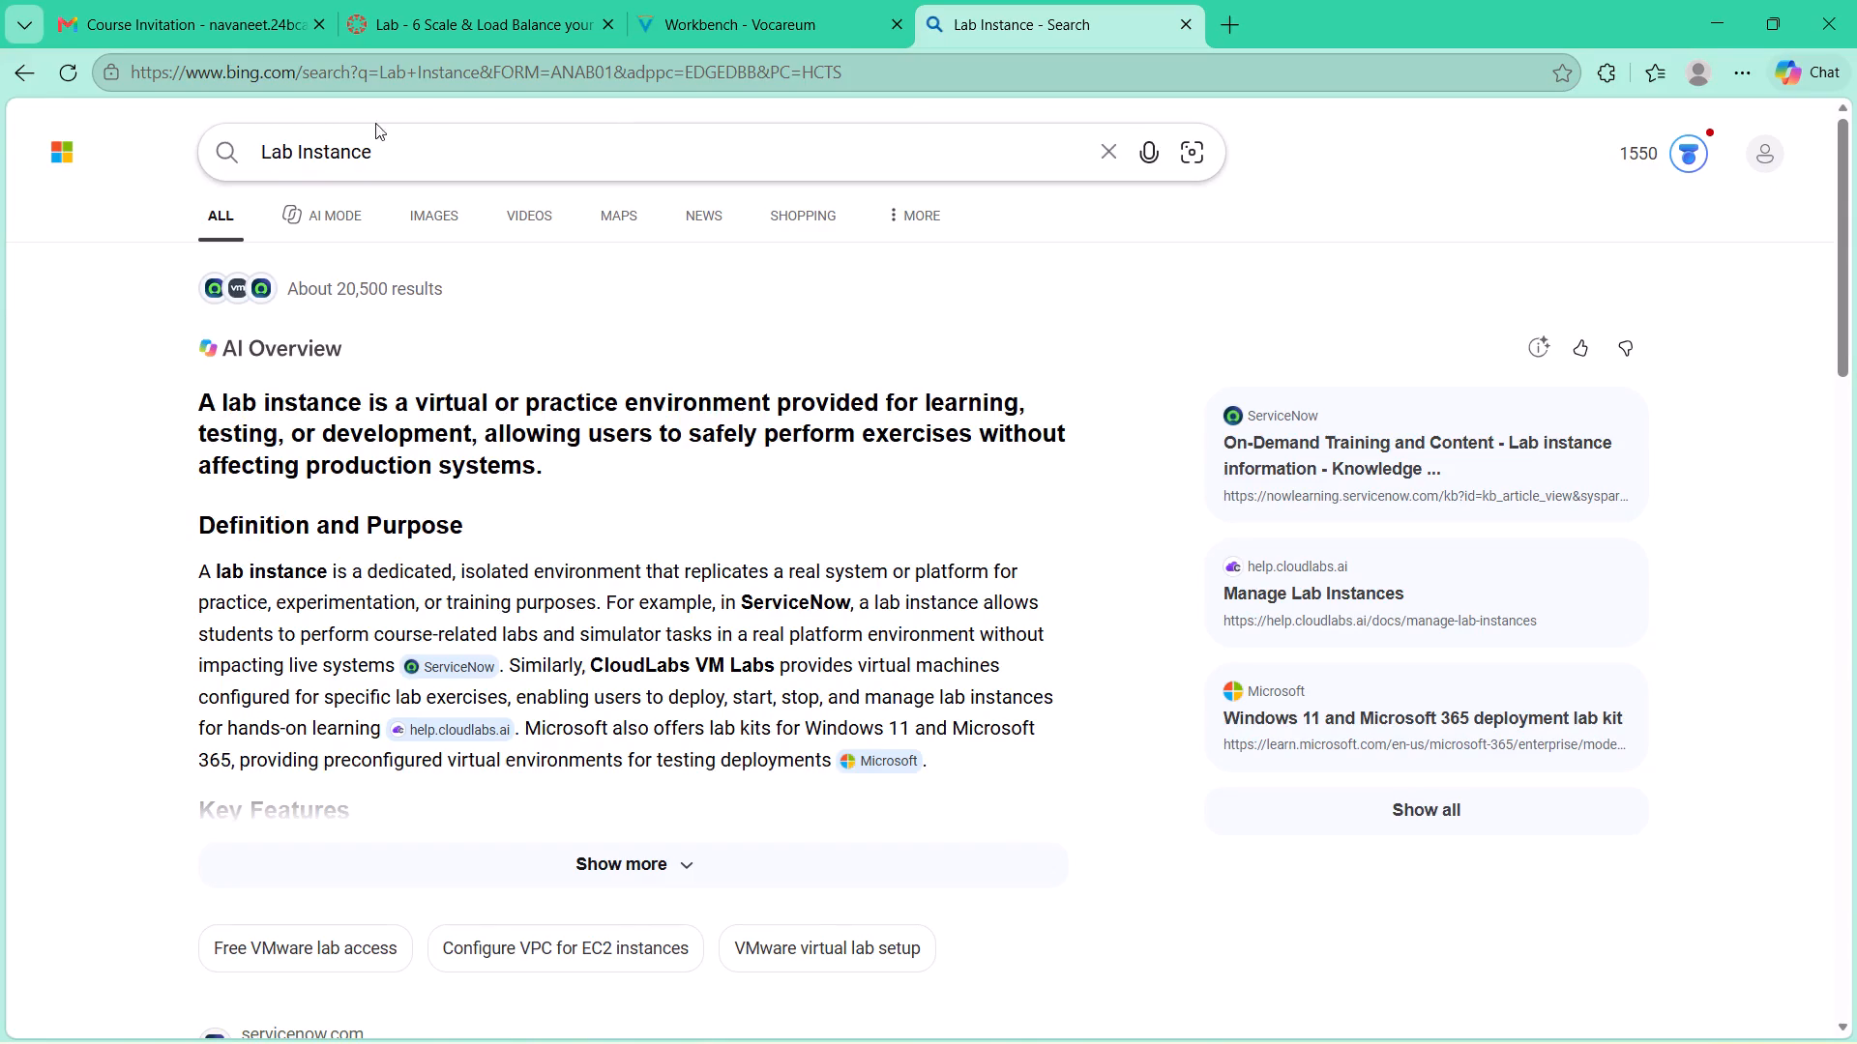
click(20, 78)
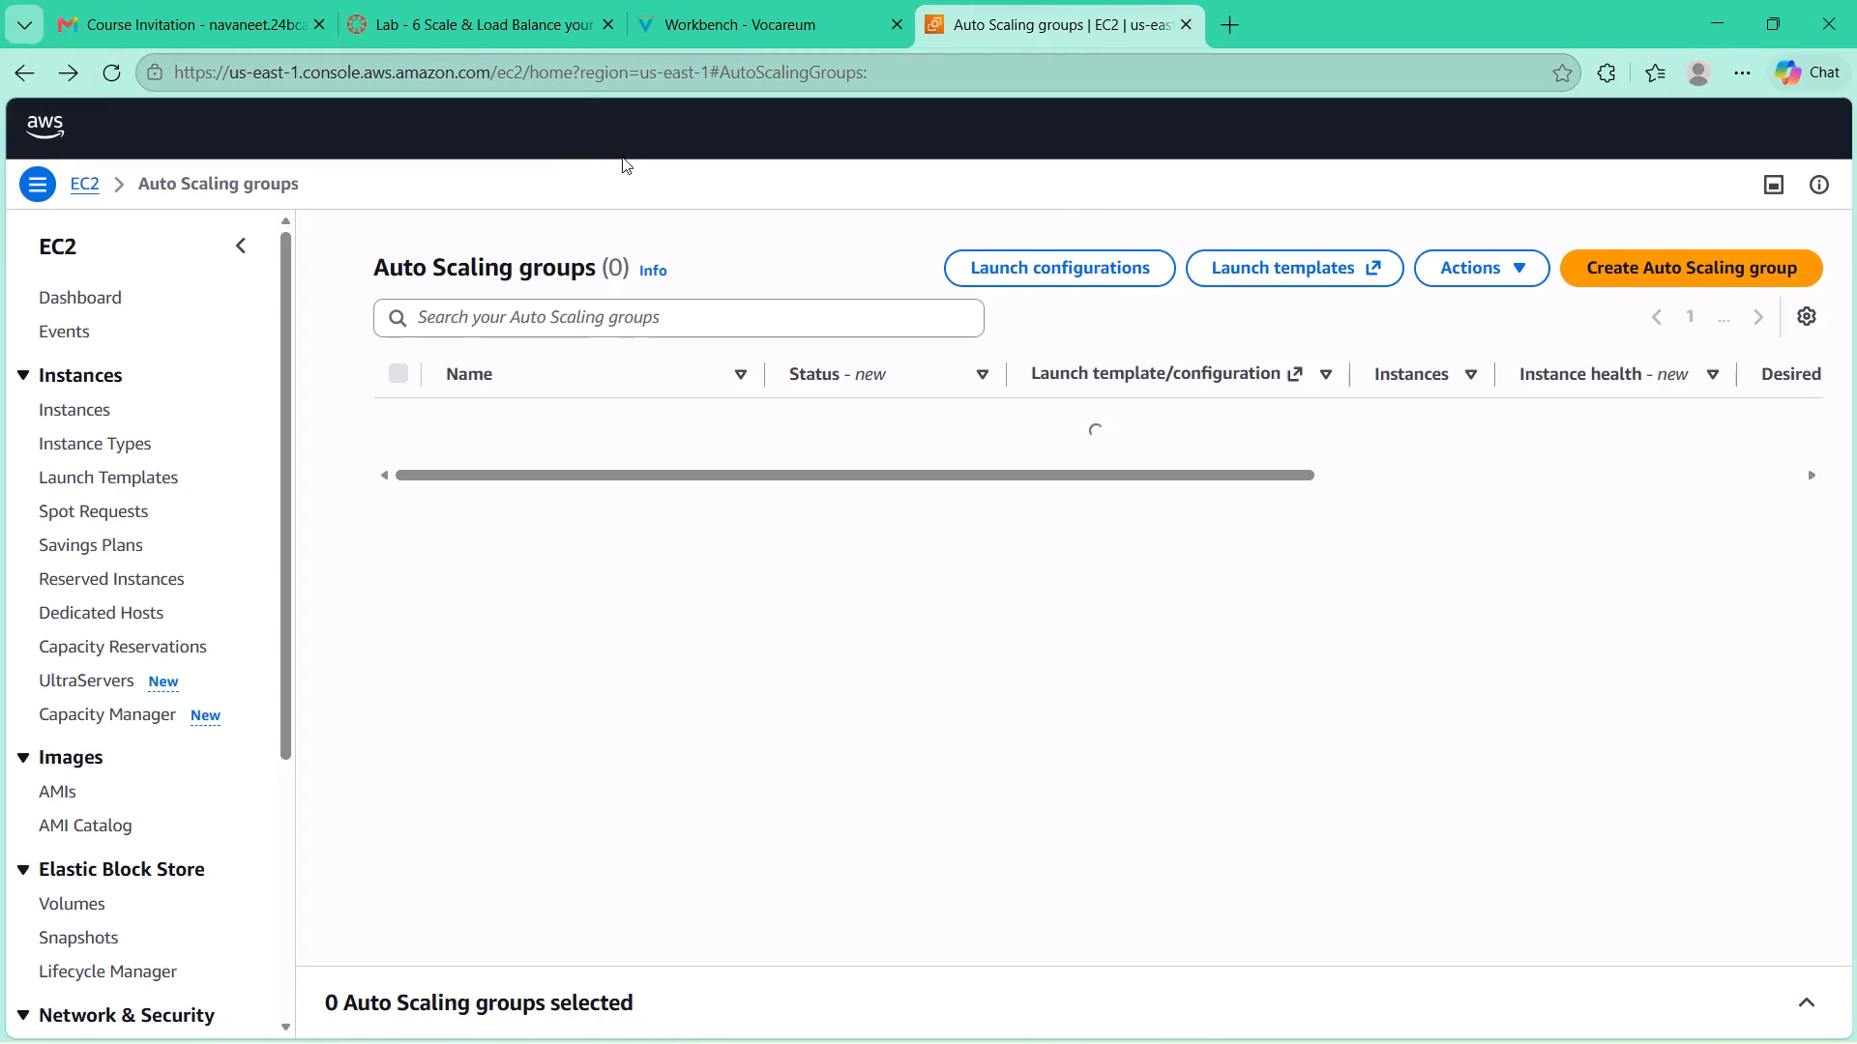
Return to the lab guide to read the Task 4 instructions for verifying load balancing.
click(699, 3)
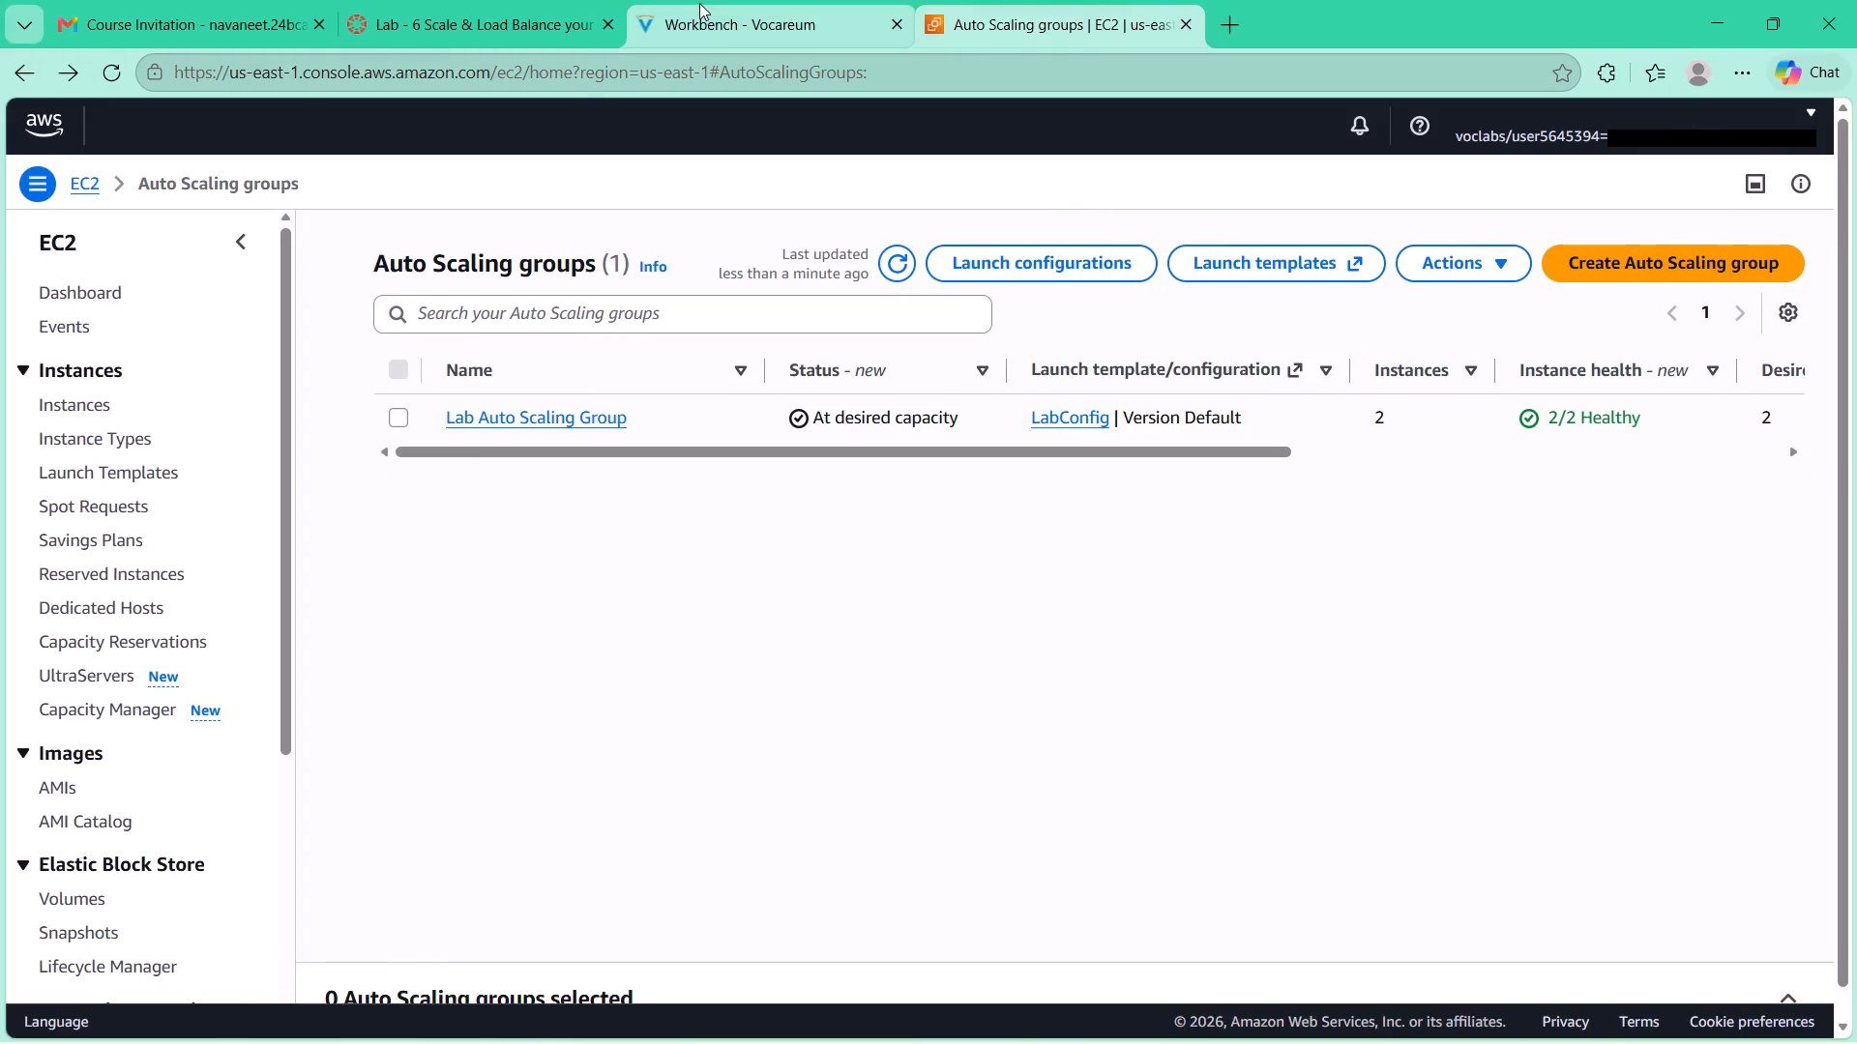
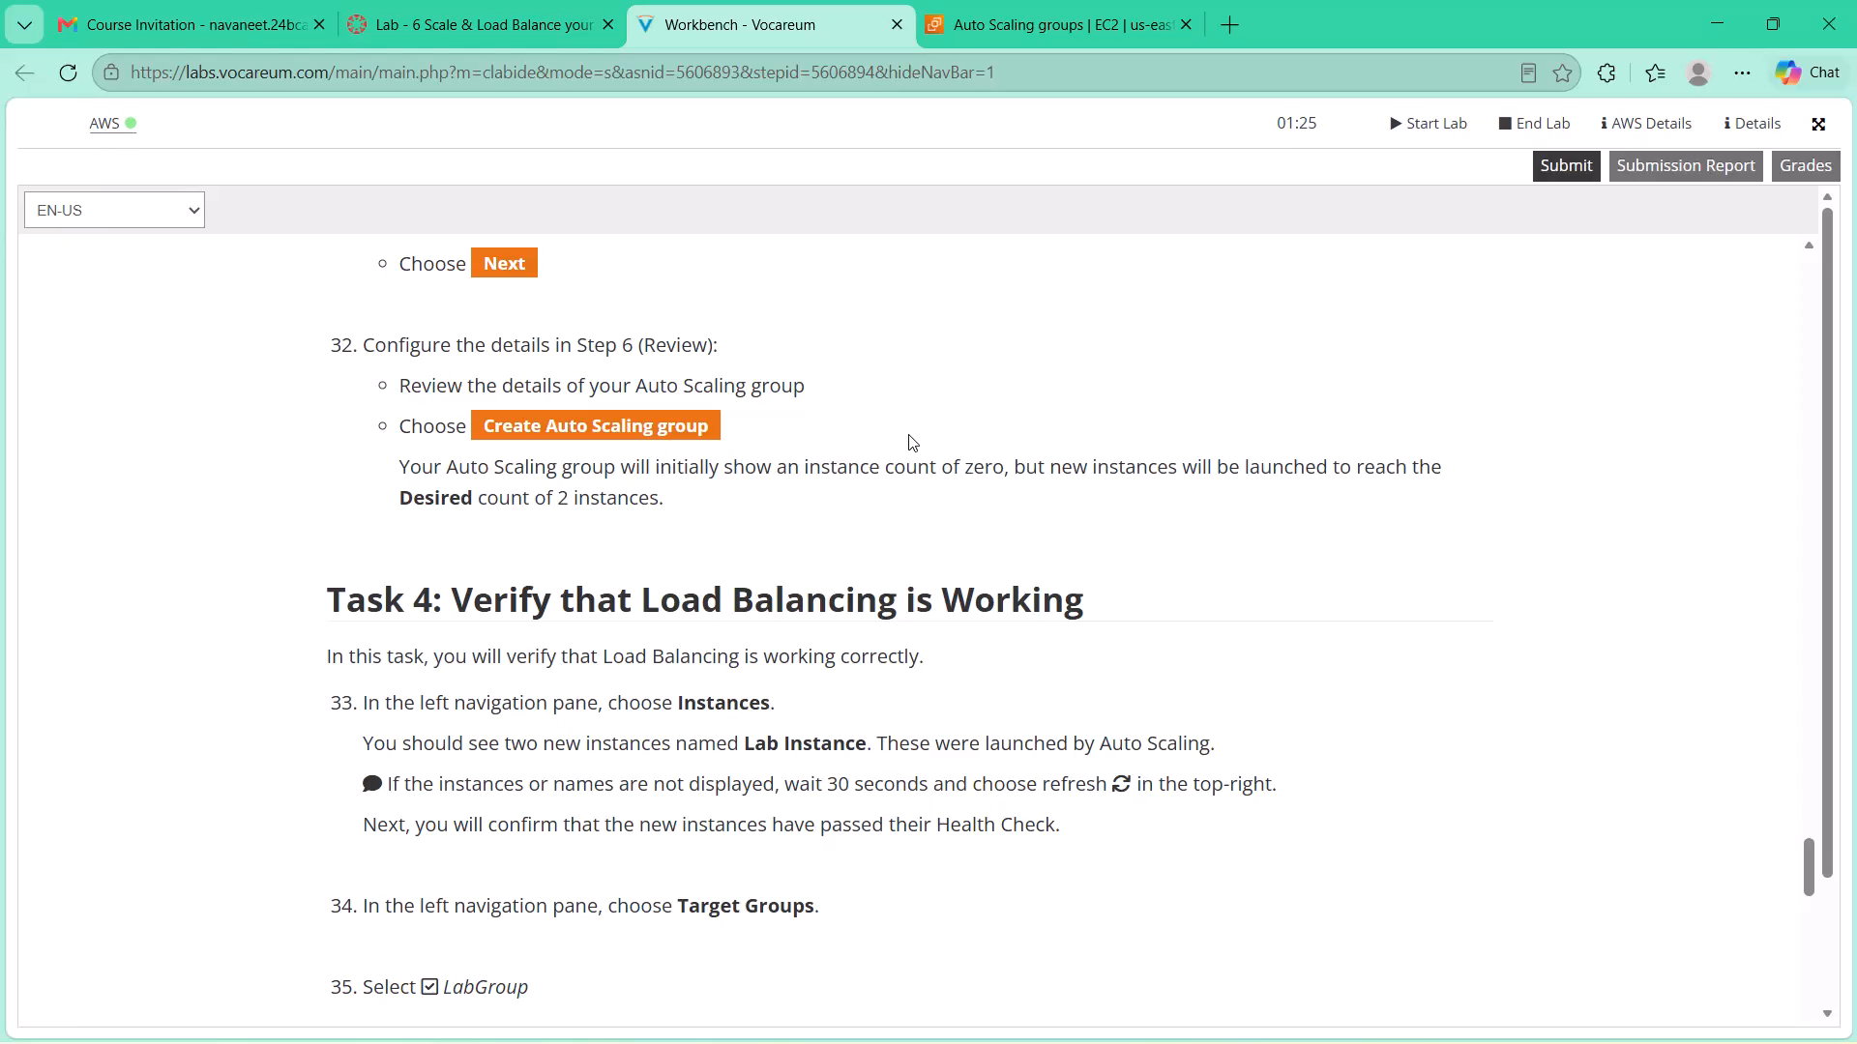
Following lab guide step 33, open the EC2 instances list and check for the two new Lab Instance entries.
scroll(908, 433, down, 2)
click(966, 3)
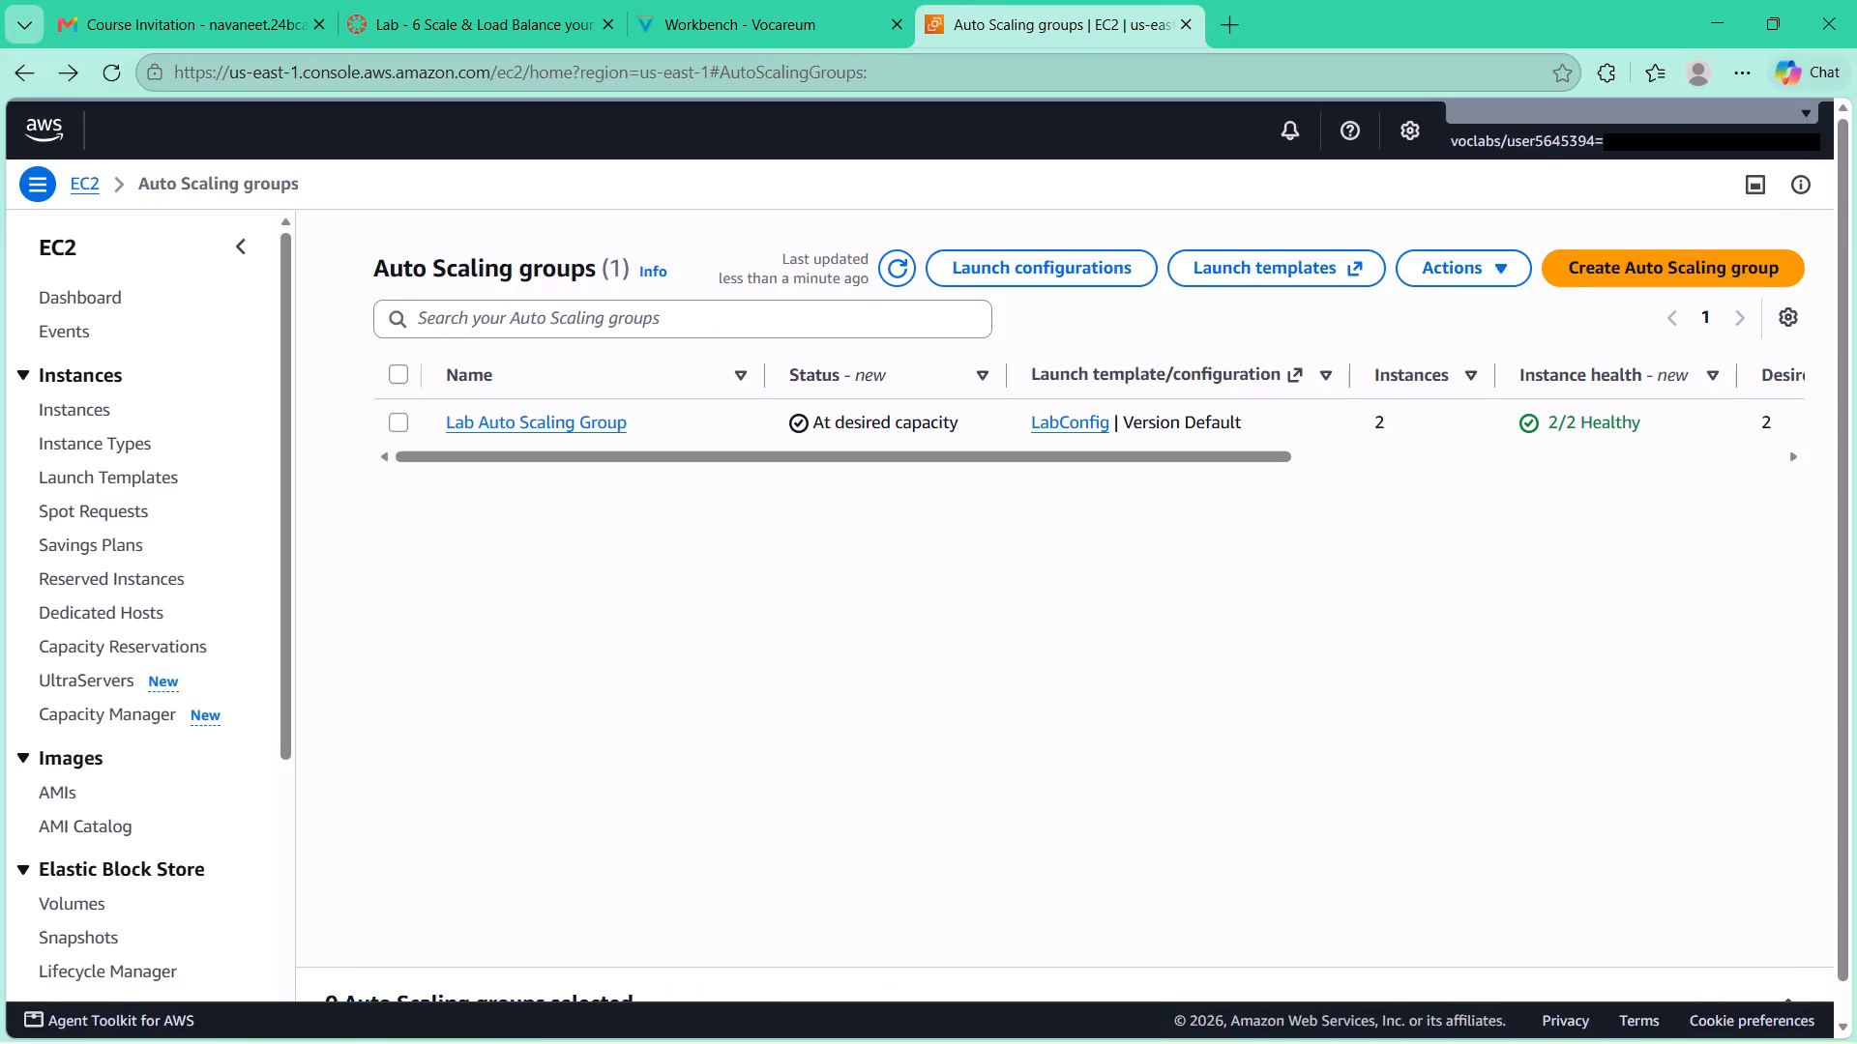
click(60, 447)
click(713, 10)
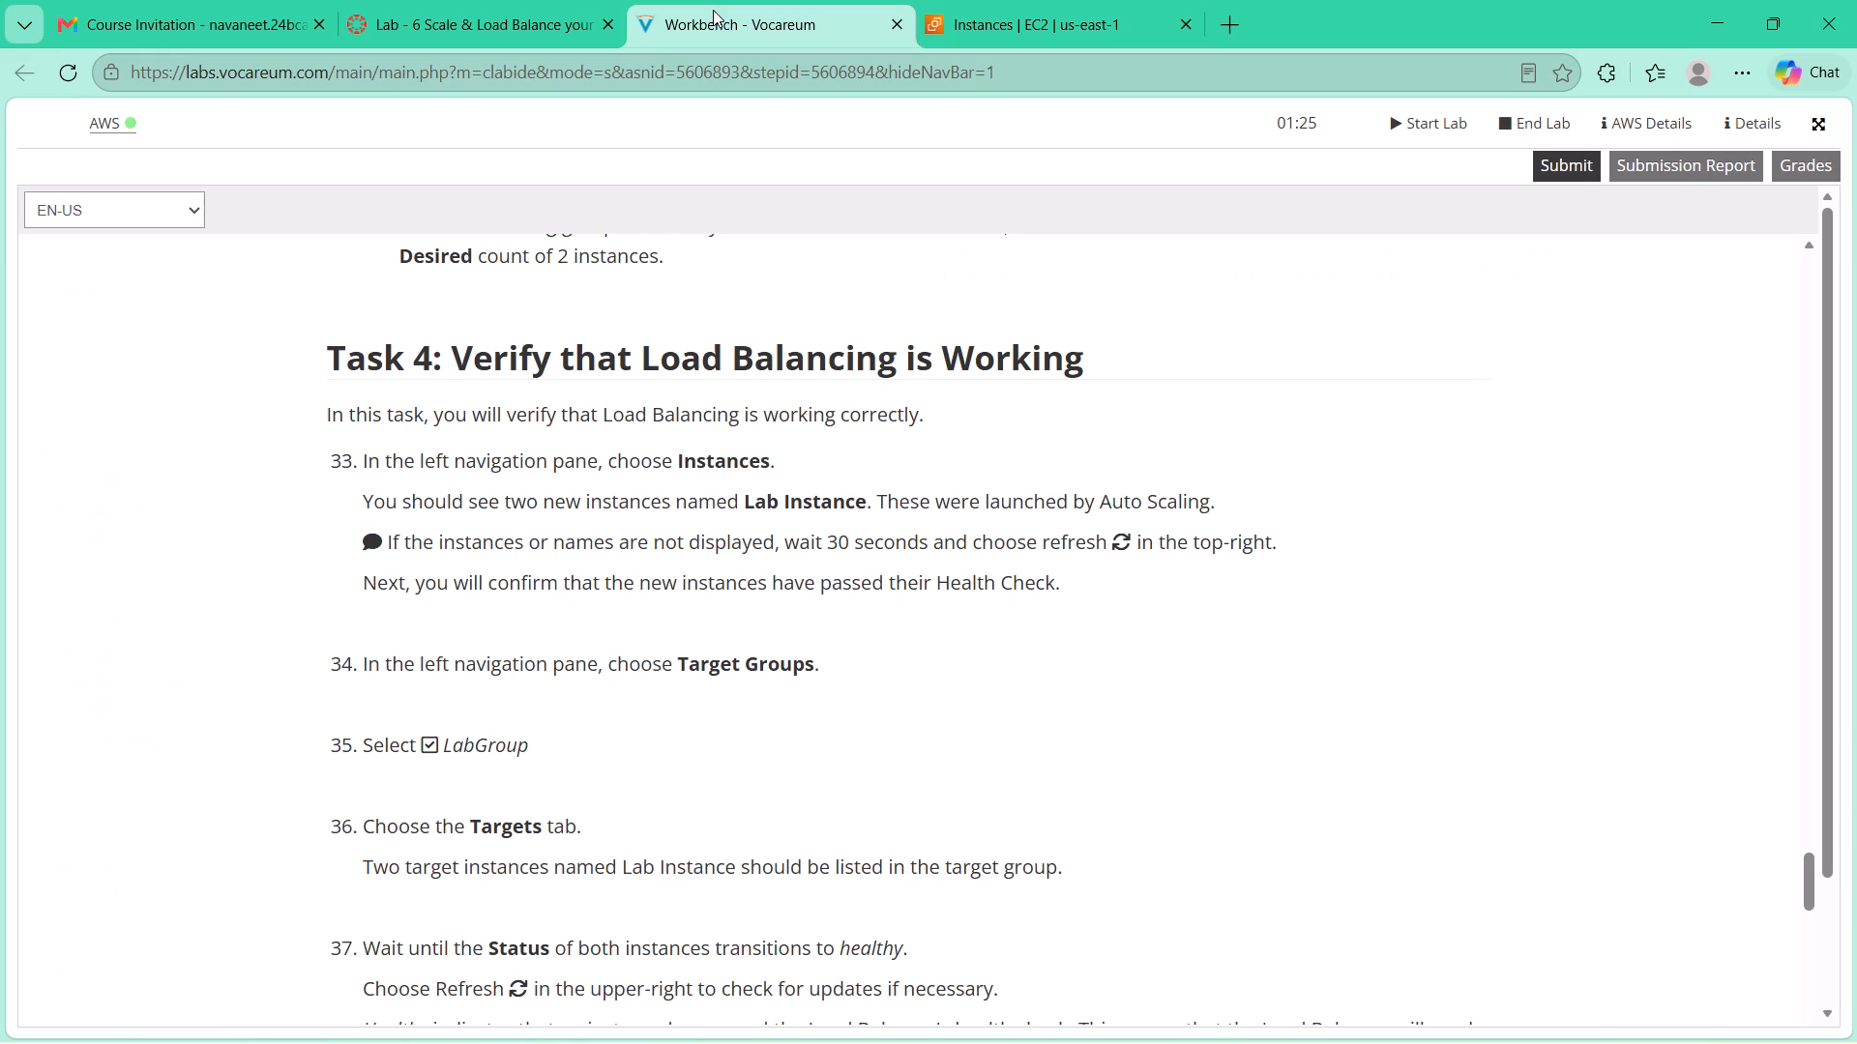
click(998, 40)
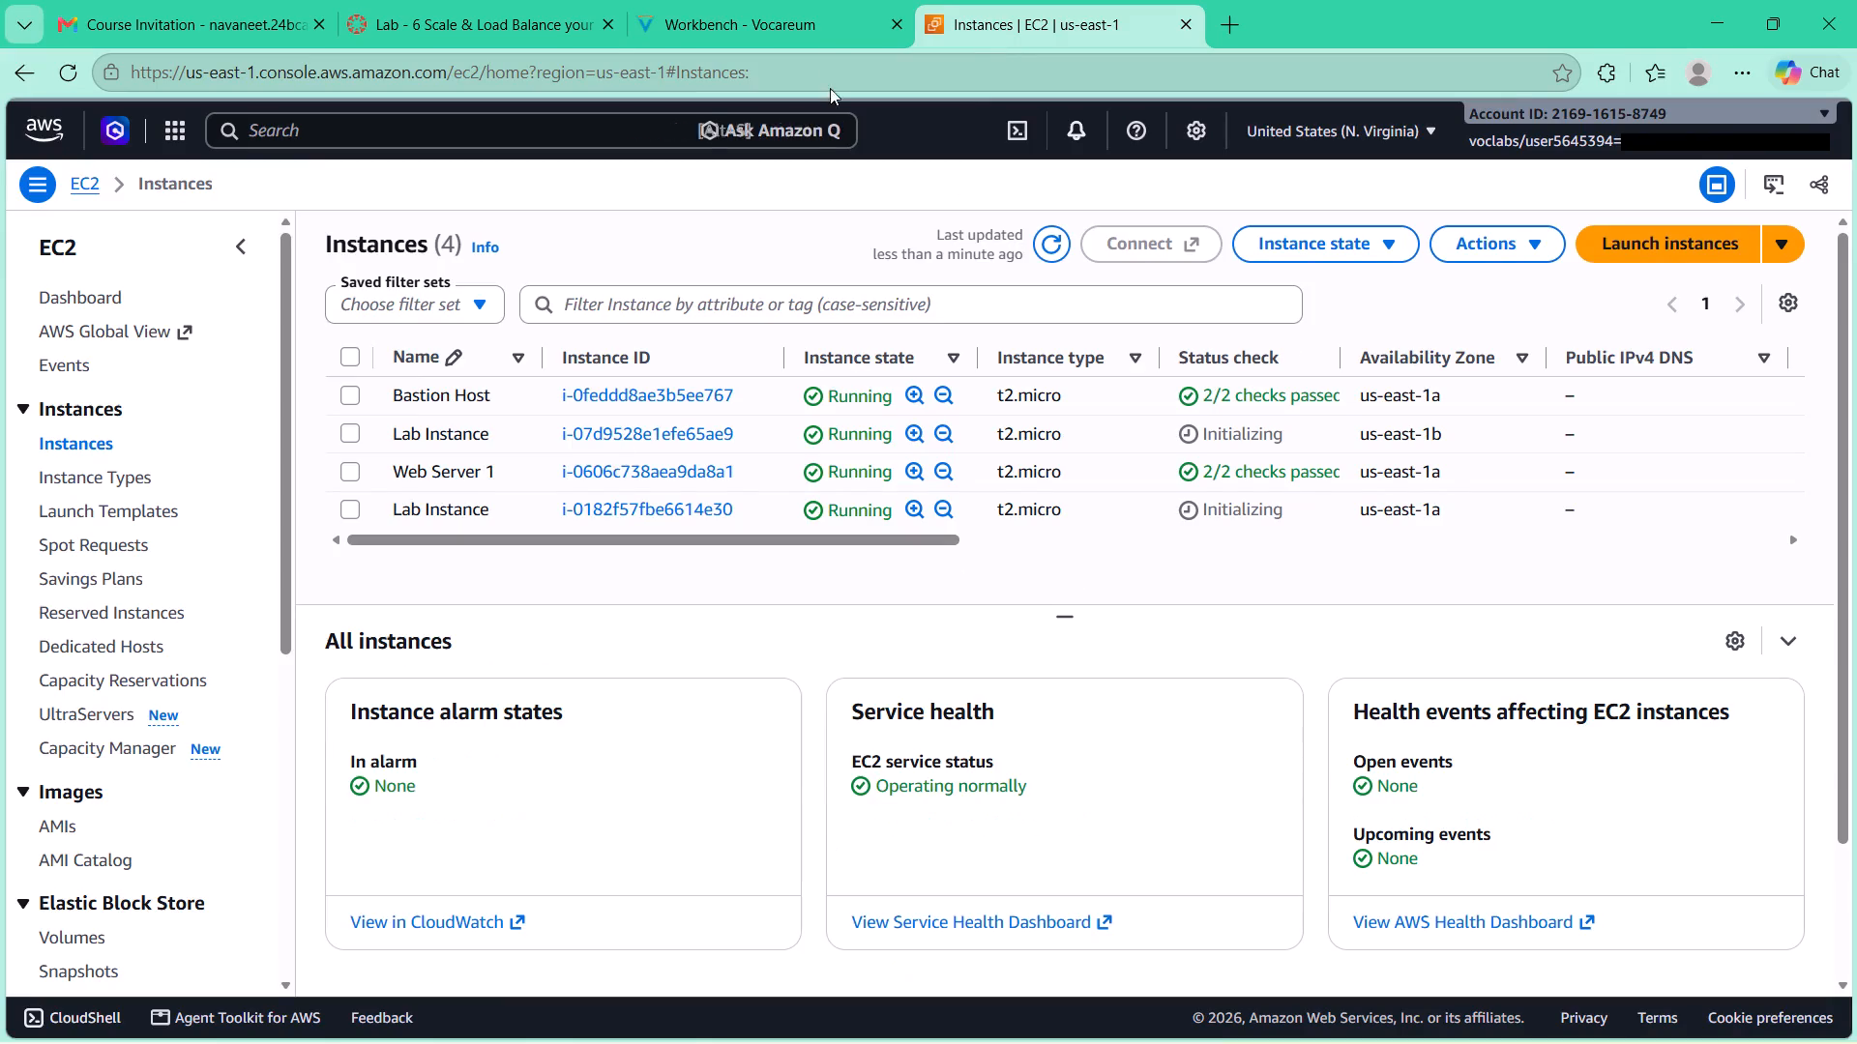
Following lab guide steps 34 and 35, open the EC2 target groups and select LabGroup.
click(821, 9)
scroll(779, 487, down, 2)
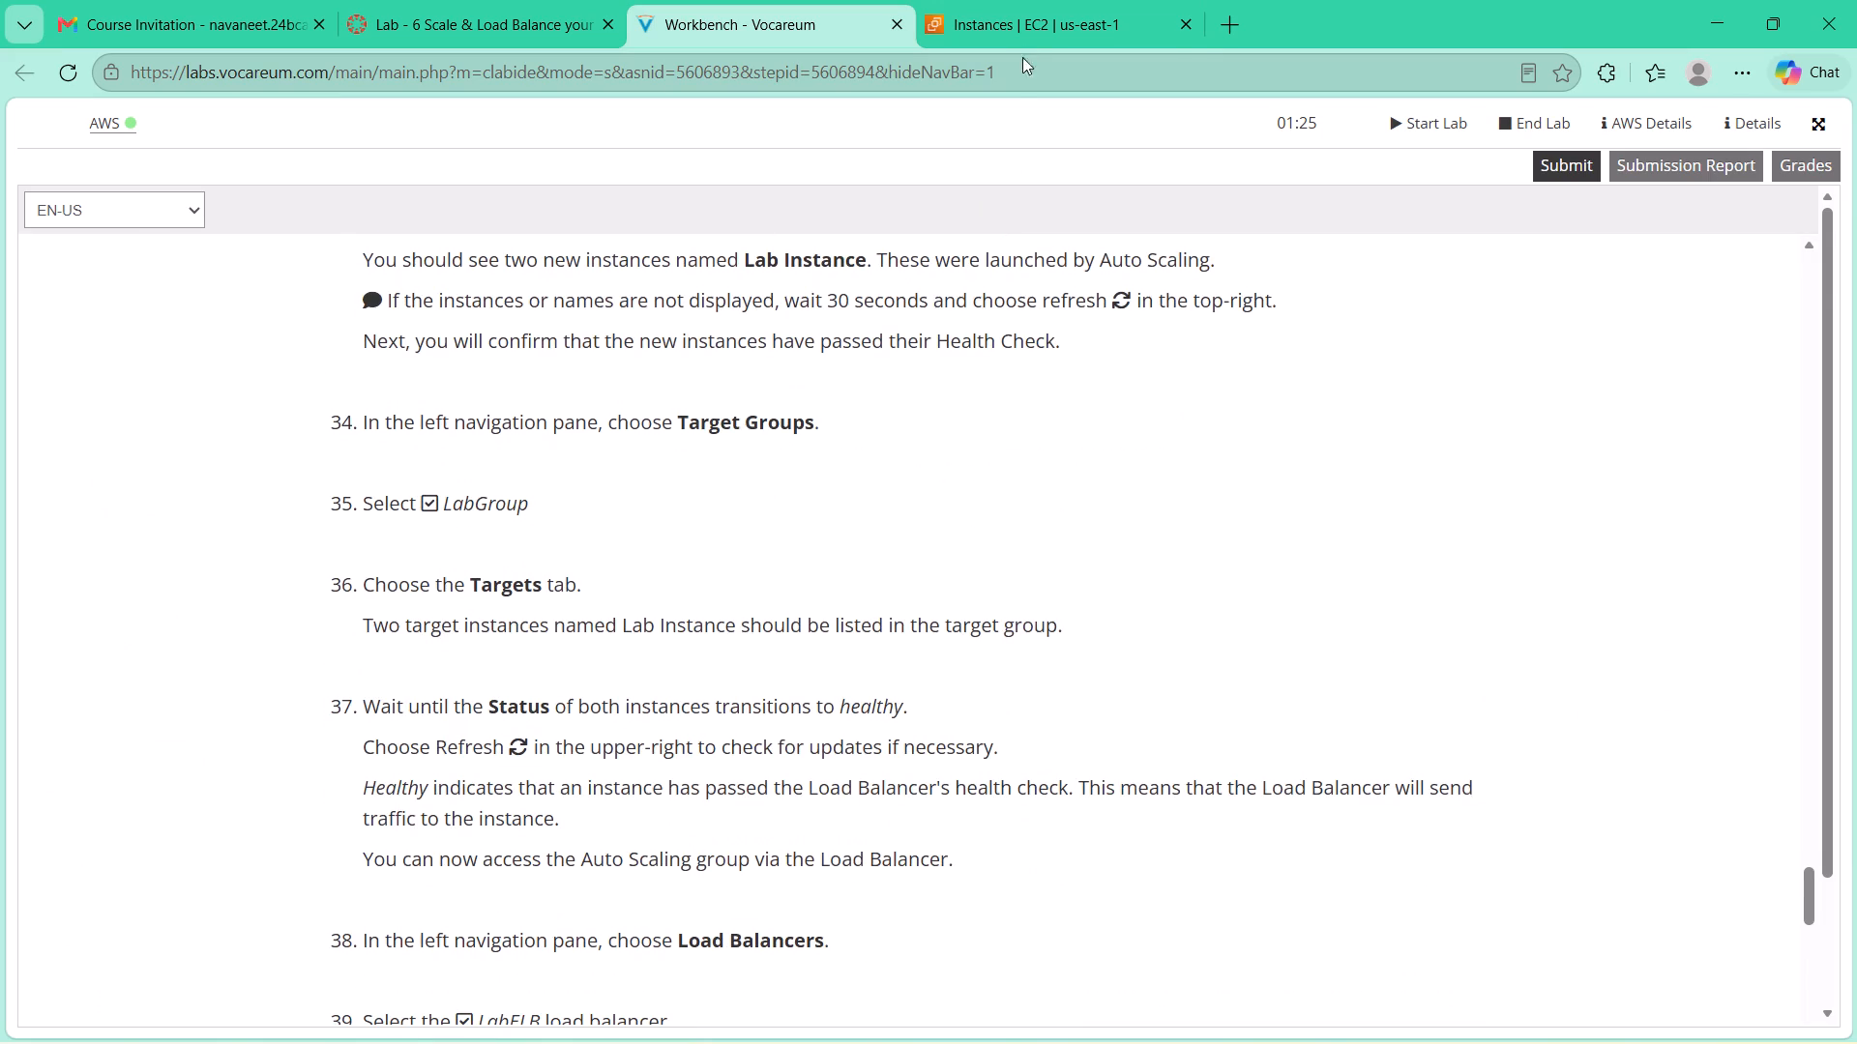
click(1024, 45)
scroll(183, 533, down, 3)
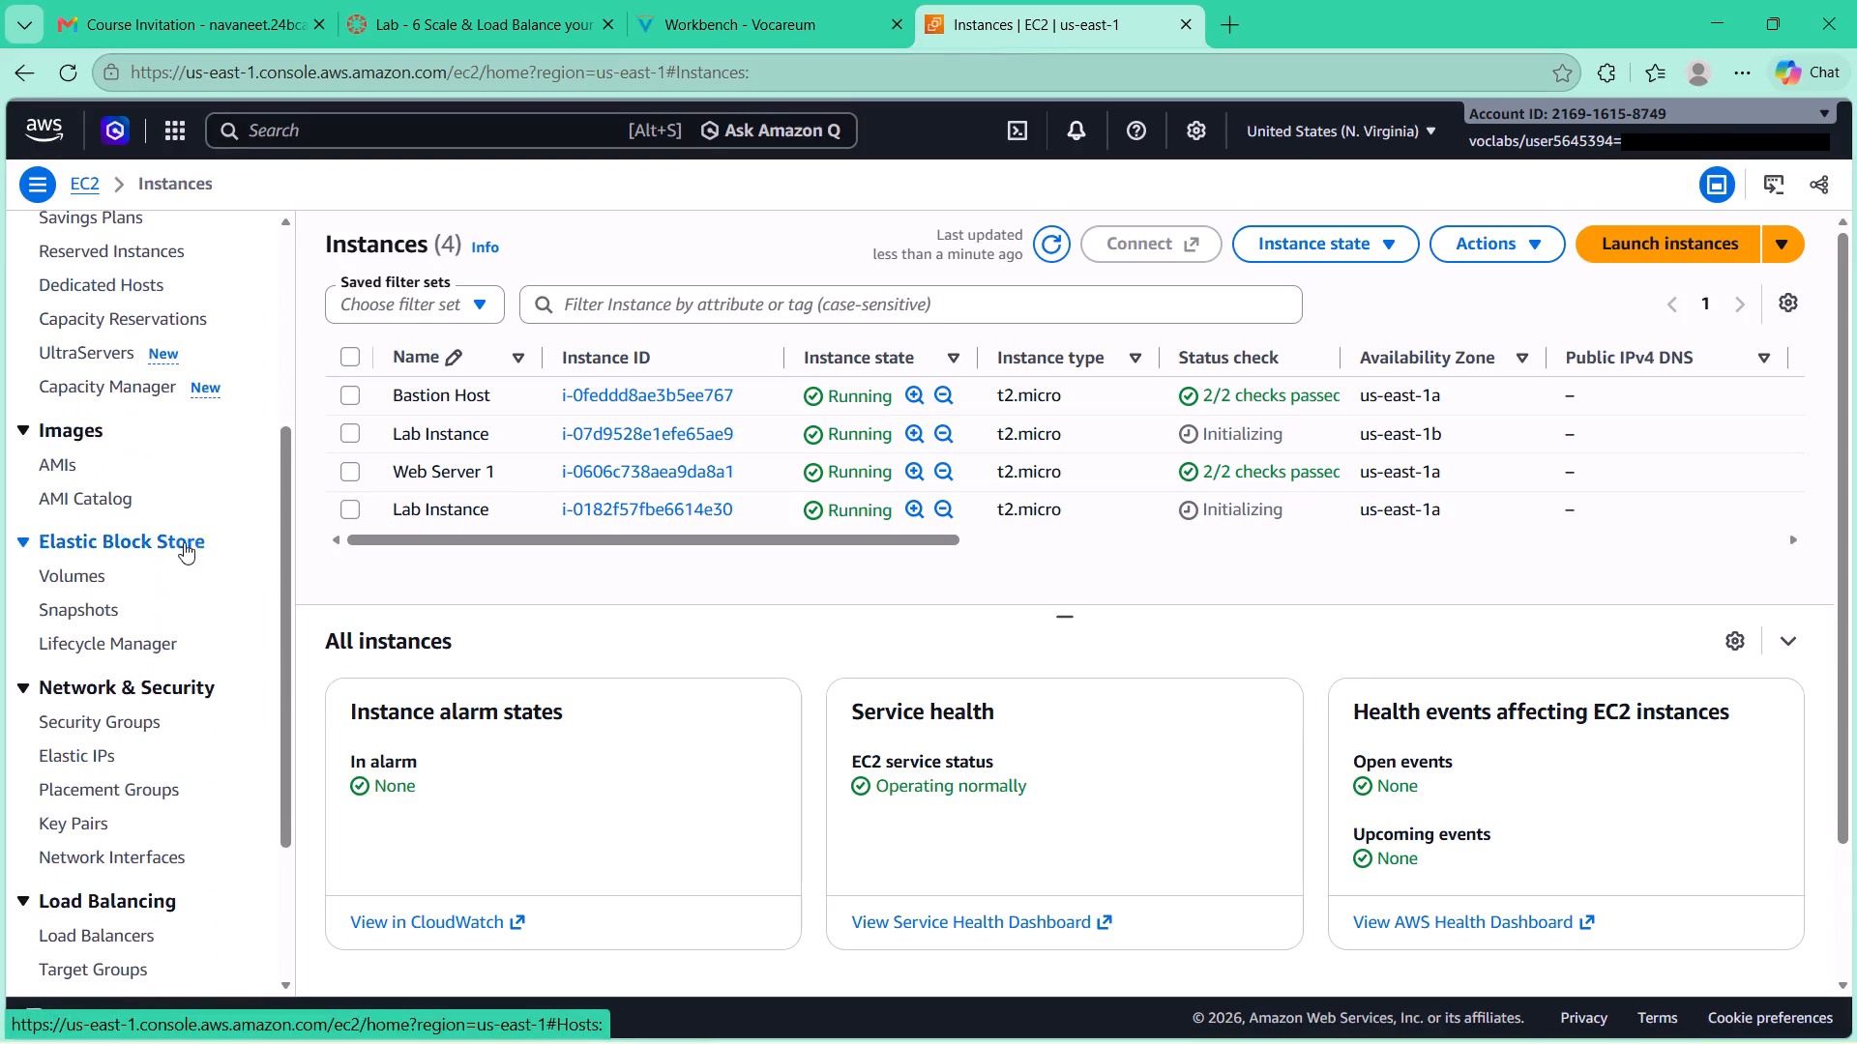
click(126, 960)
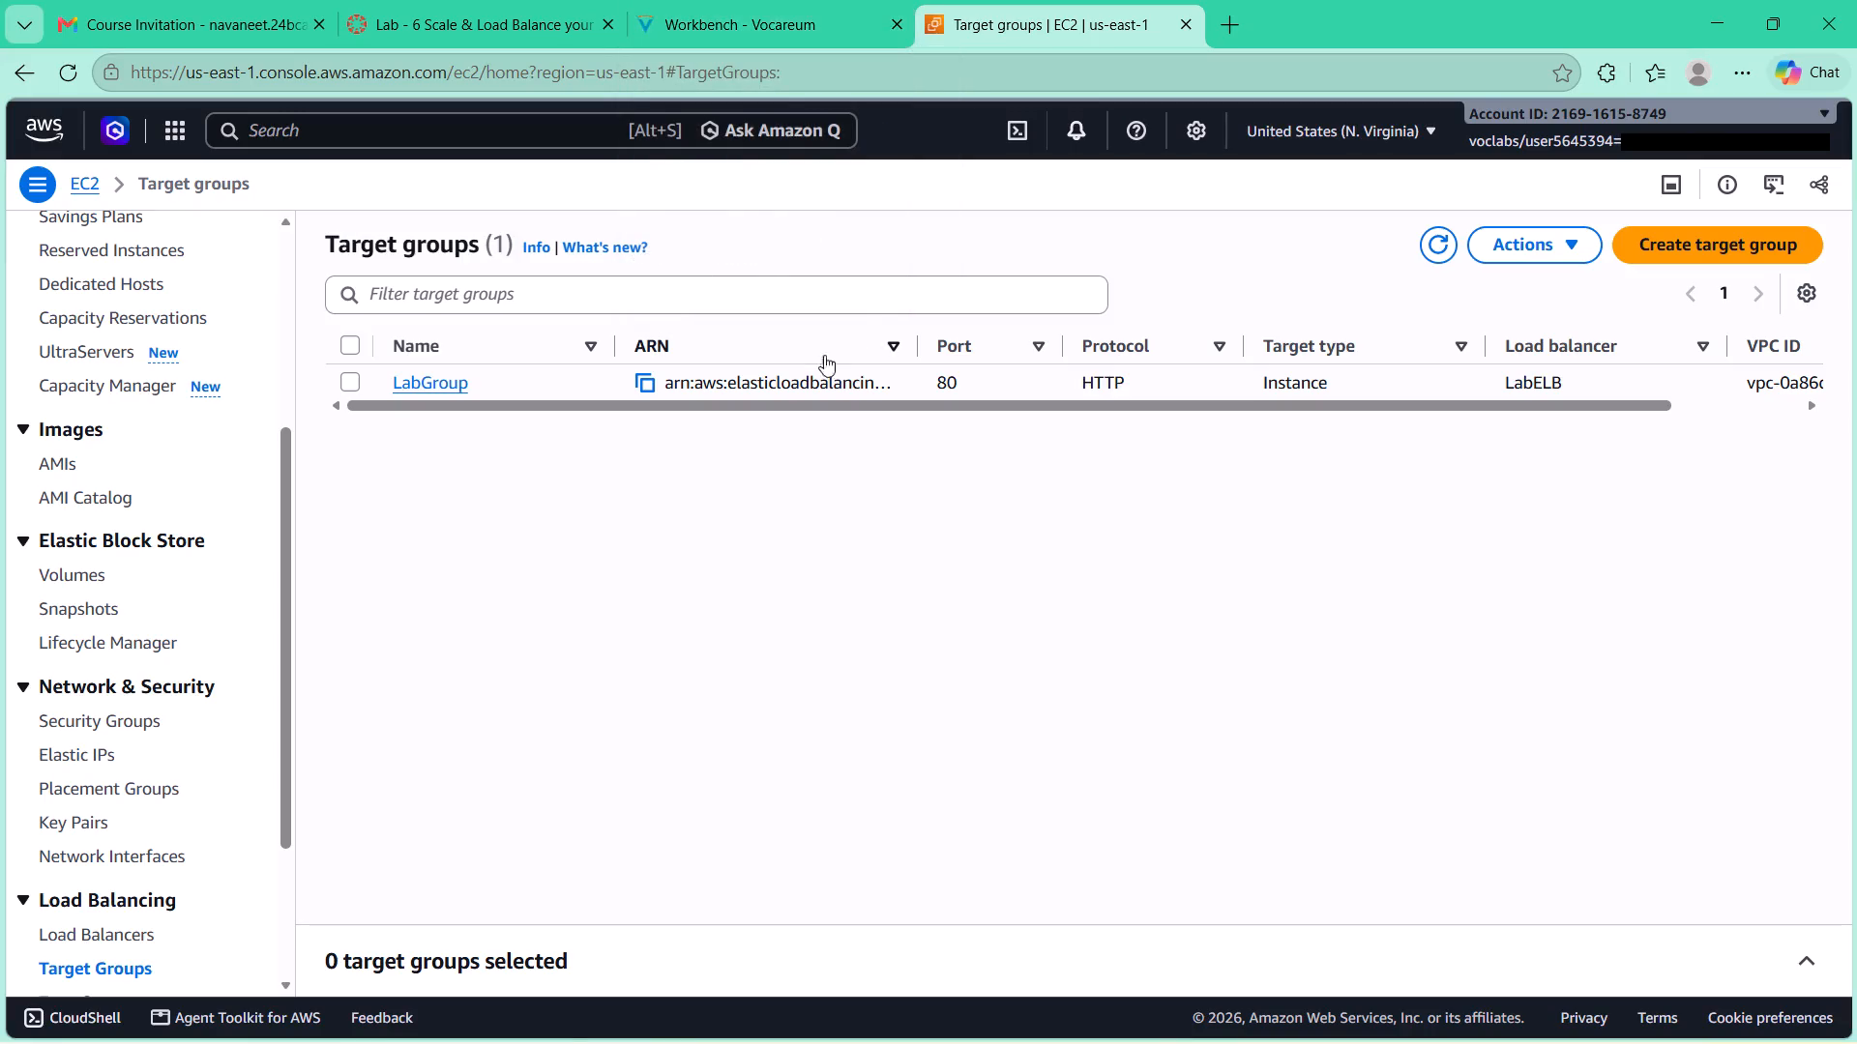
click(751, 0)
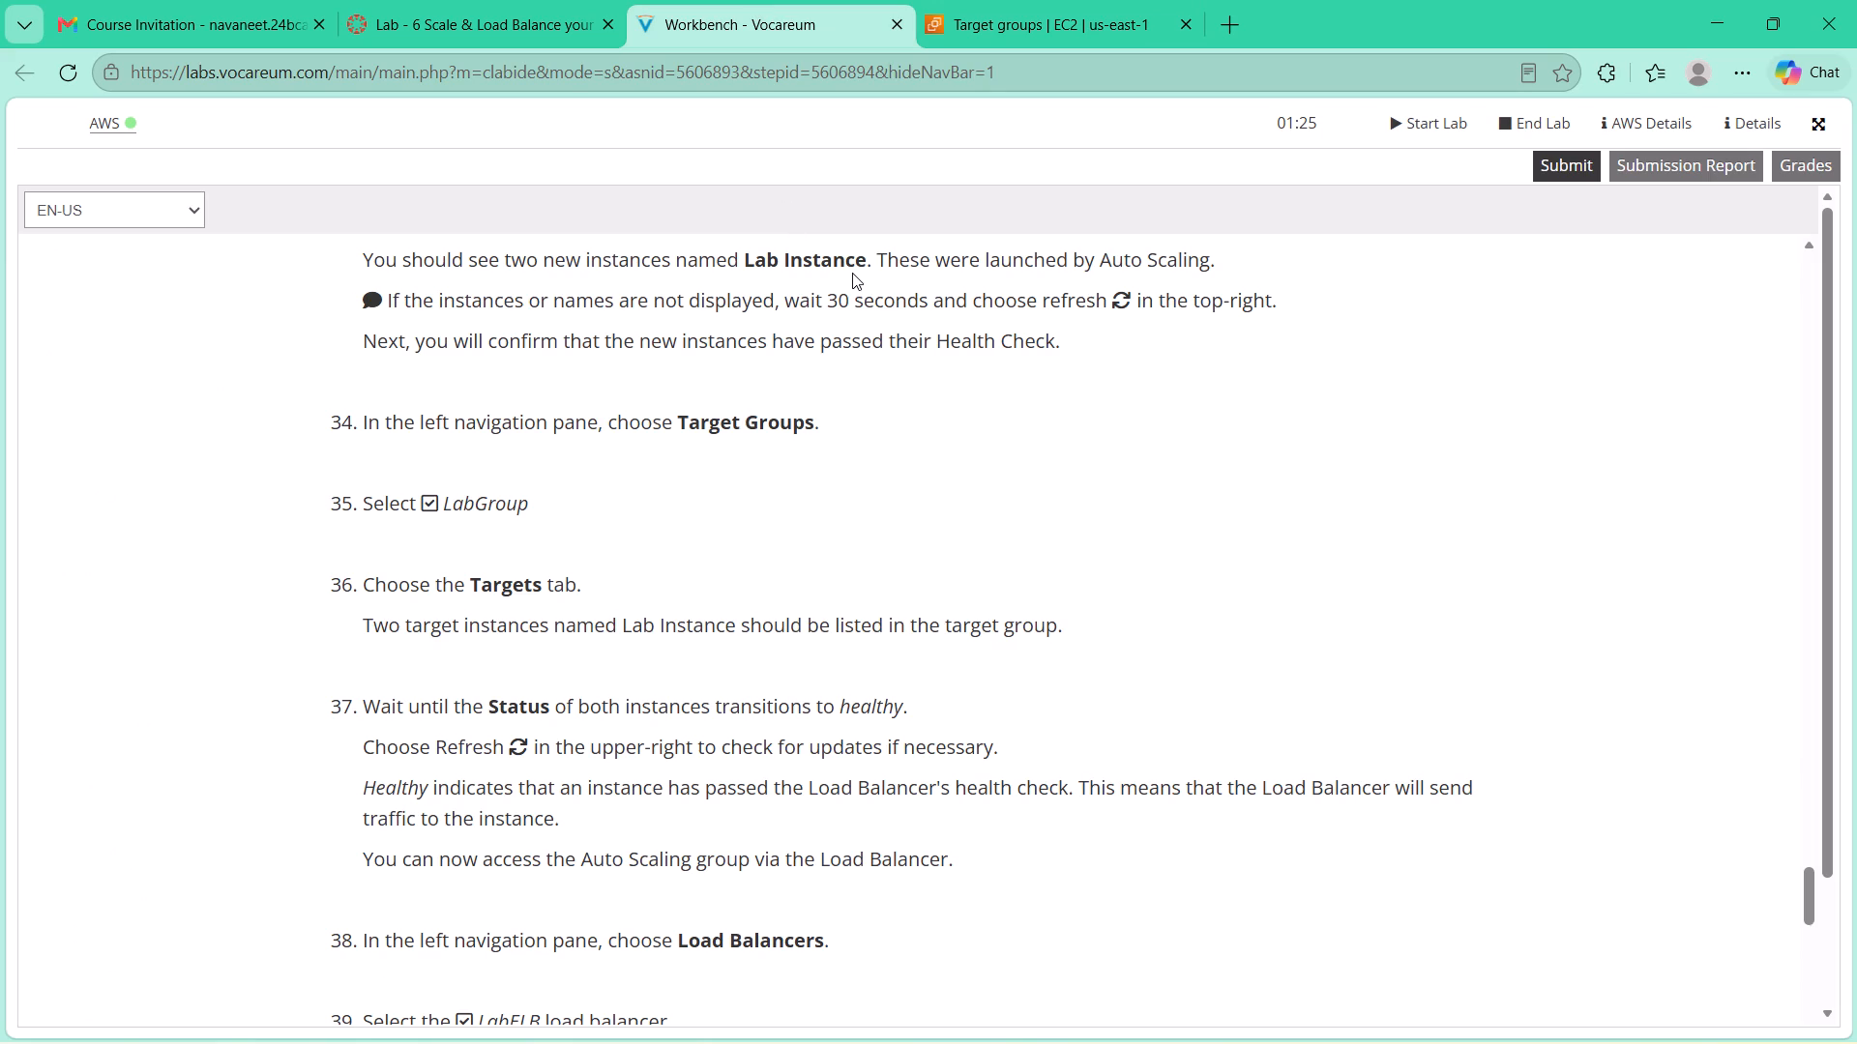
scroll(840, 531, down, 1)
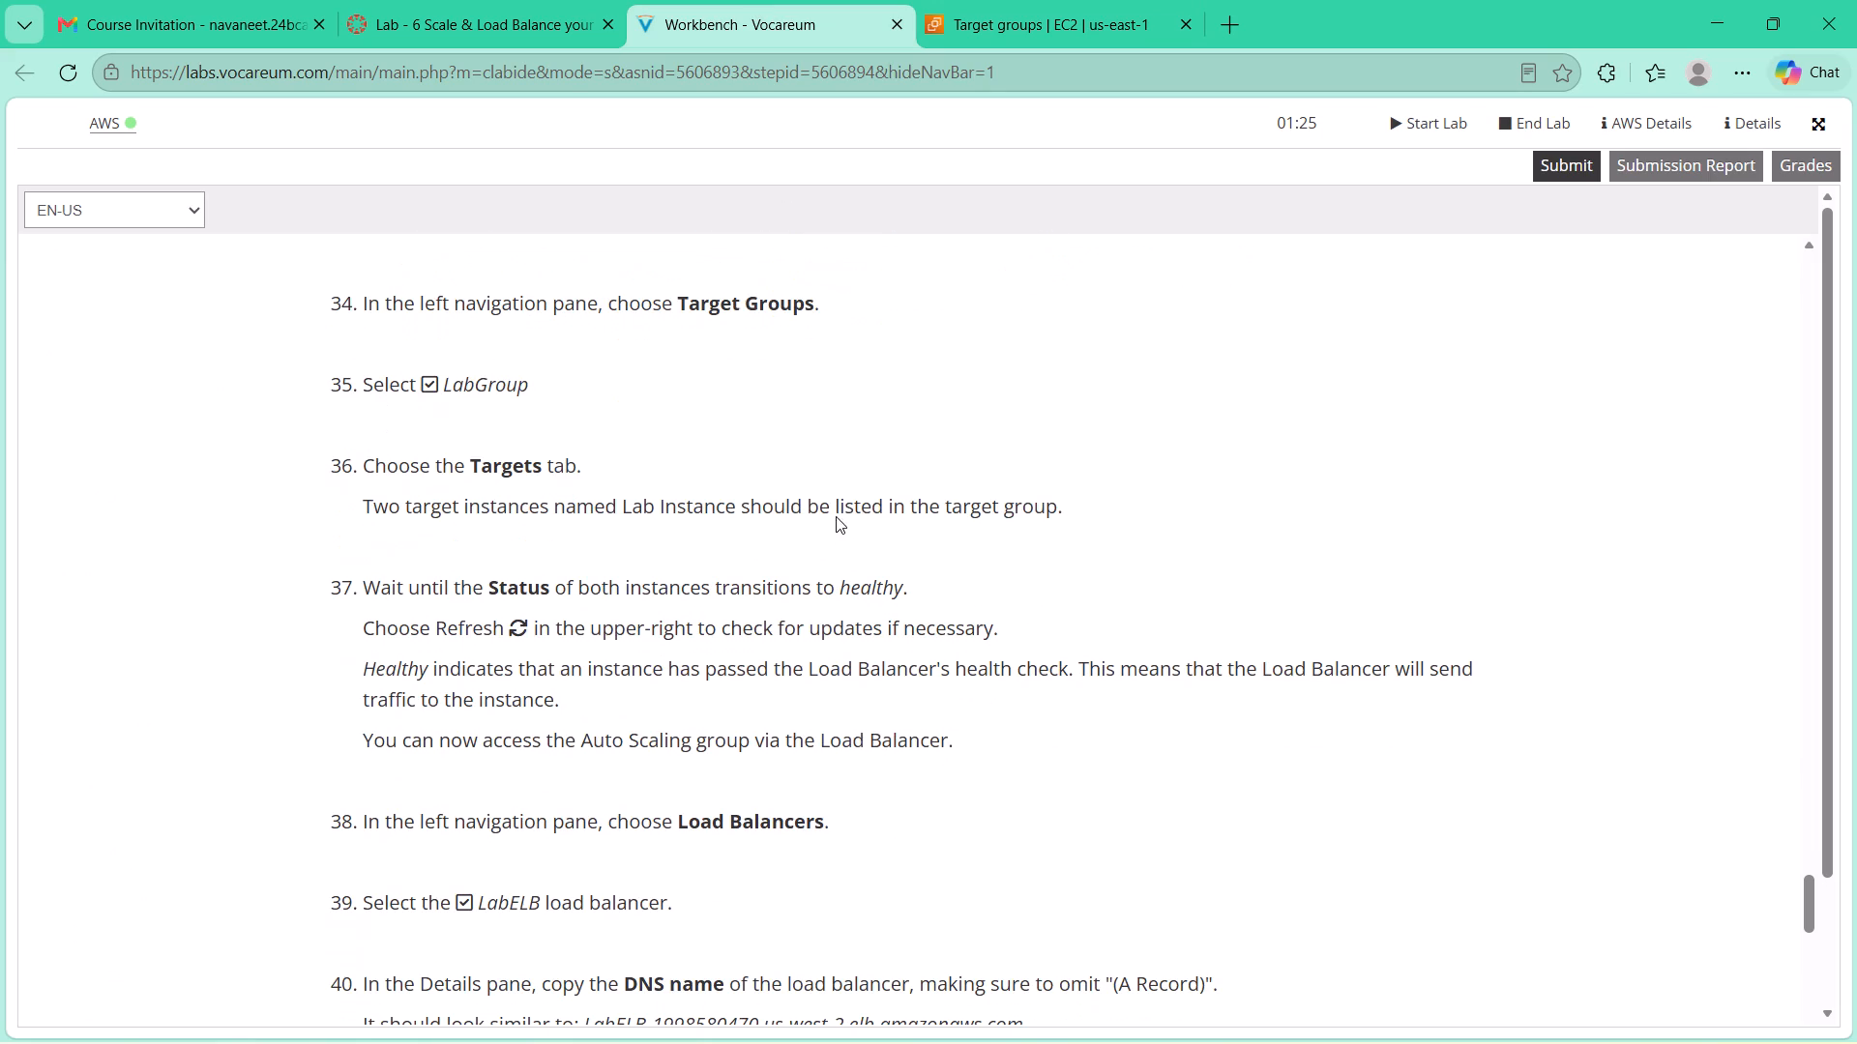
click(991, 6)
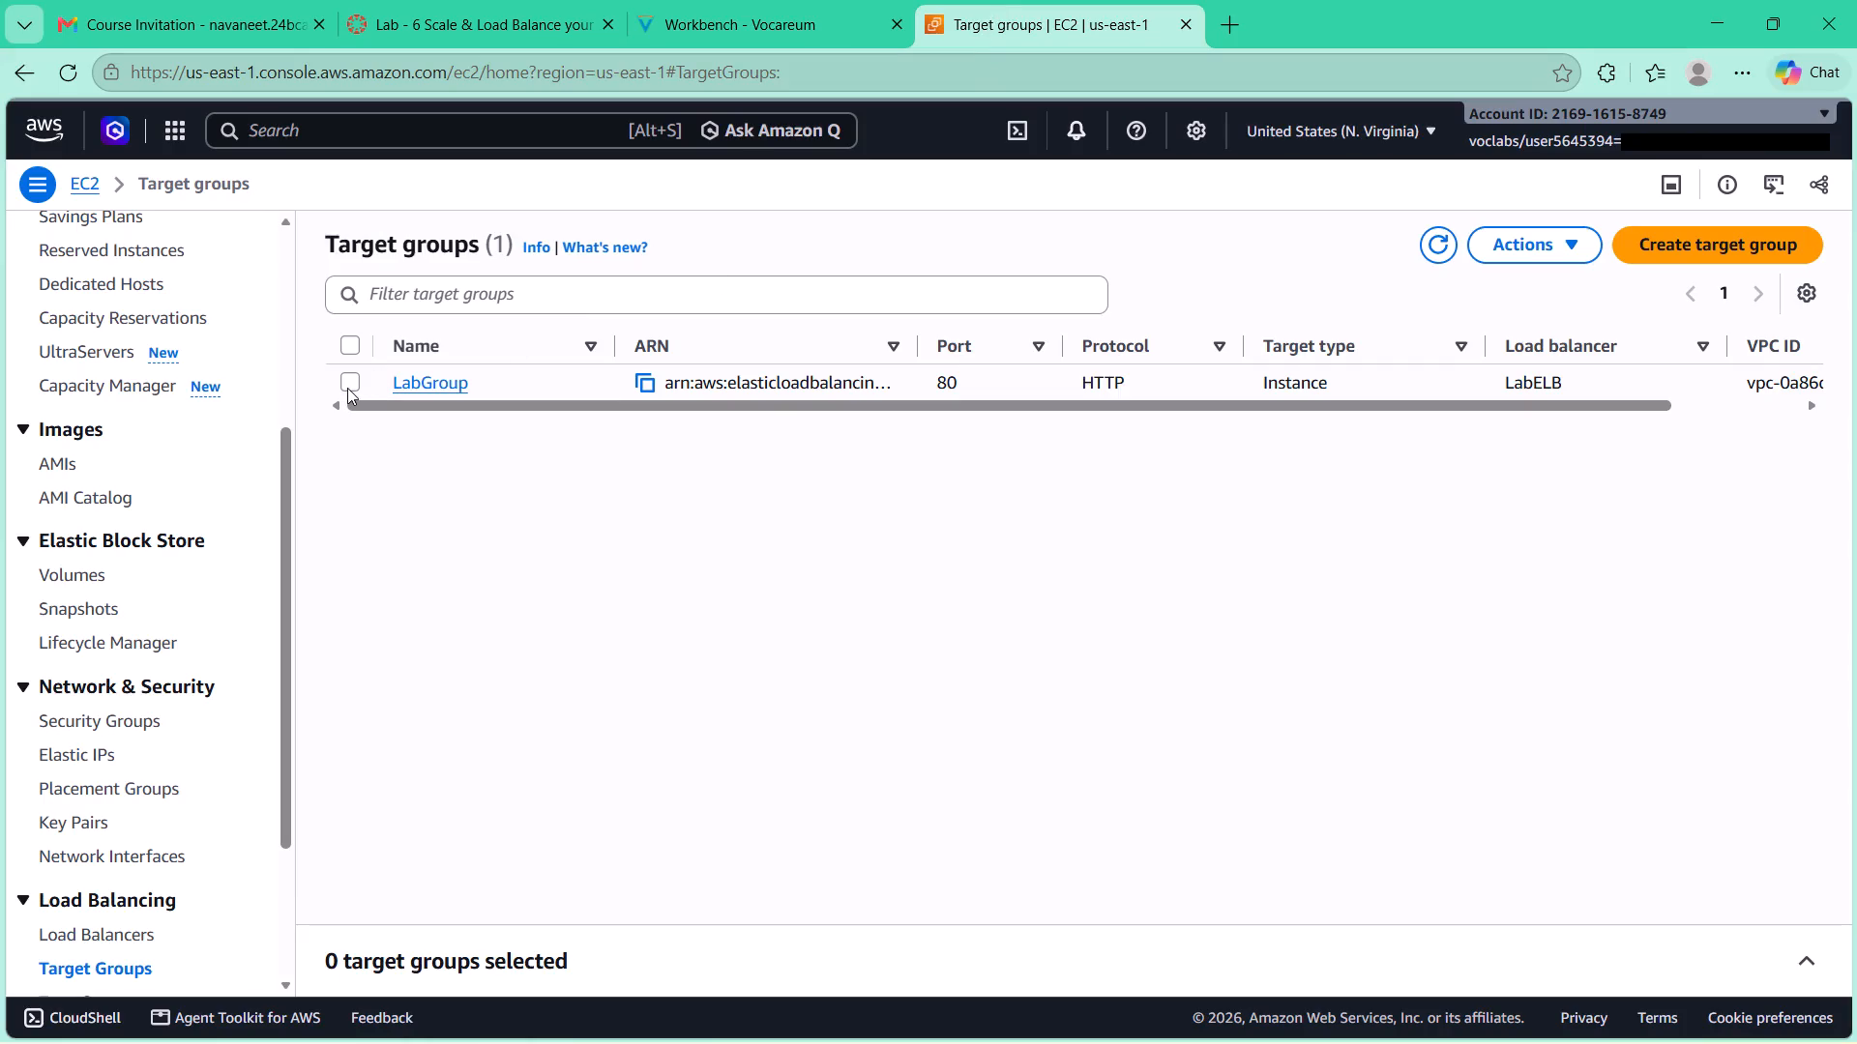
click(683, 0)
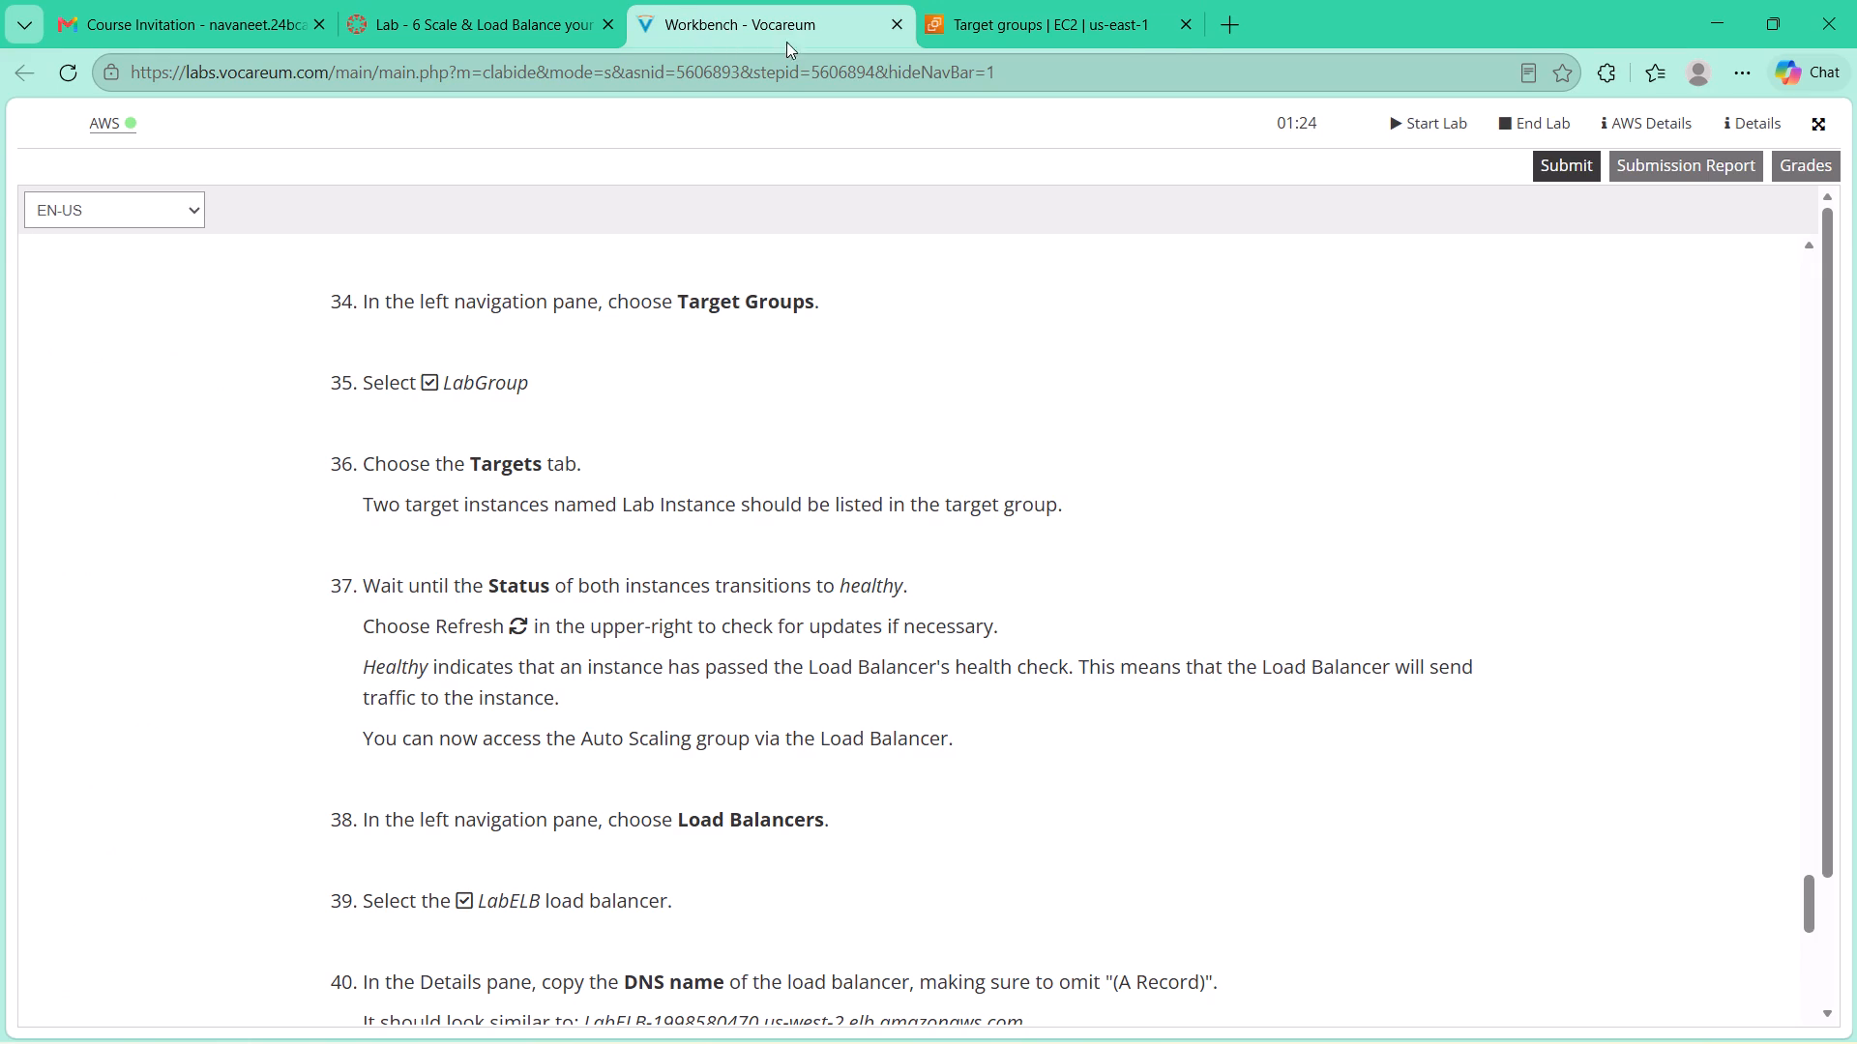
click(1105, 0)
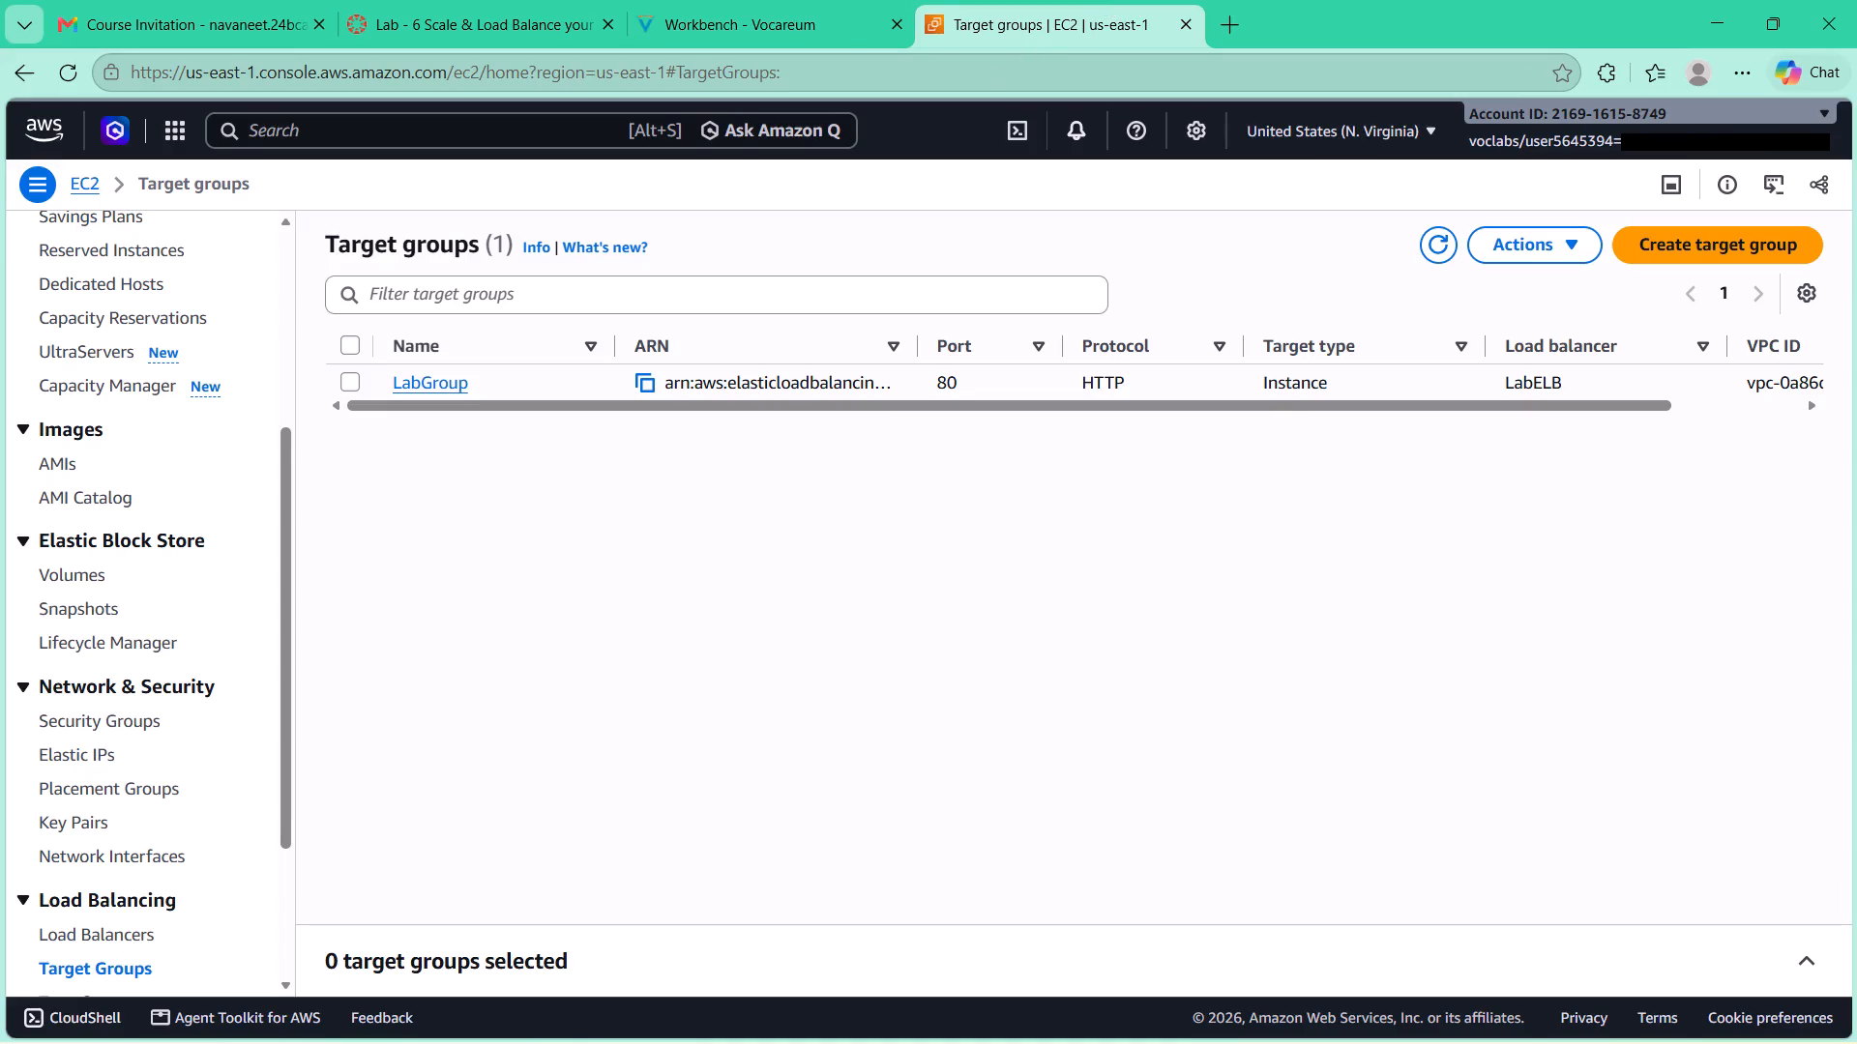
click(713, 0)
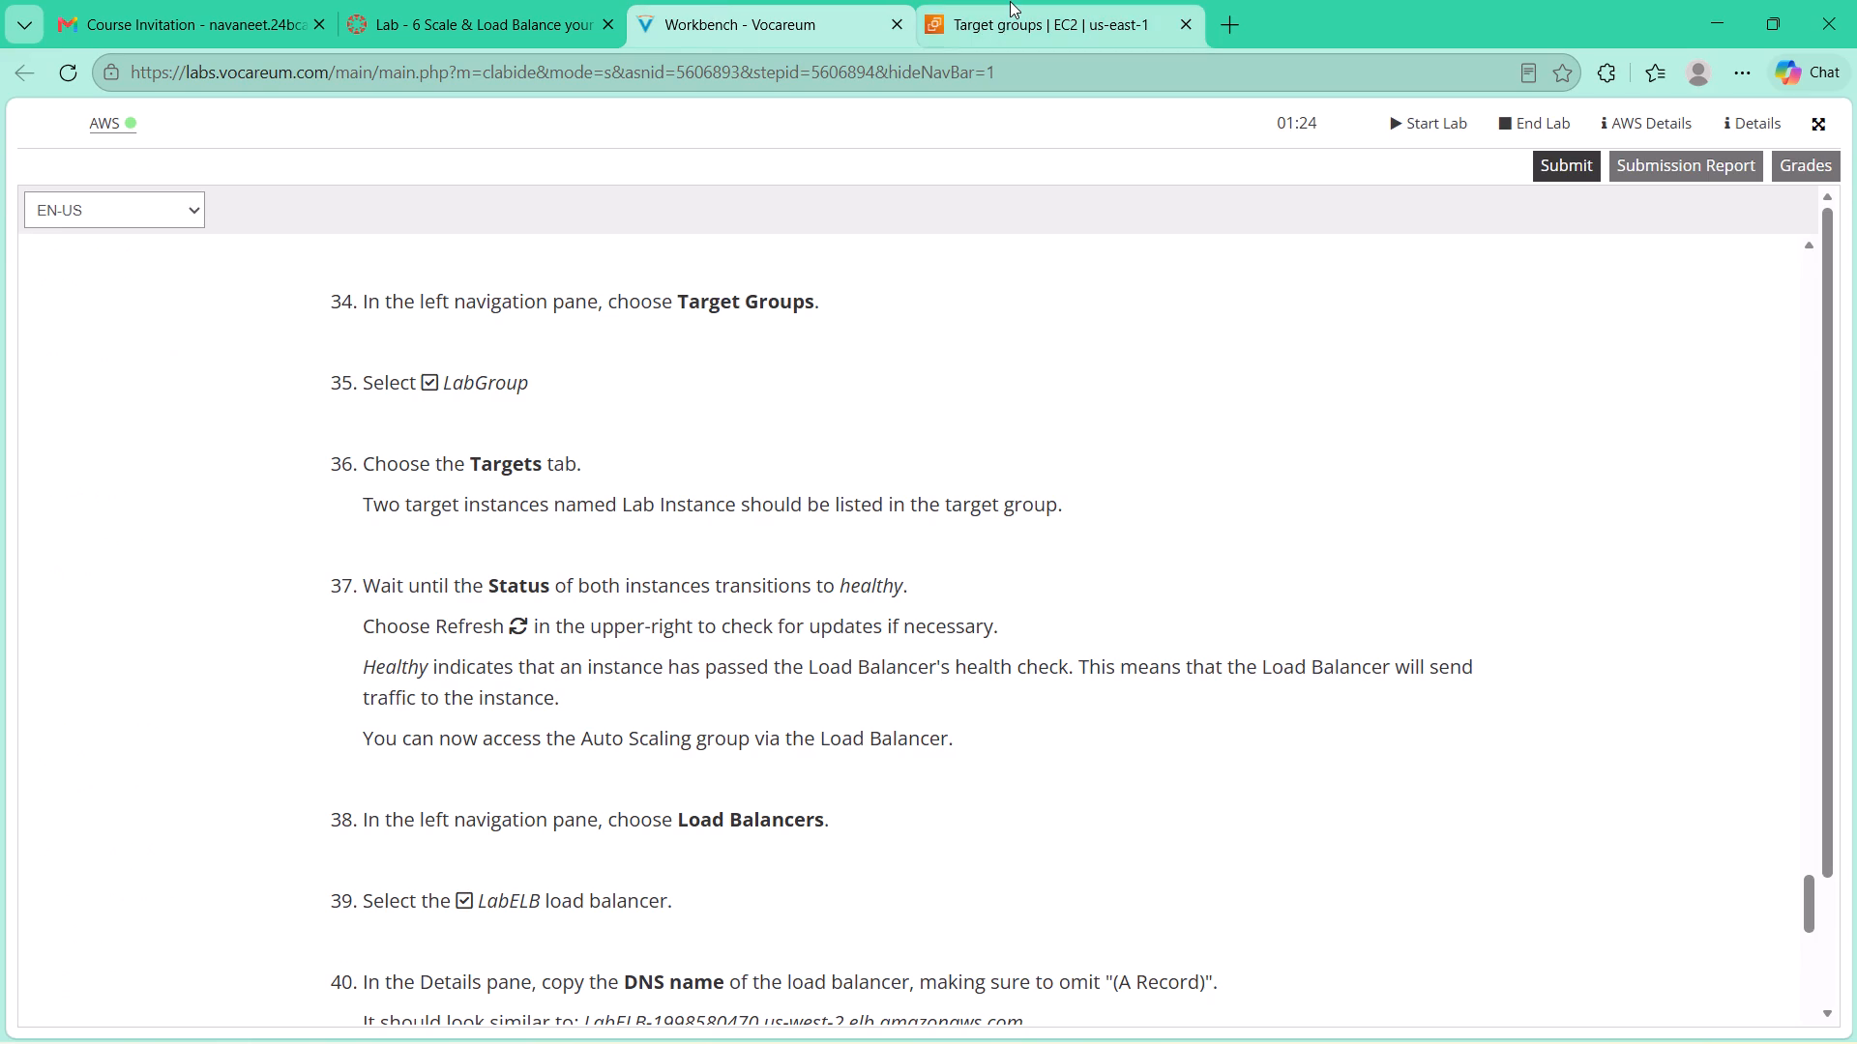
click(1010, 1)
click(346, 377)
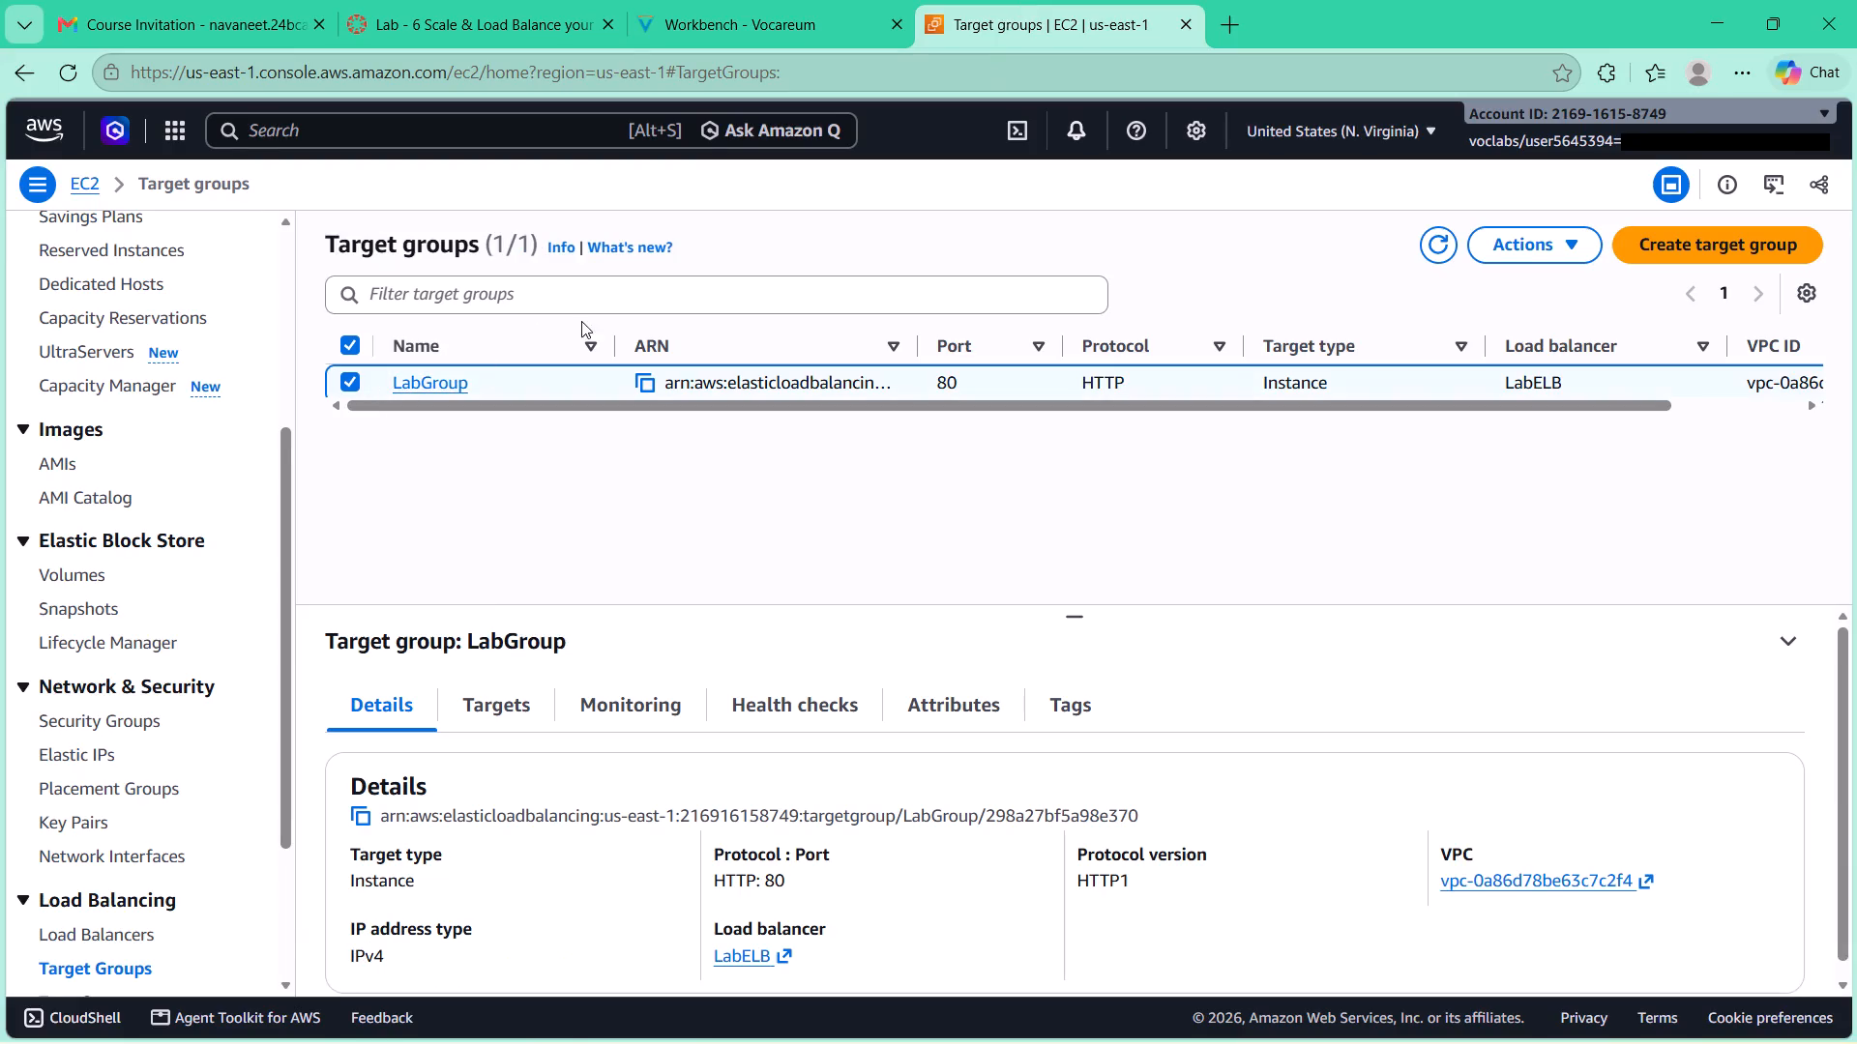
Following lab guide step 36, show the registered targets of LabGroup.
click(739, 2)
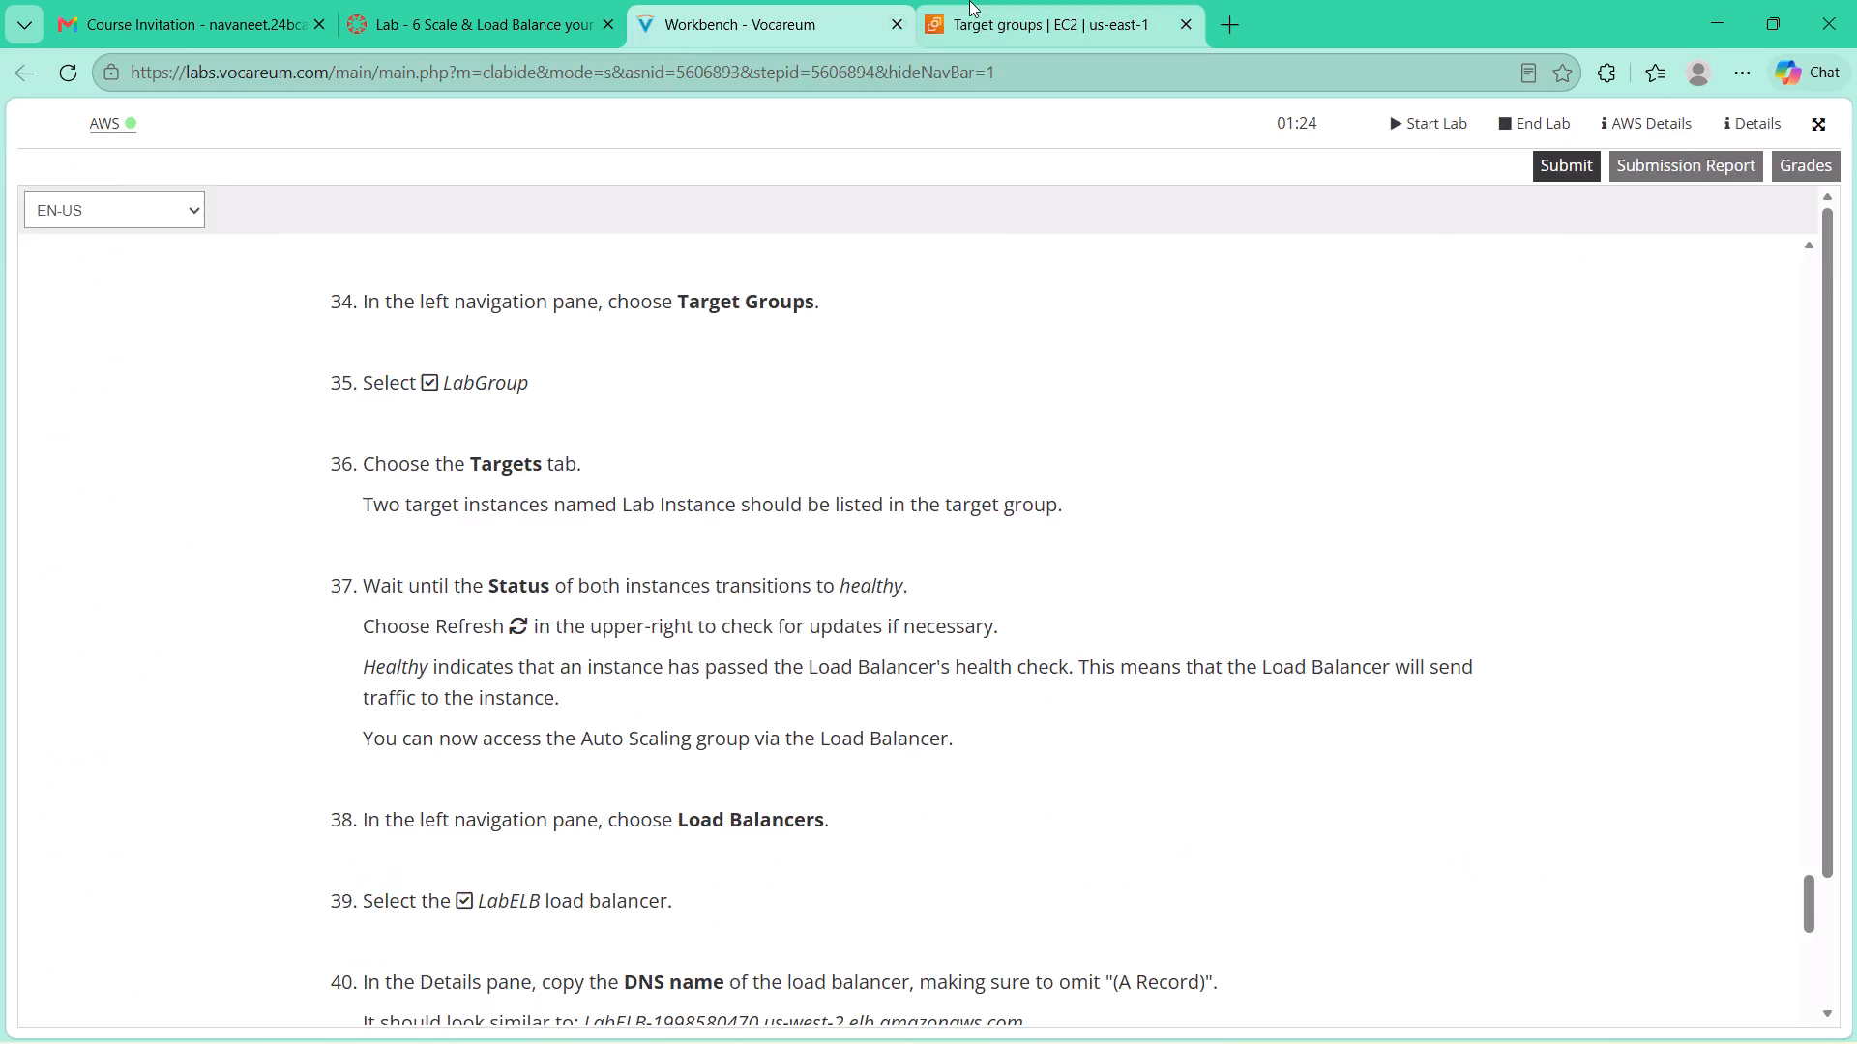
click(969, 0)
click(496, 709)
scroll(622, 647, down, 2)
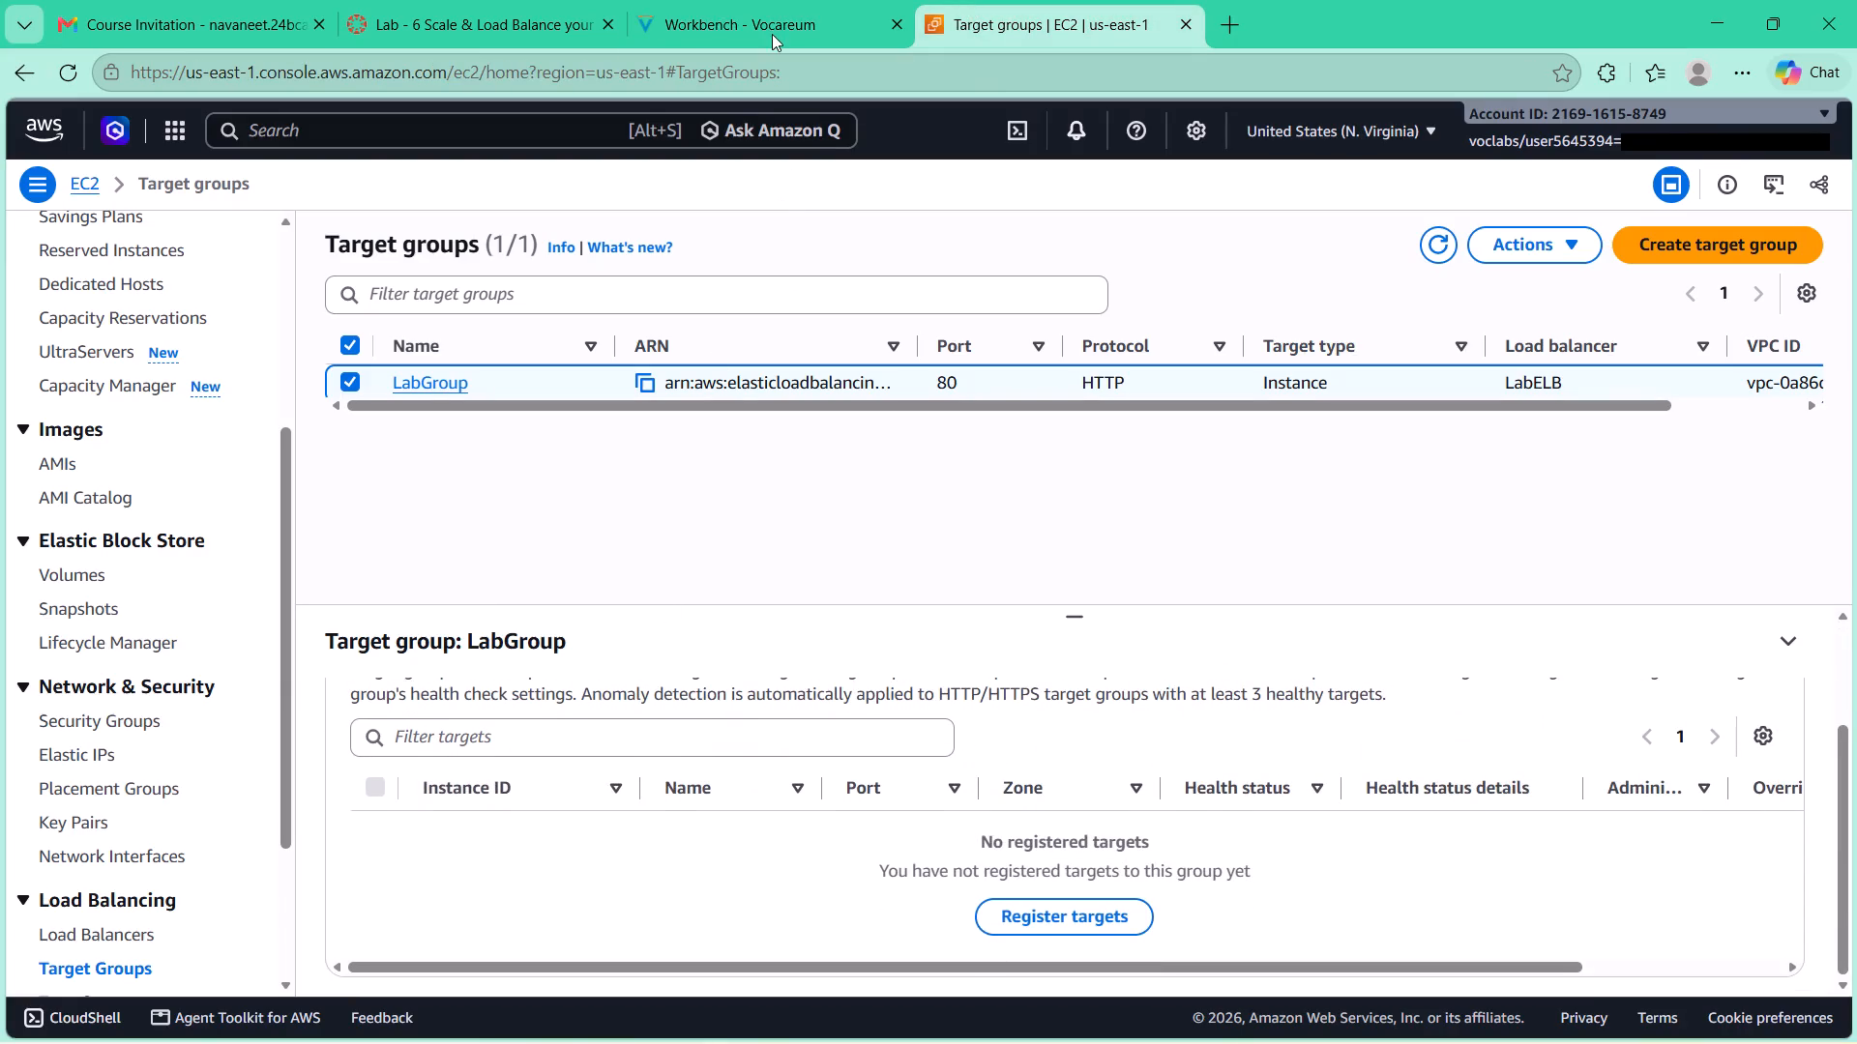
Recheck lab guide steps 36 and 37, and refresh LabGroup's registered targets to look for the Lab Instance targets.
click(765, 0)
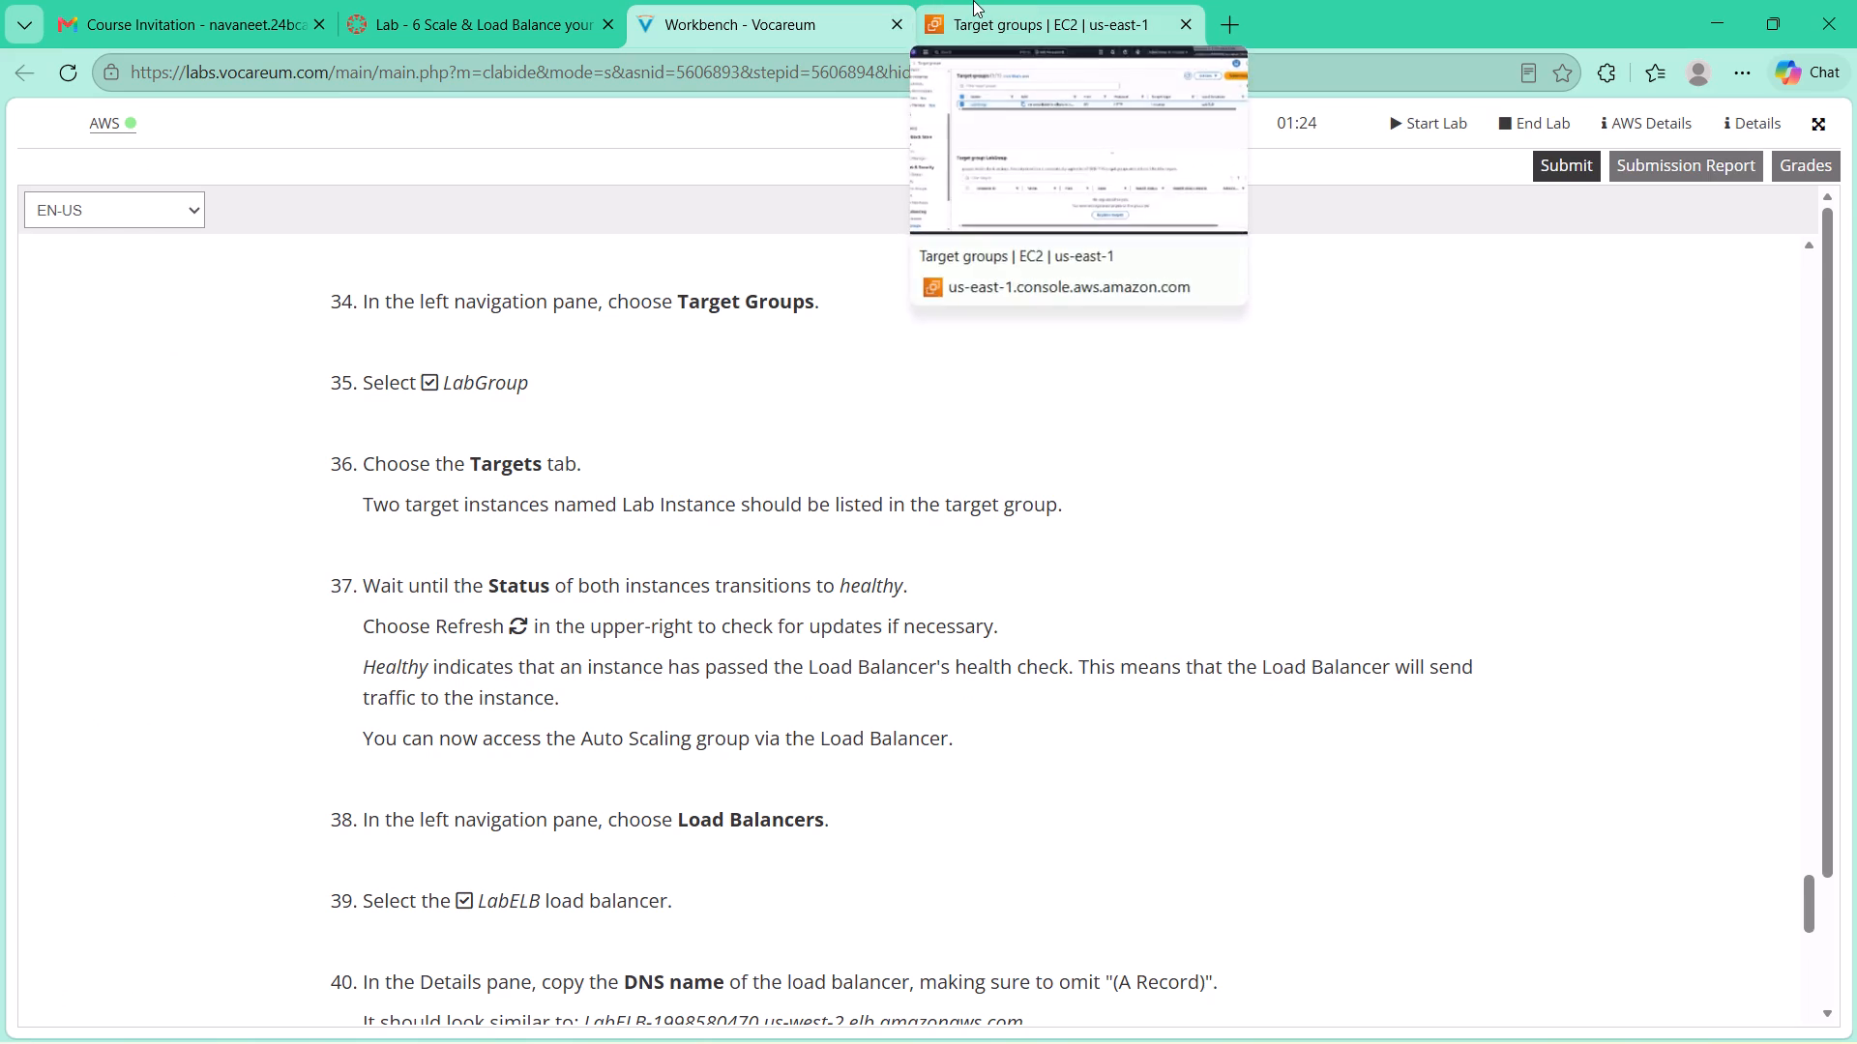
click(973, 0)
scroll(1247, 805, up, 2)
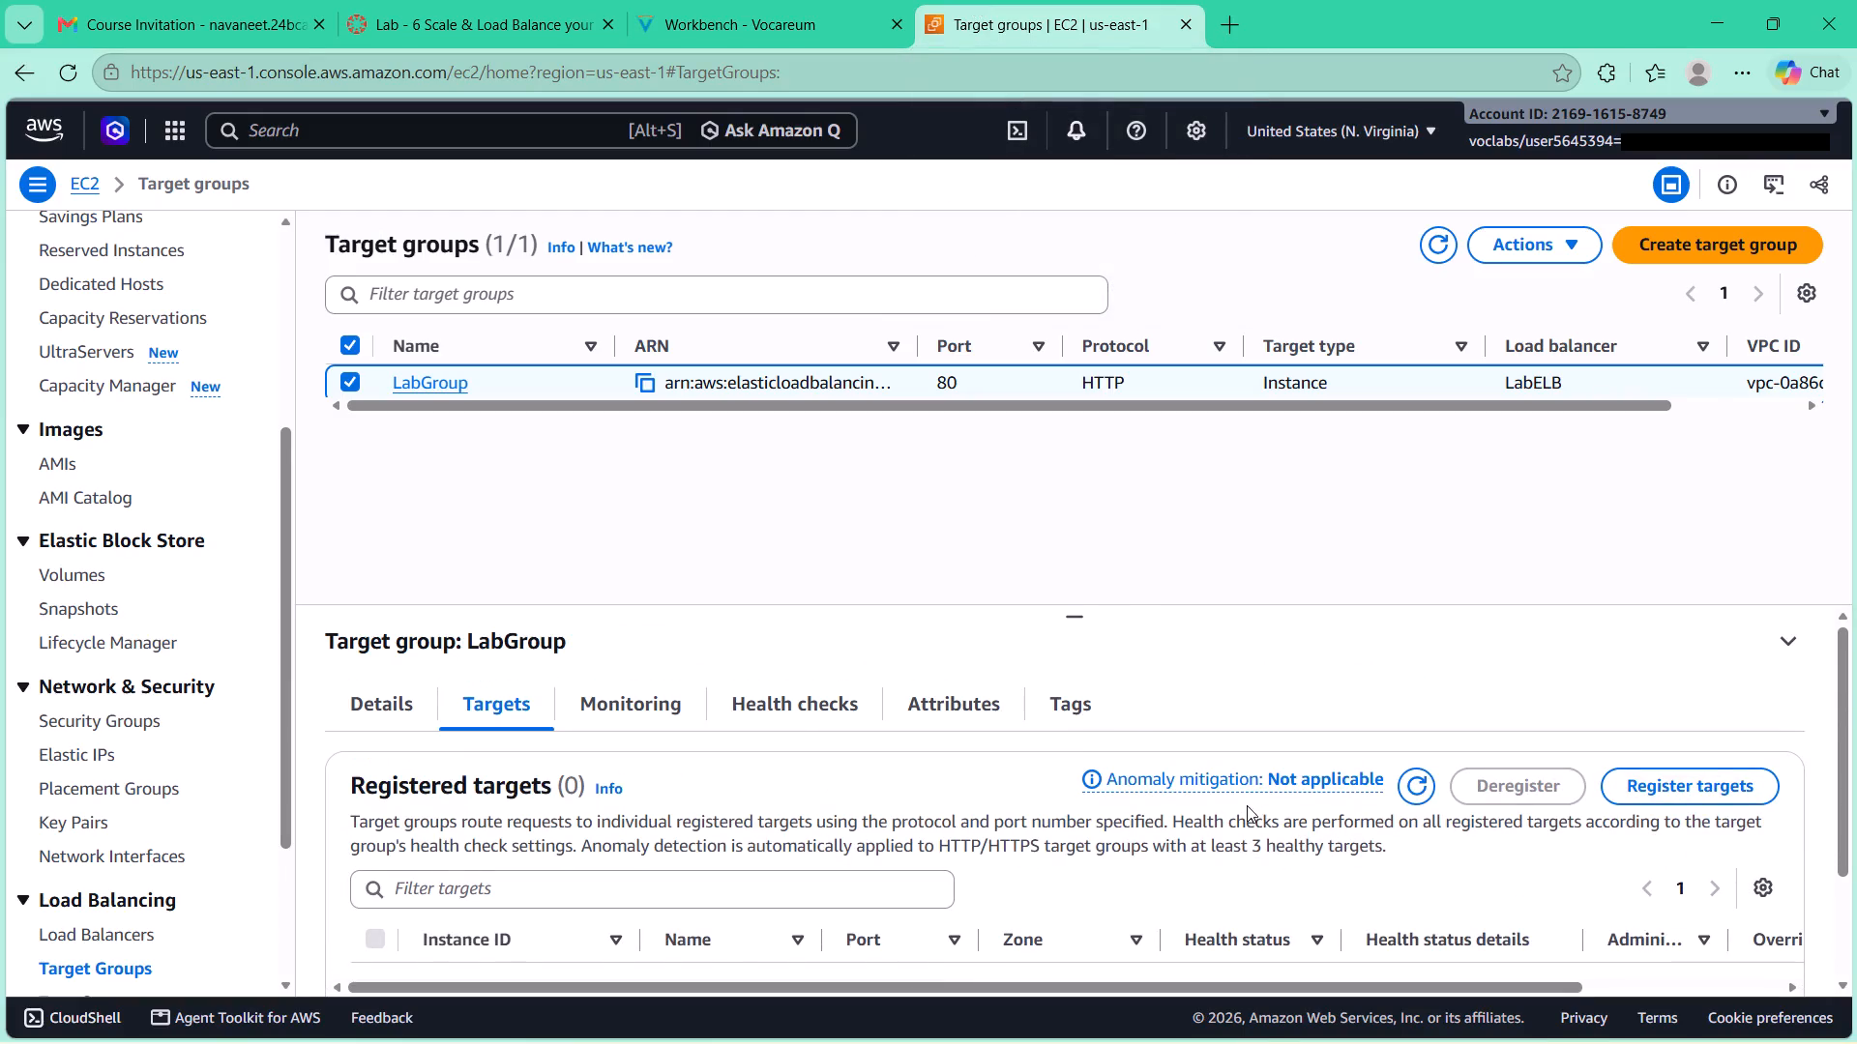
click(1416, 789)
scroll(927, 813, down, 2)
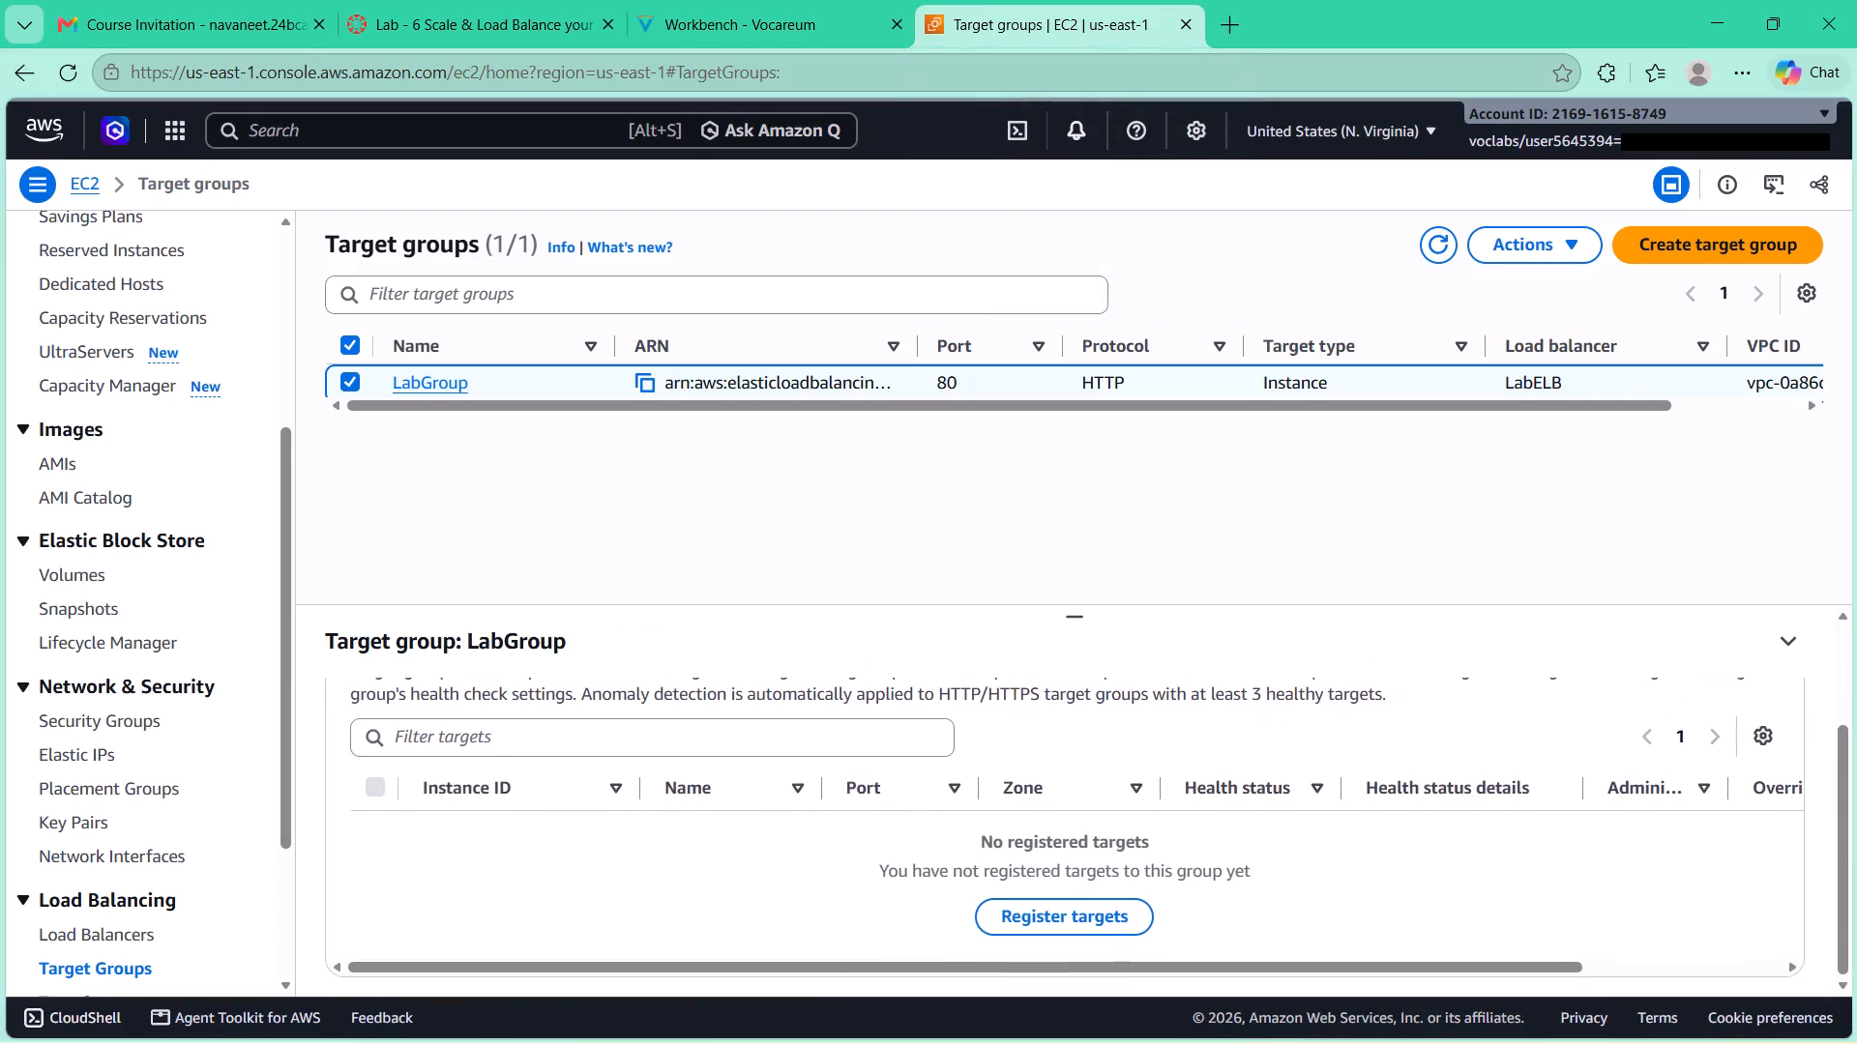
scroll(1030, 867, down, 4)
scroll(1030, 867, up, 4)
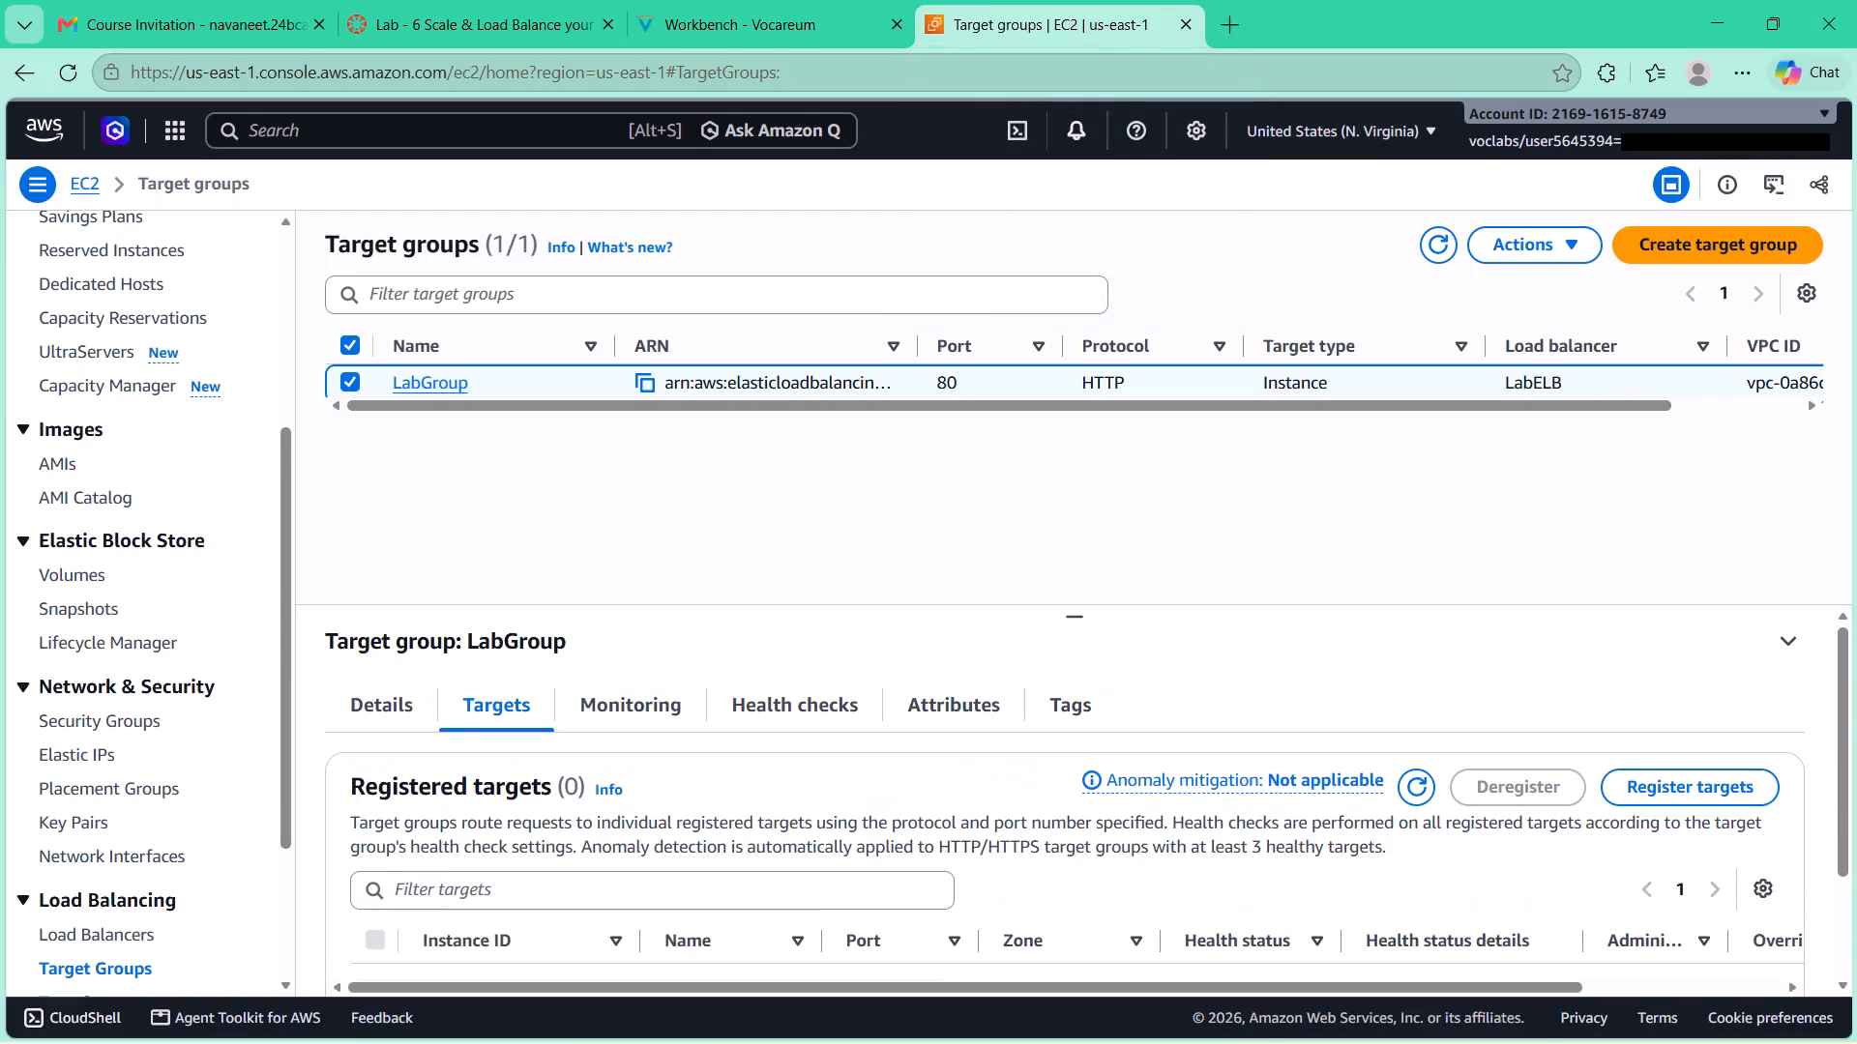
Review LabGroup's details and check its registered targets again.
click(368, 706)
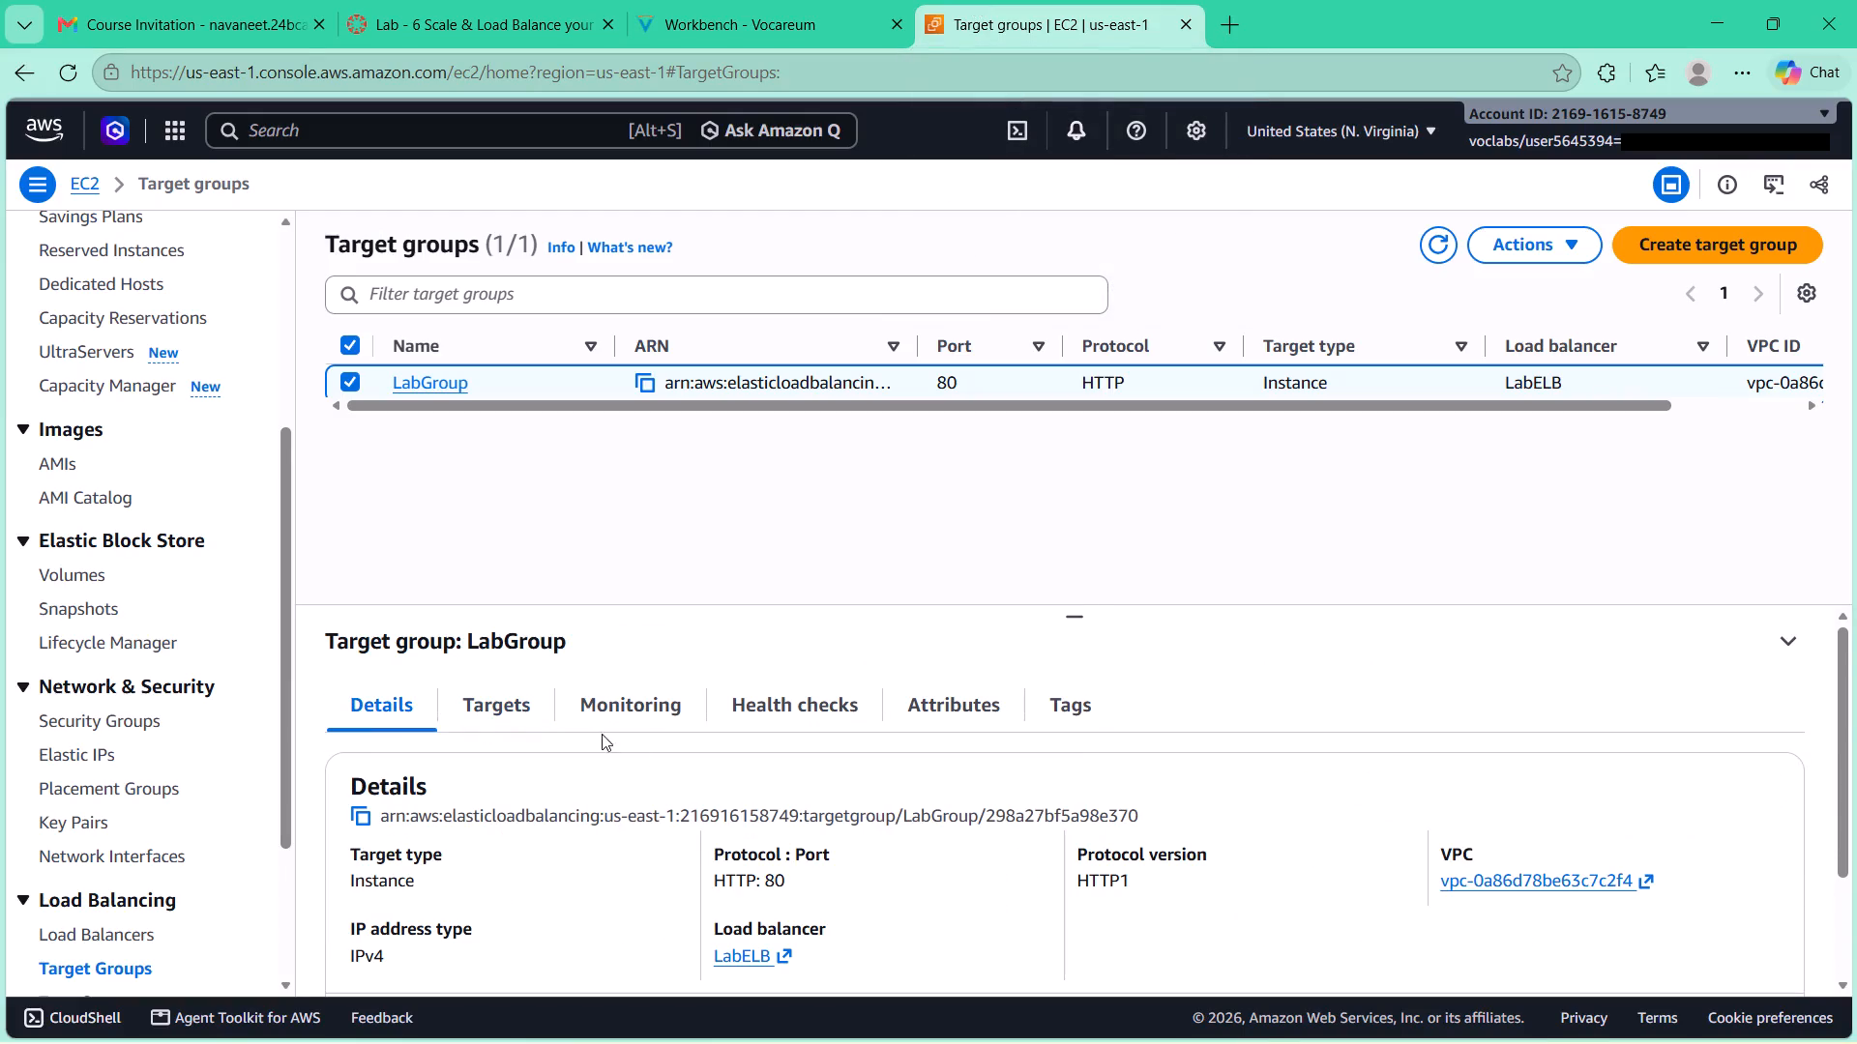
scroll(671, 788, down, 4)
scroll(671, 790, up, 5)
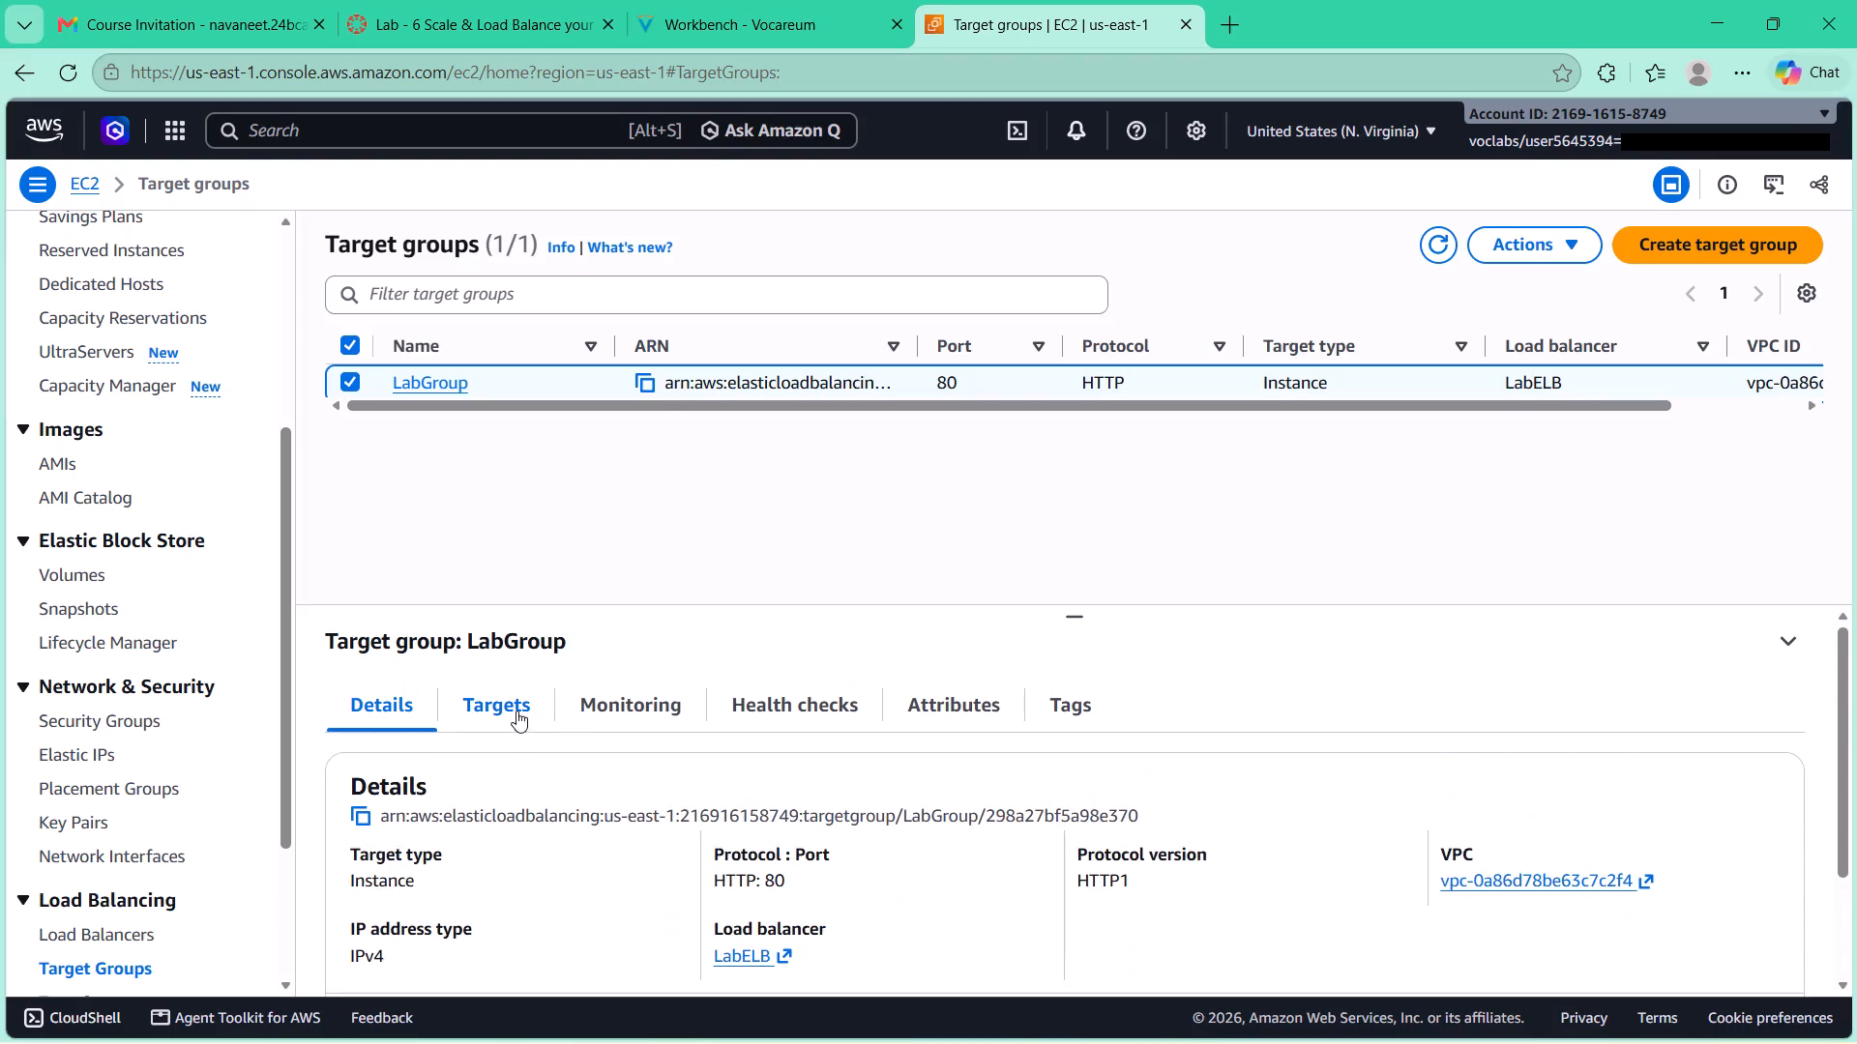
click(516, 710)
scroll(1269, 849, down, 5)
scroll(1269, 849, up, 1)
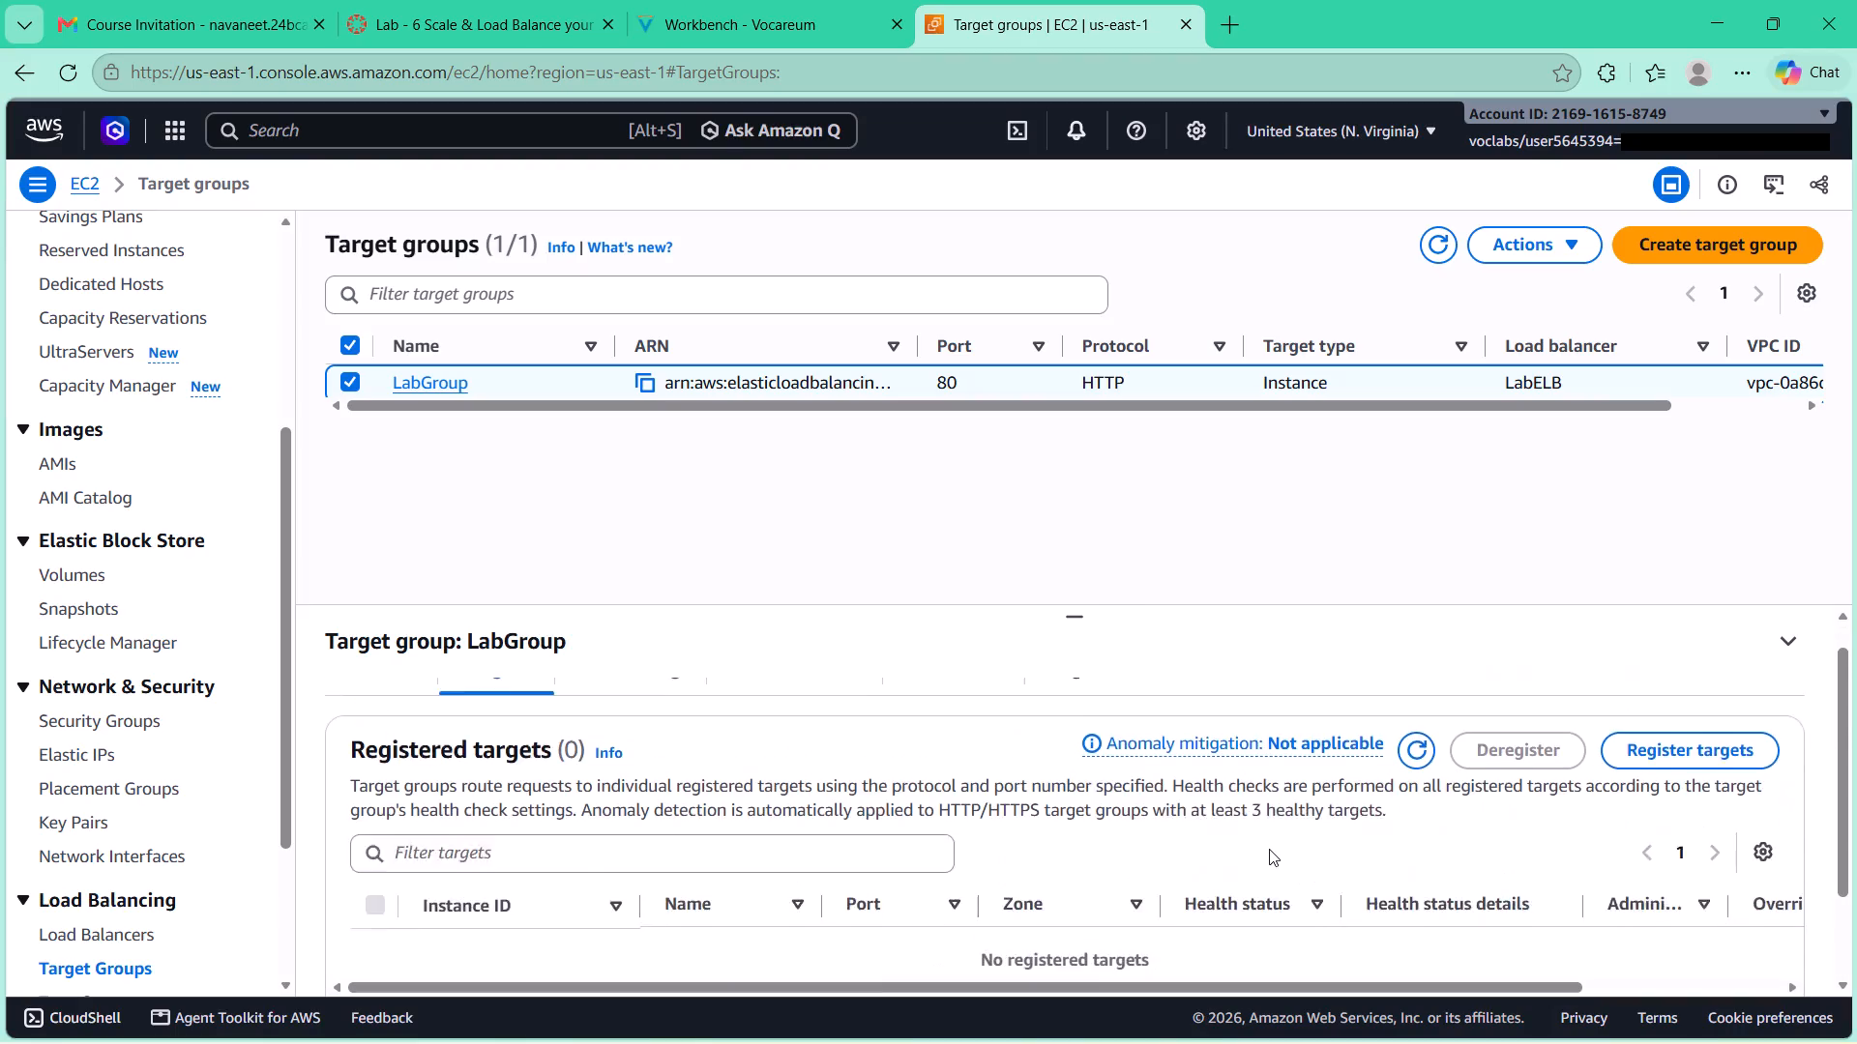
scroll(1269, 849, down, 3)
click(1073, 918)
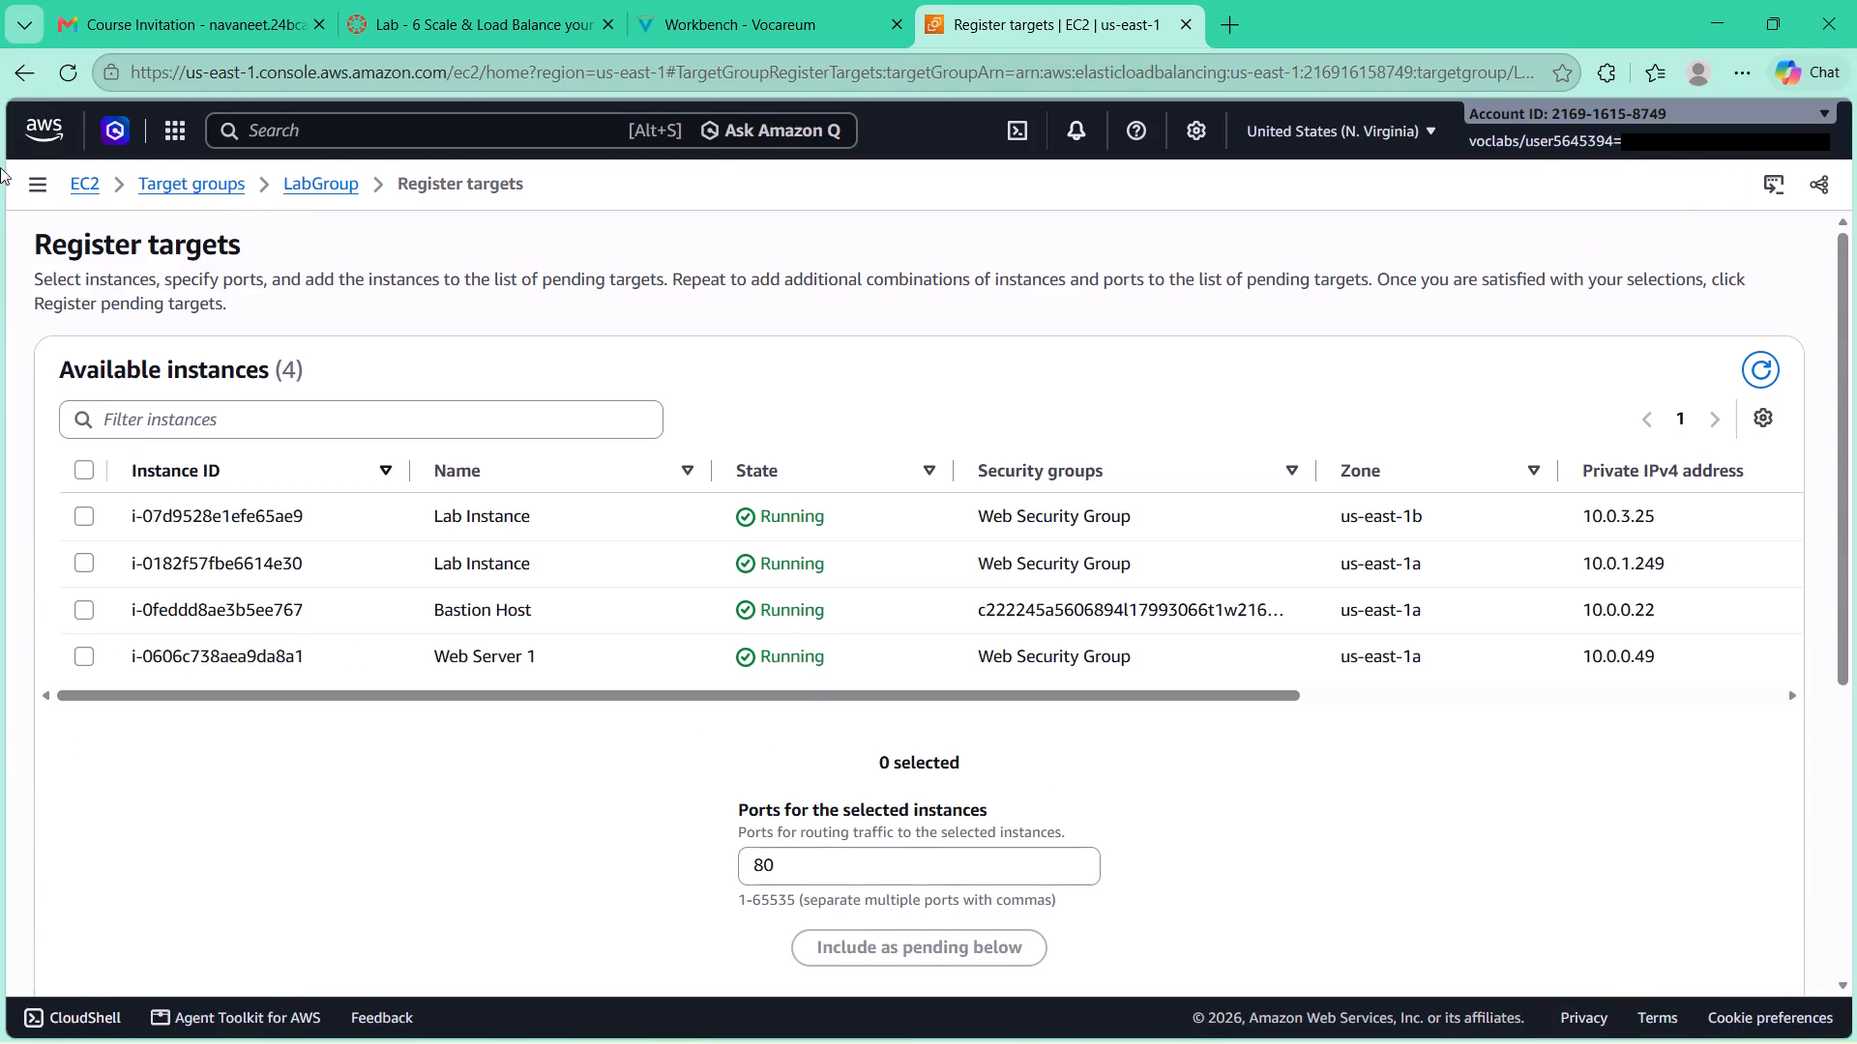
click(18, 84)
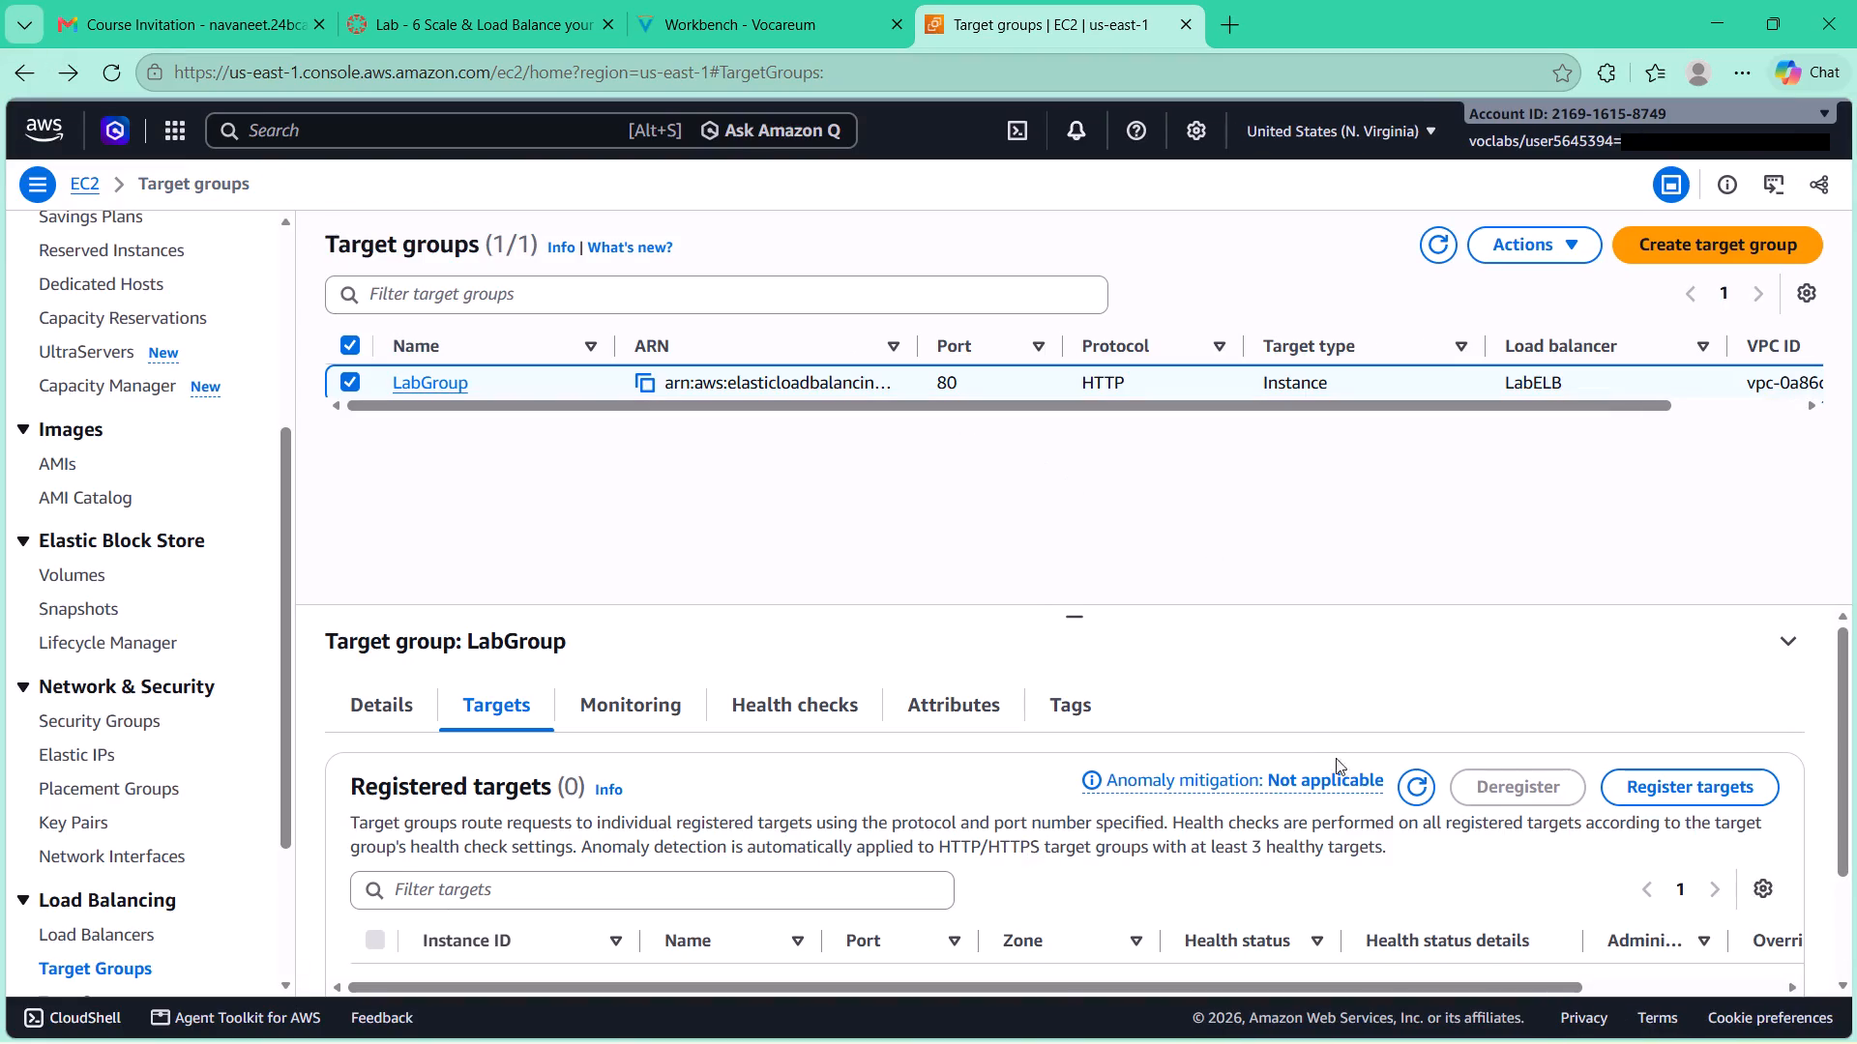
Refresh LabGroup's registered targets and examine the full width of the targets table.
click(1408, 797)
scroll(1299, 826, down, 4)
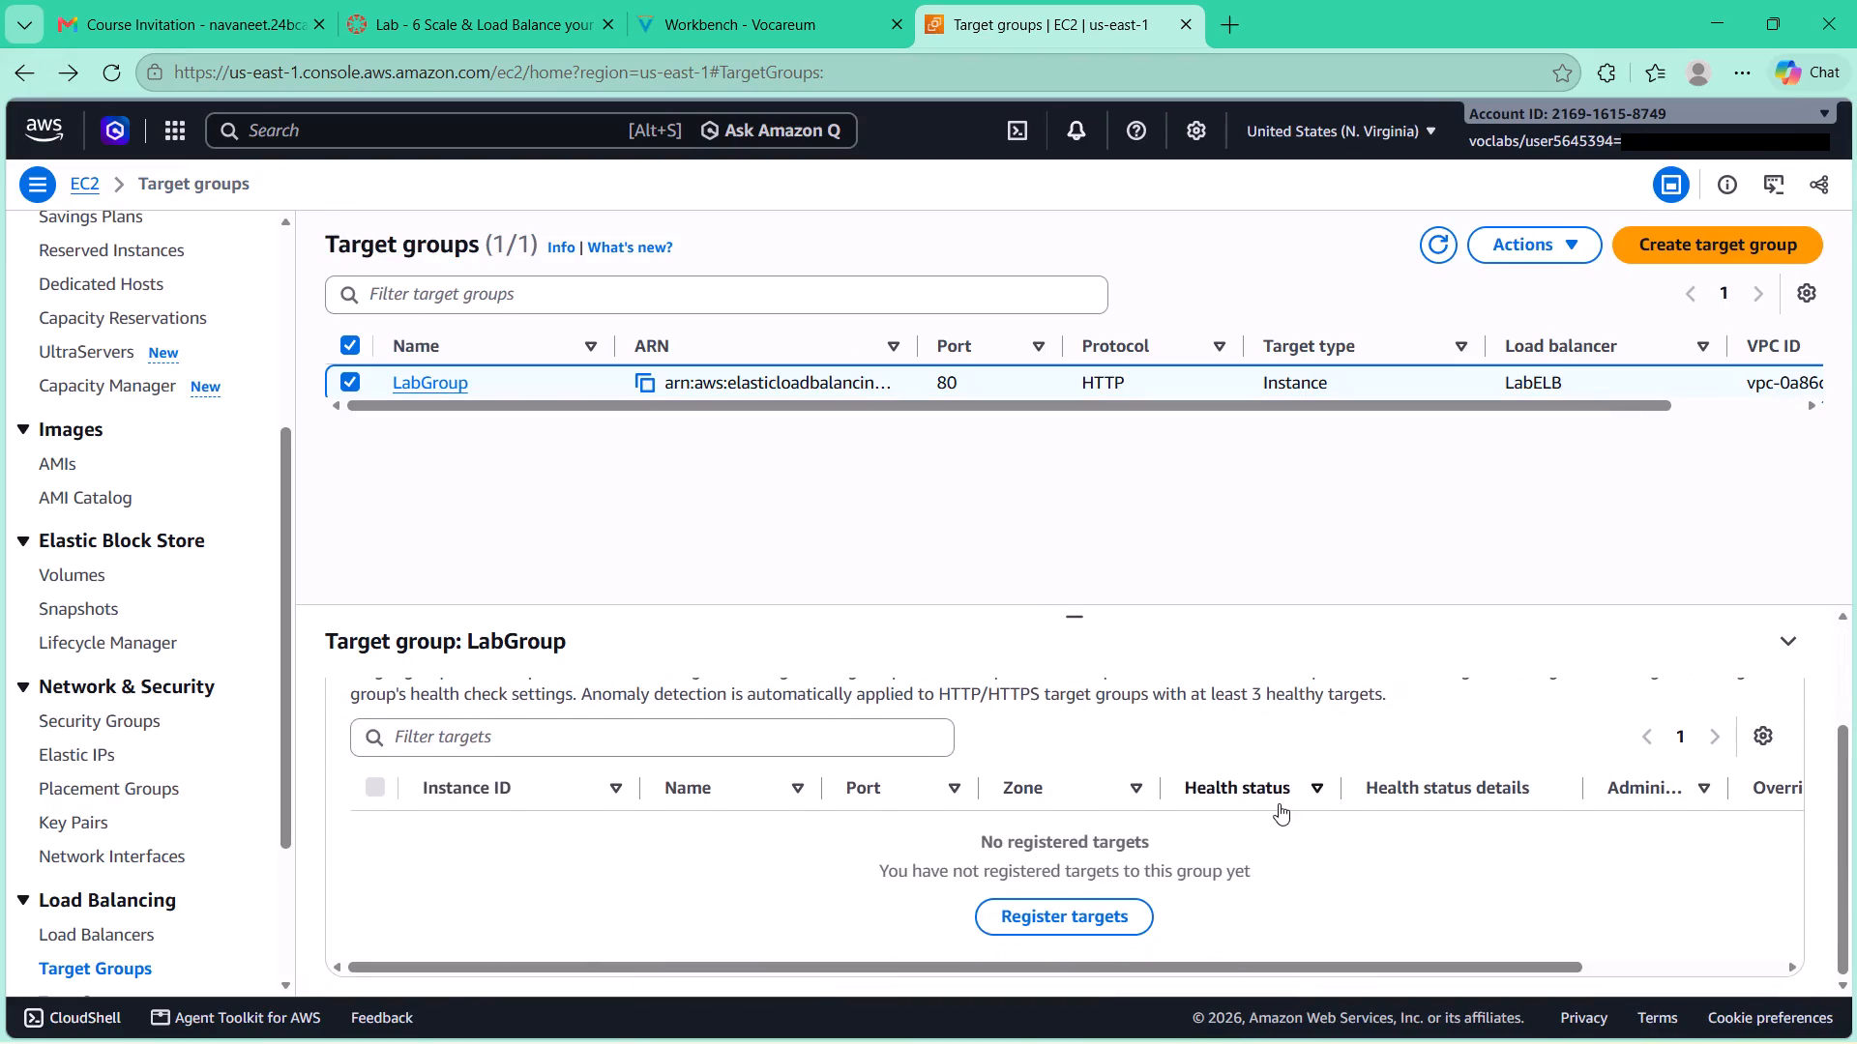
scroll(1279, 803, left, 5)
scroll(1279, 803, right, 5)
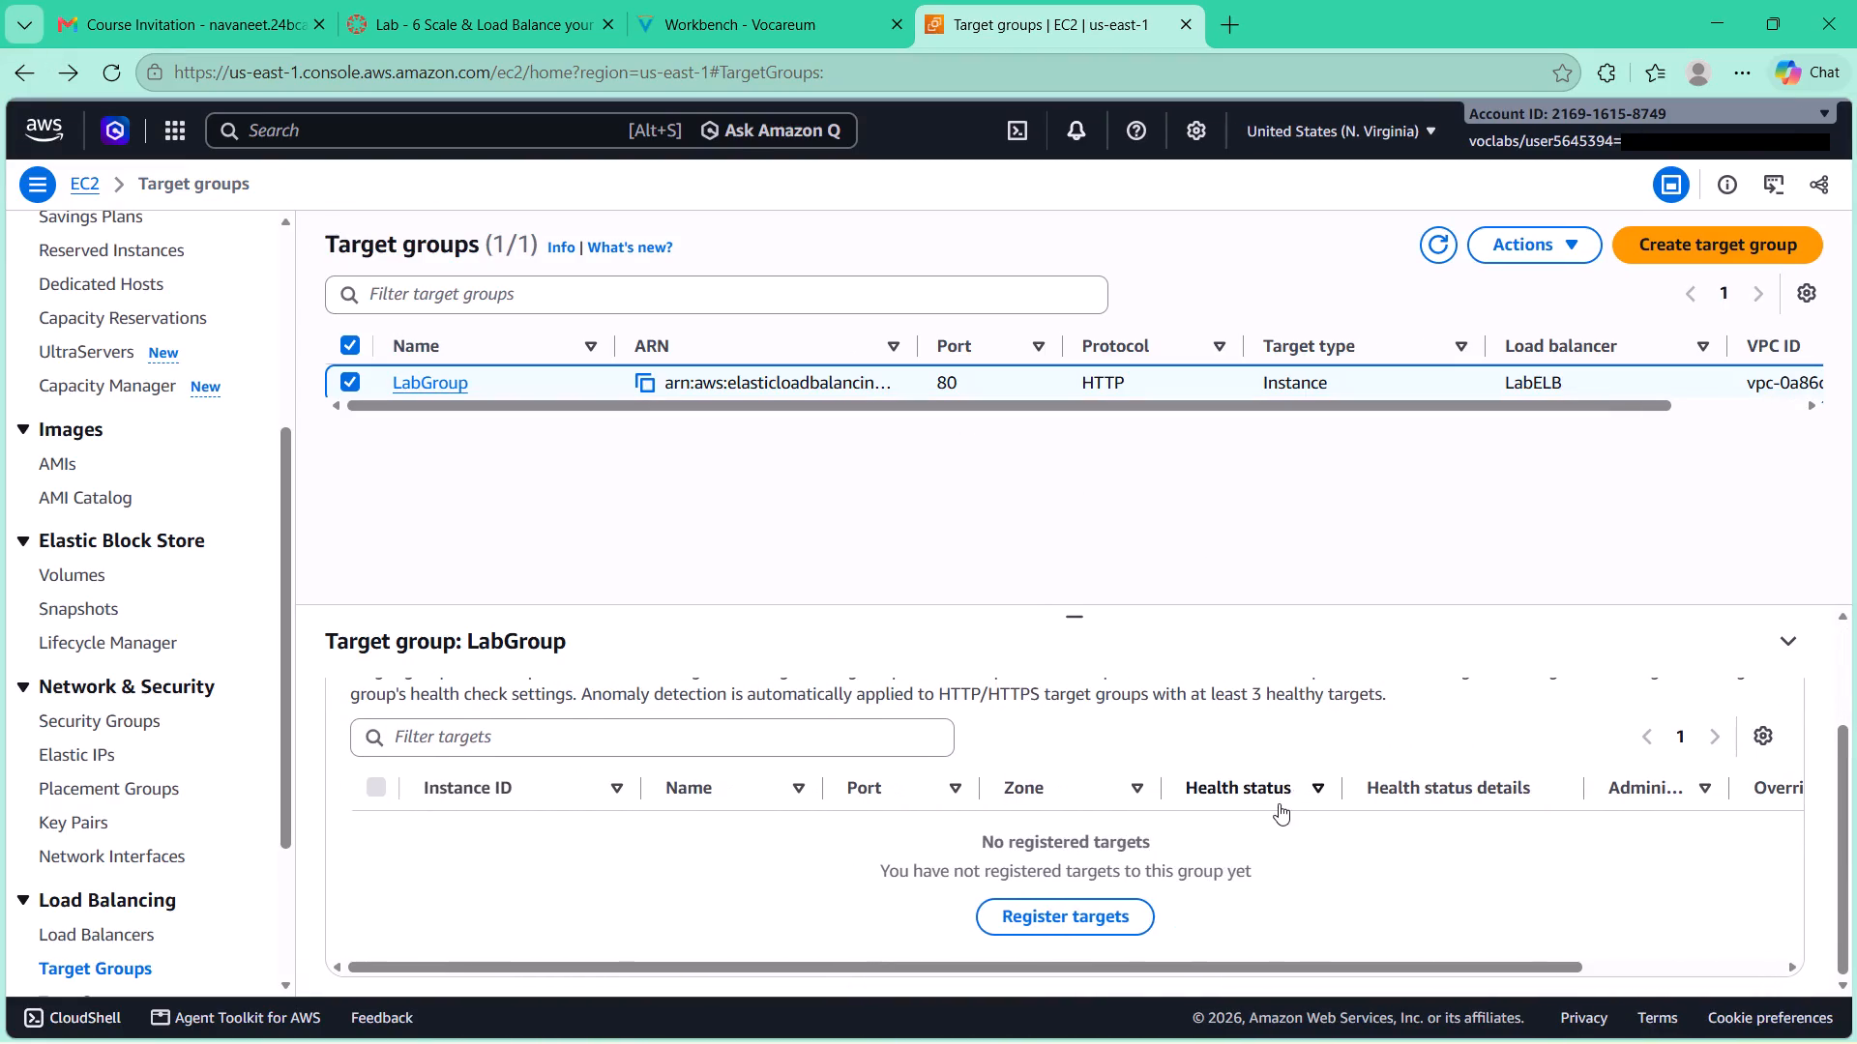
scroll(942, 764, right, 4)
scroll(942, 764, left, 1)
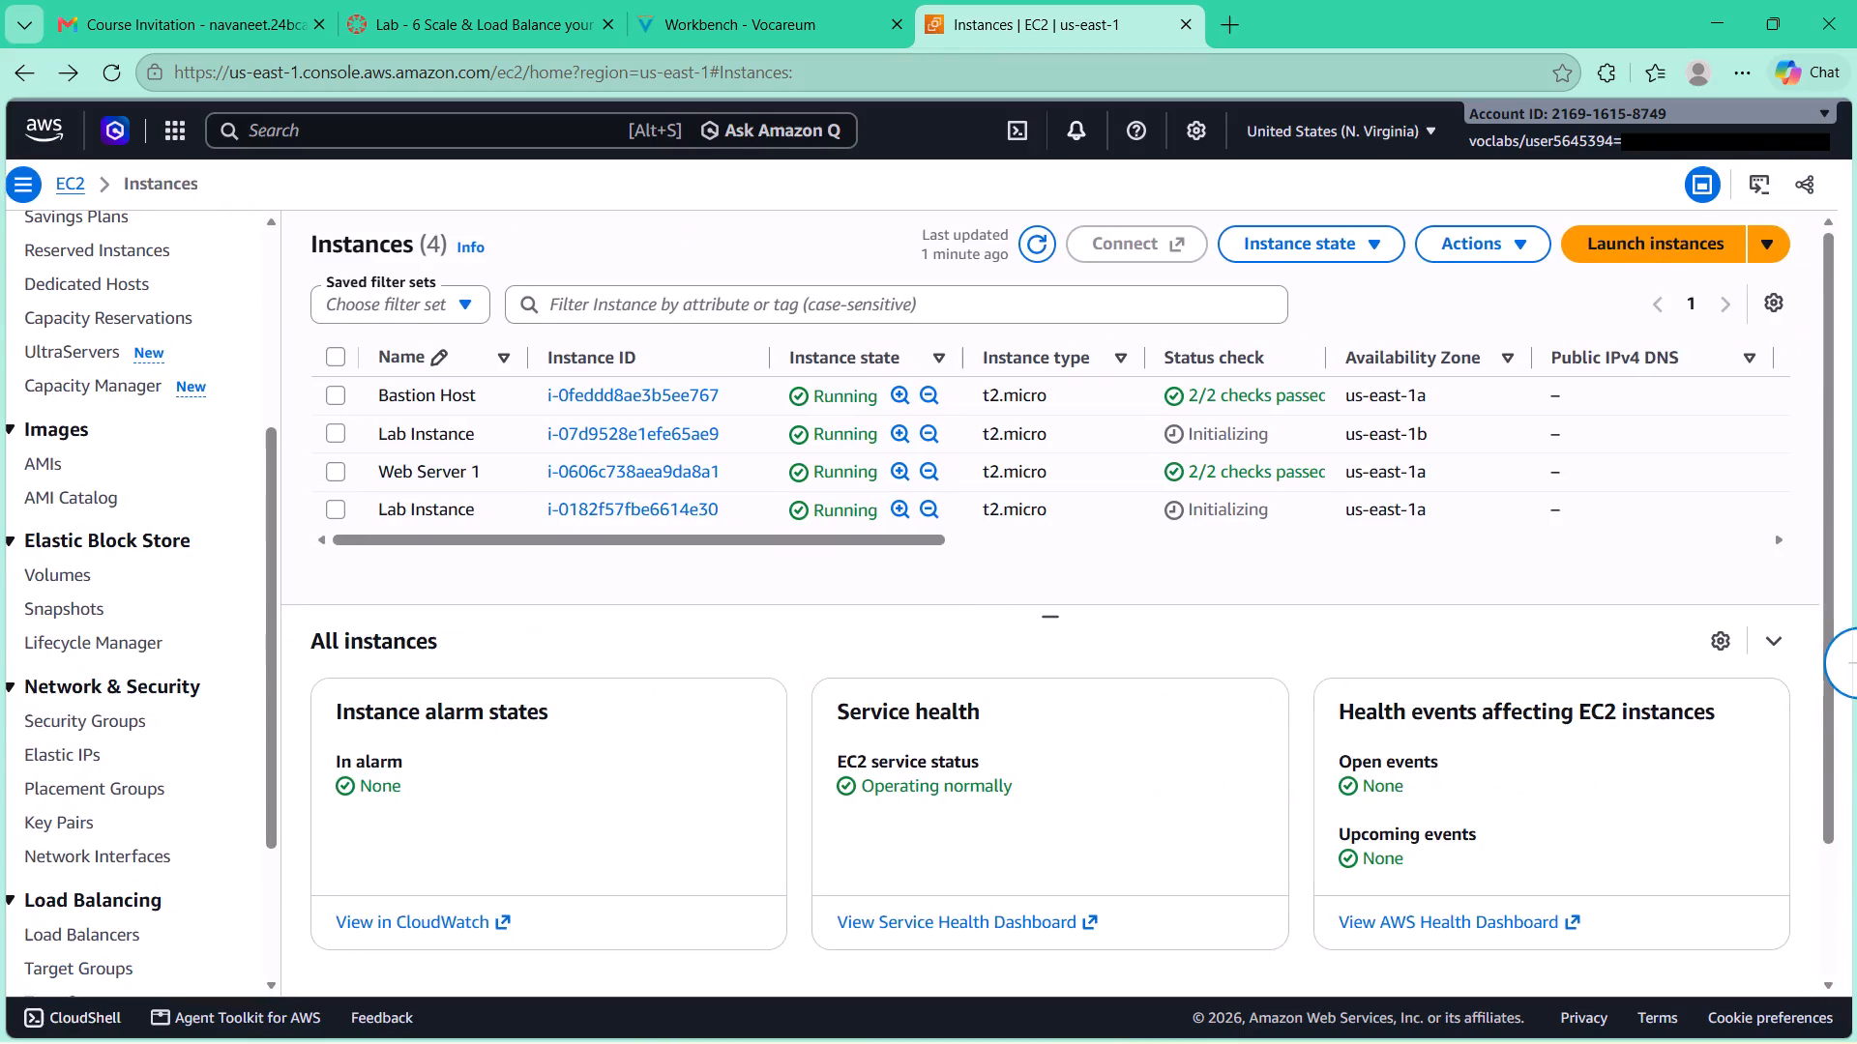
scroll(942, 764, left, 7)
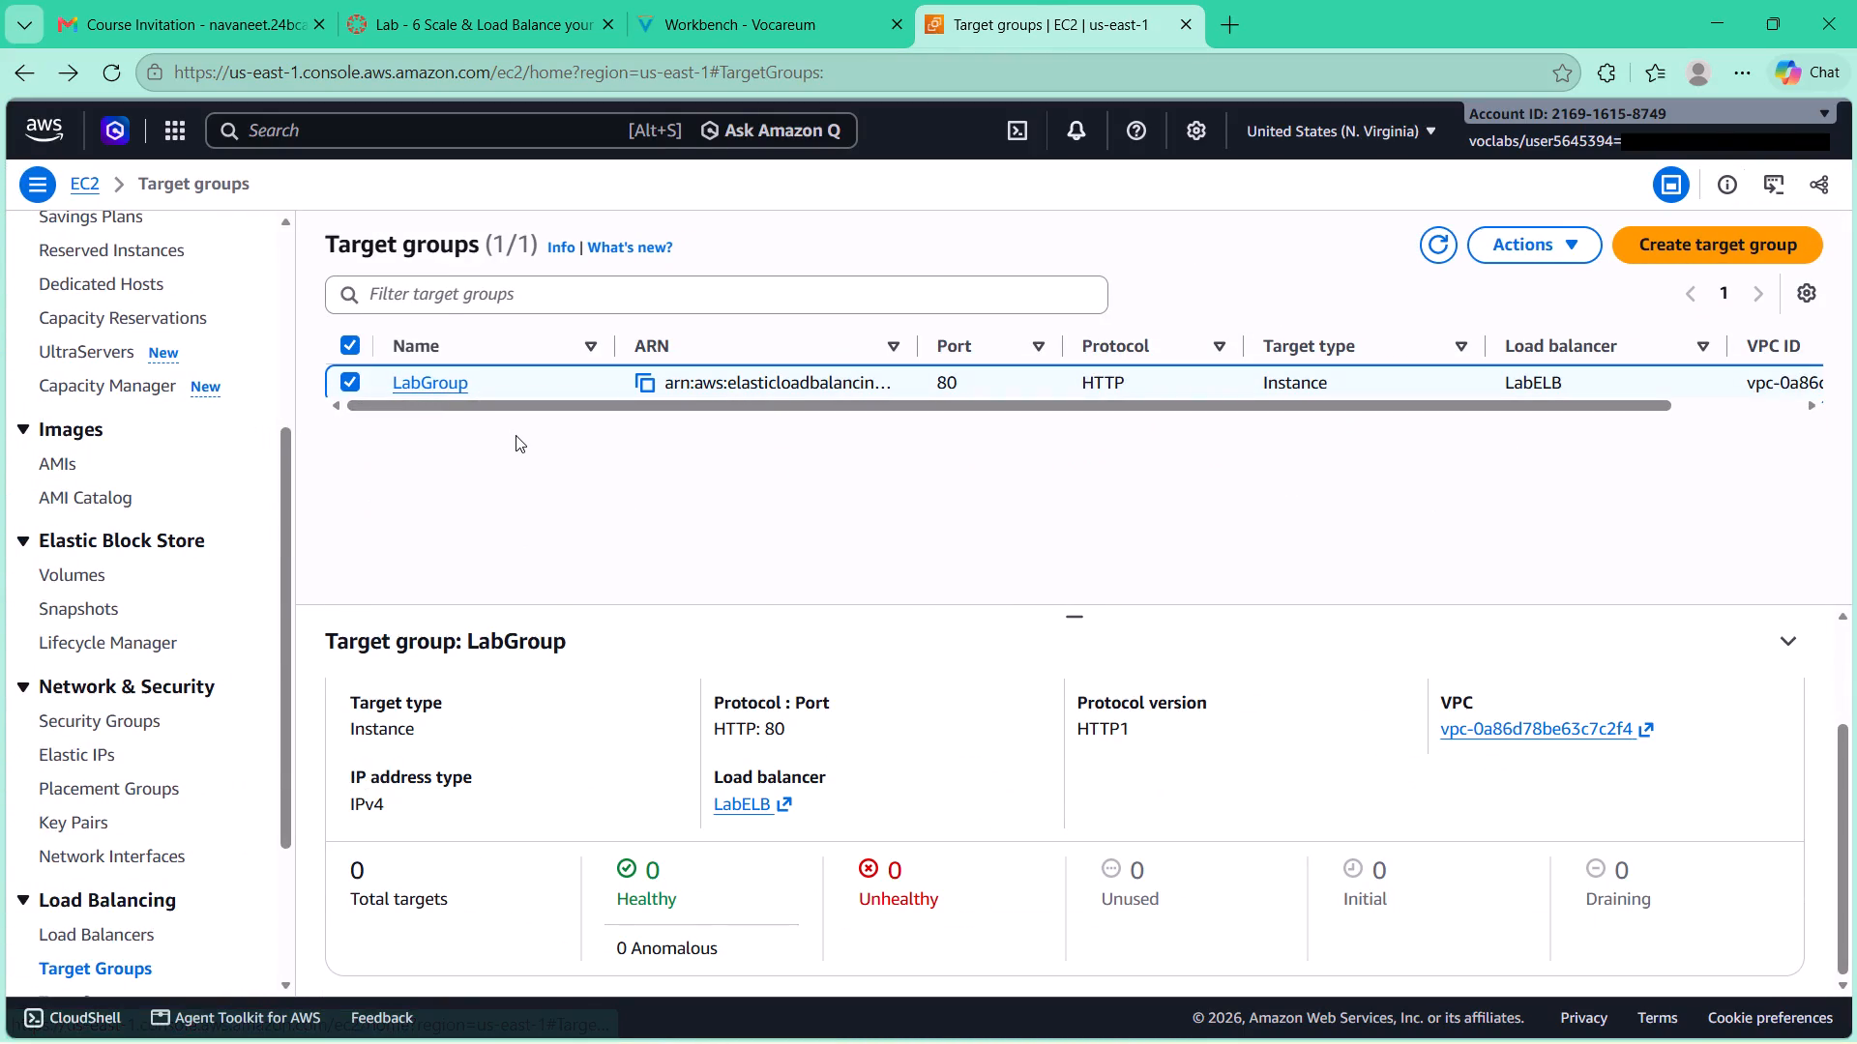
Examine LabGroup's target health summary and its registered targets once more.
scroll(744, 777, down, 2)
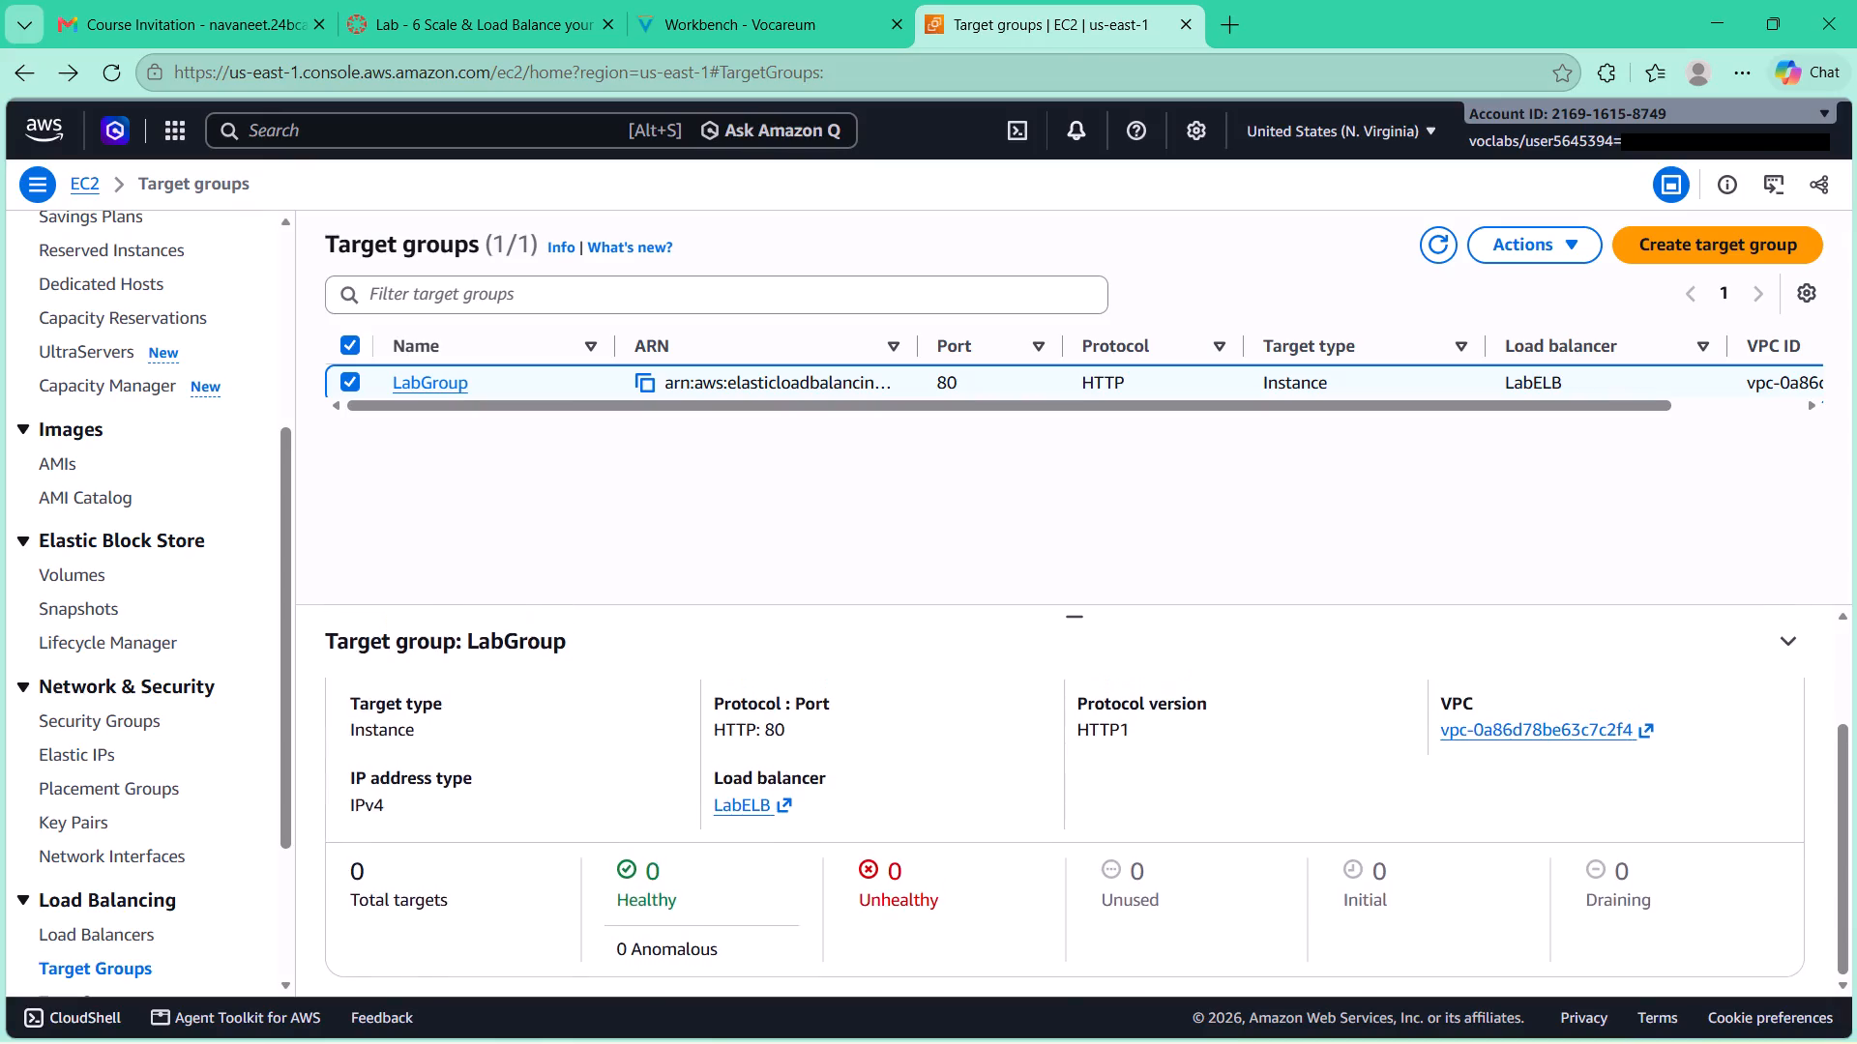
scroll(744, 777, up, 5)
click(520, 705)
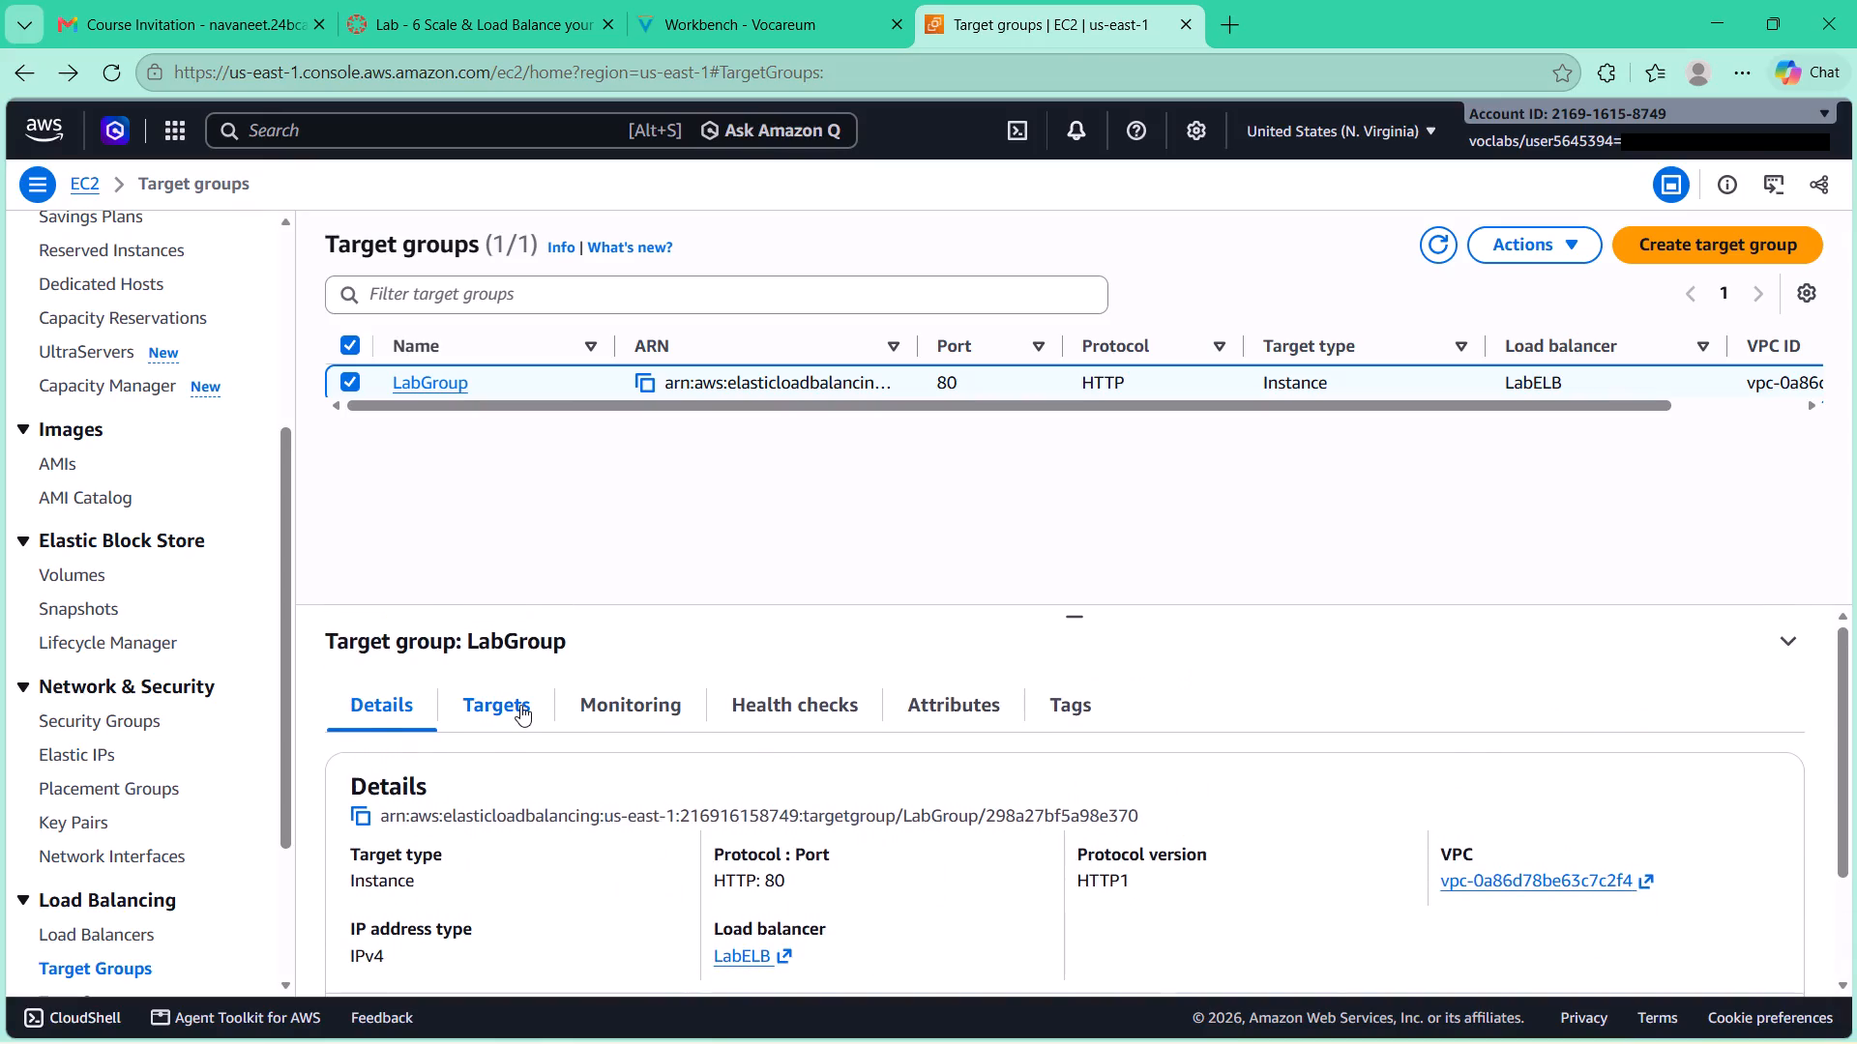
scroll(877, 903, down, 5)
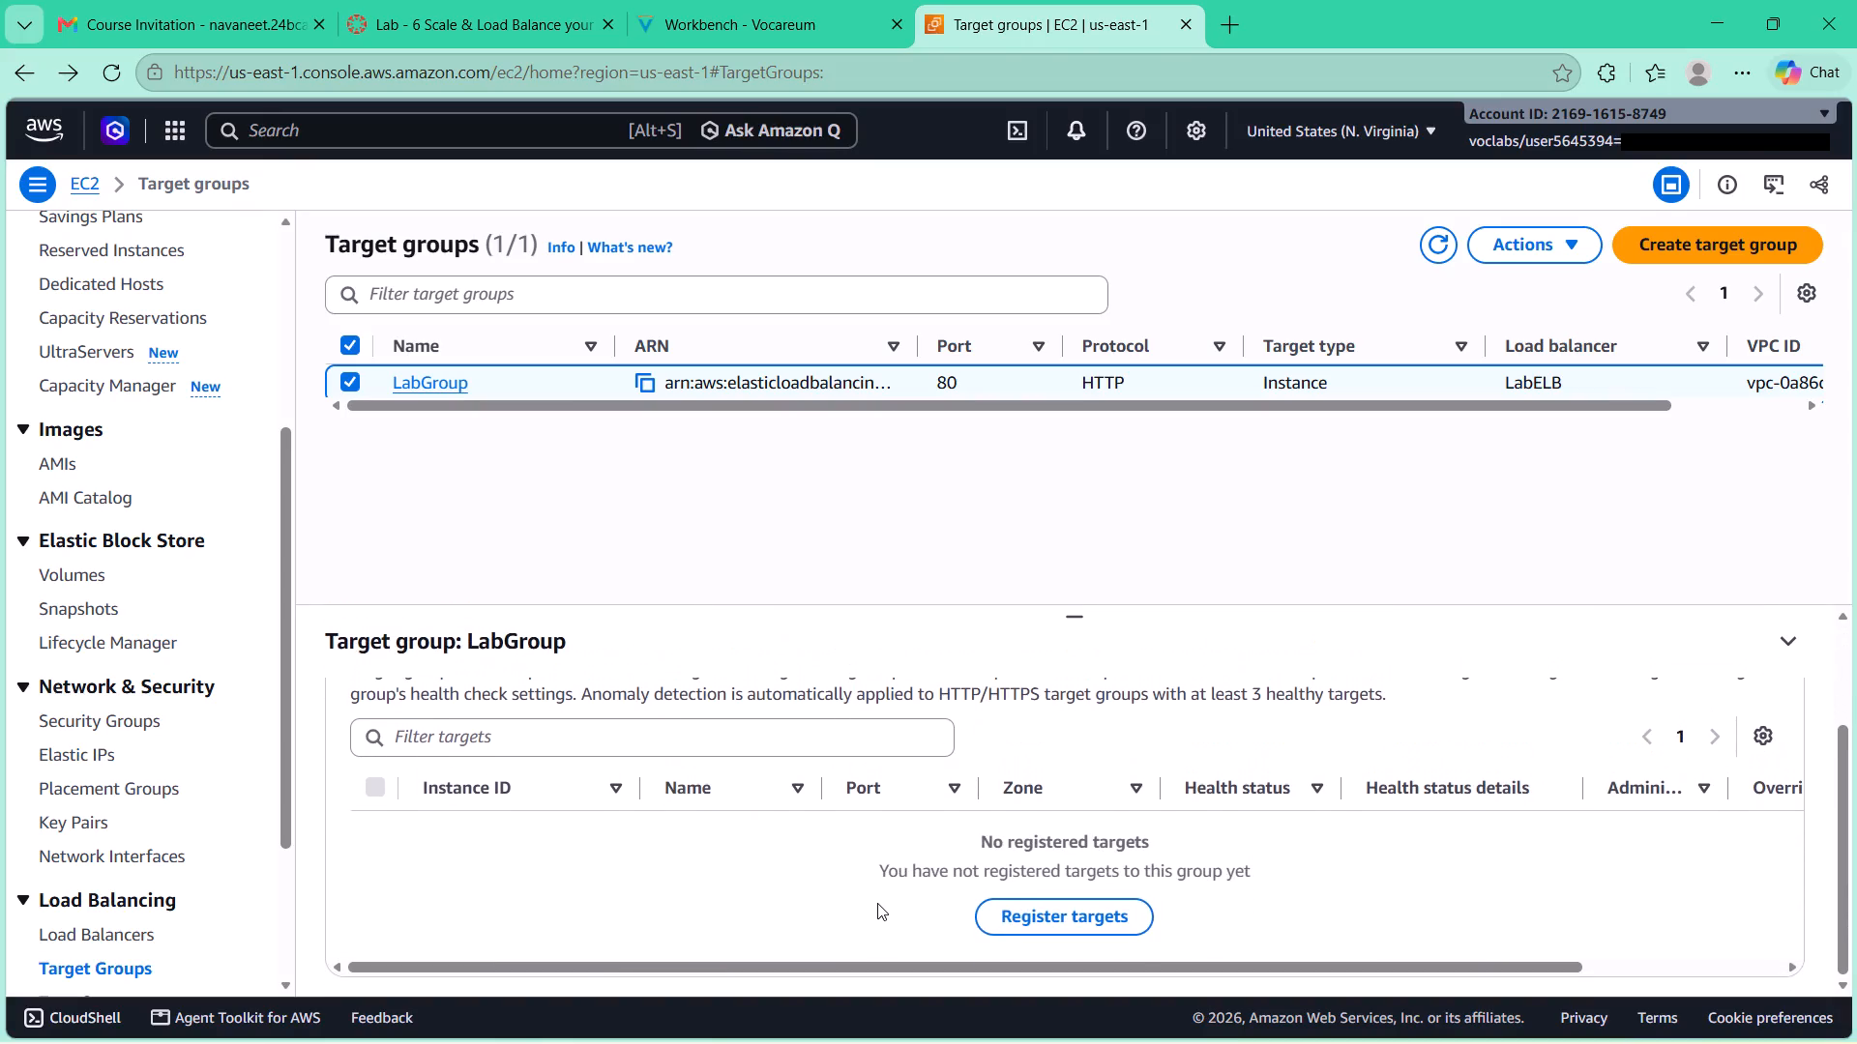
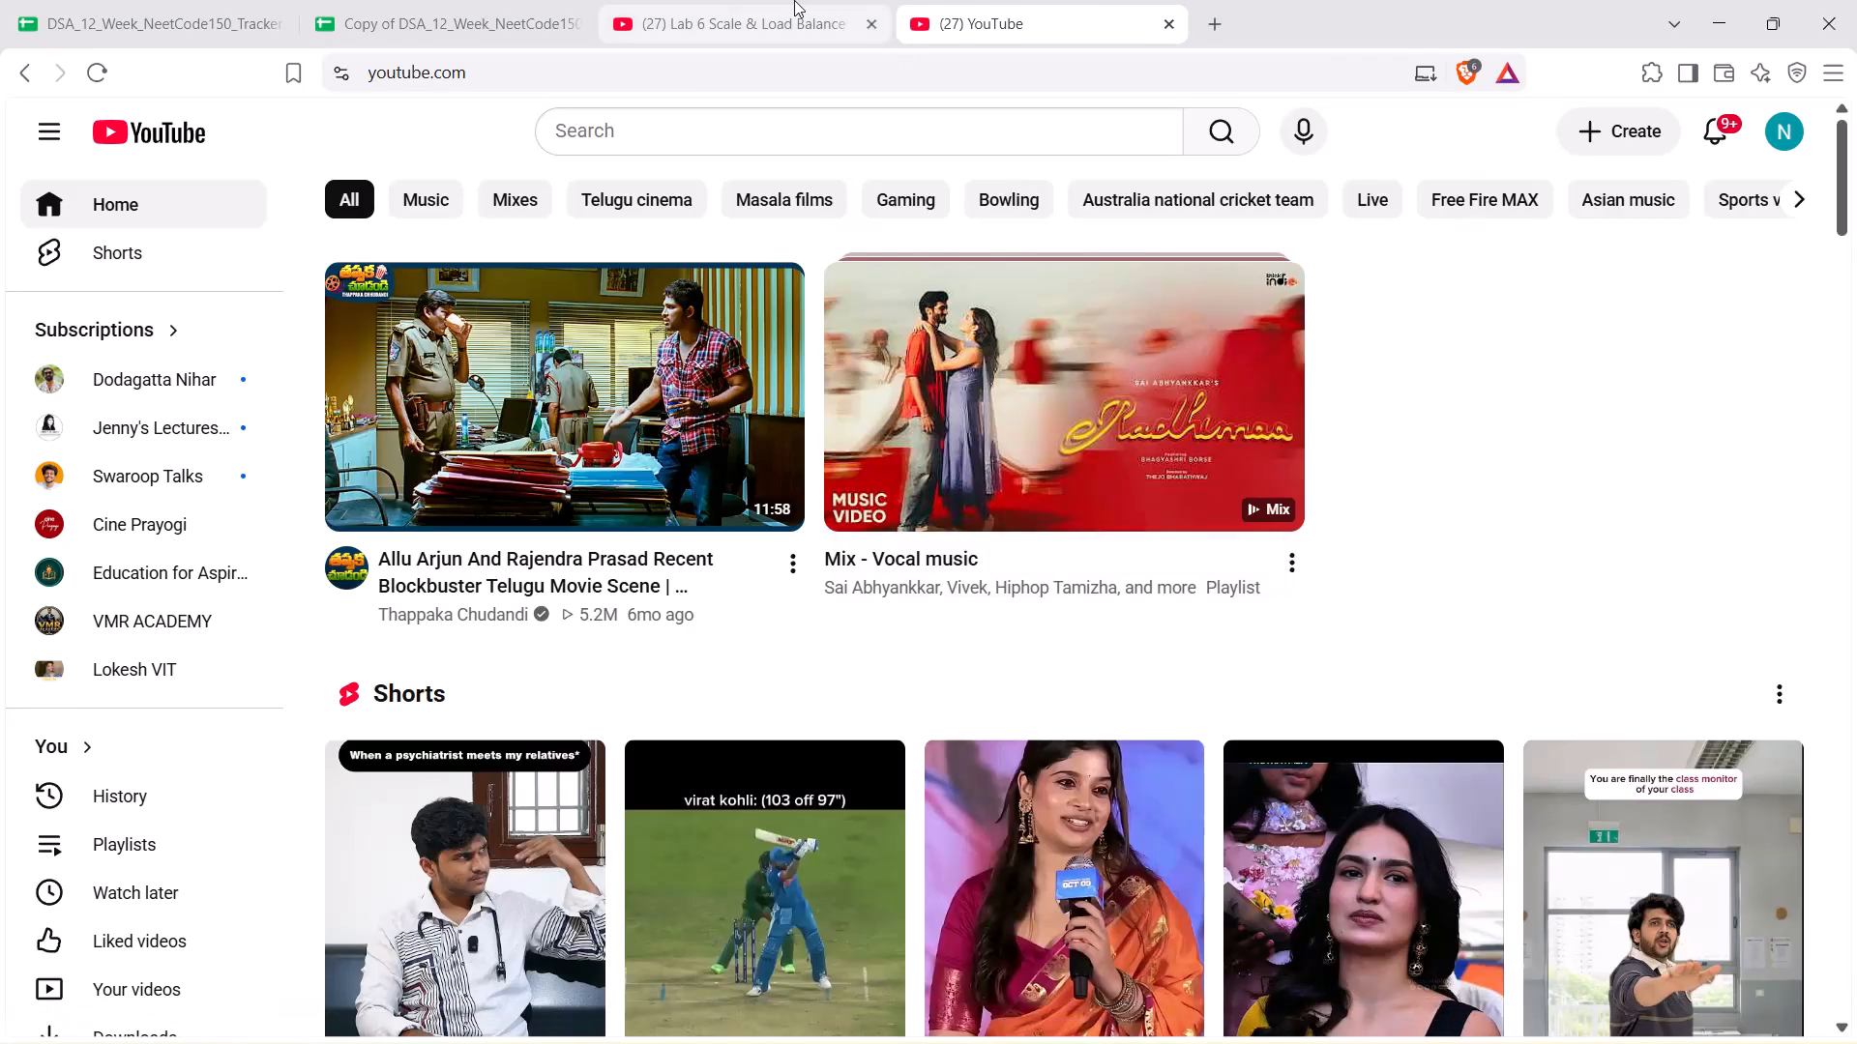
Review the Lab 6 YouTube walkthrough from Auto Scaling group creation through to LabGroup's registered targets, and return to the AWS console in Edge.
click(794, 0)
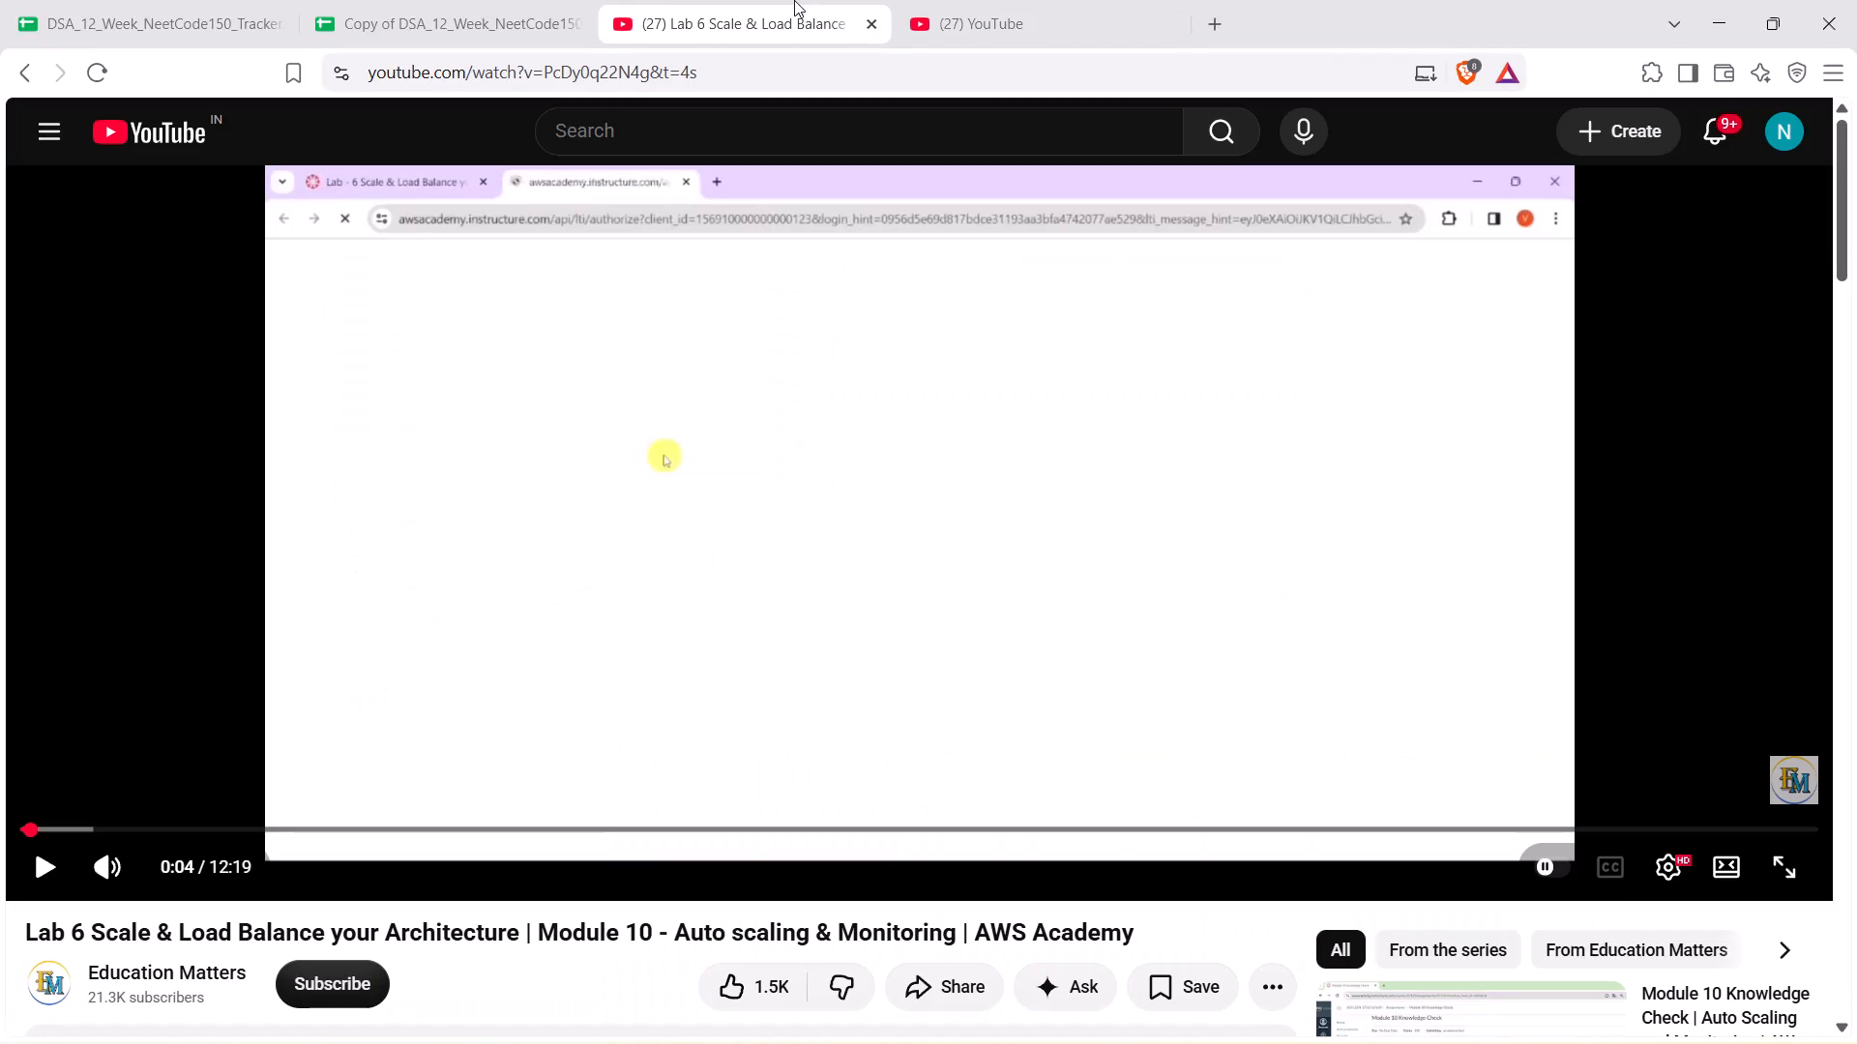
click(679, 584)
click(815, 813)
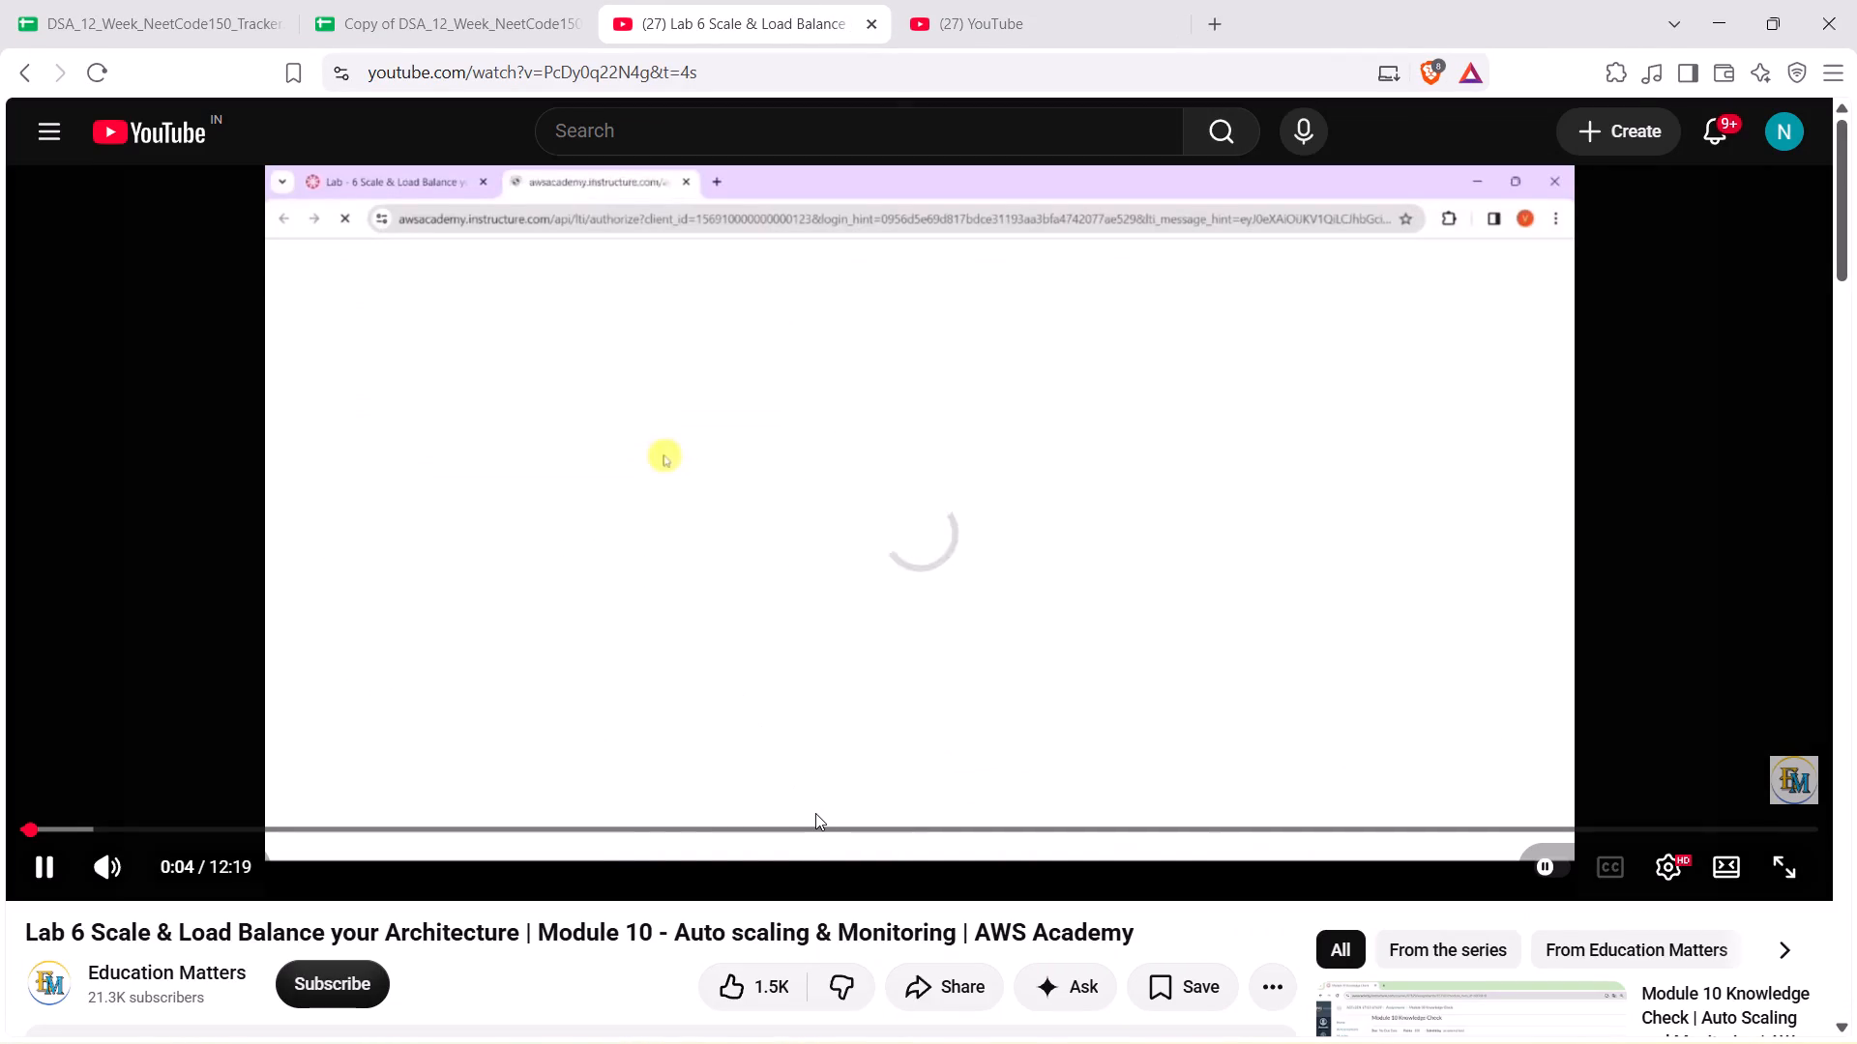
click(812, 817)
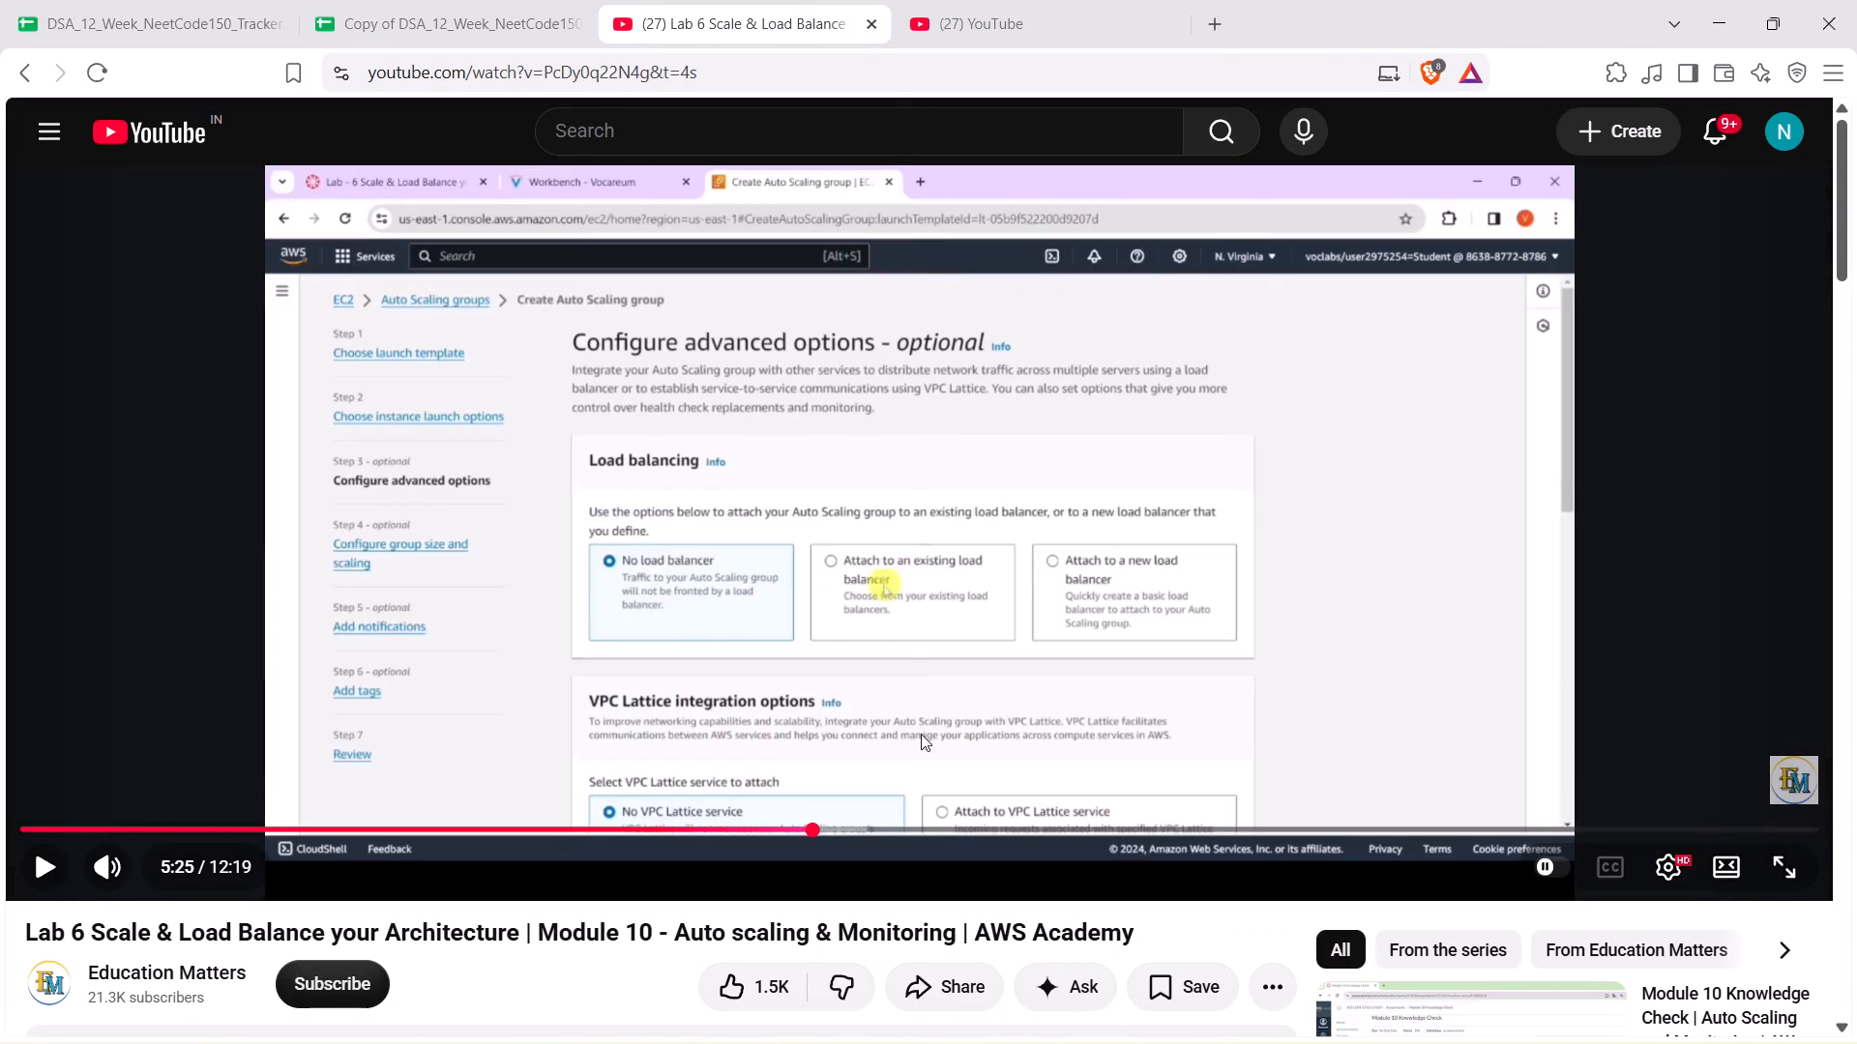
click(963, 834)
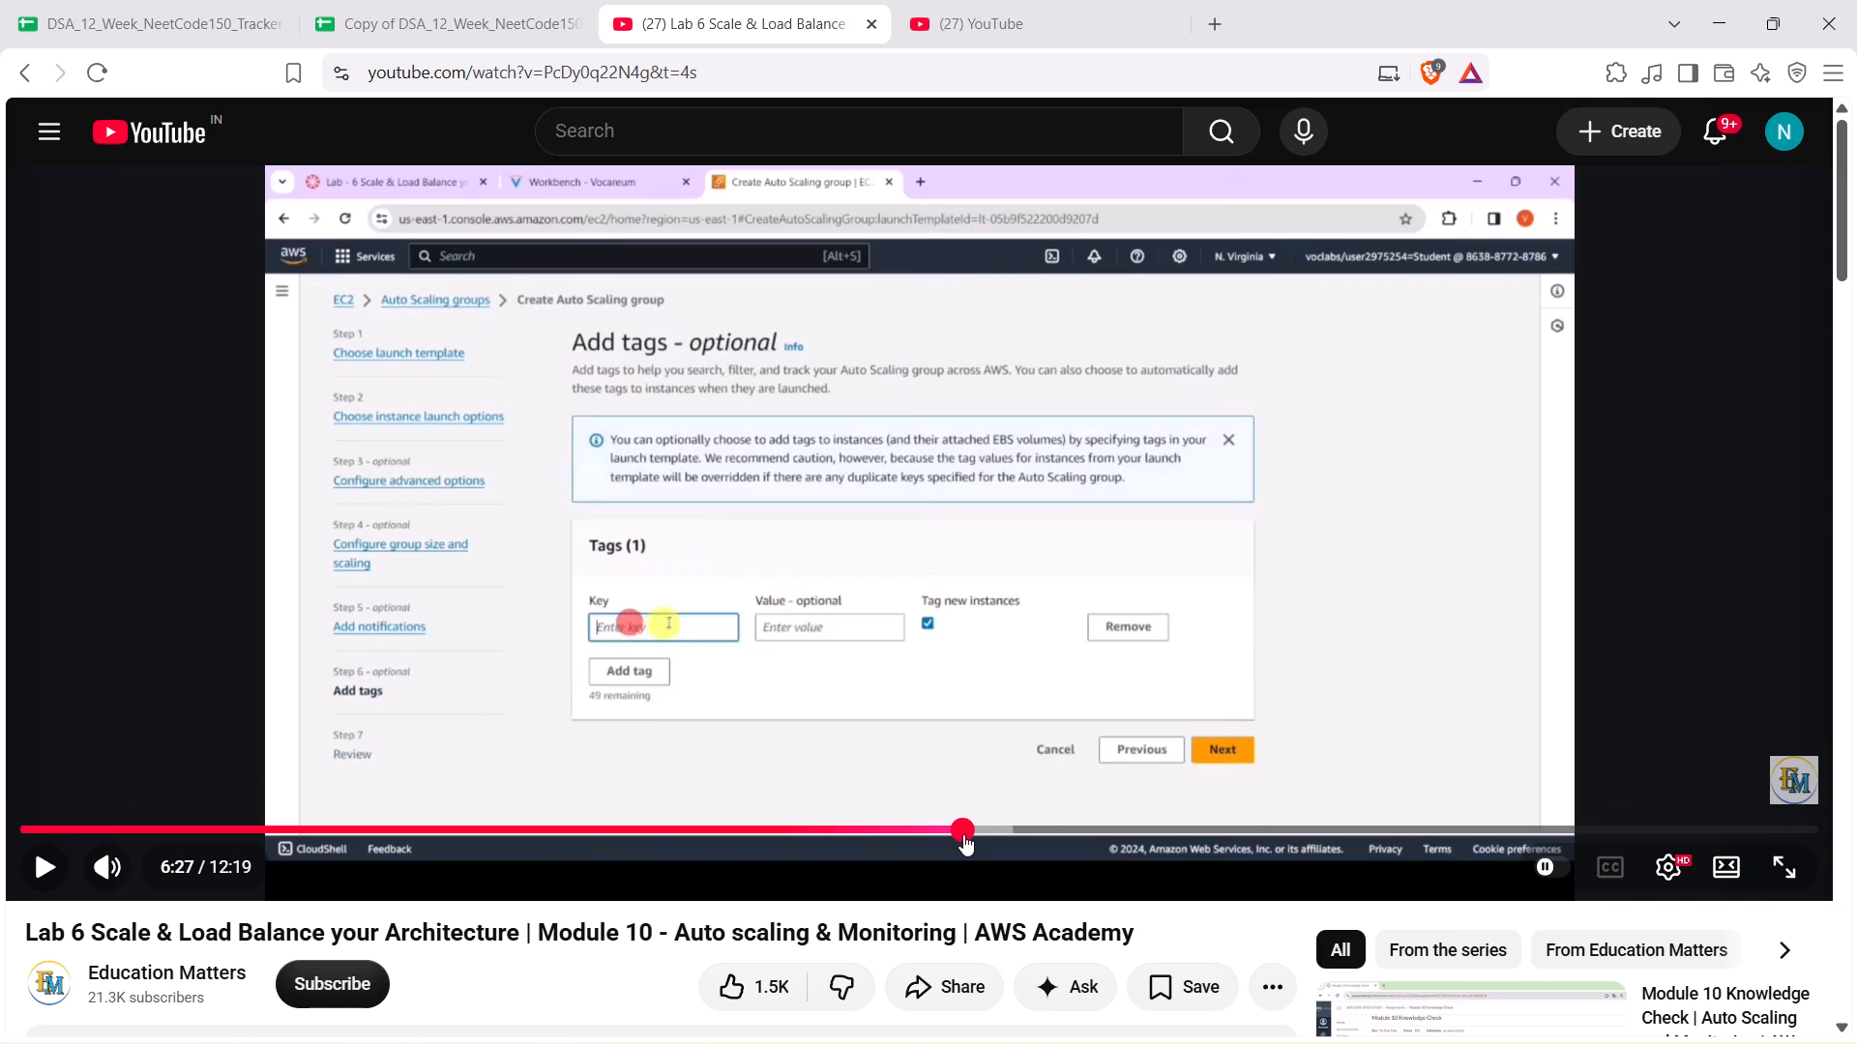
click(1070, 736)
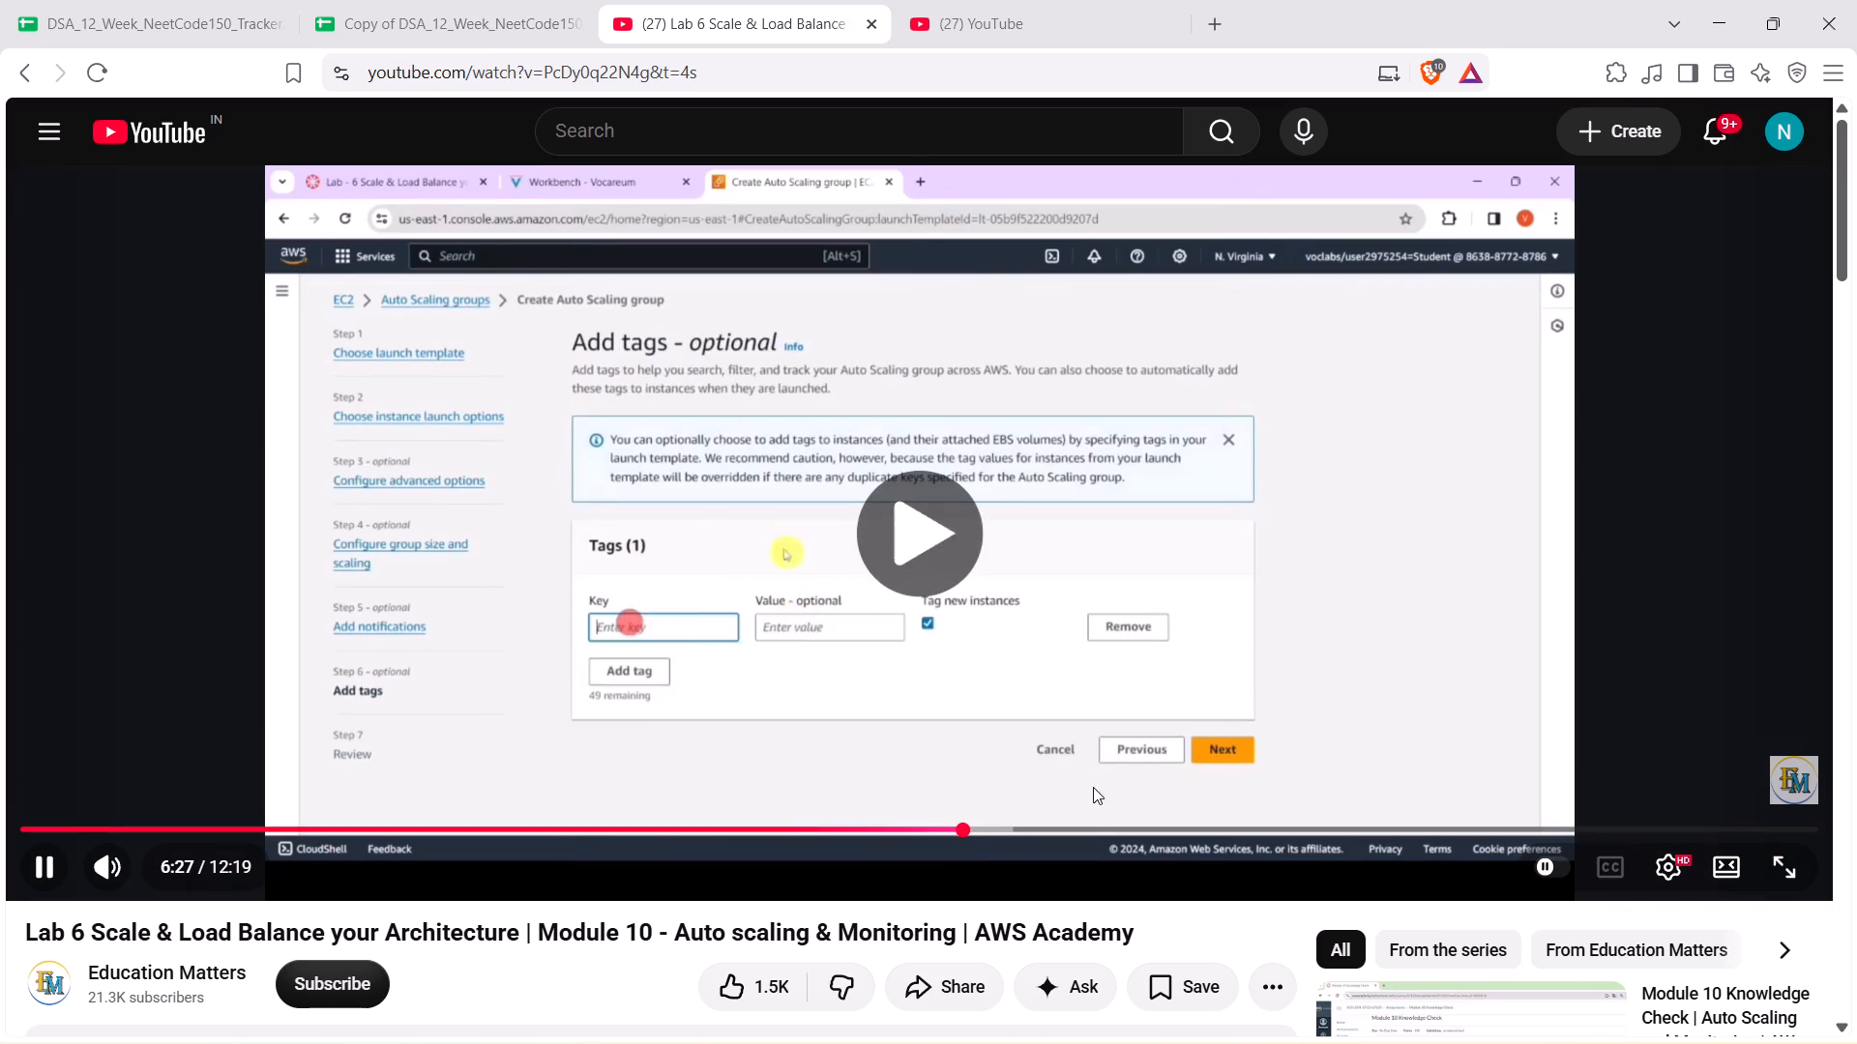
click(1103, 827)
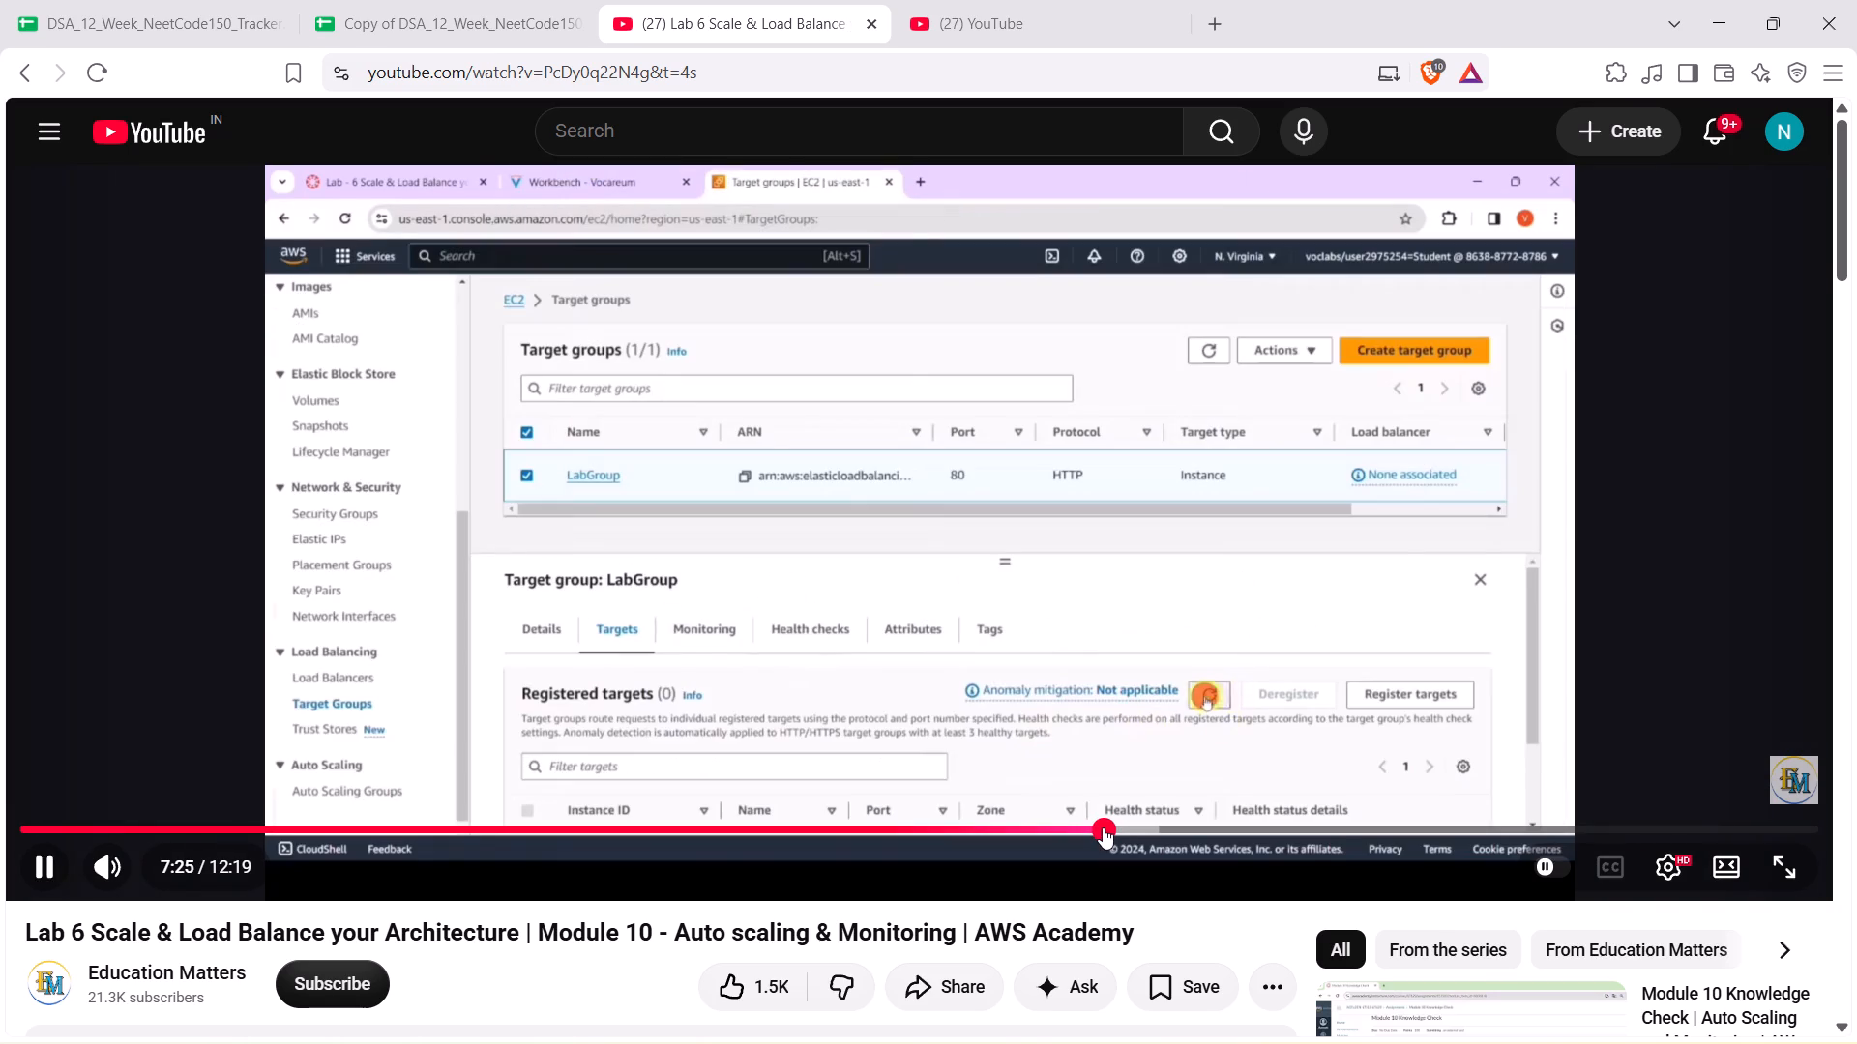
click(1047, 817)
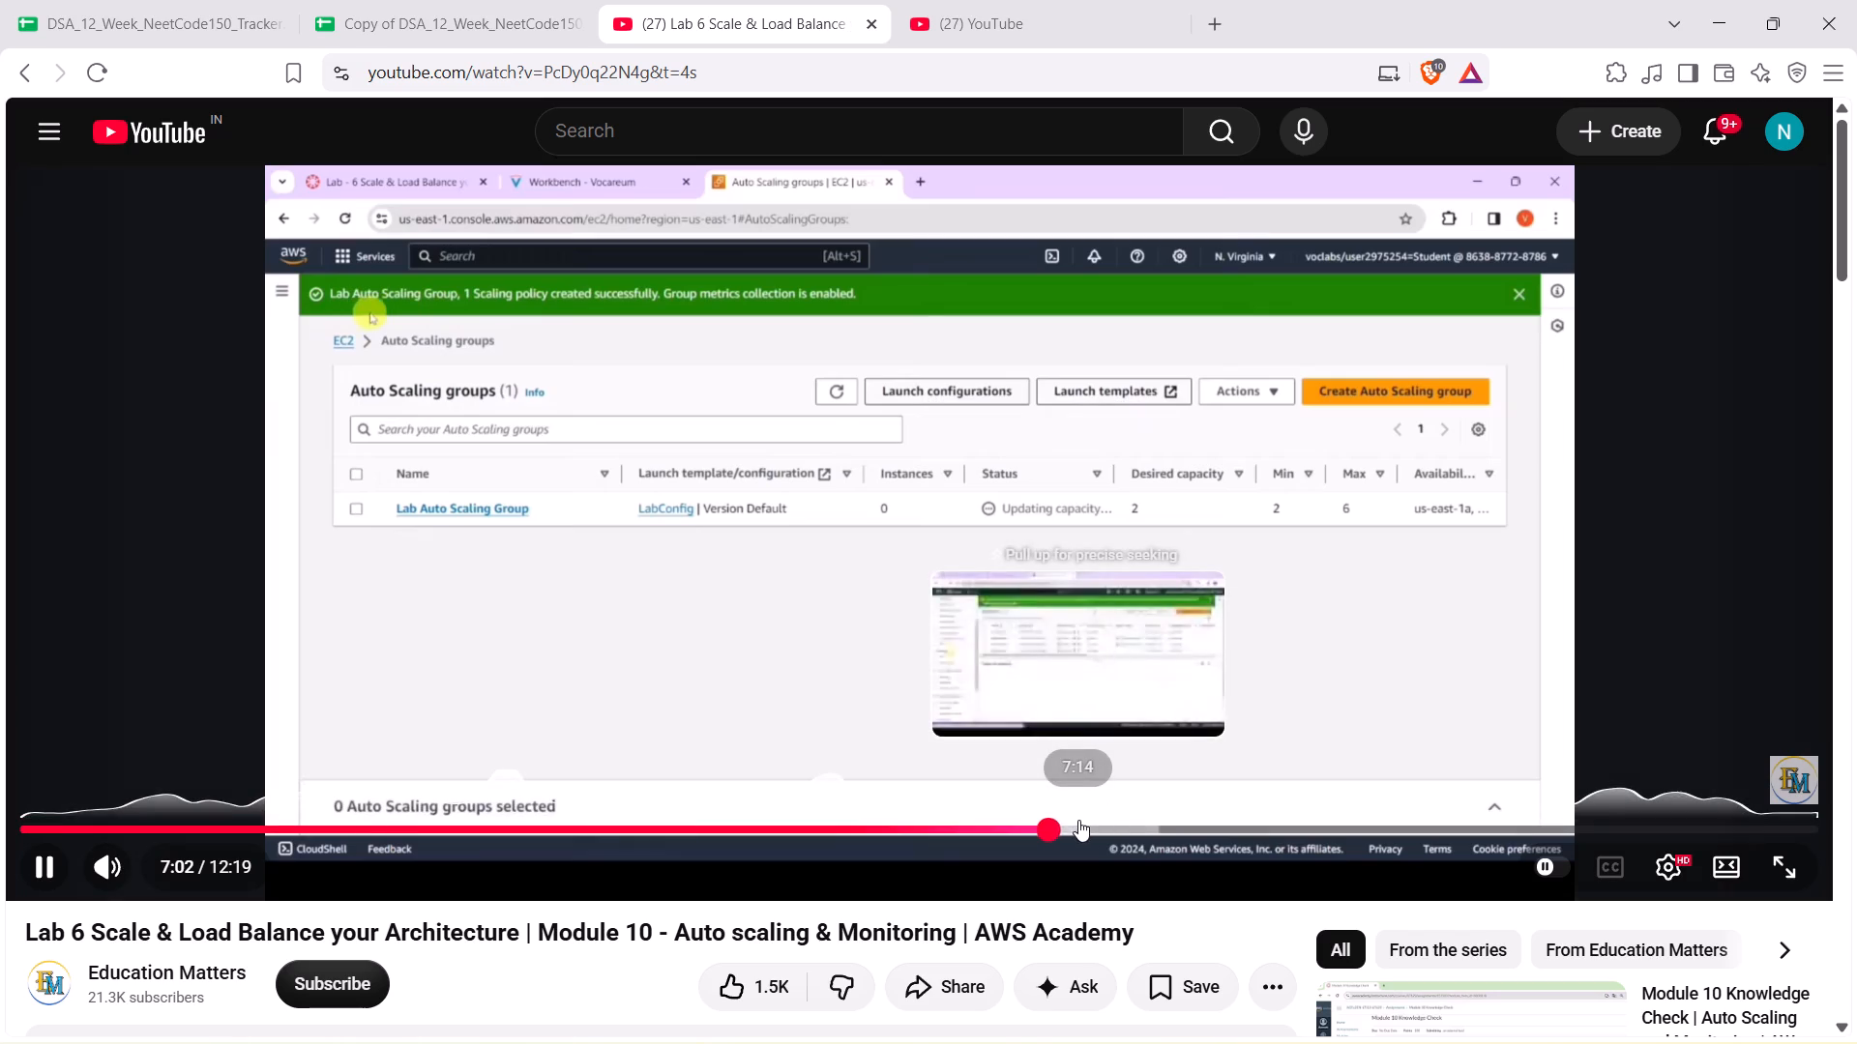
click(1078, 820)
key(Right)
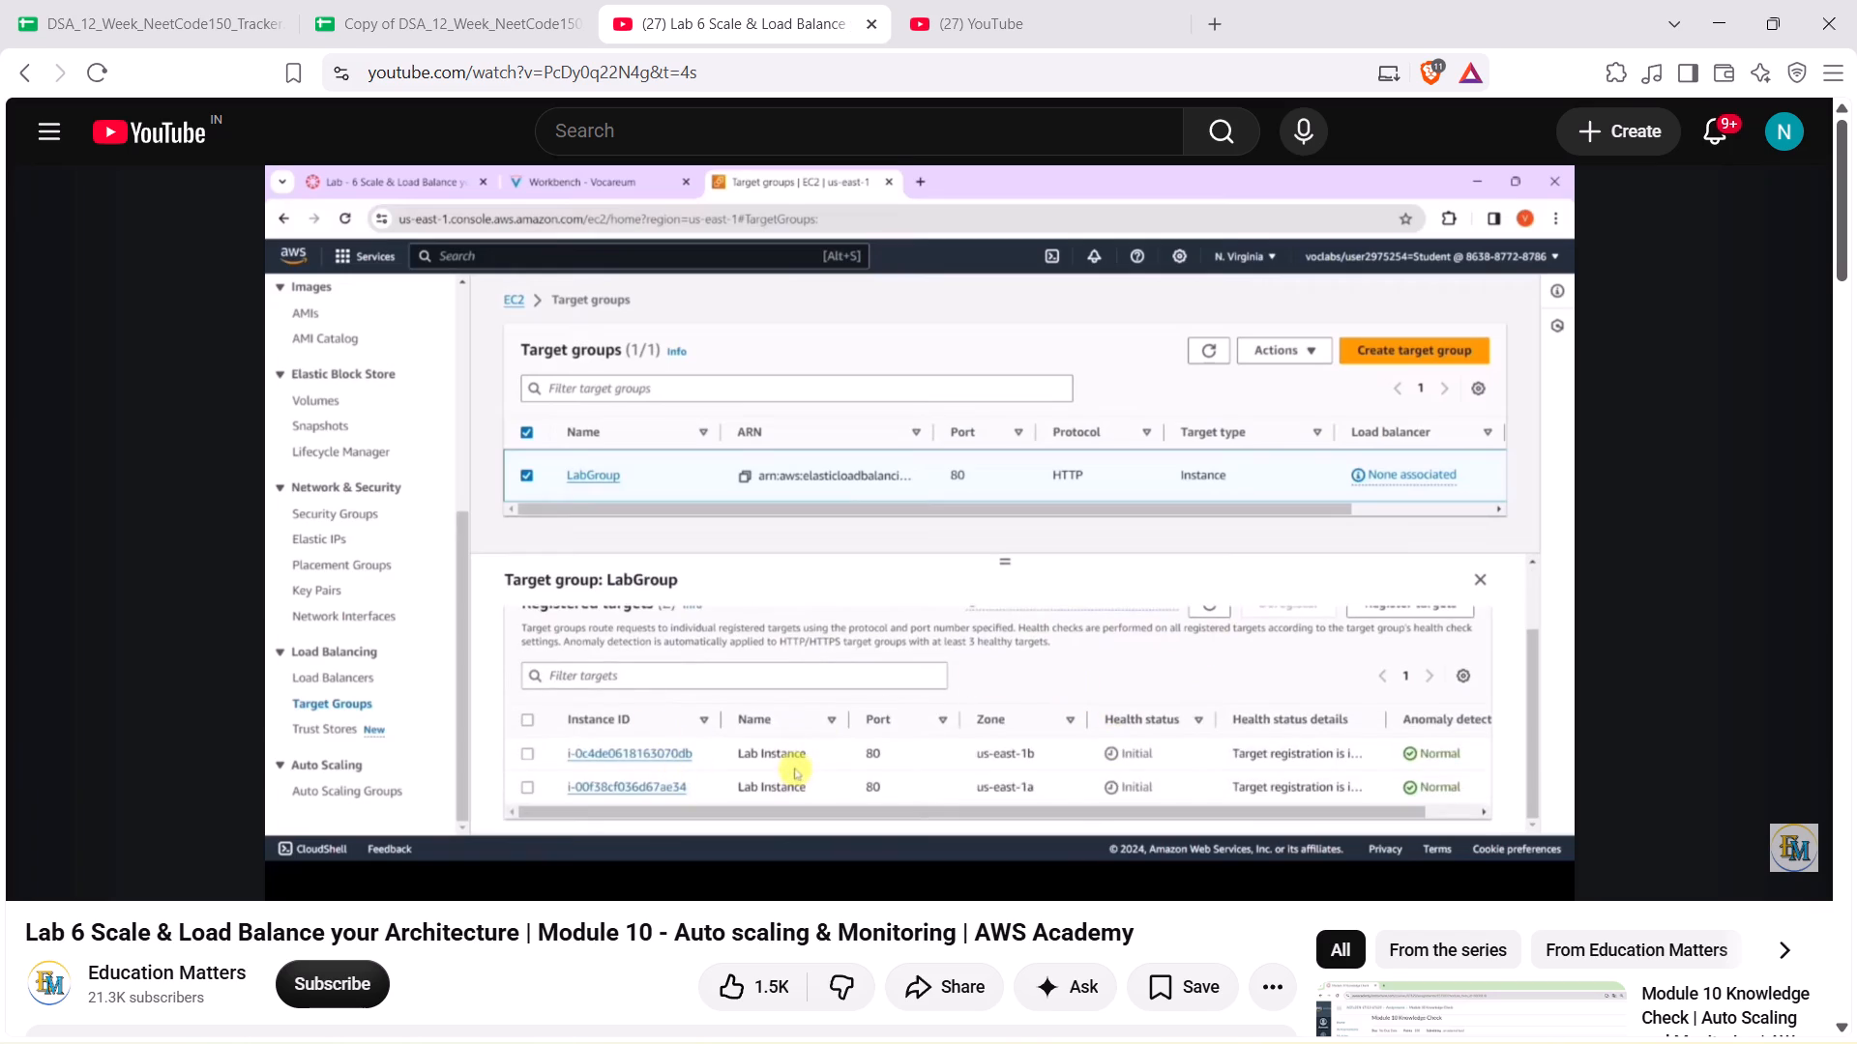
click(840, 678)
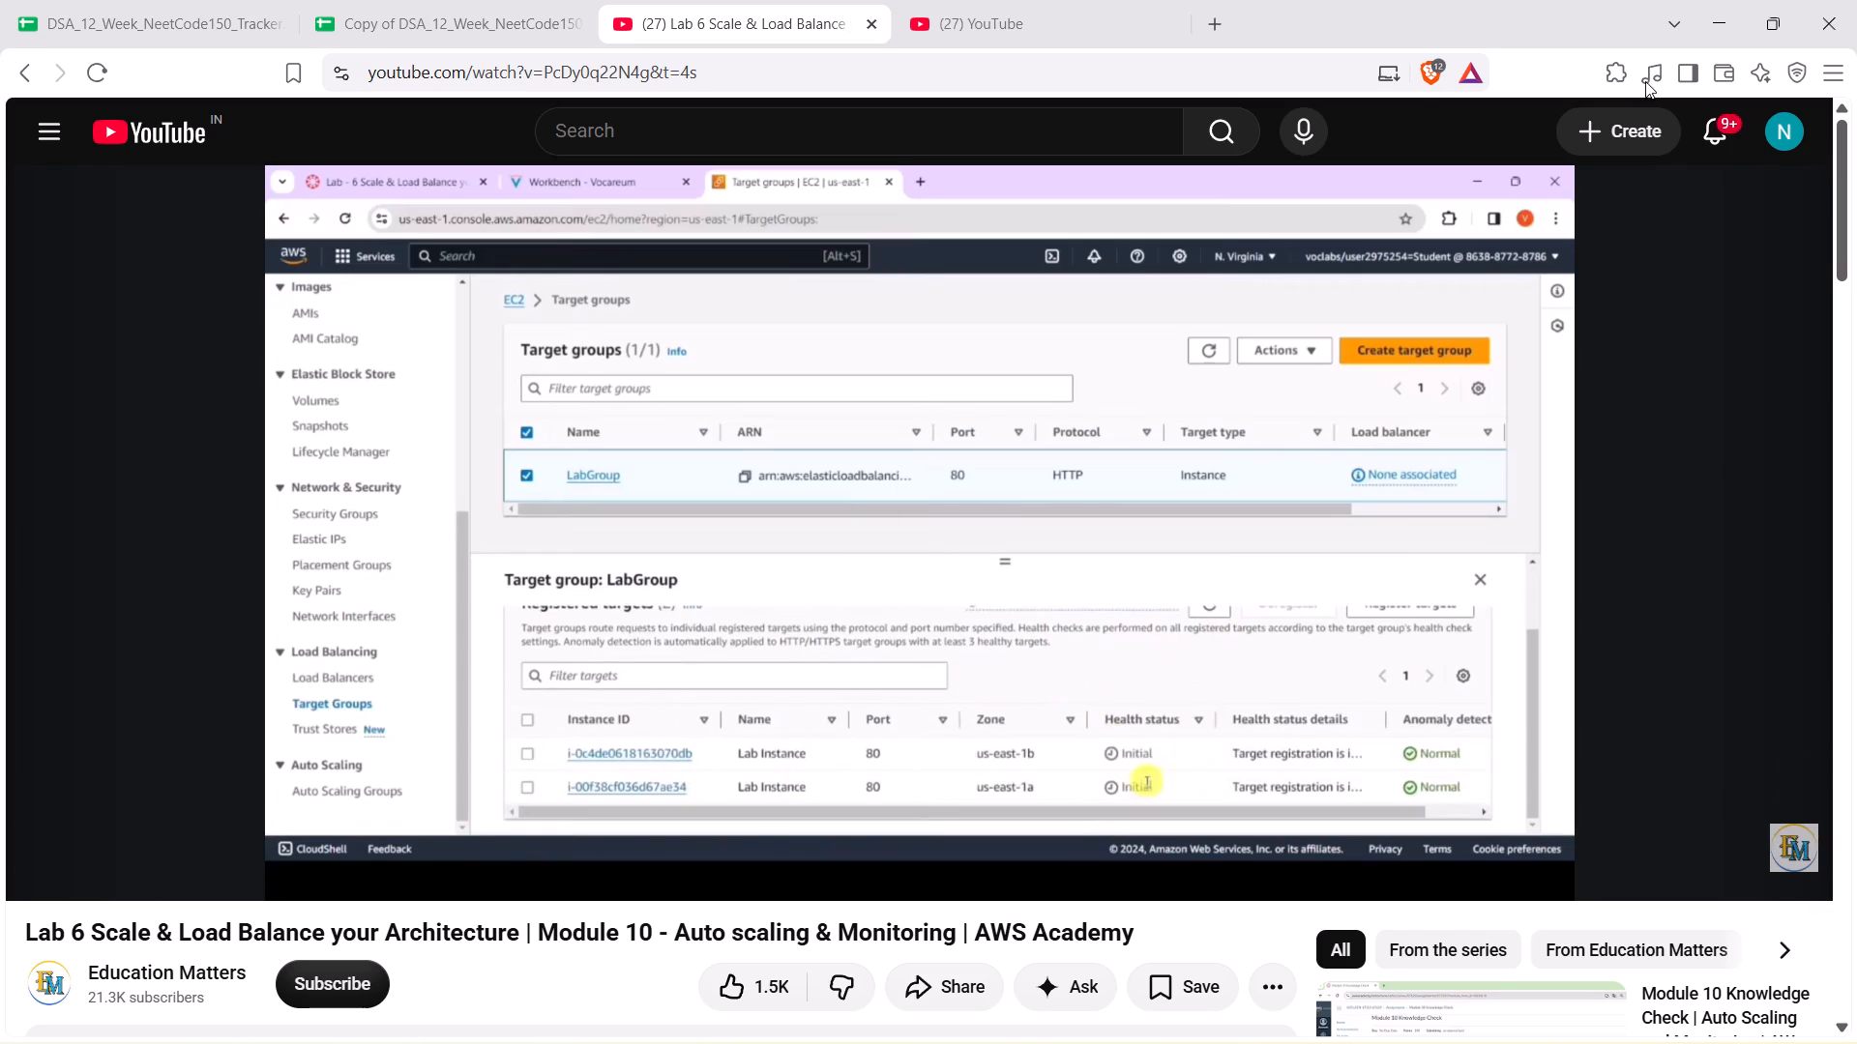
click(1729, 0)
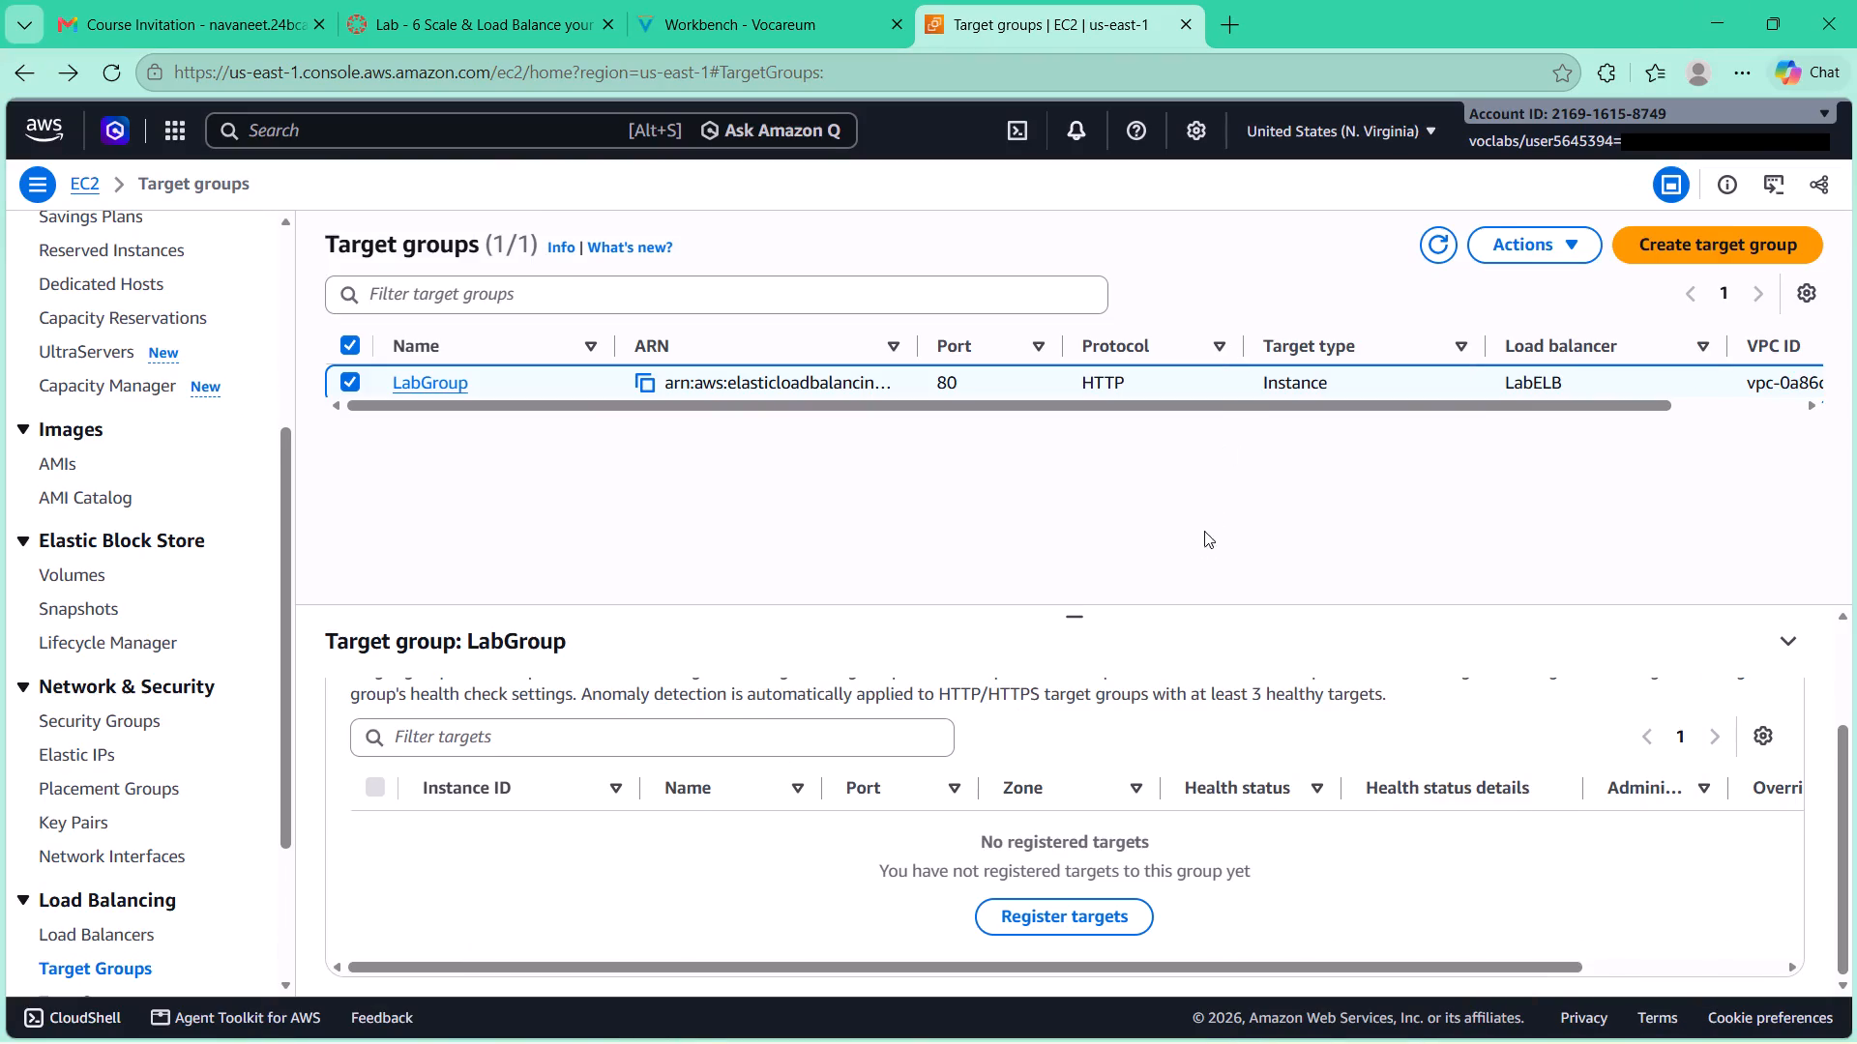
Refresh LabGroup's registered targets and read the anomaly mitigation note.
scroll(1156, 790, up, 3)
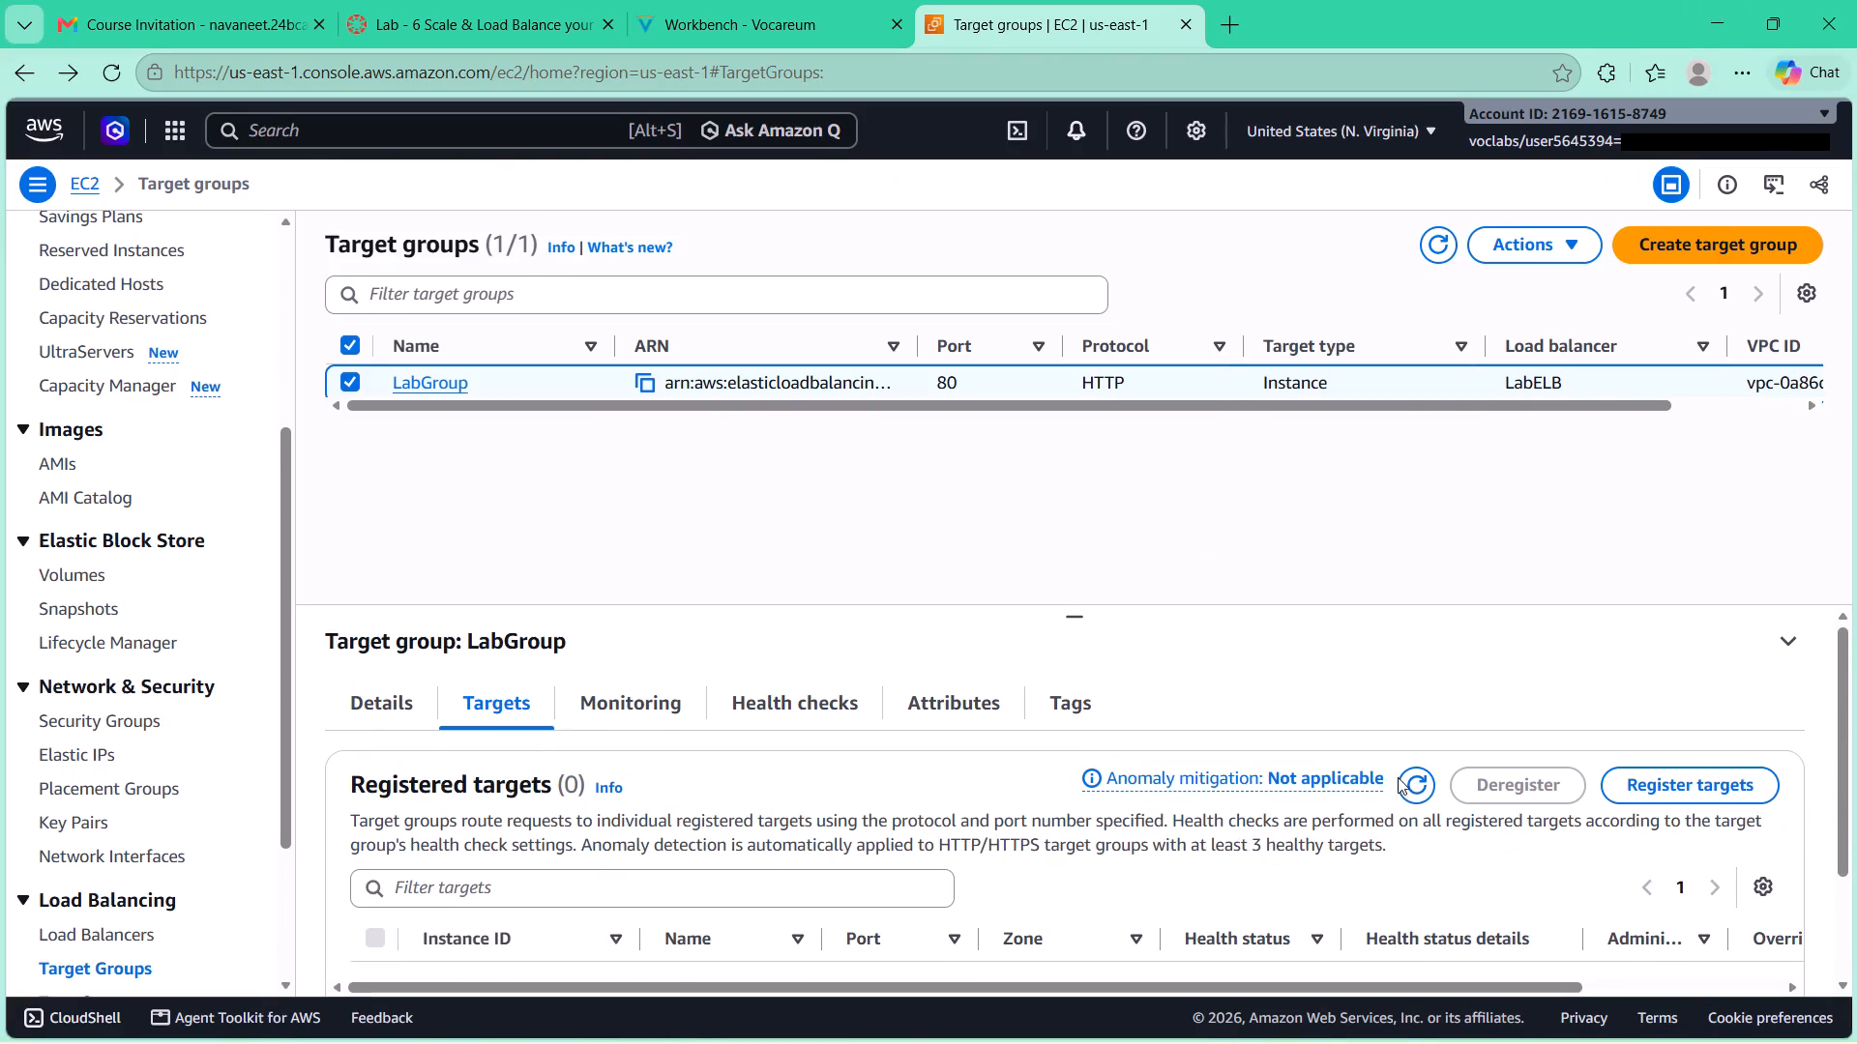
click(1420, 788)
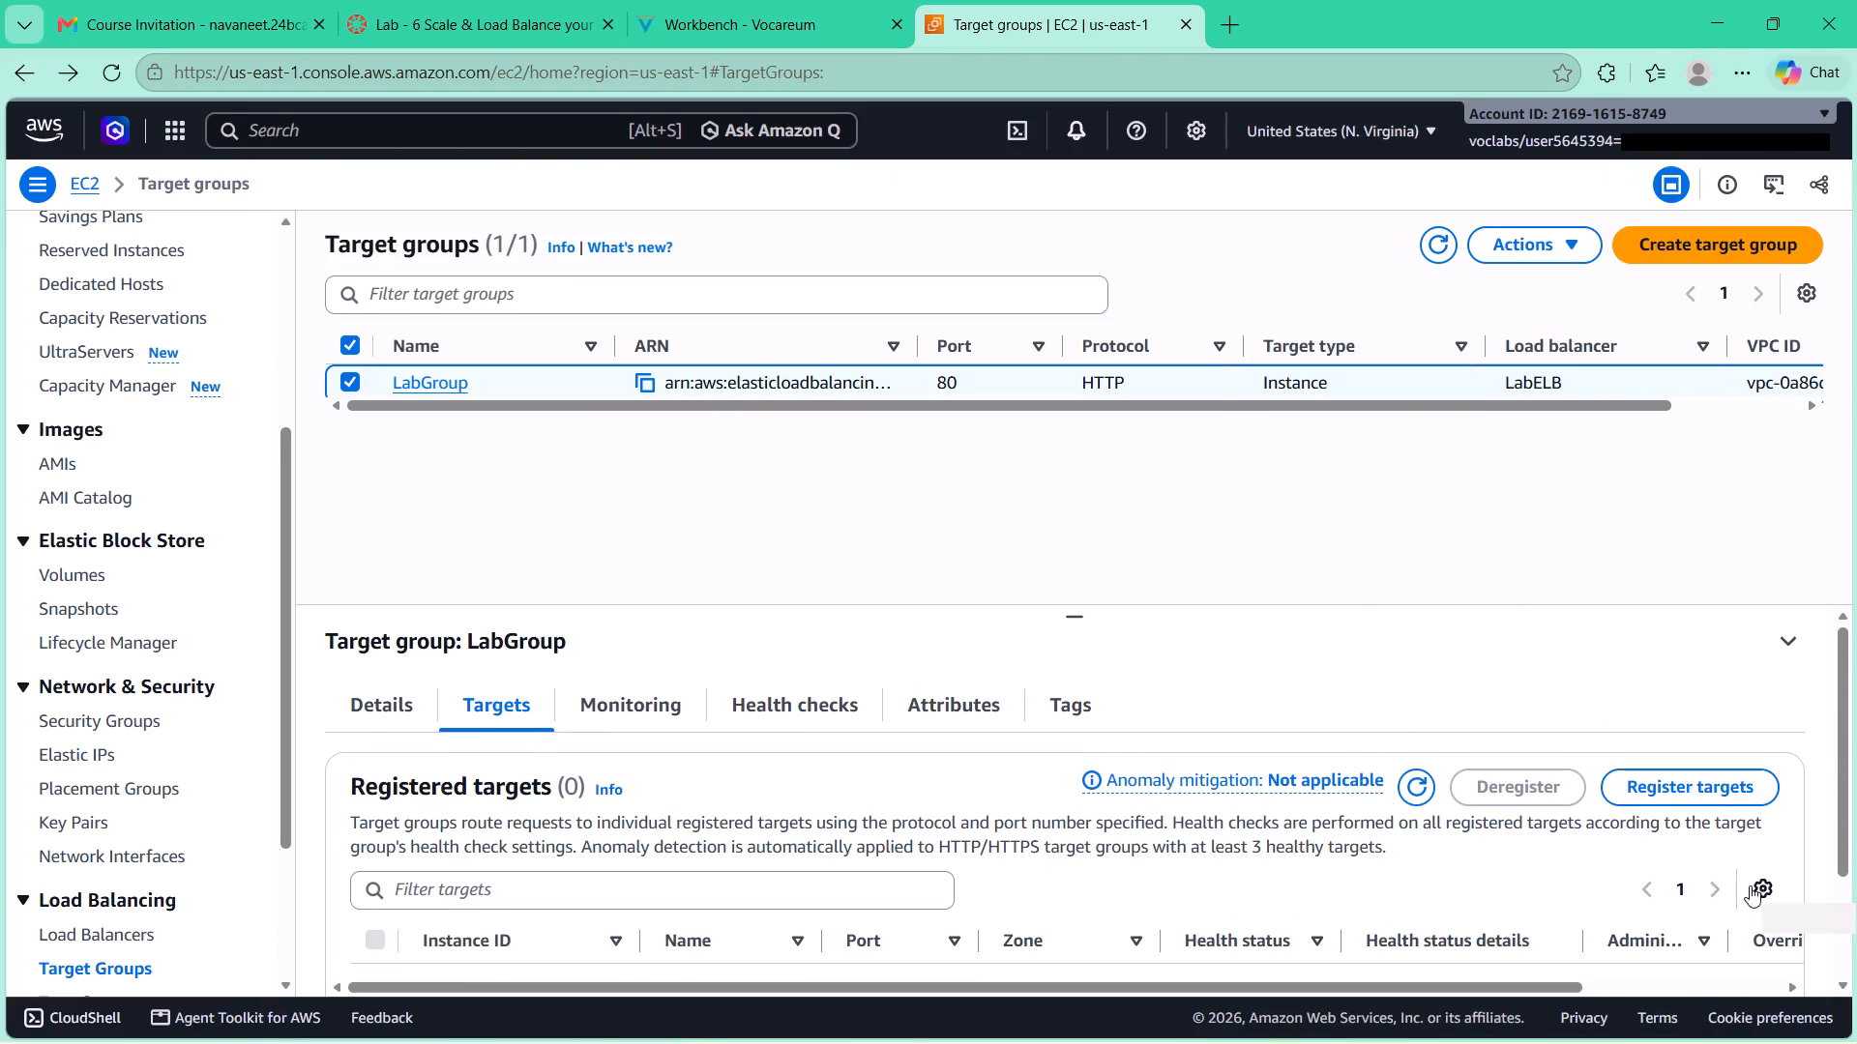
click(1297, 778)
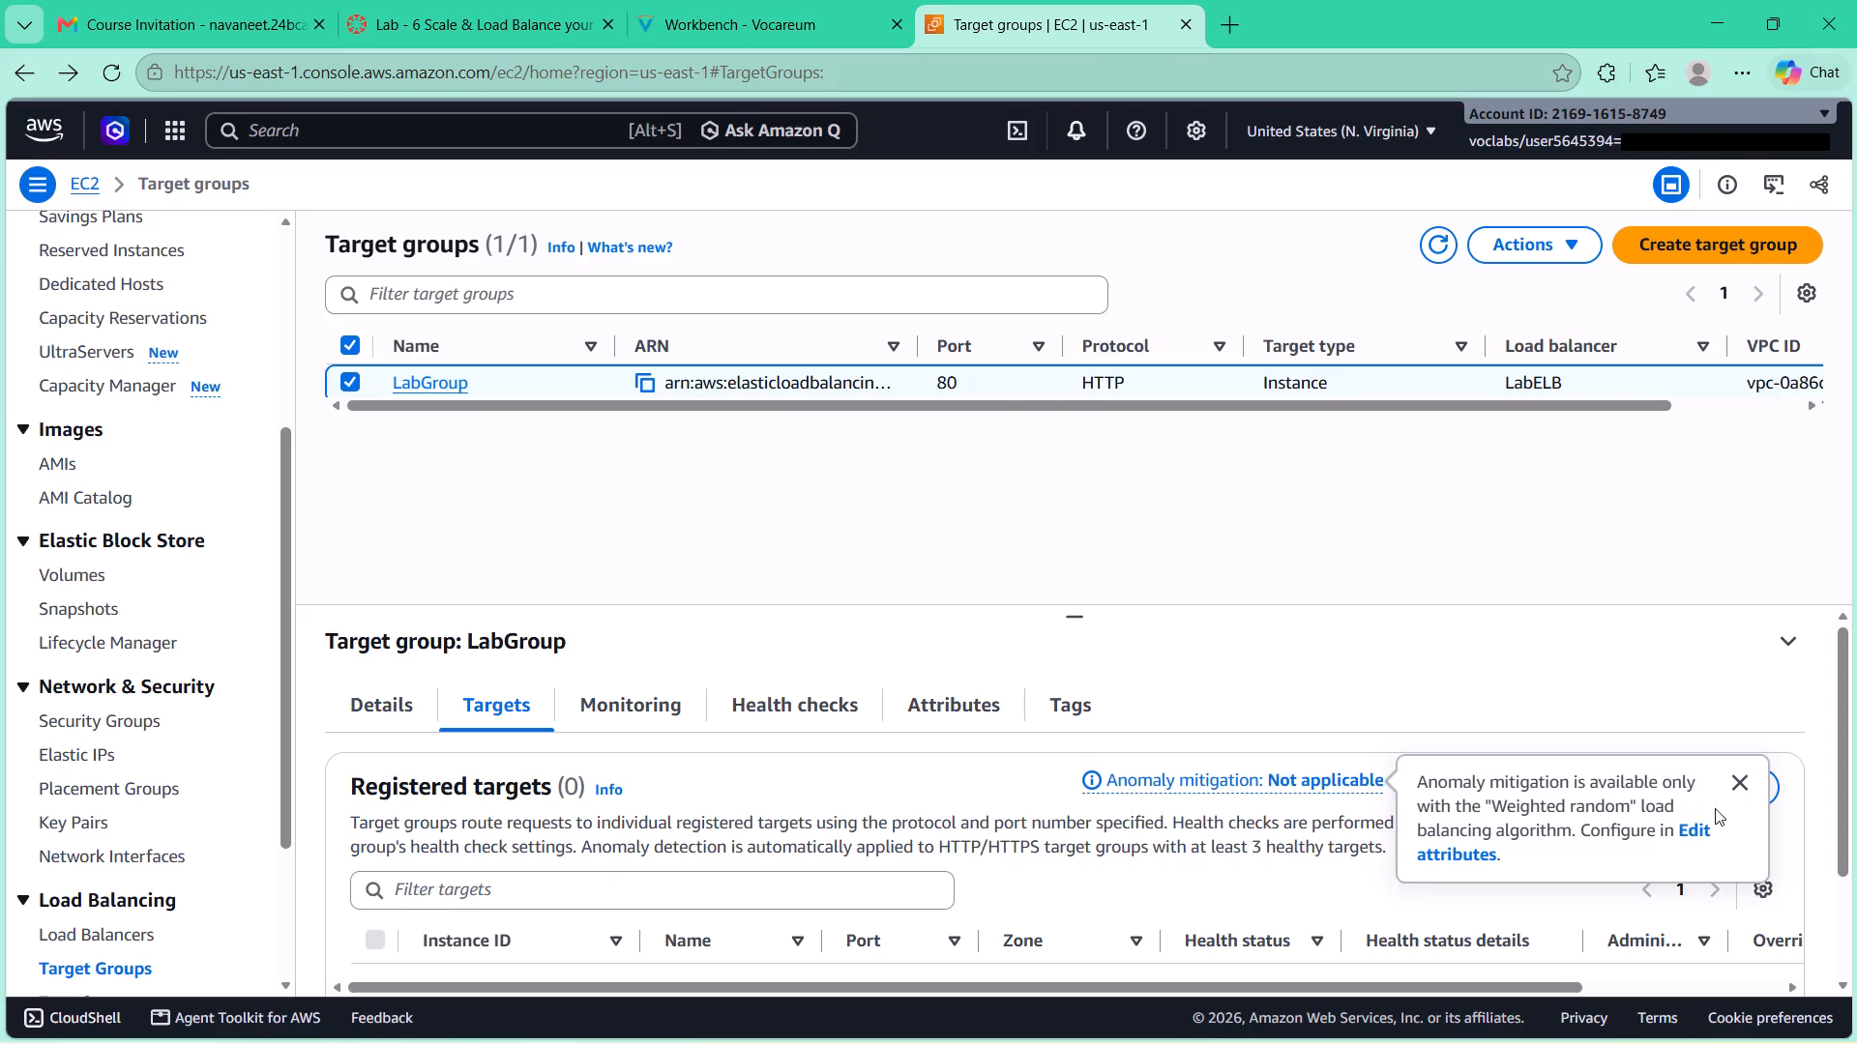
click(1744, 772)
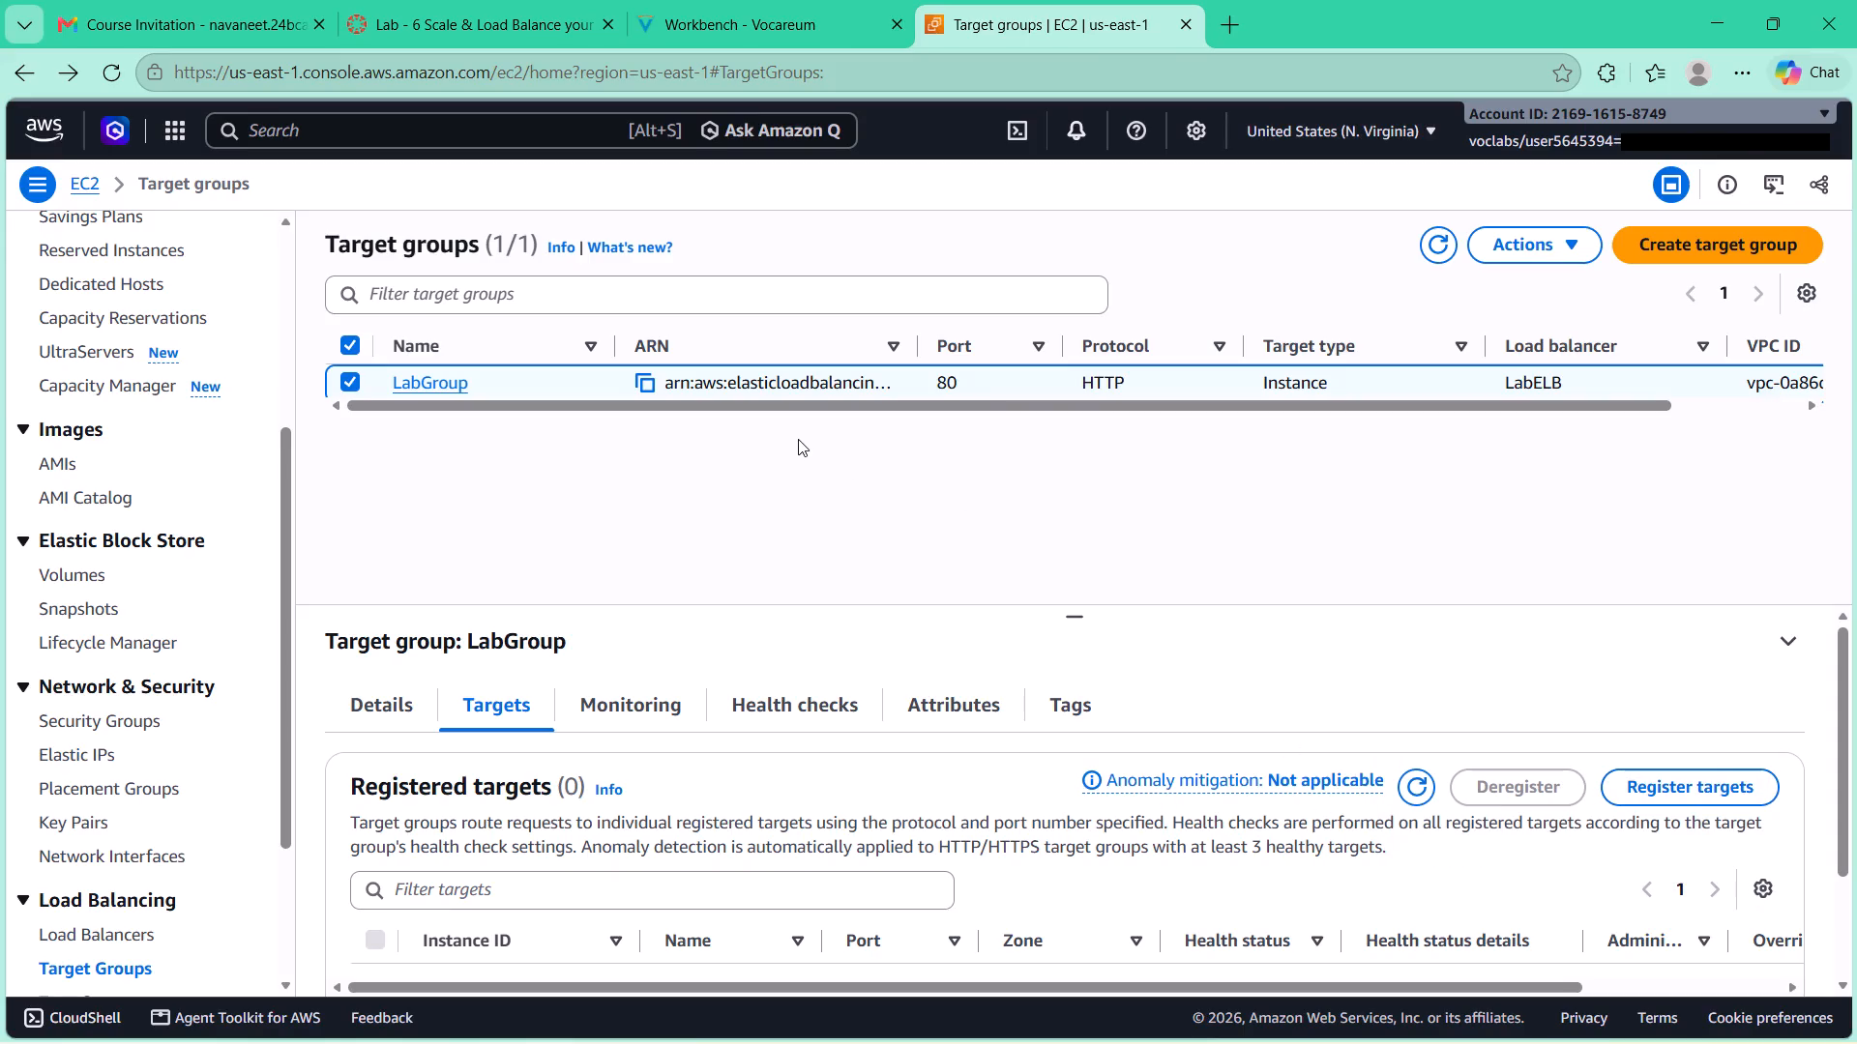
Recheck lab guide steps 34 to 37, reselect LabGroup, and examine its registered targets sorted by Instance ID.
click(773, 5)
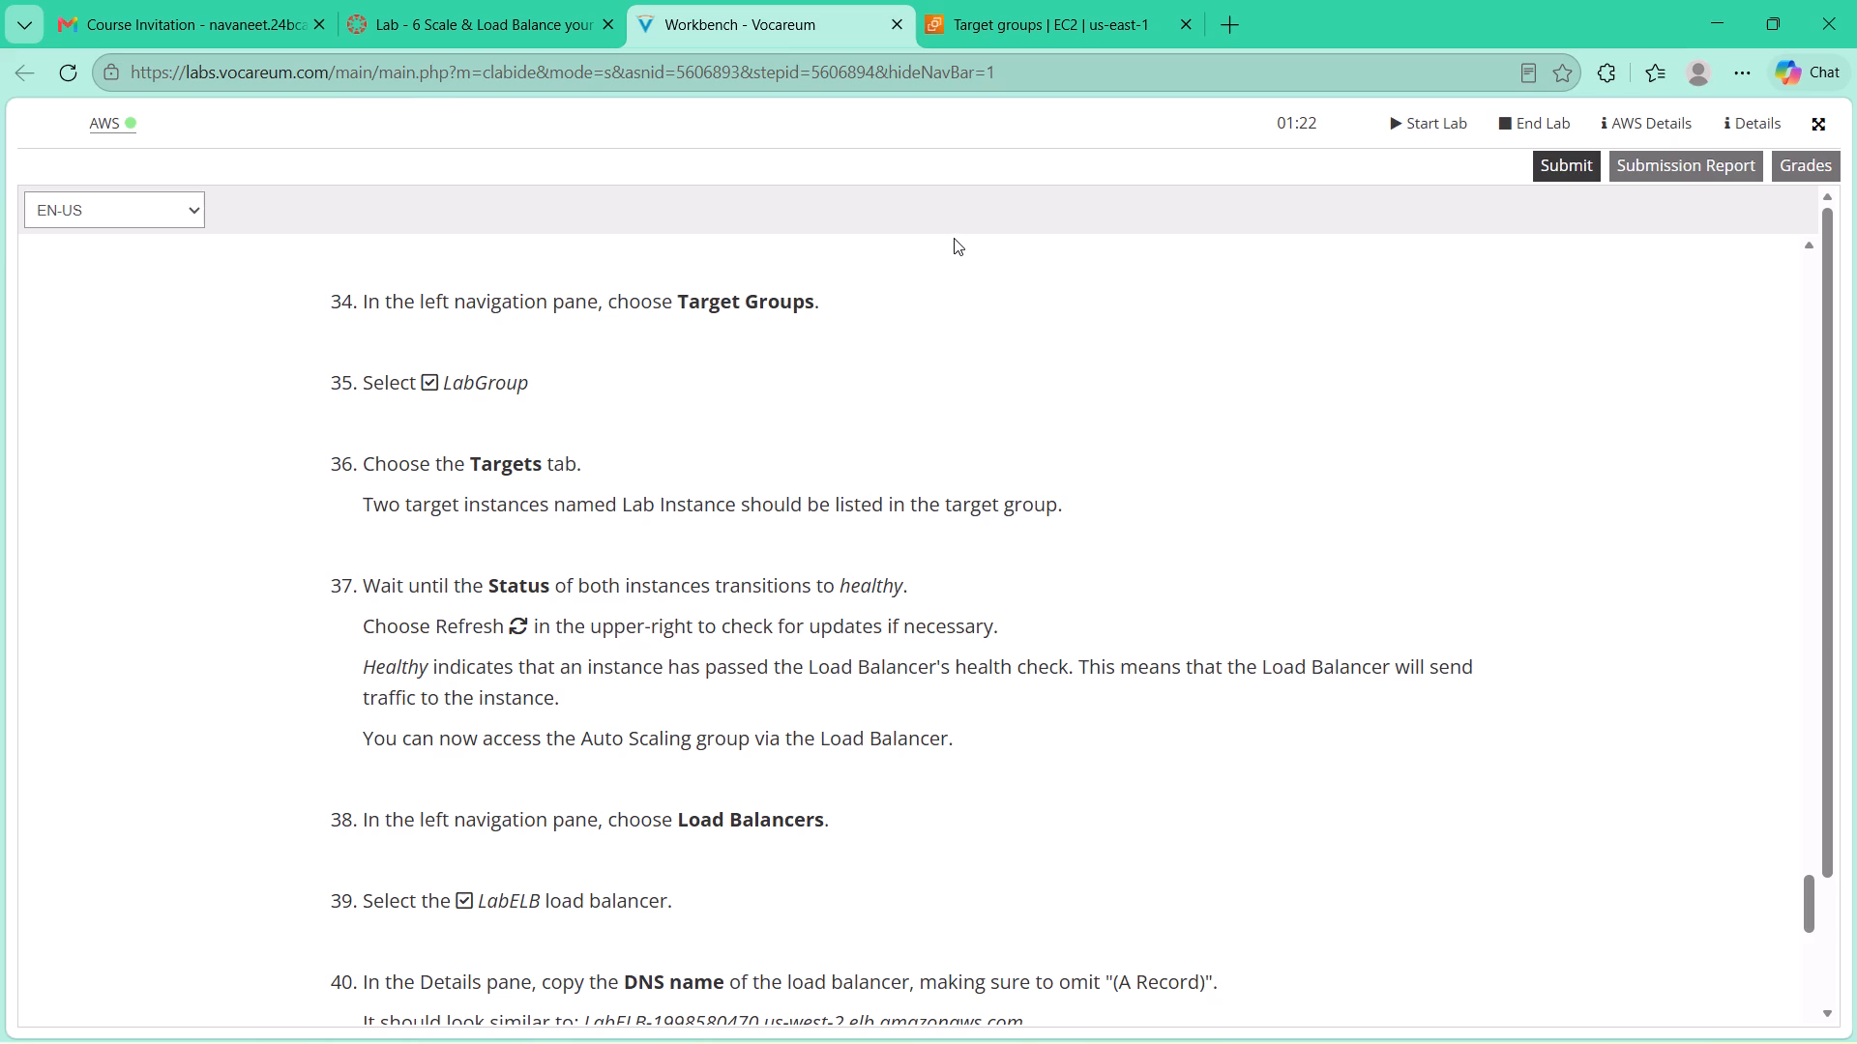
click(1031, 13)
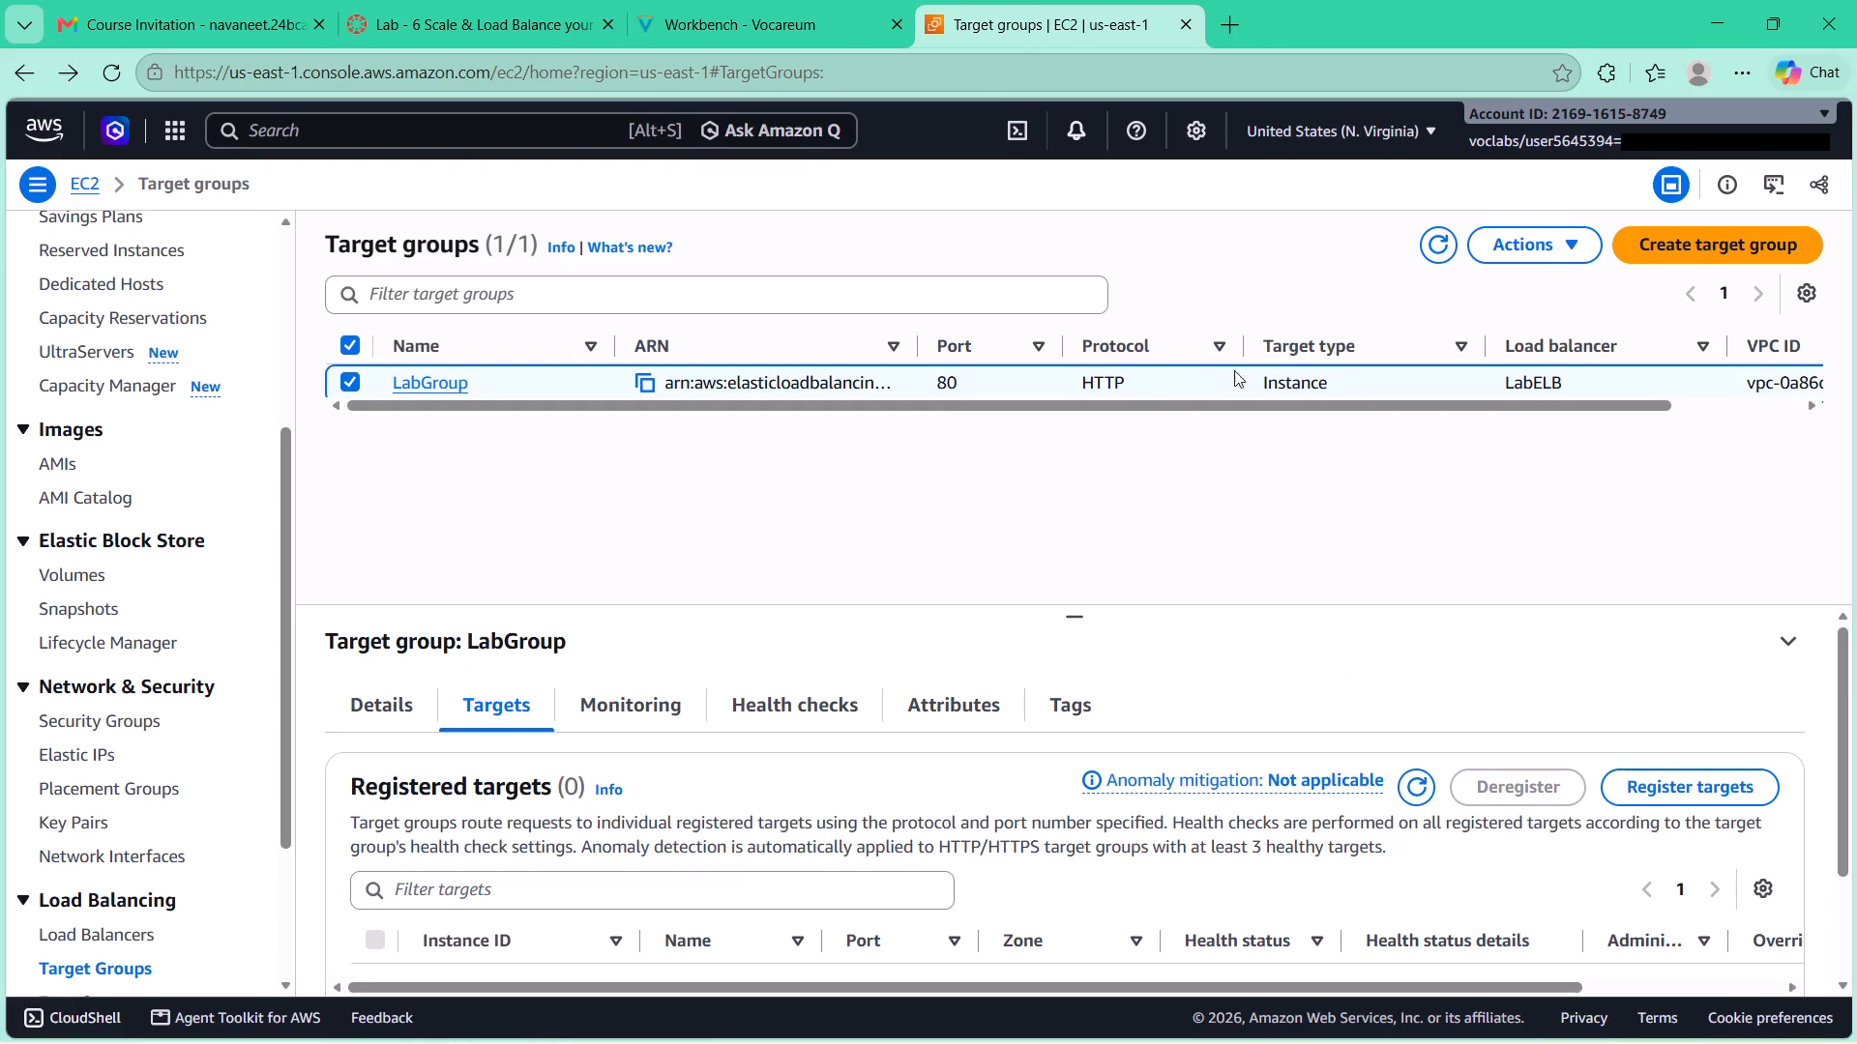
click(749, 0)
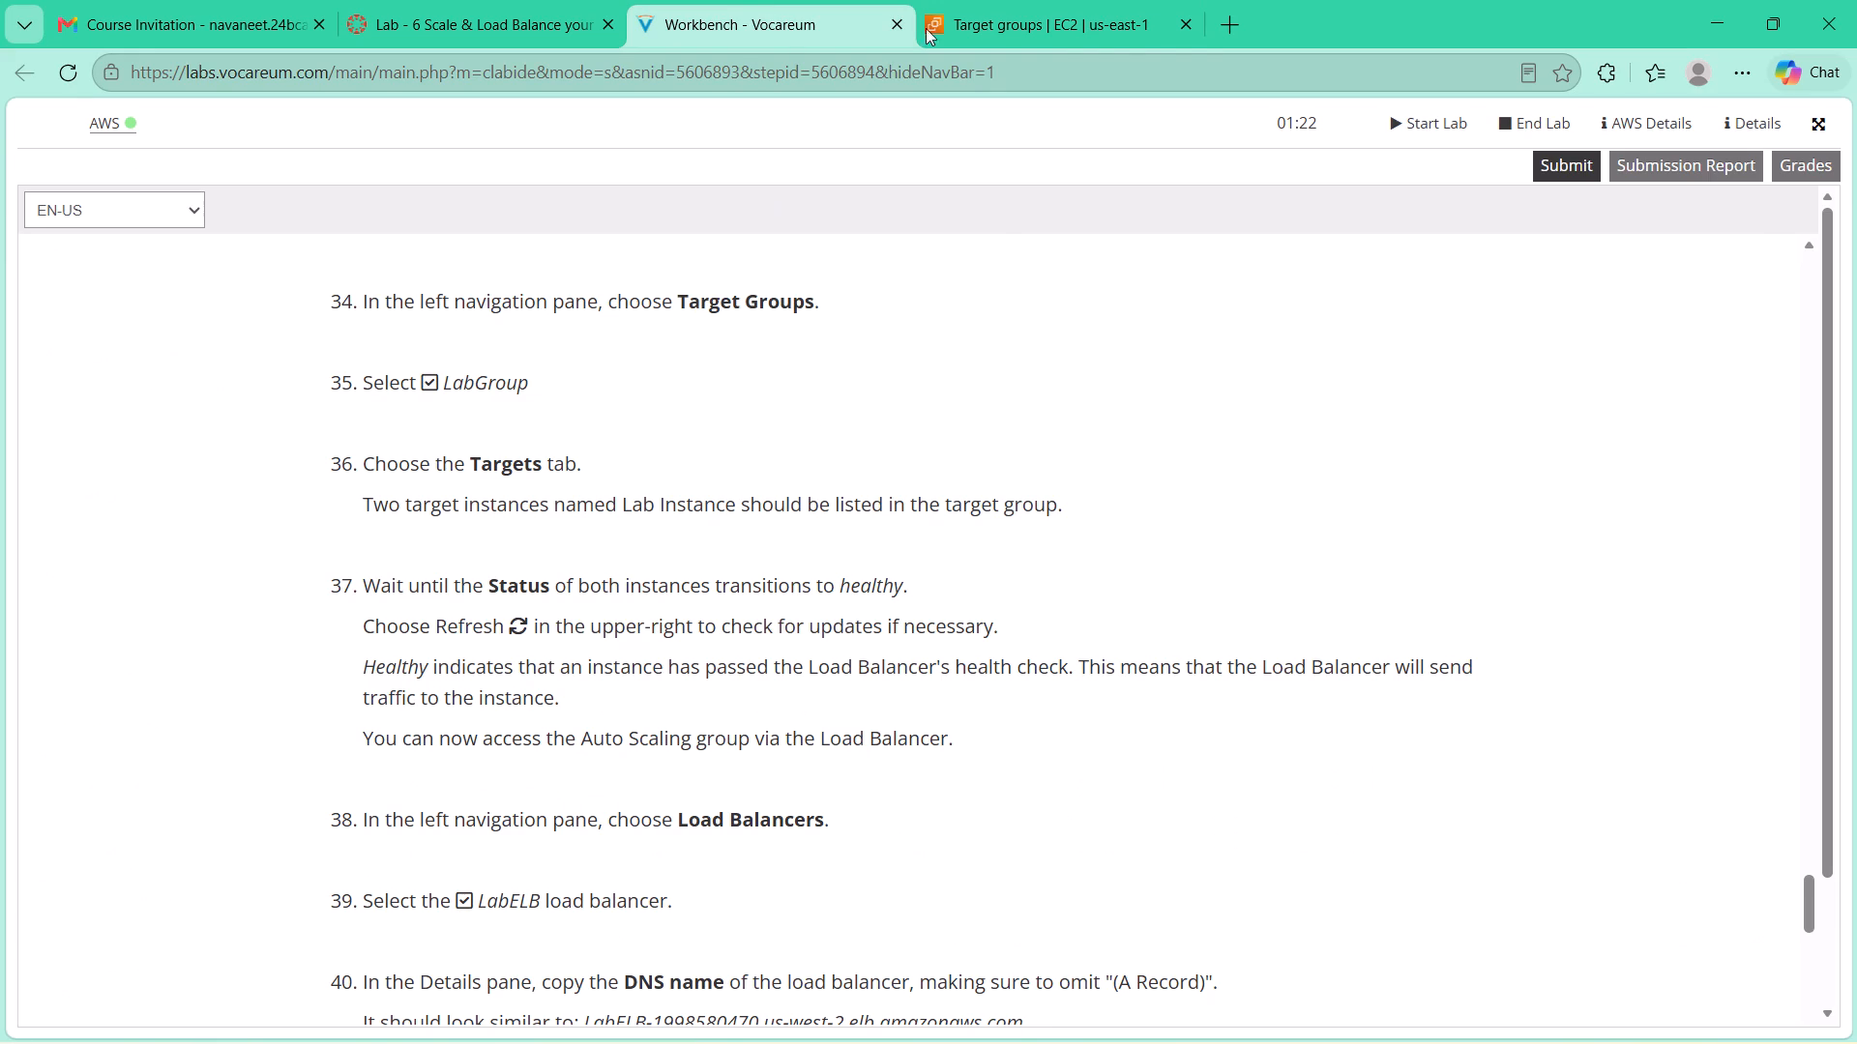
click(978, 0)
click(346, 381)
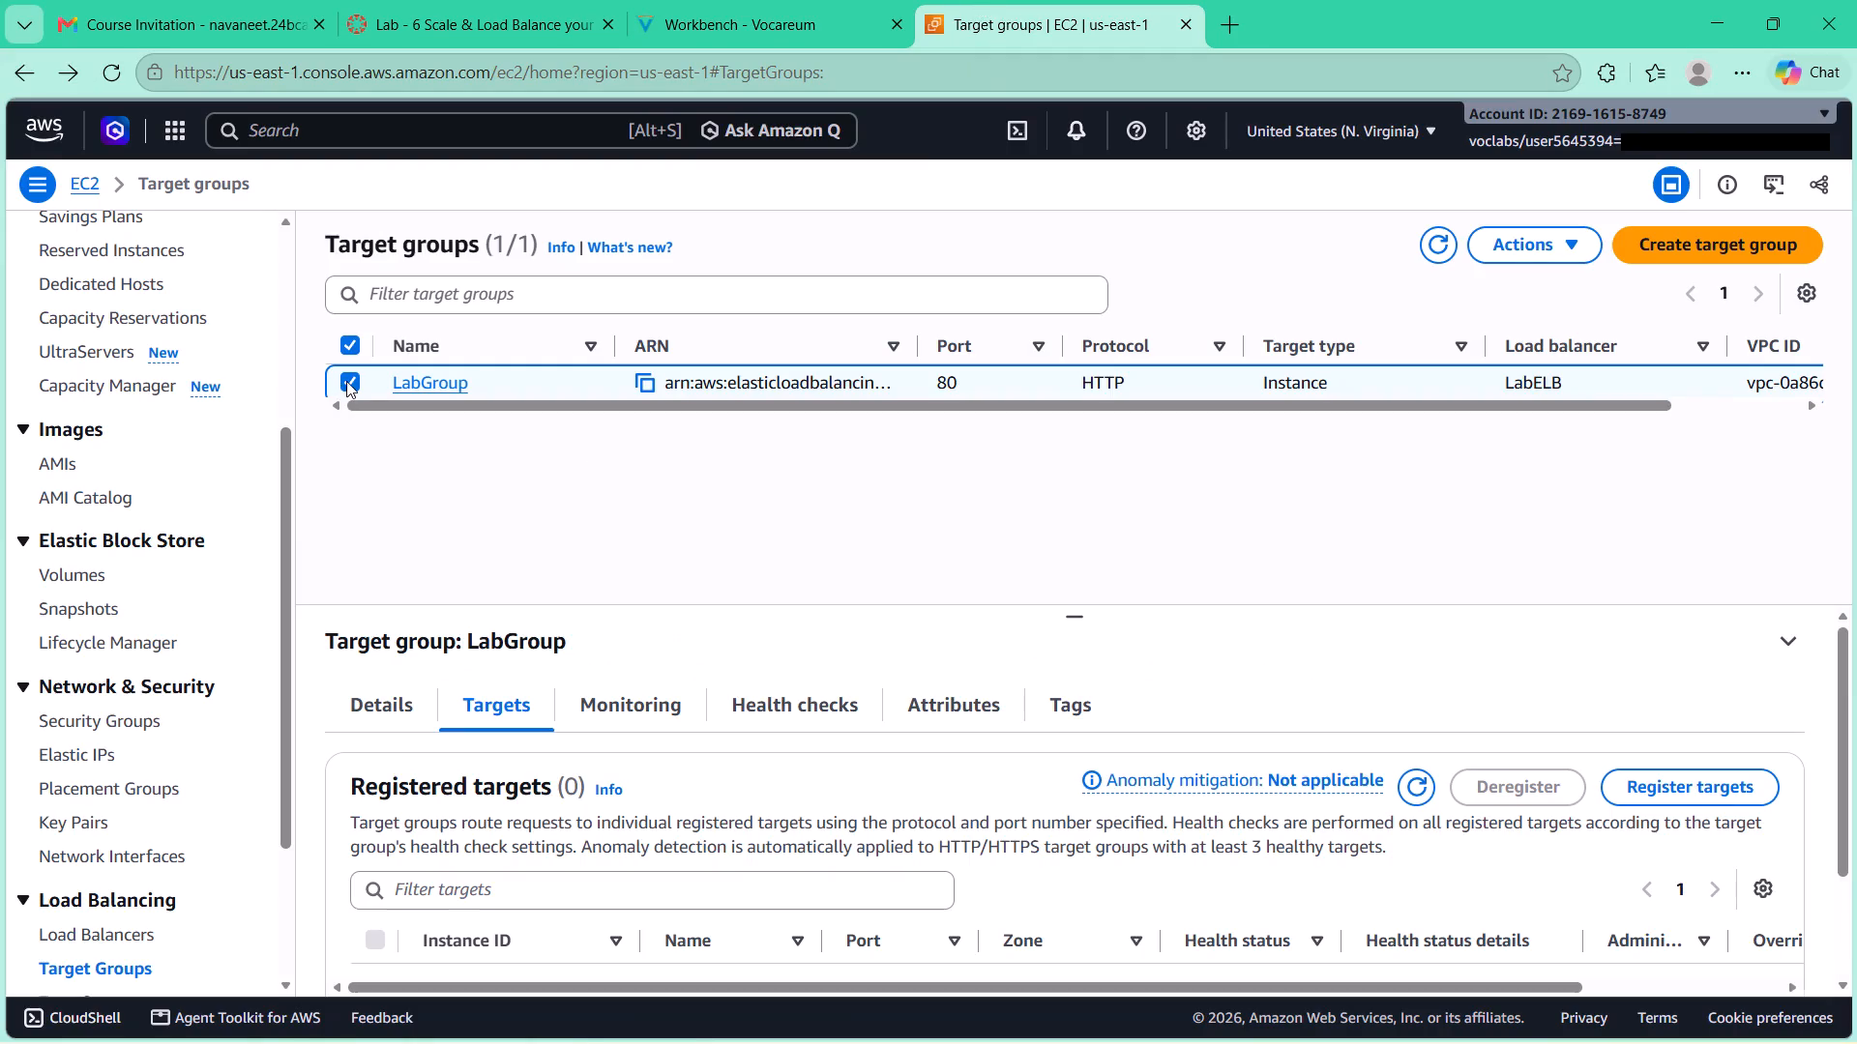
click(347, 379)
scroll(615, 602, down, 2)
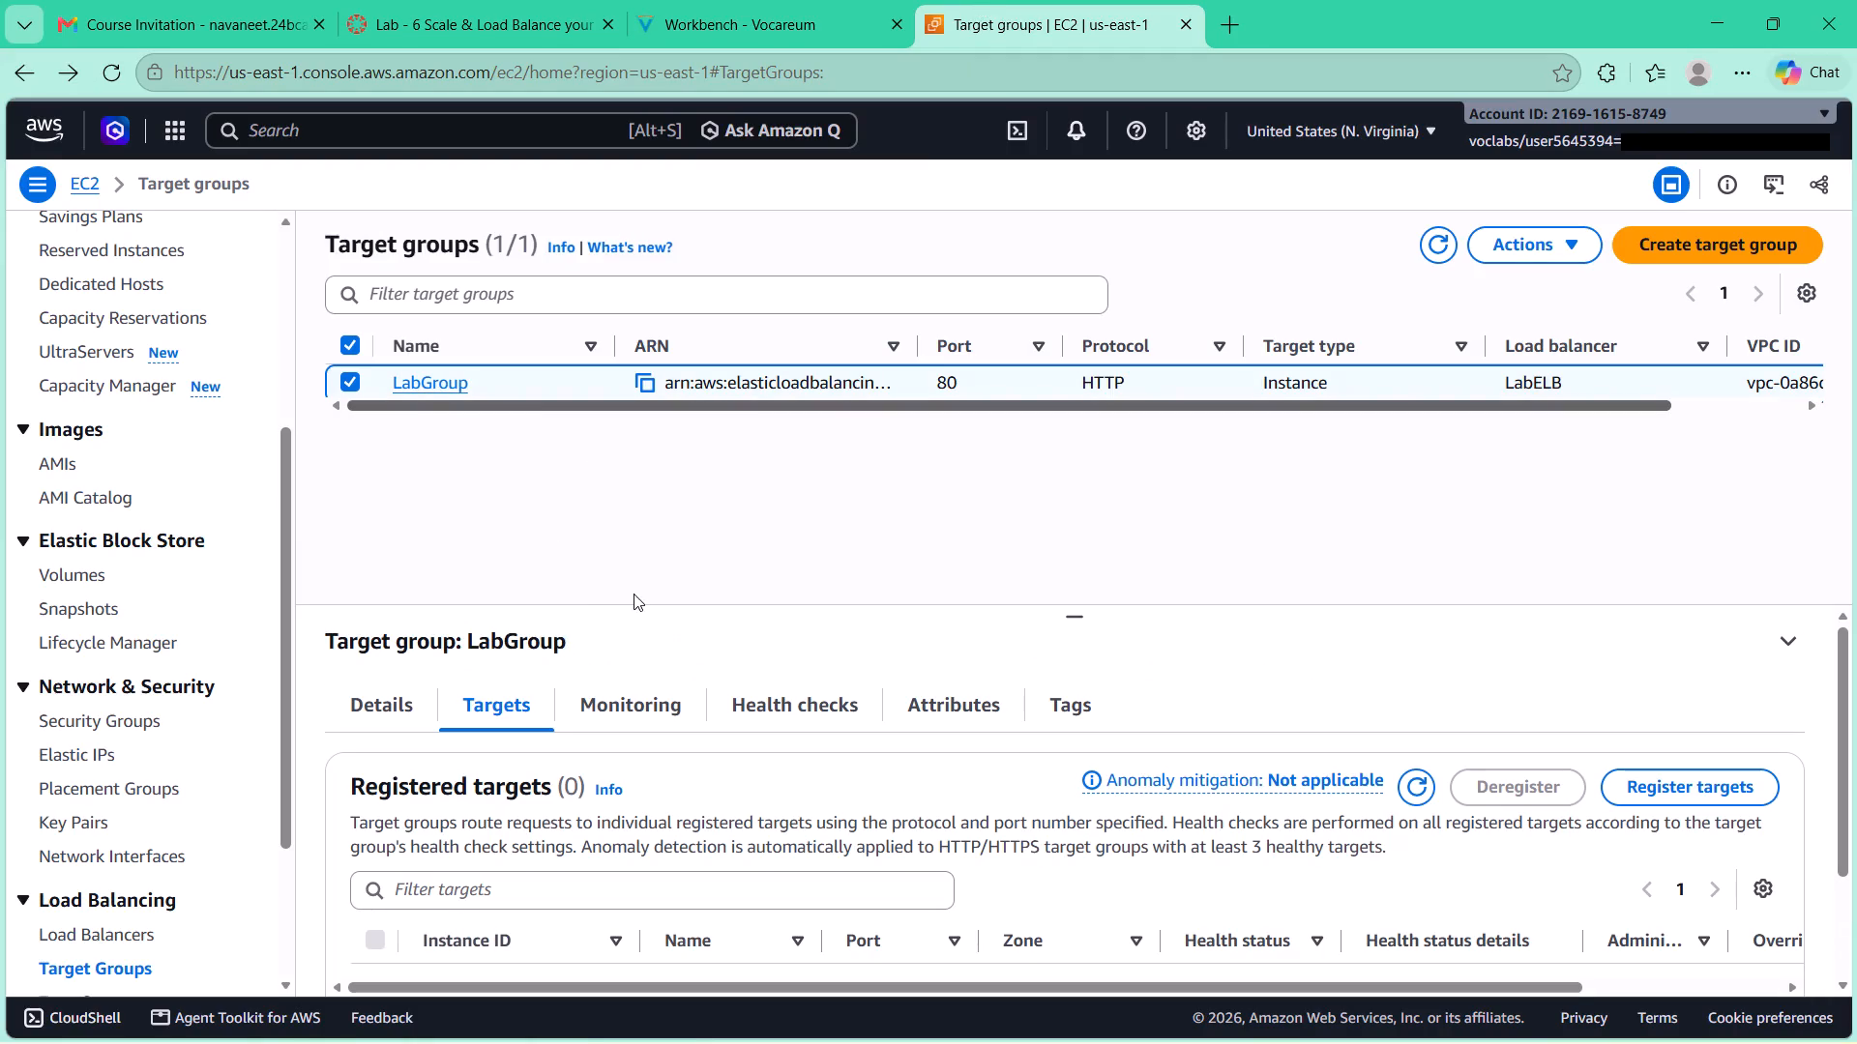
scroll(698, 766, down, 4)
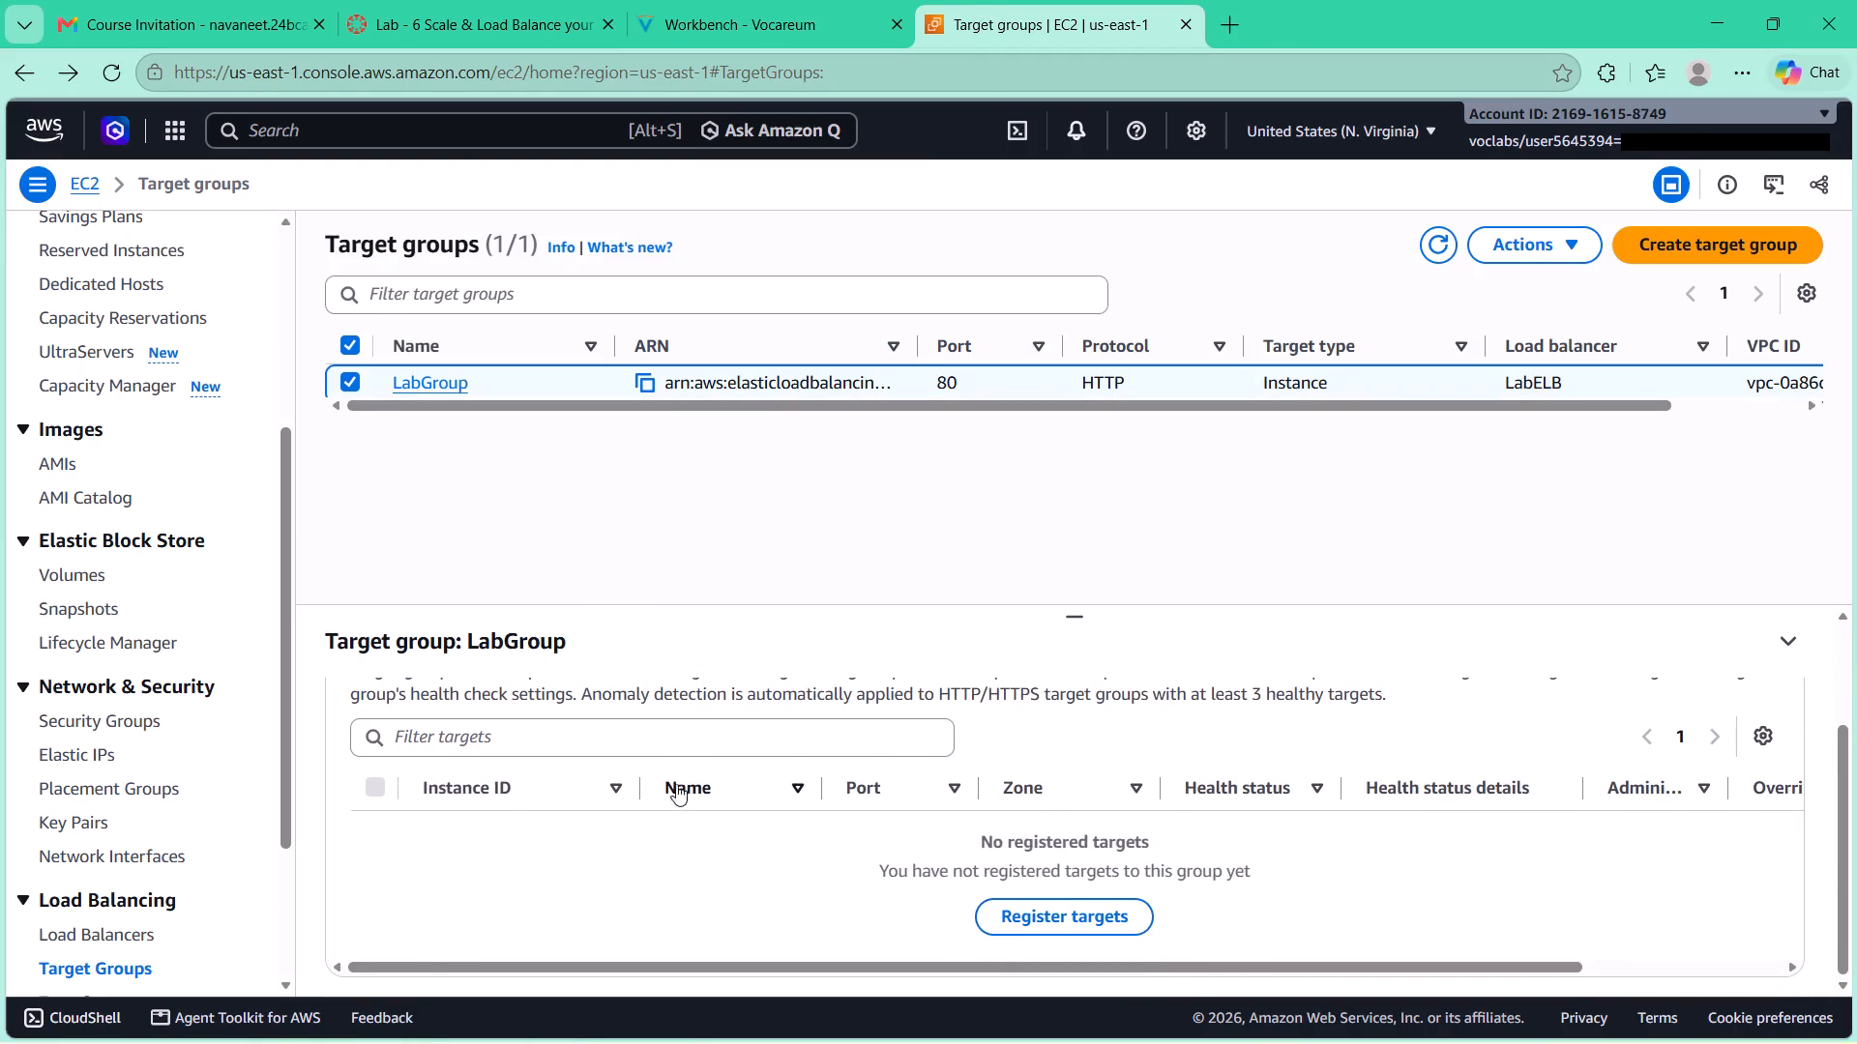
click(613, 784)
click(613, 784)
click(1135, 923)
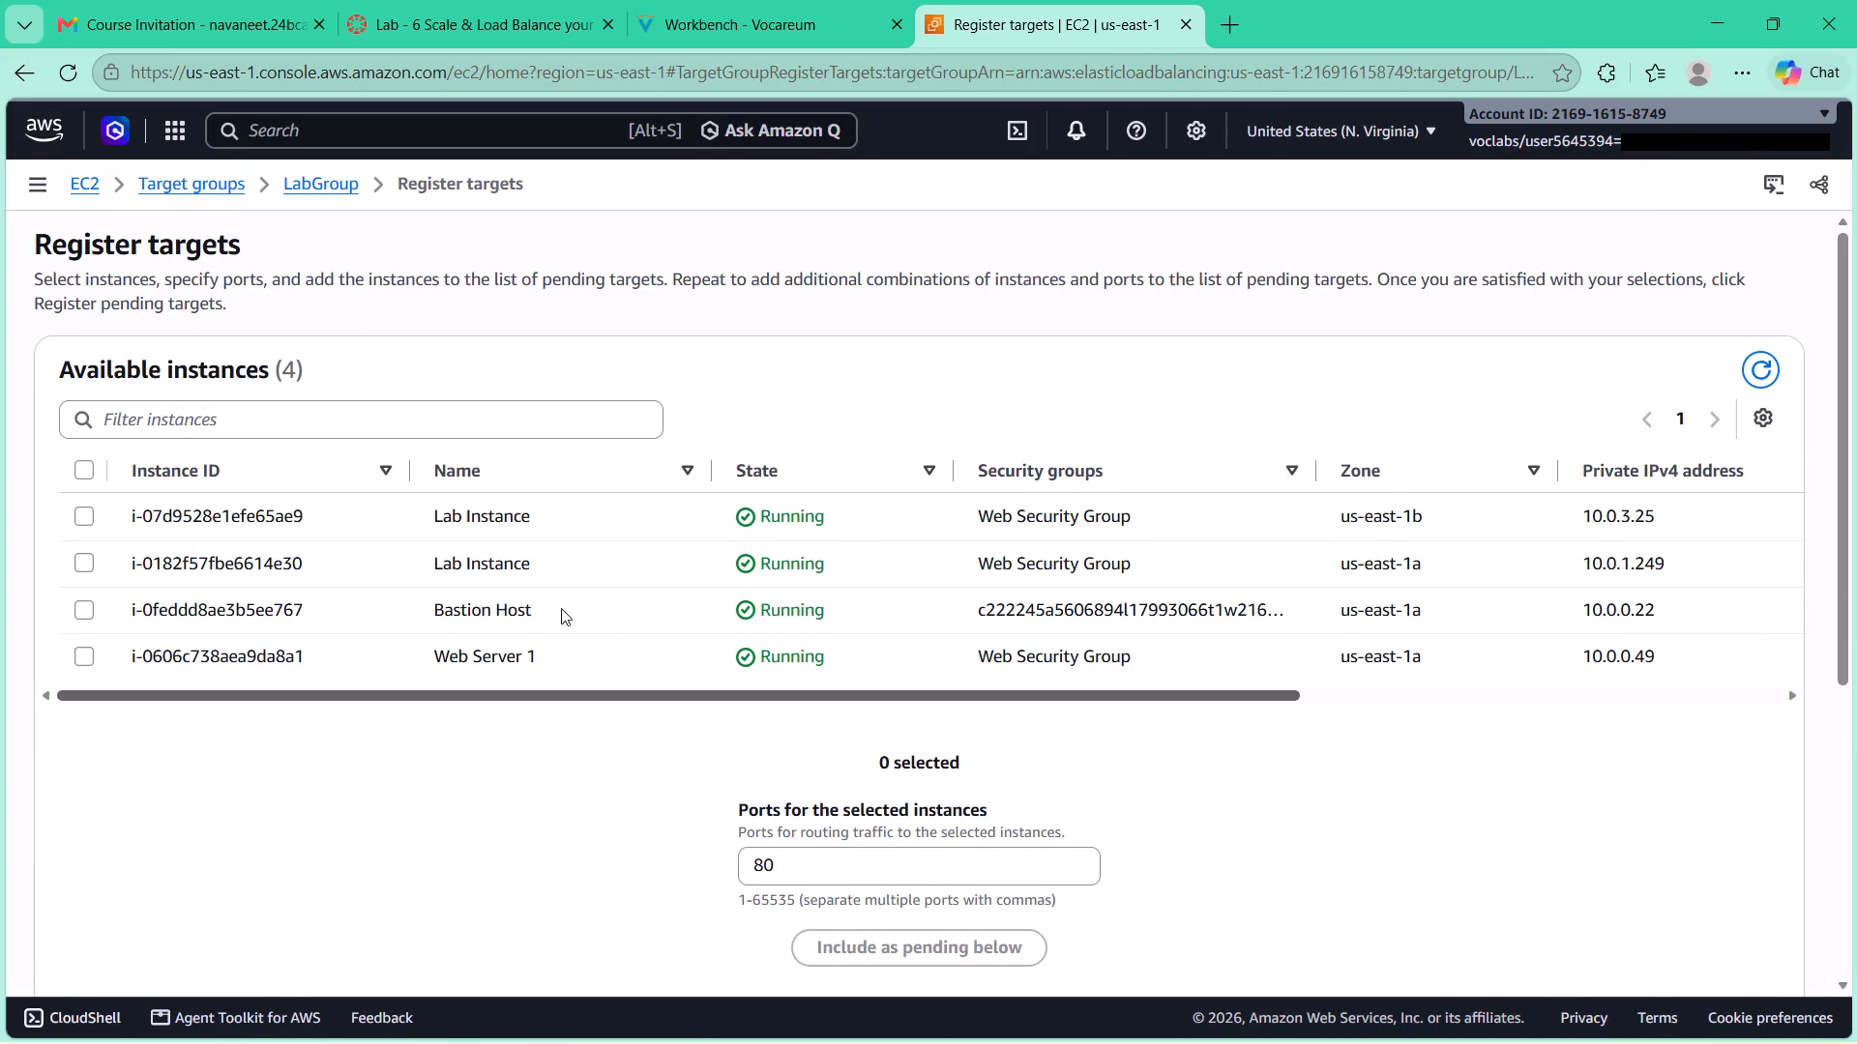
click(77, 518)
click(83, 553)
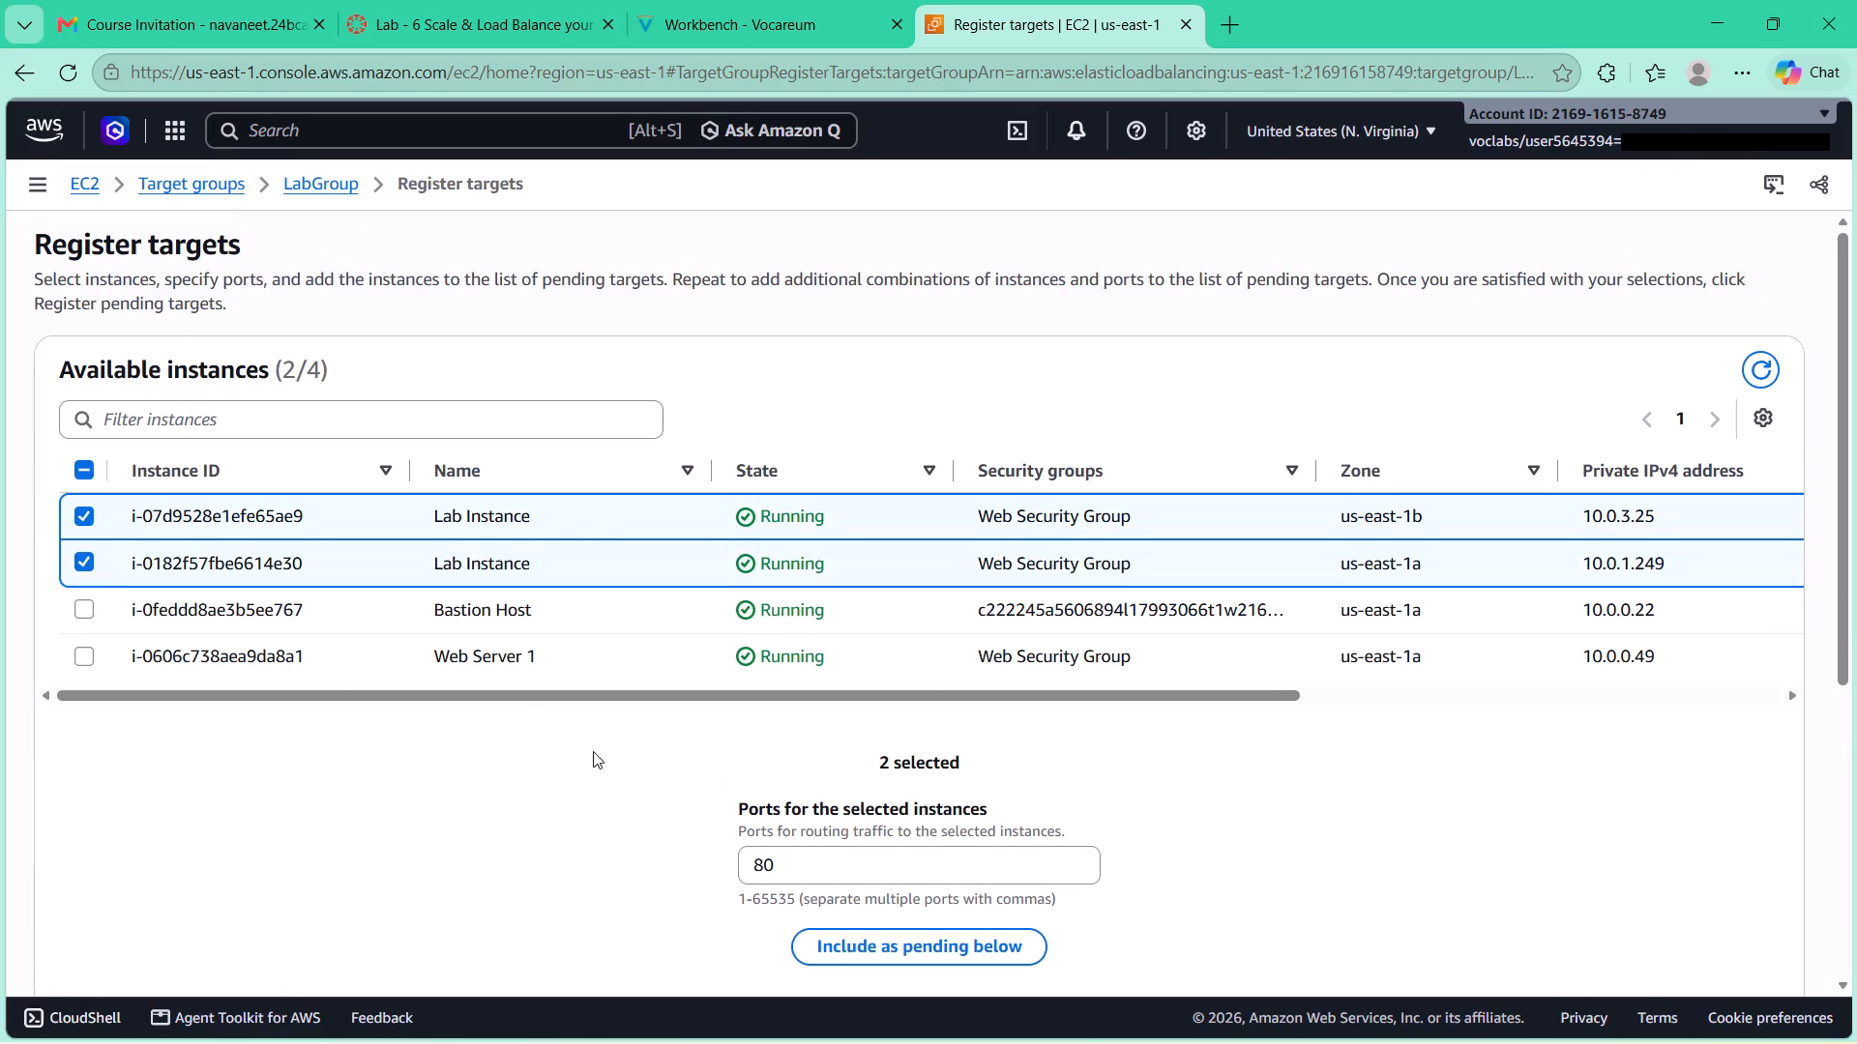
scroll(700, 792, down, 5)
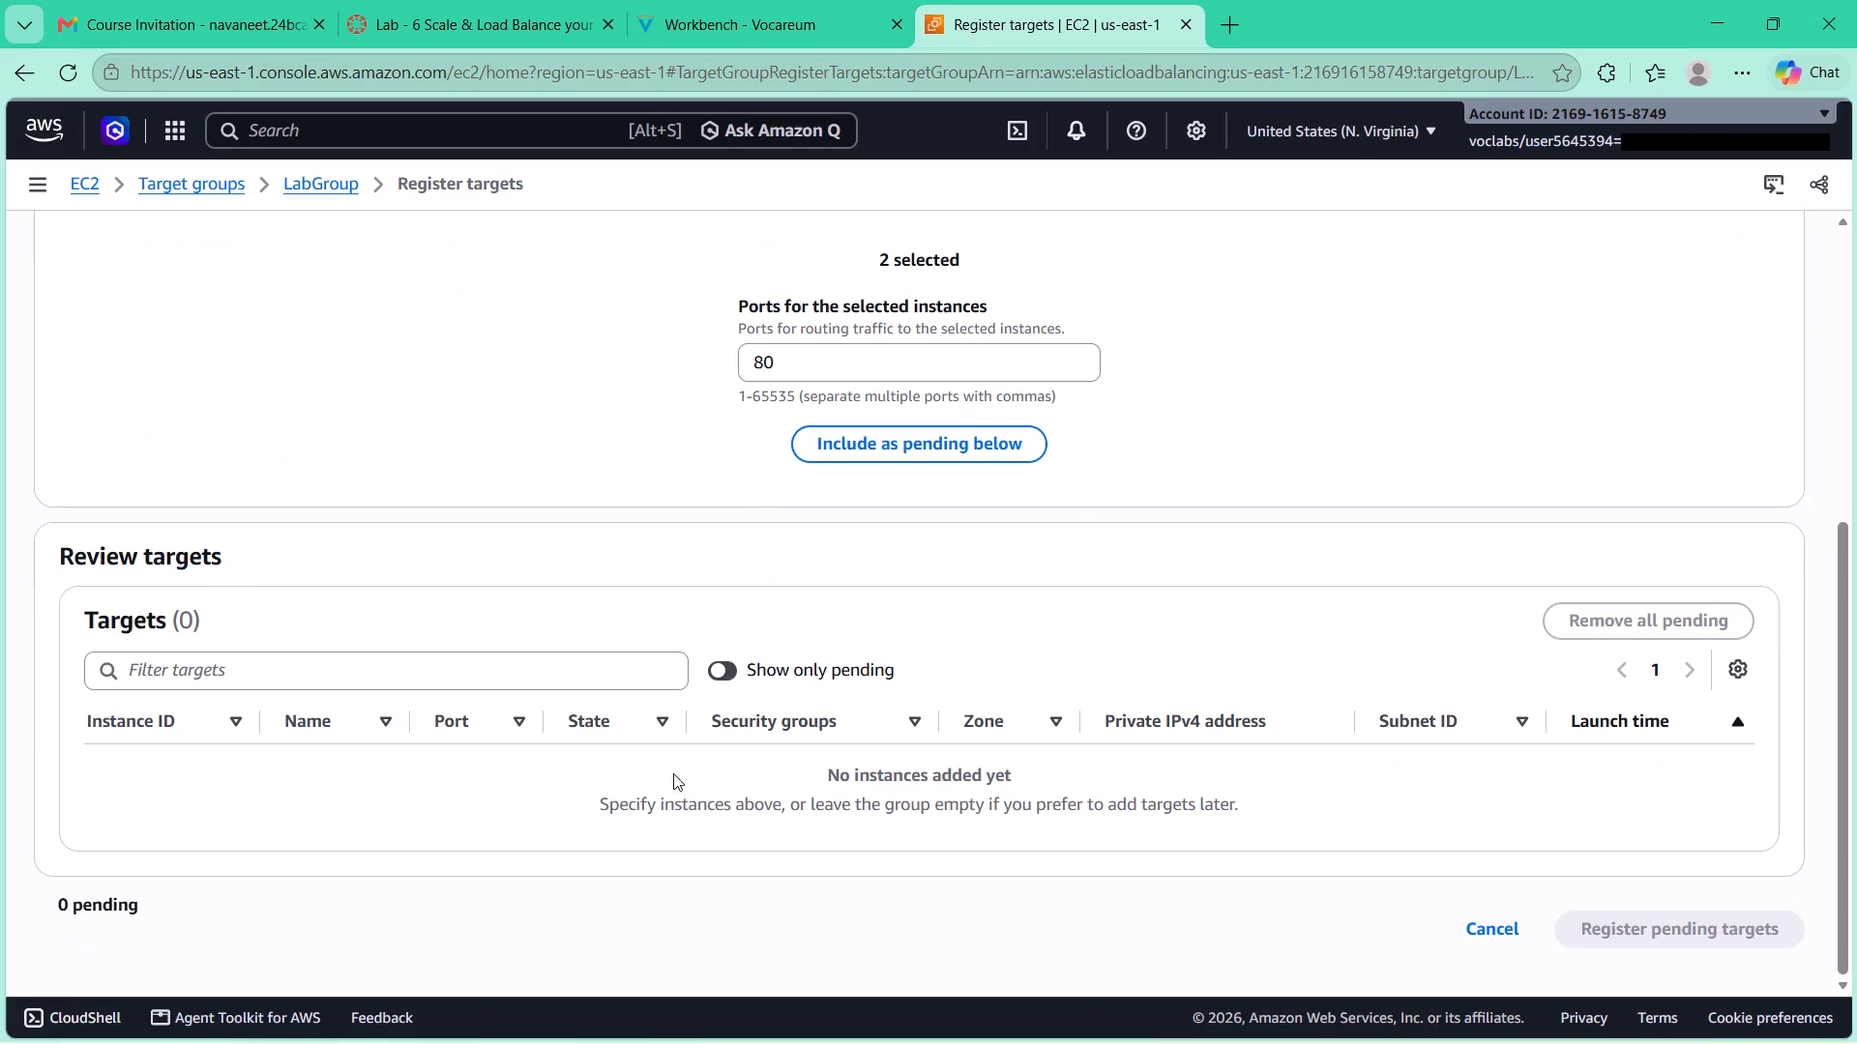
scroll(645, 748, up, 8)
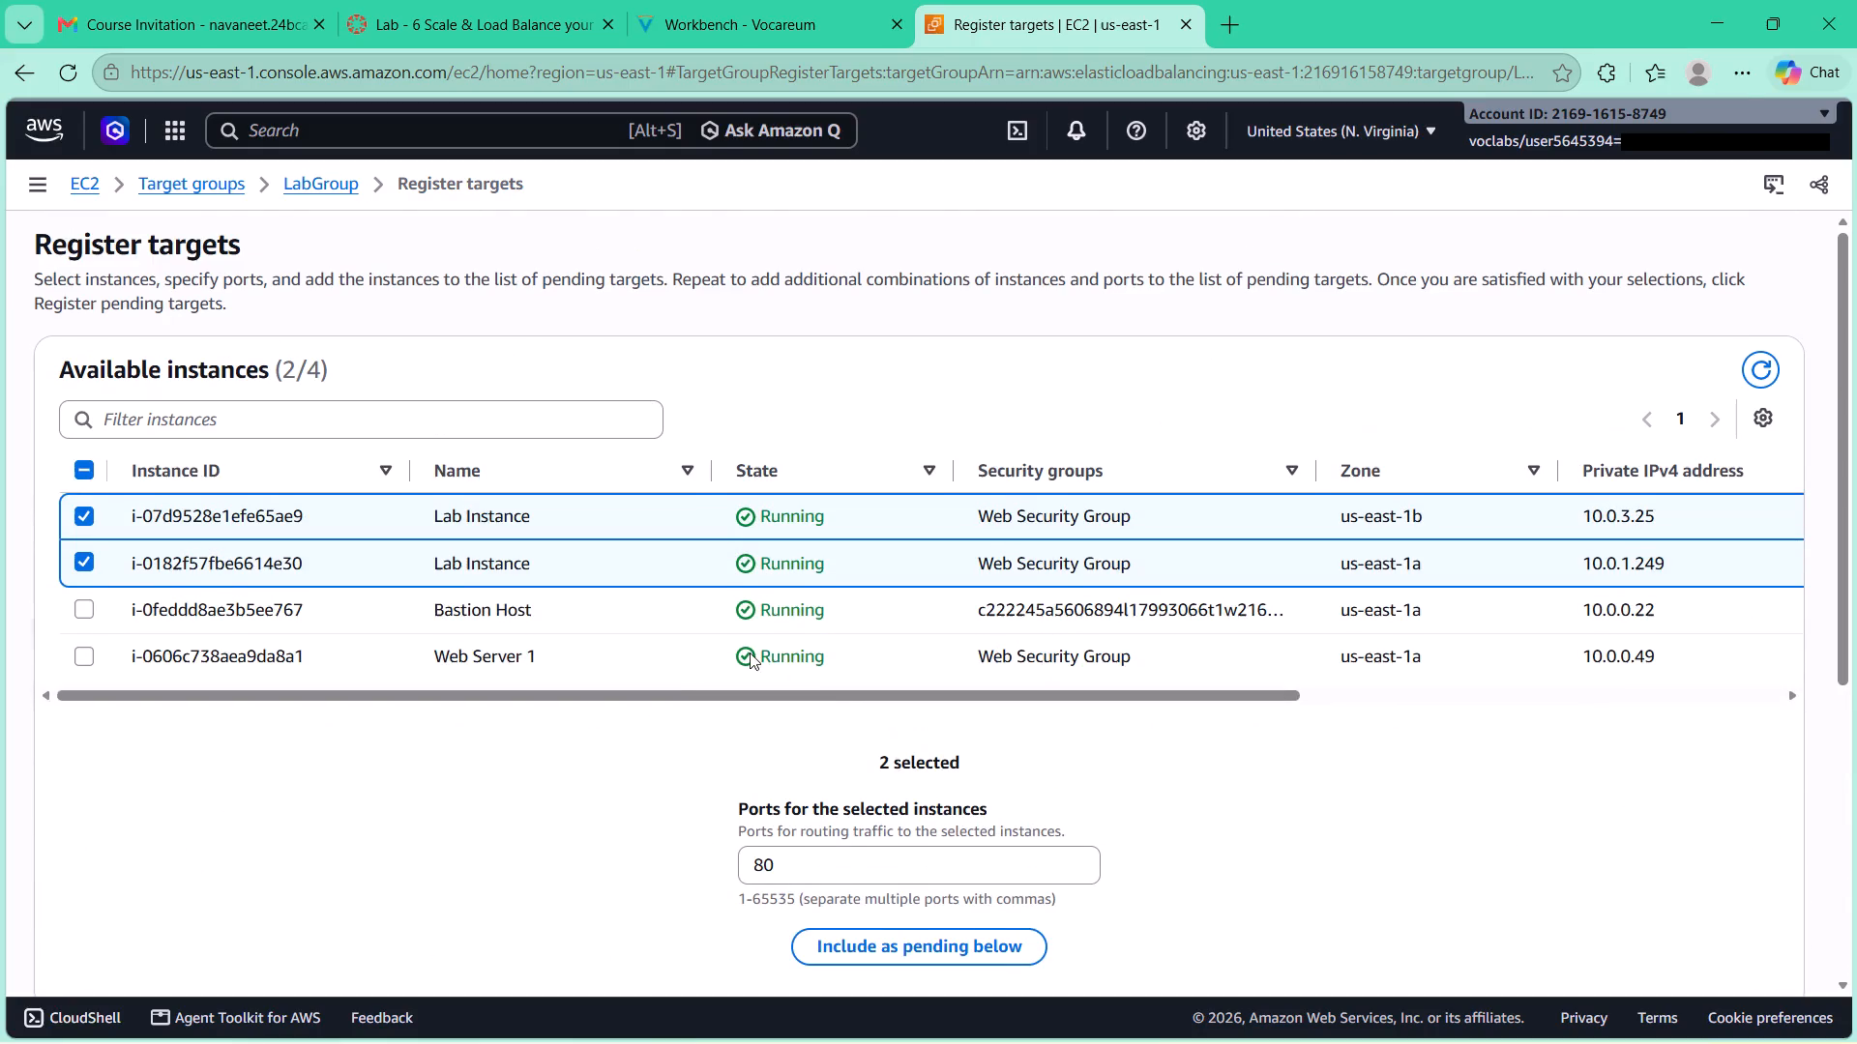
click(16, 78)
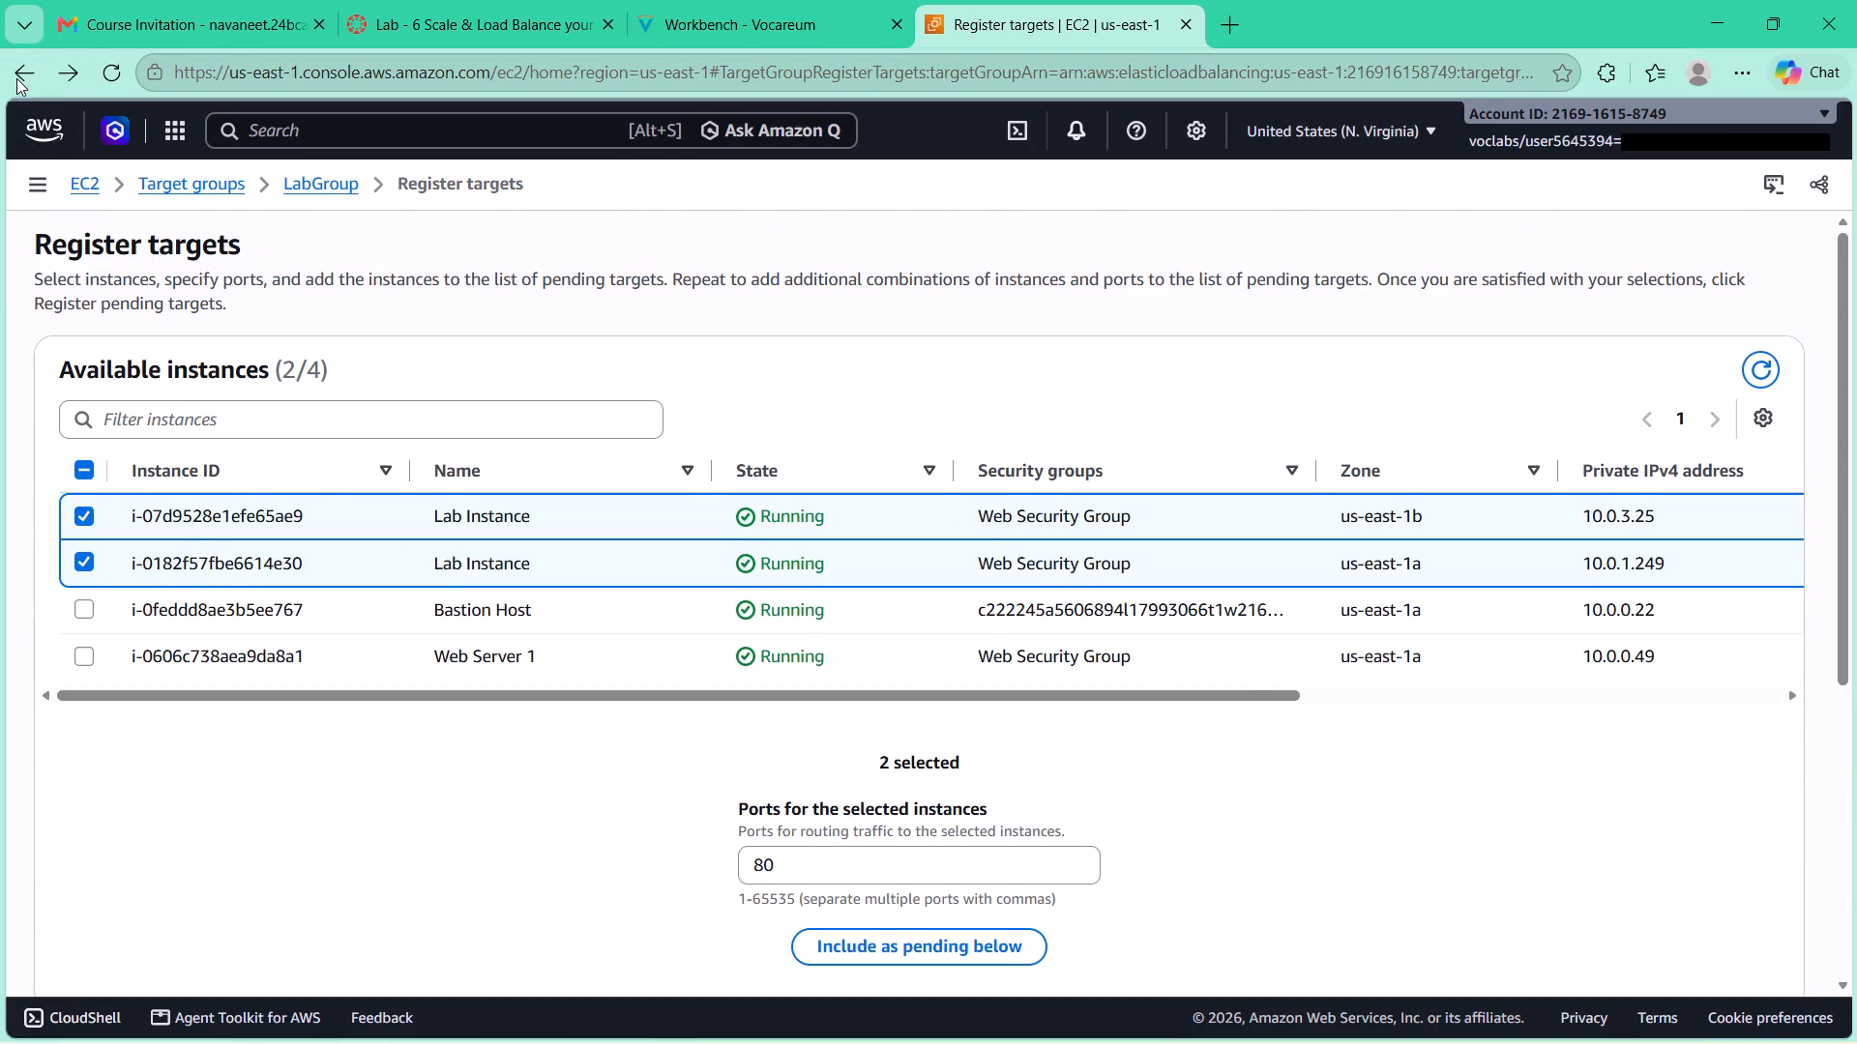
Refresh LabGroup's registered targets and examine its details and target health summary again.
scroll(943, 839, down, 6)
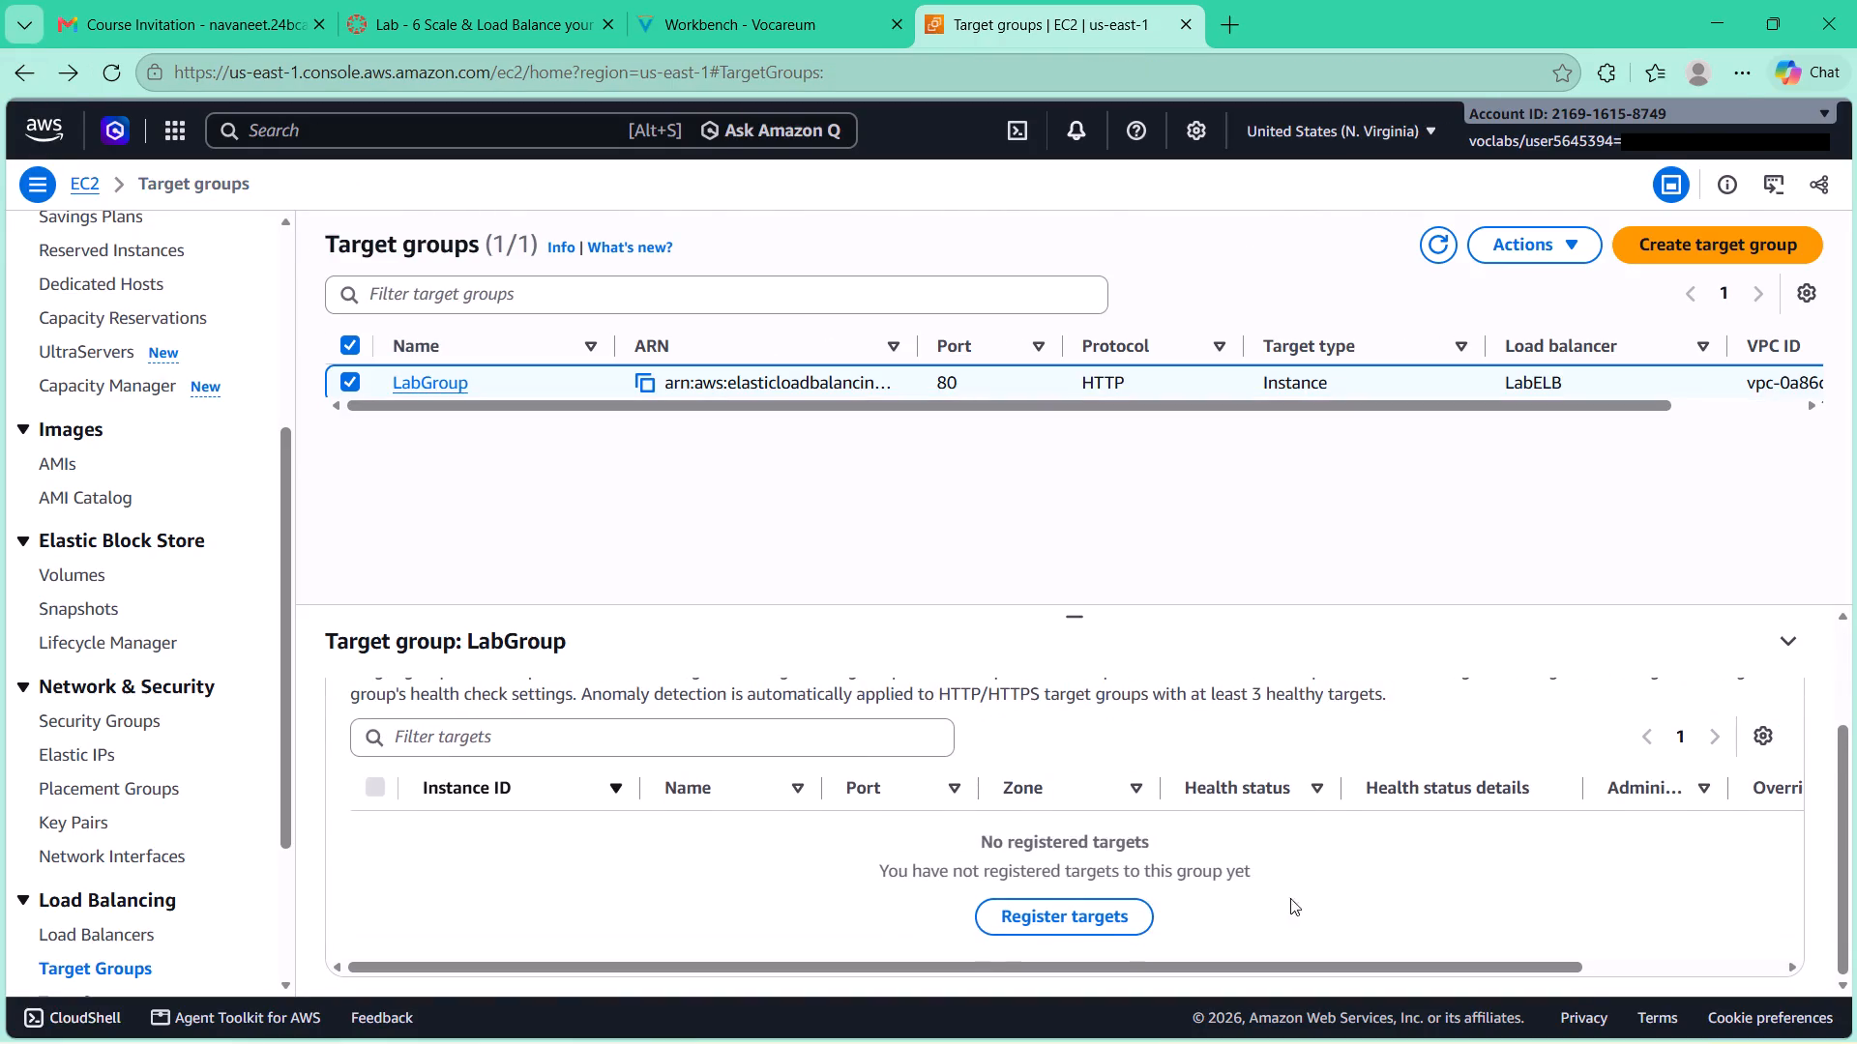
scroll(1356, 878, up, 5)
click(1416, 793)
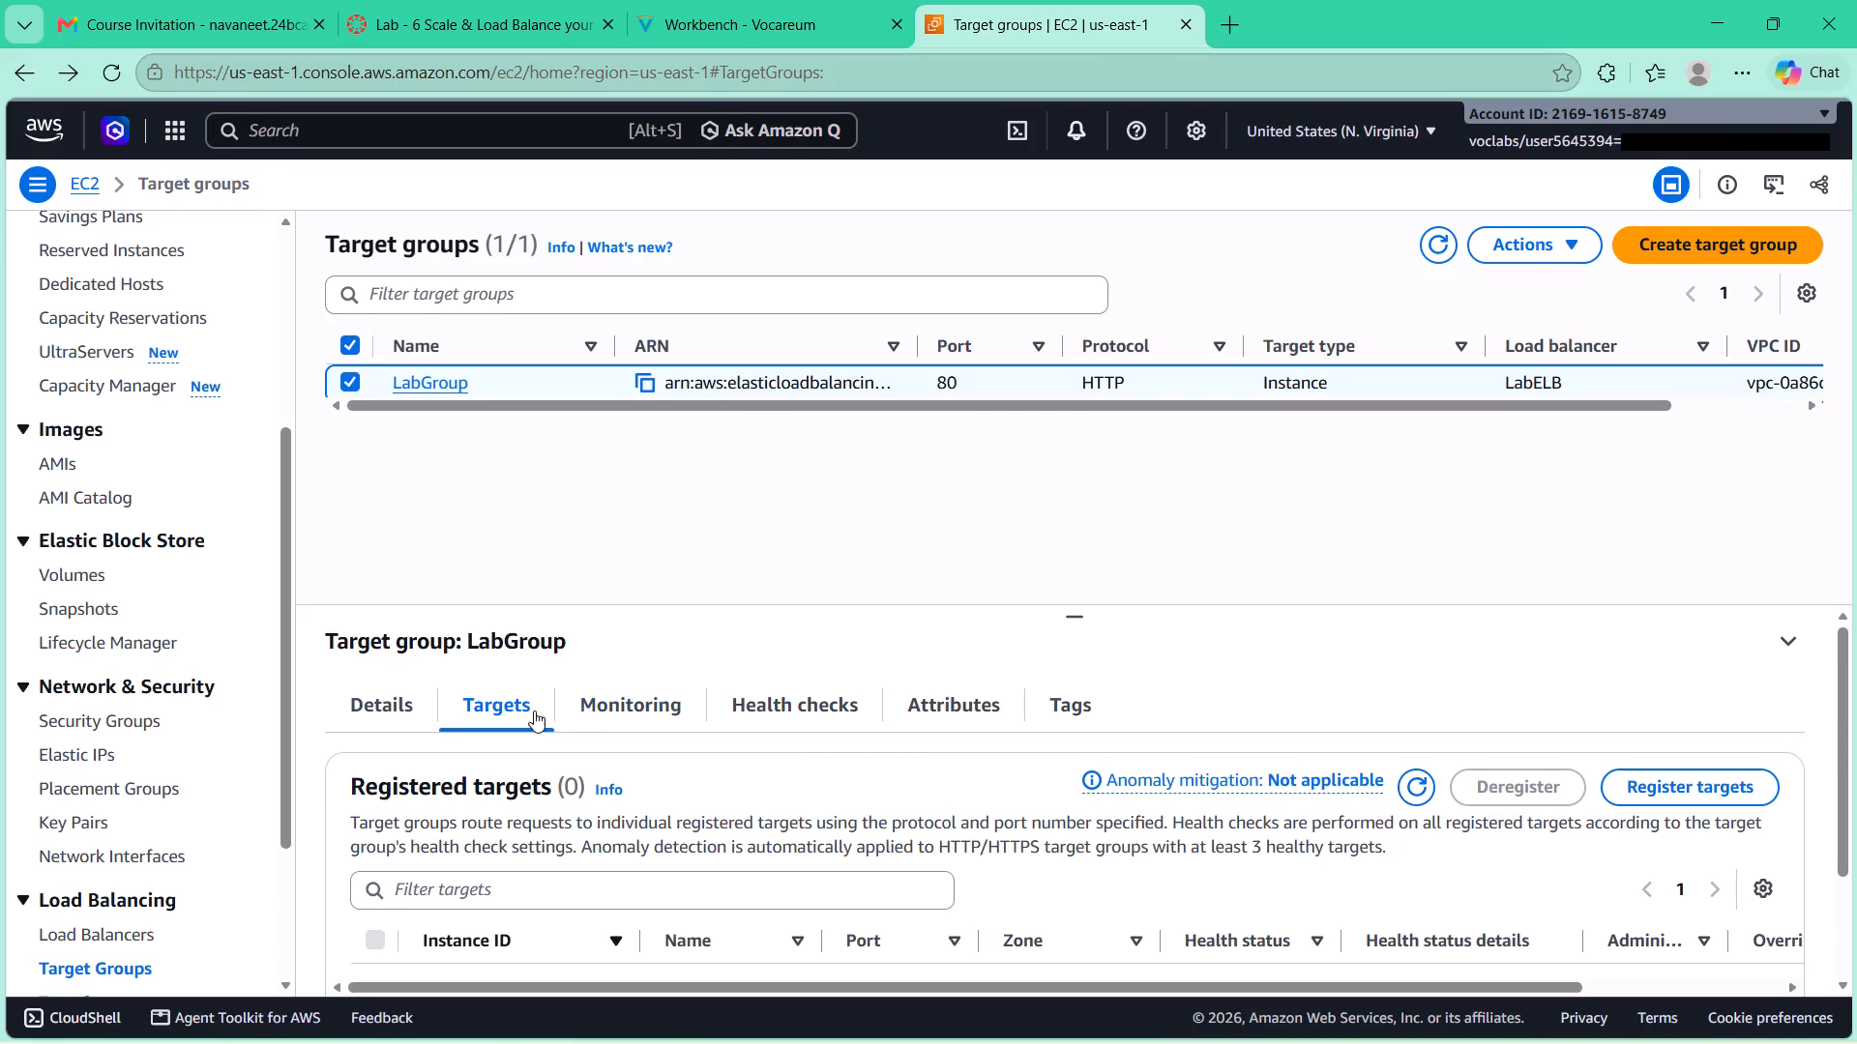
click(359, 715)
scroll(790, 775, down, 7)
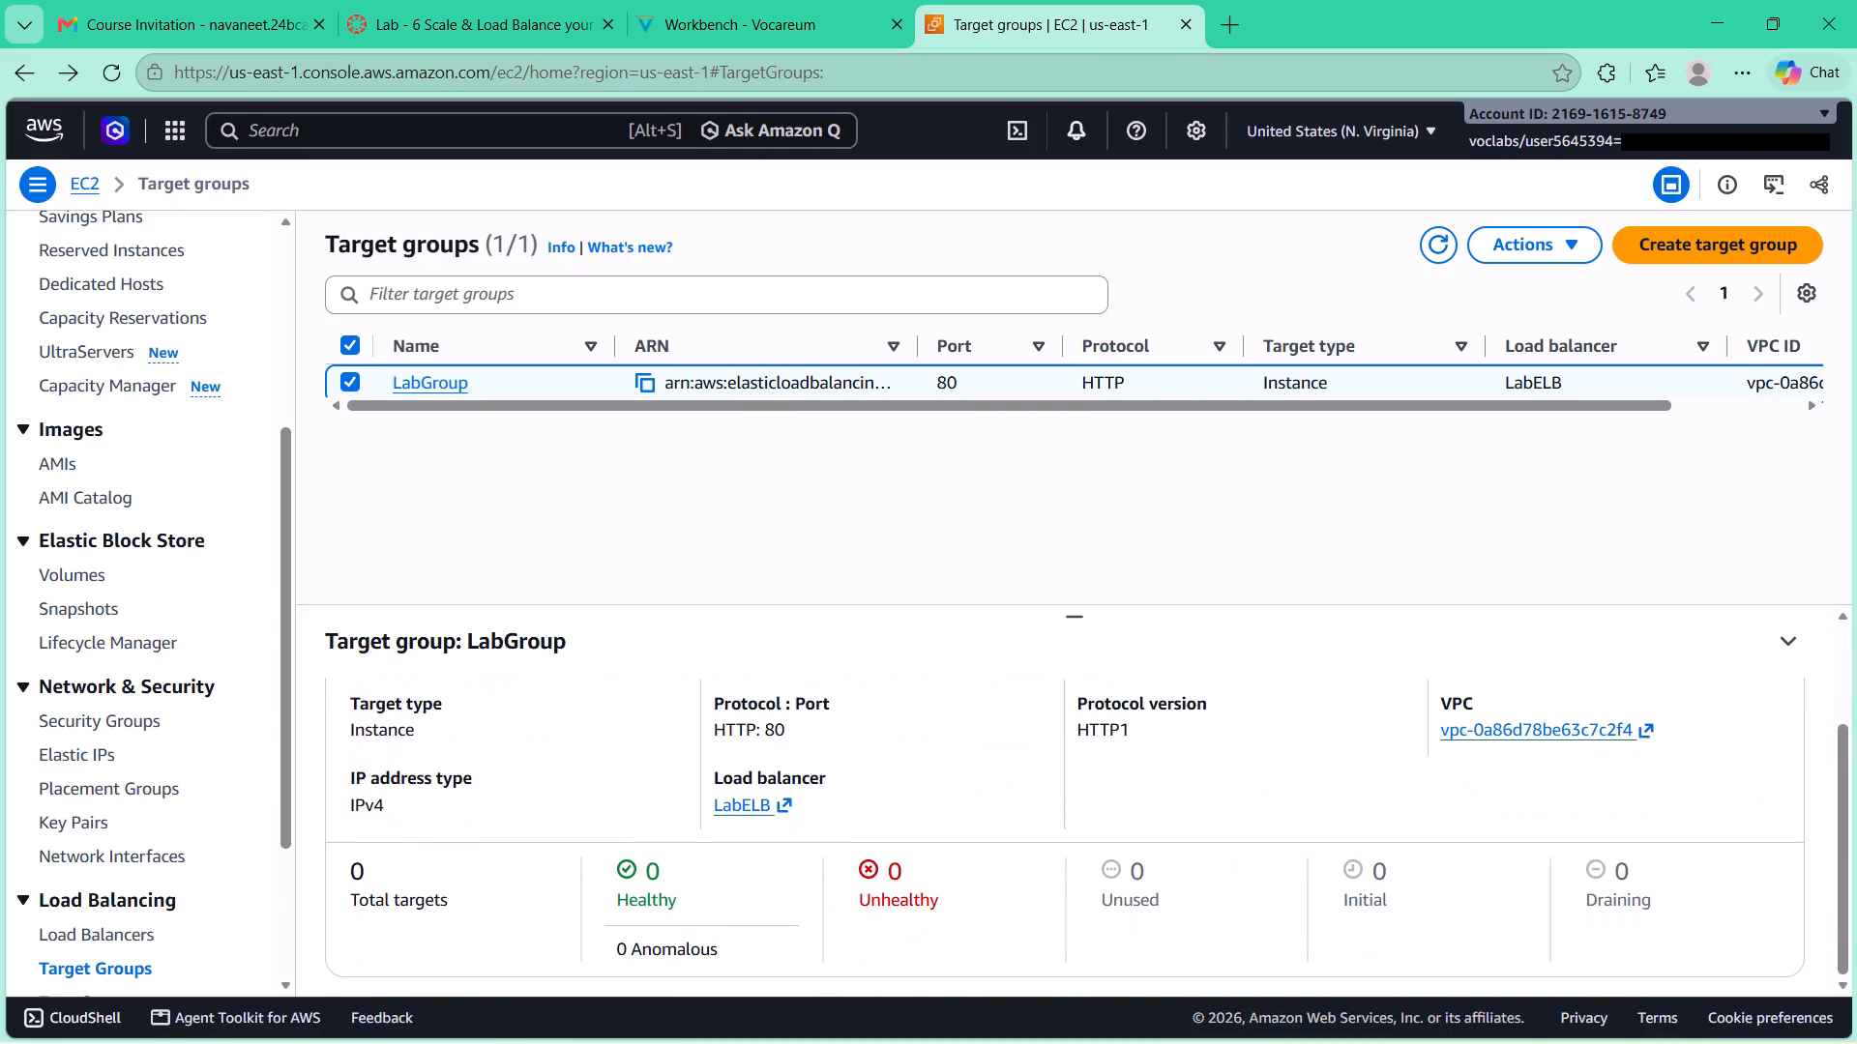
scroll(792, 771, up, 7)
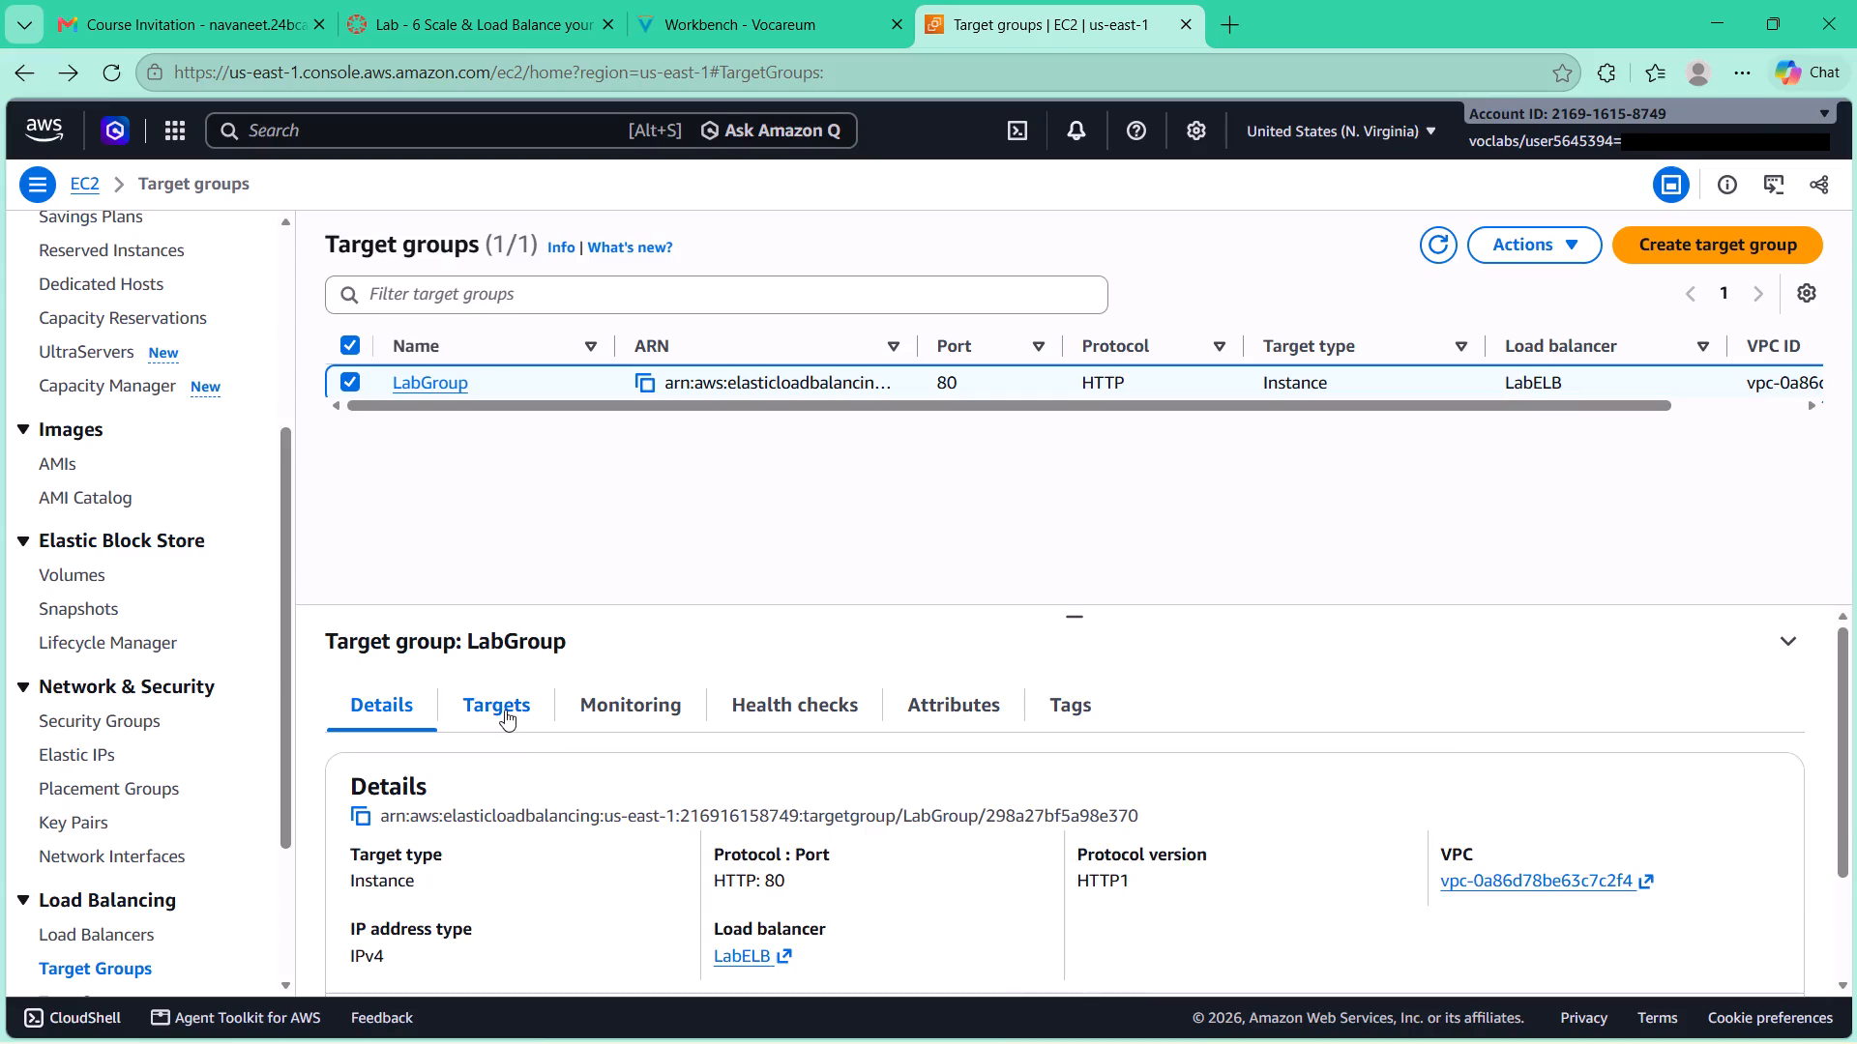
click(505, 709)
scroll(1007, 781, down, 2)
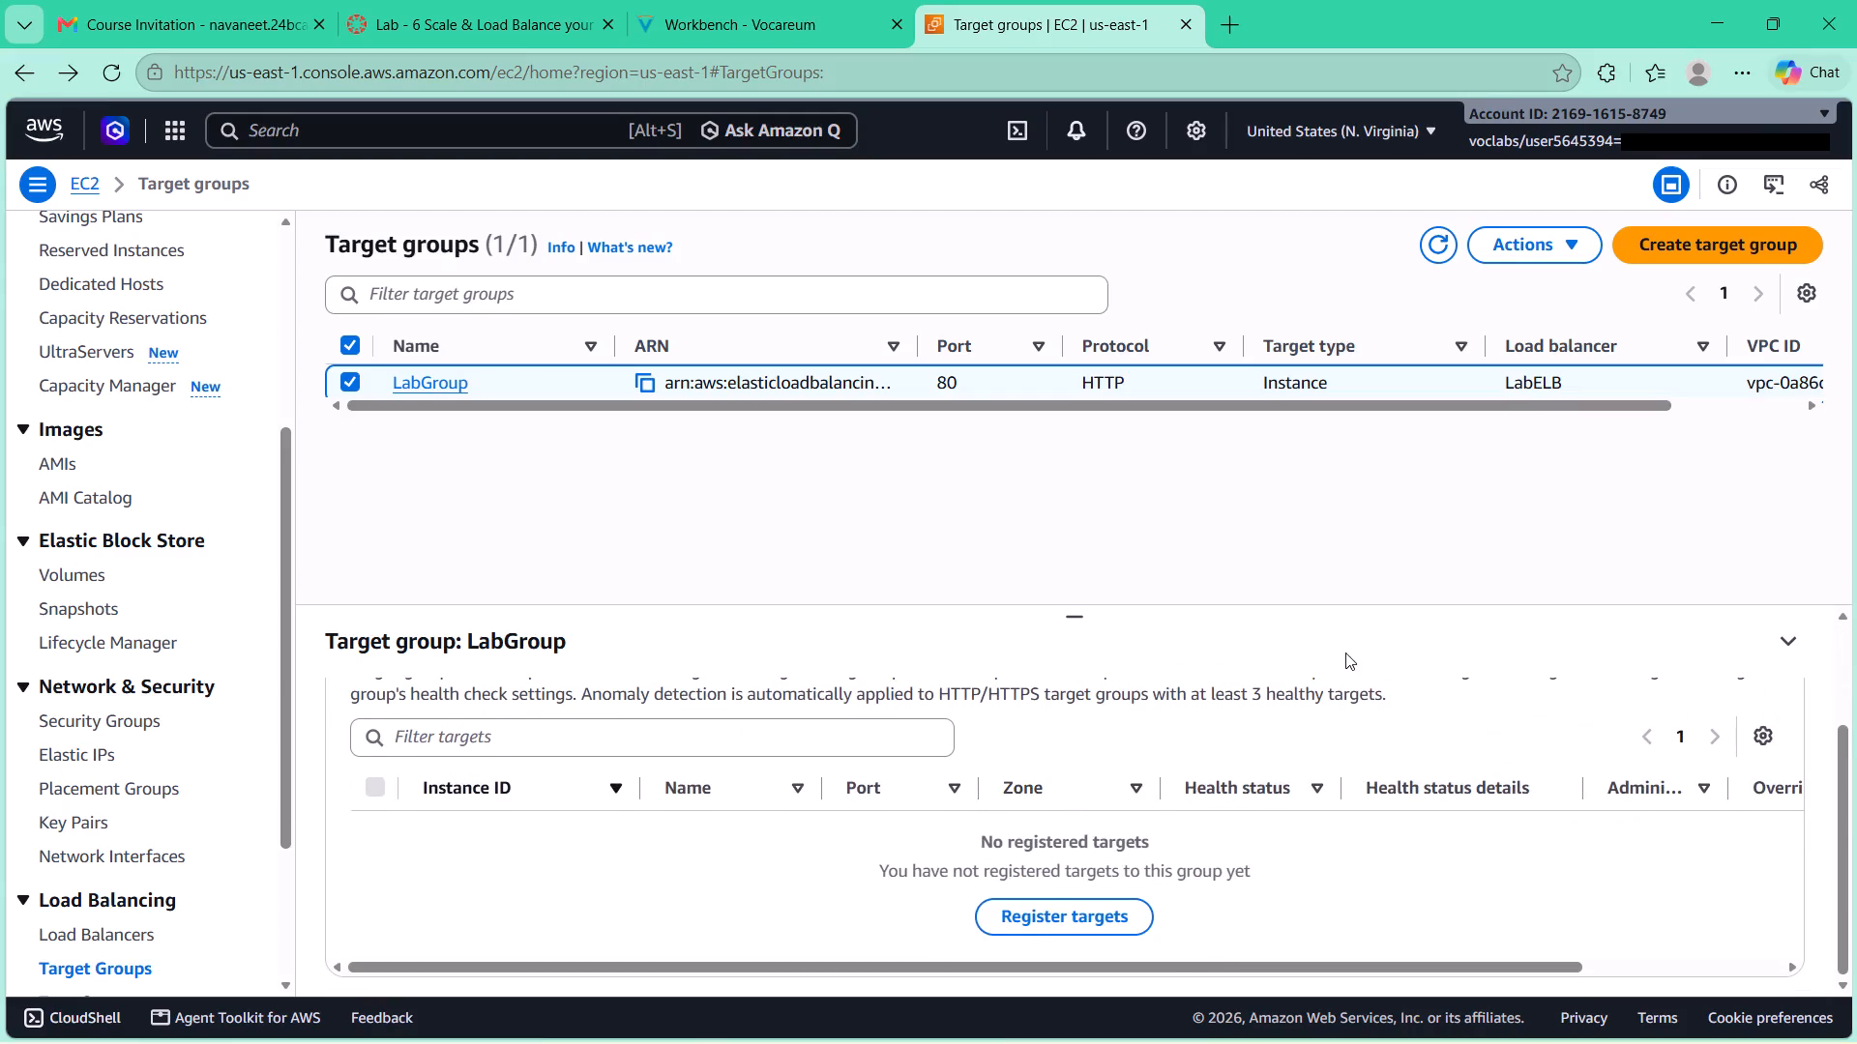
scroll(1354, 715, up, 2)
click(1418, 791)
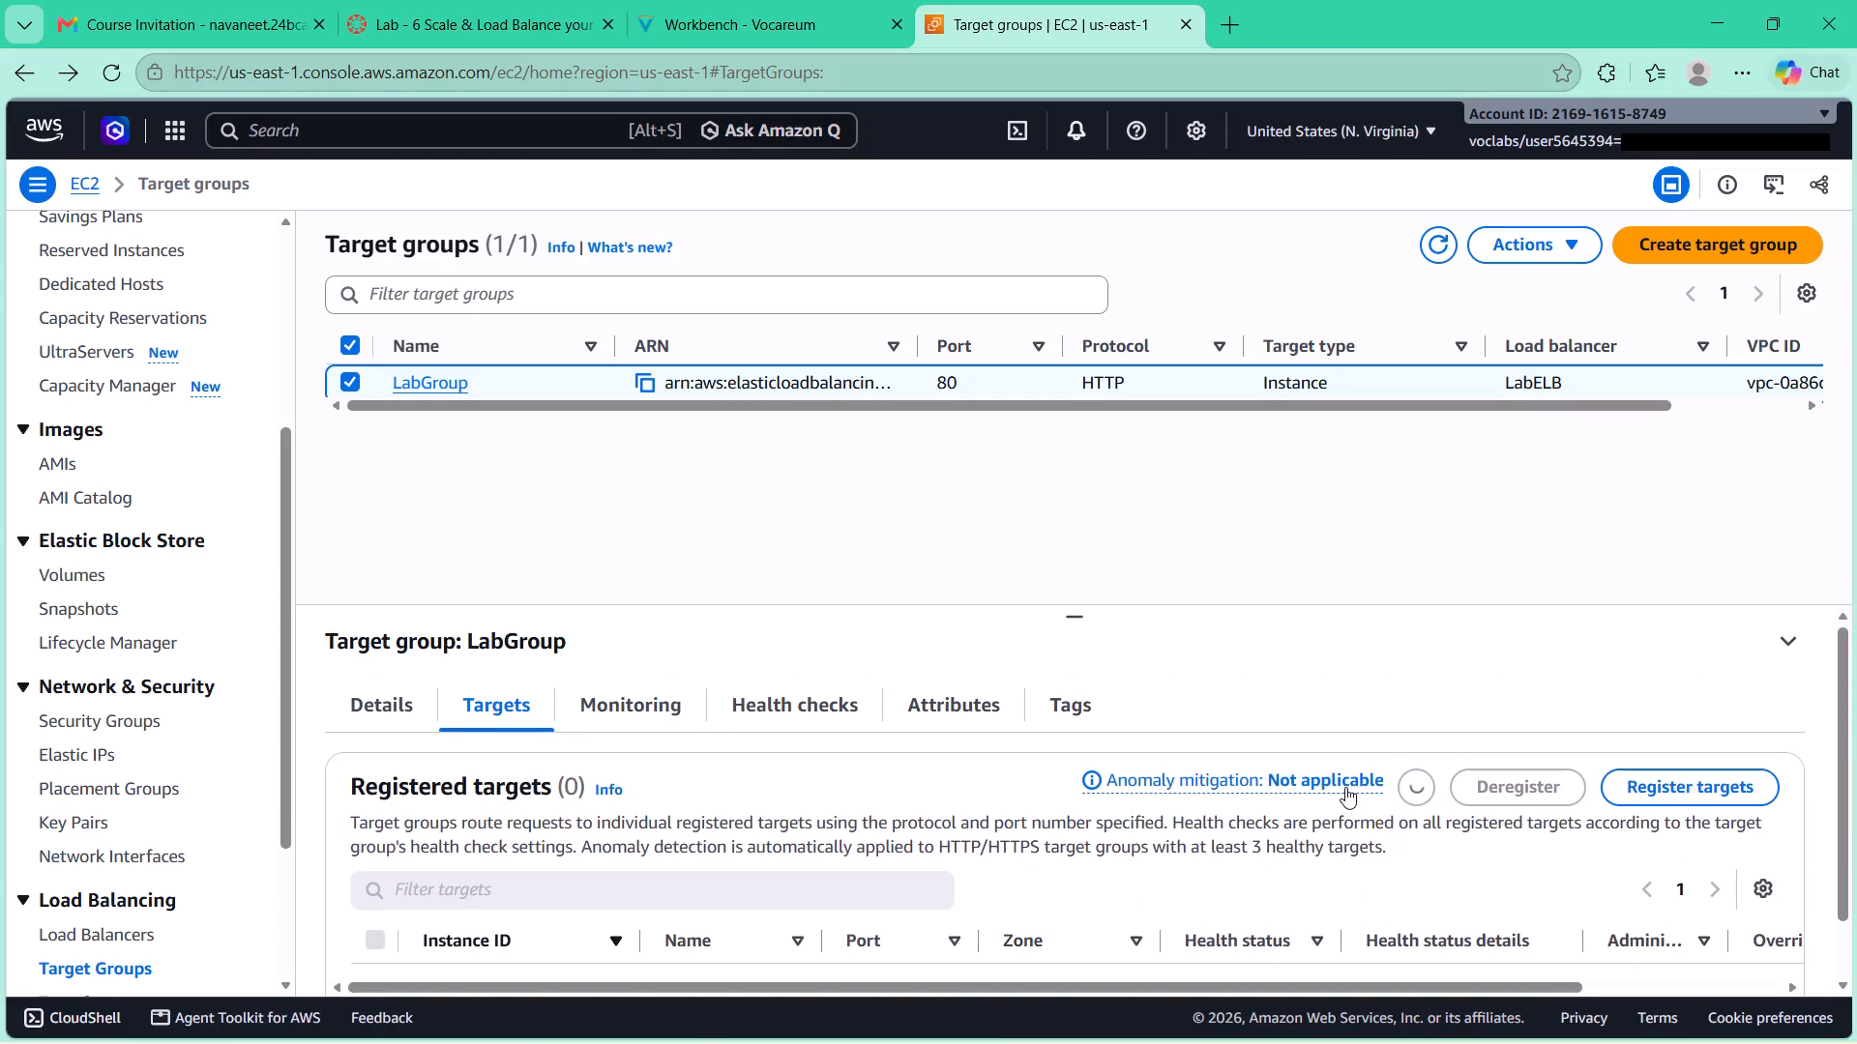
scroll(1341, 789, down, 2)
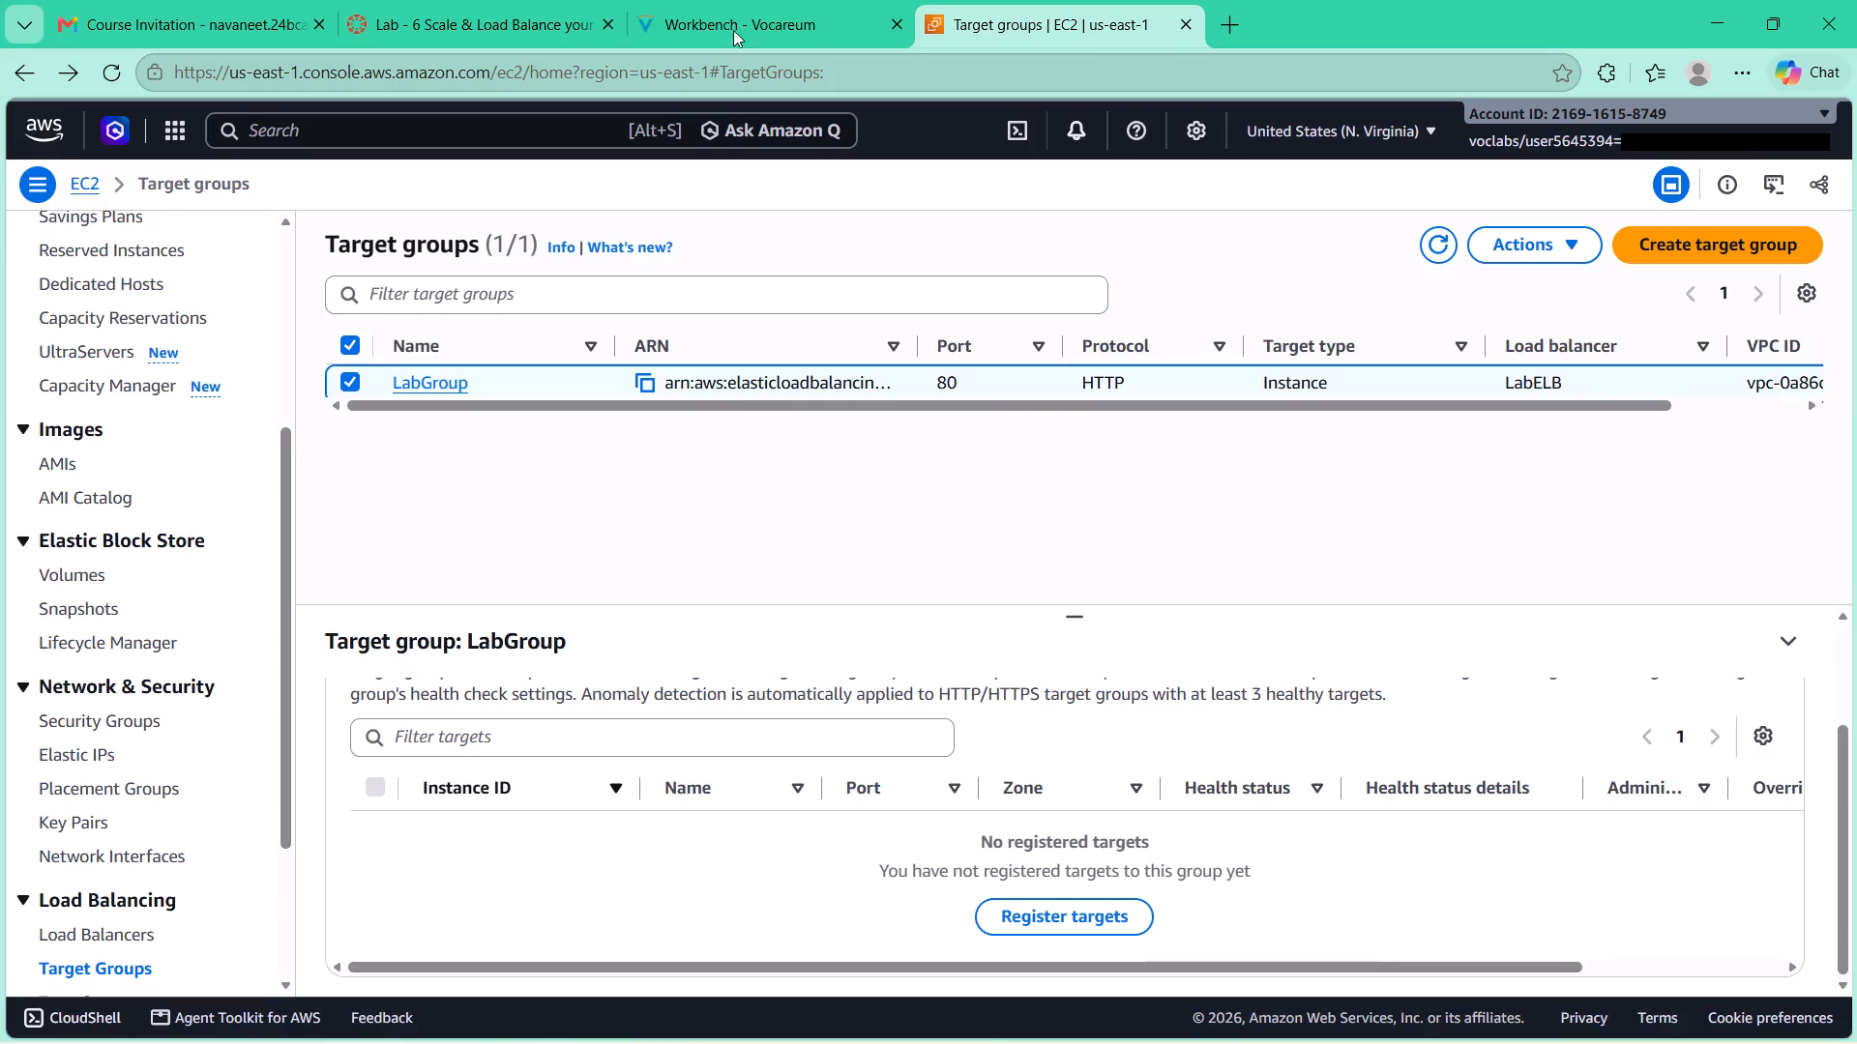
Open the EC2 Load Balancers list for lab guide step 38, and return to the guide for the LabELB instructions.
click(733, 0)
click(1078, 13)
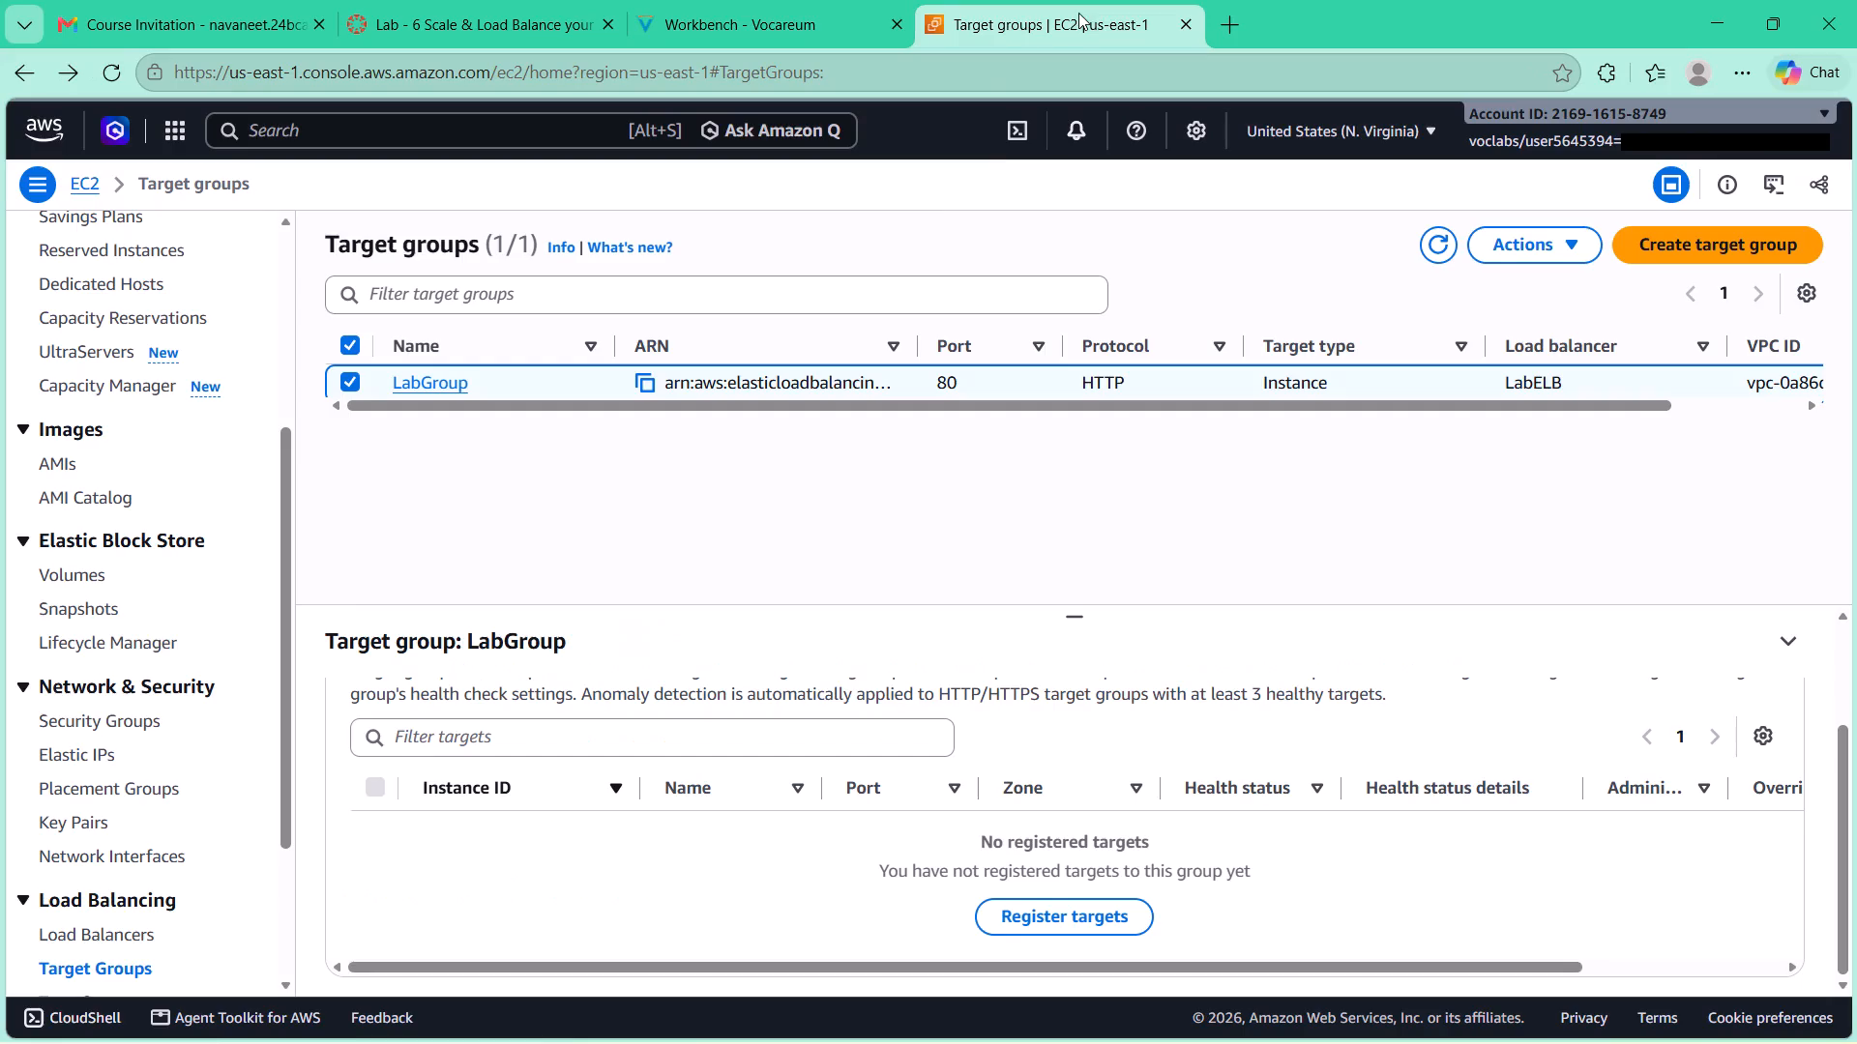
click(120, 937)
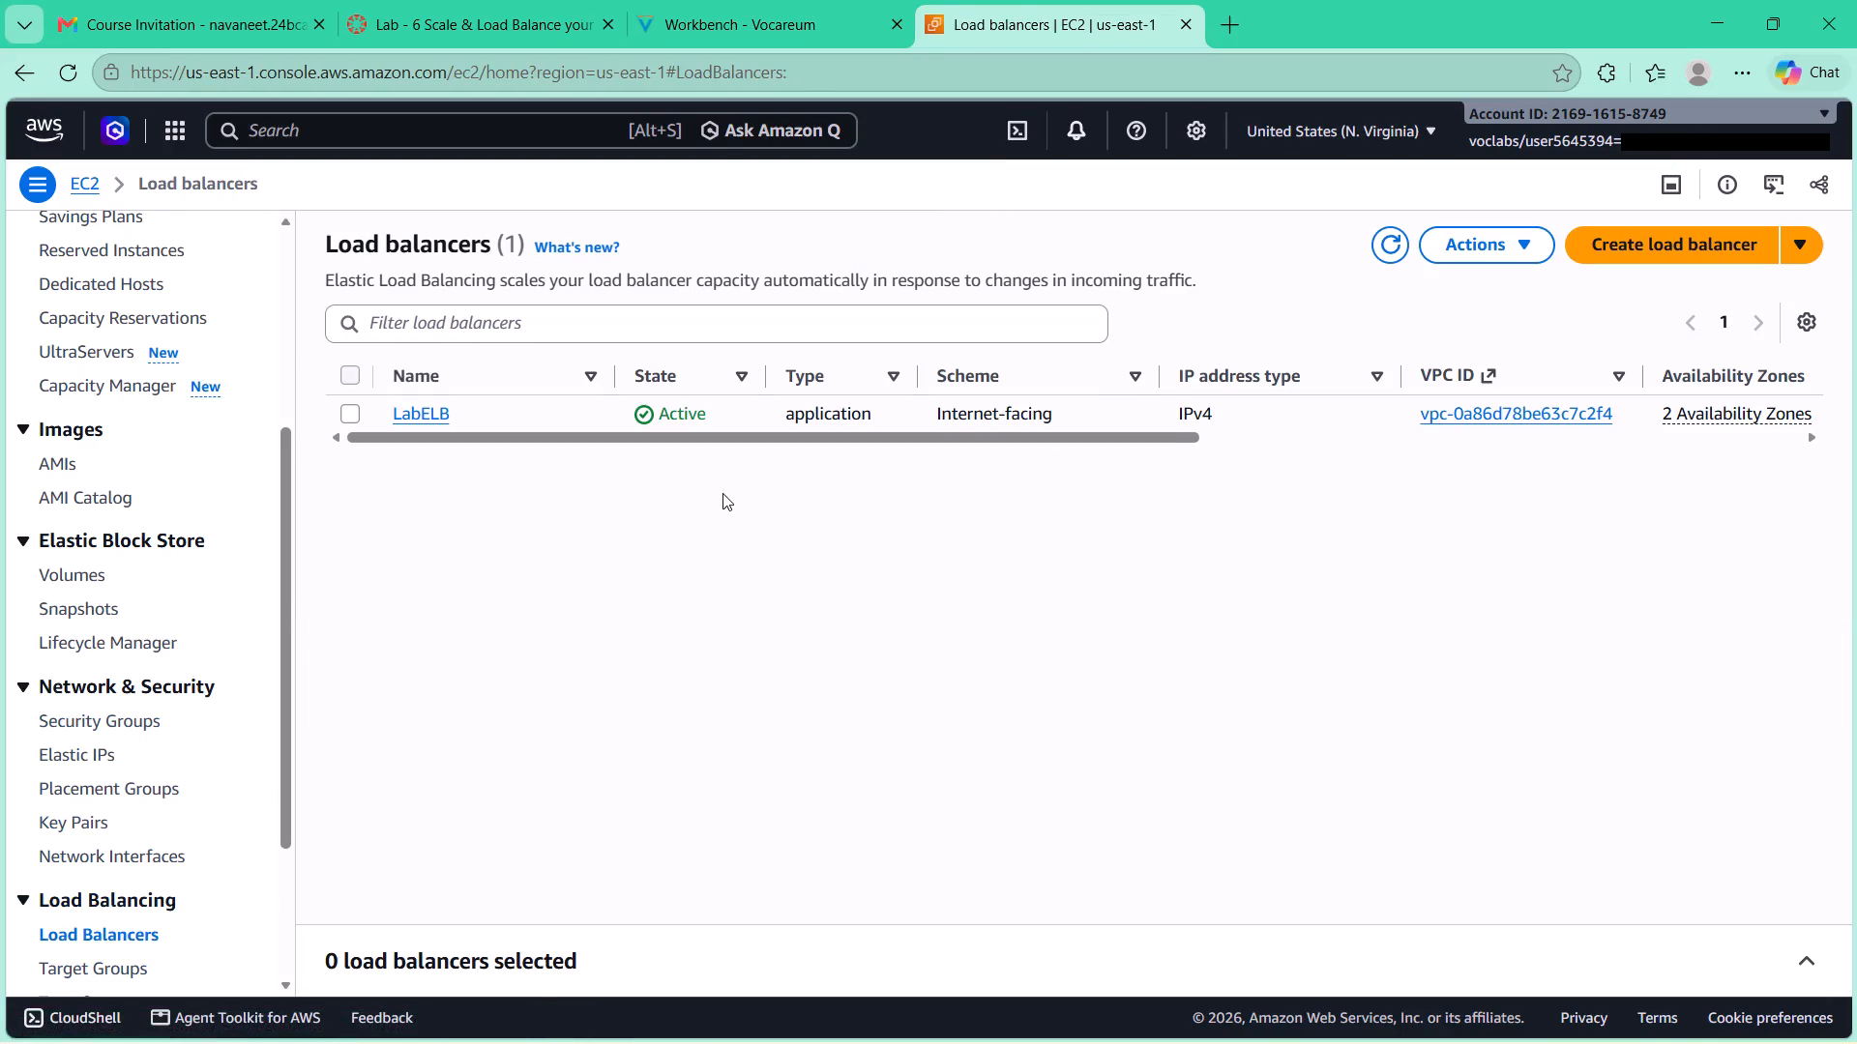
click(776, 0)
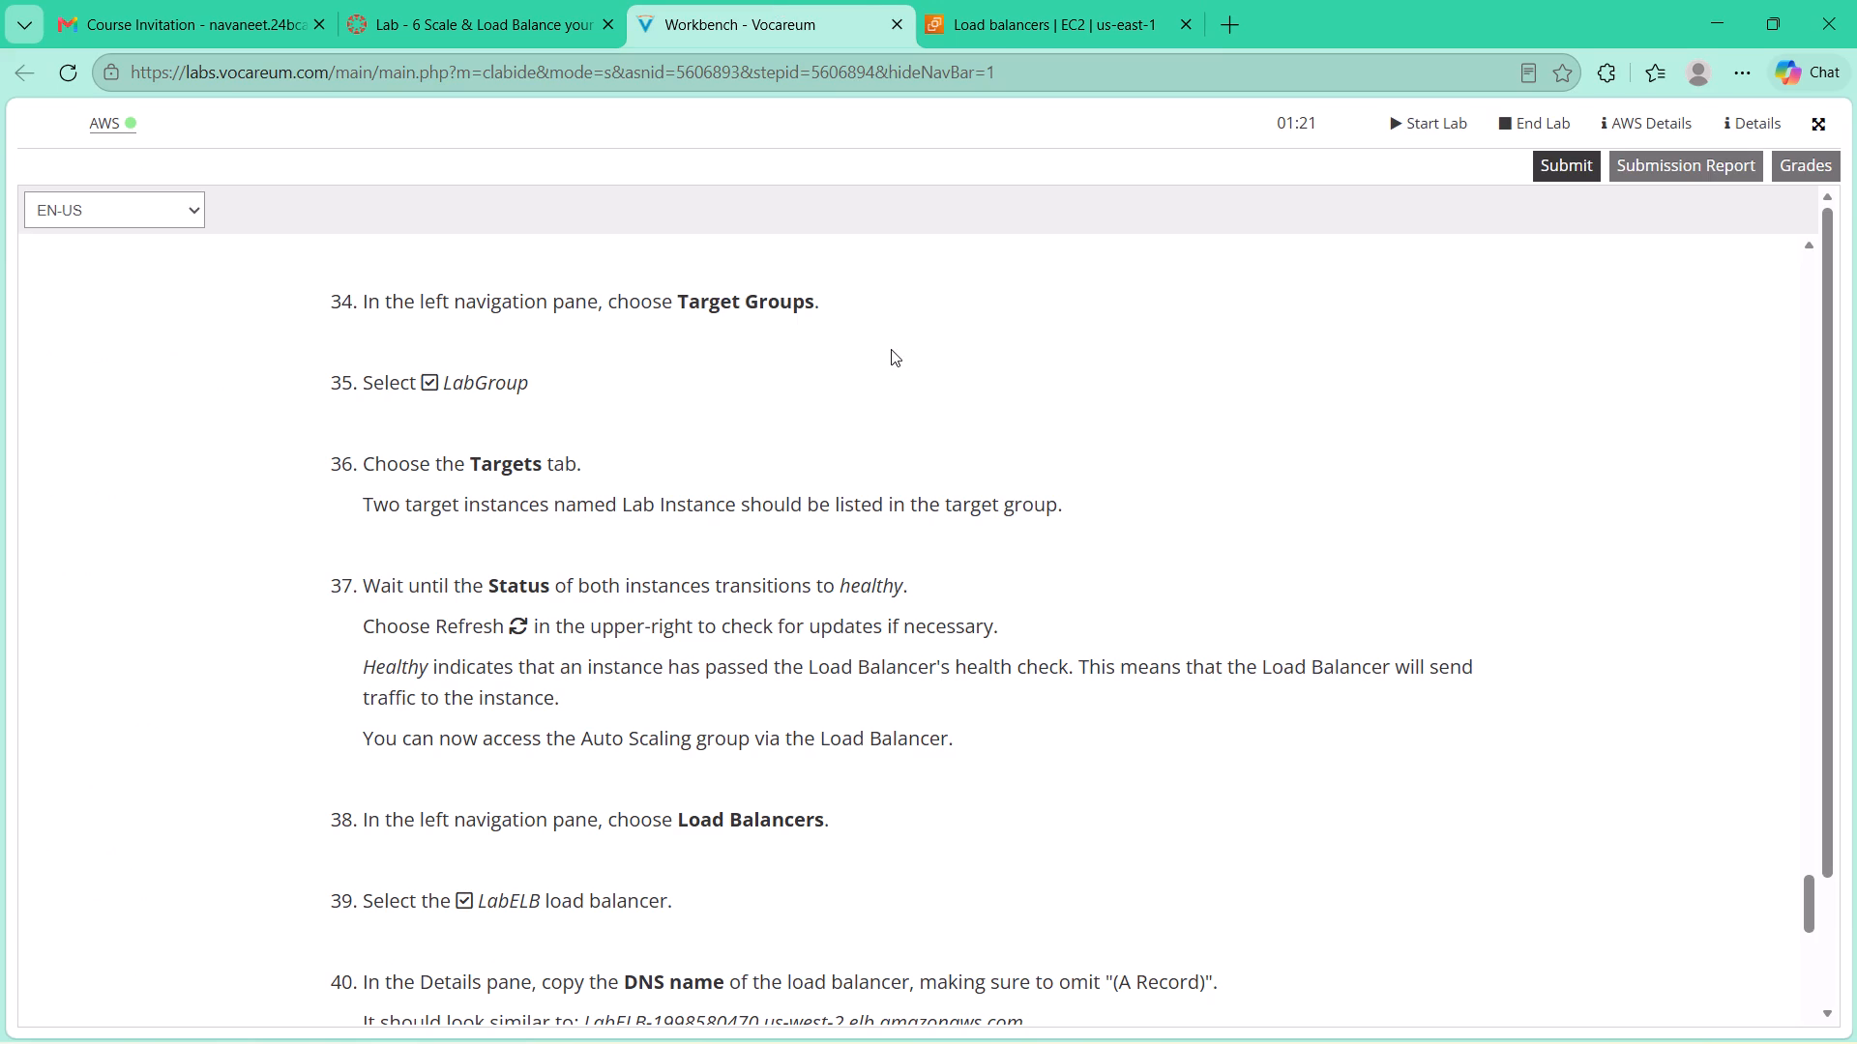
Check lab guide steps 39 to 41, select the LabELB load balancer, and copy its DNS name.
scroll(882, 359, down, 3)
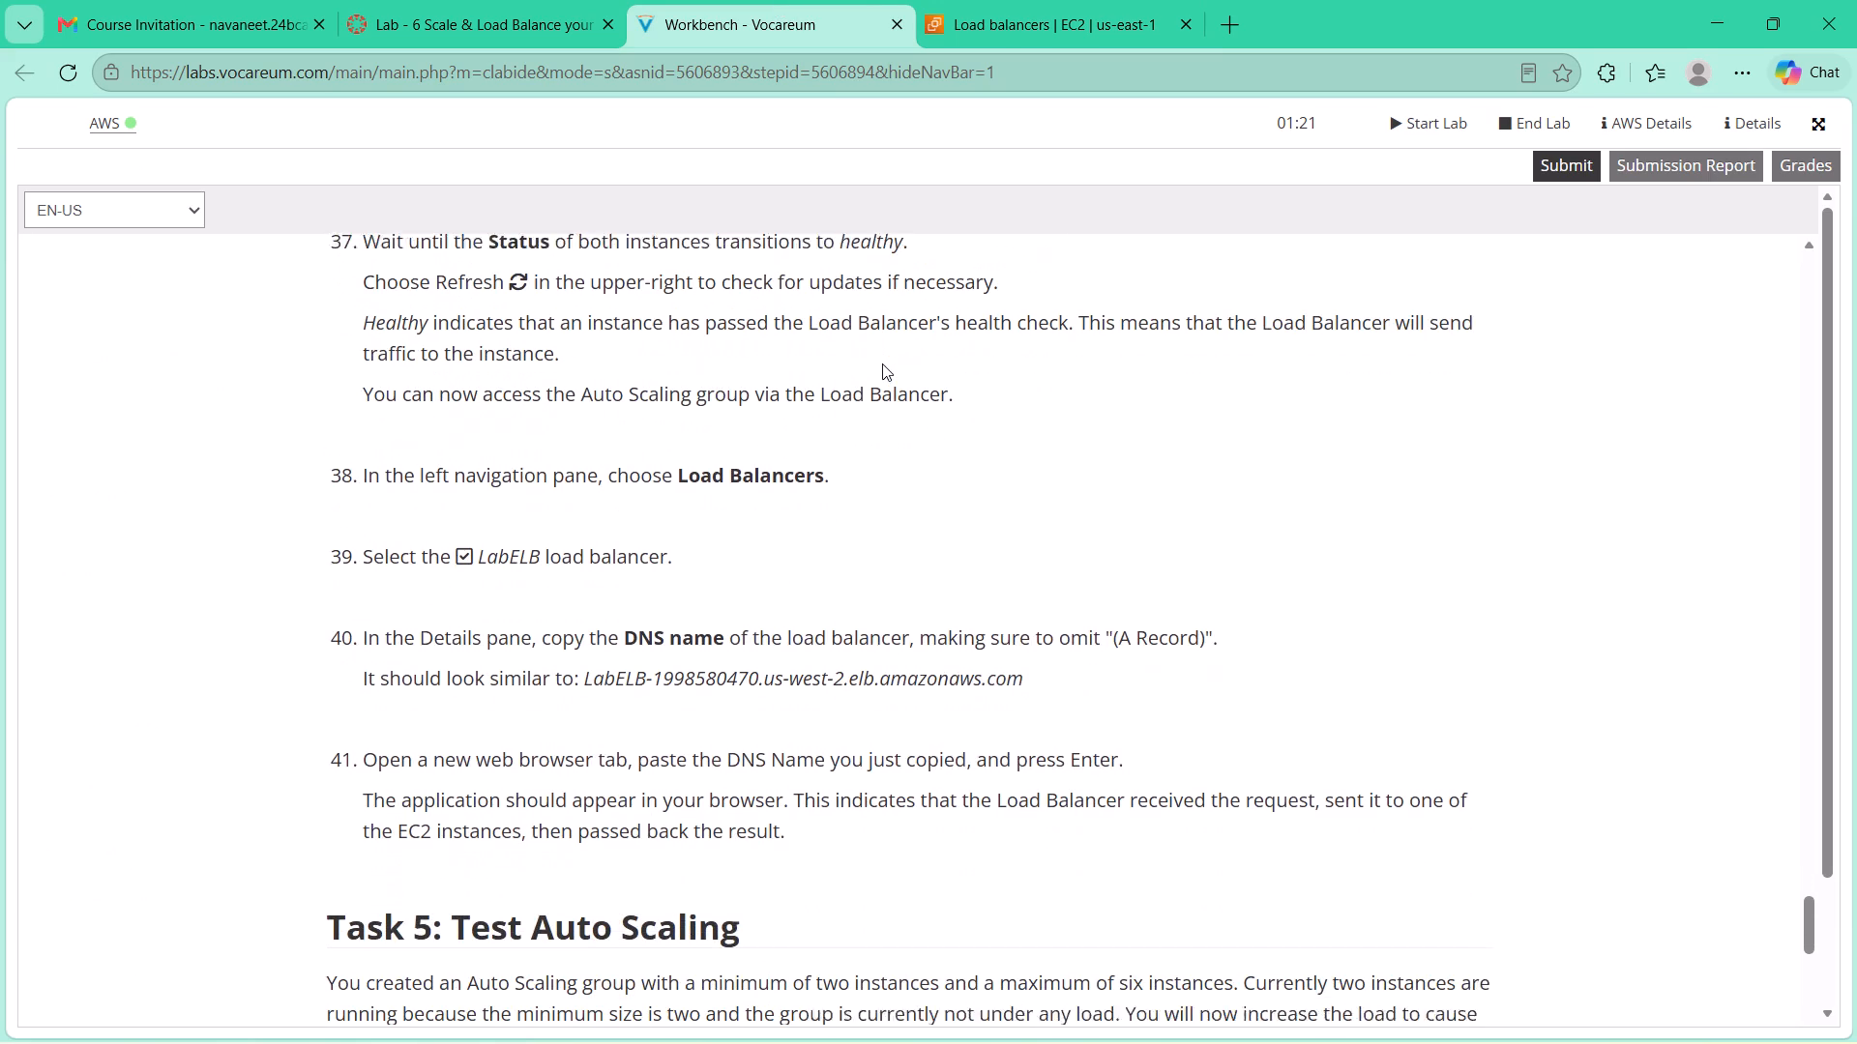
click(999, 8)
click(339, 415)
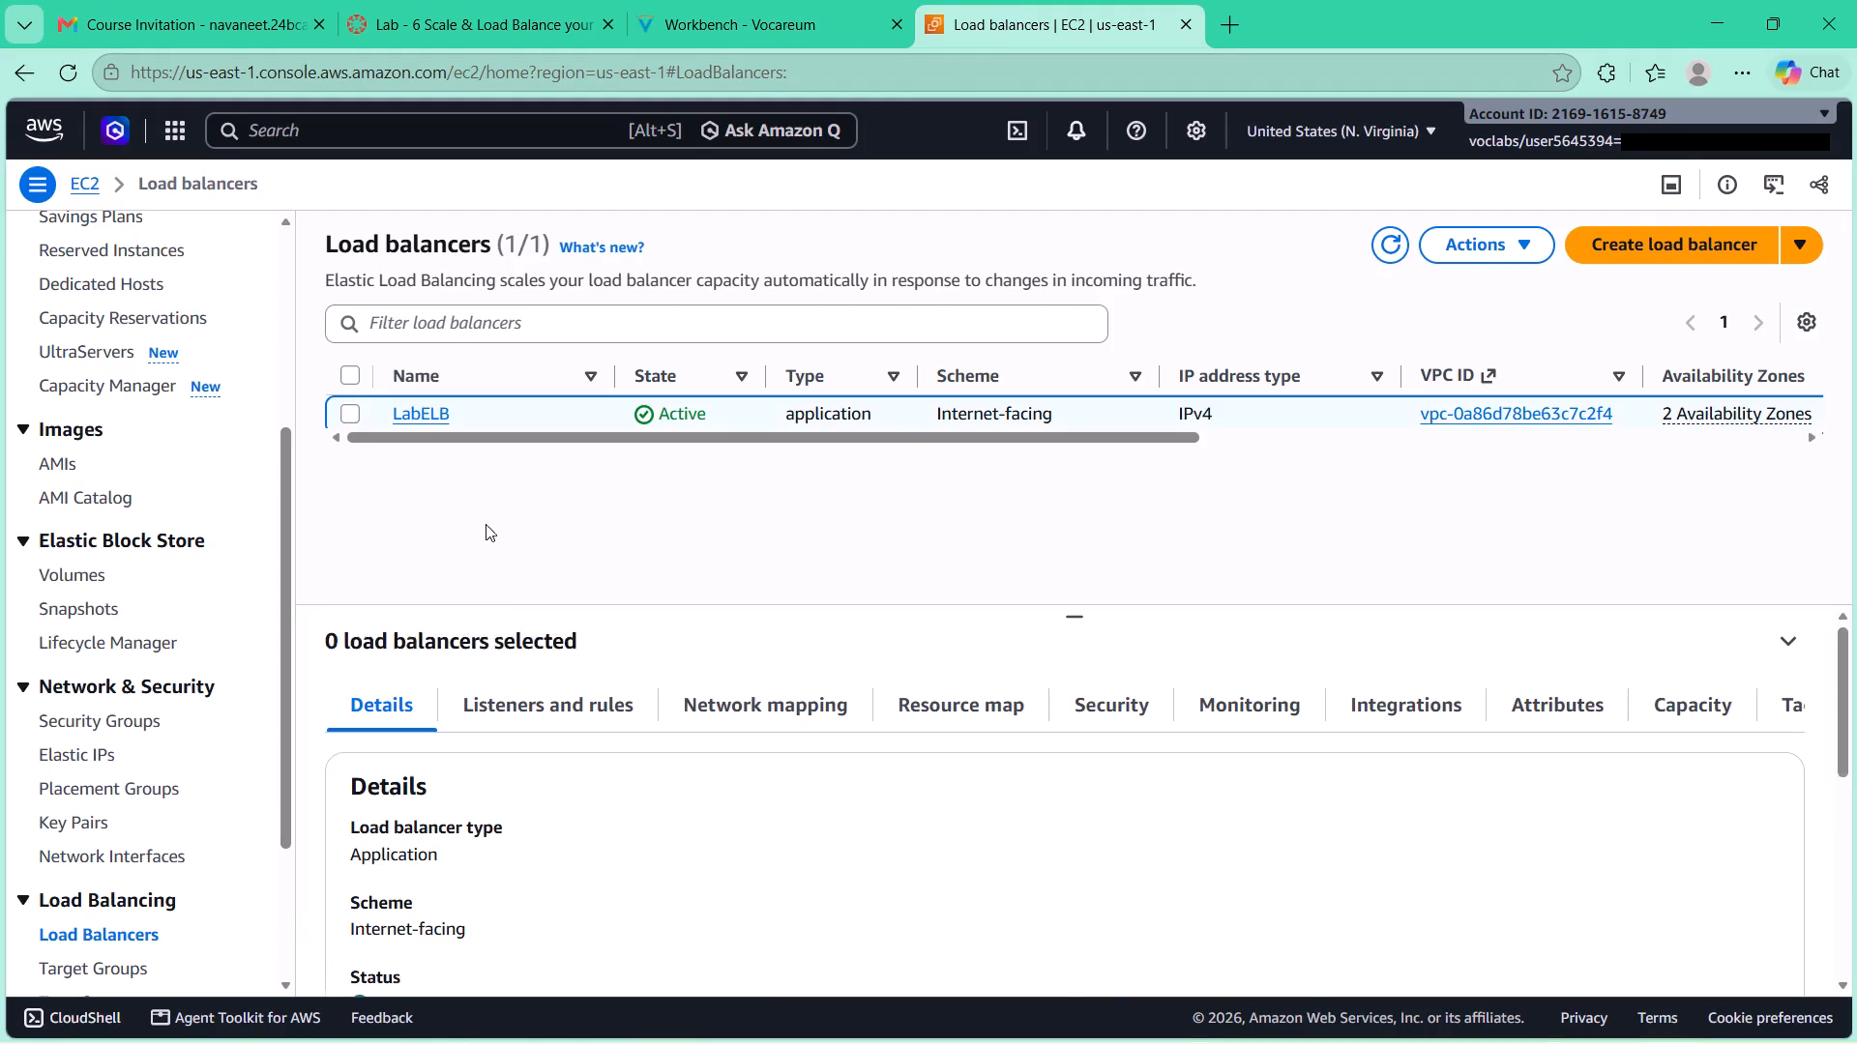
scroll(776, 574, down, 3)
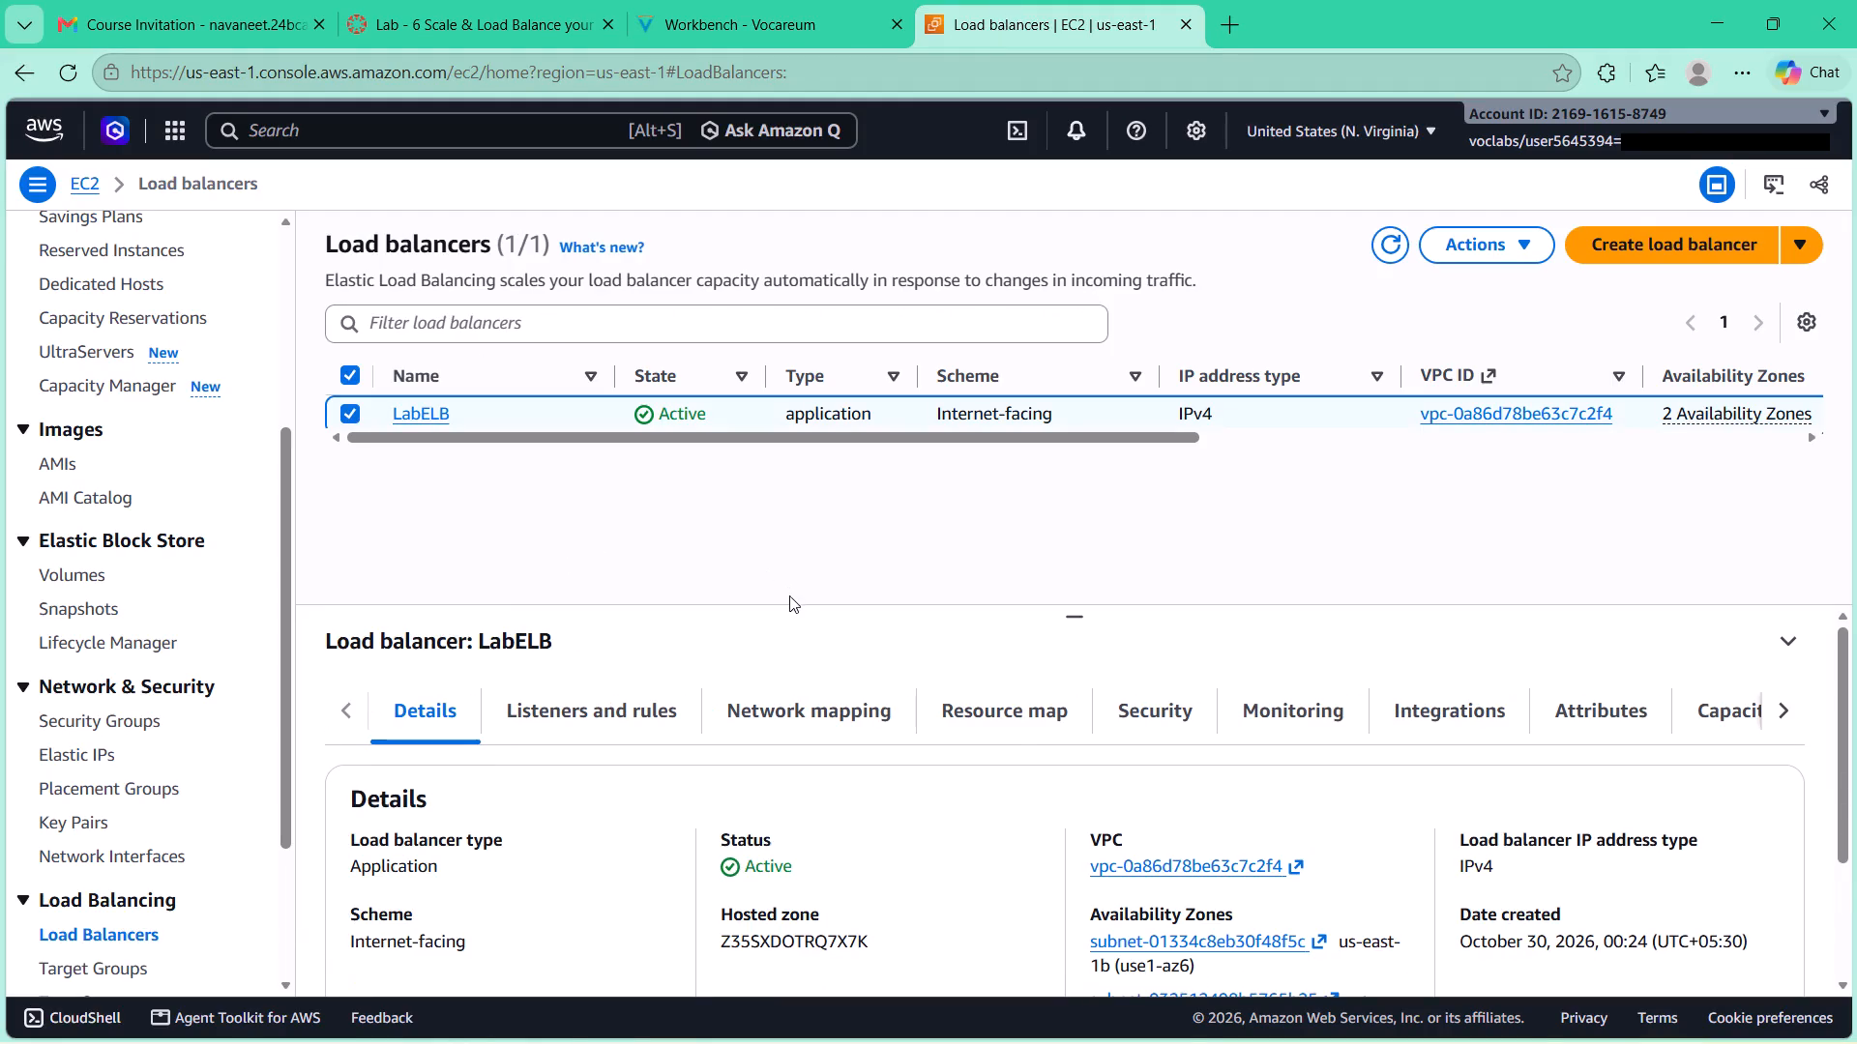
scroll(789, 603, down, 3)
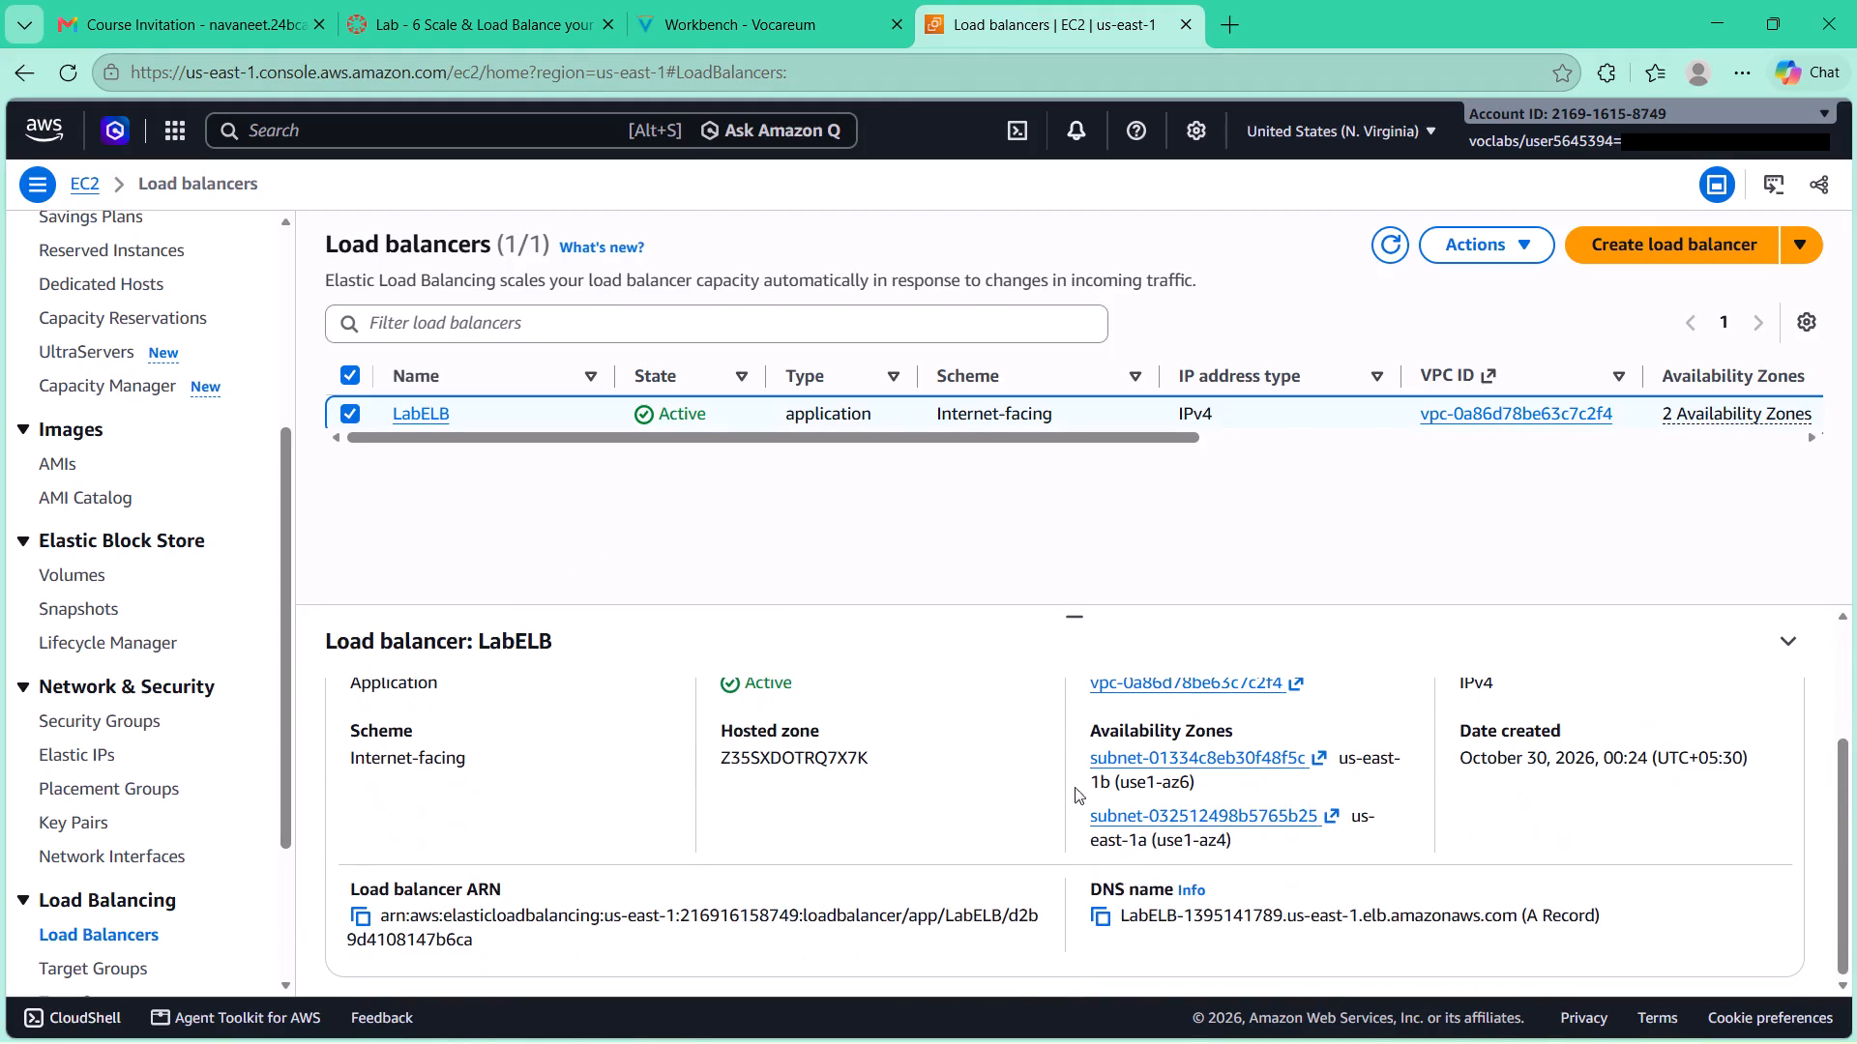
click(1103, 922)
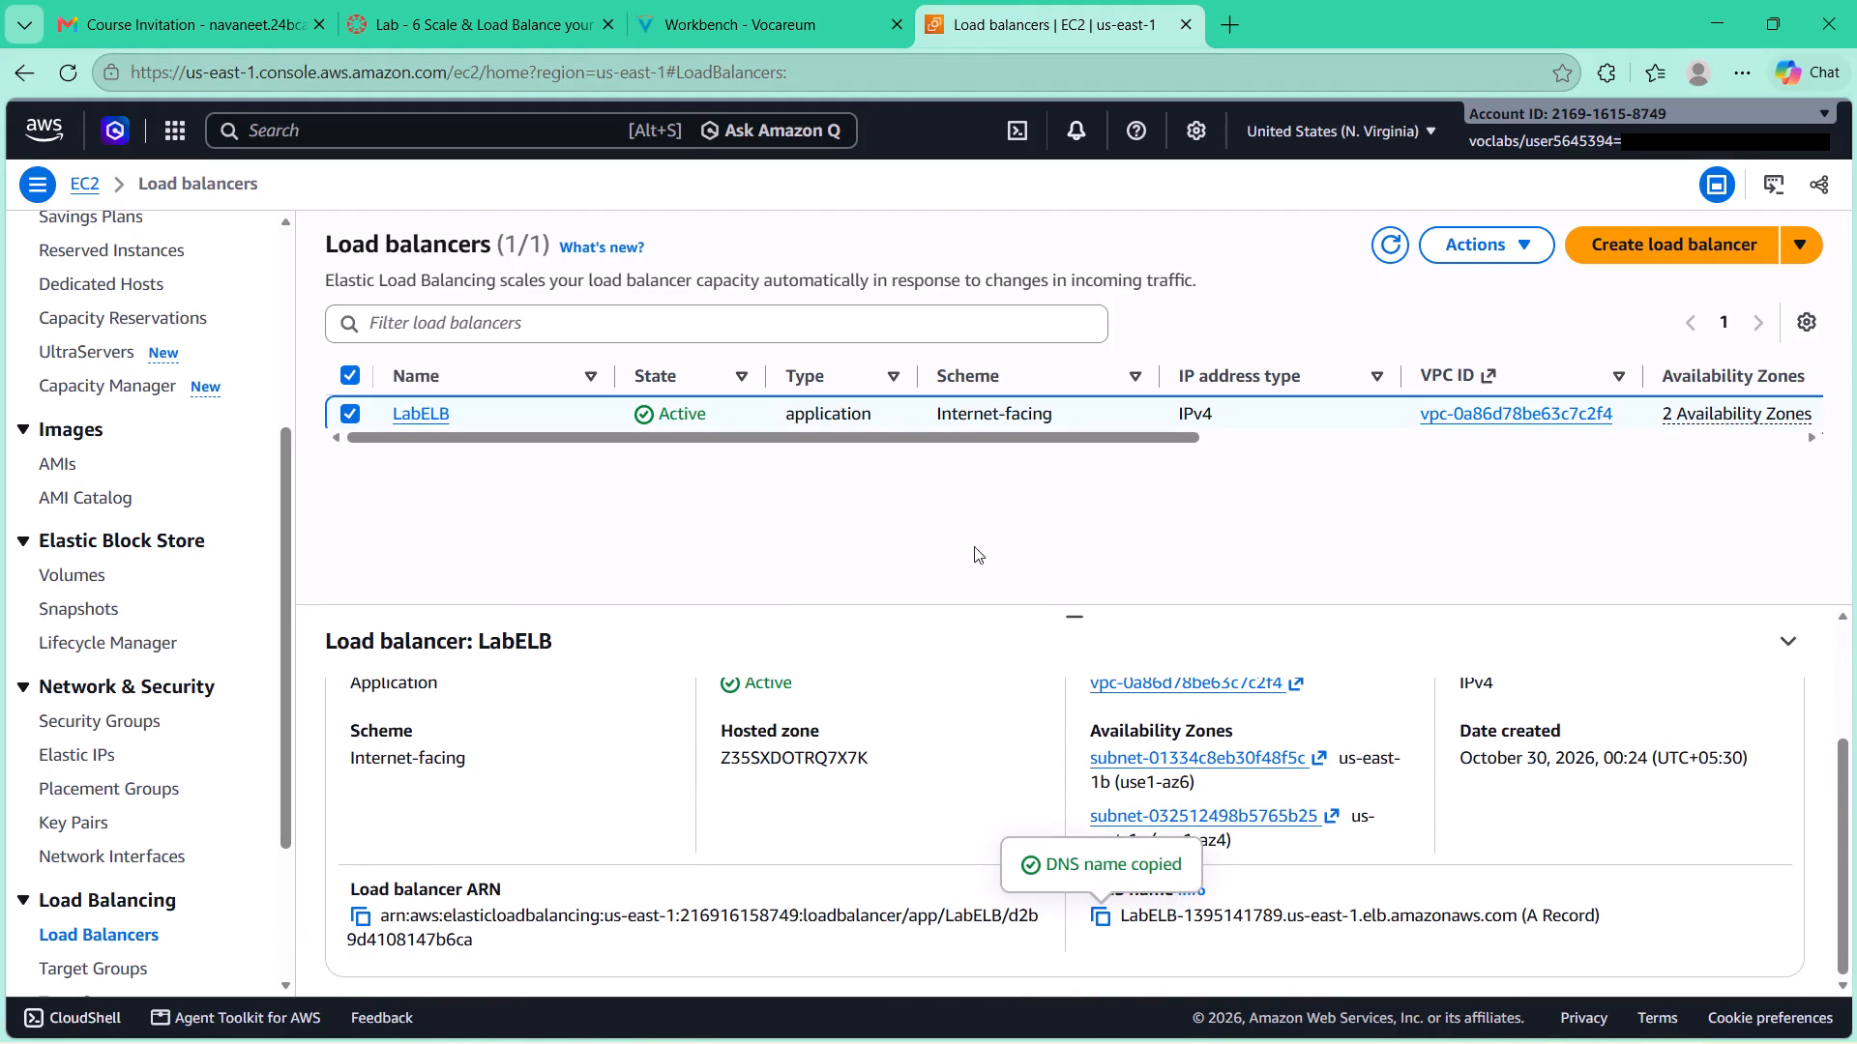
Recheck lab guide step 41 and open LabELB's copied DNS name in a new browser tab.
click(773, 42)
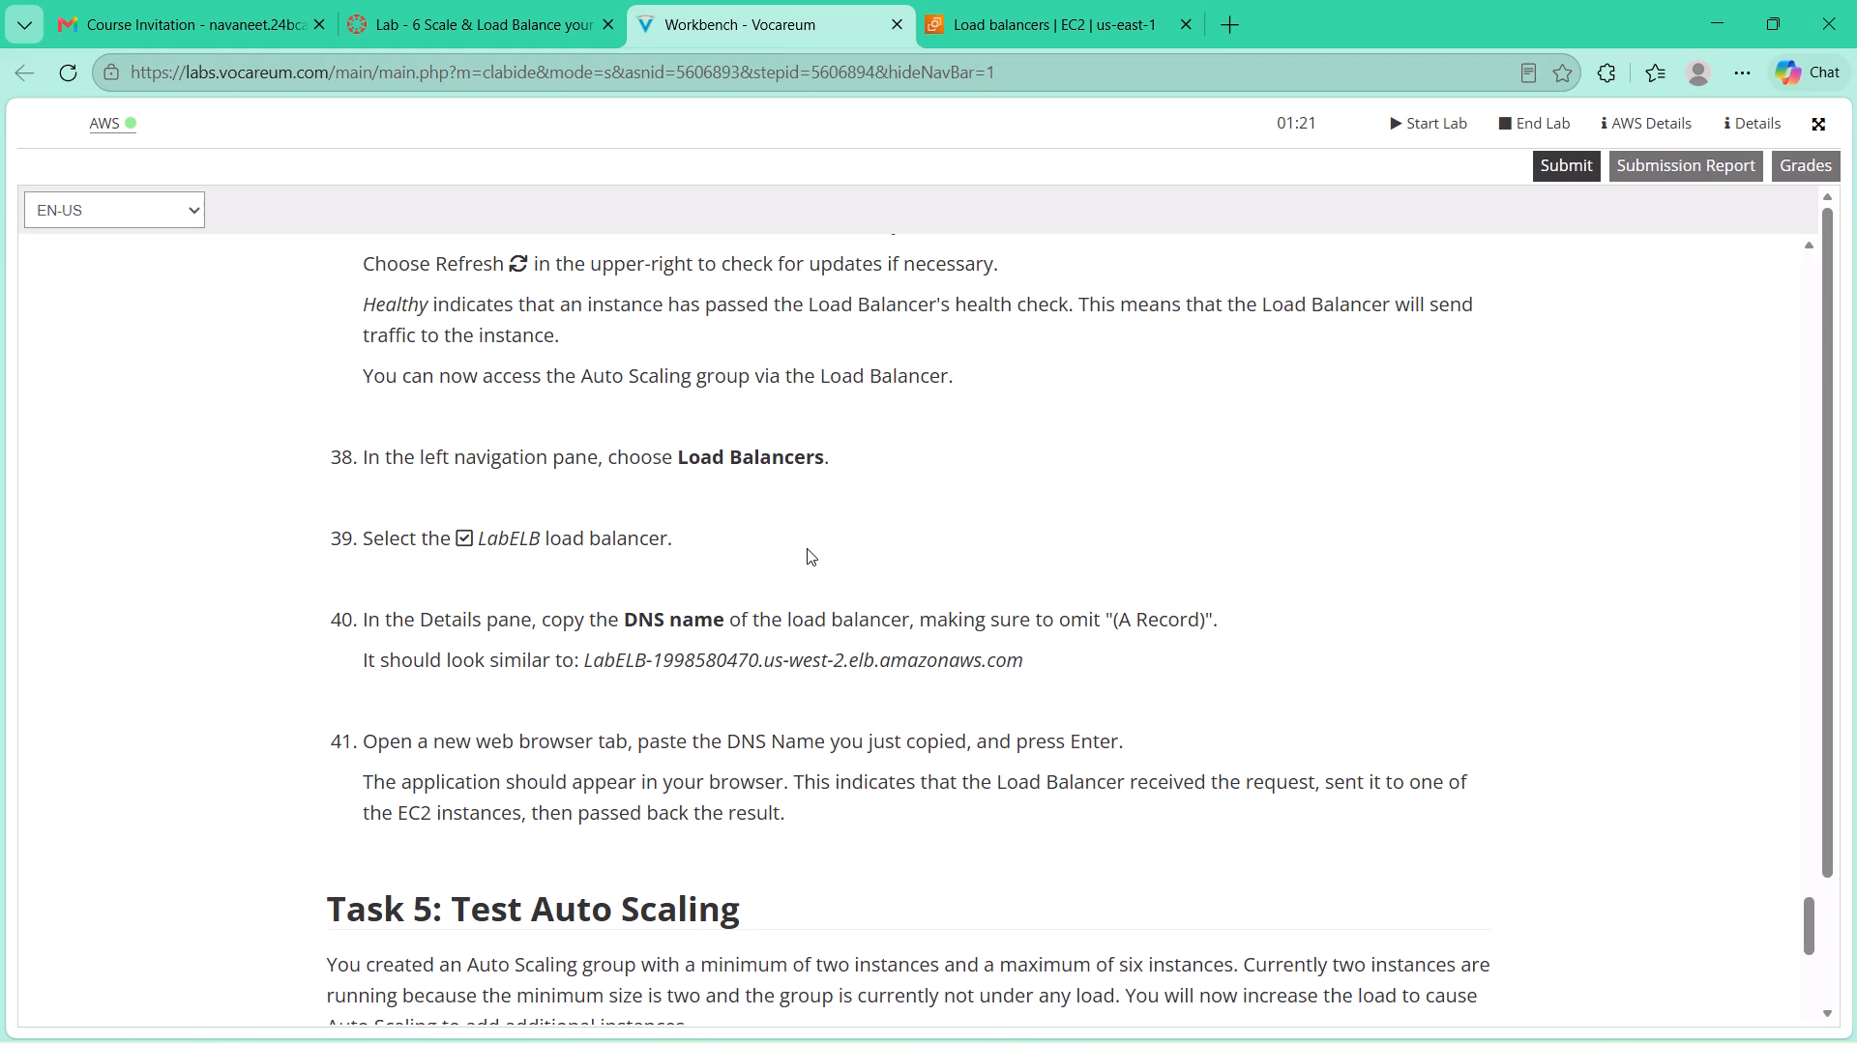
click(1240, 43)
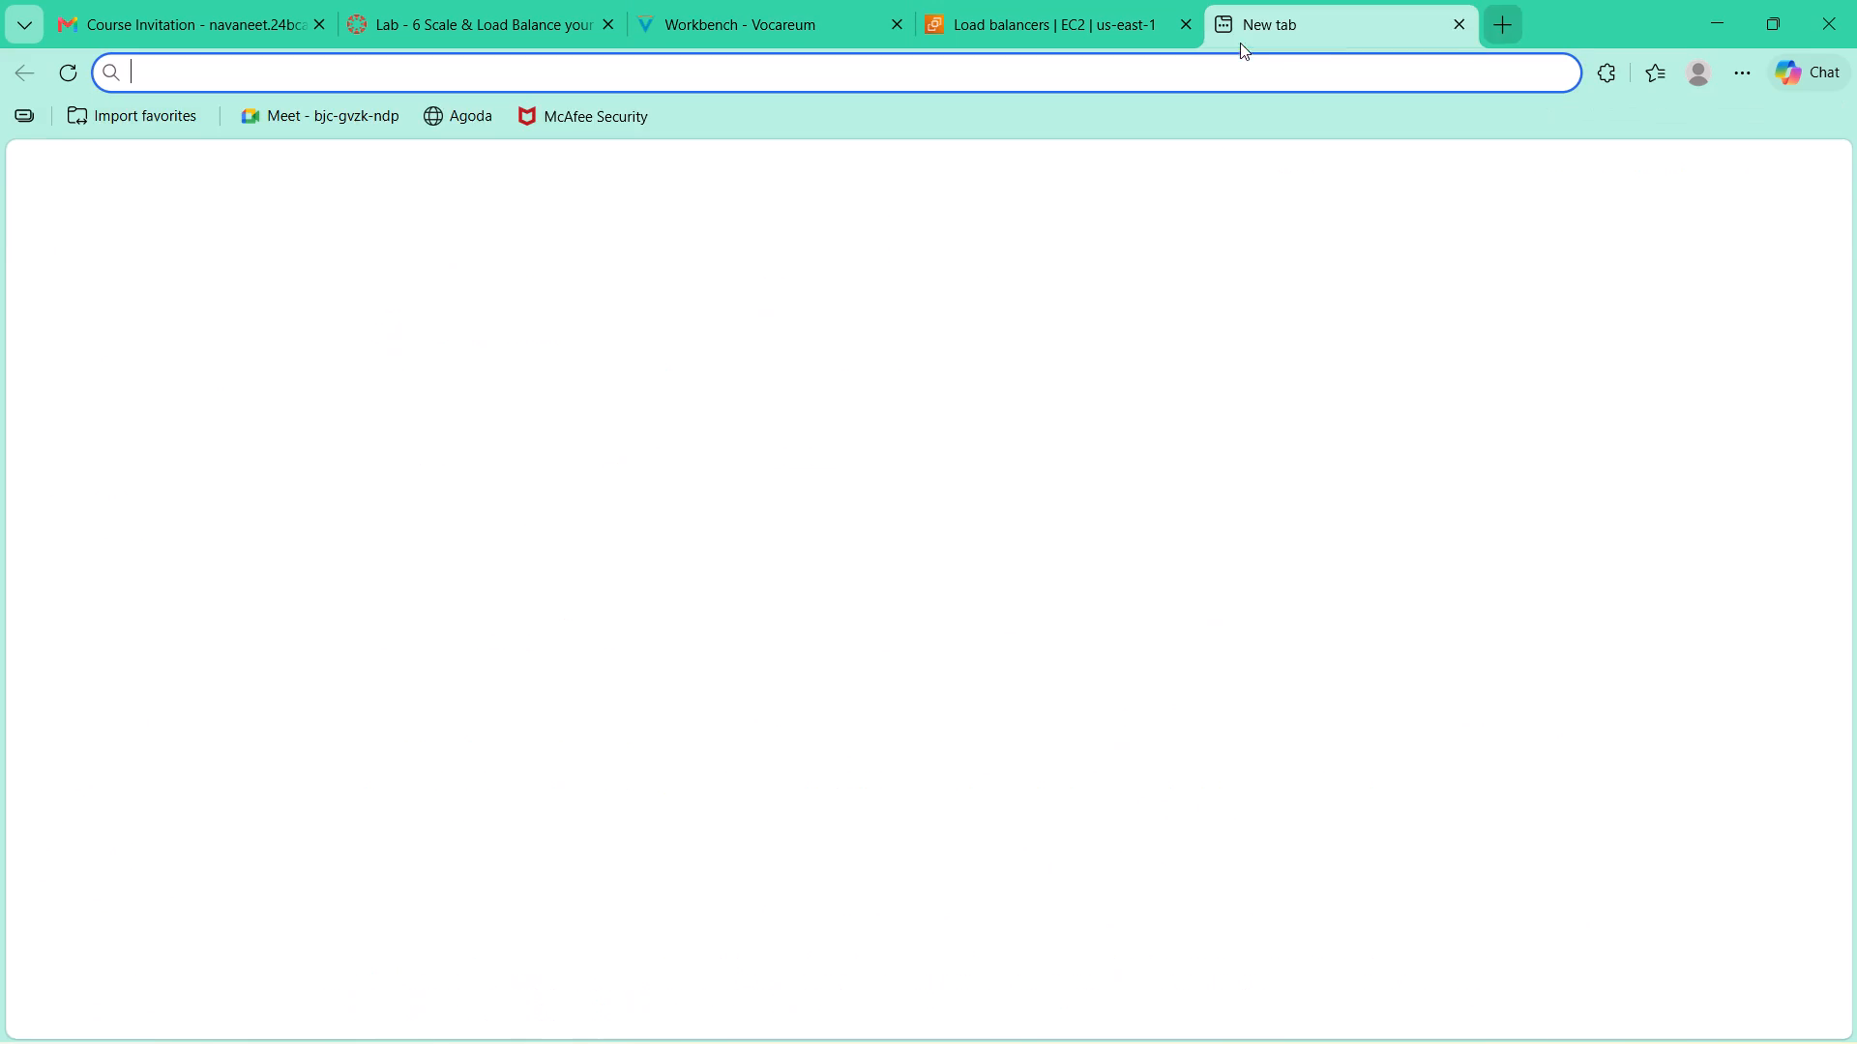
click(1226, 74)
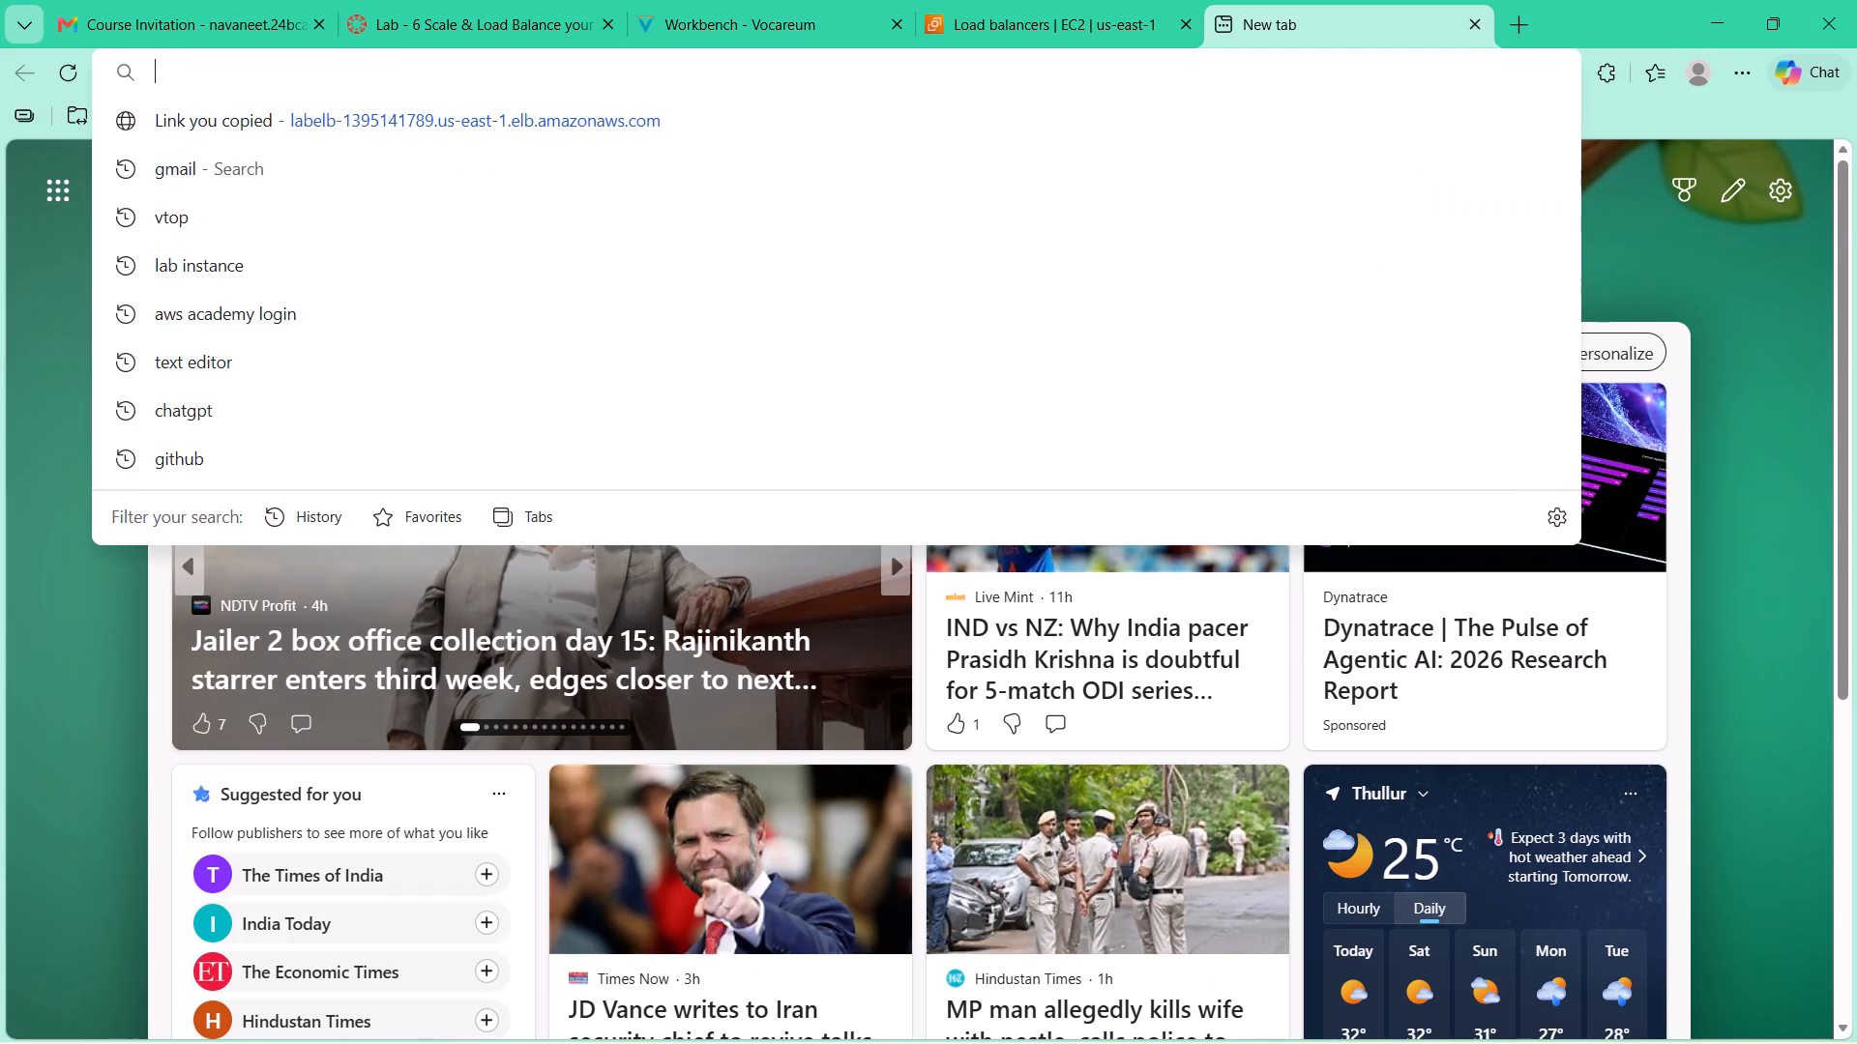
key(ctrl+v)
key(Return)
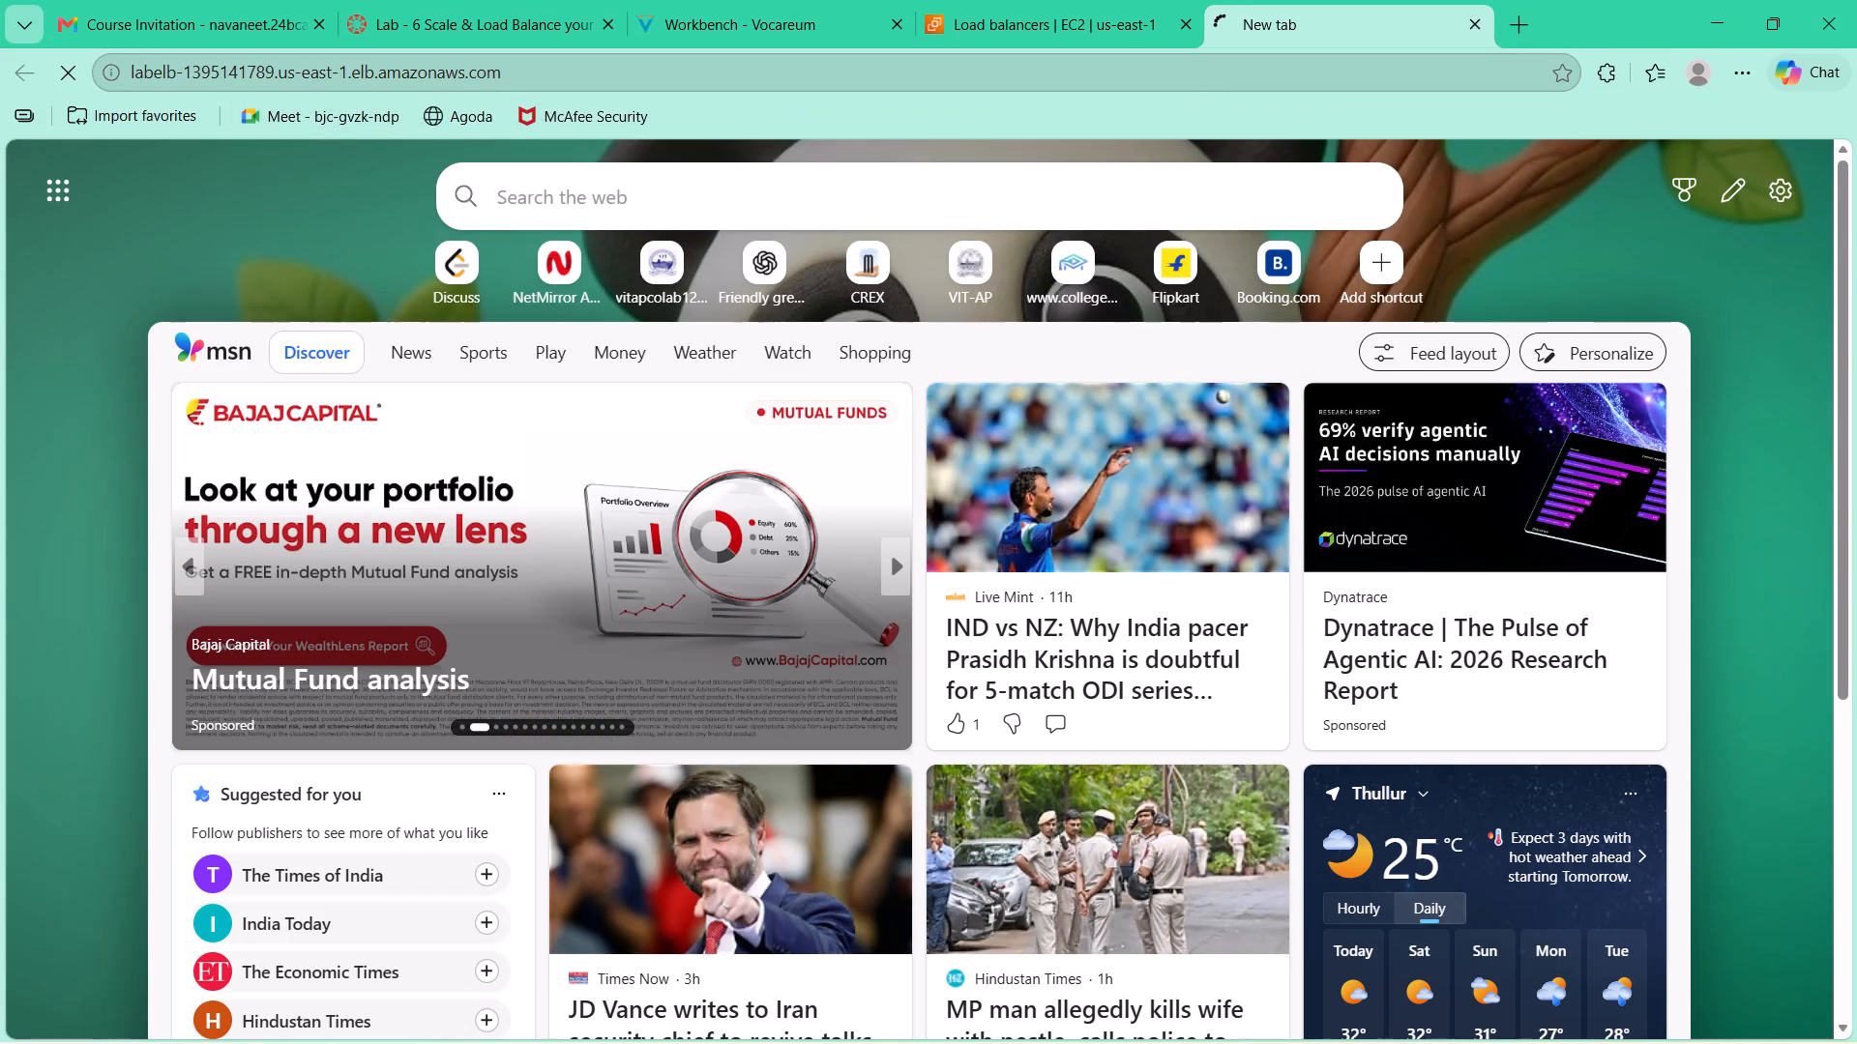
Change the load balancer address from https to http and load it.
click(559, 78)
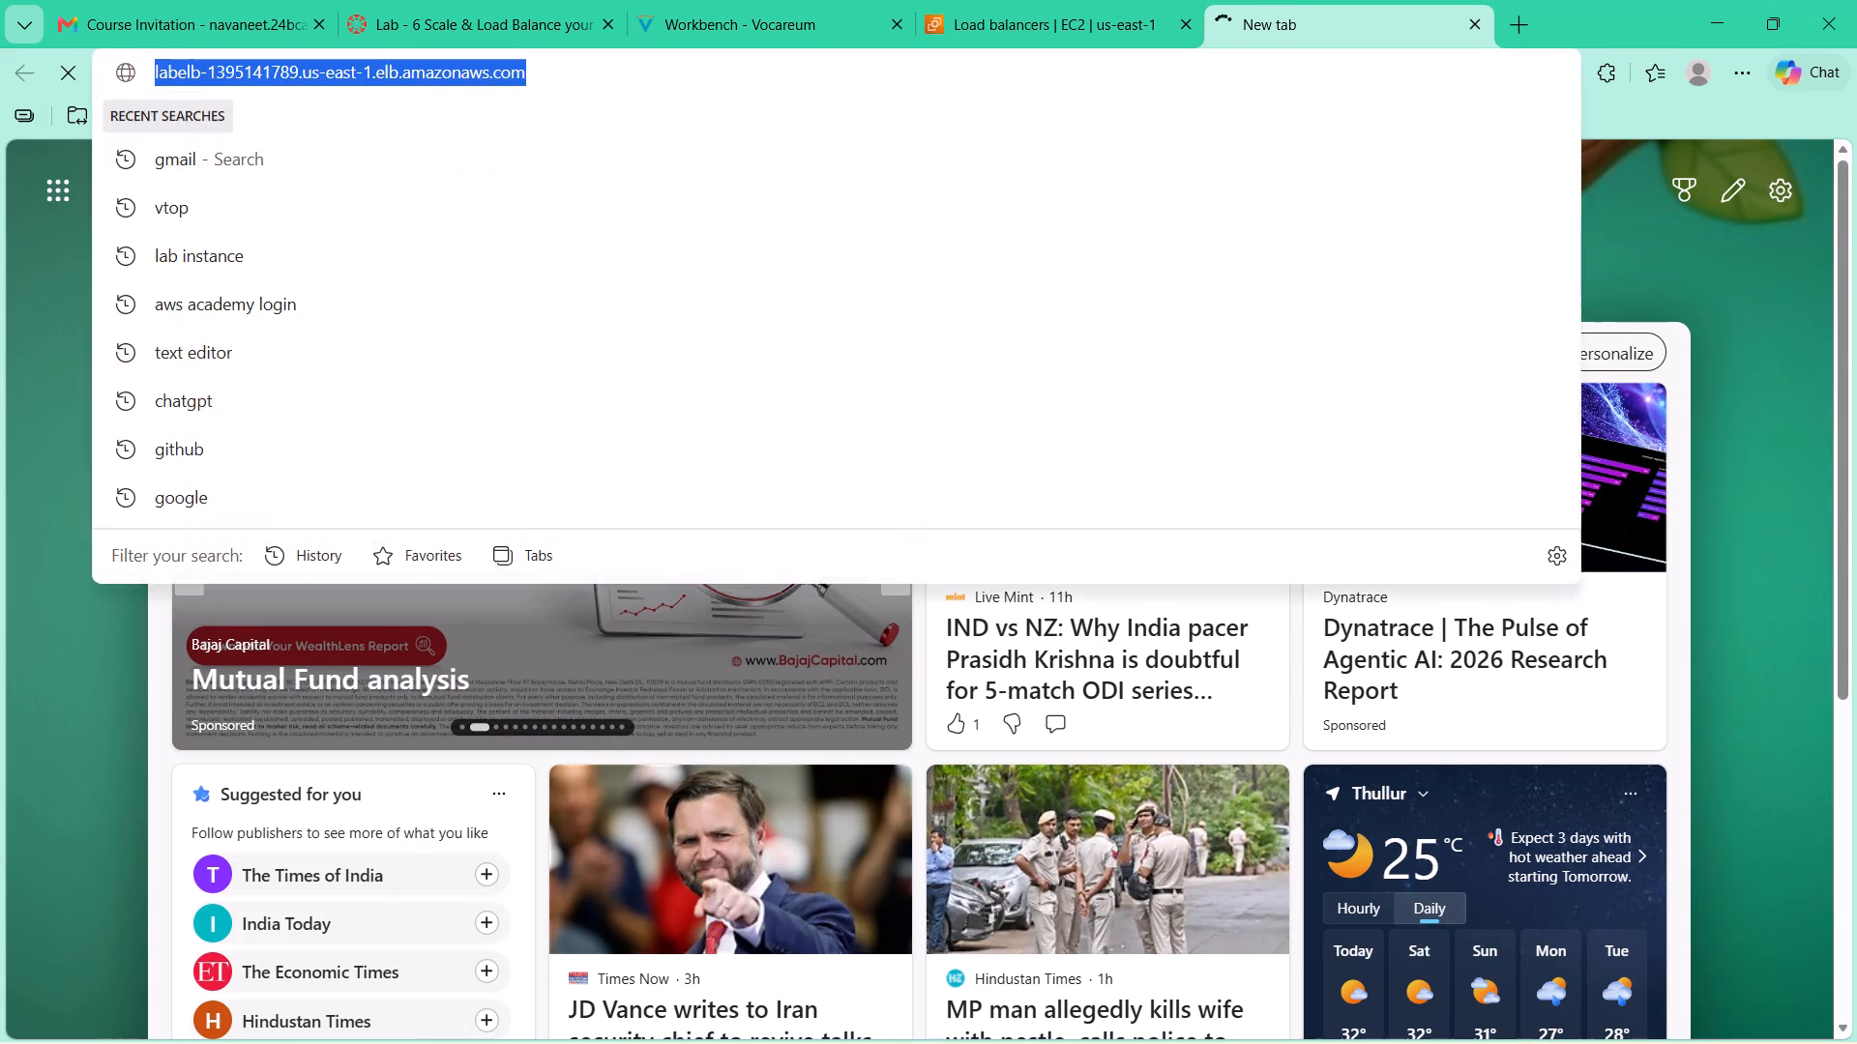
click(559, 78)
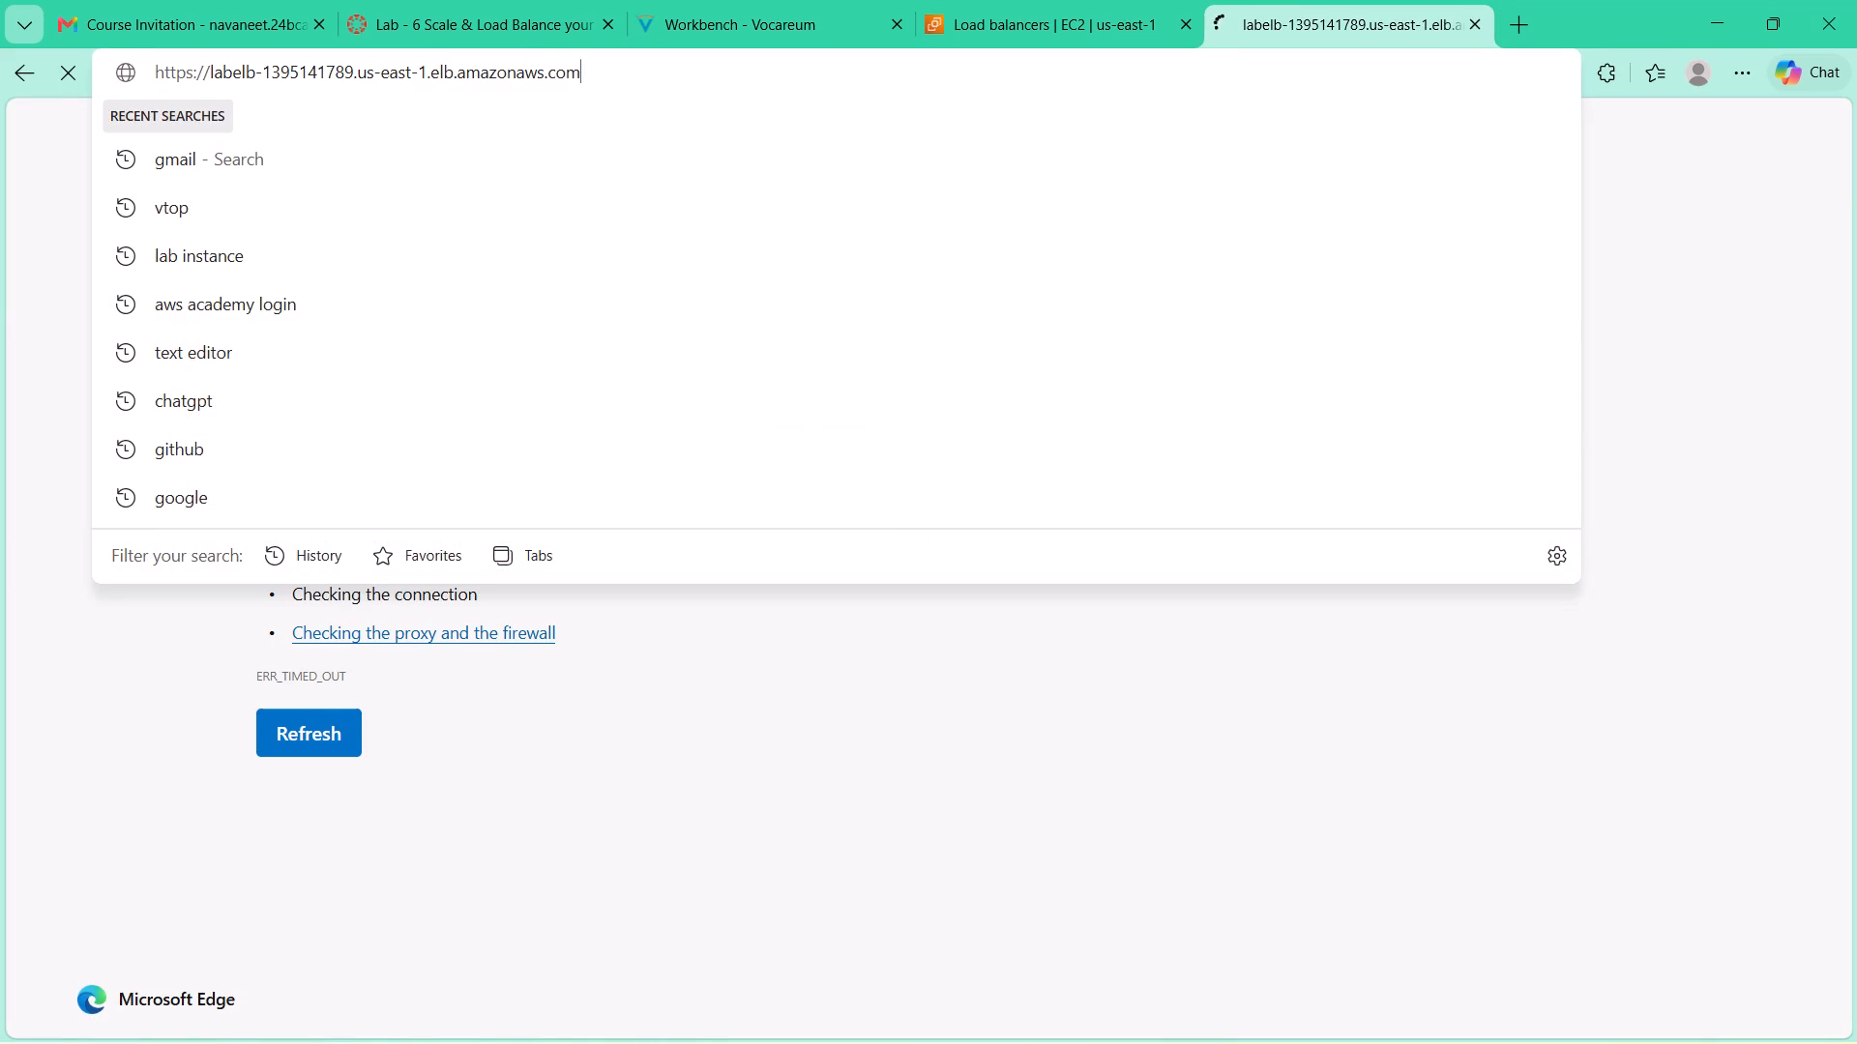
click(192, 68)
key(BackSpace)
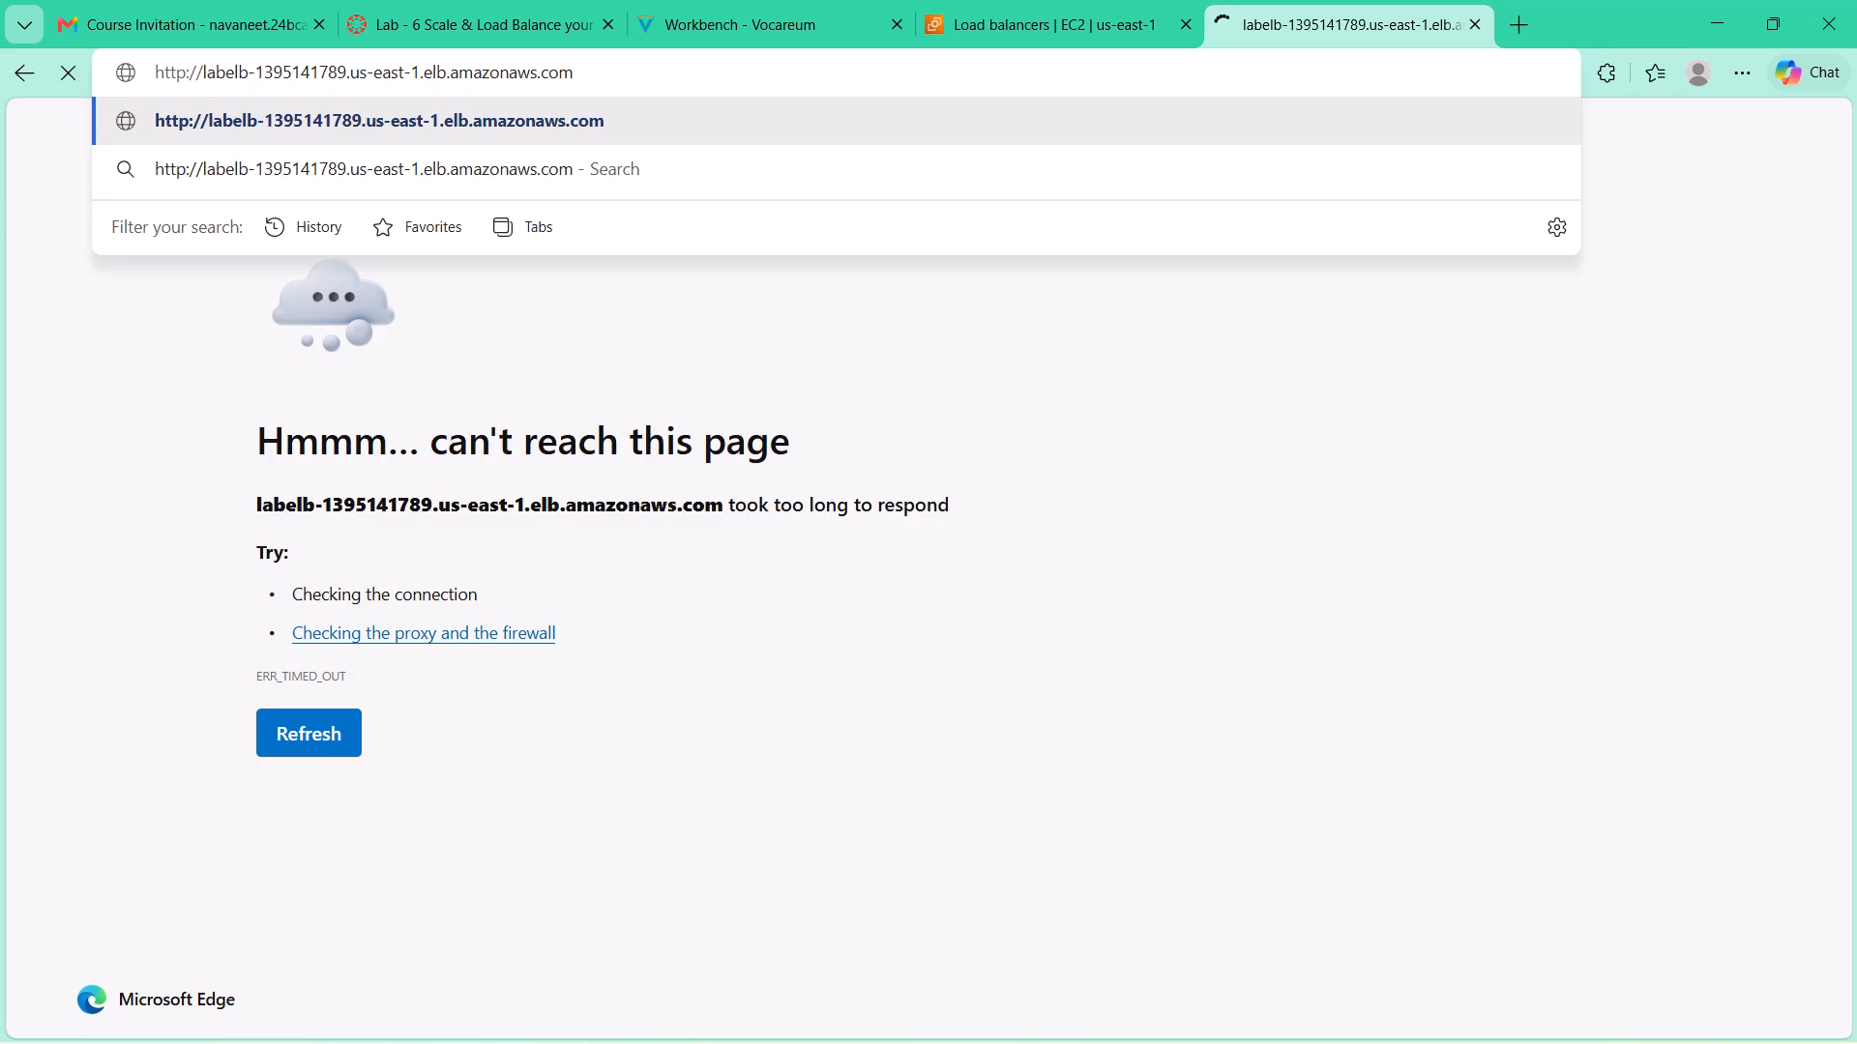
click(658, 72)
key(Return)
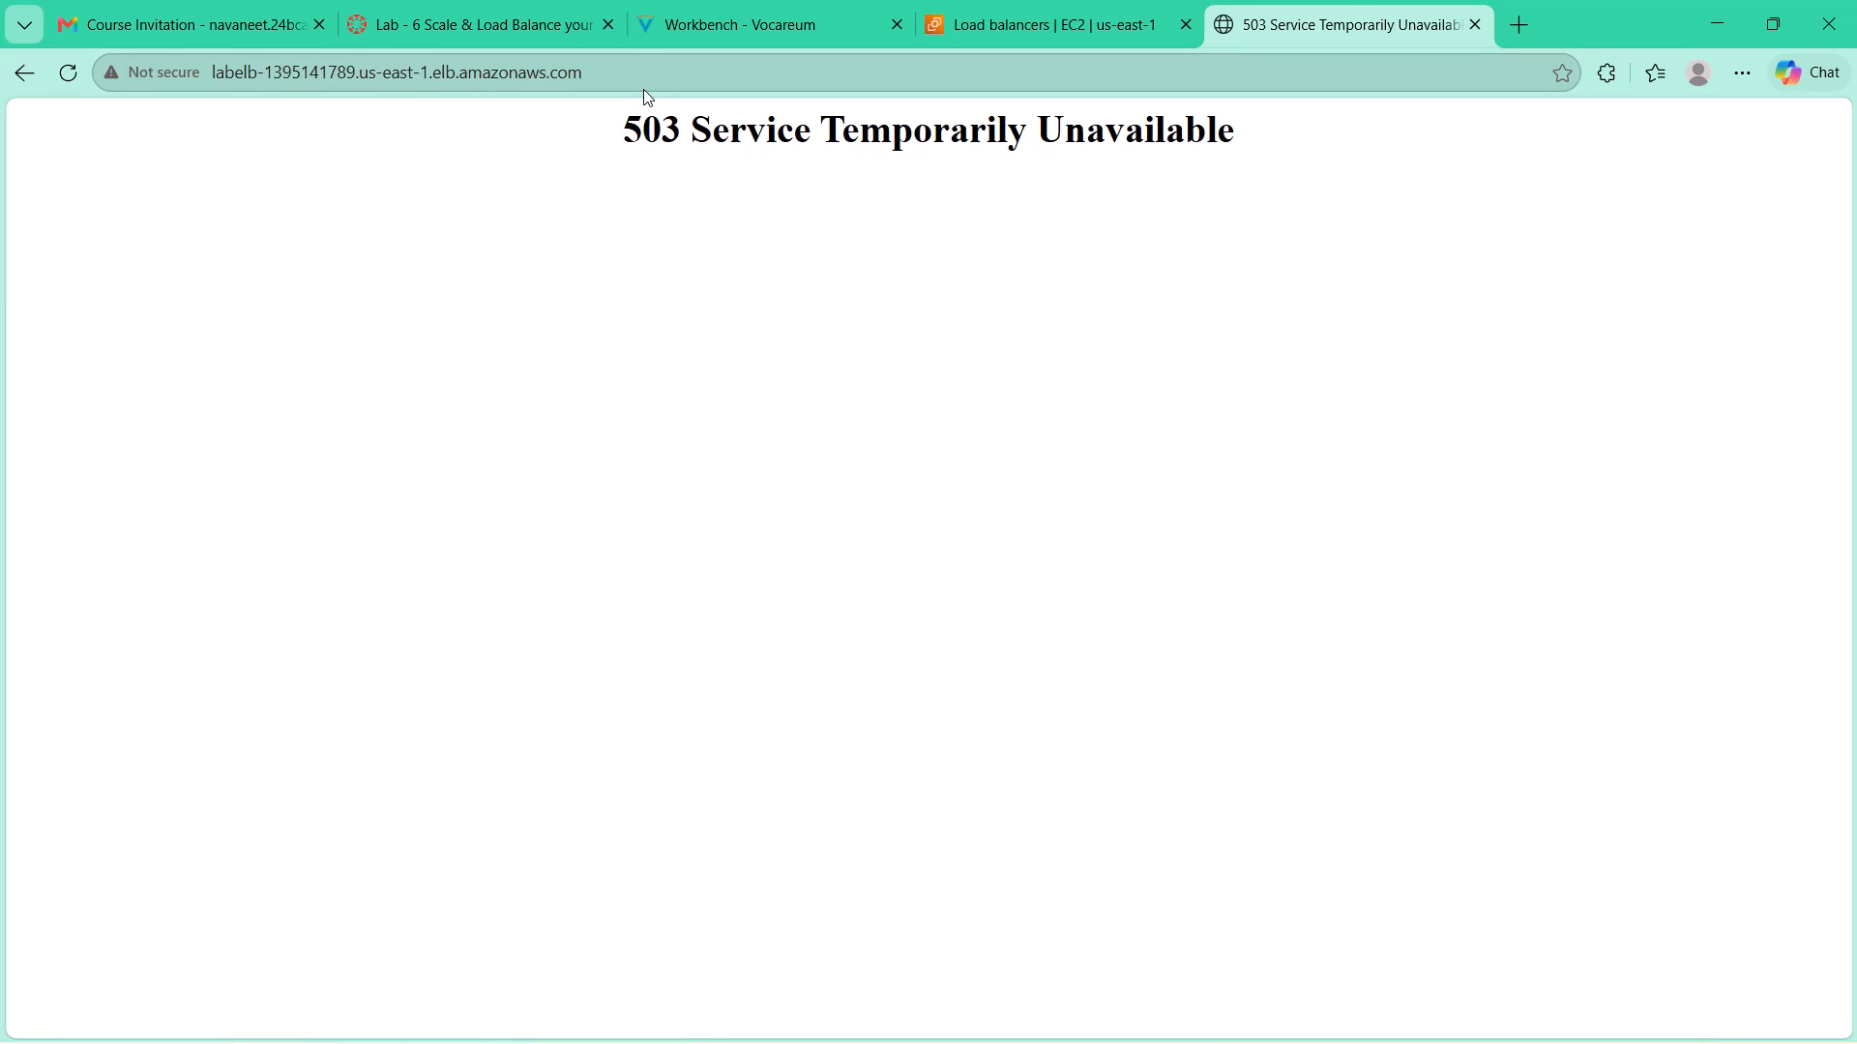
Reload the load balancer page twice and close its tab.
click(78, 72)
click(66, 79)
click(1474, 22)
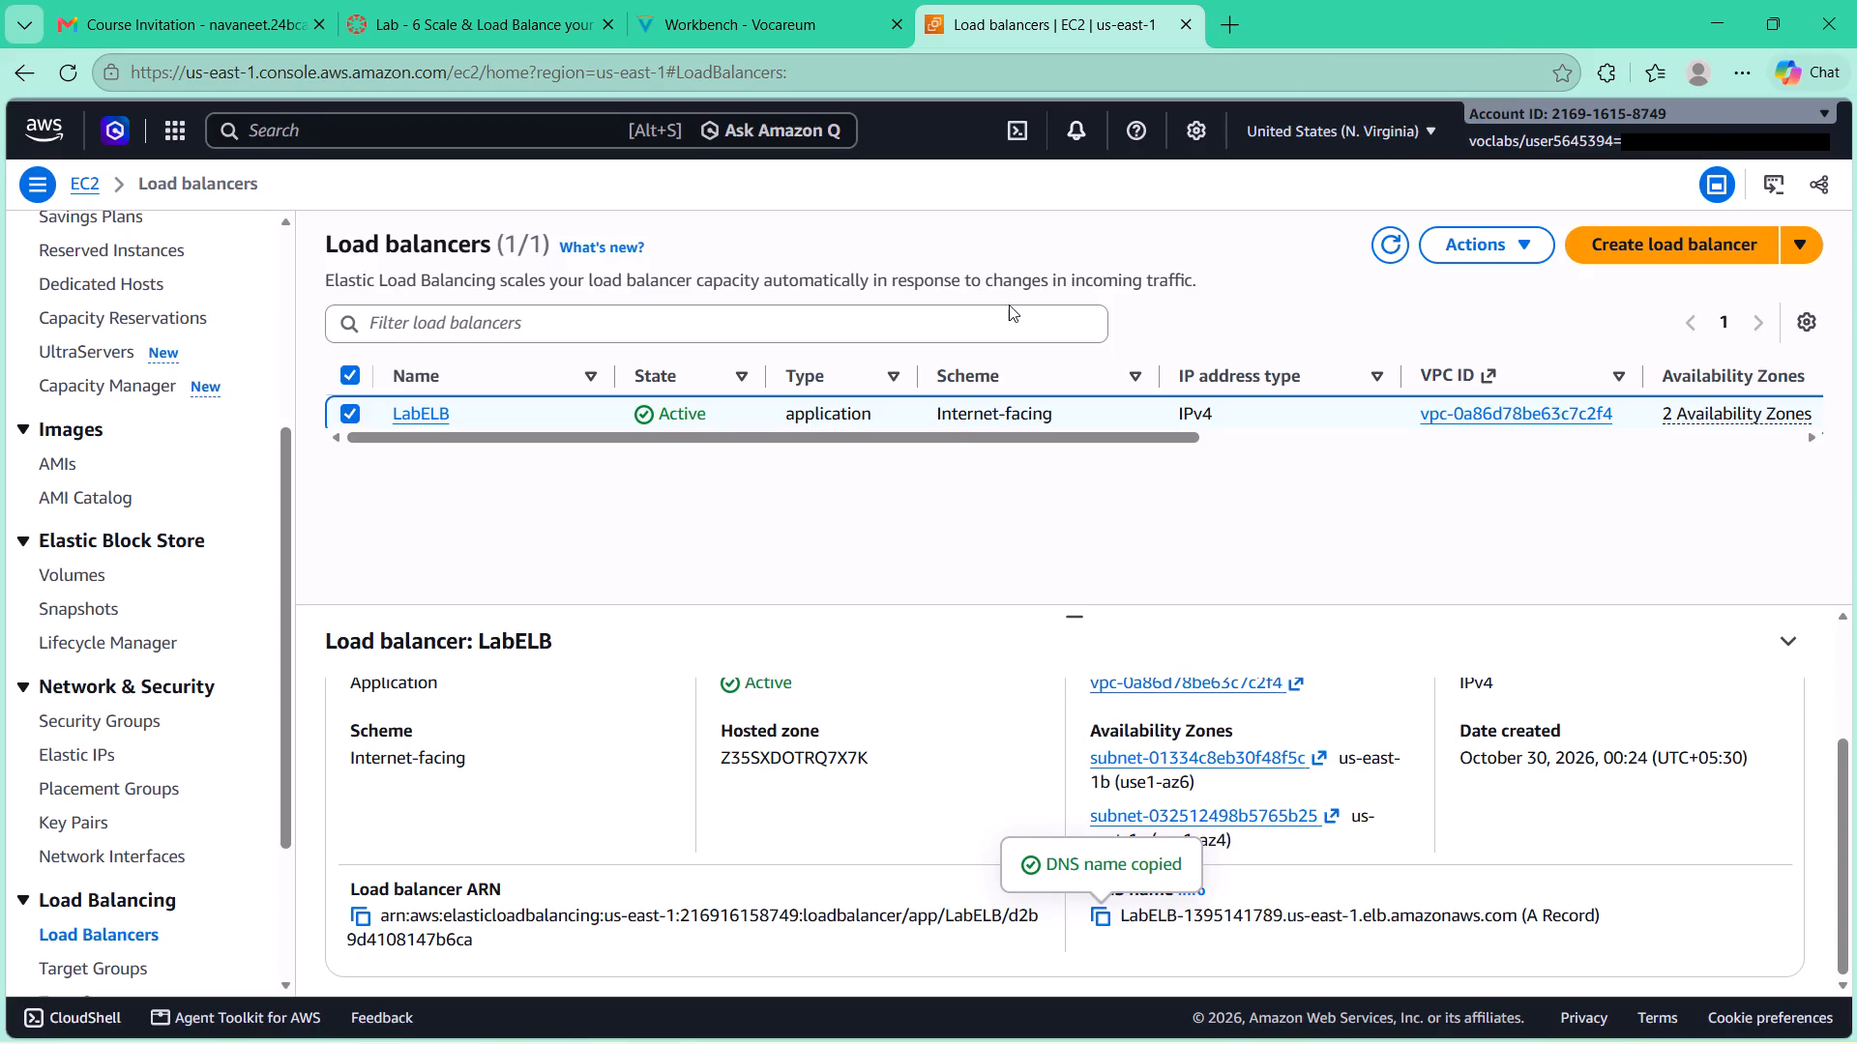
Return through the EC2 console's page history to the Create launch template form.
triple_click(31, 72)
double_click(31, 72)
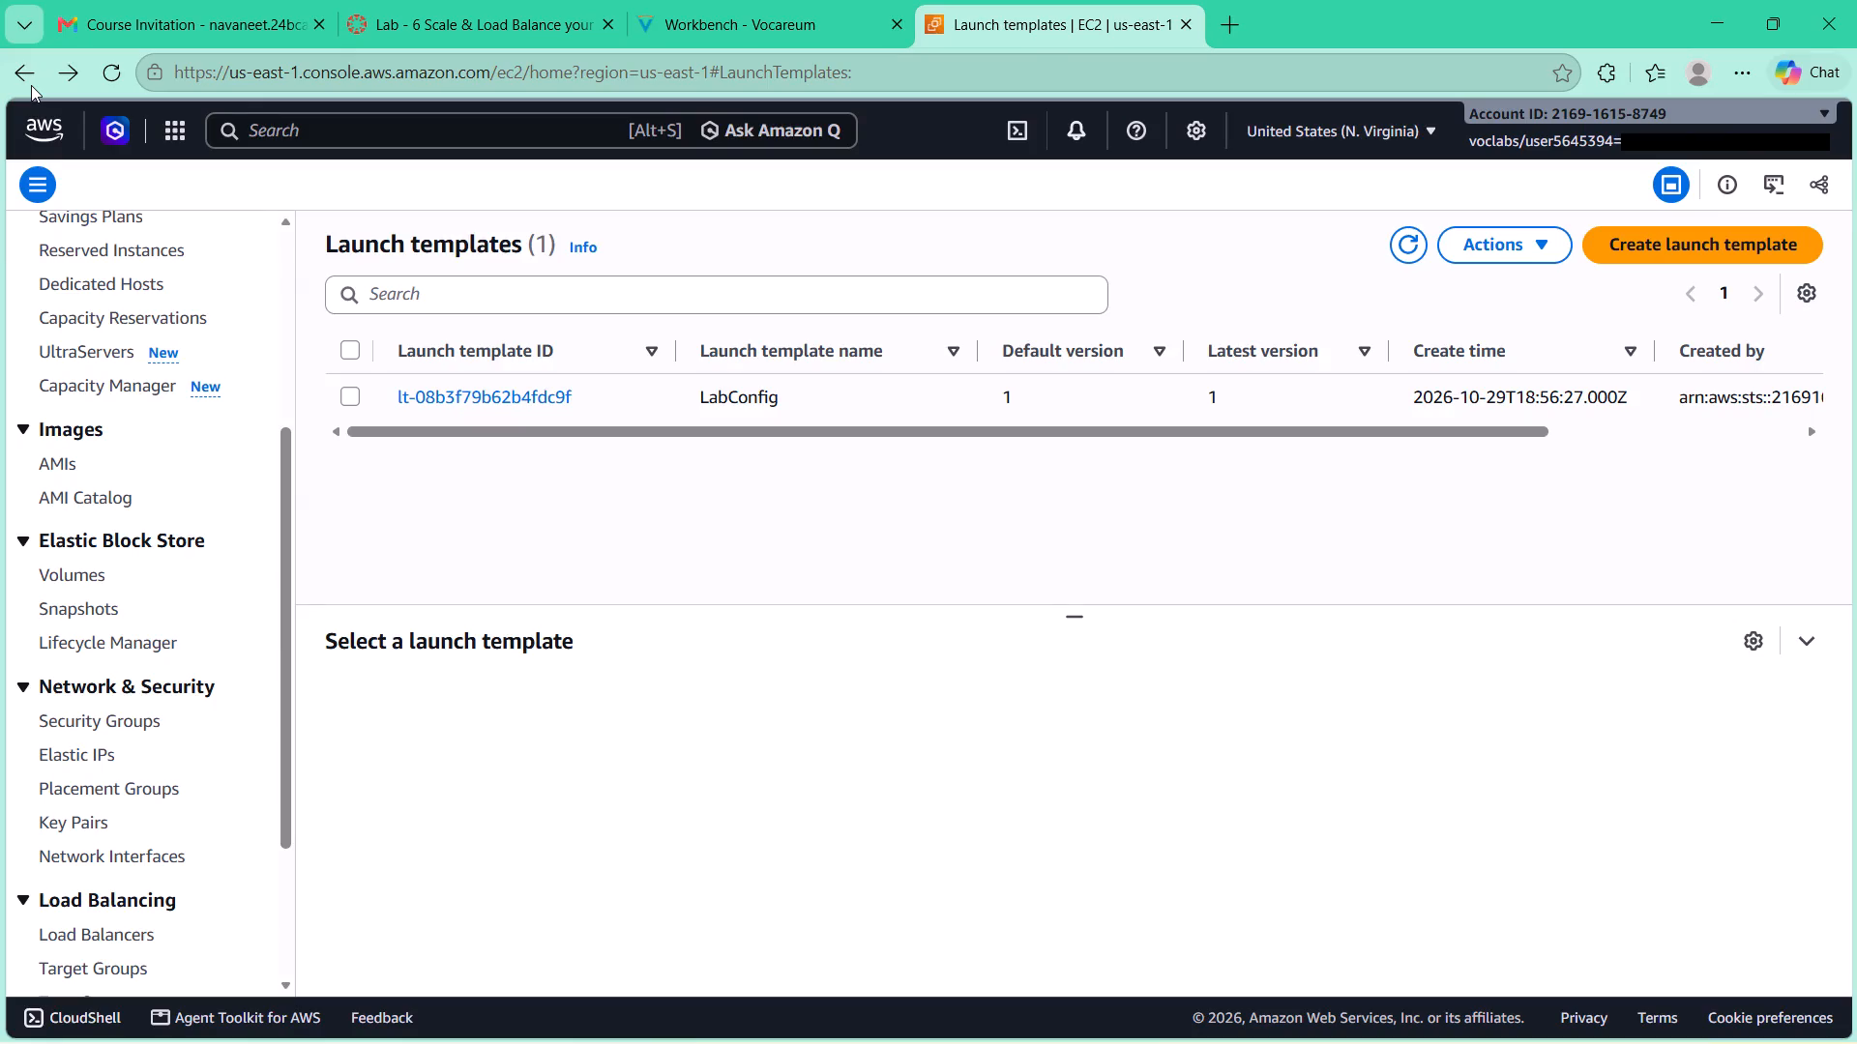
click(15, 67)
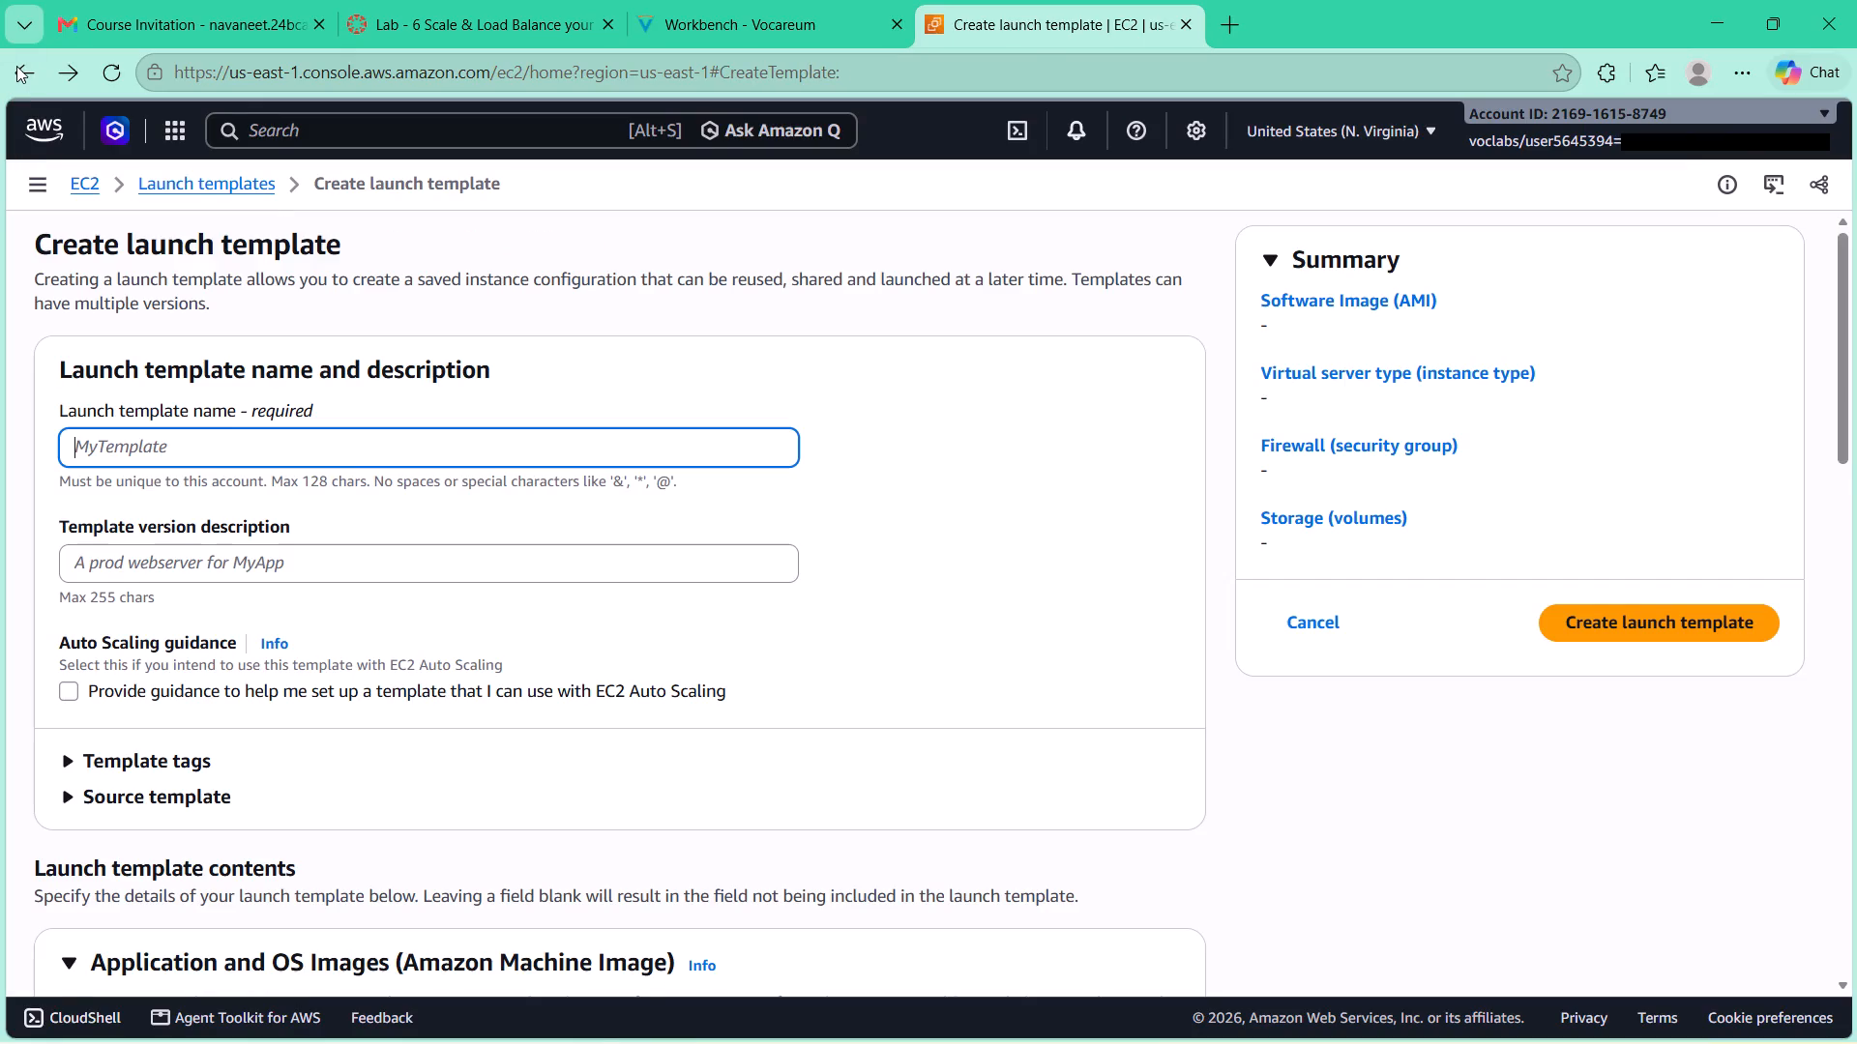
Review the lab guide back through the Task 4 and Auto Scaling group steps to launch template steps 21 to 23.
click(747, 21)
scroll(737, 559, up, 4)
scroll(738, 559, down, 1)
scroll(738, 559, up, 3)
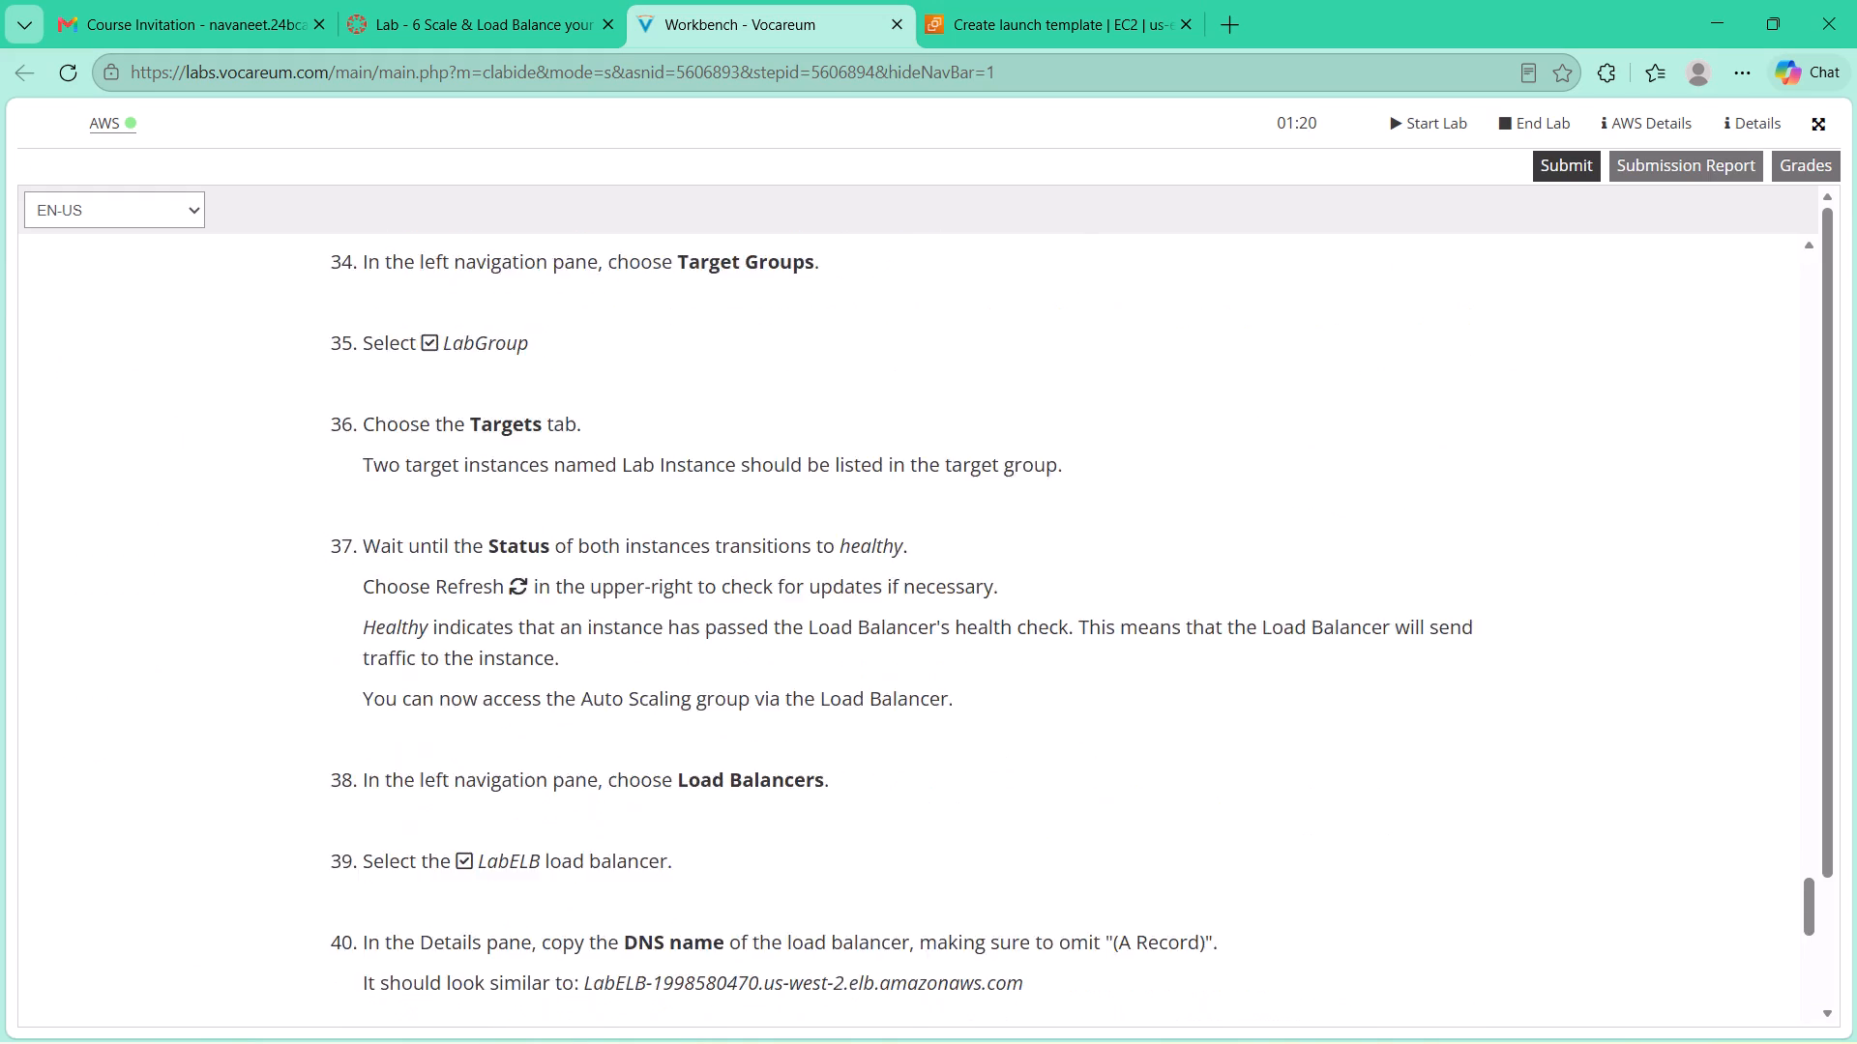
scroll(738, 559, up, 9)
scroll(722, 545, down, 6)
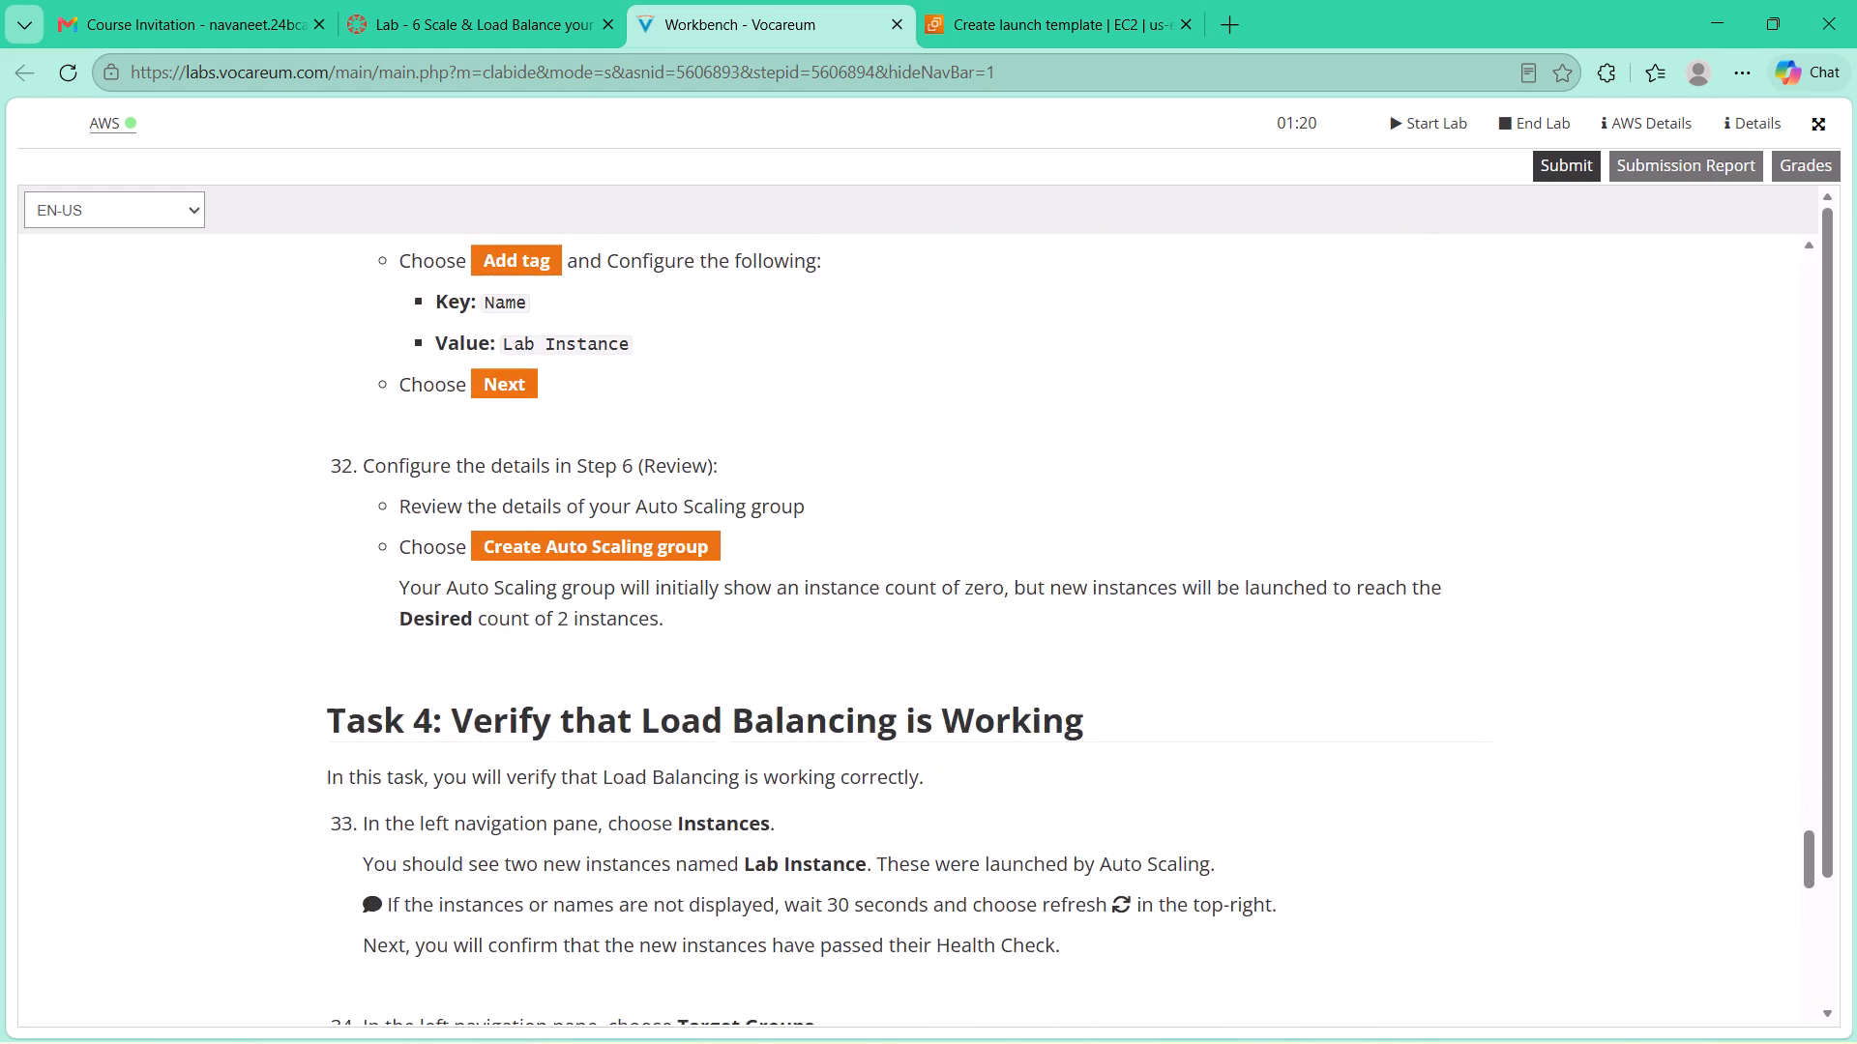
scroll(722, 545, up, 9)
scroll(722, 545, down, 1)
scroll(722, 545, up, 8)
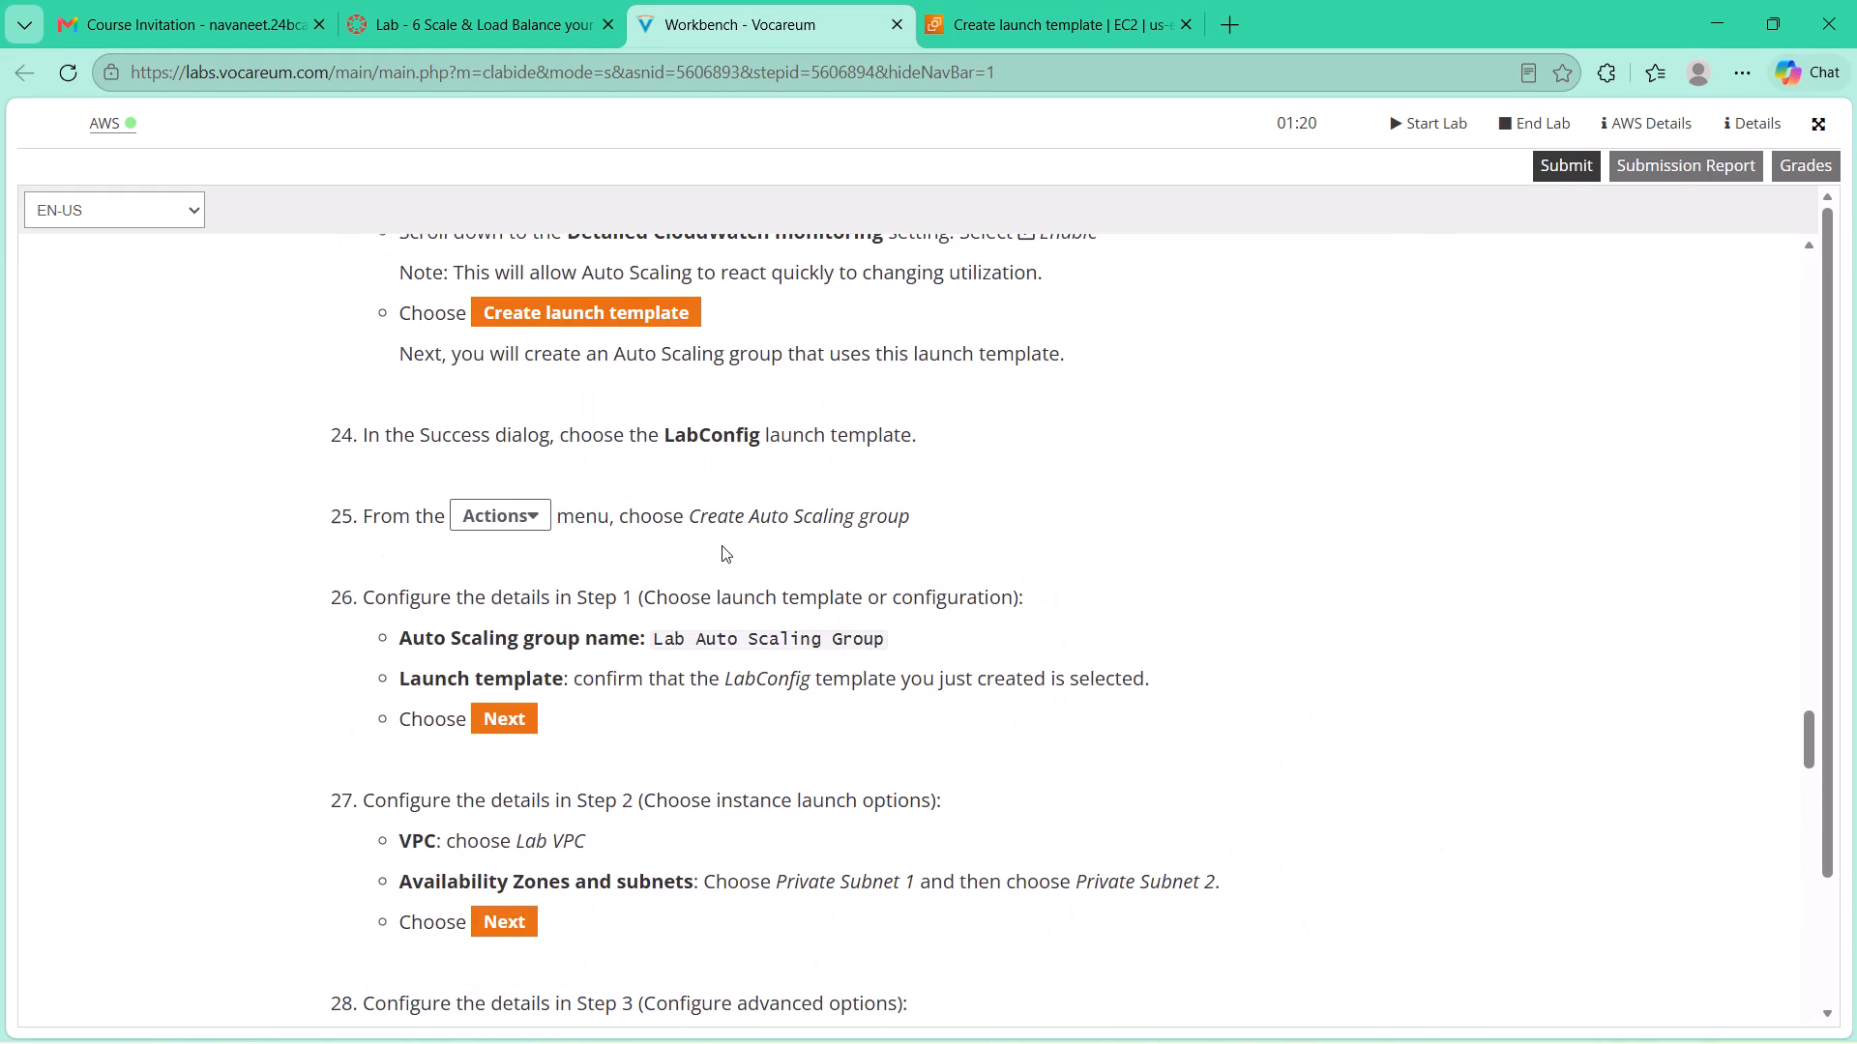
scroll(722, 545, up, 5)
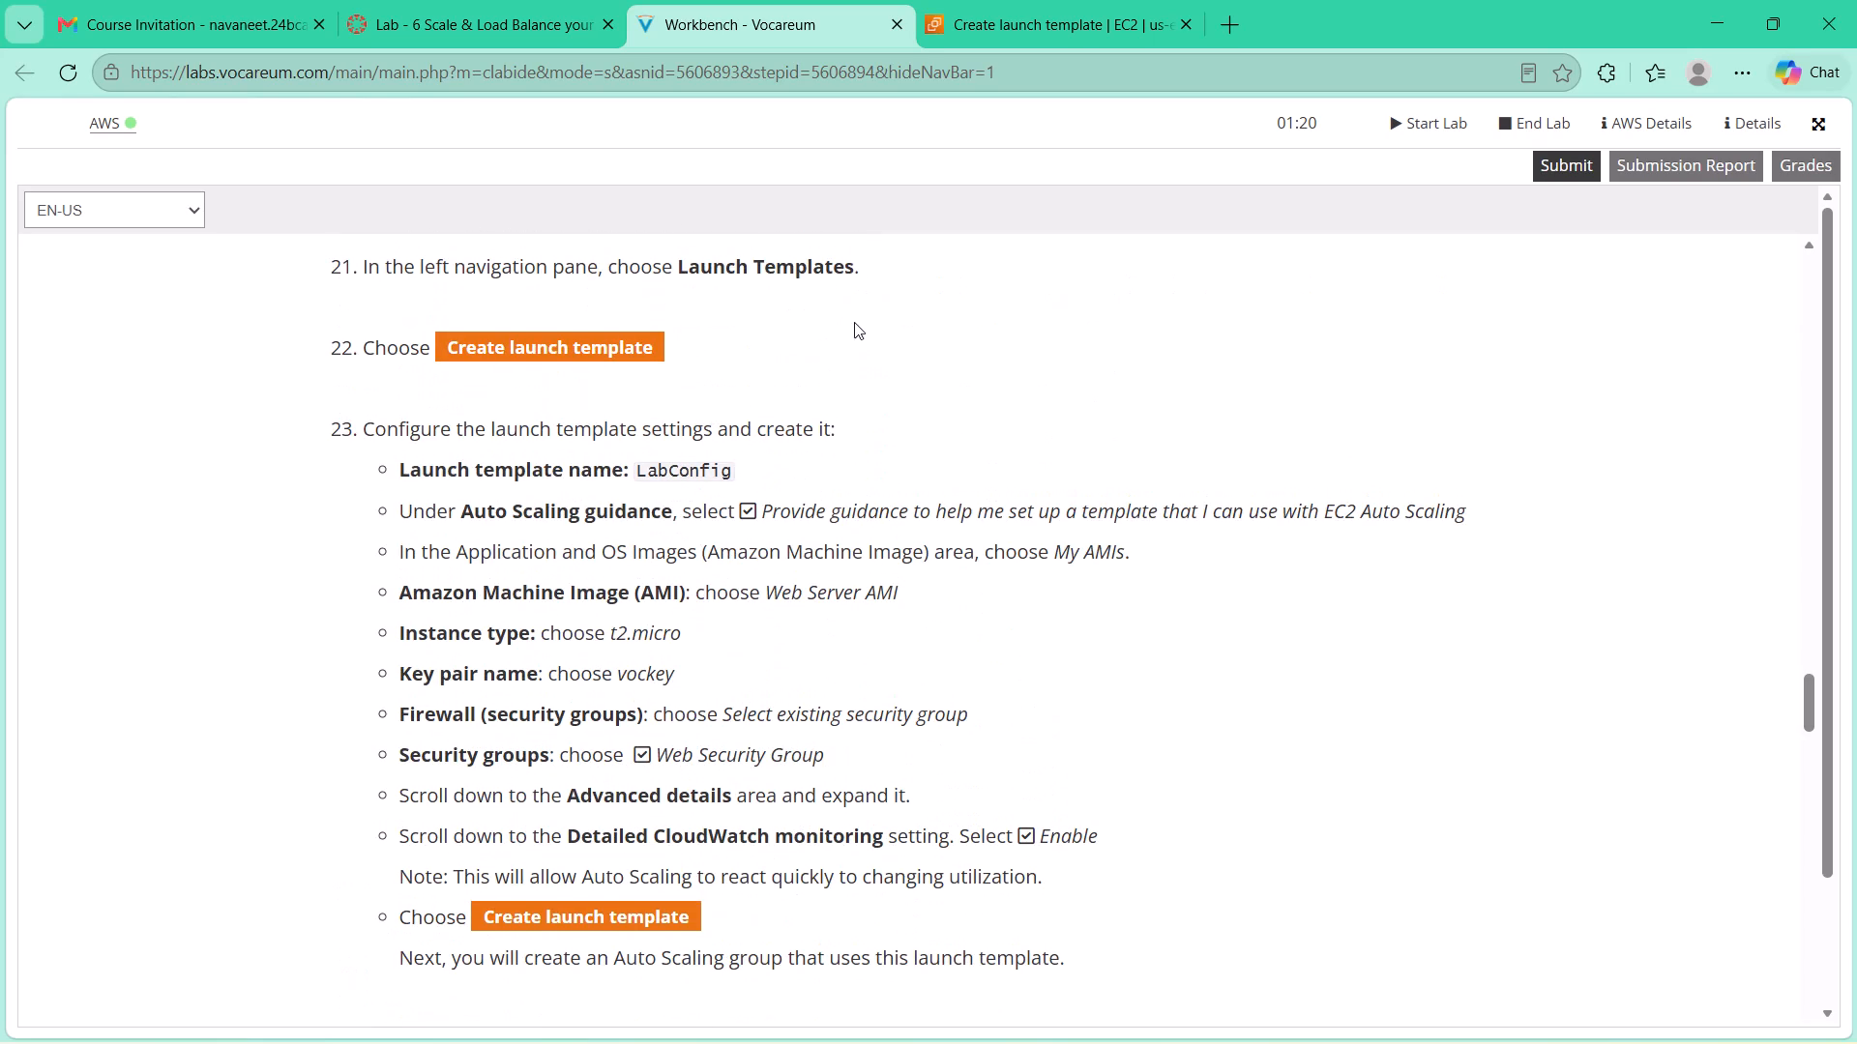
Examine the blank Create launch template form from the name section through the network settings and storage sections.
click(994, 0)
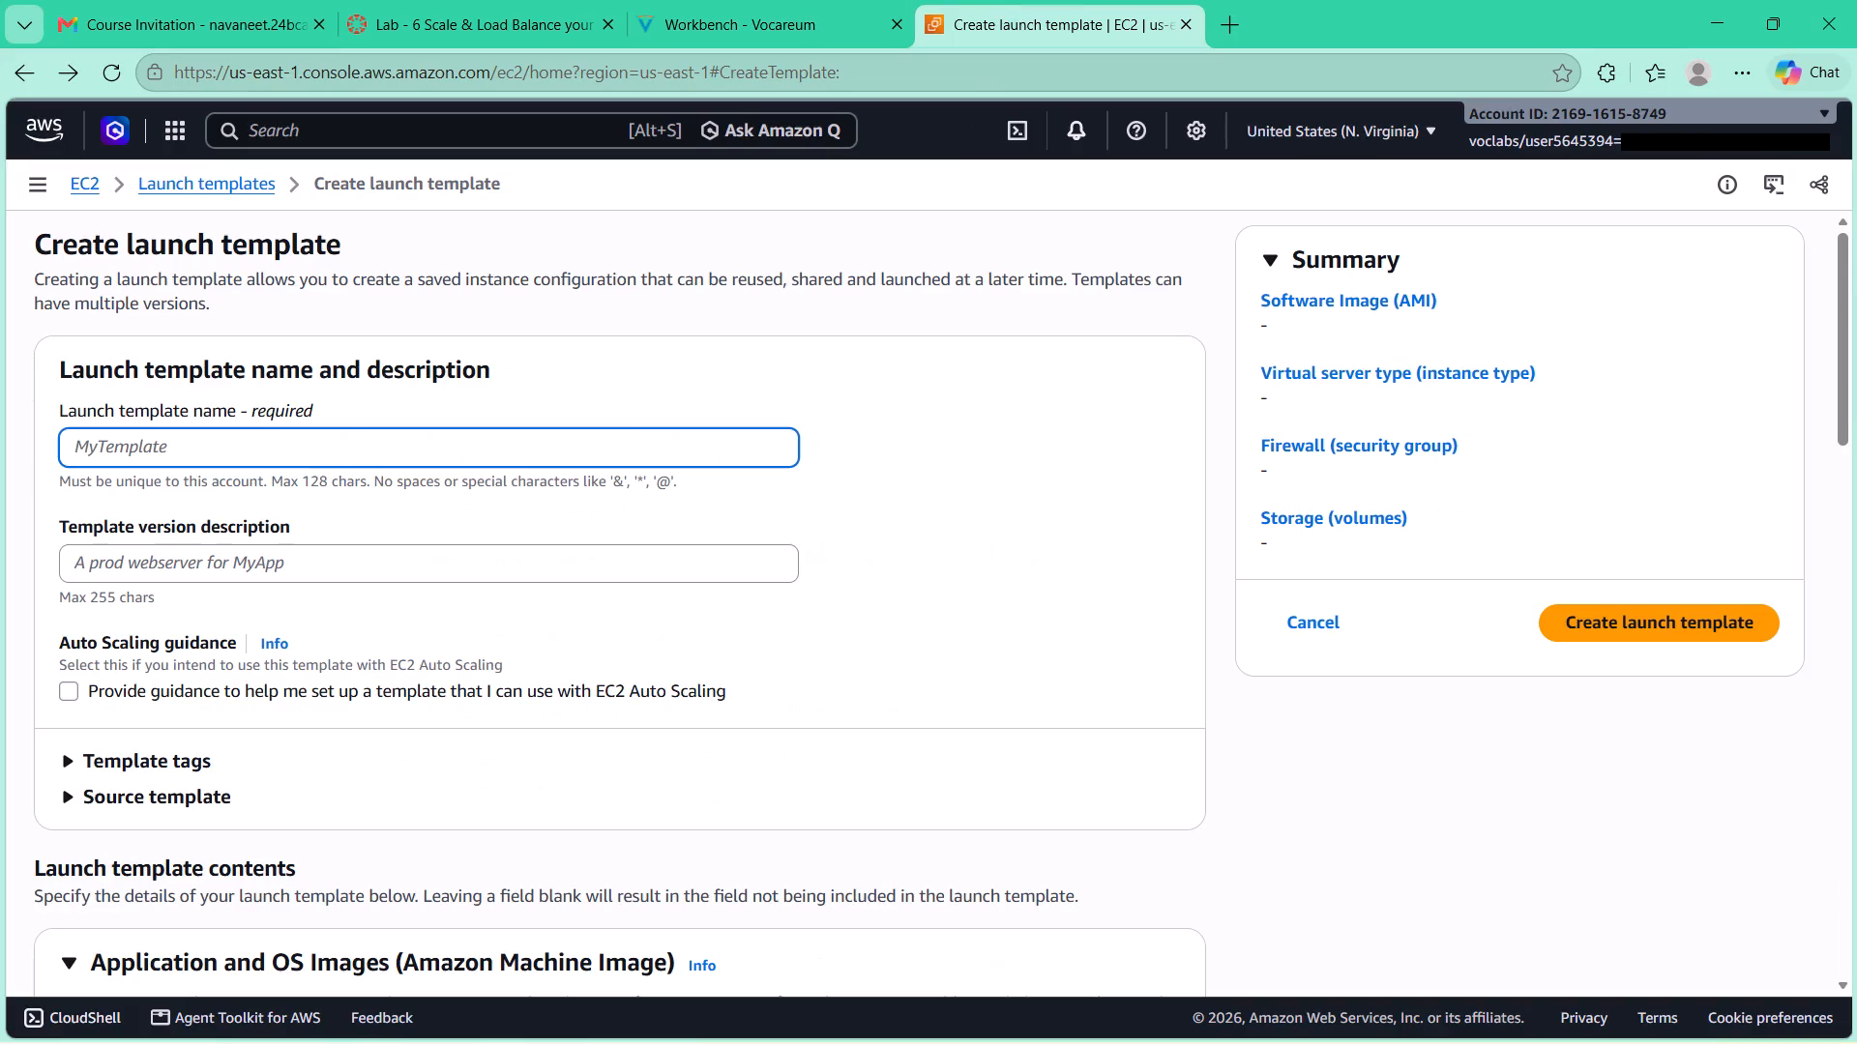
click(287, 439)
scroll(523, 402, up, 7)
scroll(484, 489, down, 13)
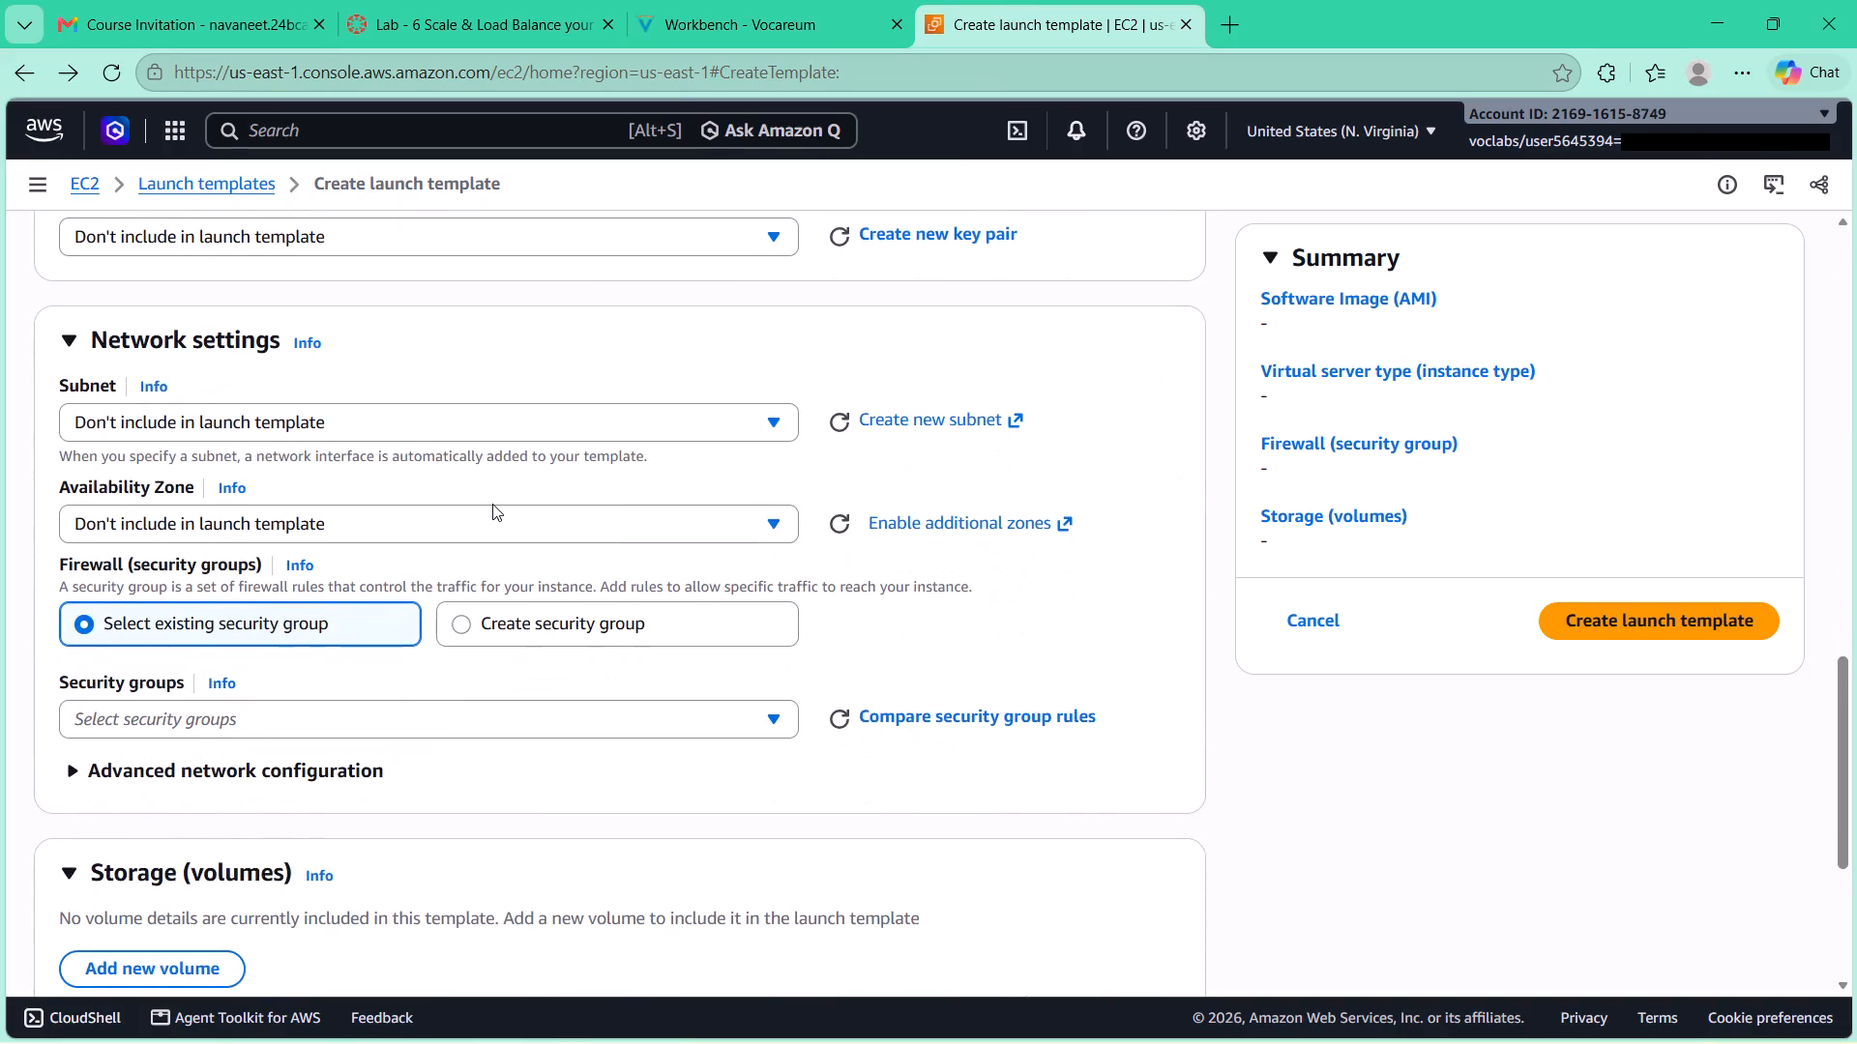
scroll(492, 506, up, 16)
scroll(487, 512, down, 1)
scroll(487, 512, up, 5)
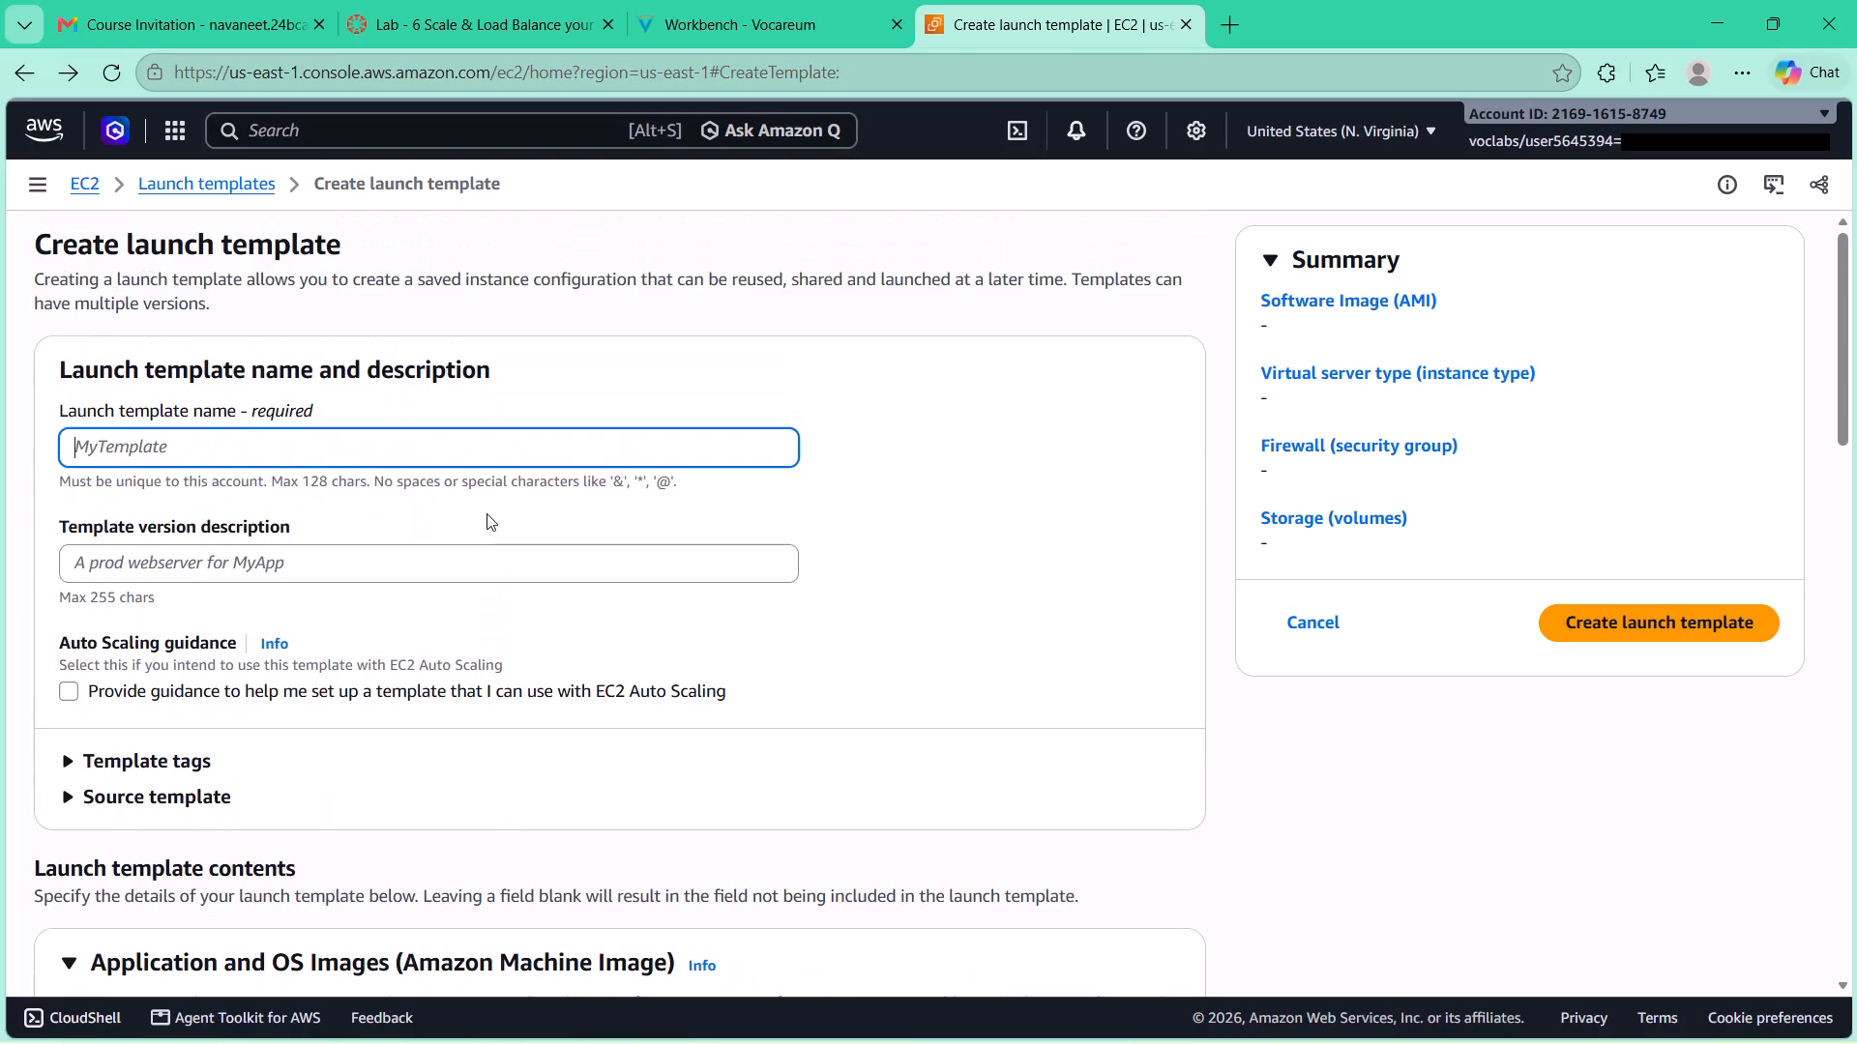
scroll(486, 513, up, 2)
scroll(486, 513, down, 1)
scroll(486, 513, up, 3)
Copy the template name LabConfig from lab guide step 23 and enter it as the launch template name.
click(774, 0)
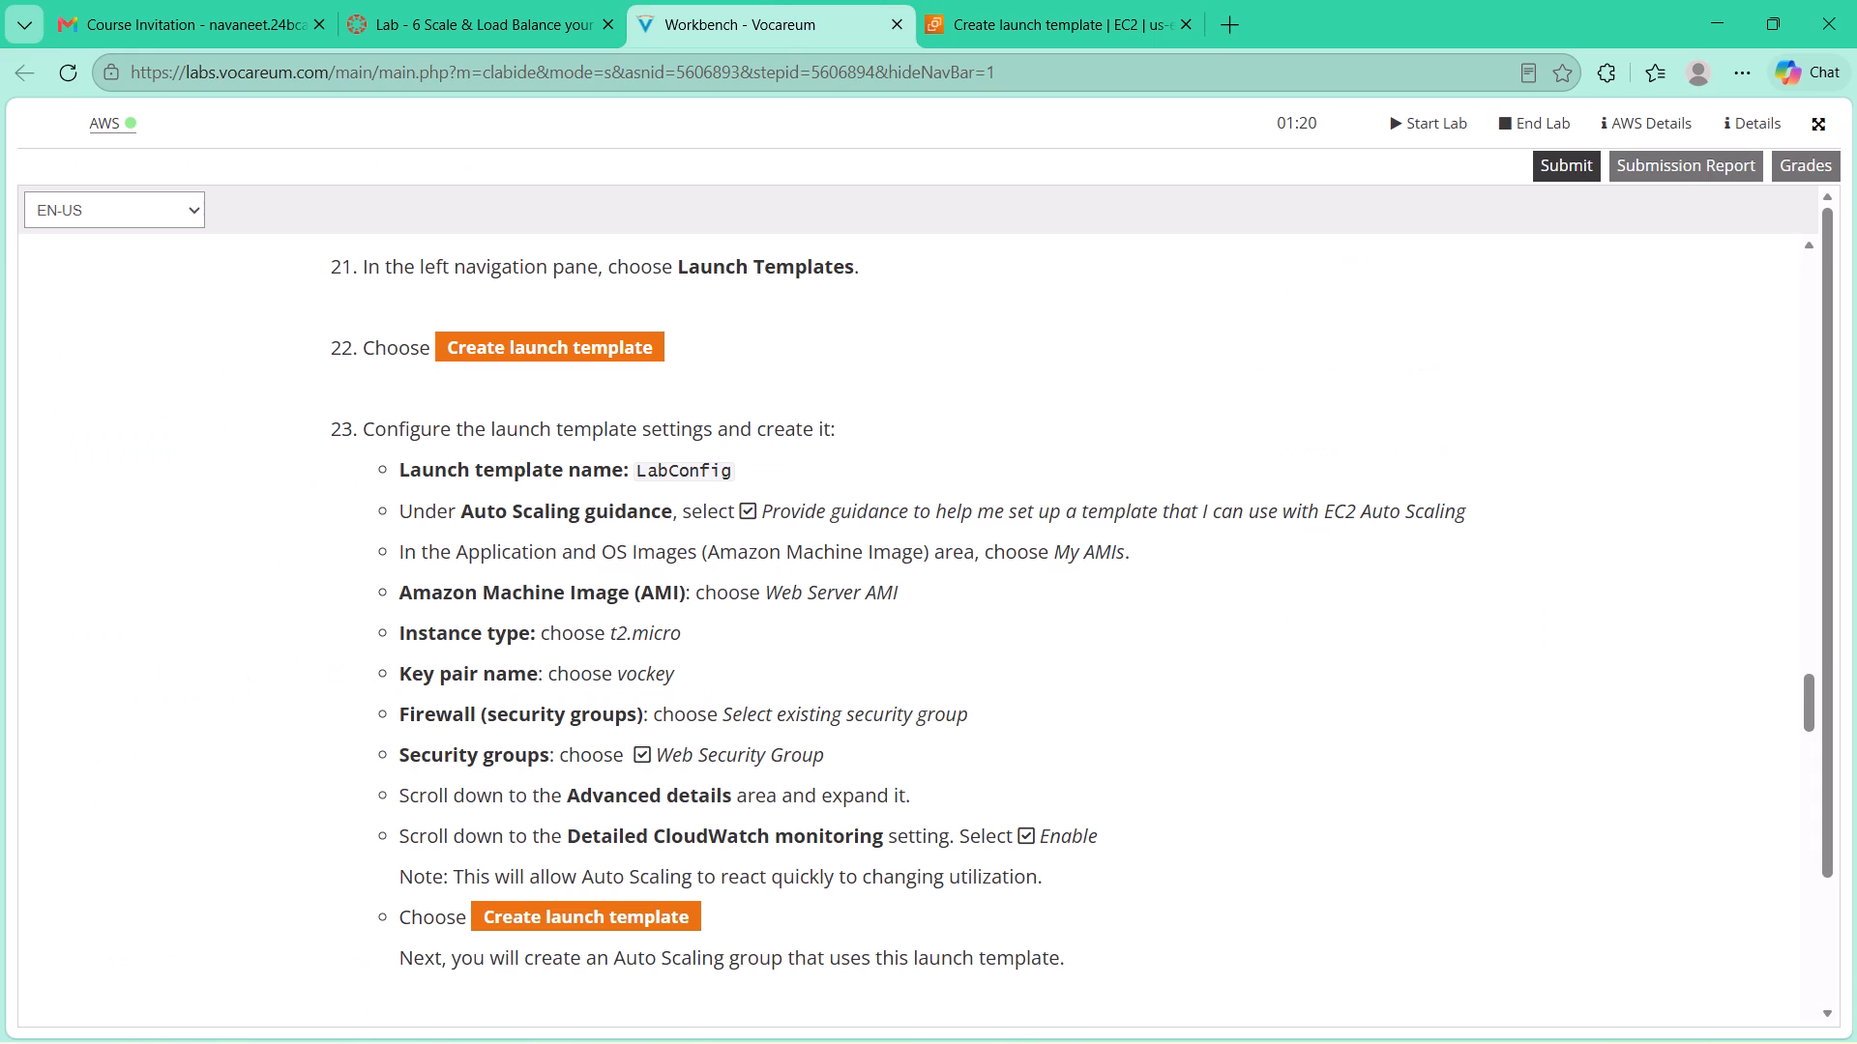
drag(729, 466, 635, 466)
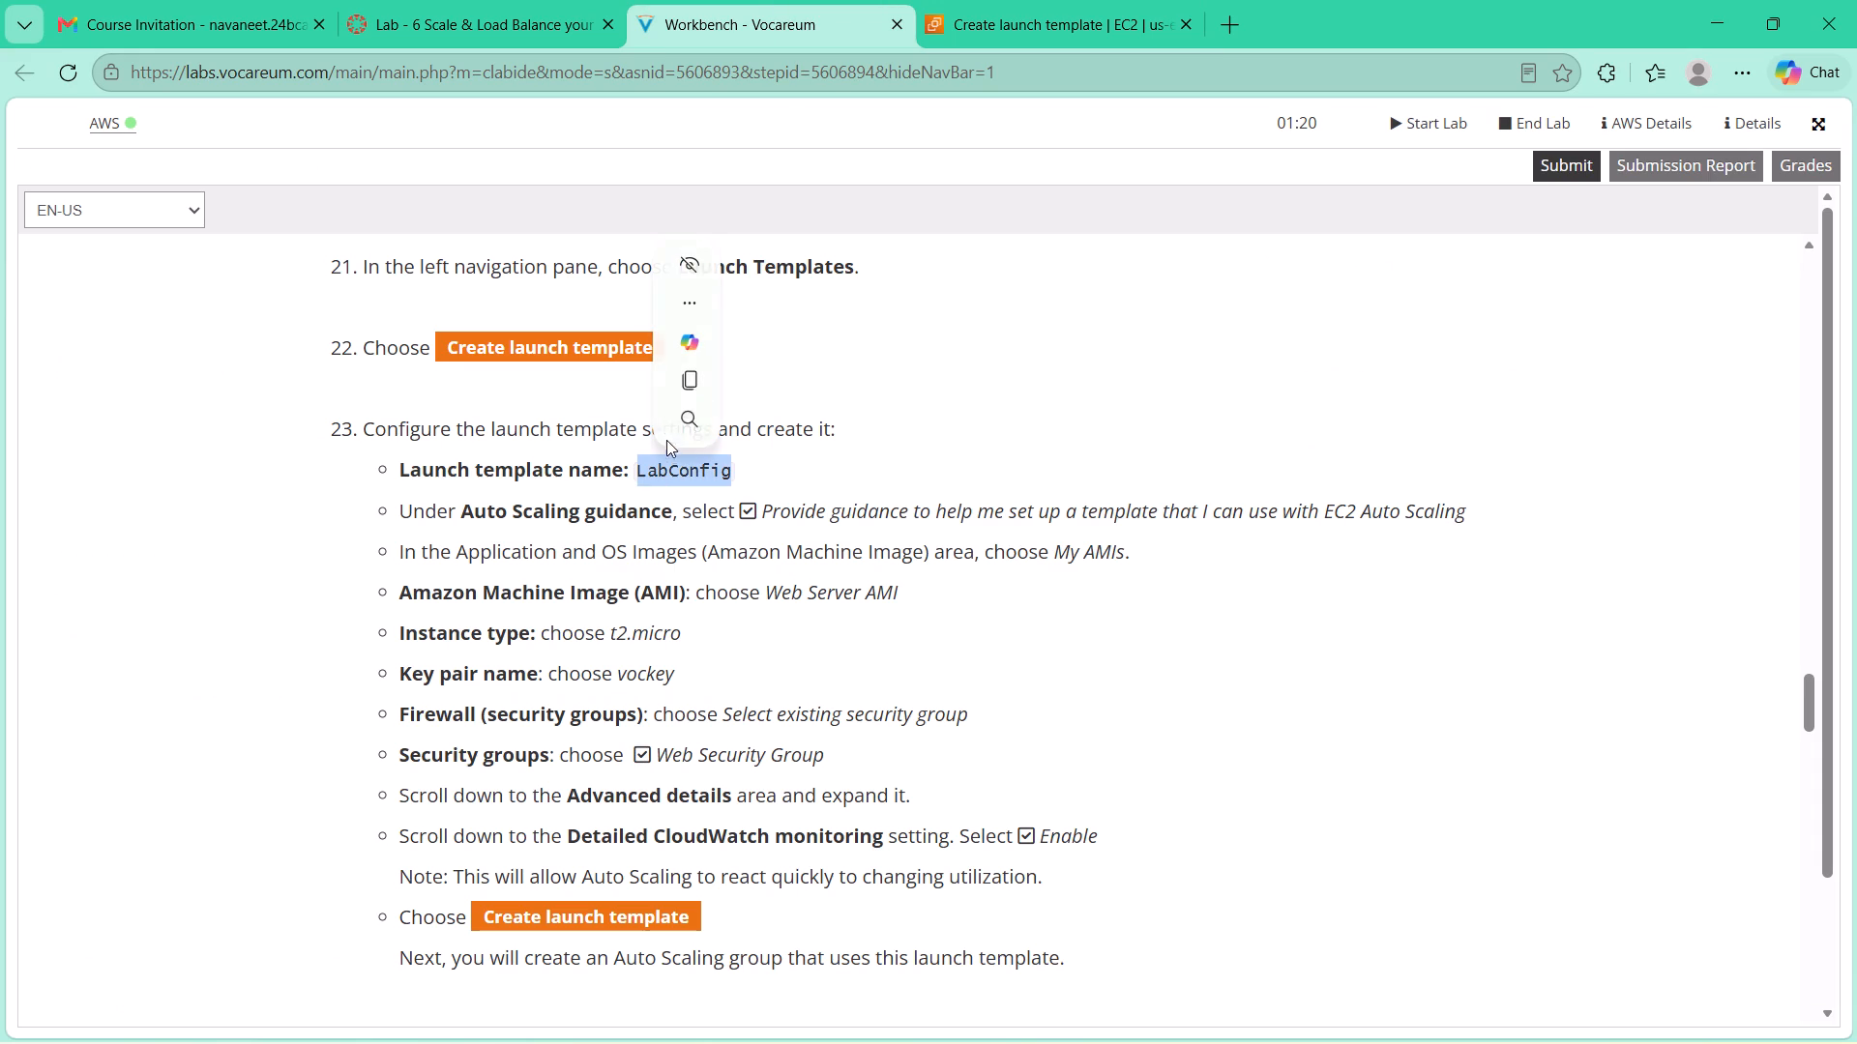
click(678, 385)
click(966, 19)
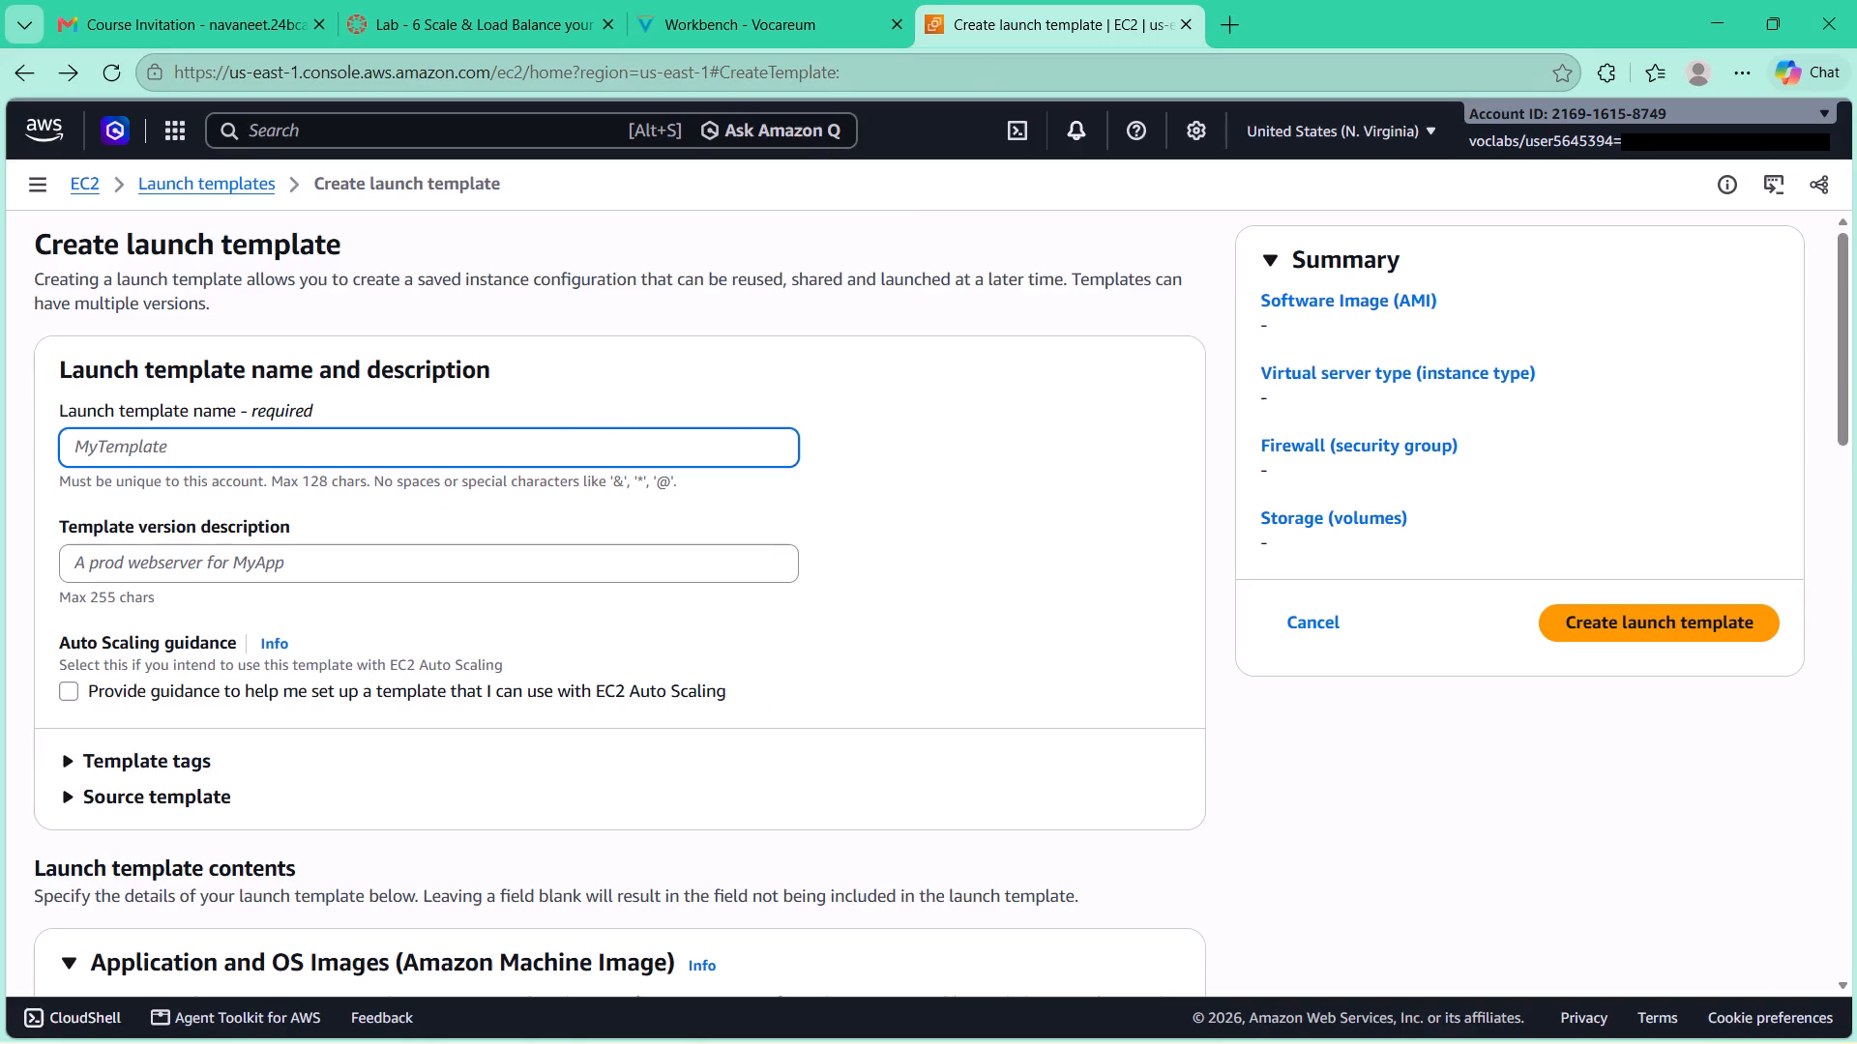
click(463, 447)
key(ctrl+v)
Recheck lab guide step 23 and enable the EC2 Auto Scaling guidance option for the launch template.
click(716, 25)
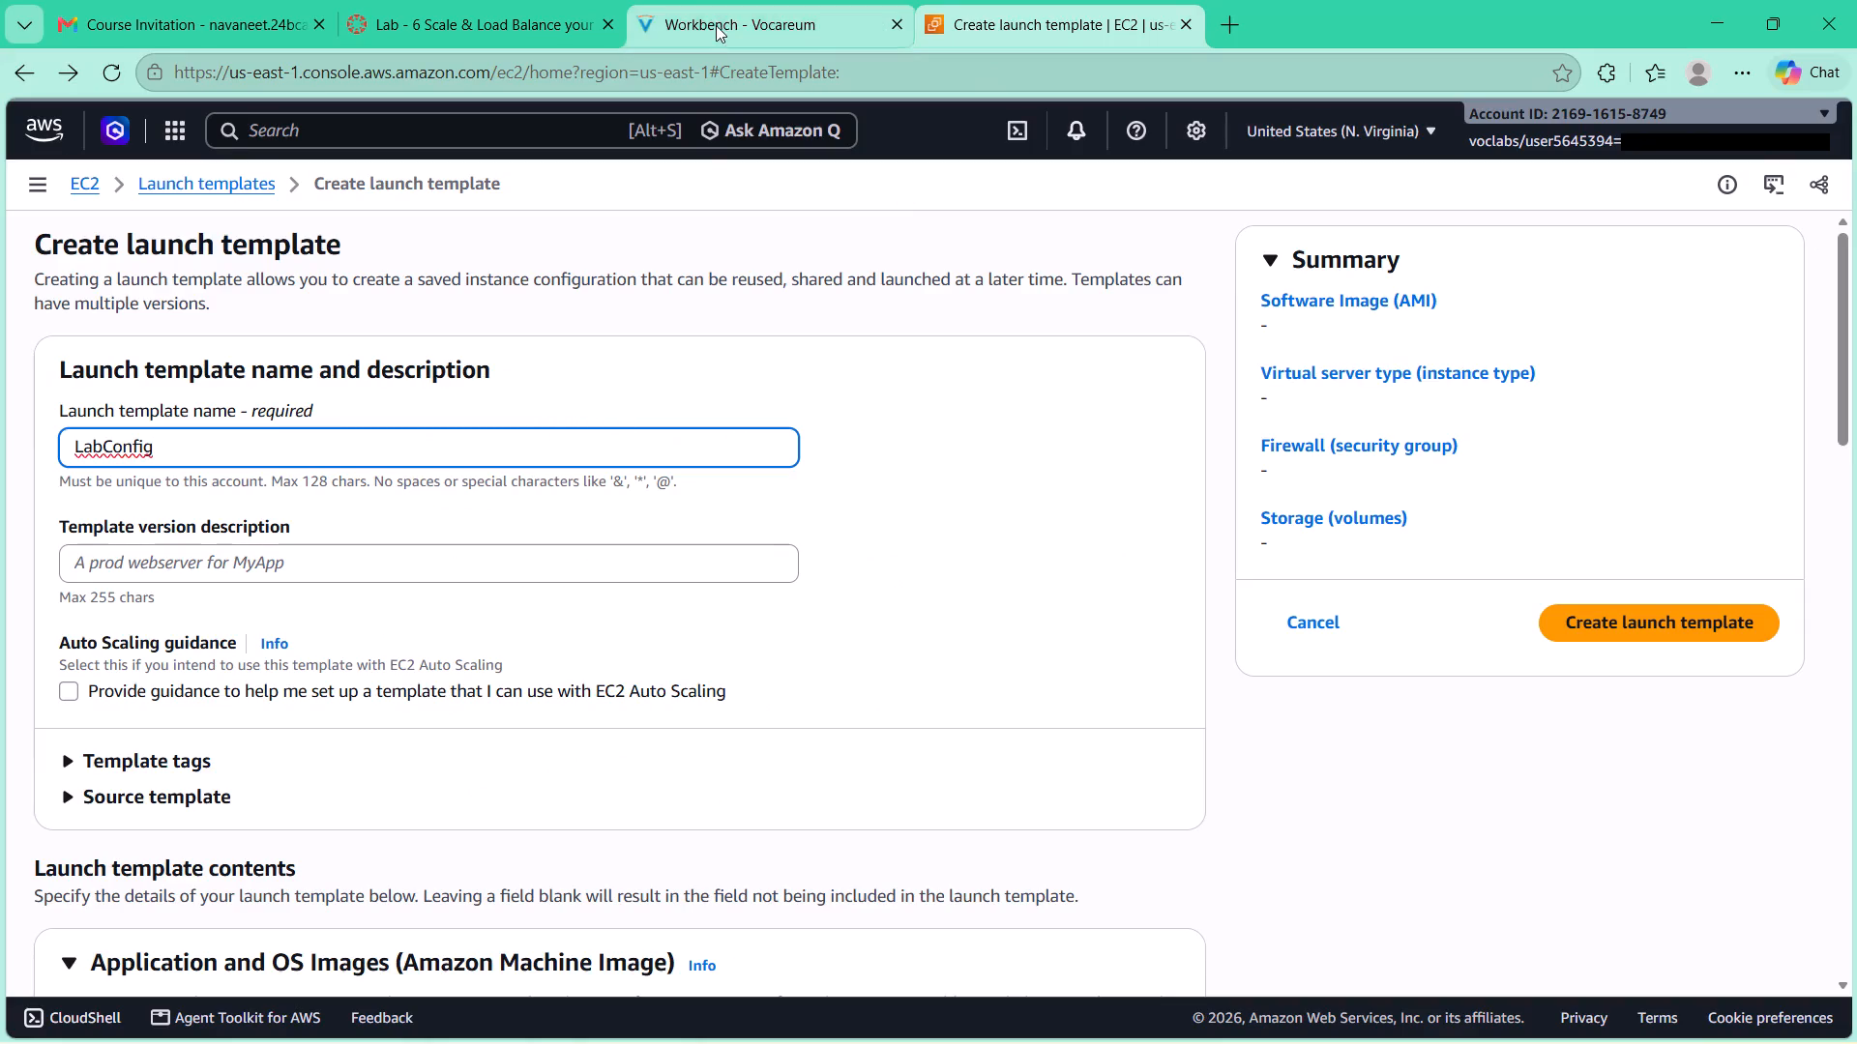
click(1023, 30)
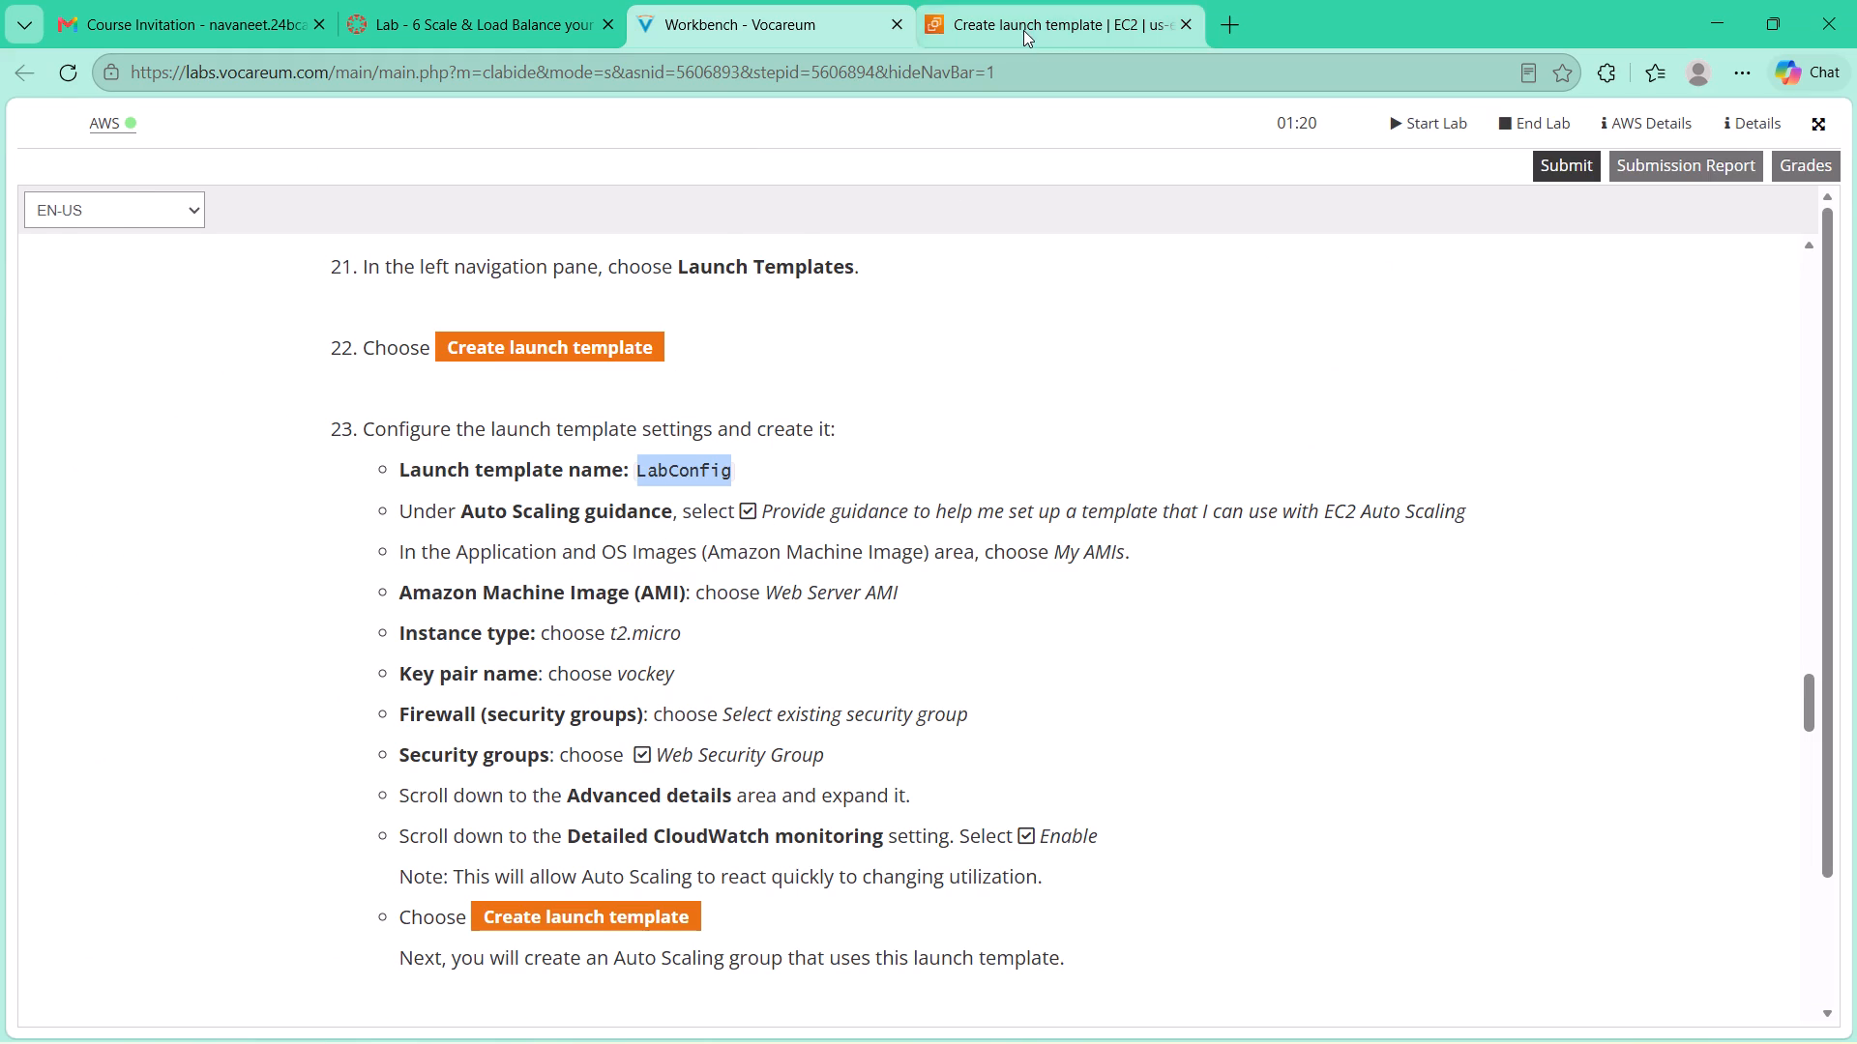
click(63, 686)
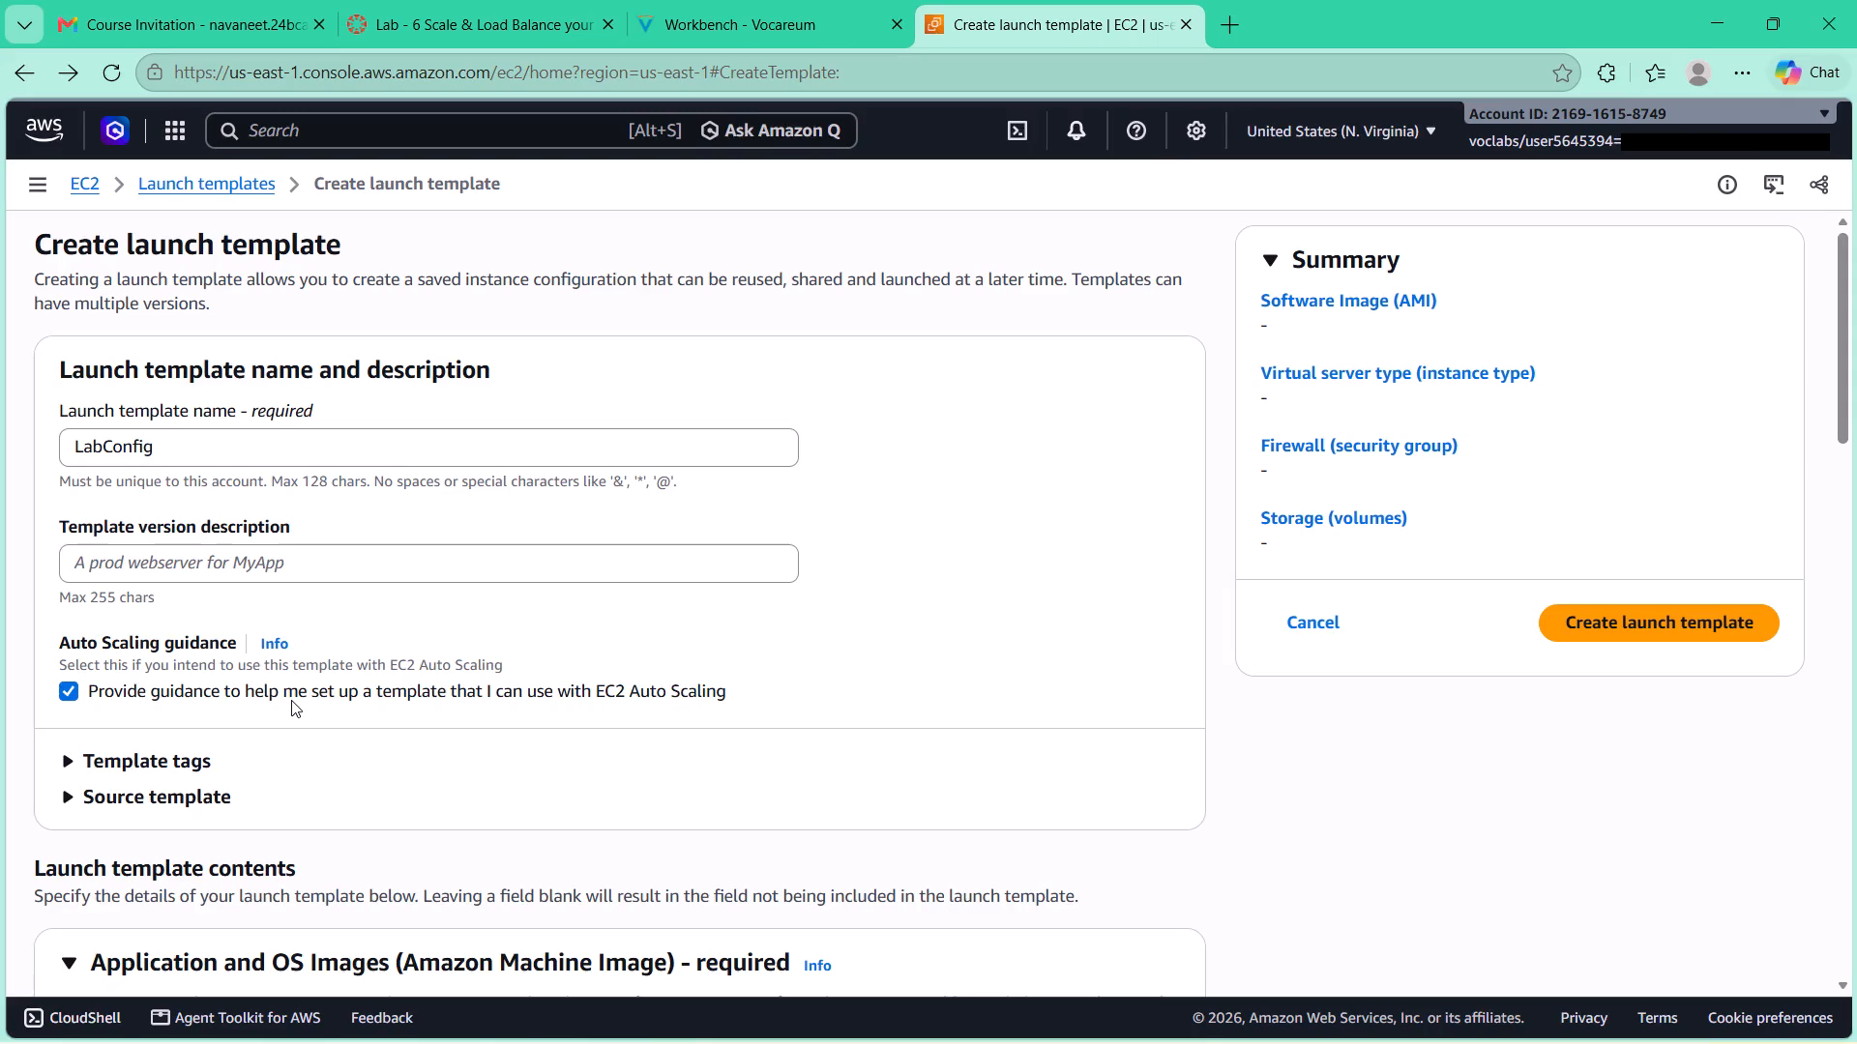
Check lab guide step 23 and choose WebServerAMI from the AMIs owned by the account as the template's machine image.
click(817, 0)
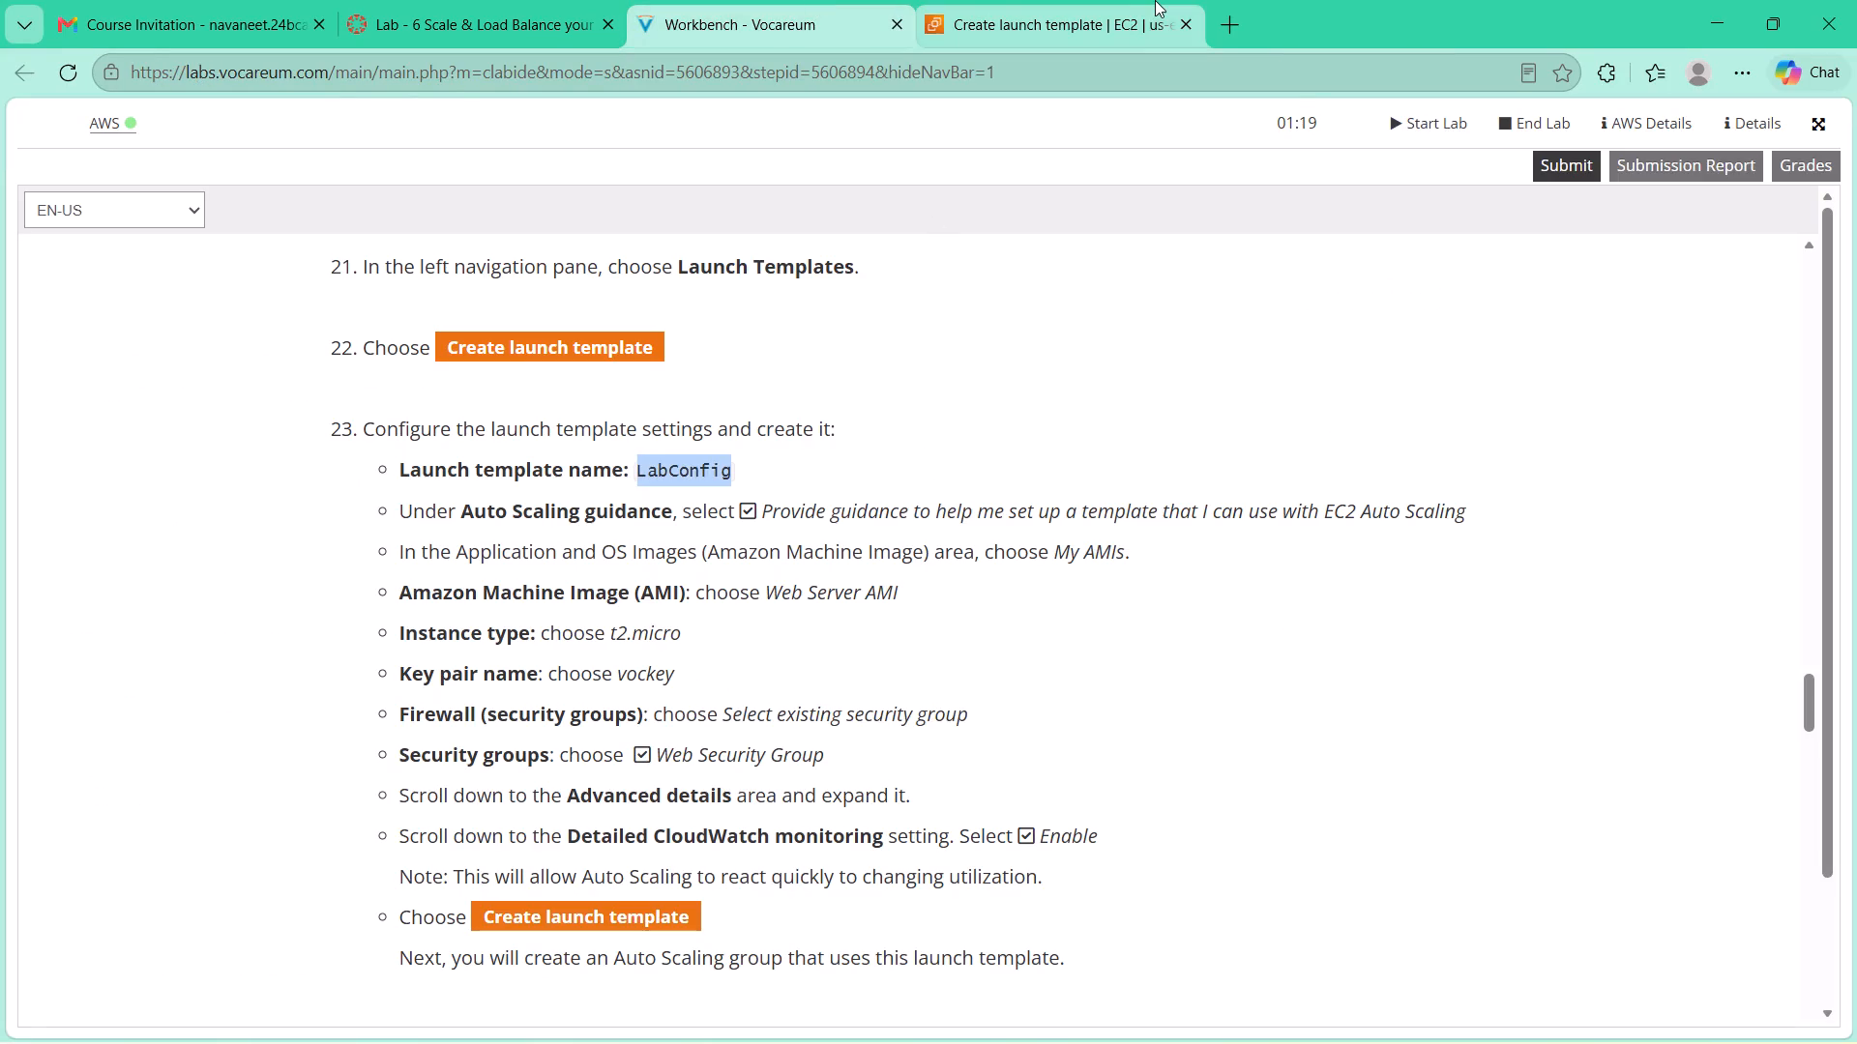
click(1064, 9)
scroll(371, 729, down, 1)
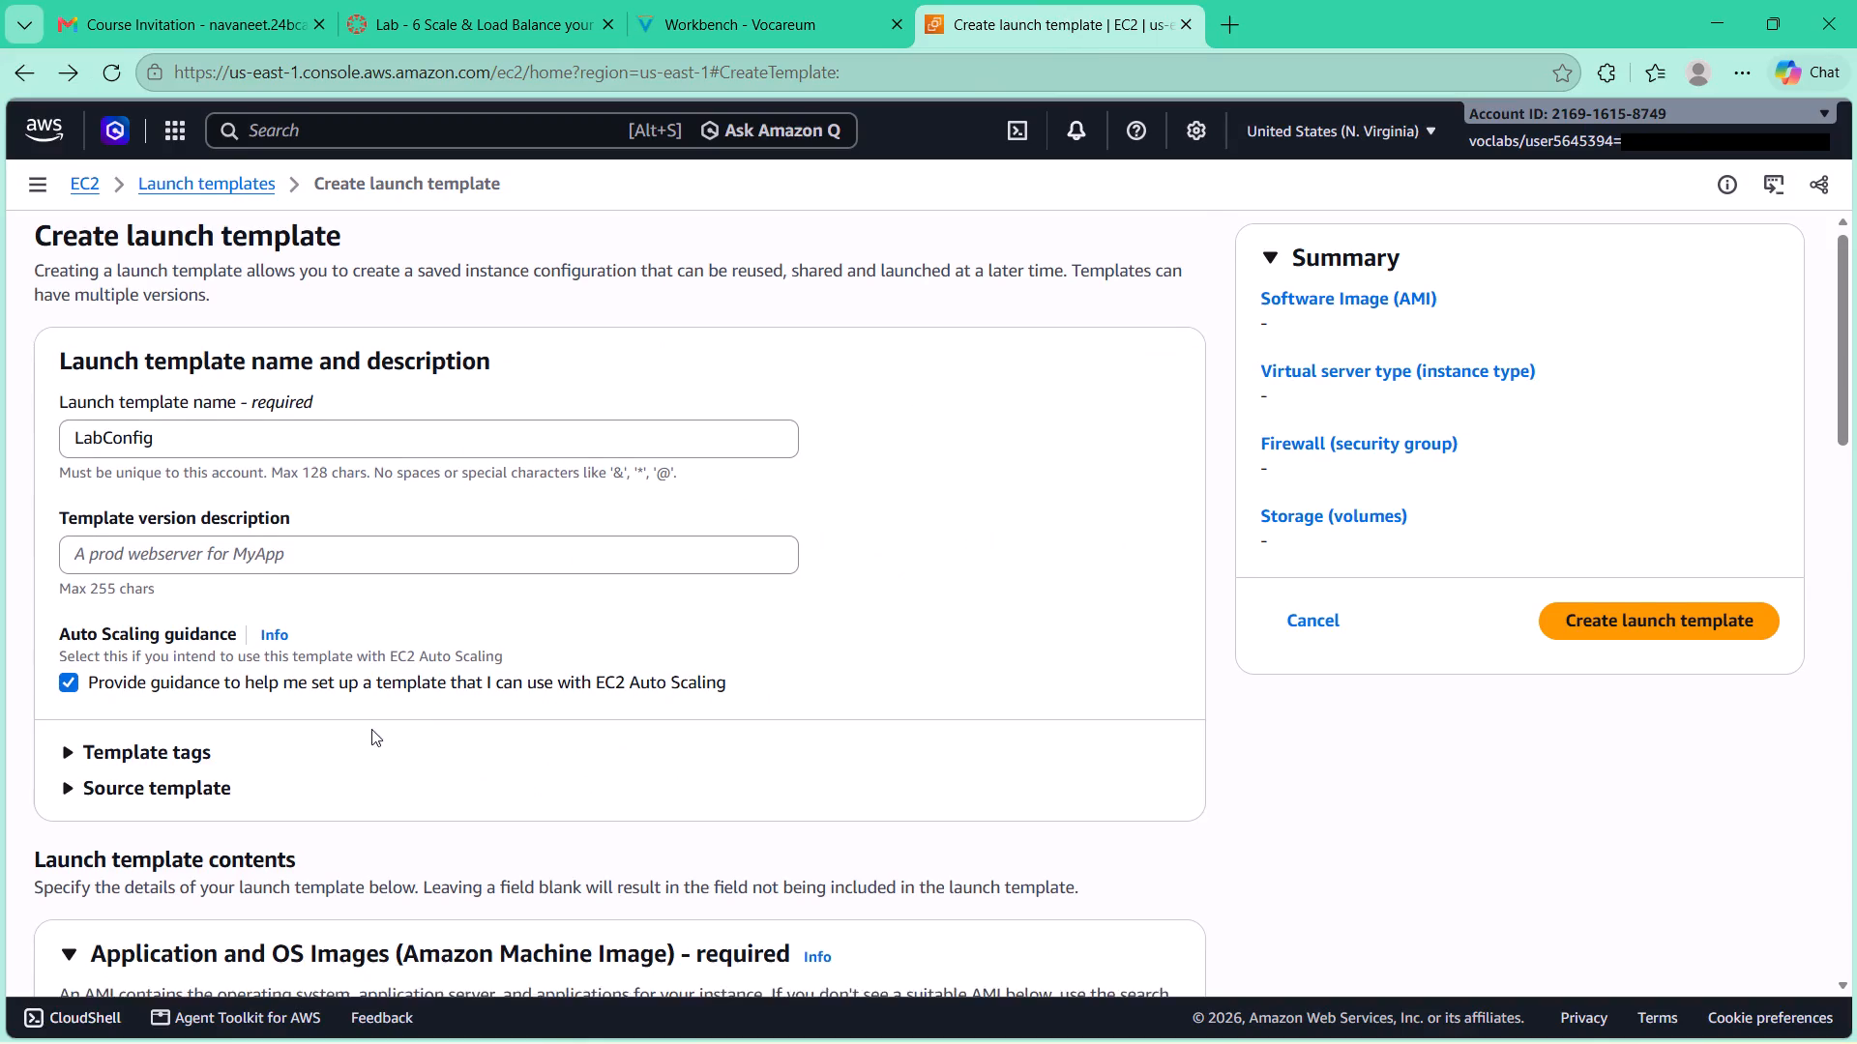
scroll(371, 729, down, 2)
click(269, 777)
scroll(550, 637, down, 3)
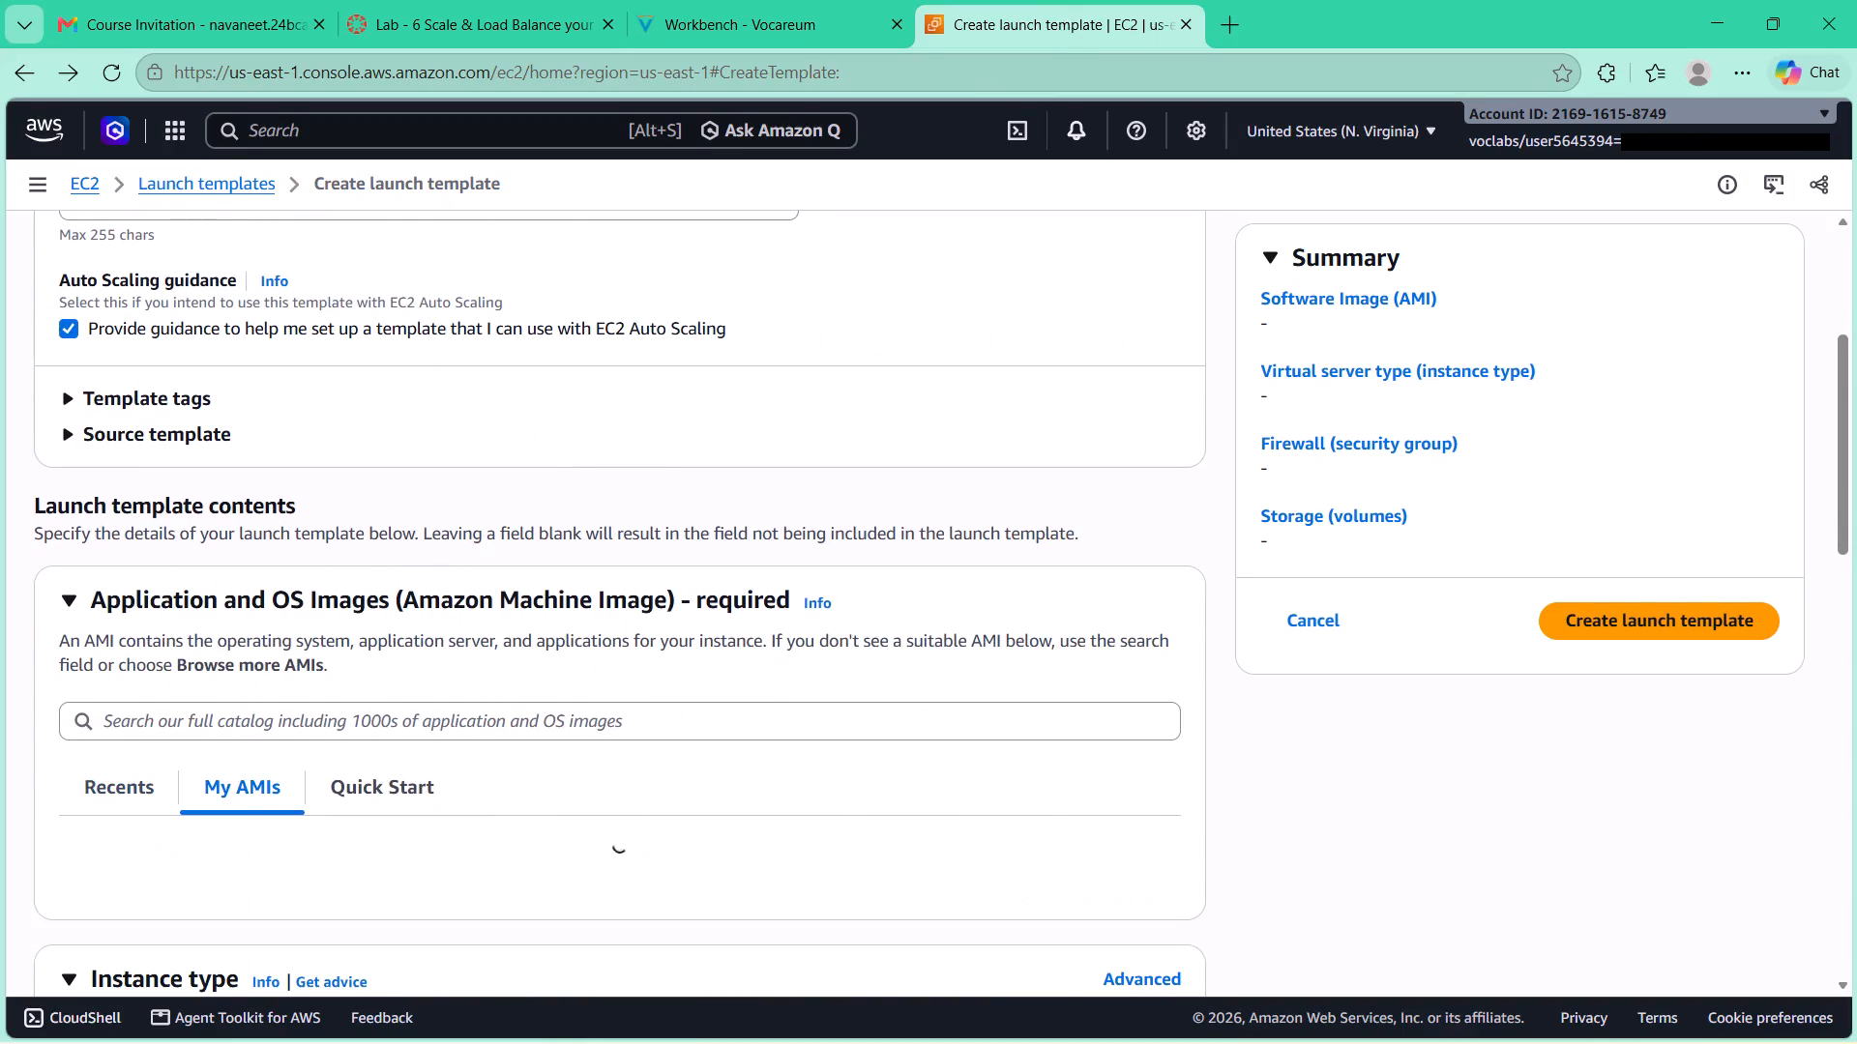
scroll(552, 637, down, 1)
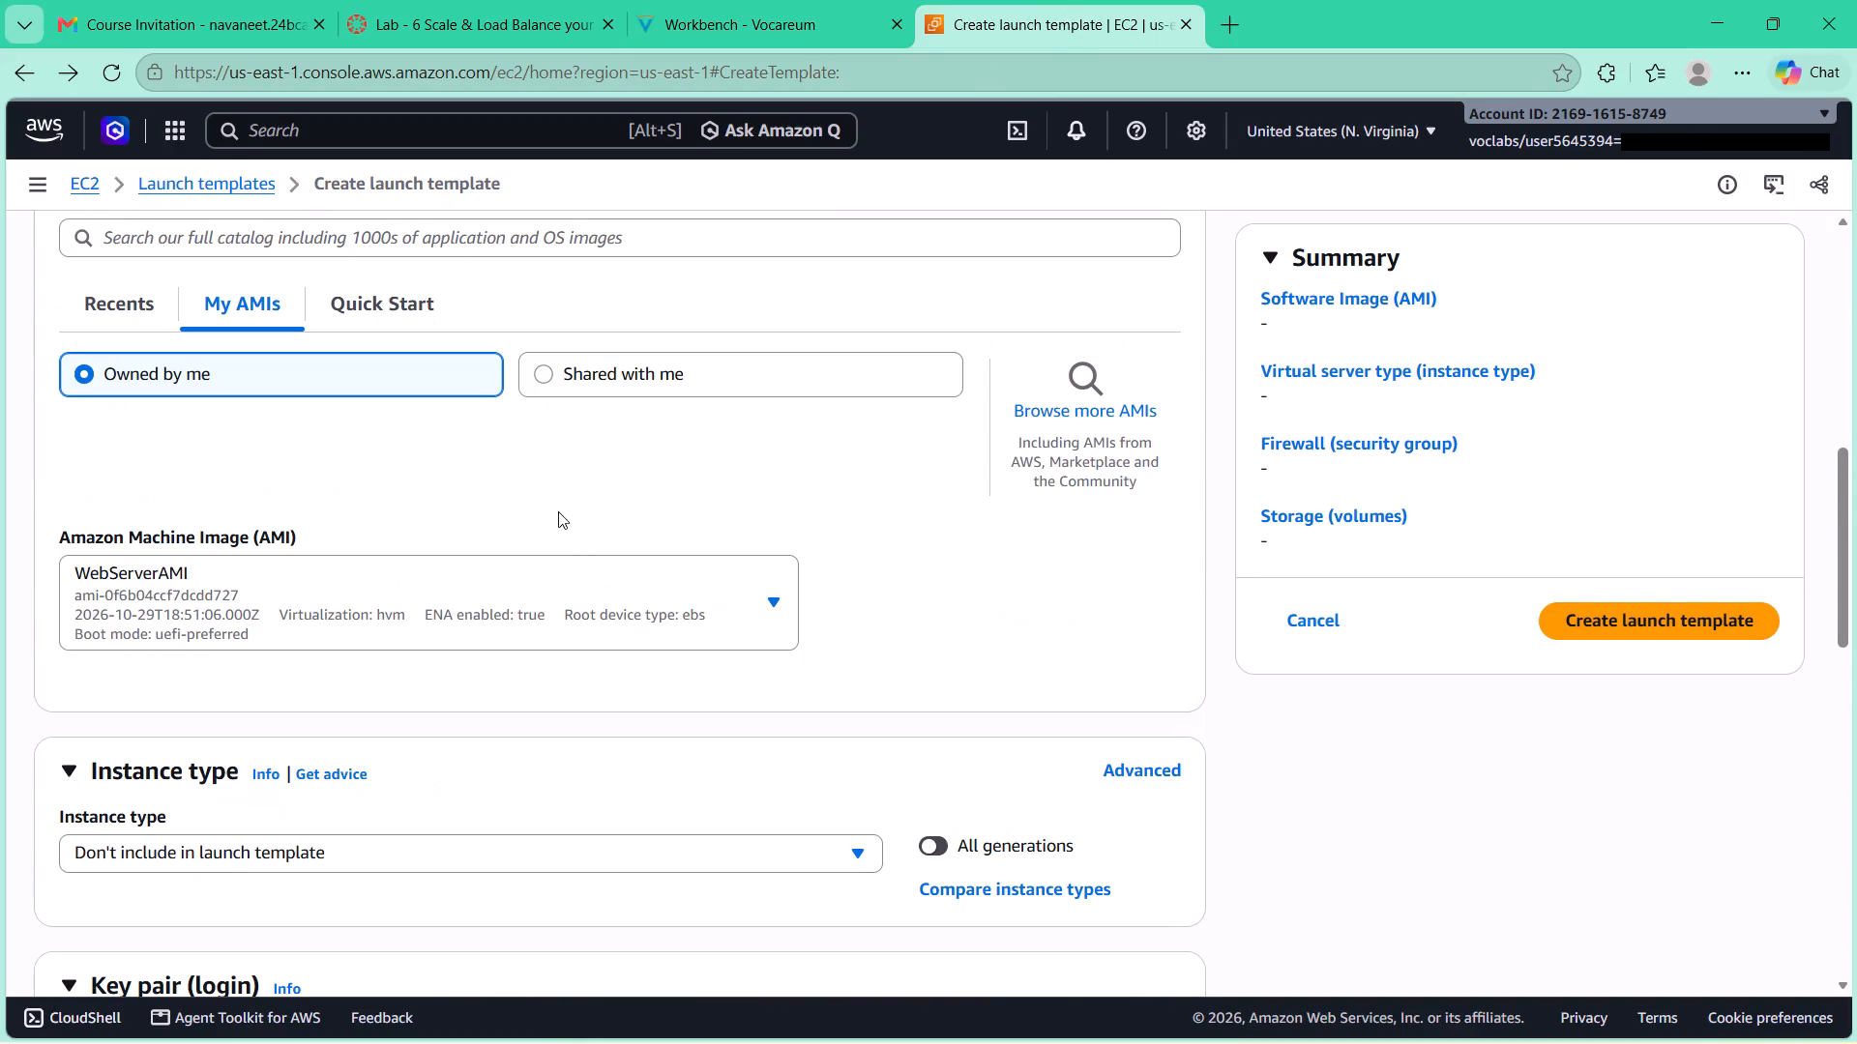
Recheck lab guide step 23 and set the launch template's instance type to t2.micro.
click(716, 0)
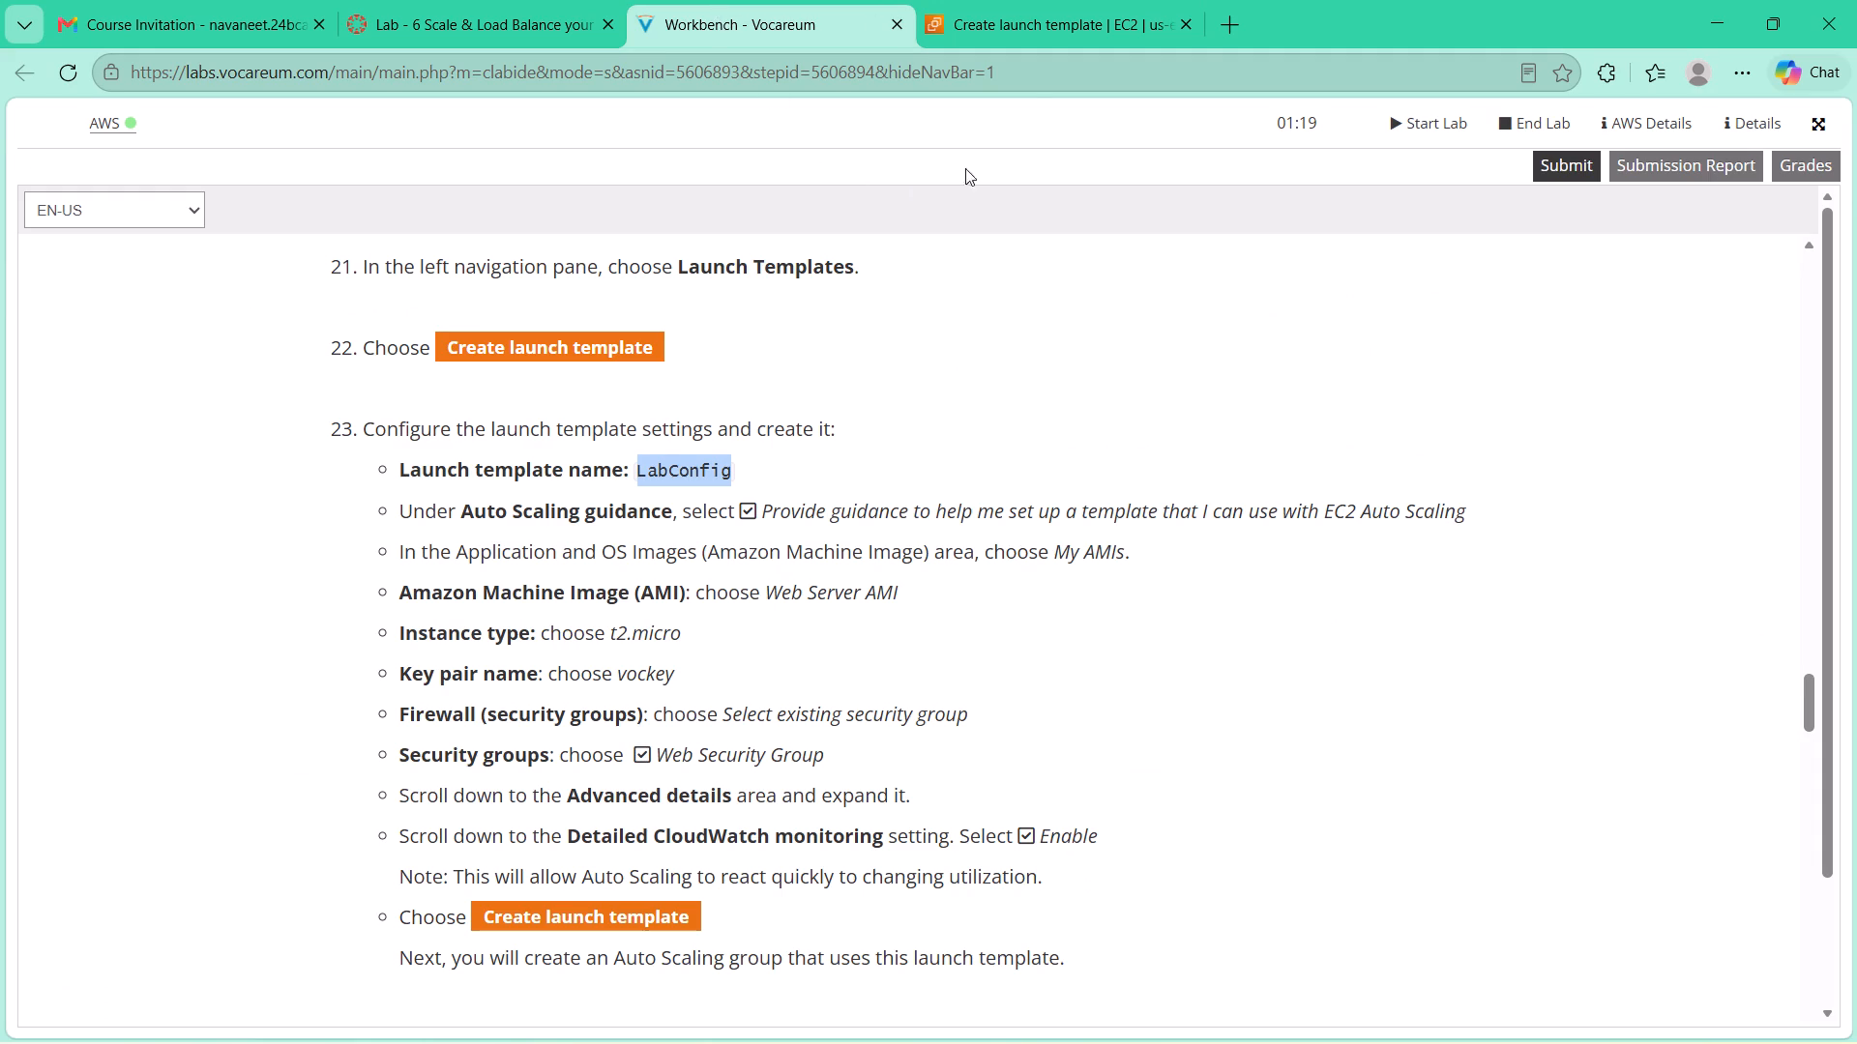
click(1033, 38)
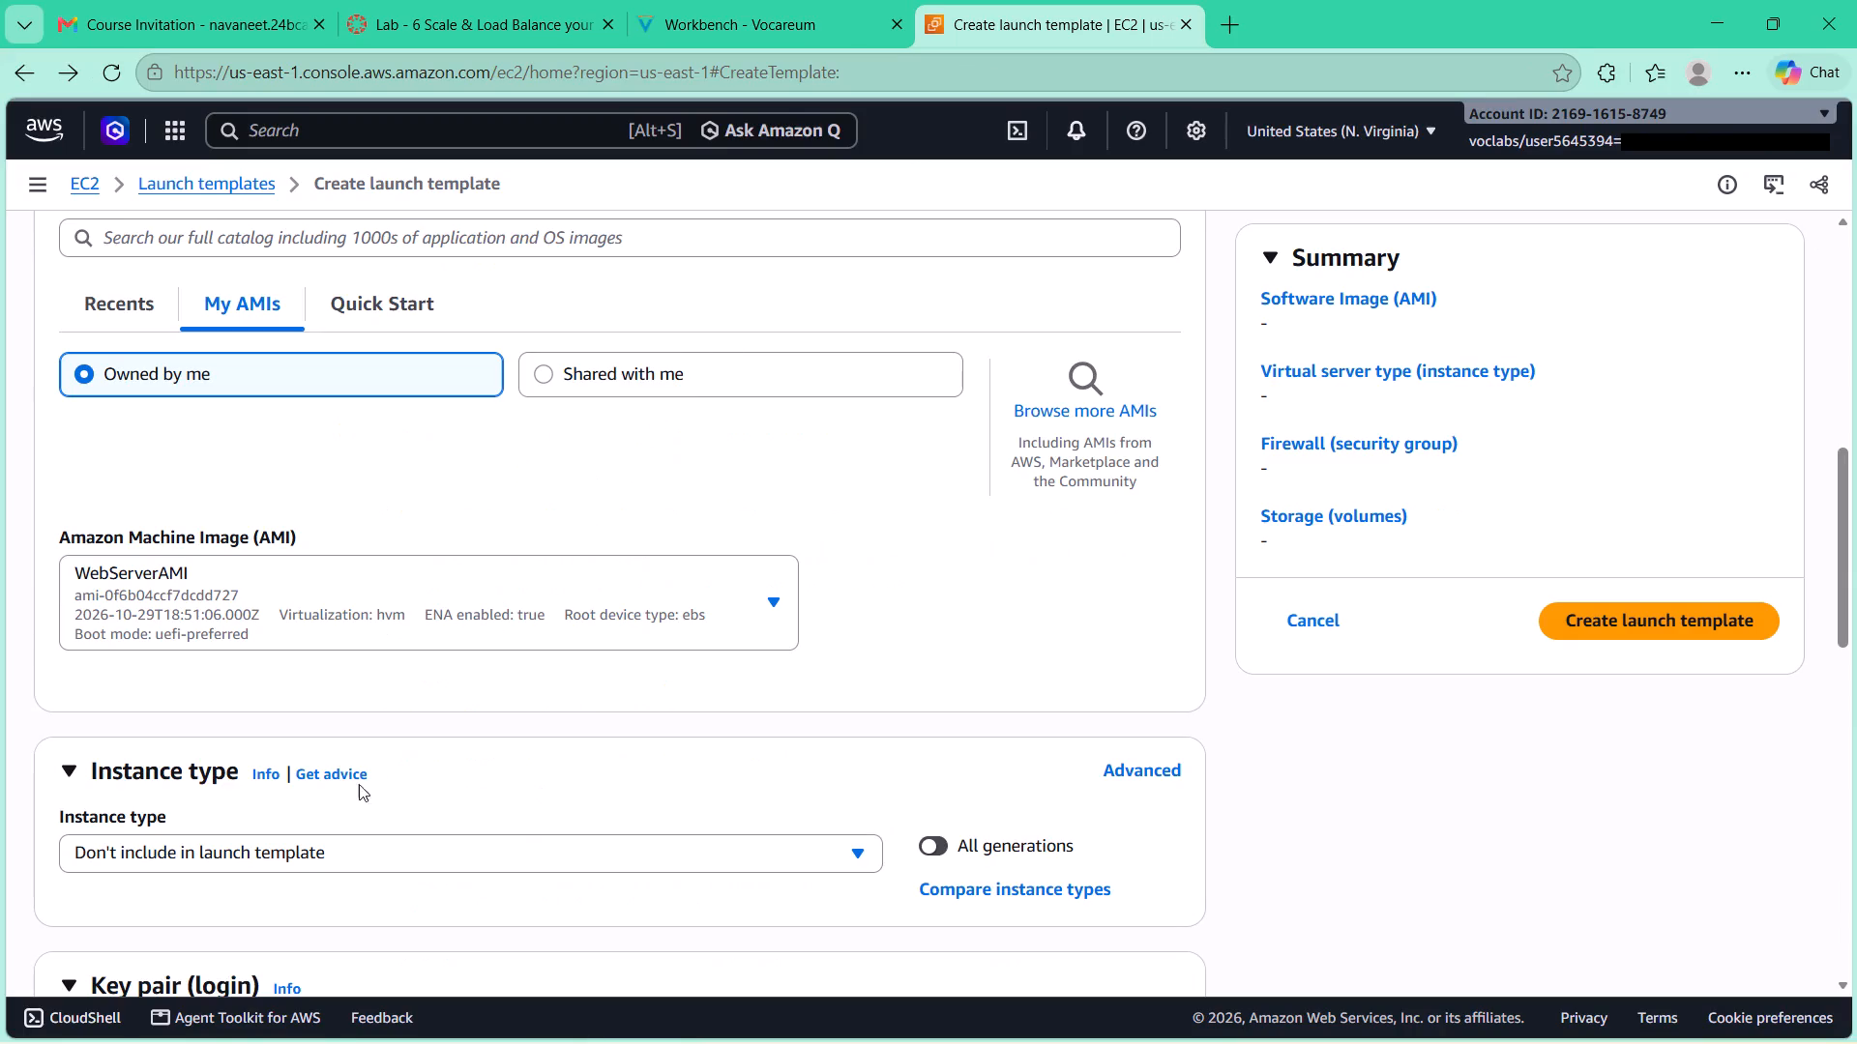
click(357, 851)
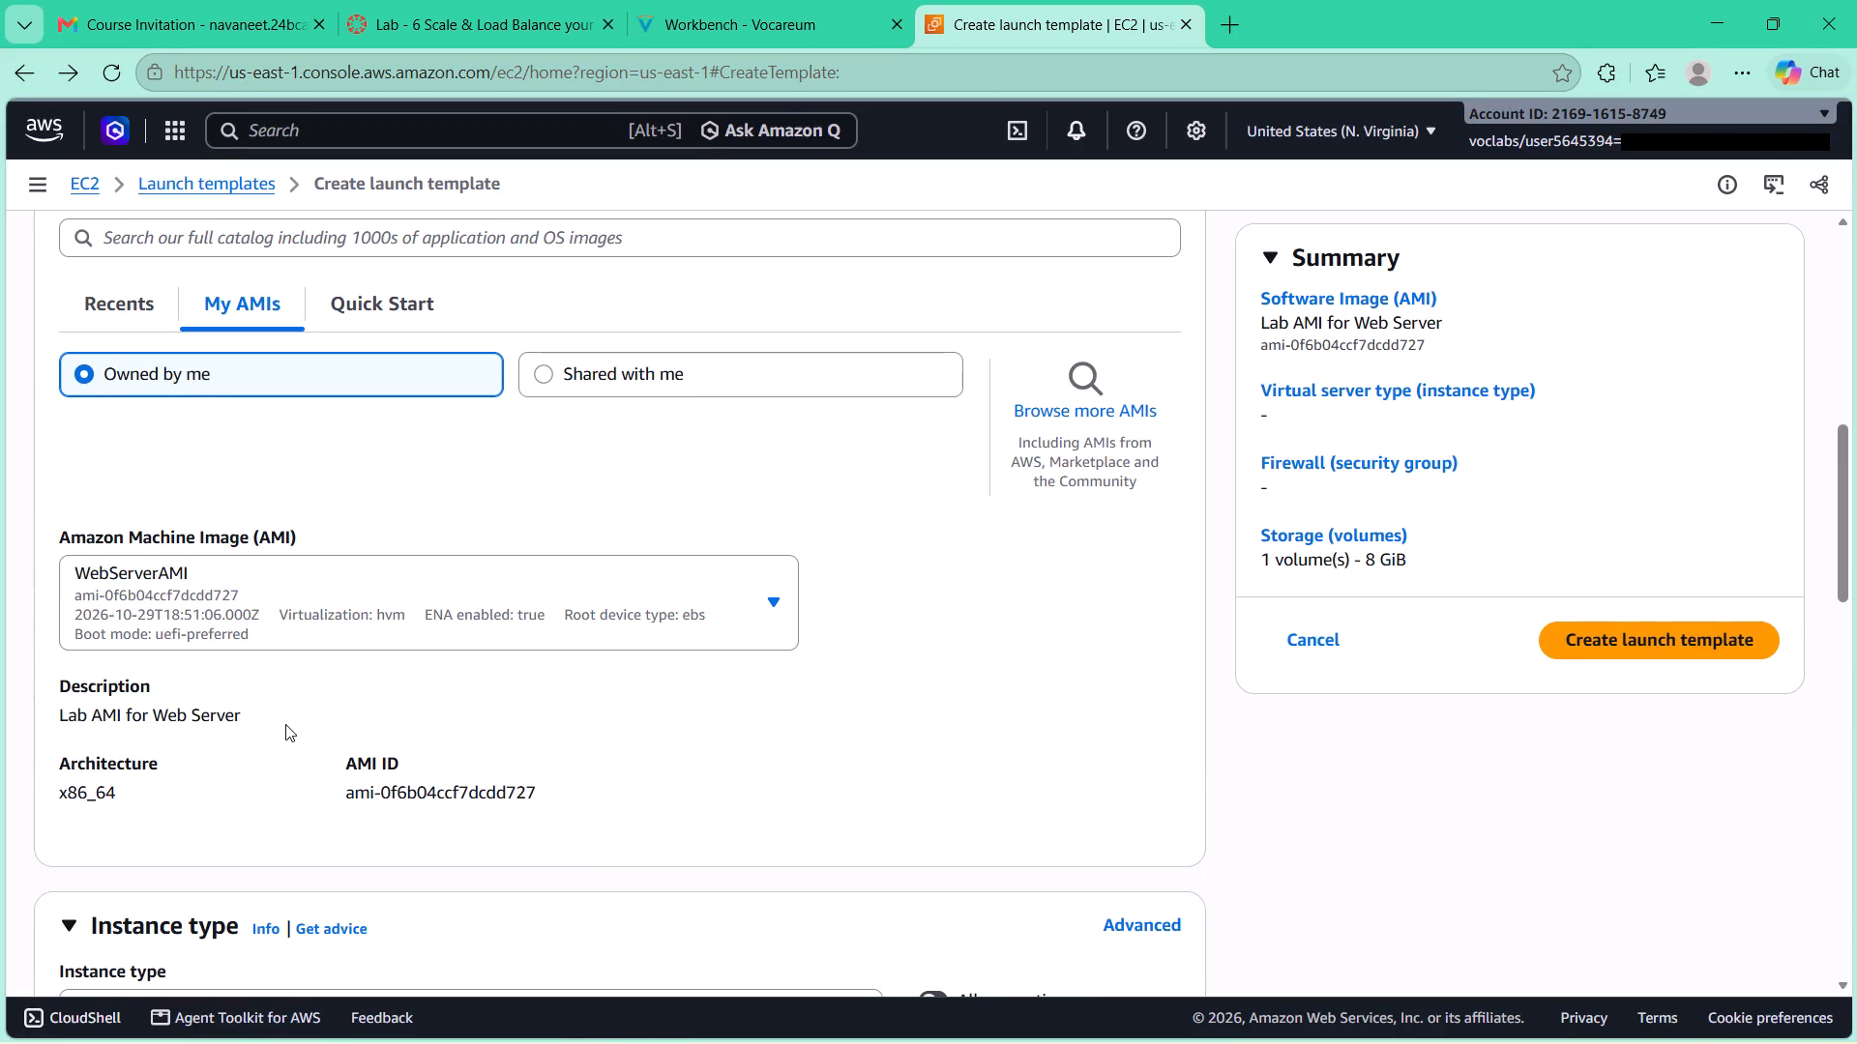
scroll(285, 724, down, 4)
click(311, 505)
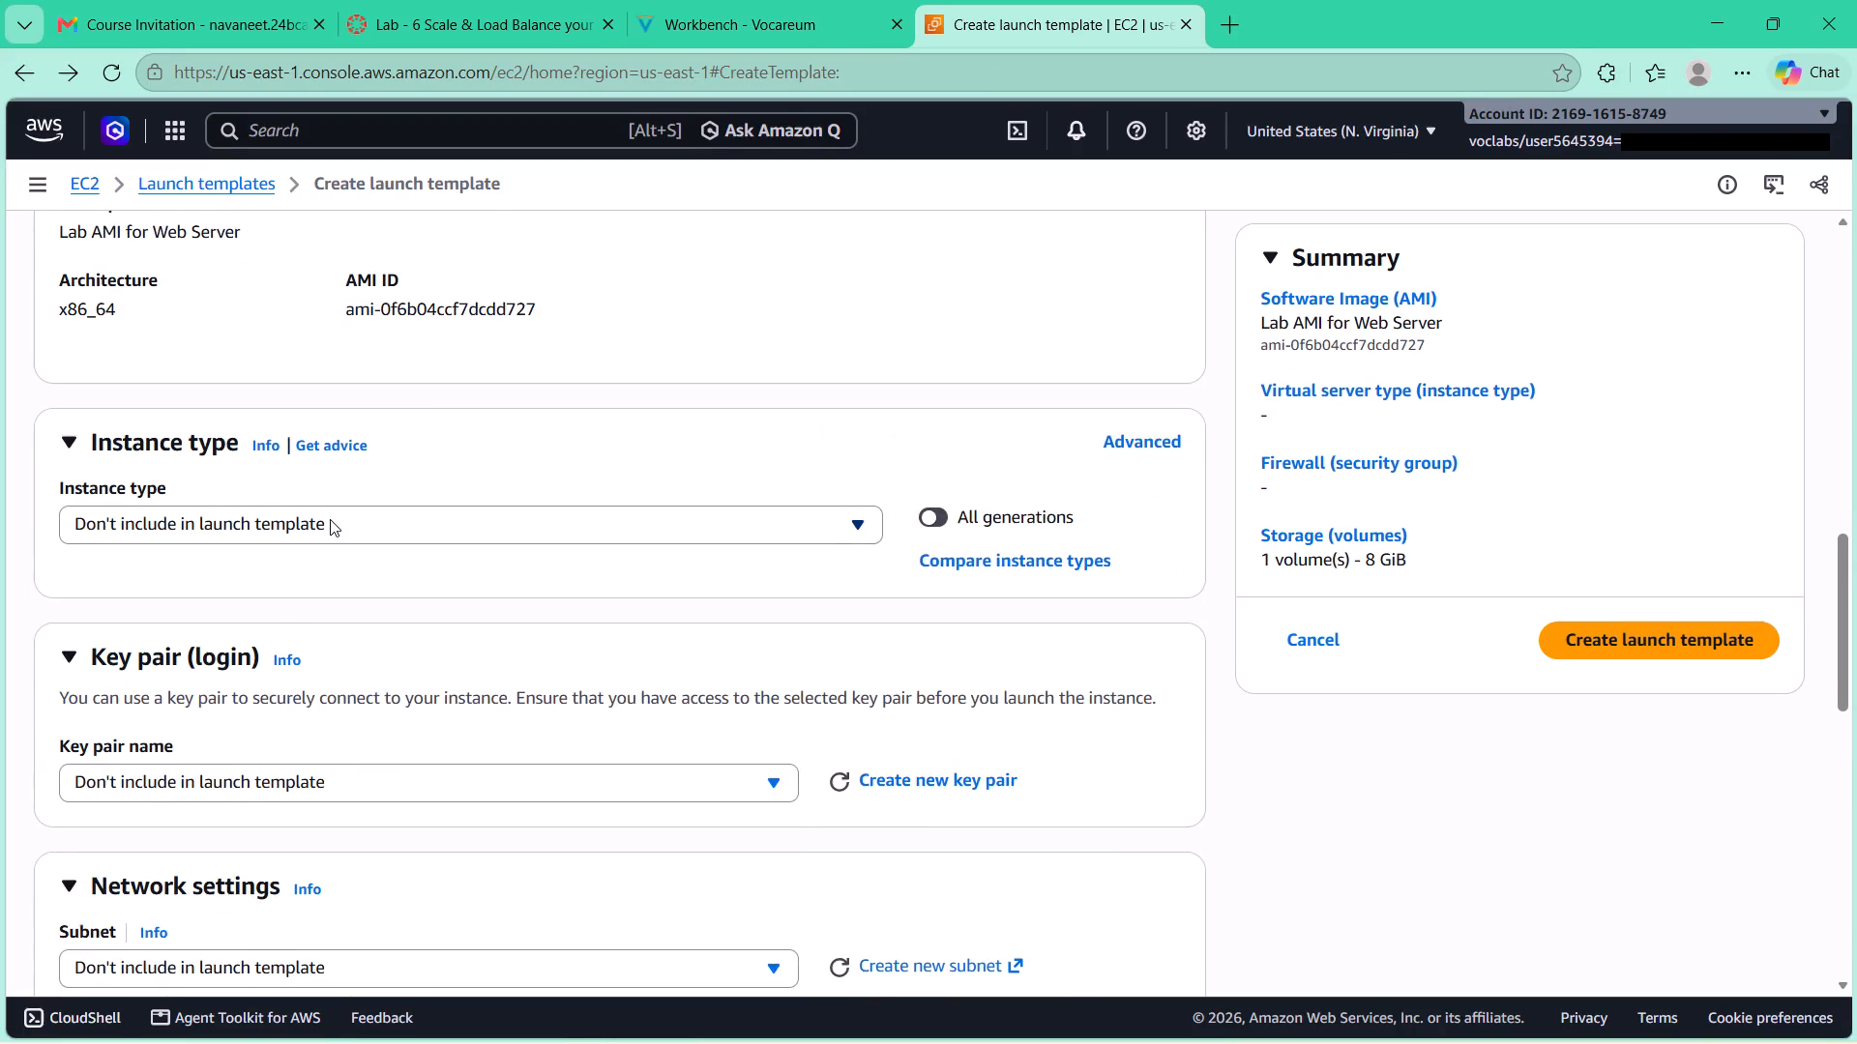
click(331, 520)
click(398, 524)
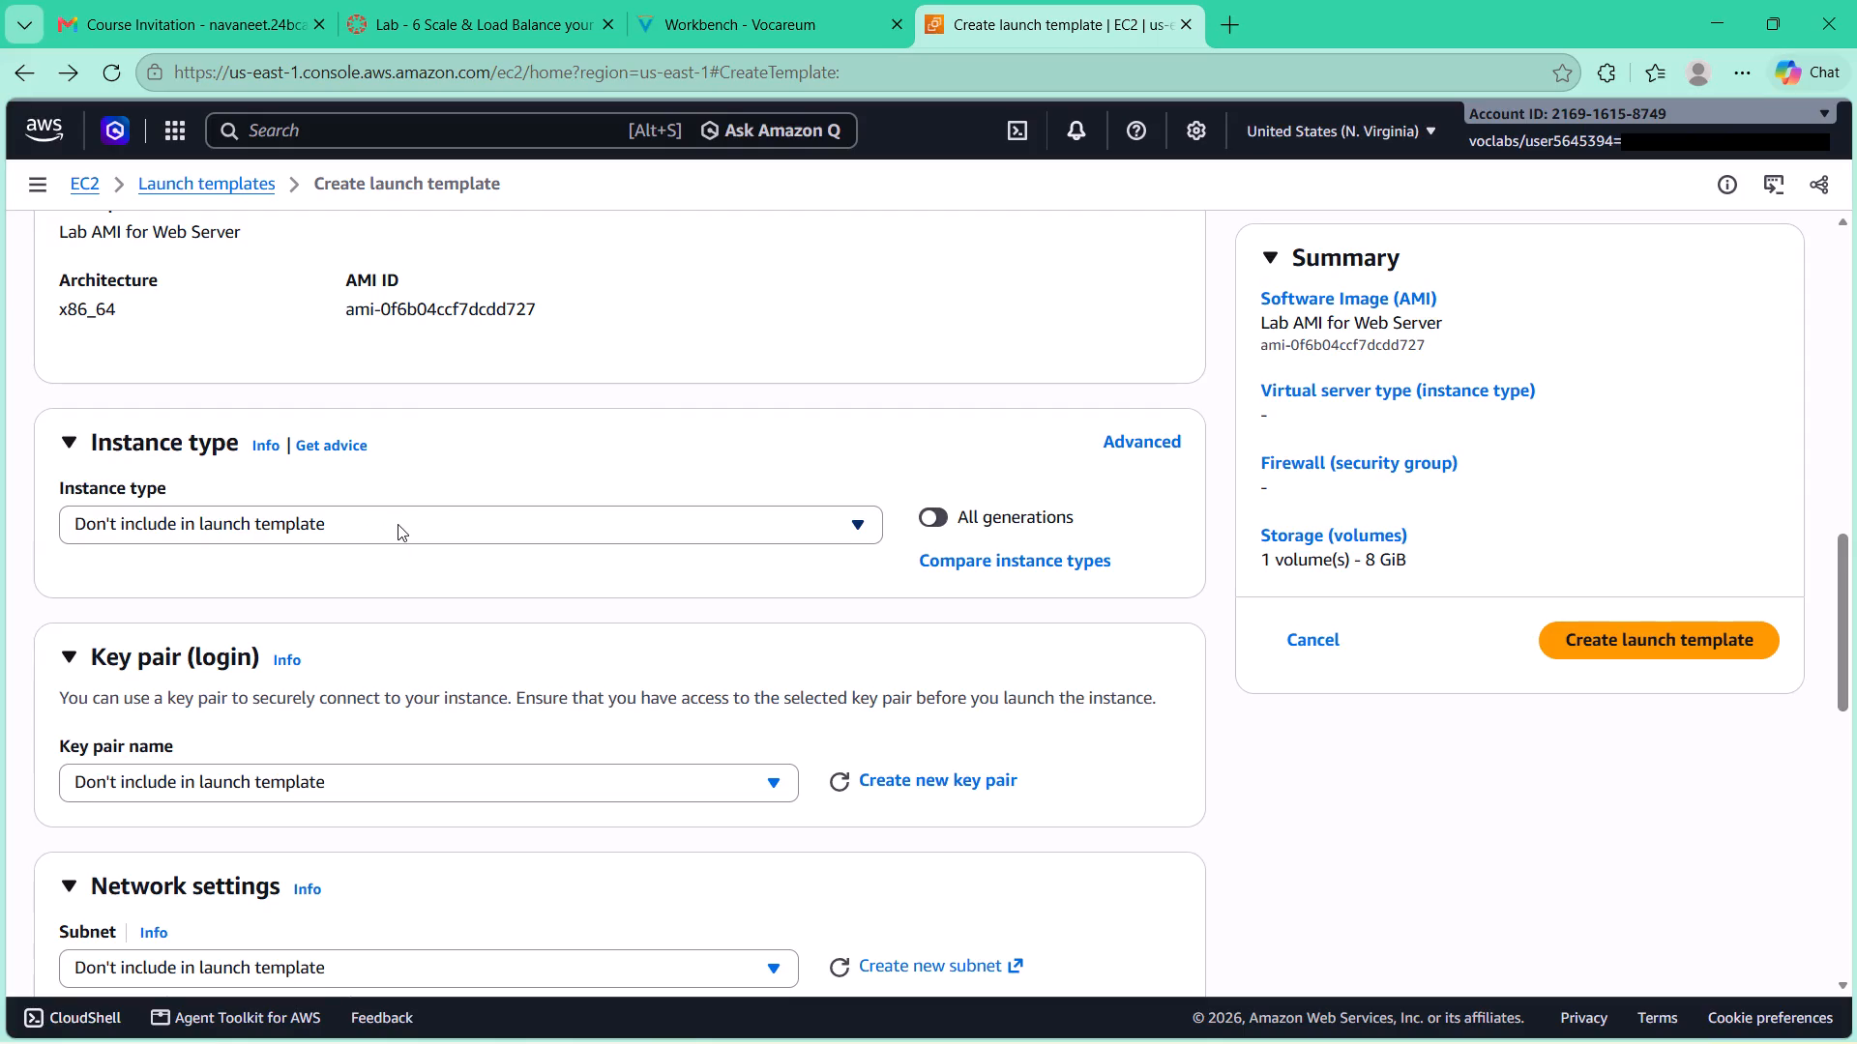
click(329, 832)
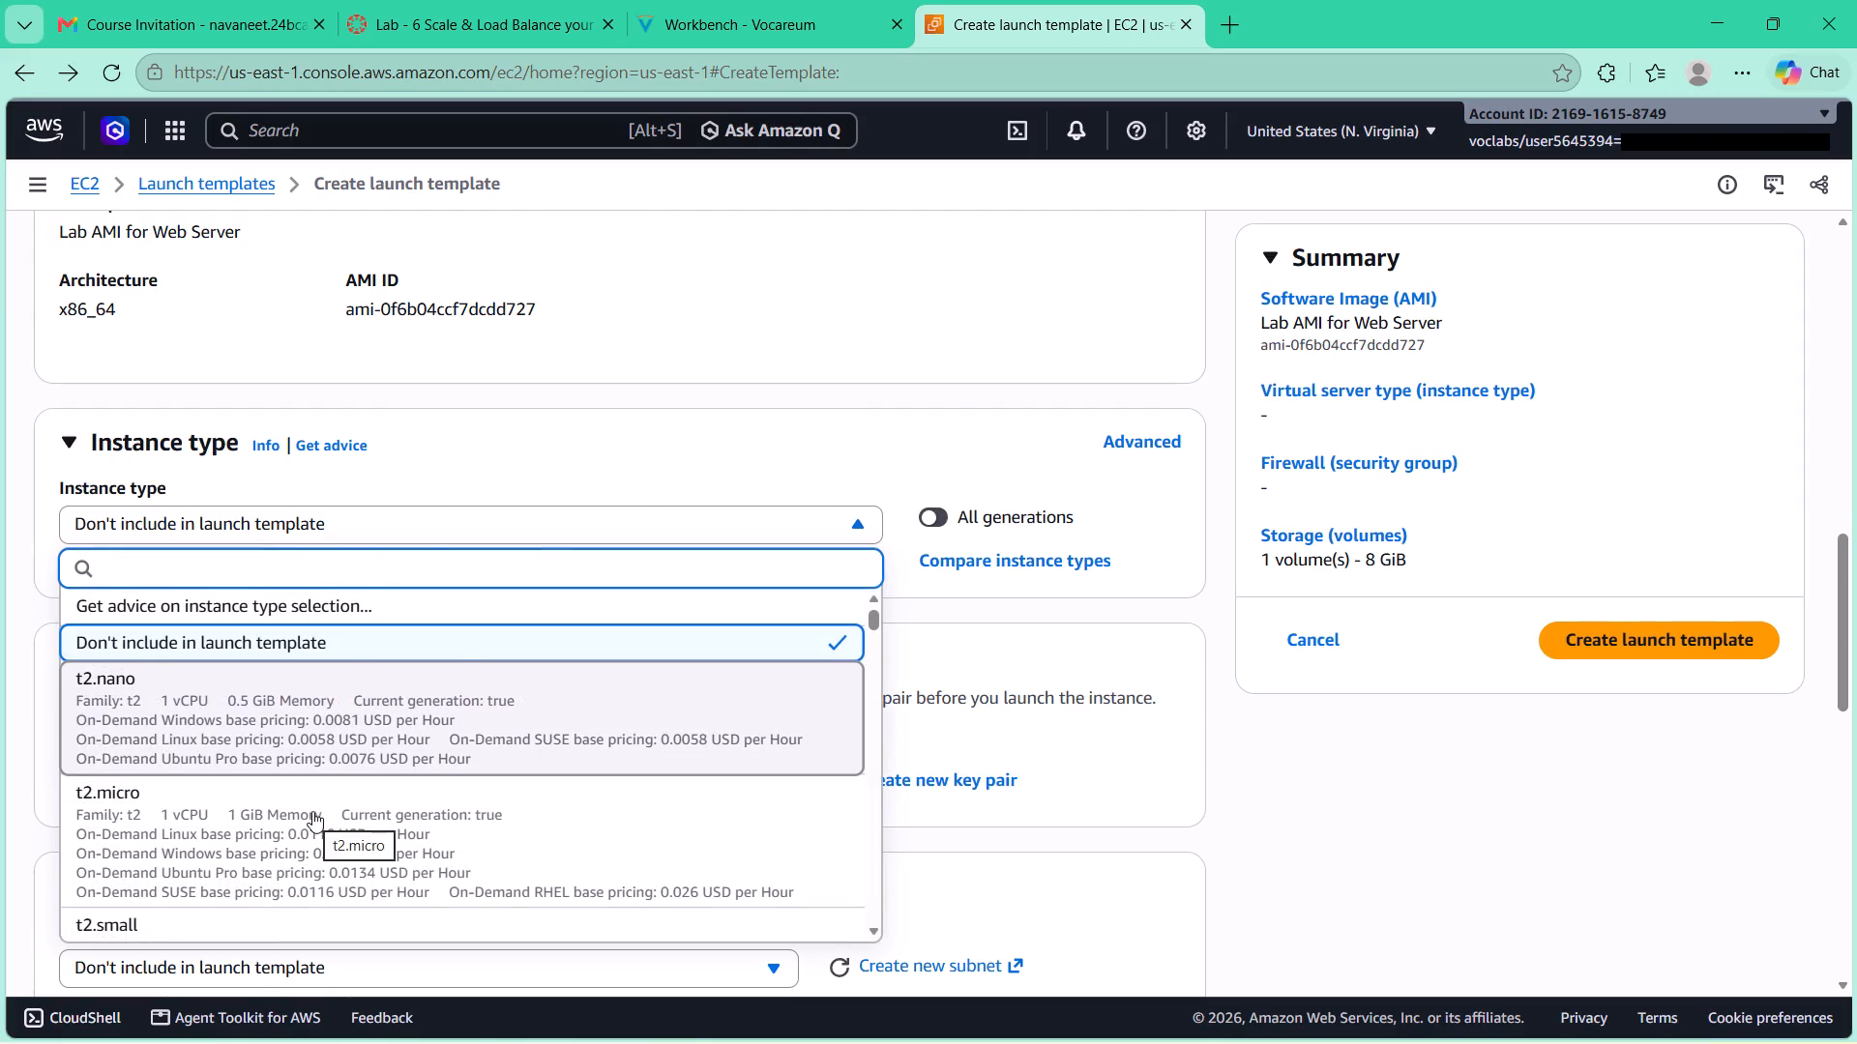
Recheck the key pair setting in lab guide step 23 and select the vockey key pair for the launch template.
click(775, 31)
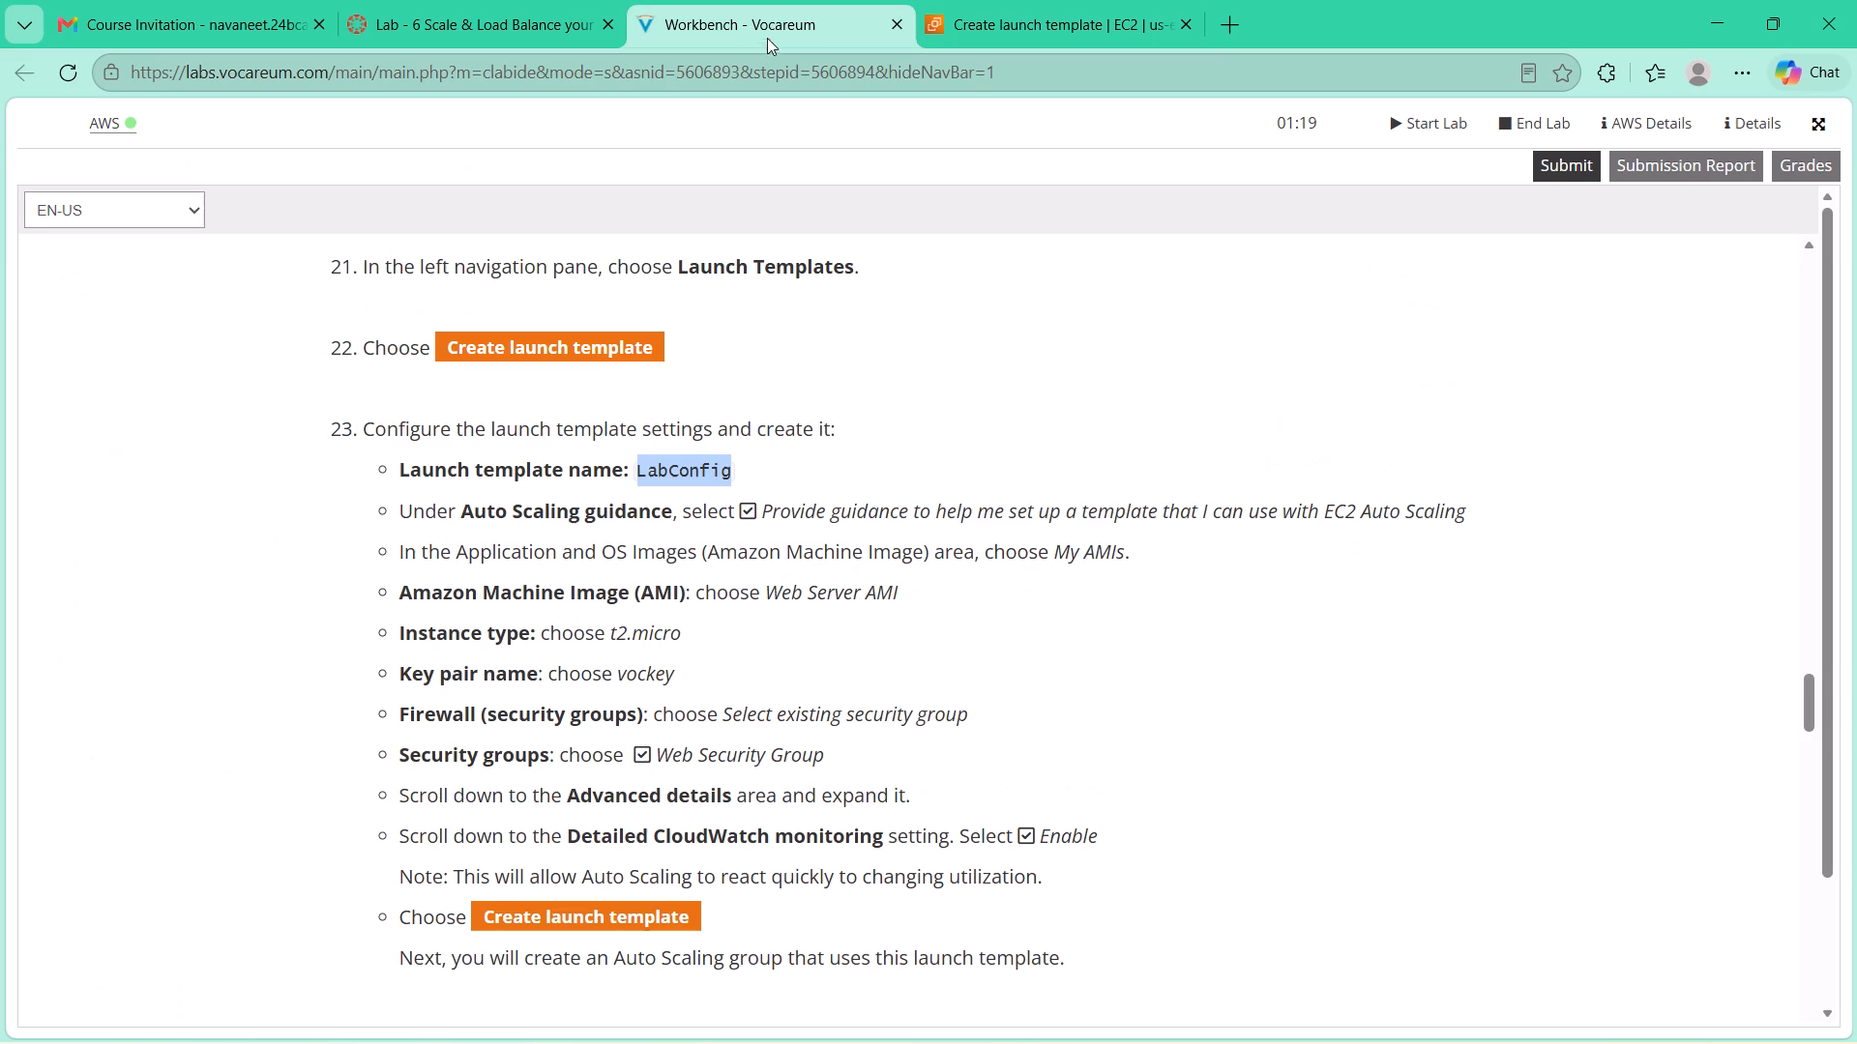
click(970, 26)
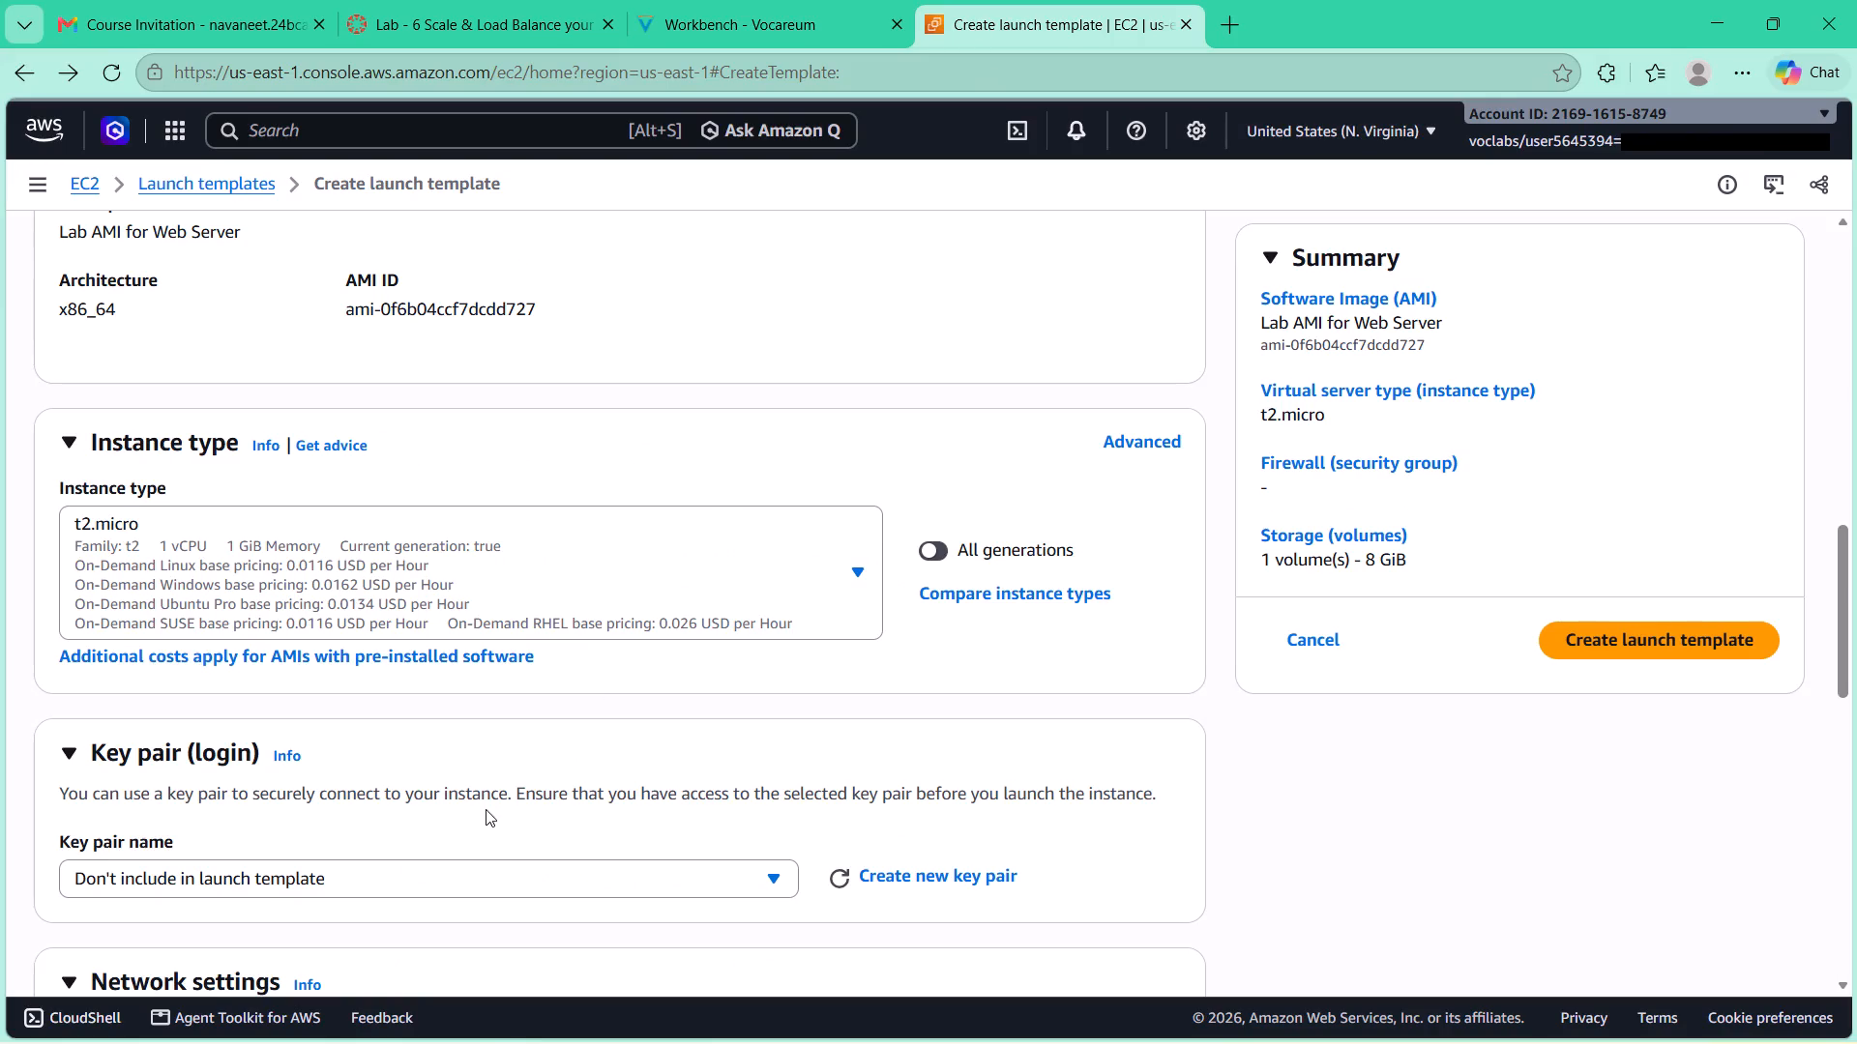
click(490, 879)
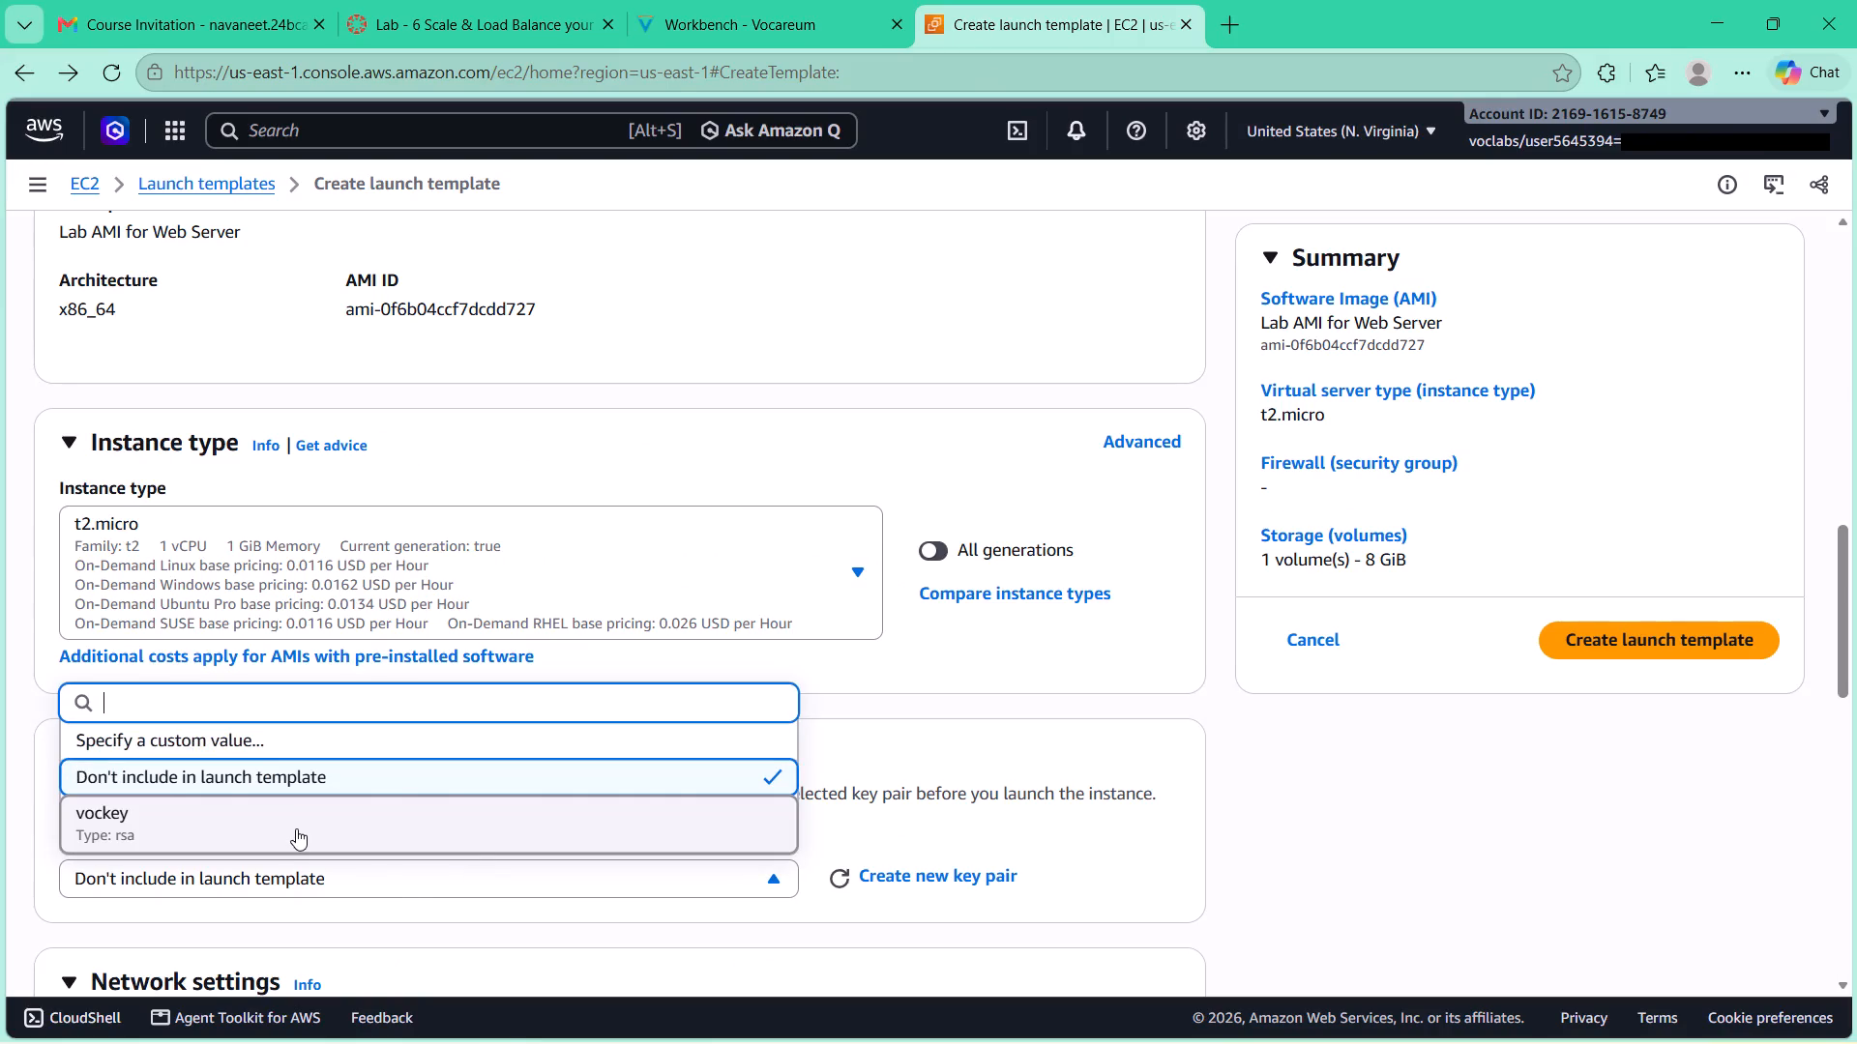
click(296, 828)
Consult the firewall settings in lab guide step 23 and assign the existing Web Security Group in the template's network settings.
click(762, 16)
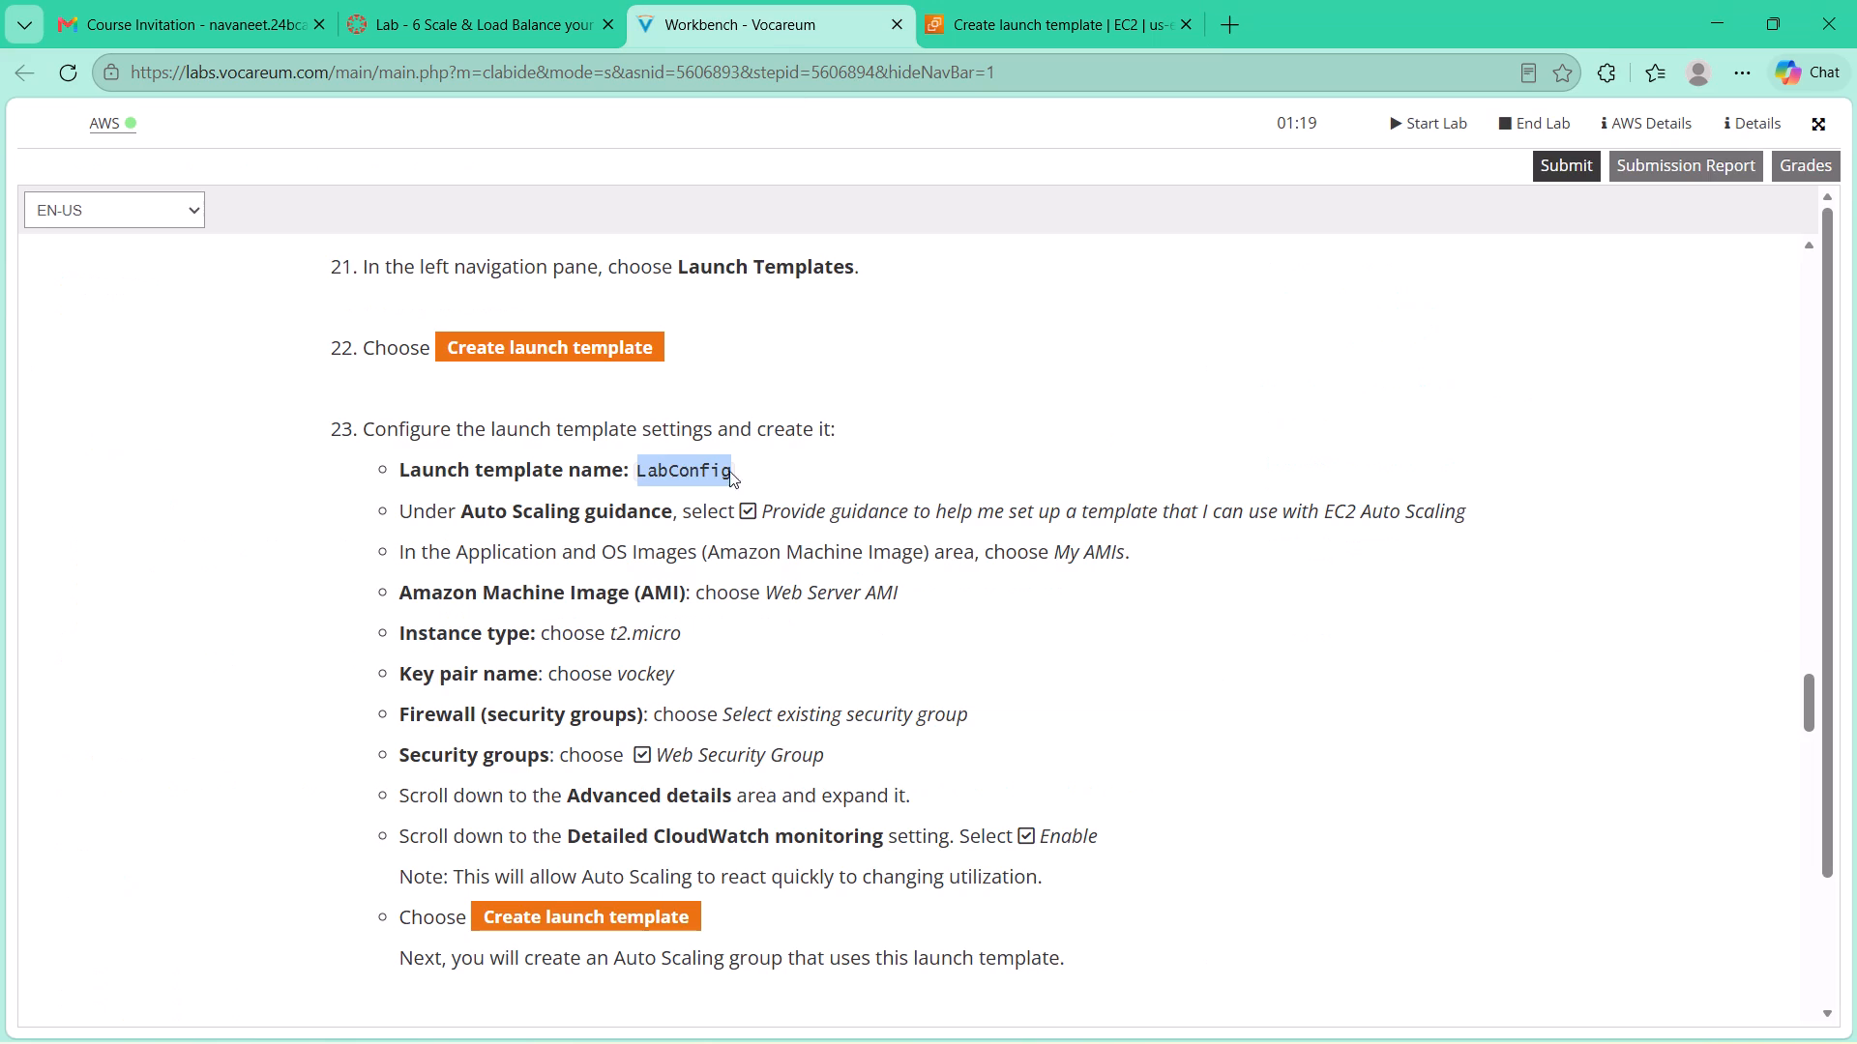
scroll(724, 485, down, 1)
click(1017, 0)
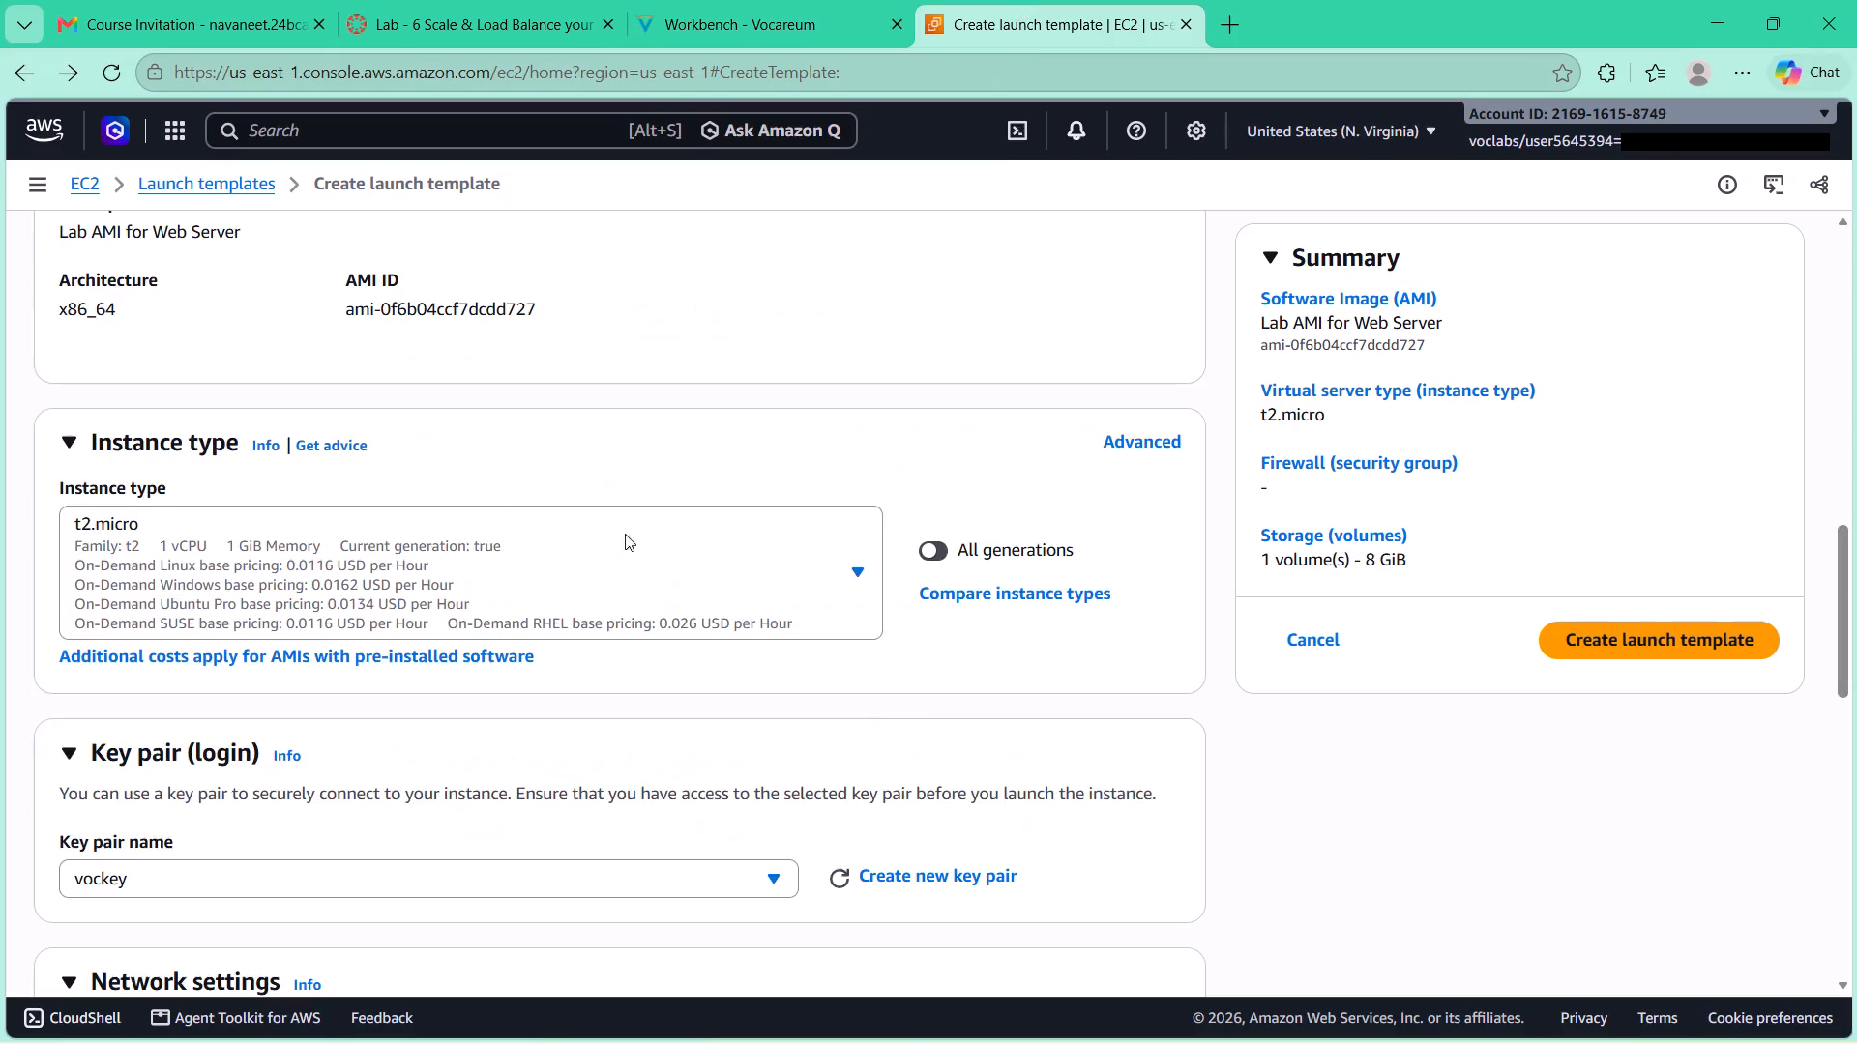
scroll(552, 594, down, 2)
scroll(357, 811, down, 2)
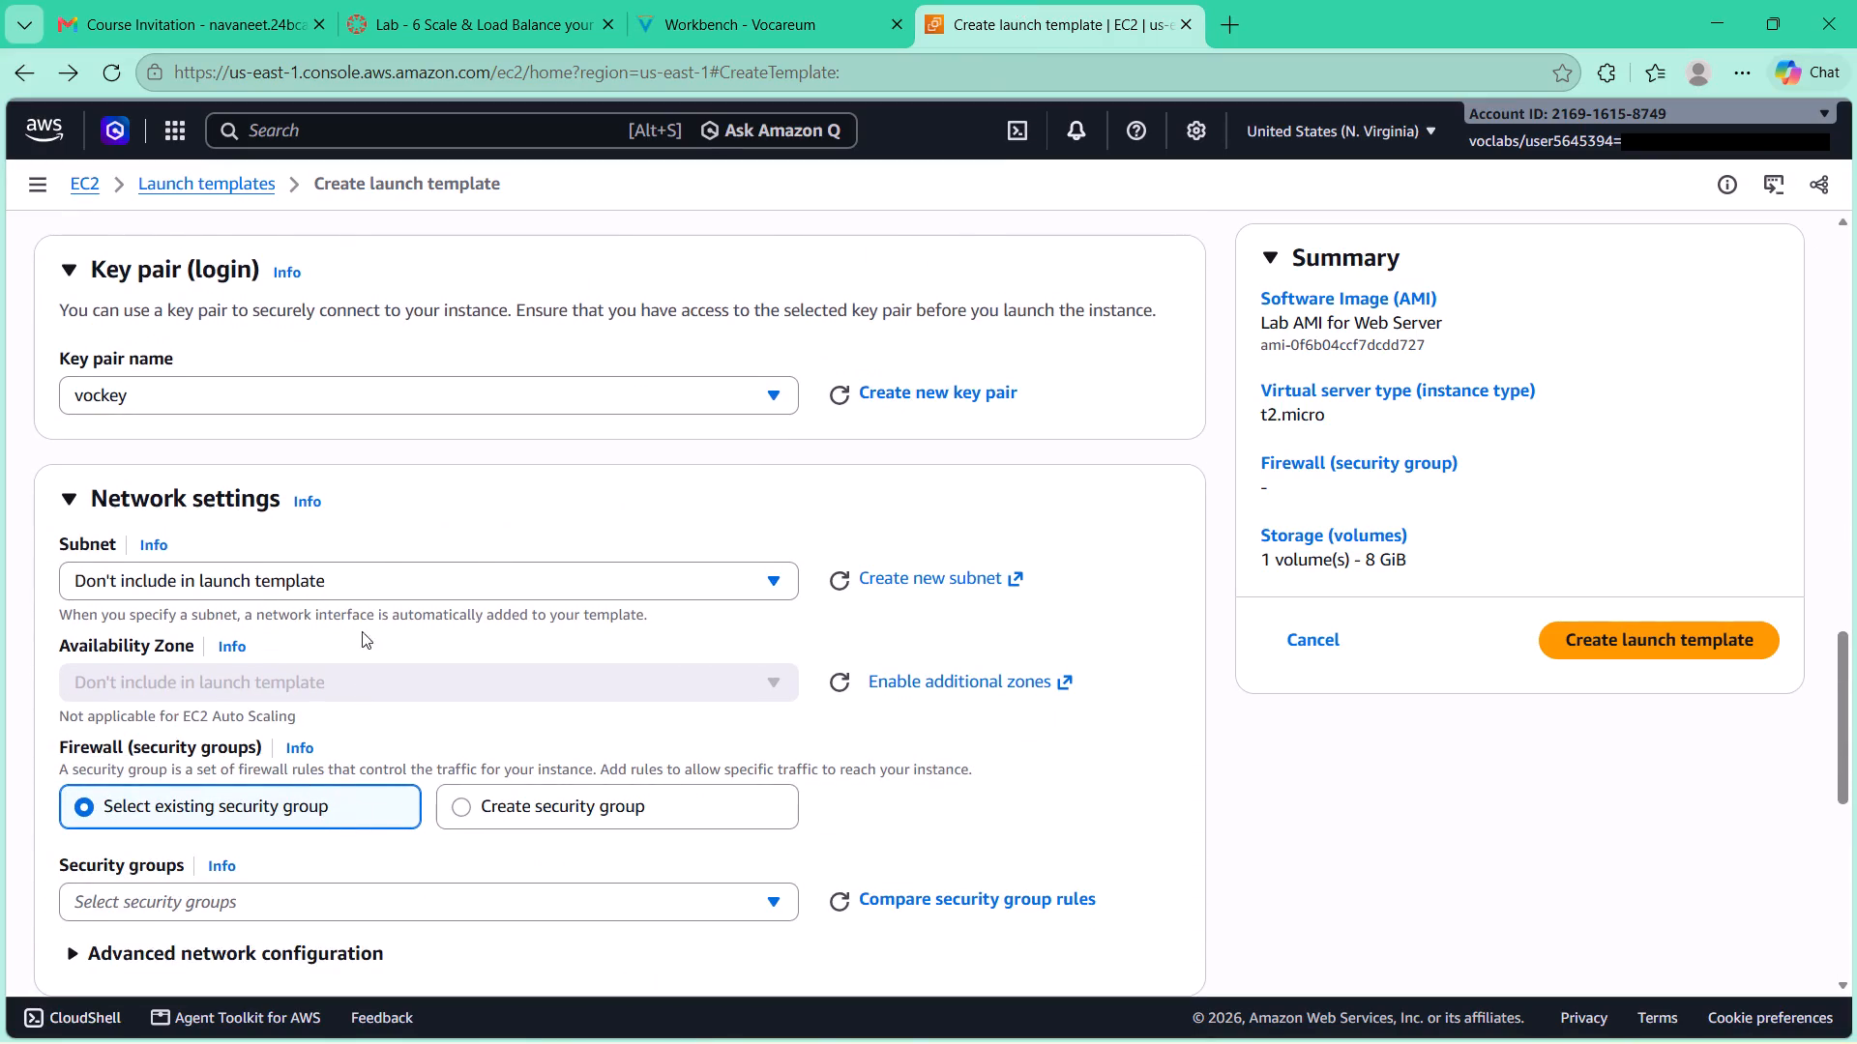
click(686, 11)
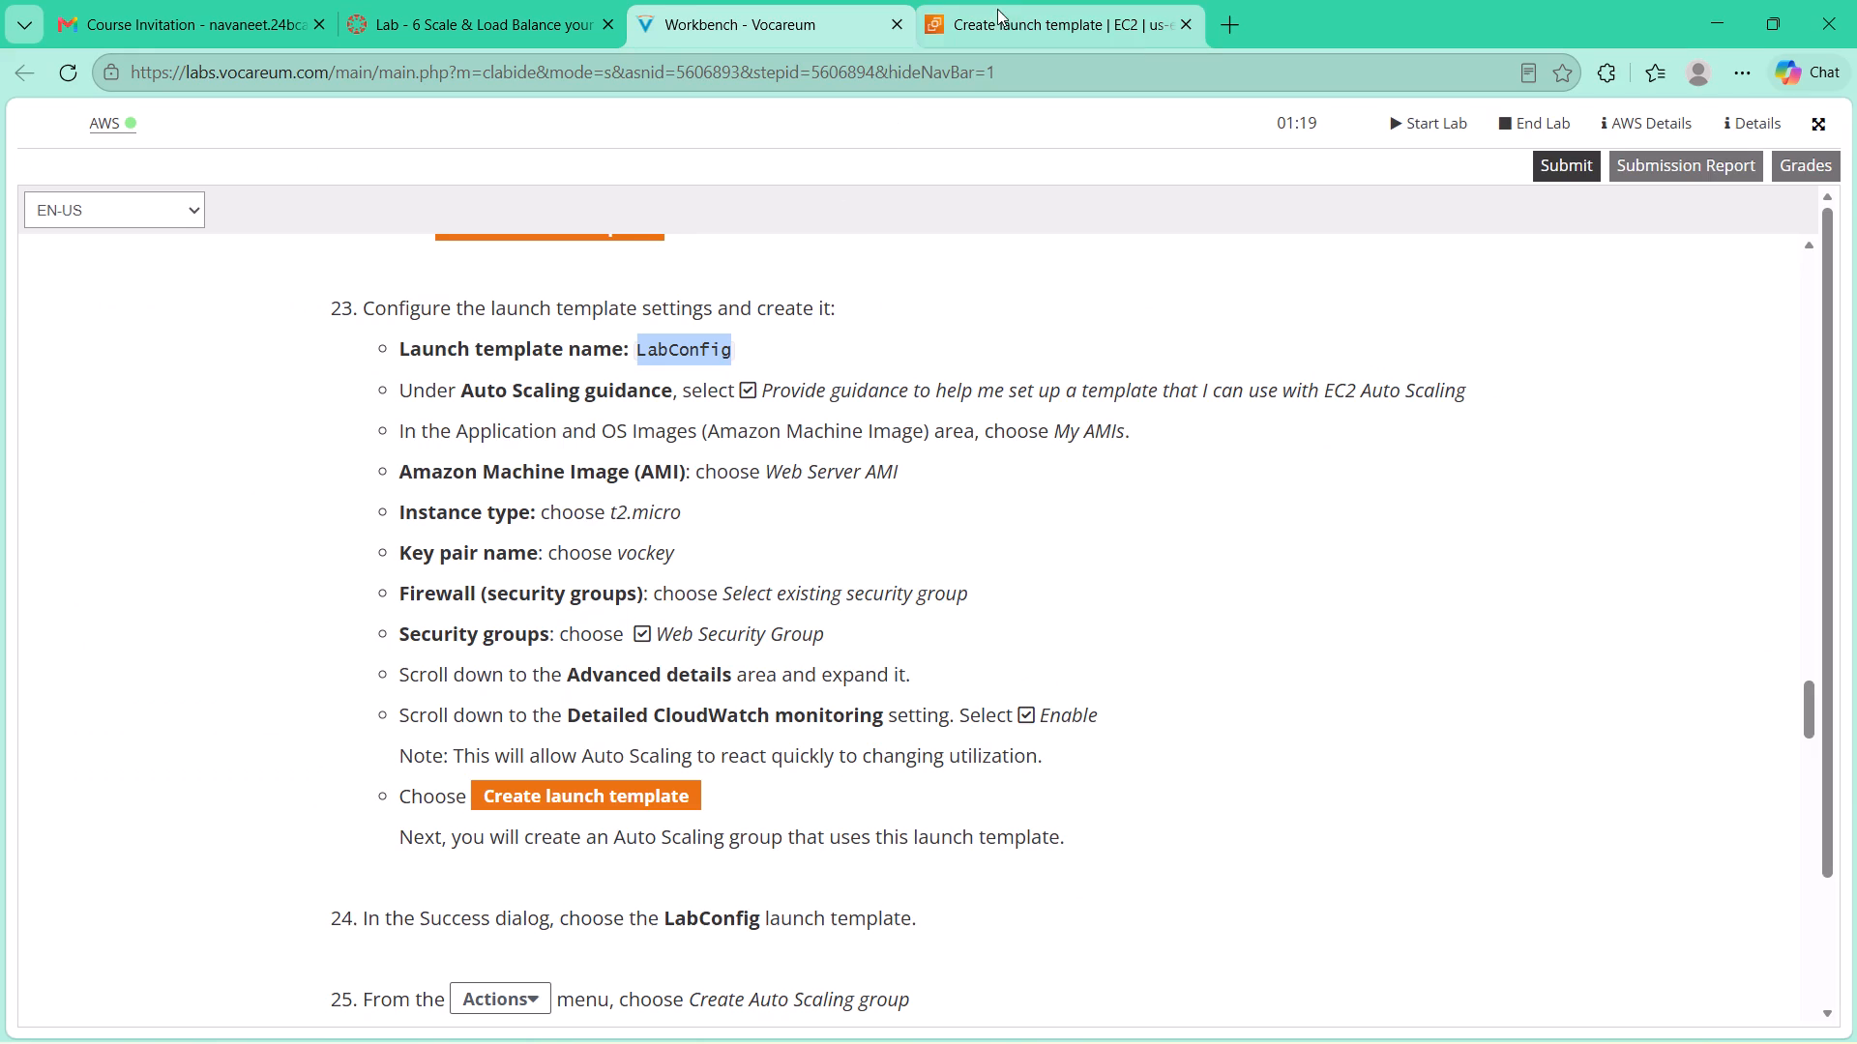
click(1009, 0)
scroll(526, 490, down, 1)
click(306, 783)
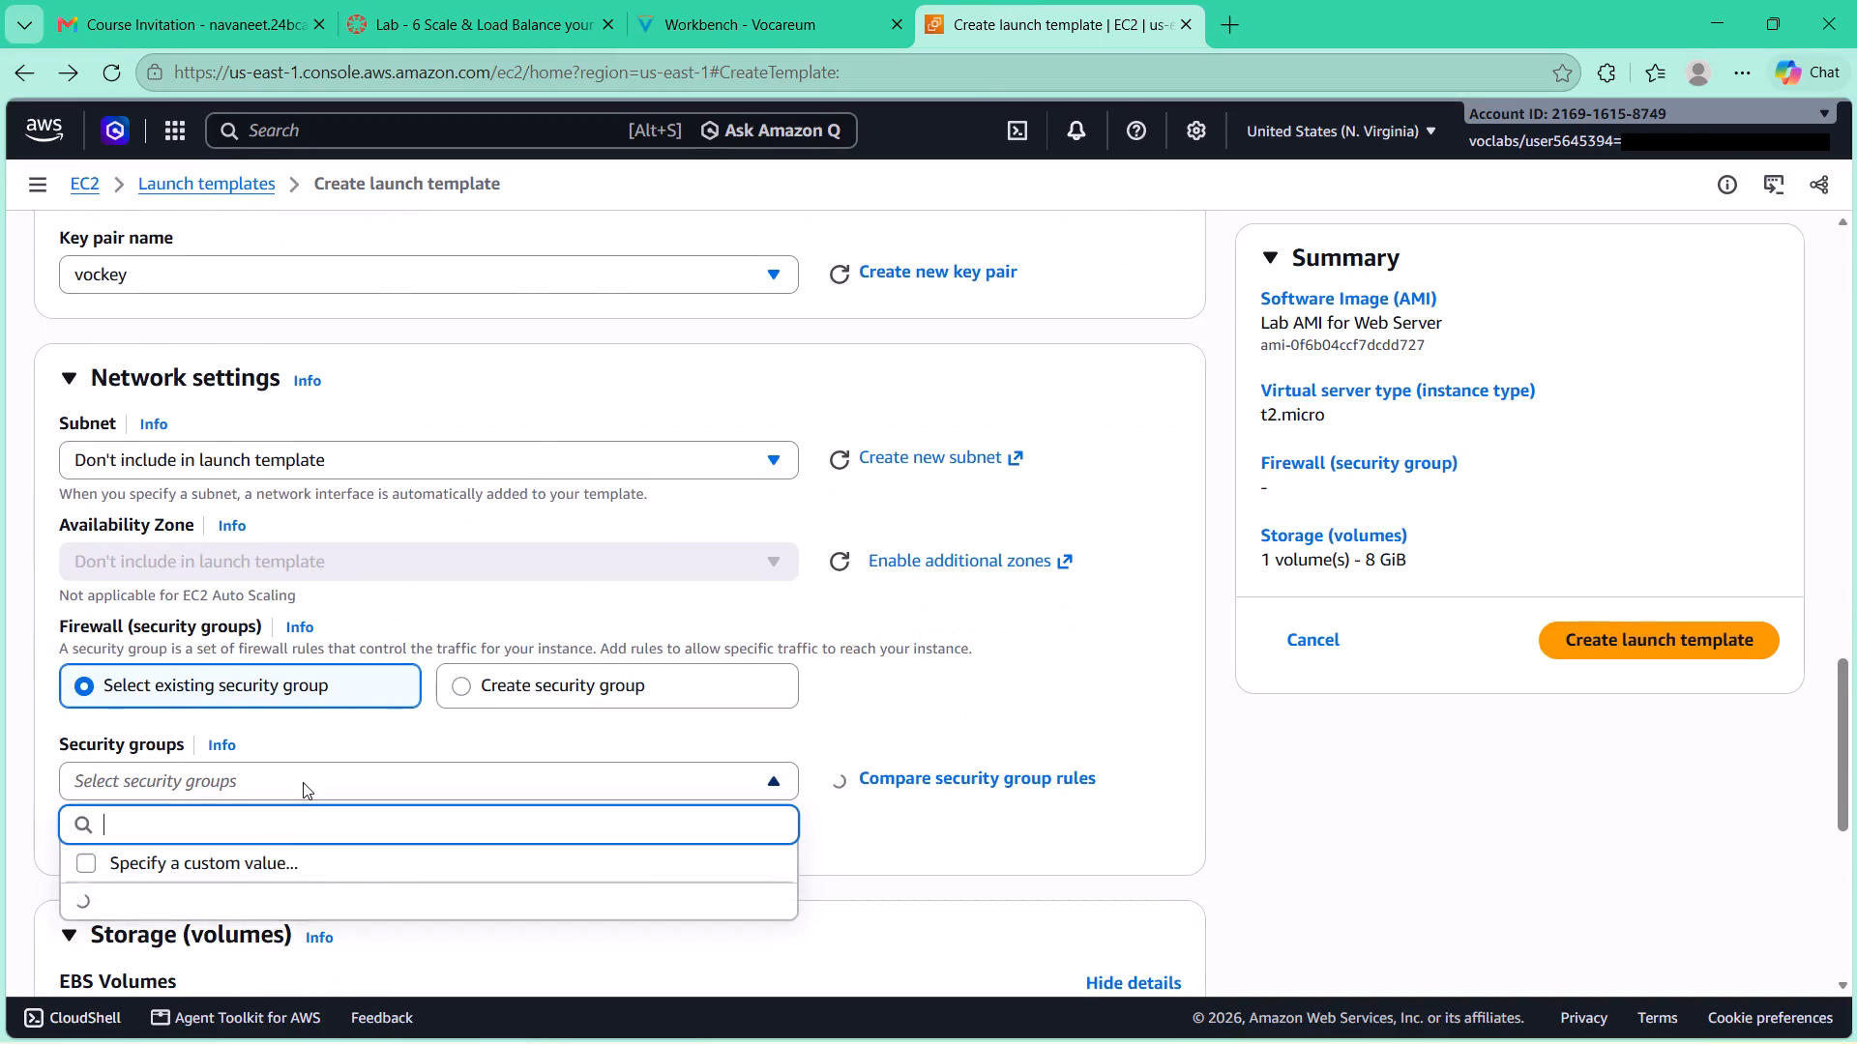
scroll(294, 843, down, 2)
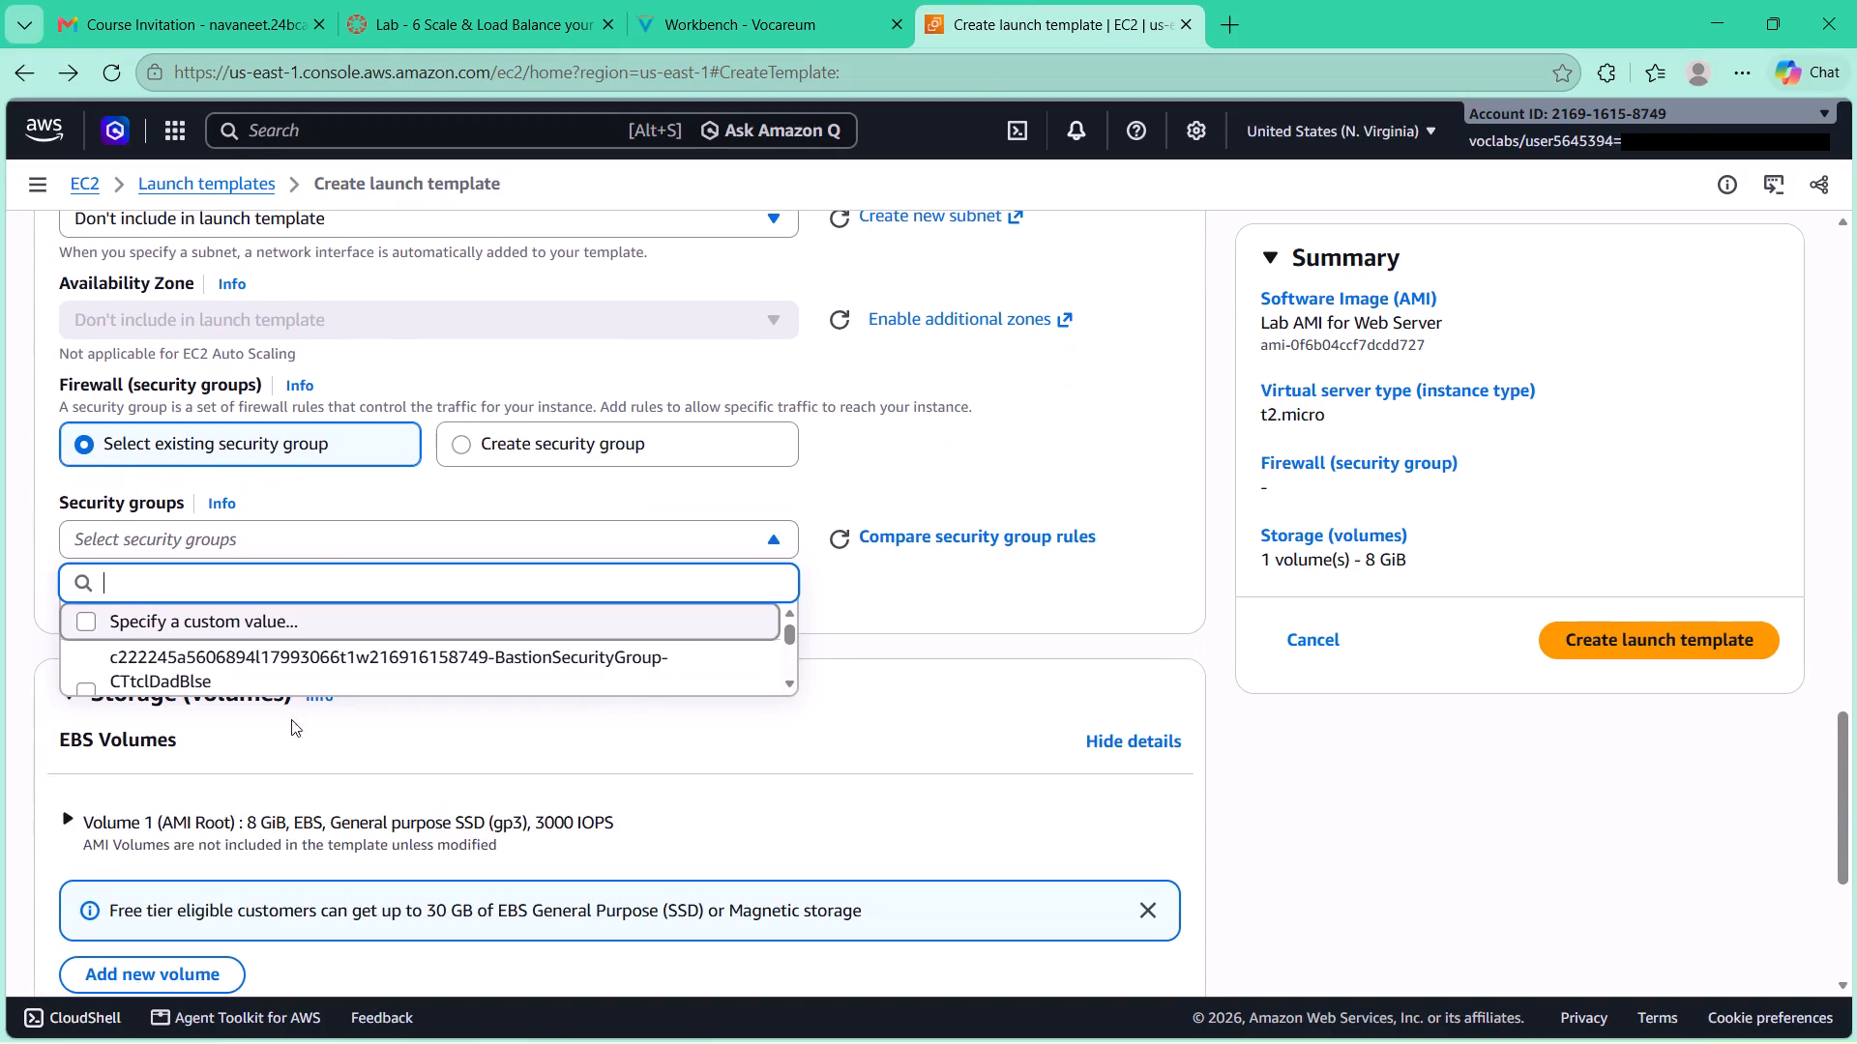
scroll(315, 662, down, 2)
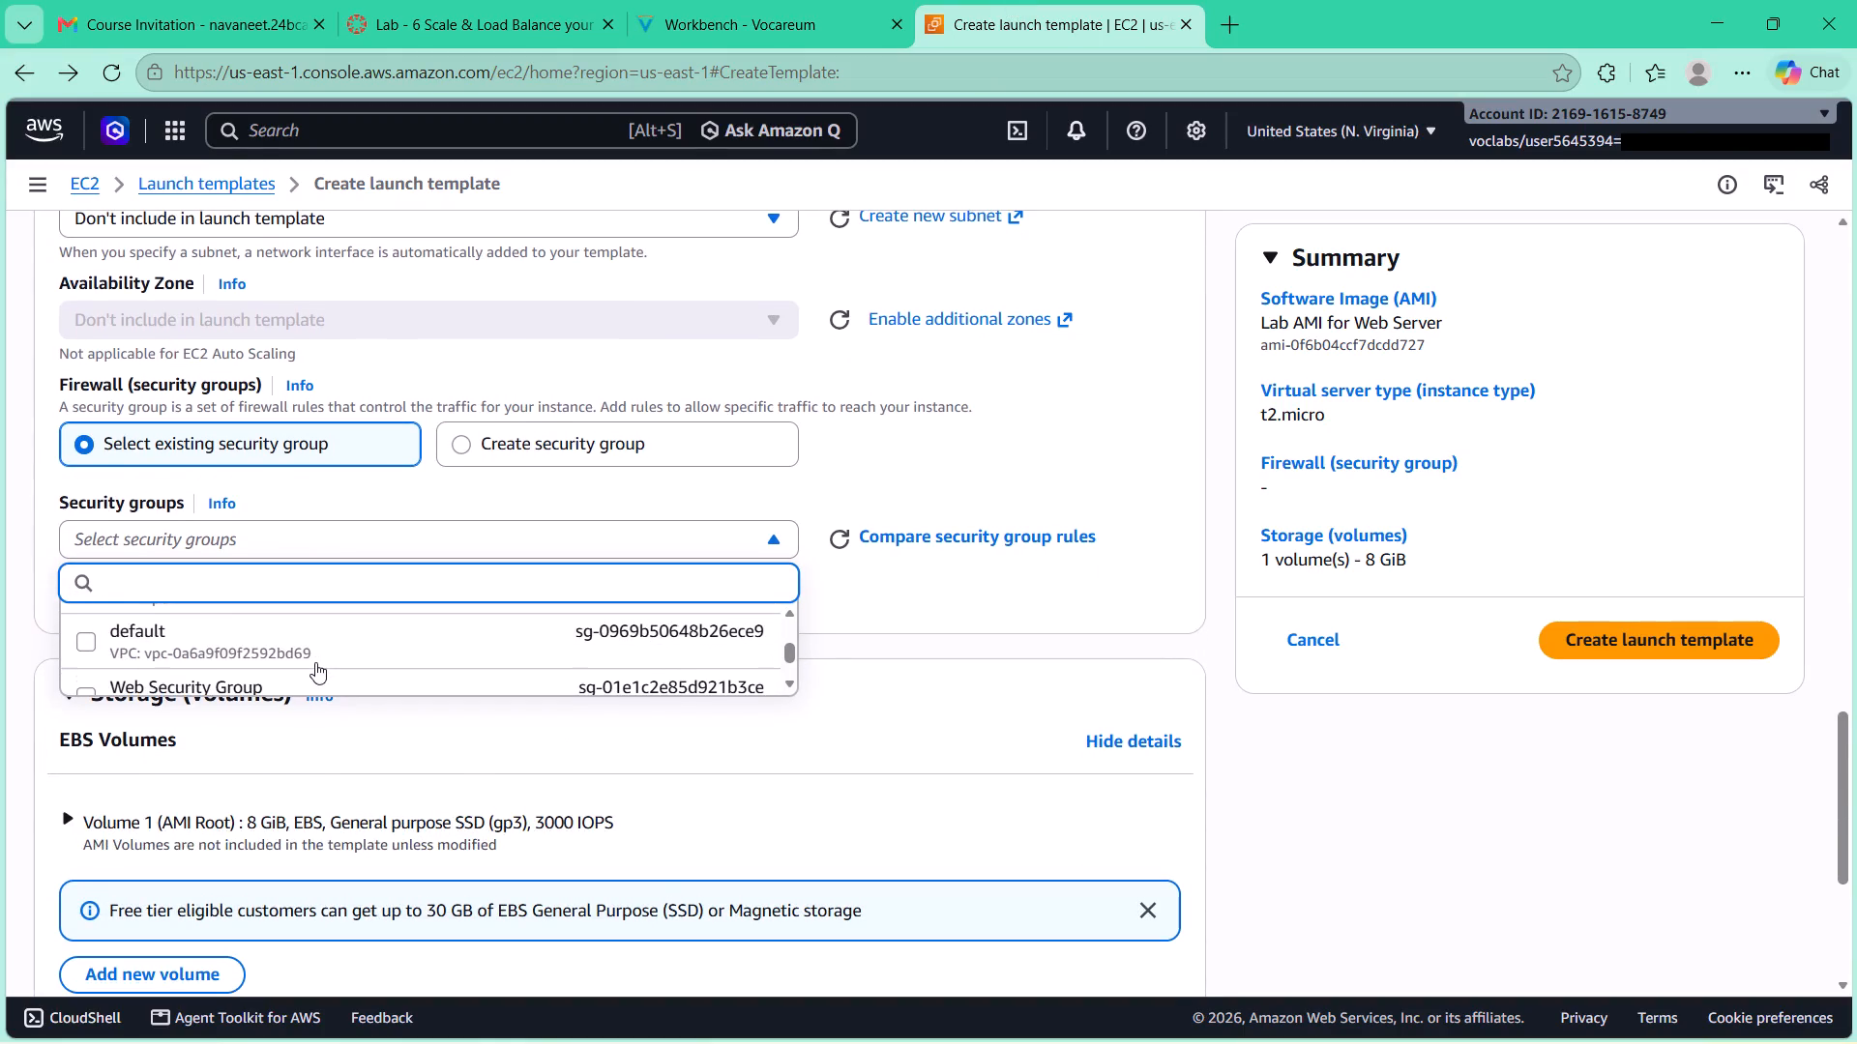
scroll(315, 662, down, 1)
scroll(315, 656, up, 1)
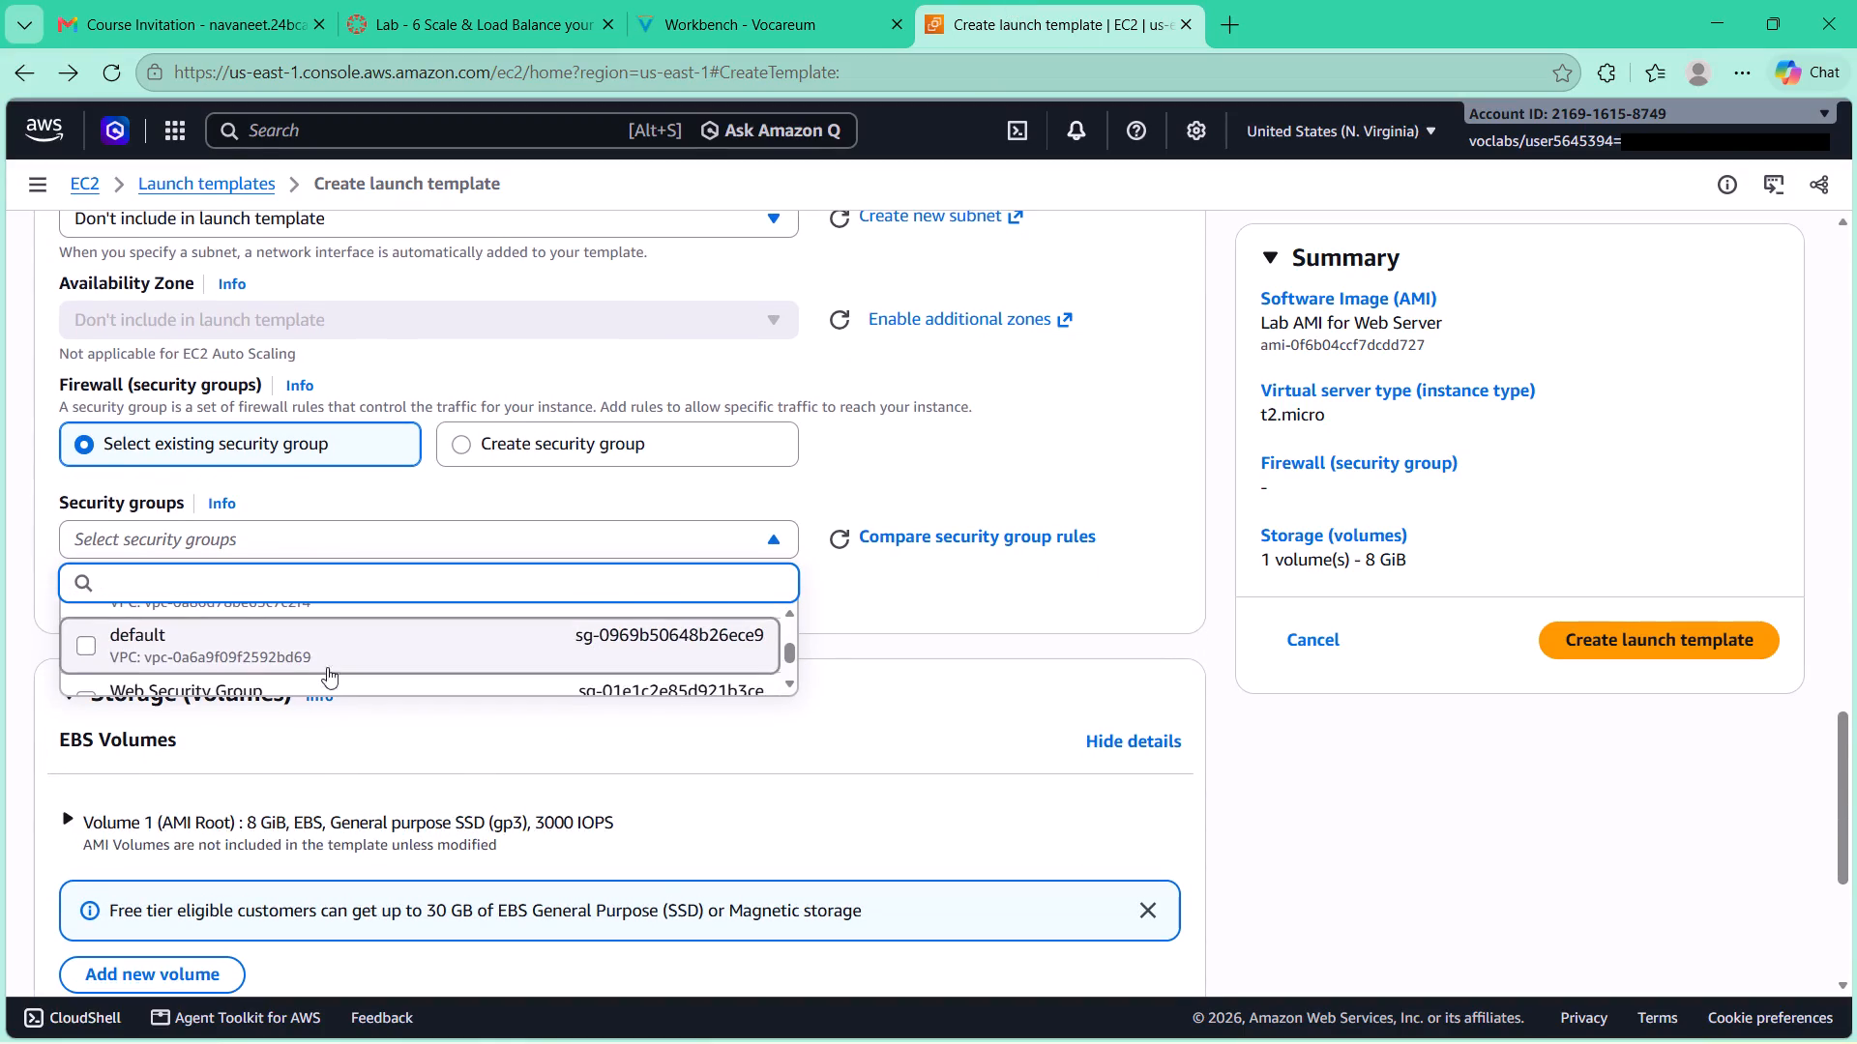
click(331, 678)
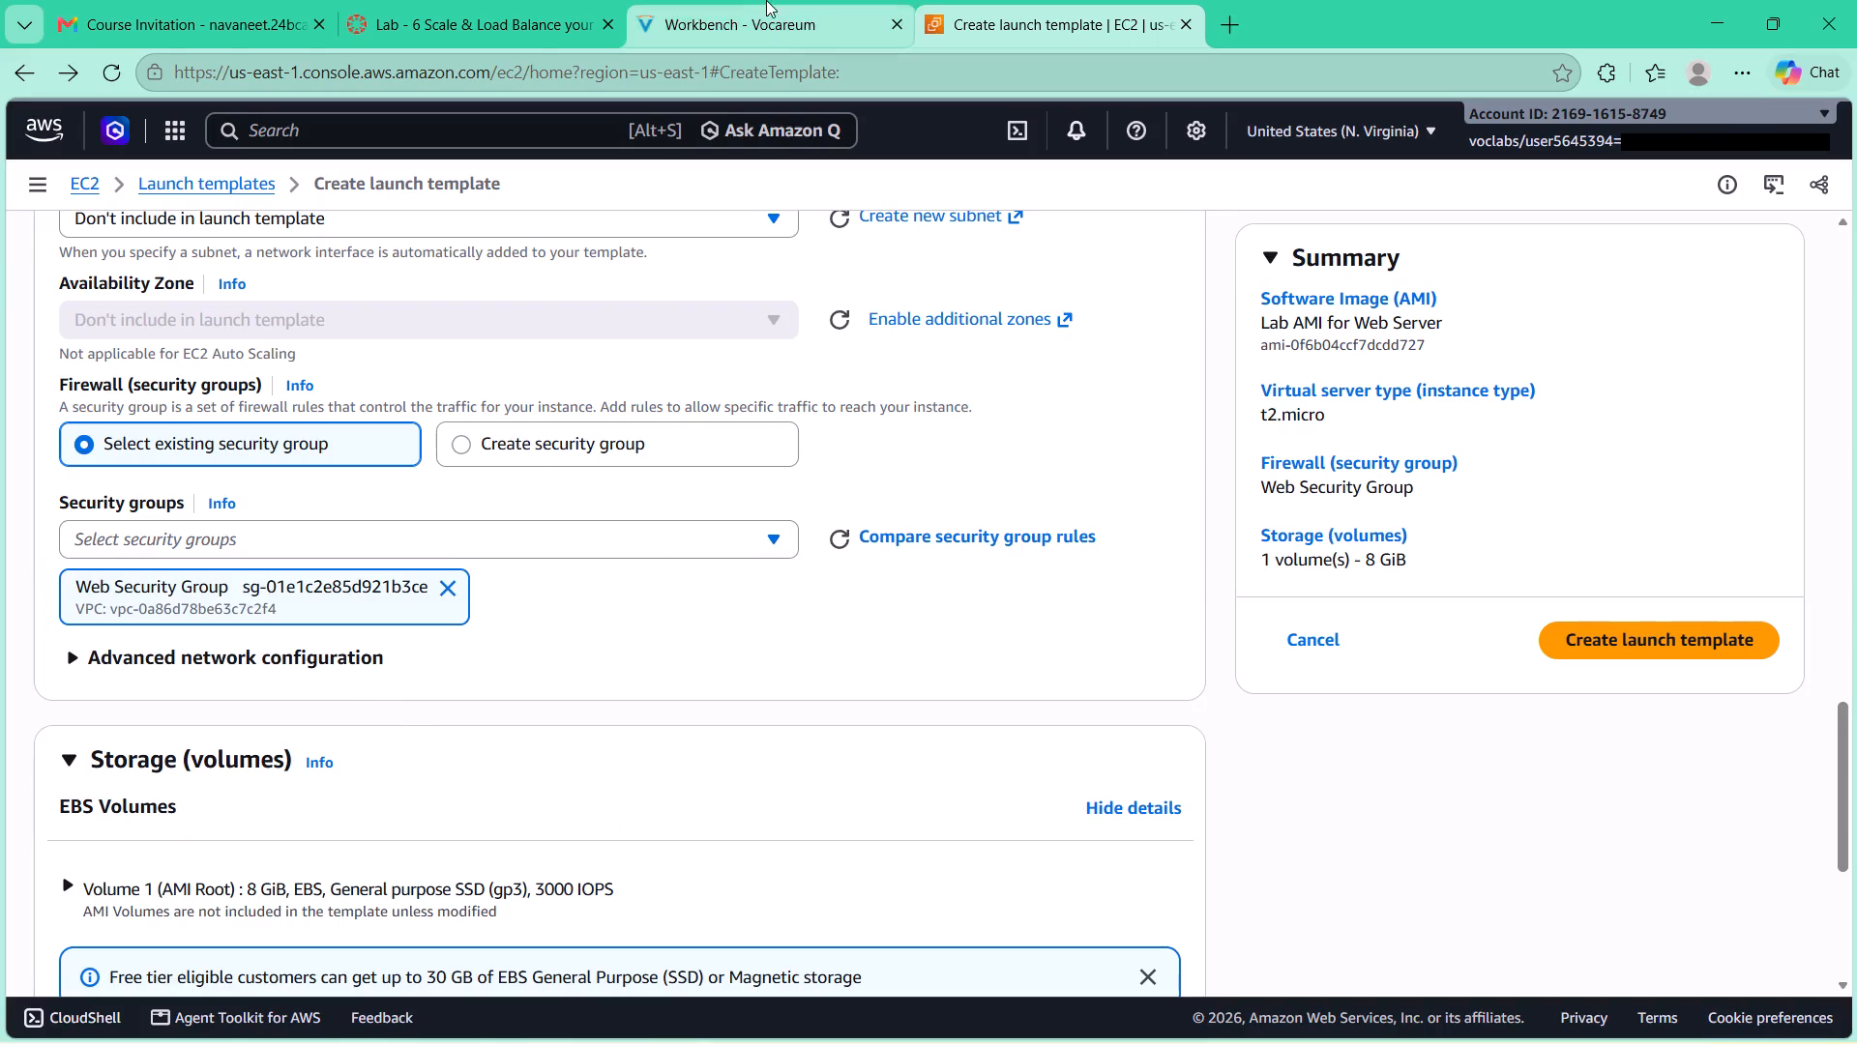
Recheck lab guide step 23 and expand the Advanced details section of the launch template.
click(766, 0)
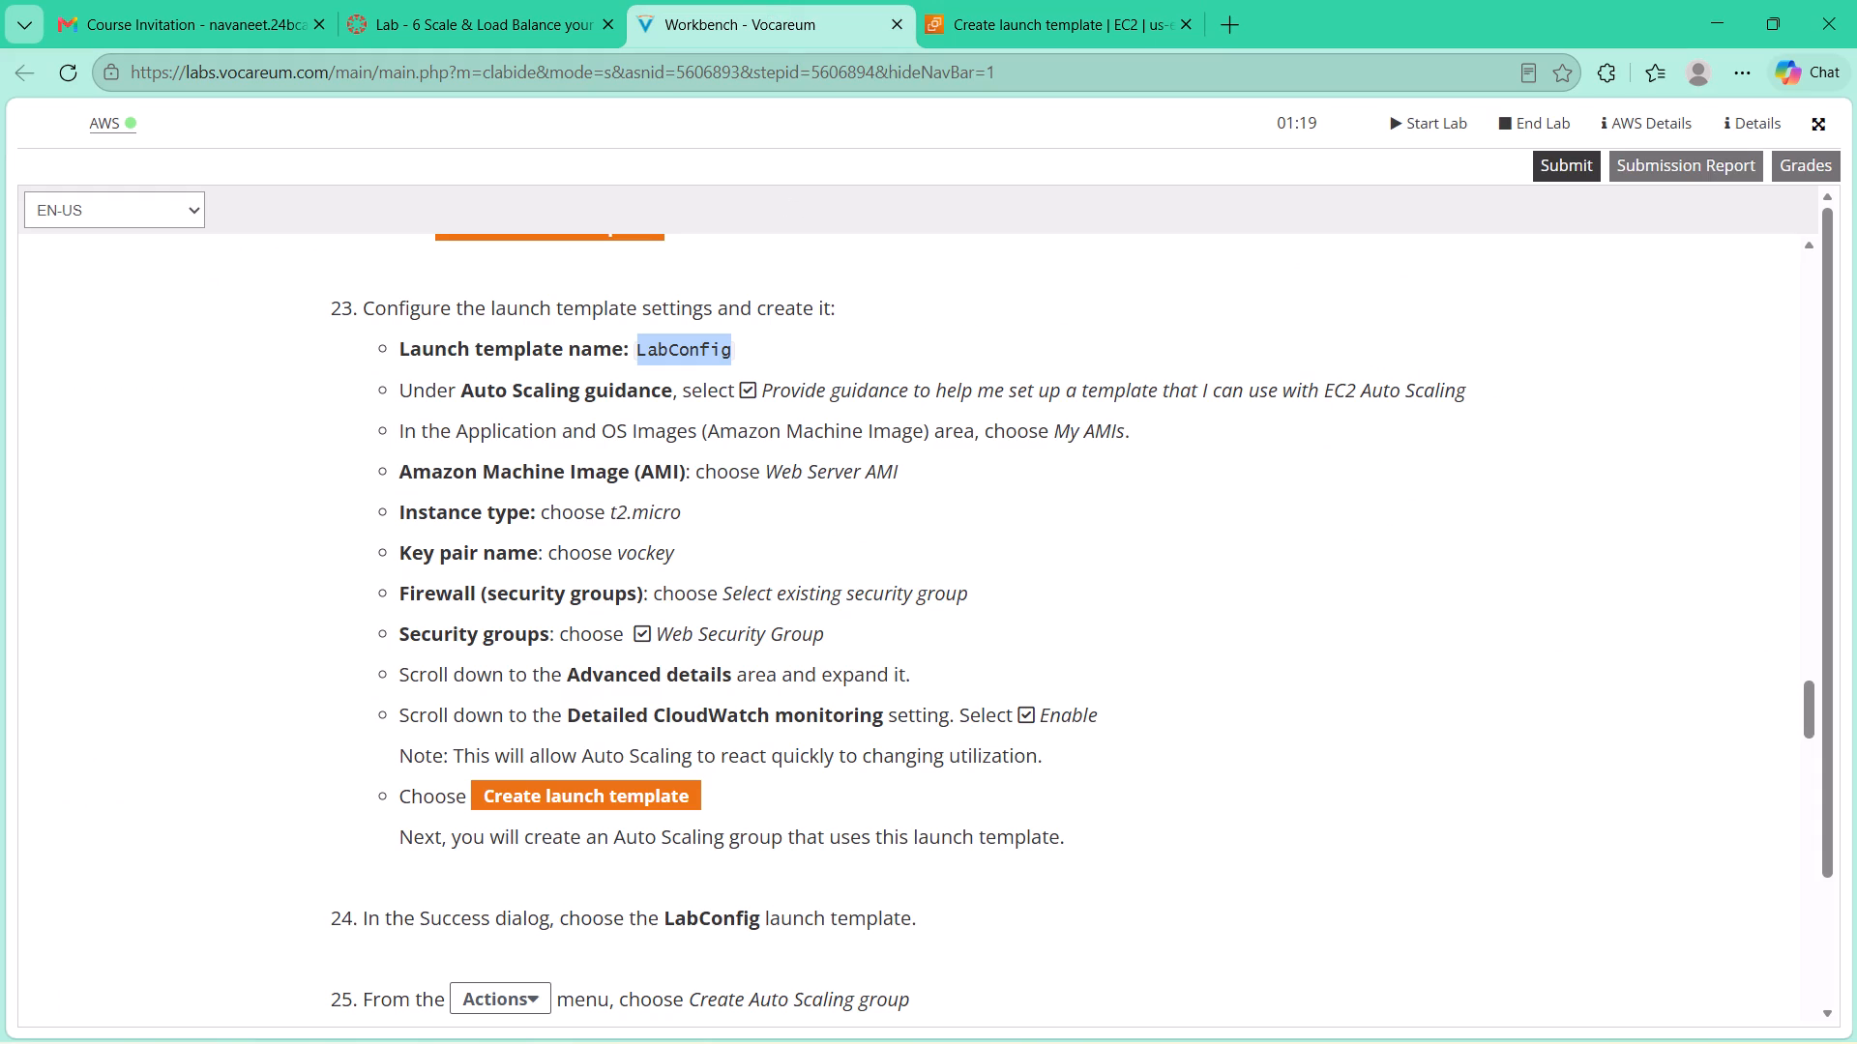
click(980, 3)
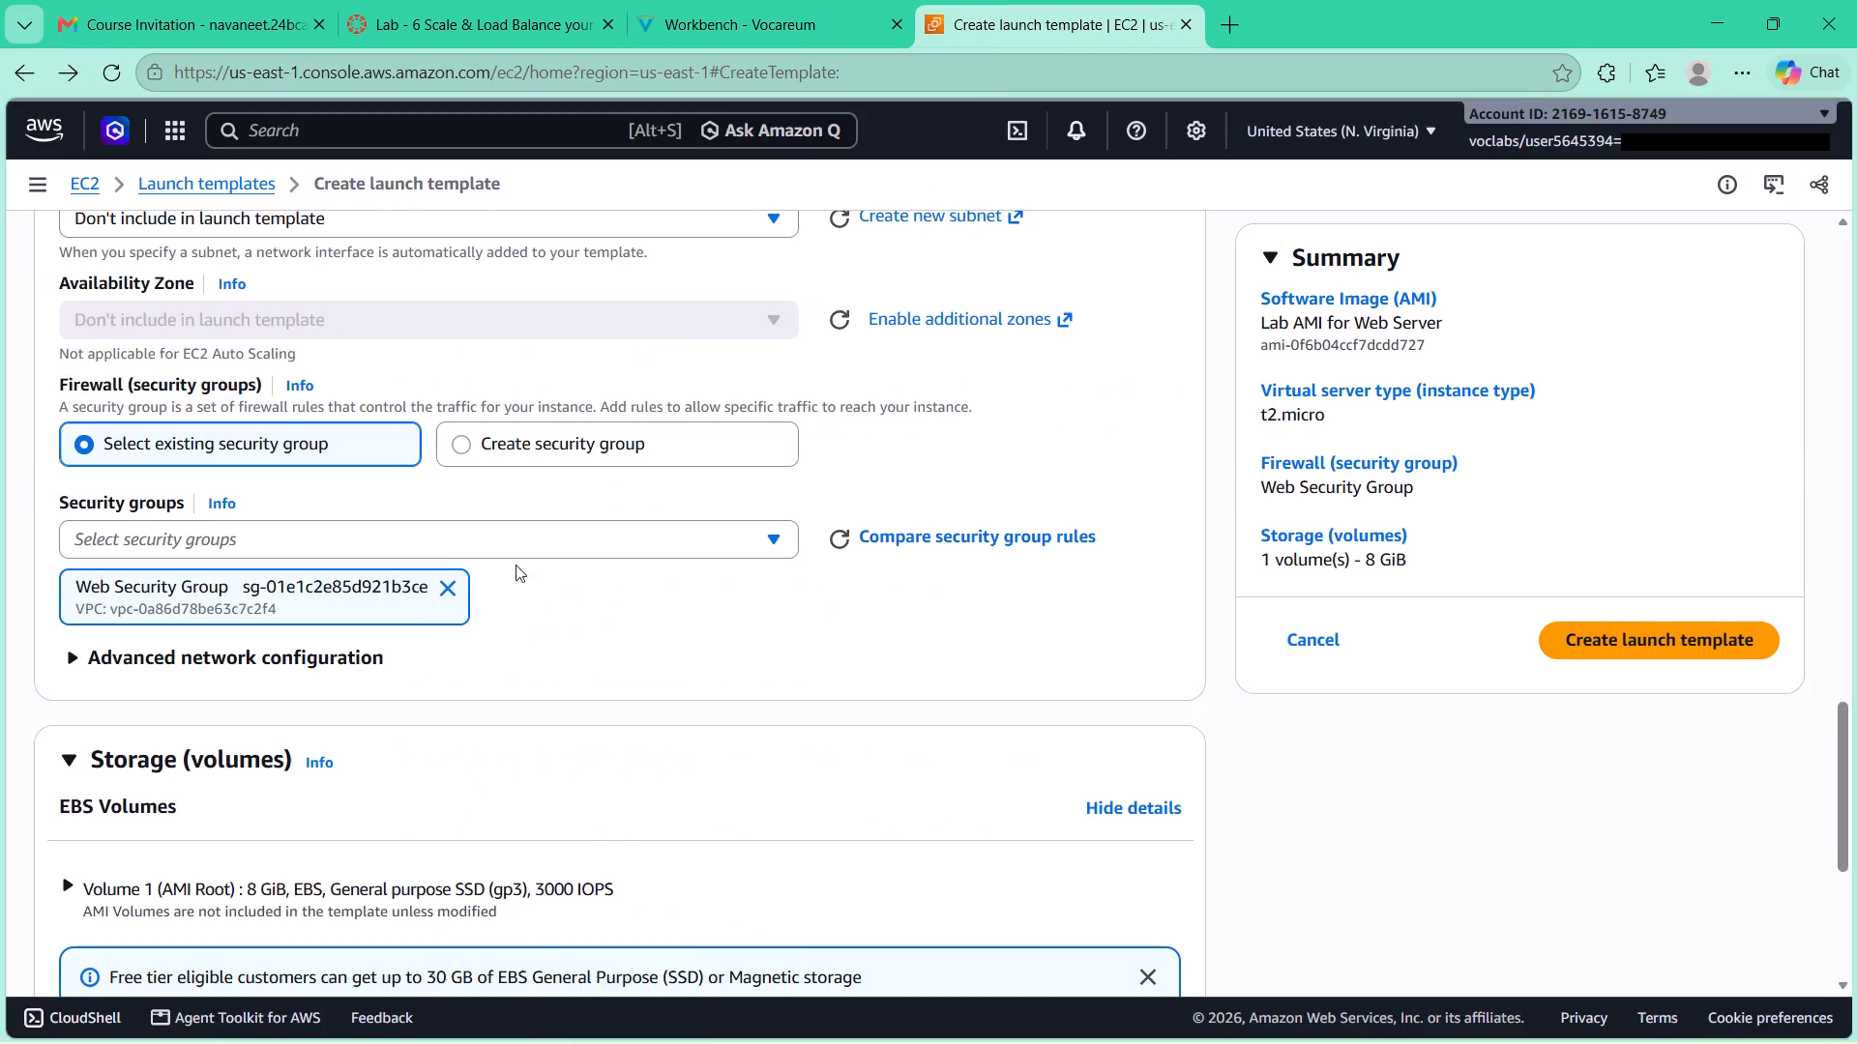
scroll(410, 617, down, 5)
scroll(206, 650, down, 4)
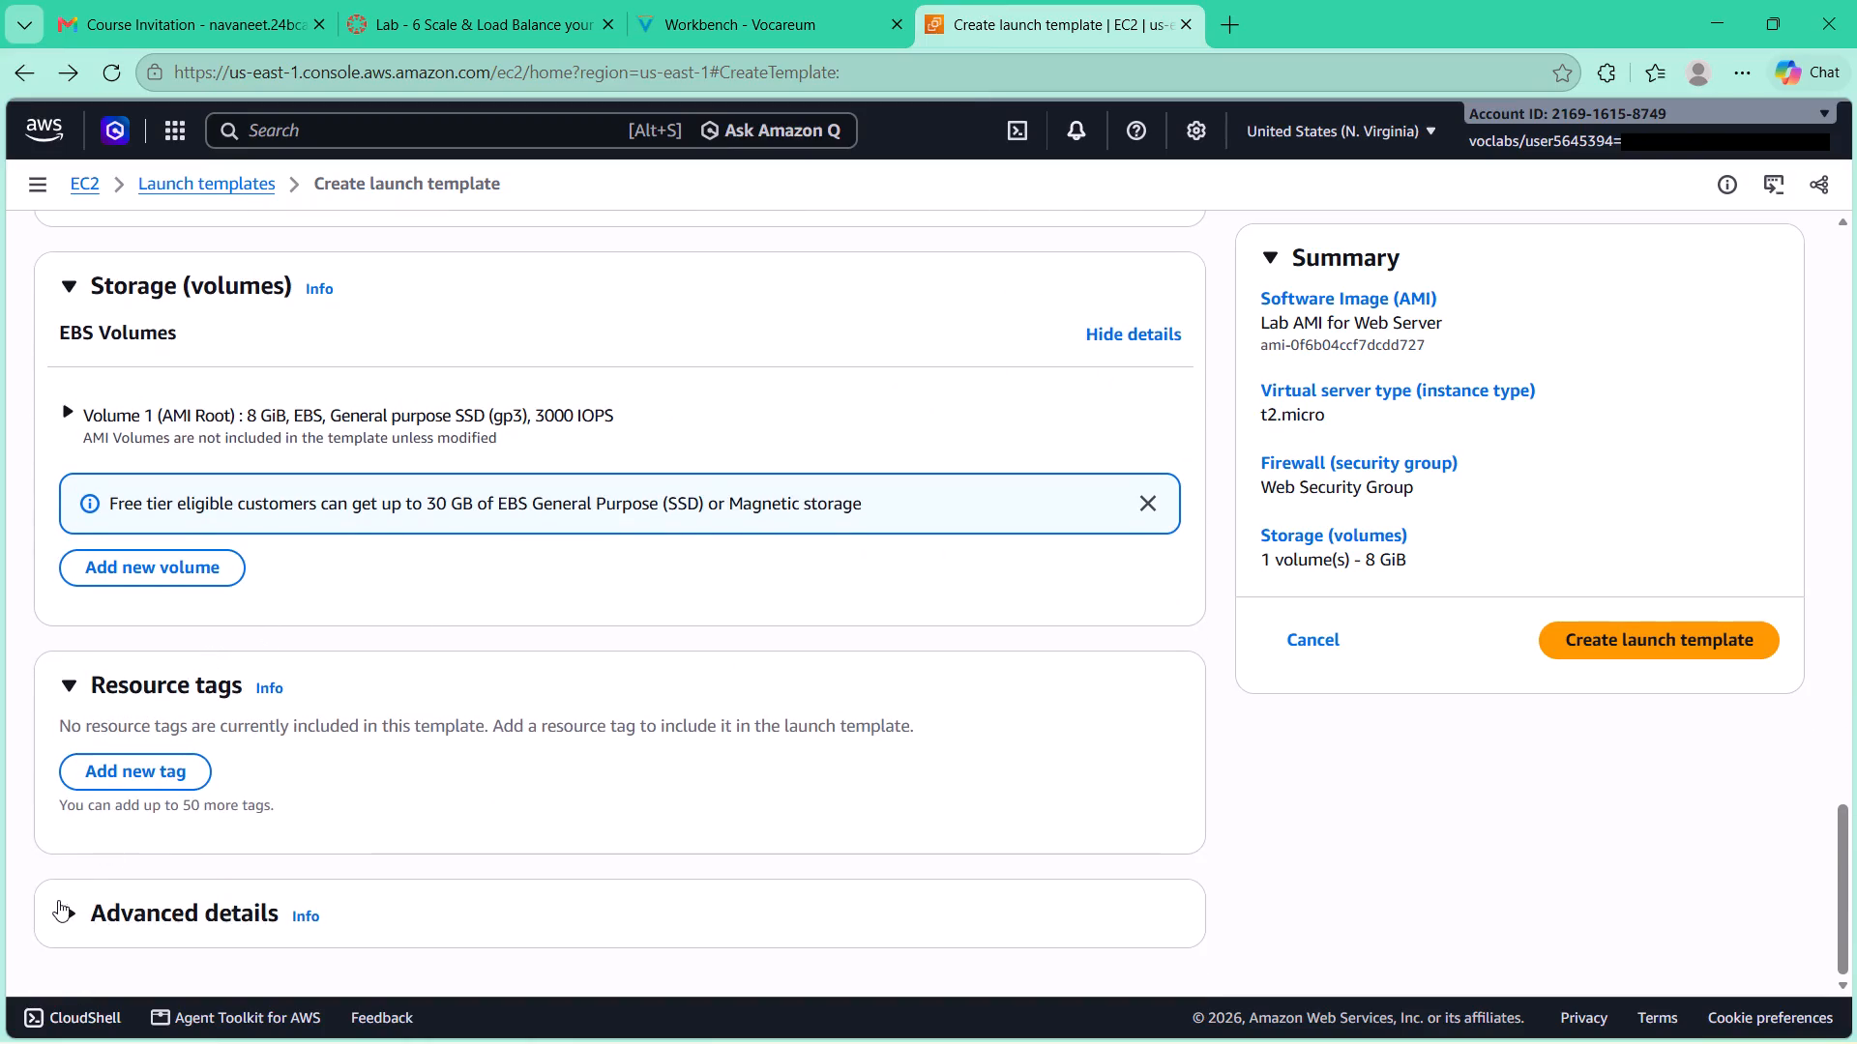
click(54, 913)
scroll(175, 777, down, 6)
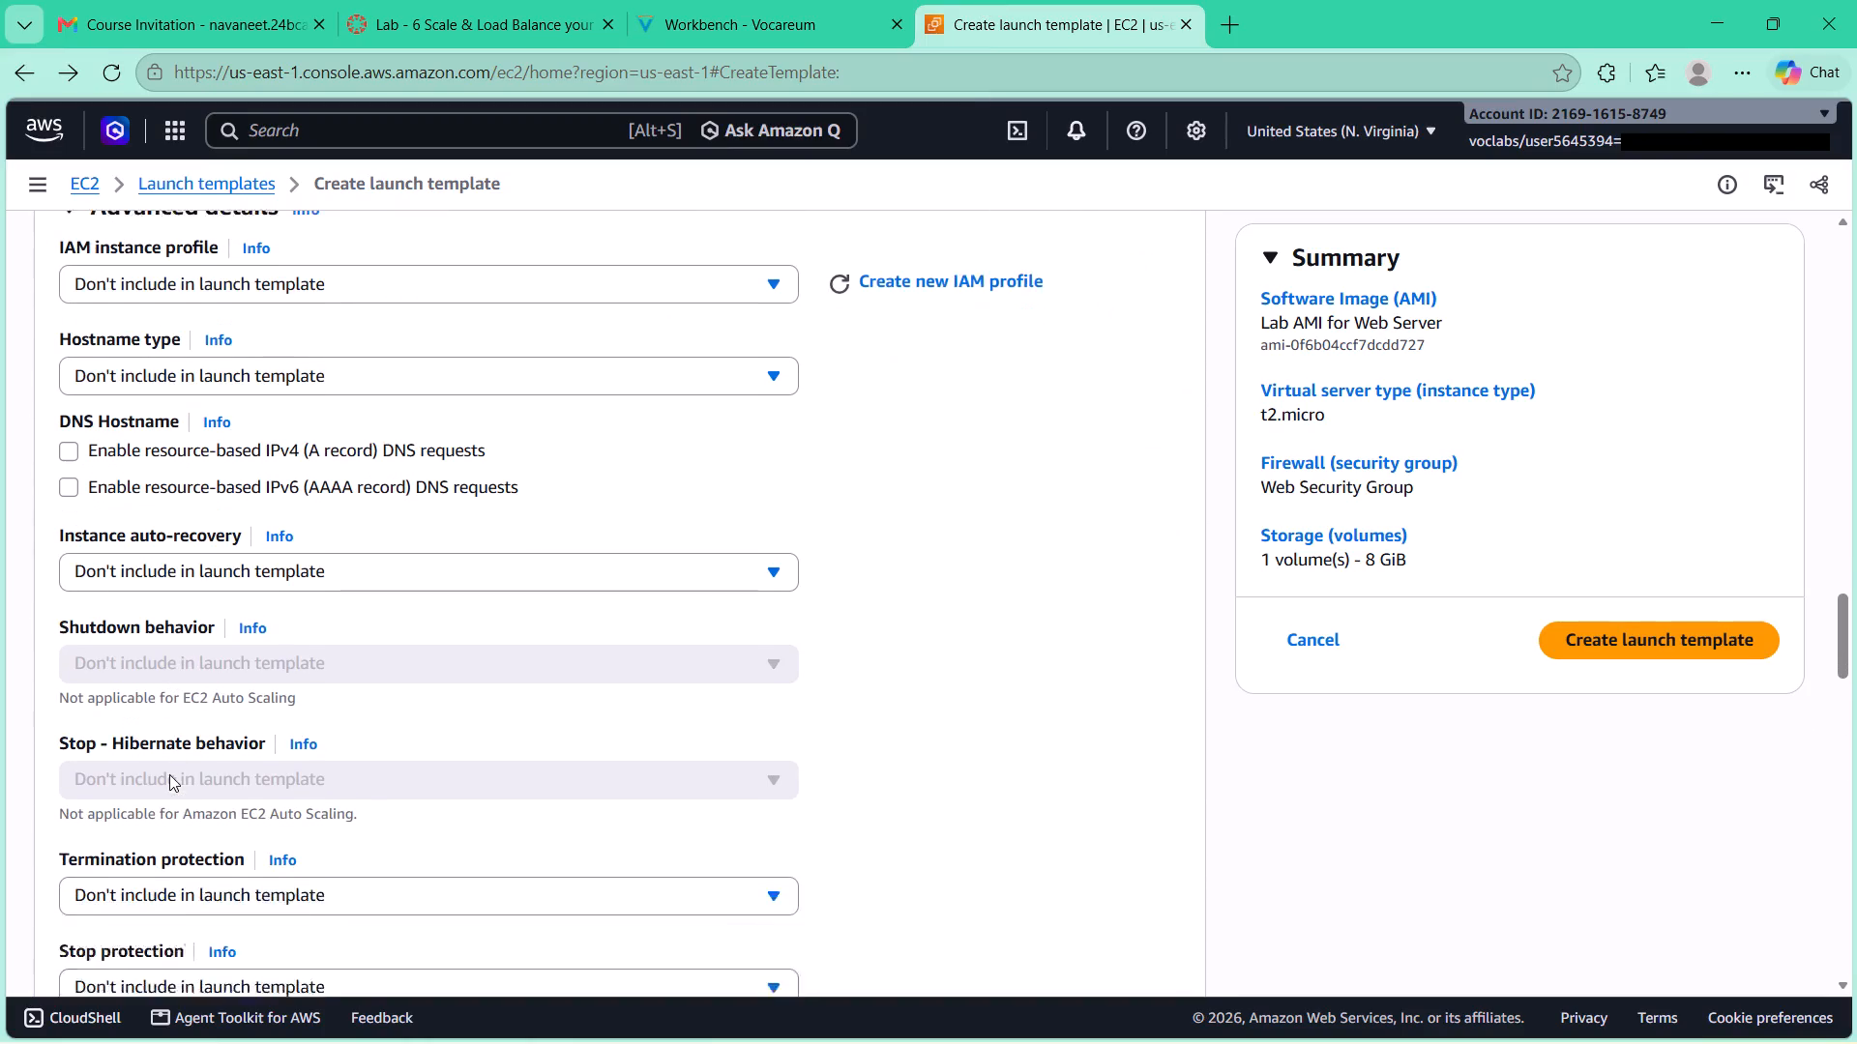
scroll(163, 768, down, 3)
scroll(163, 768, up, 3)
scroll(163, 768, down, 1)
scroll(163, 768, up, 3)
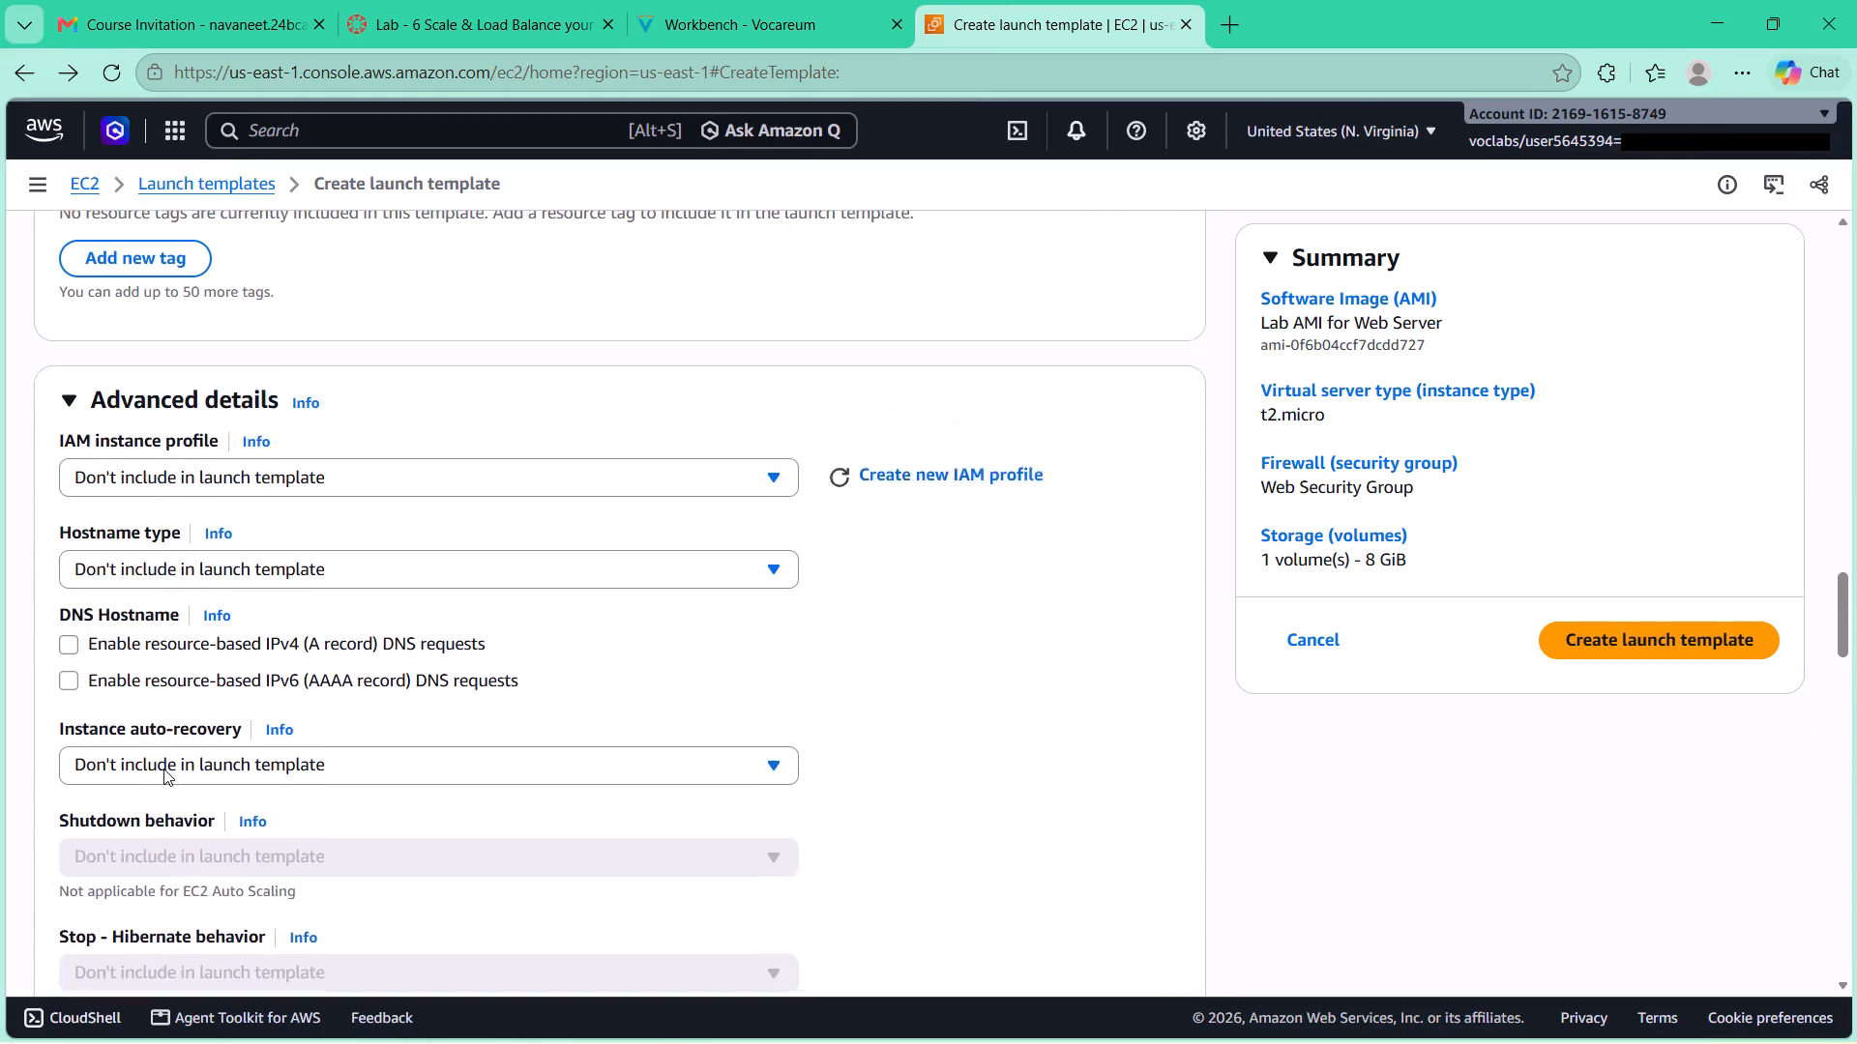
Confirm the monitoring setting in lab guide step 23 and set Detailed CloudWatch monitoring to Enable in the advanced details.
click(686, 0)
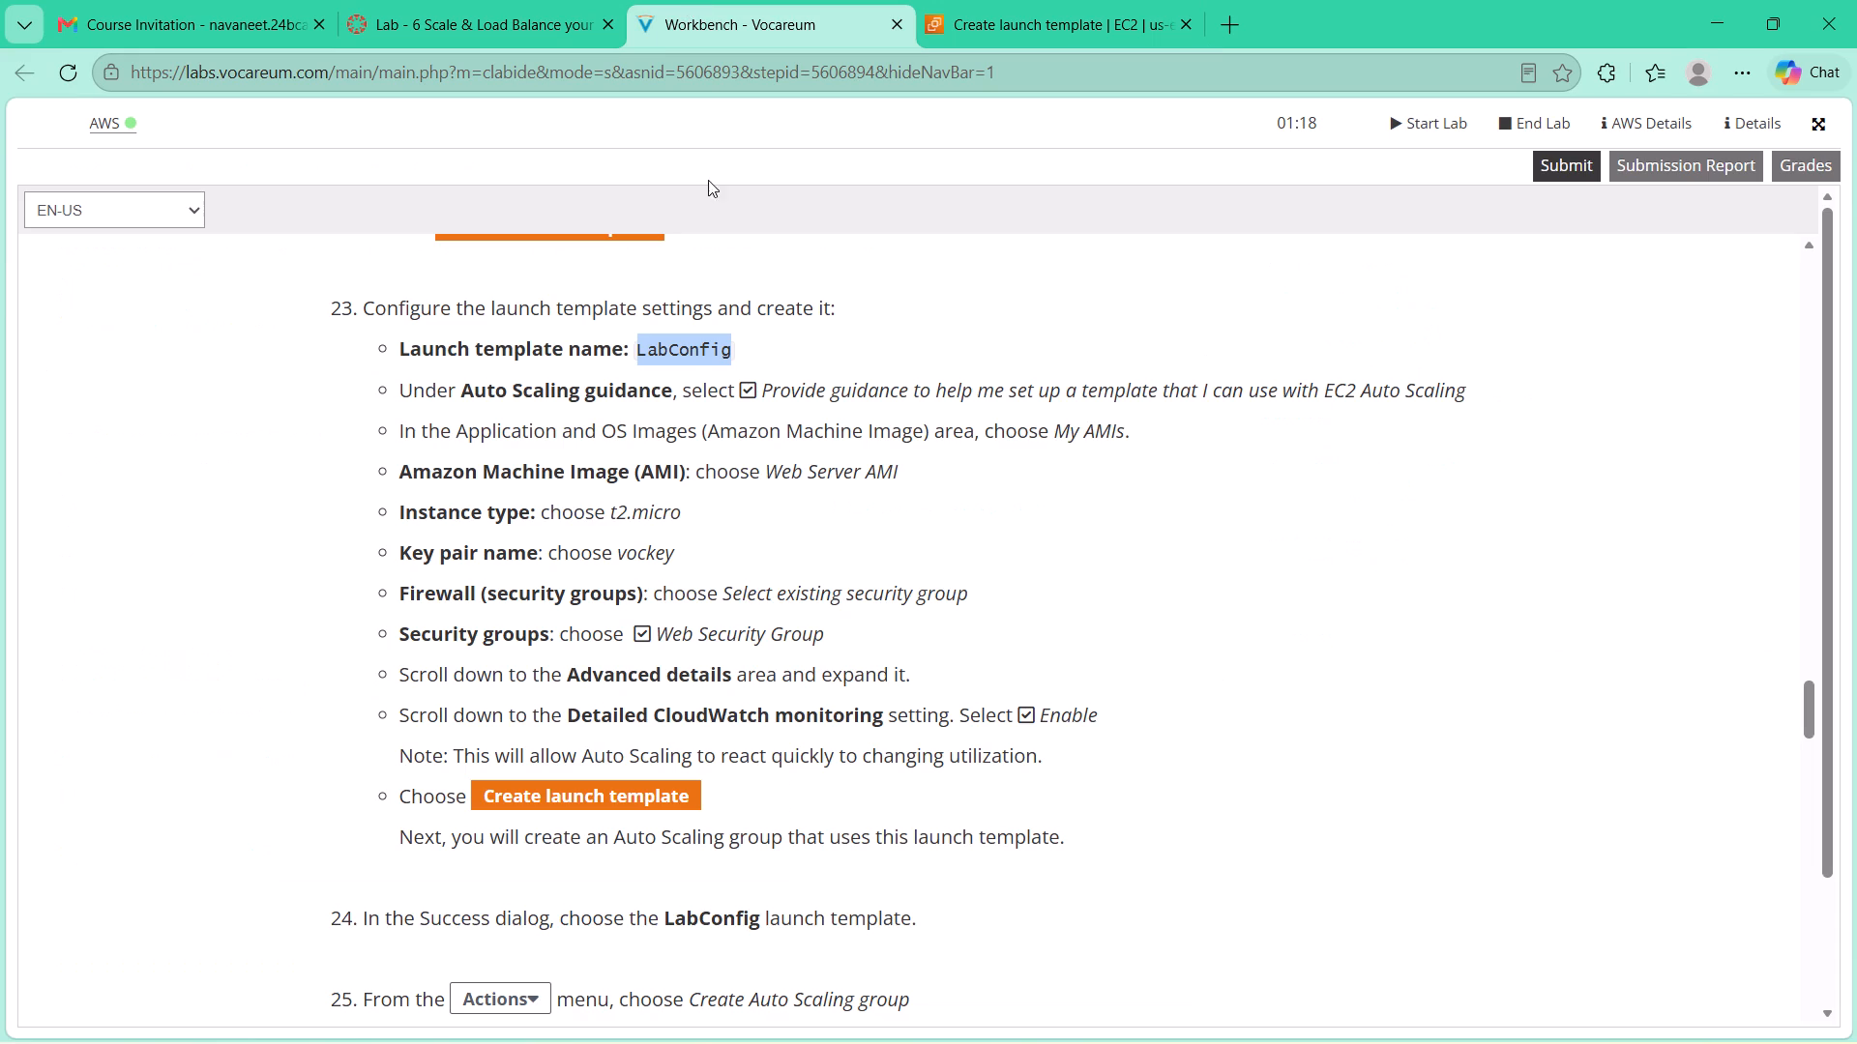
click(990, 0)
scroll(361, 539, down, 5)
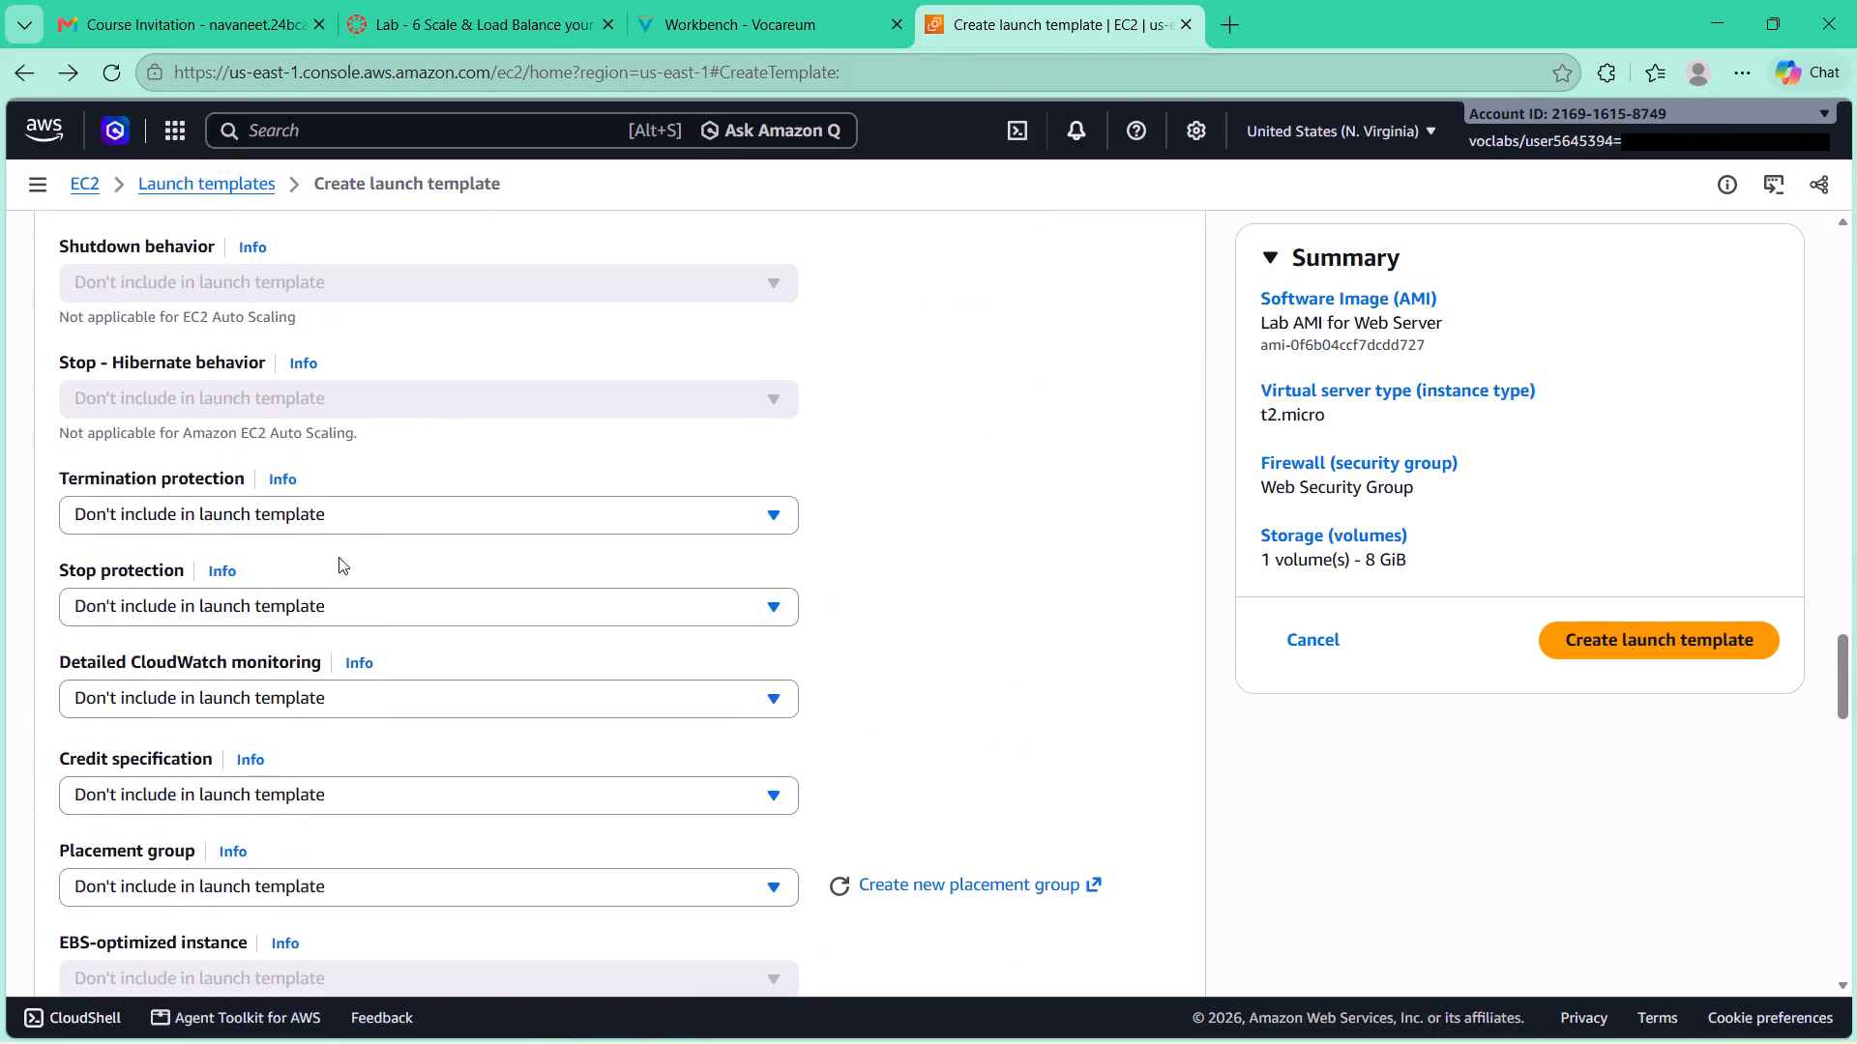
click(348, 689)
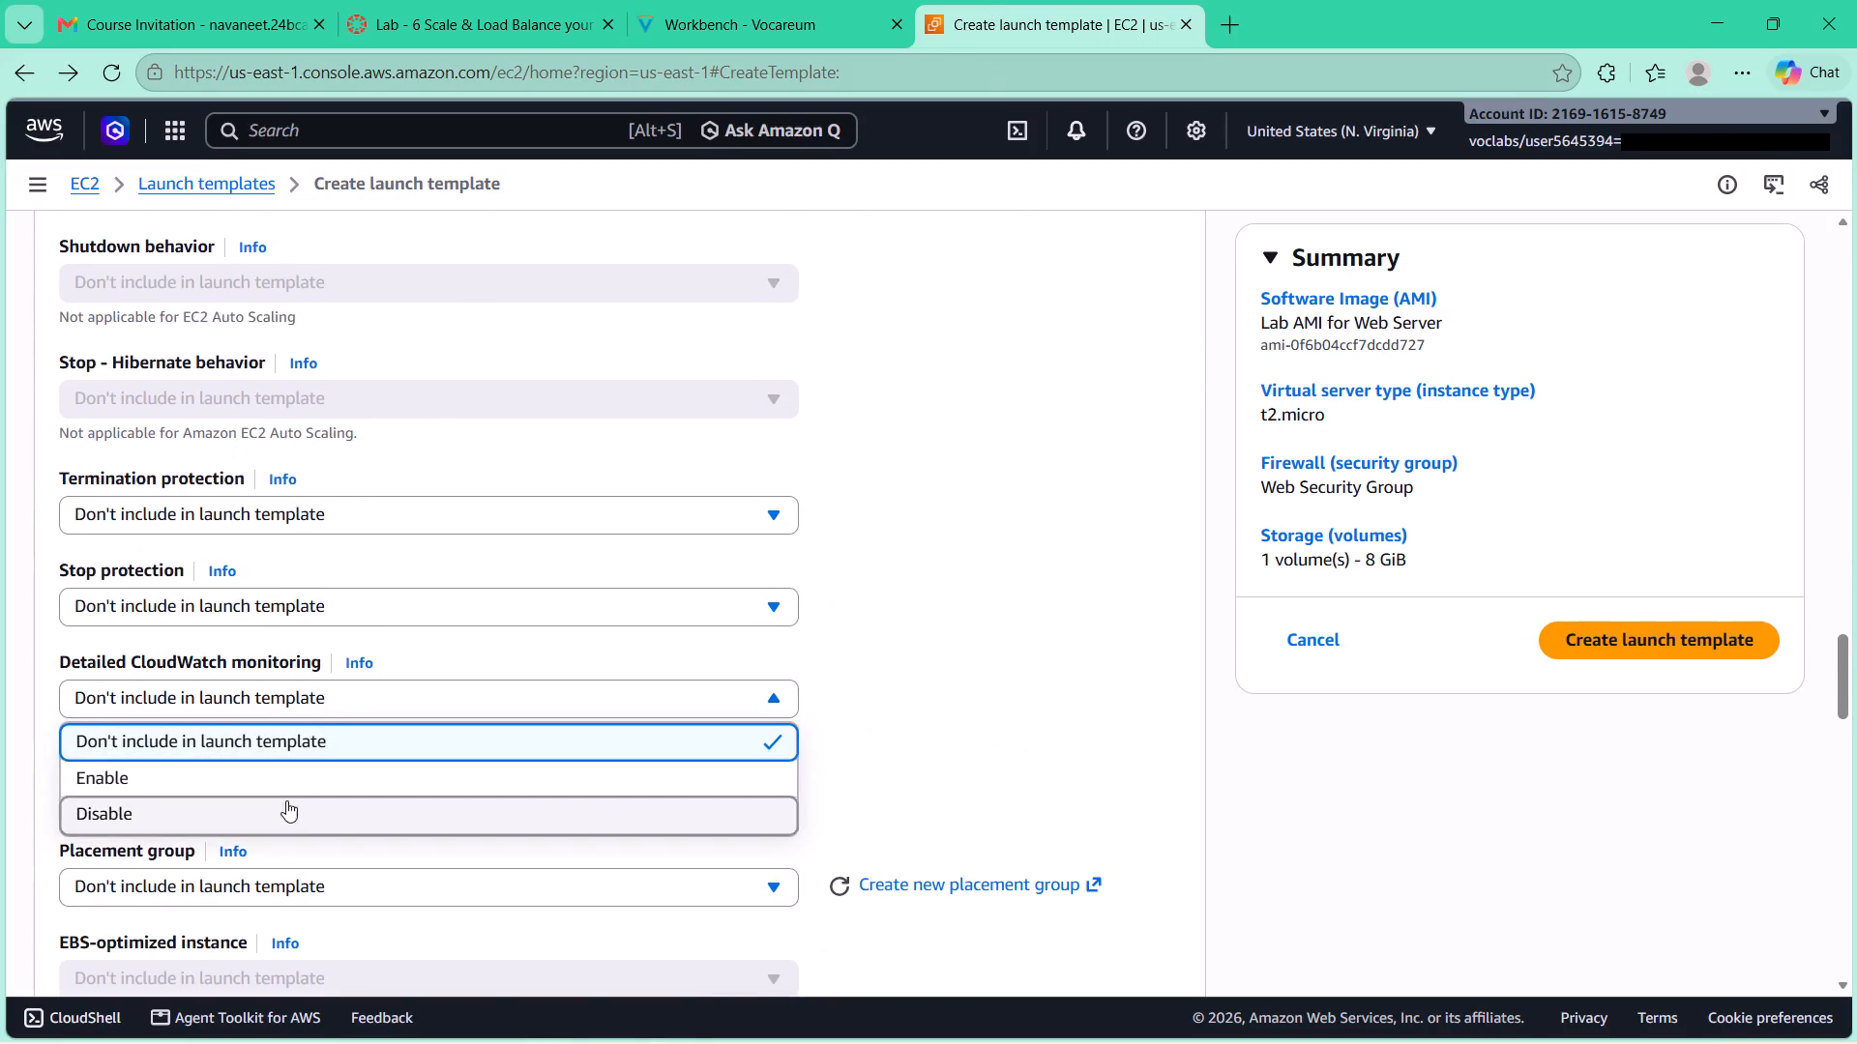
click(275, 776)
scroll(385, 643, down, 3)
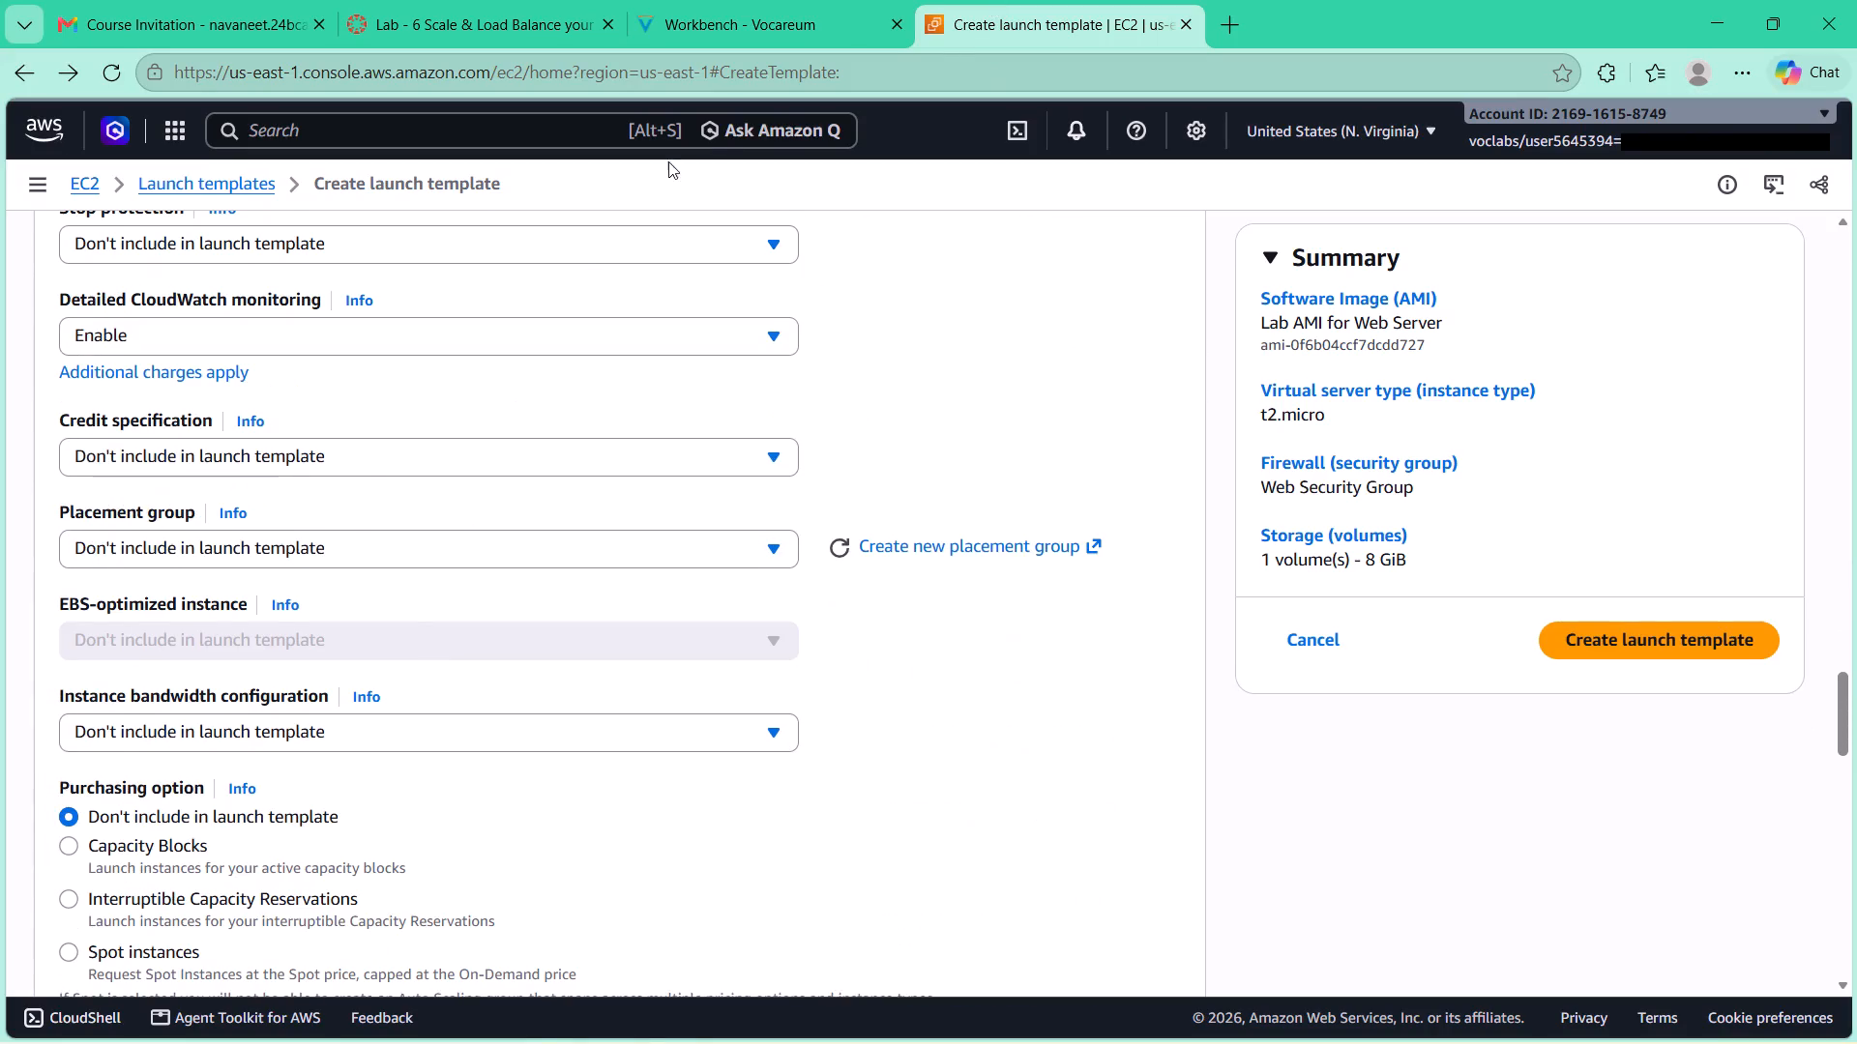
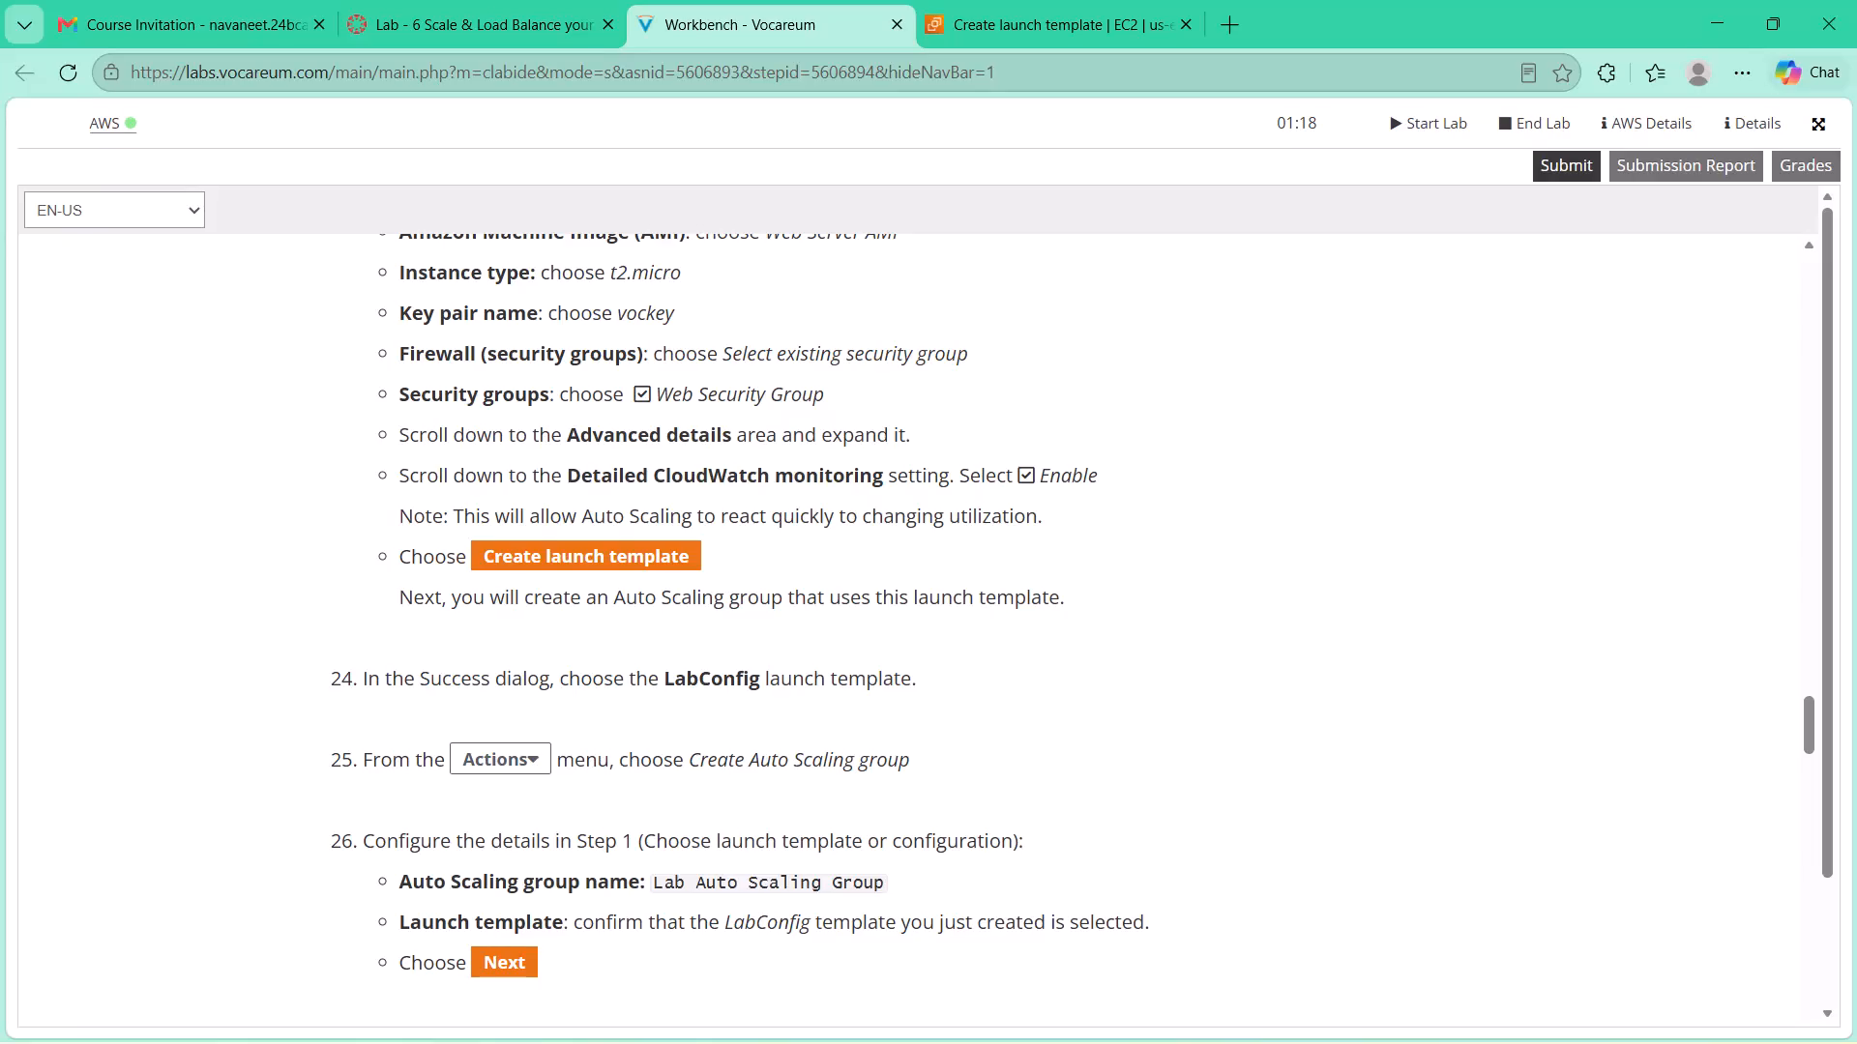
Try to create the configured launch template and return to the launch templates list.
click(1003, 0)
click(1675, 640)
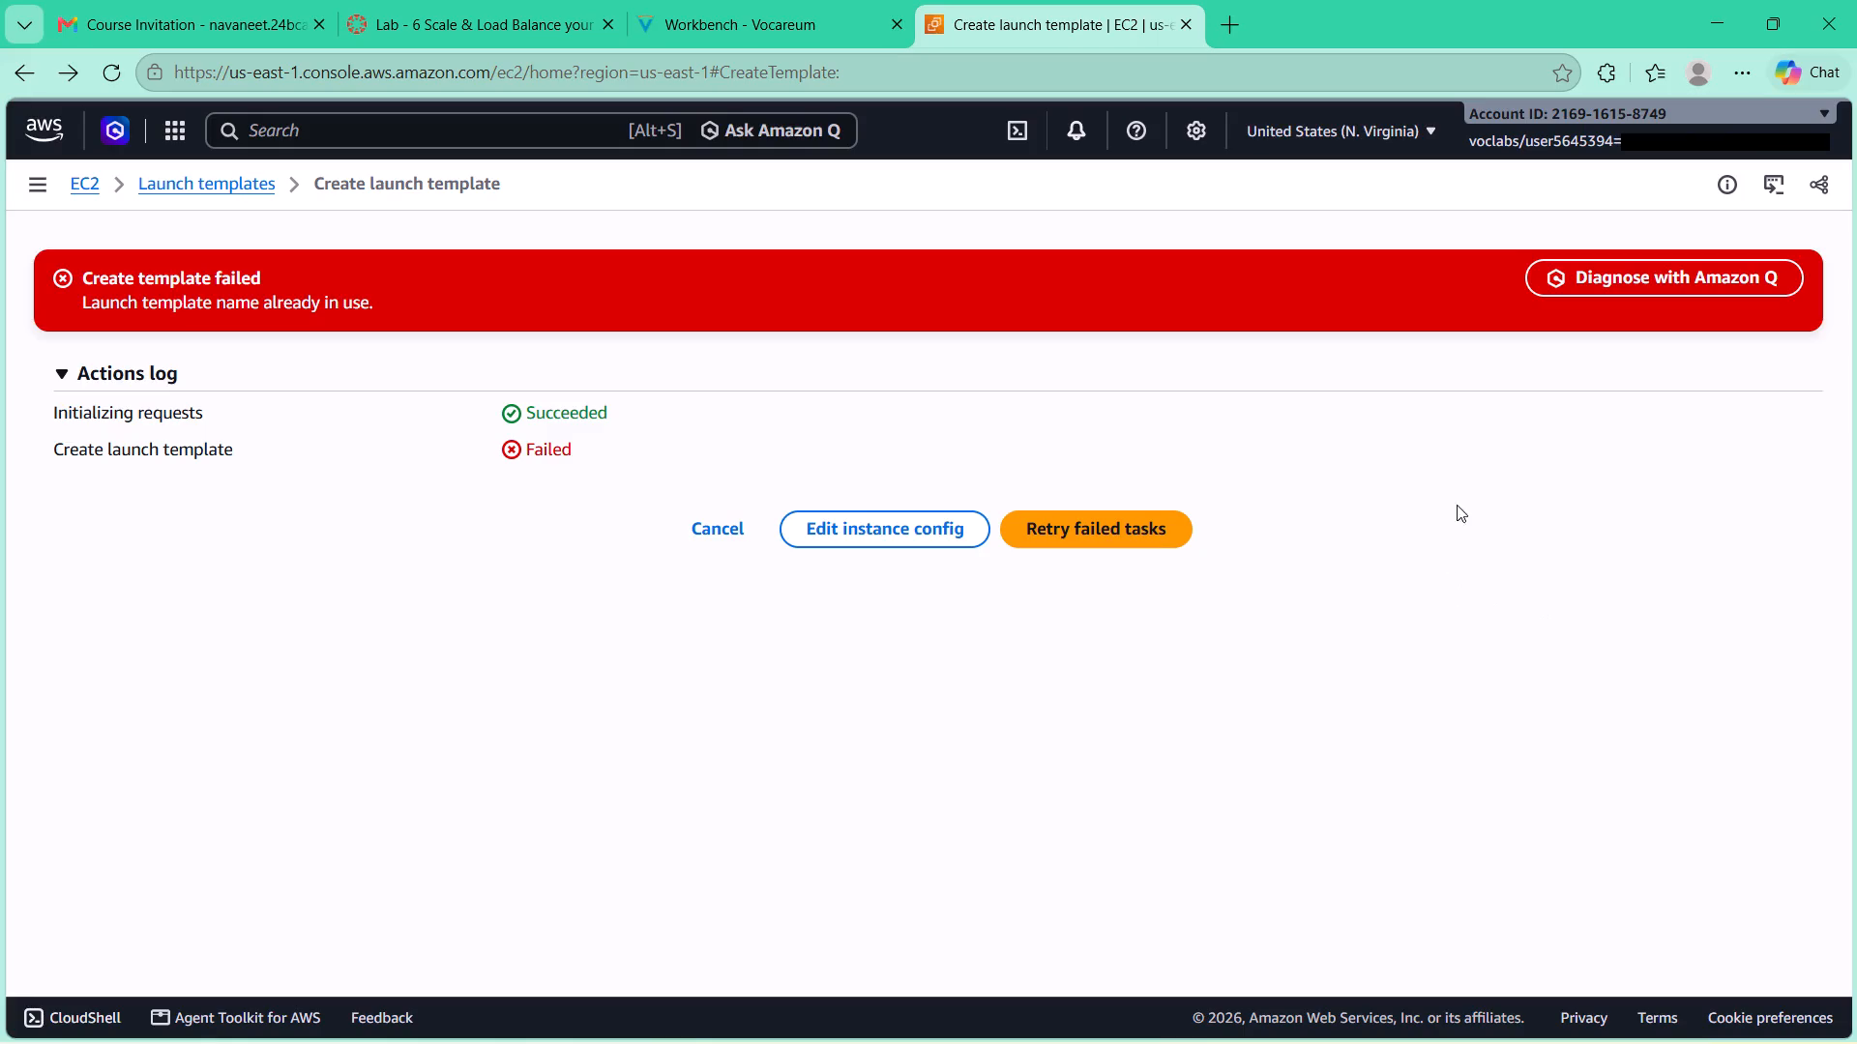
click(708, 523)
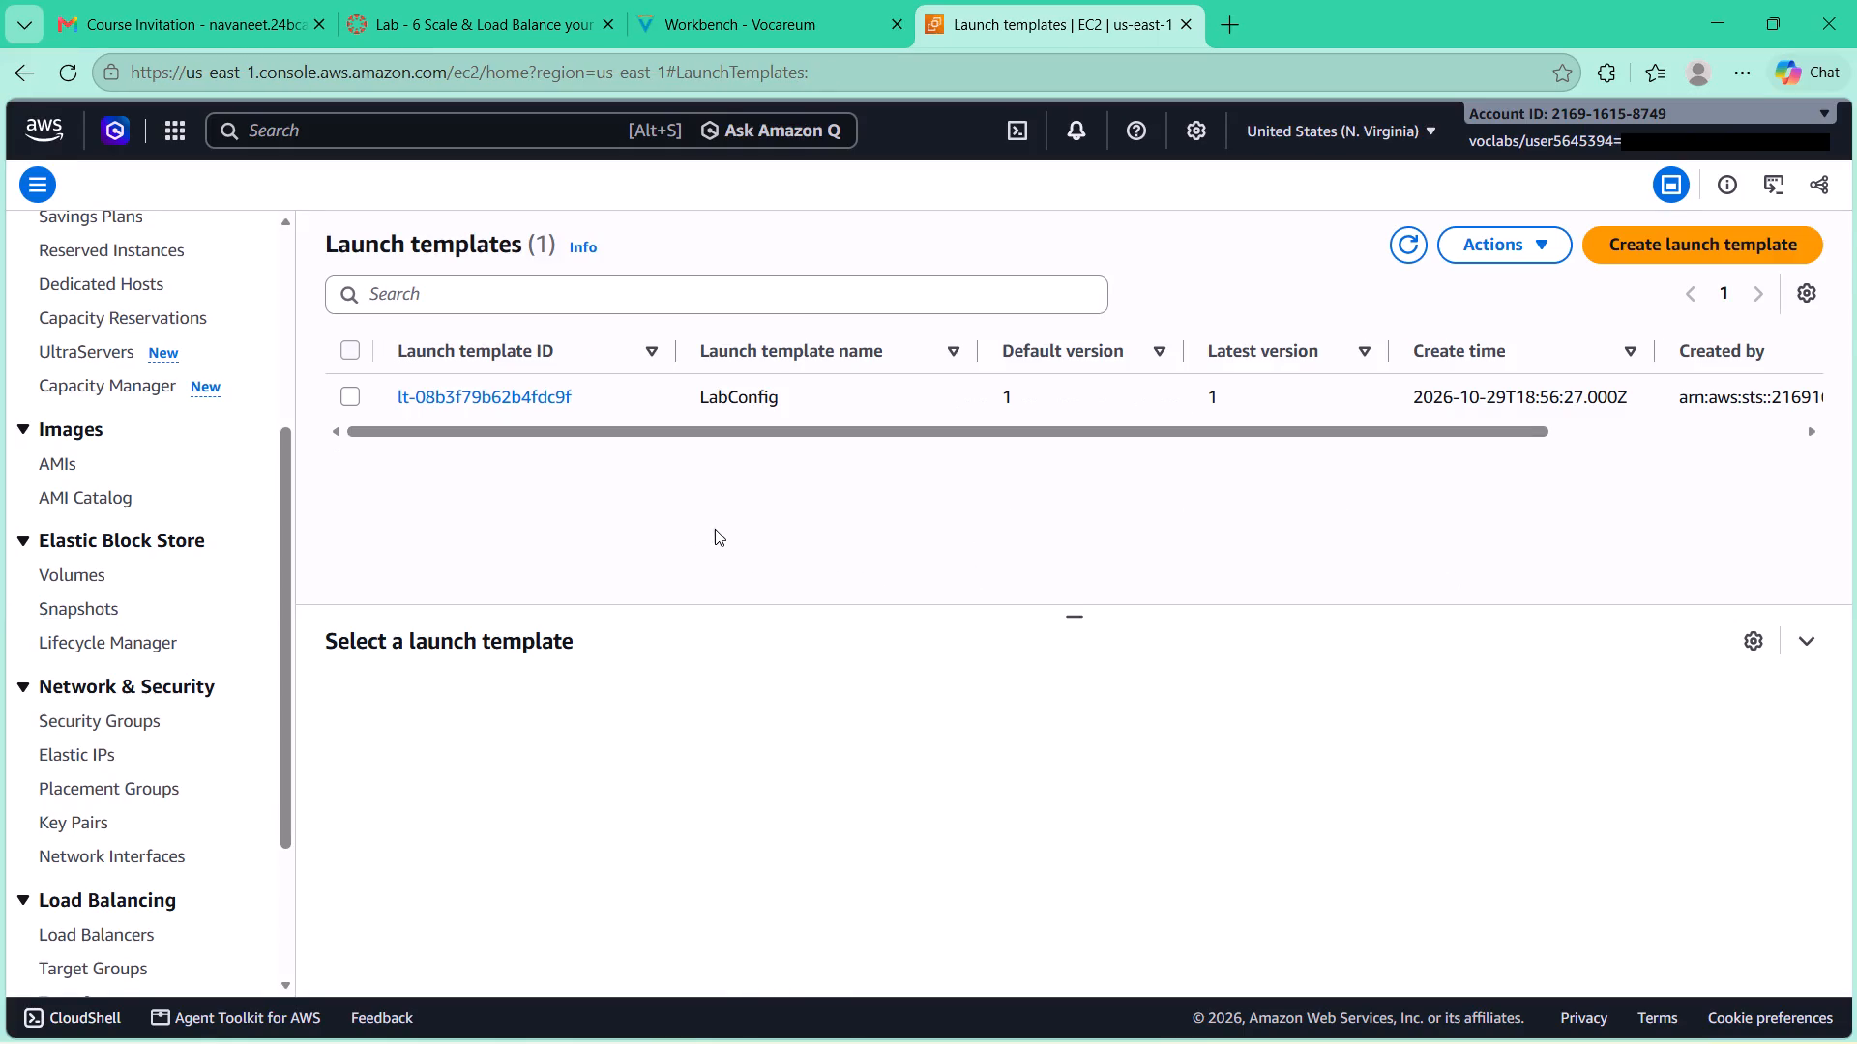
Consult lab guide step 24 and select the existing LabConfig launch template in the launch templates list.
click(791, 0)
scroll(689, 562, down, 1)
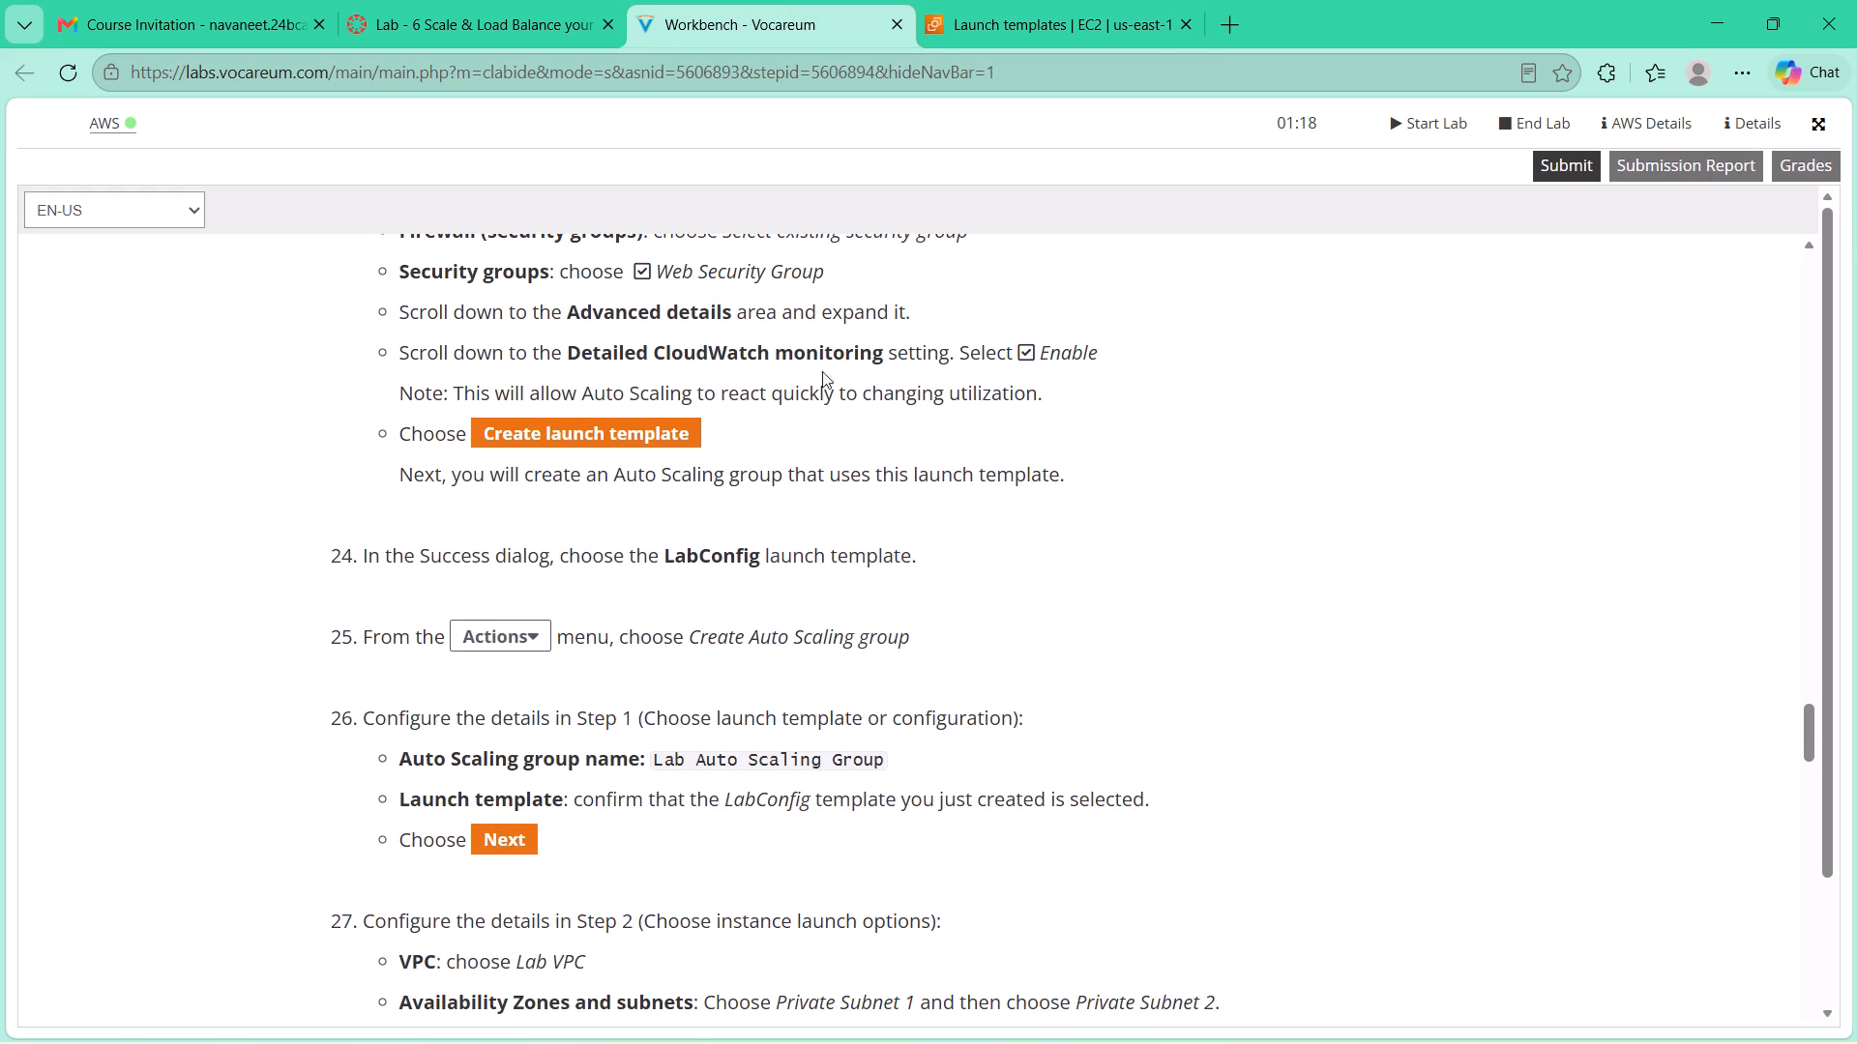
click(975, 0)
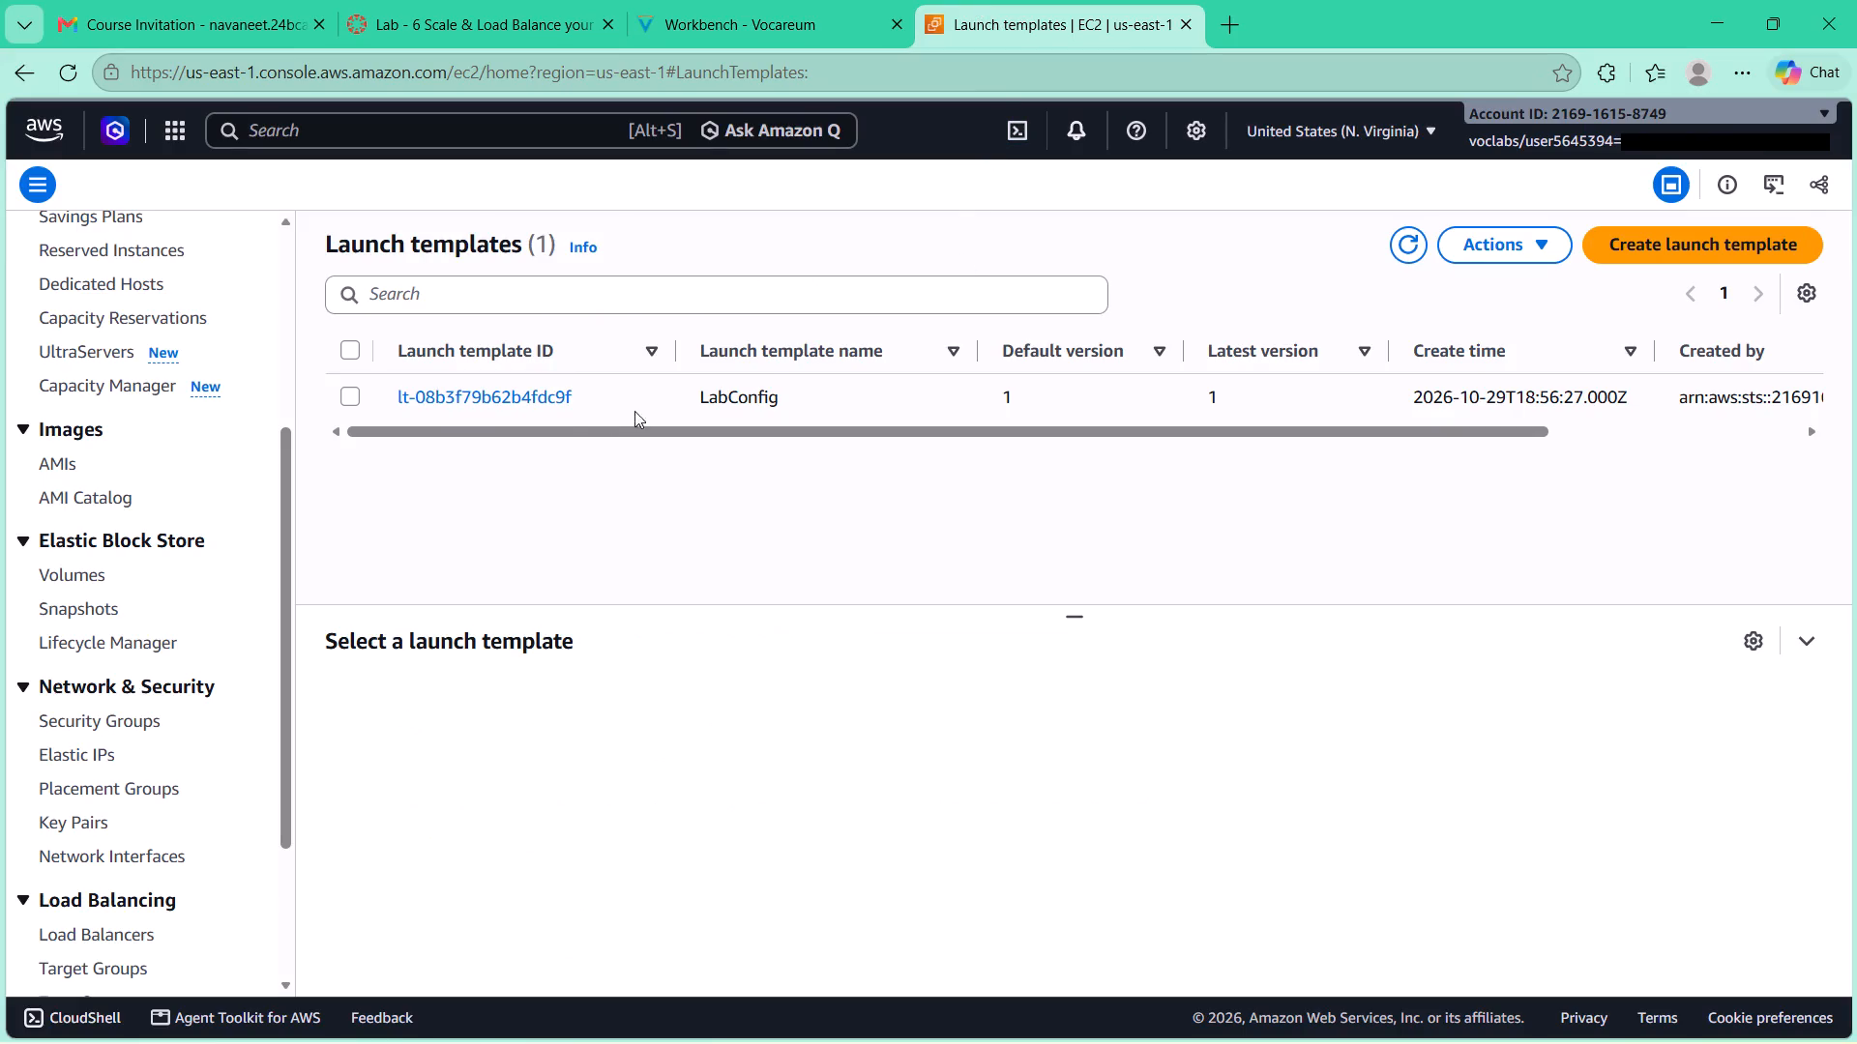
click(348, 397)
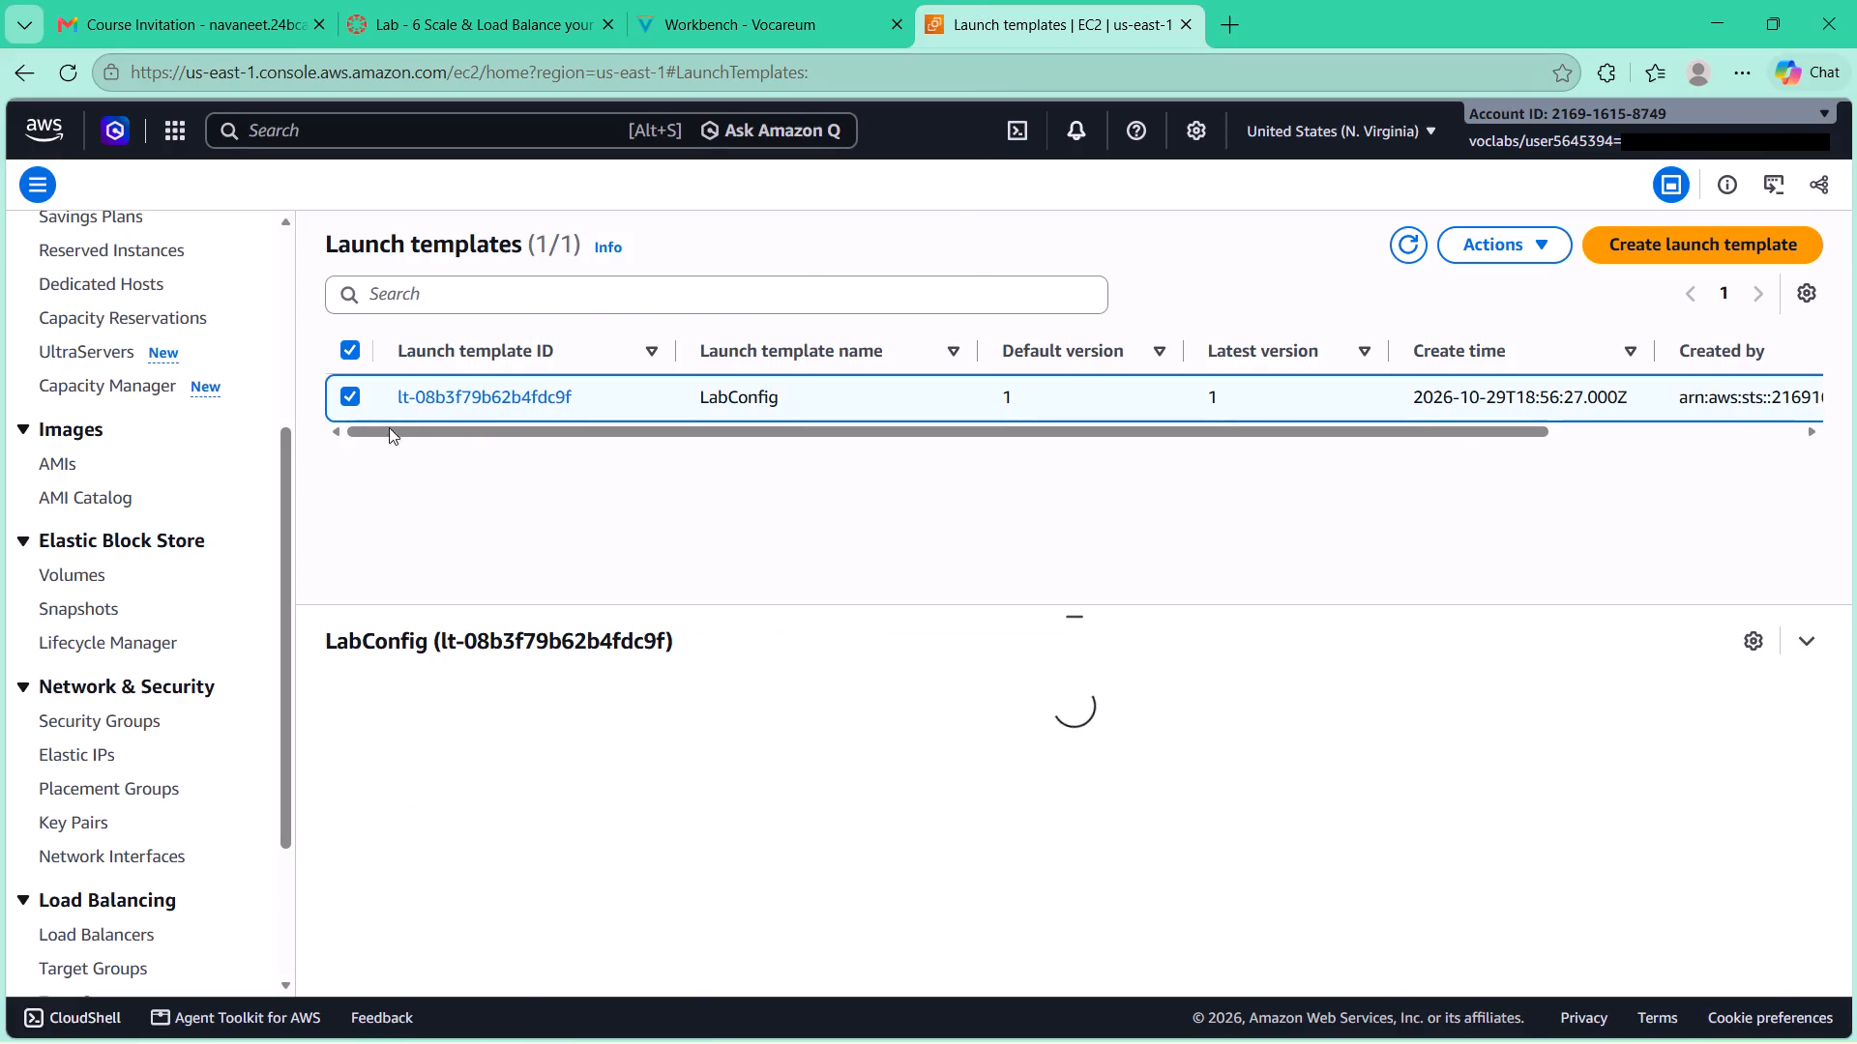
Recheck lab guide steps 24 and 25 and examine the LabConfig launch template's details, including its instance settings.
scroll(702, 510, down, 4)
scroll(885, 492, up, 4)
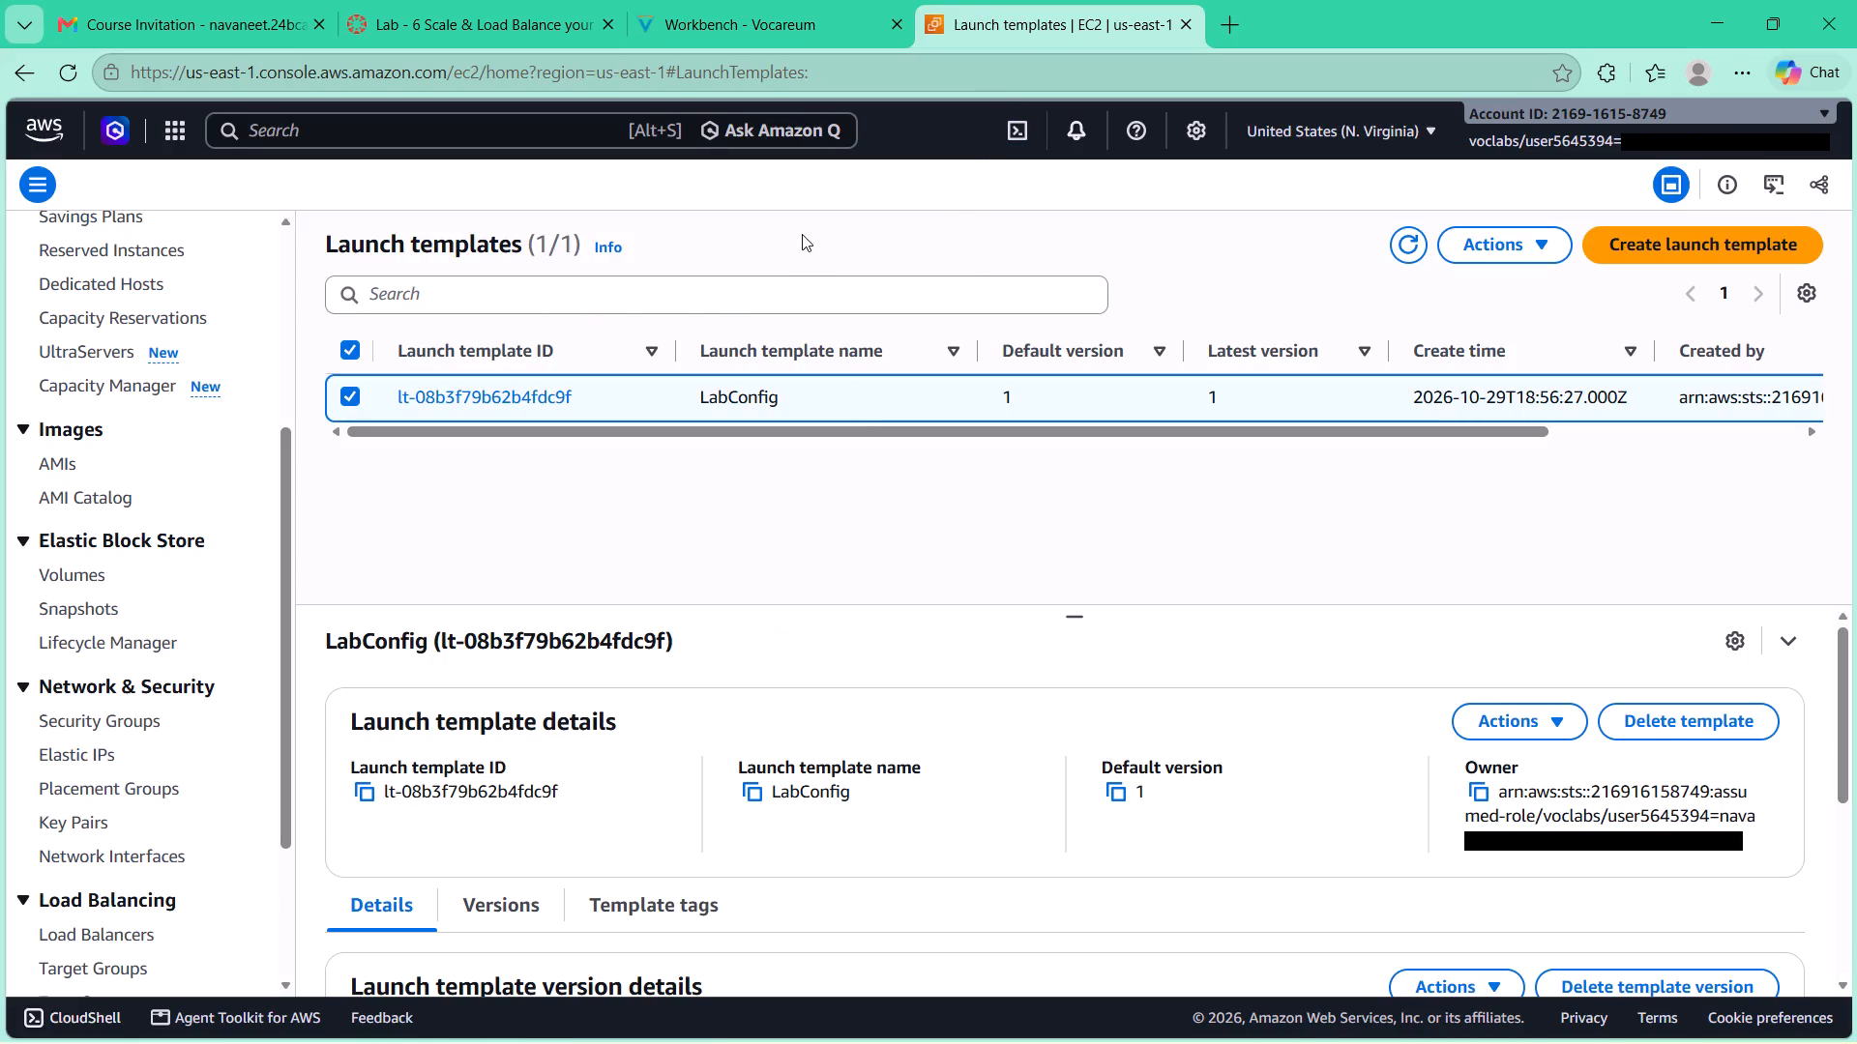
click(823, 10)
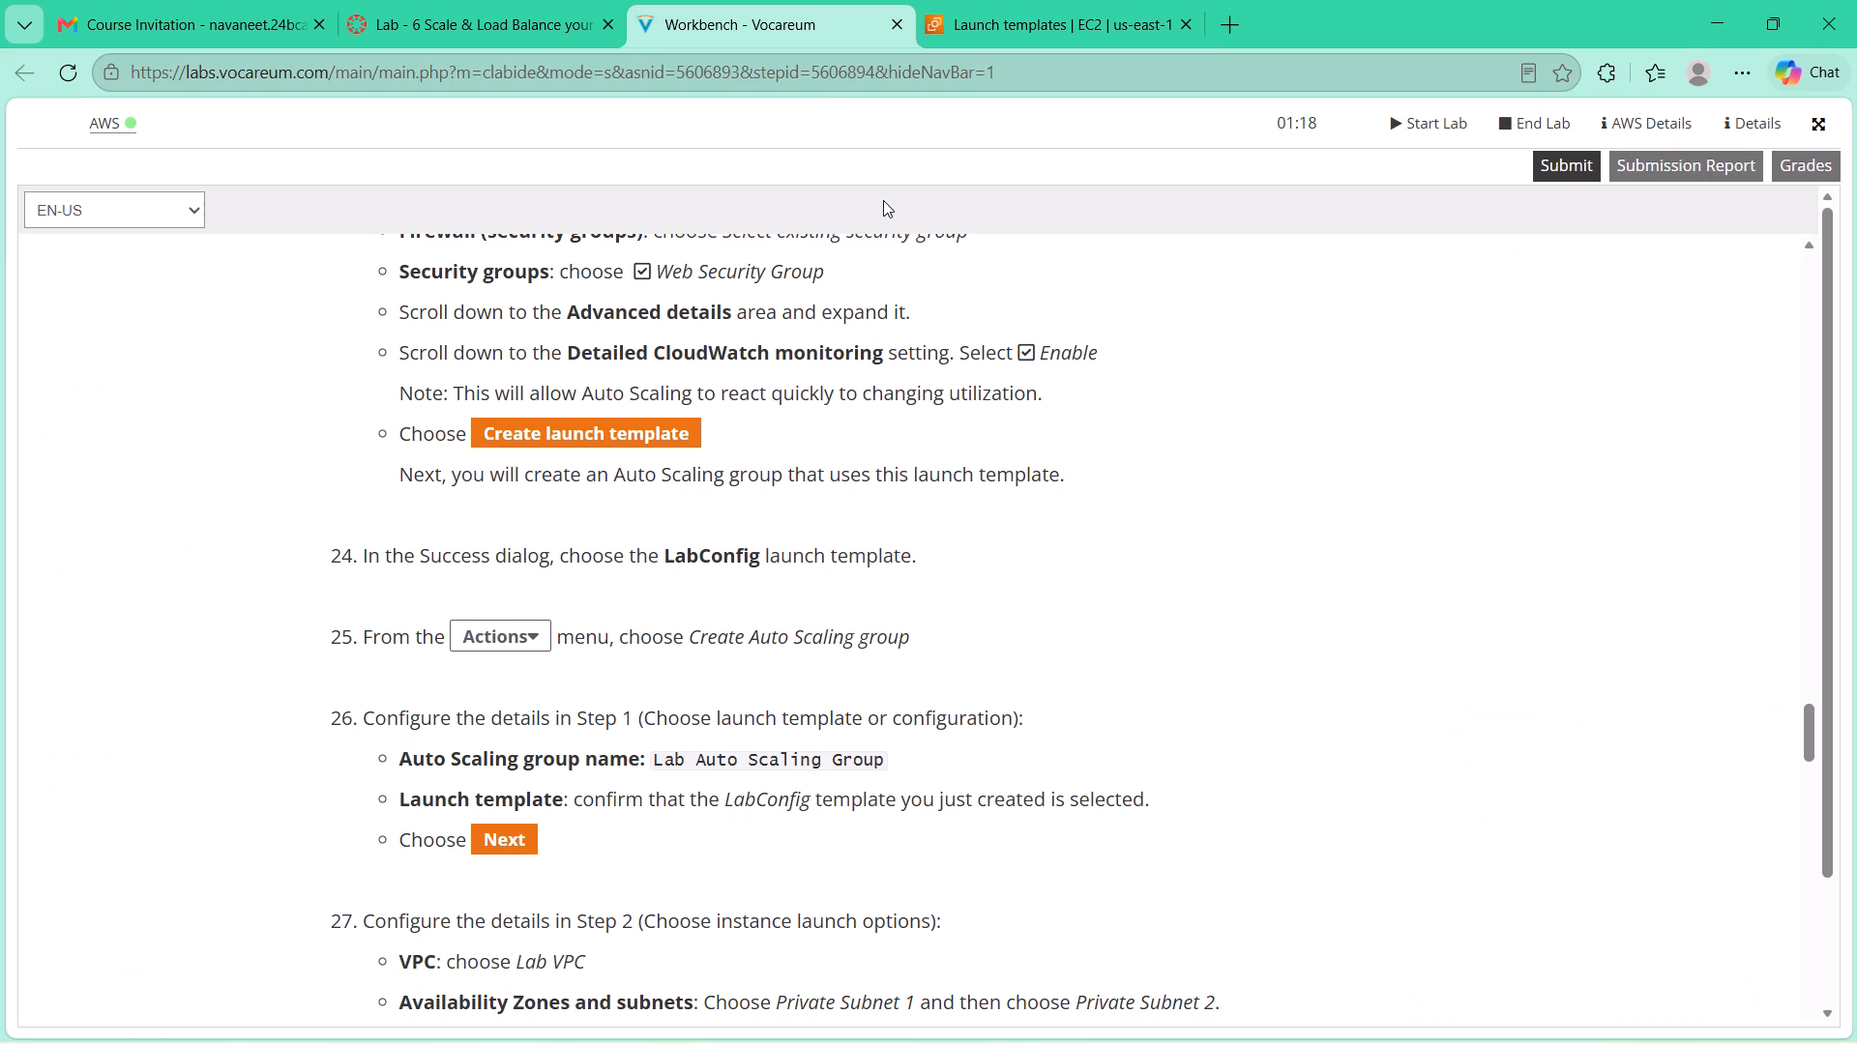
click(987, 40)
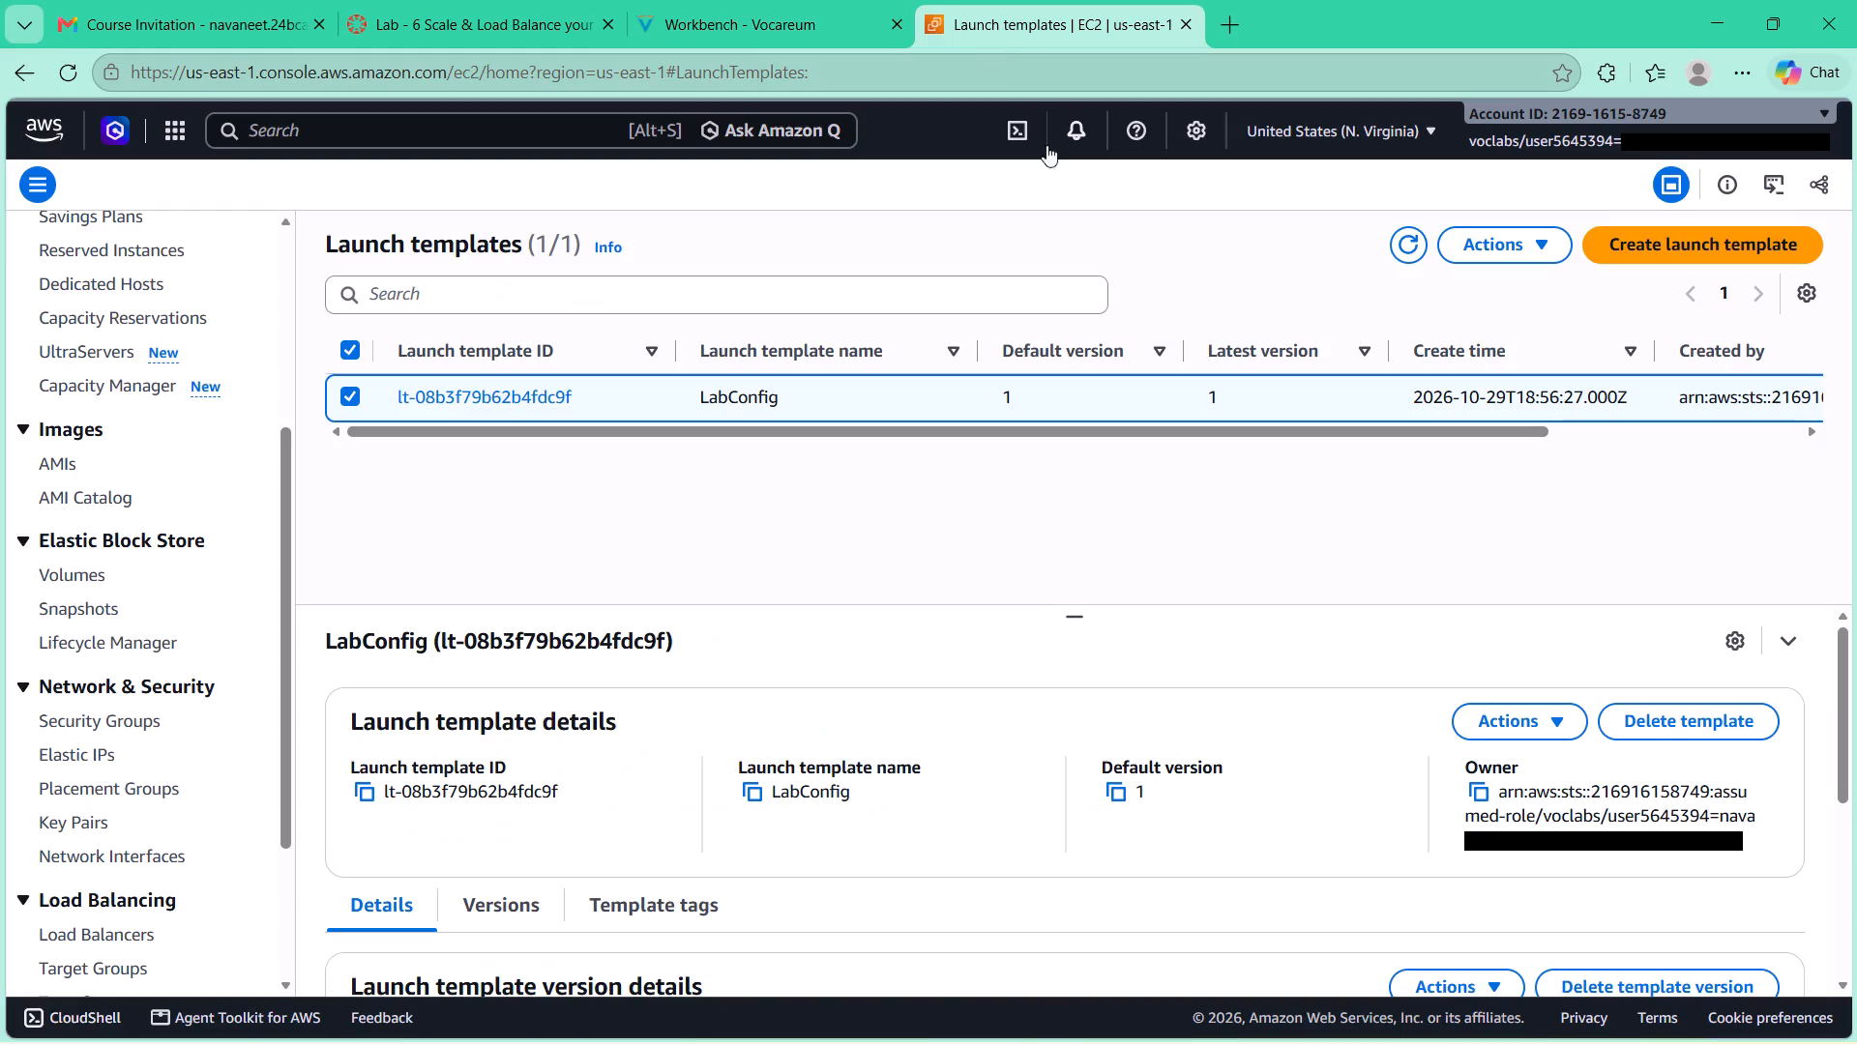
scroll(1315, 516, down, 6)
scroll(1058, 731, down, 7)
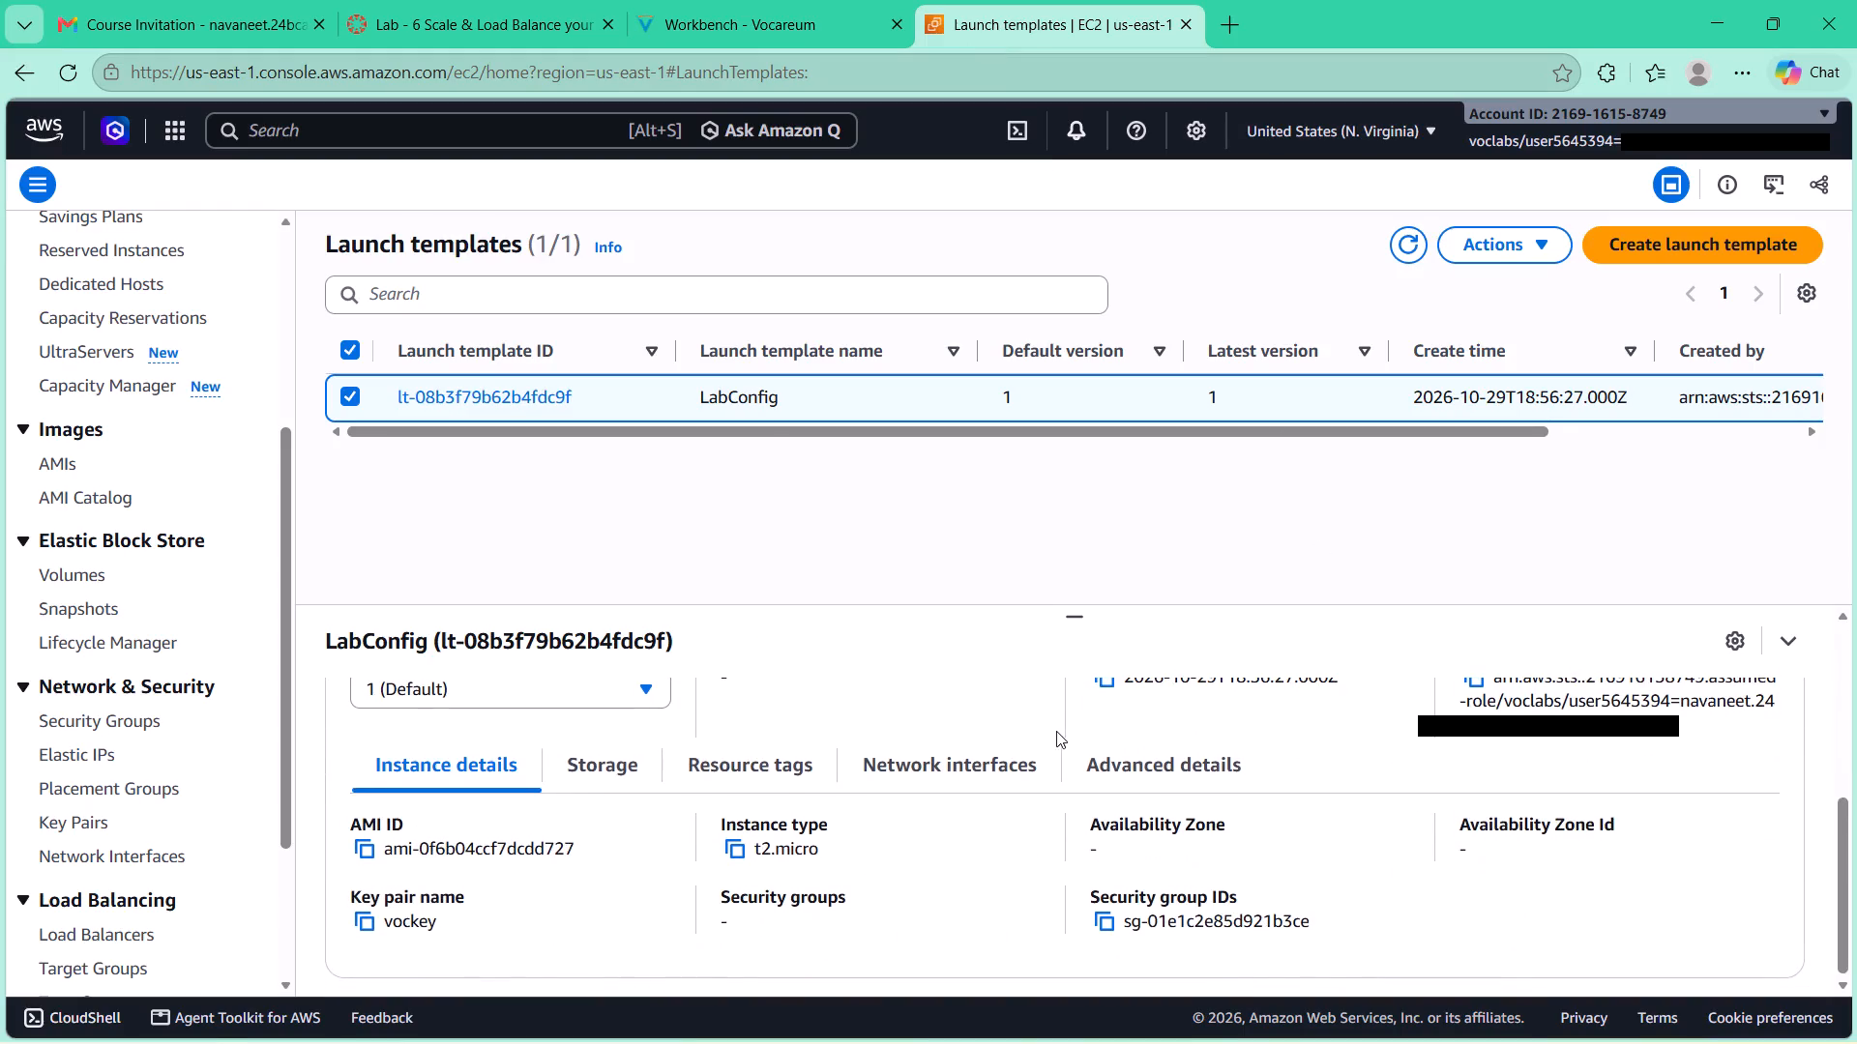
scroll(1051, 728, down, 8)
scroll(762, 744, up, 9)
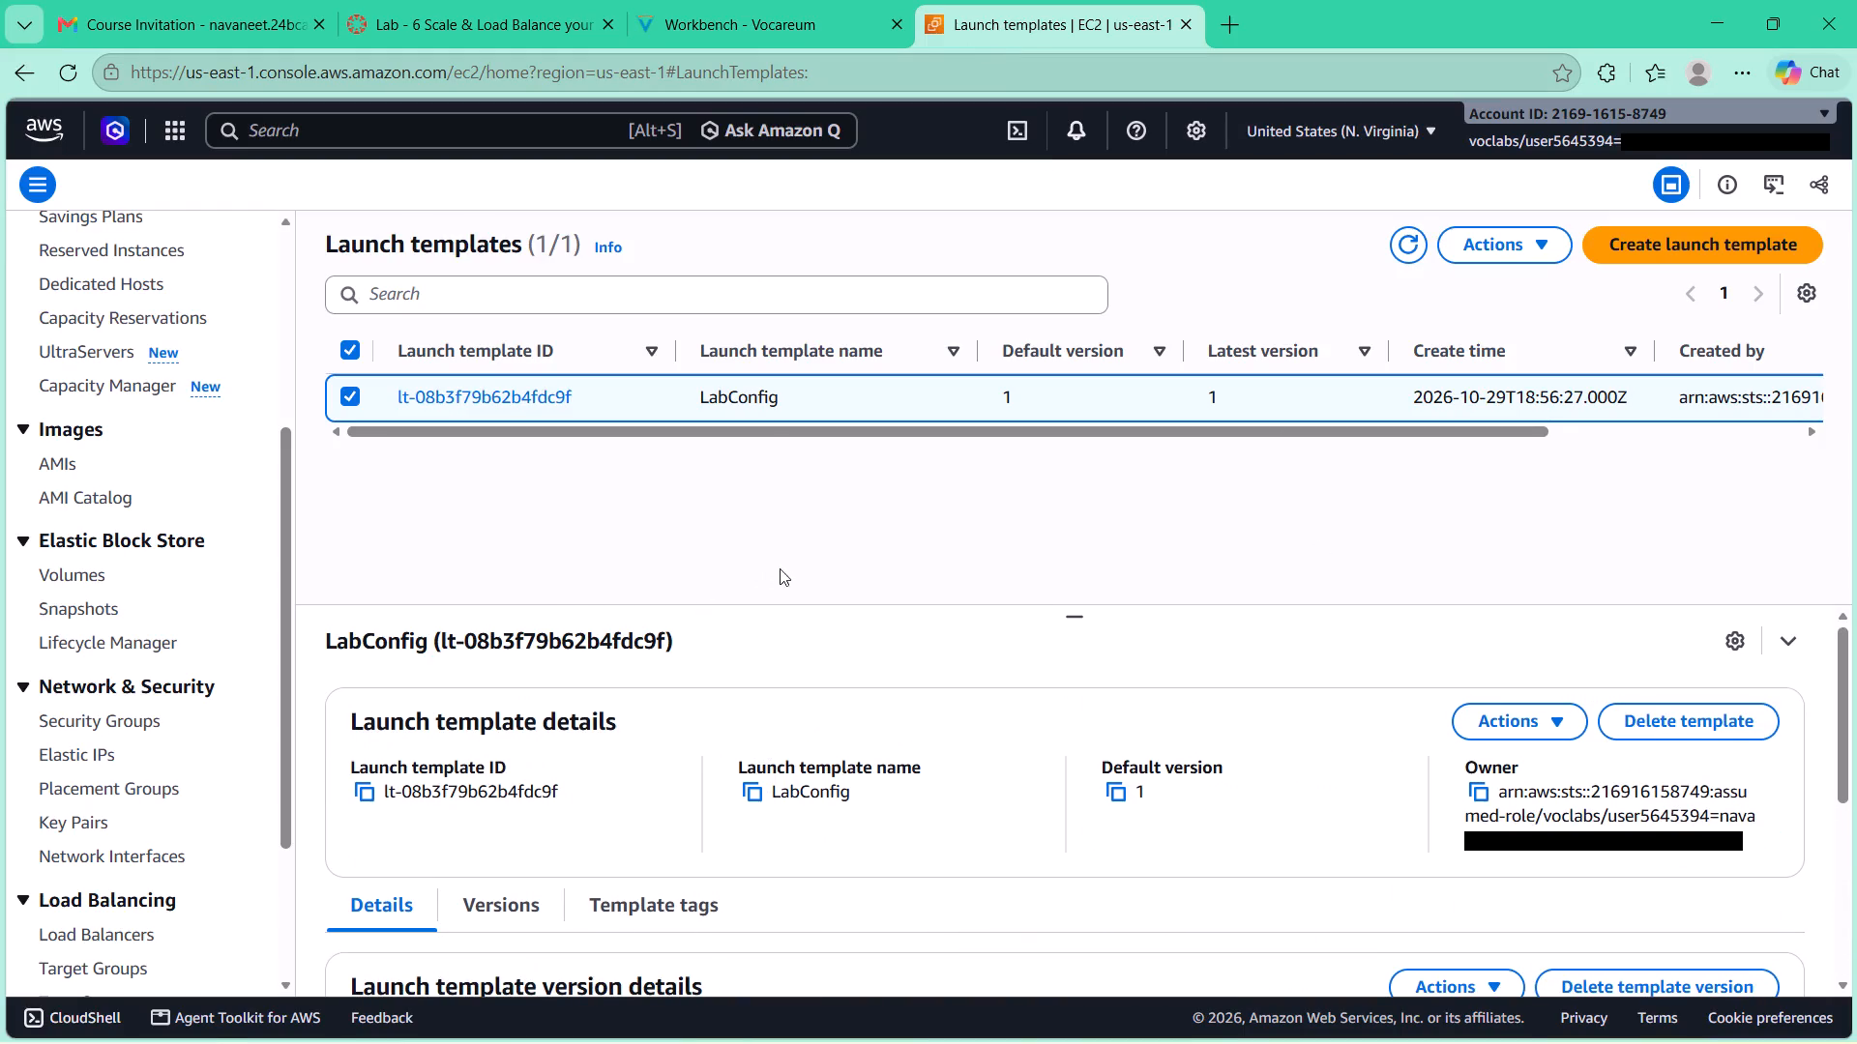
scroll(832, 502, down, 4)
click(1792, 640)
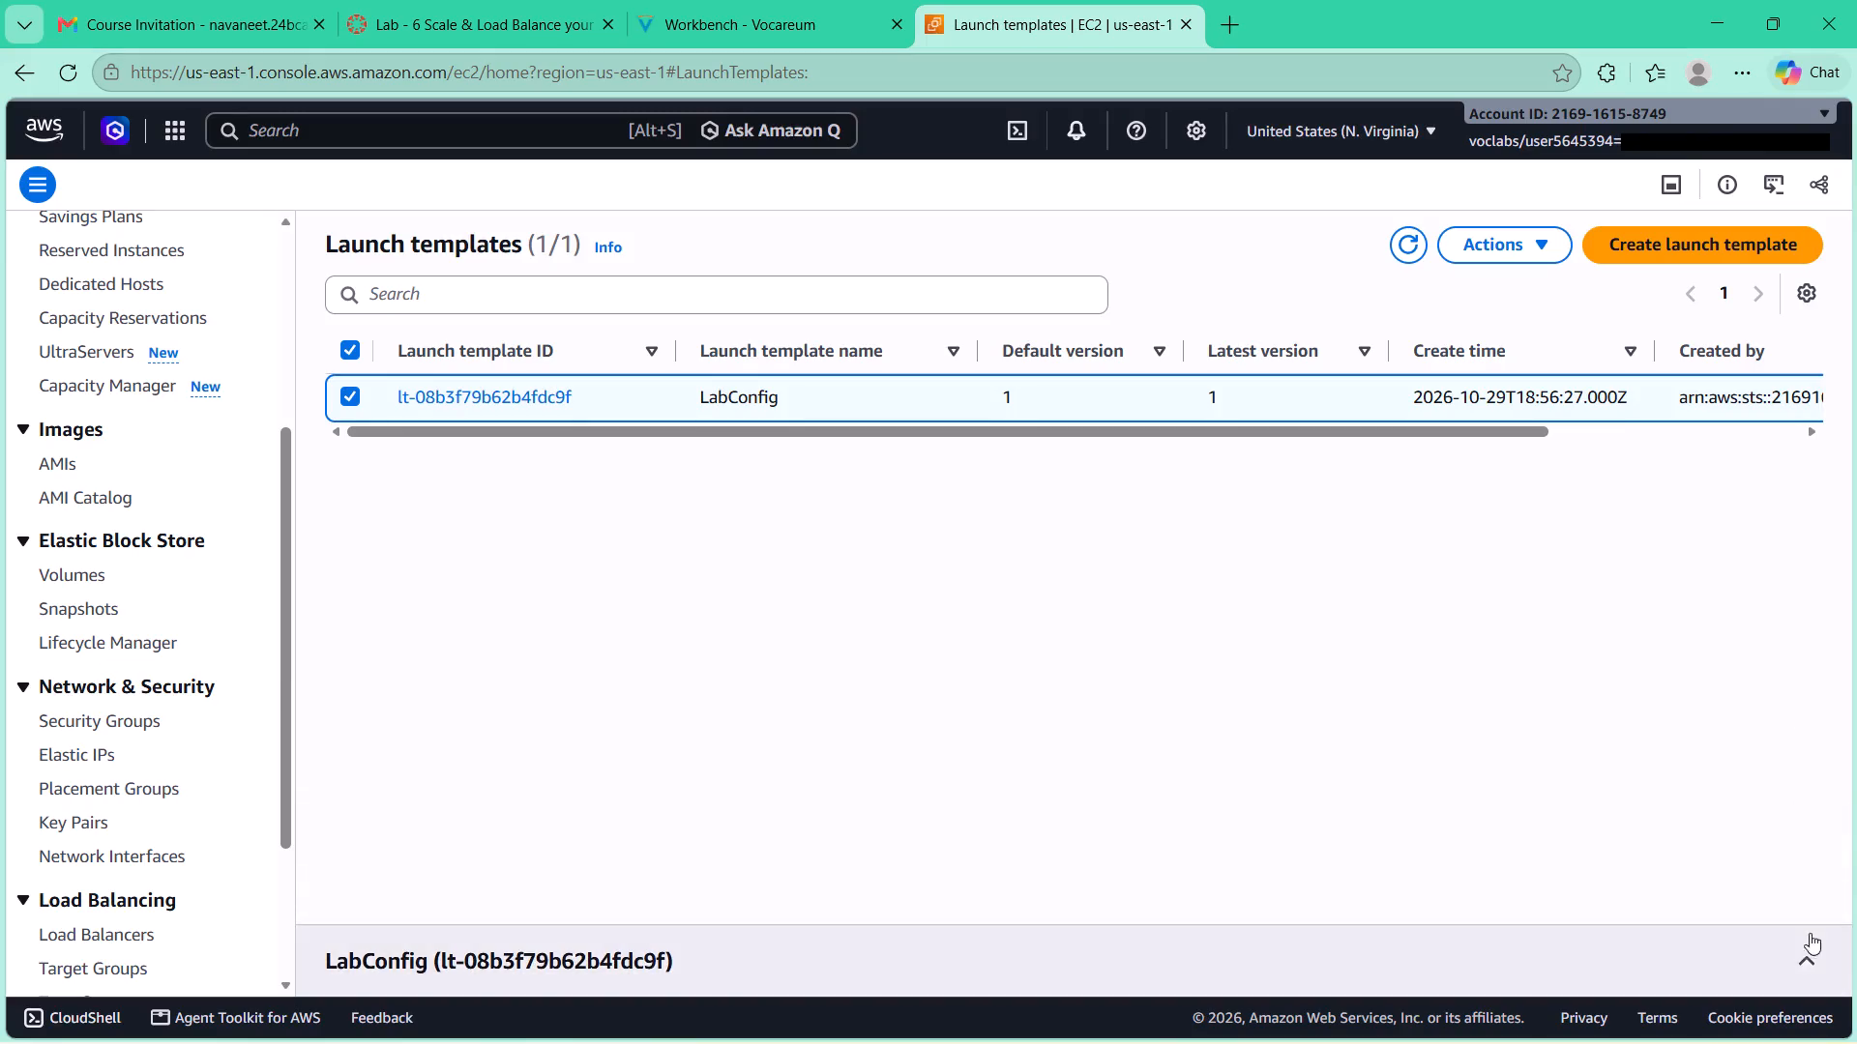
click(1813, 953)
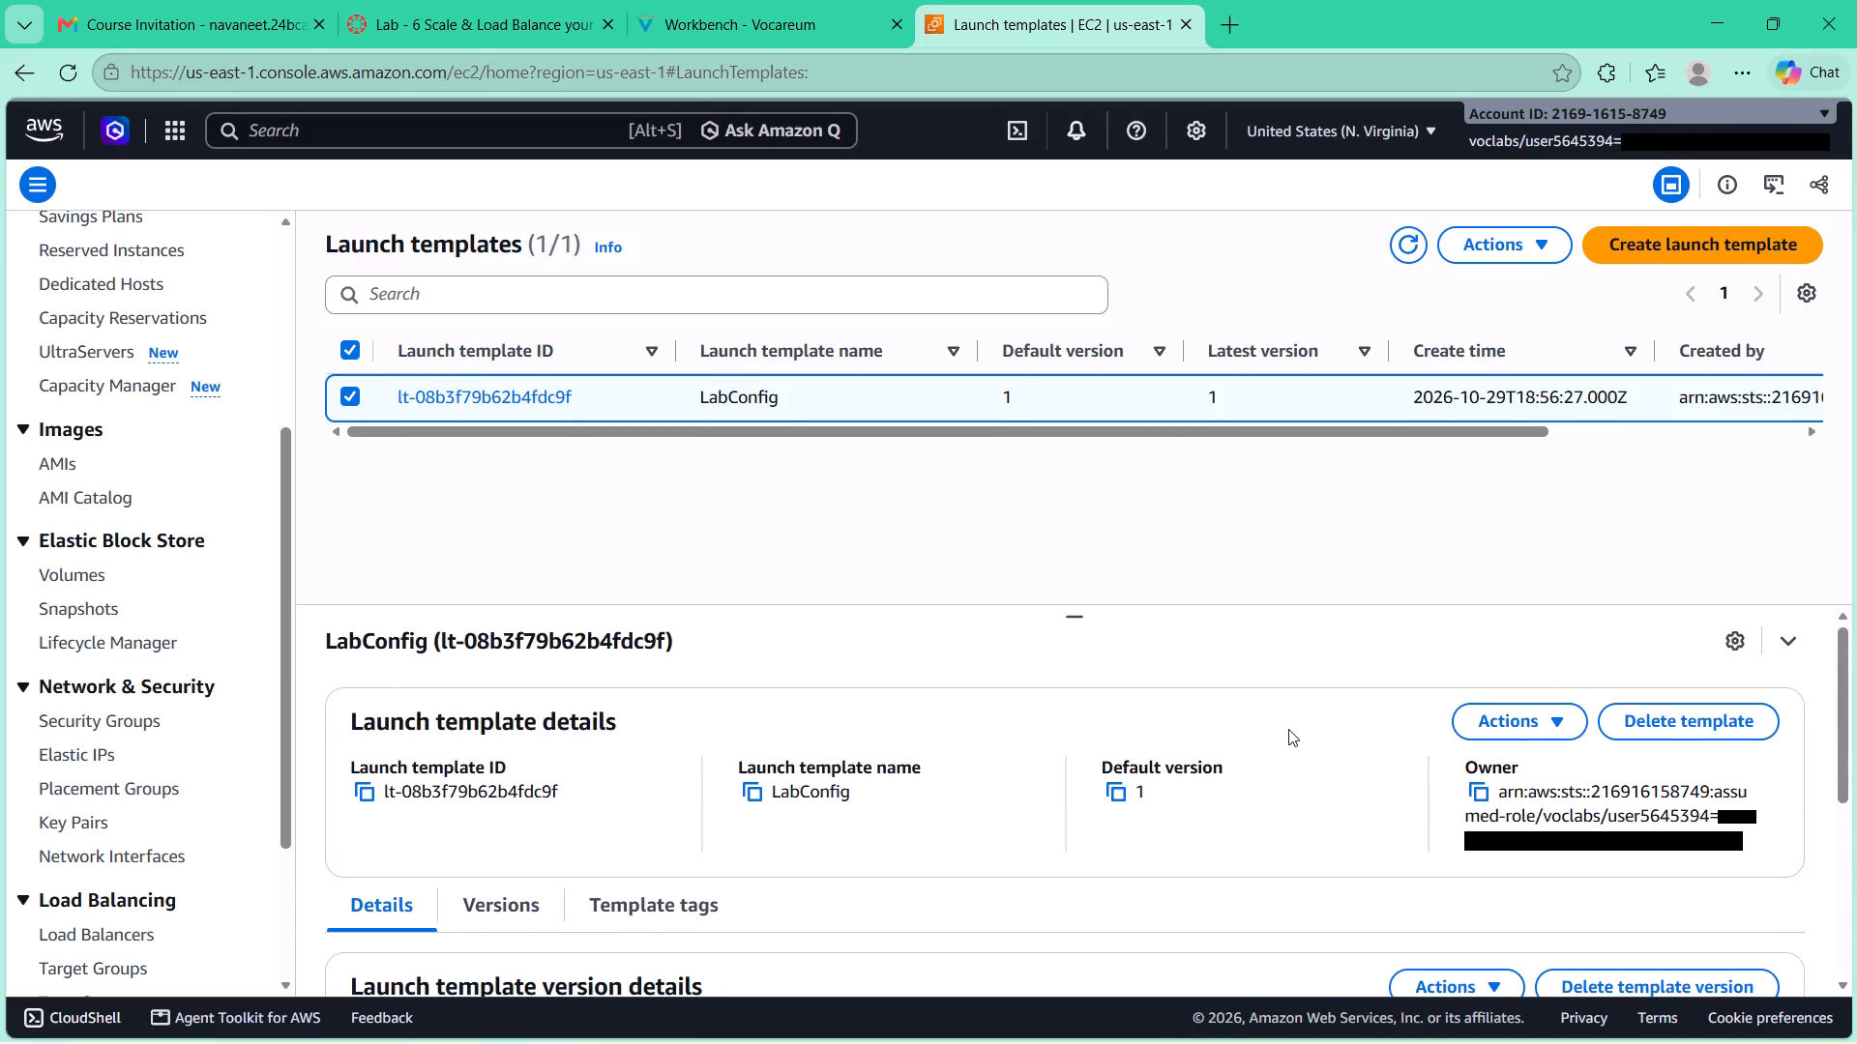
scroll(1288, 729, down, 6)
scroll(1288, 731, up, 8)
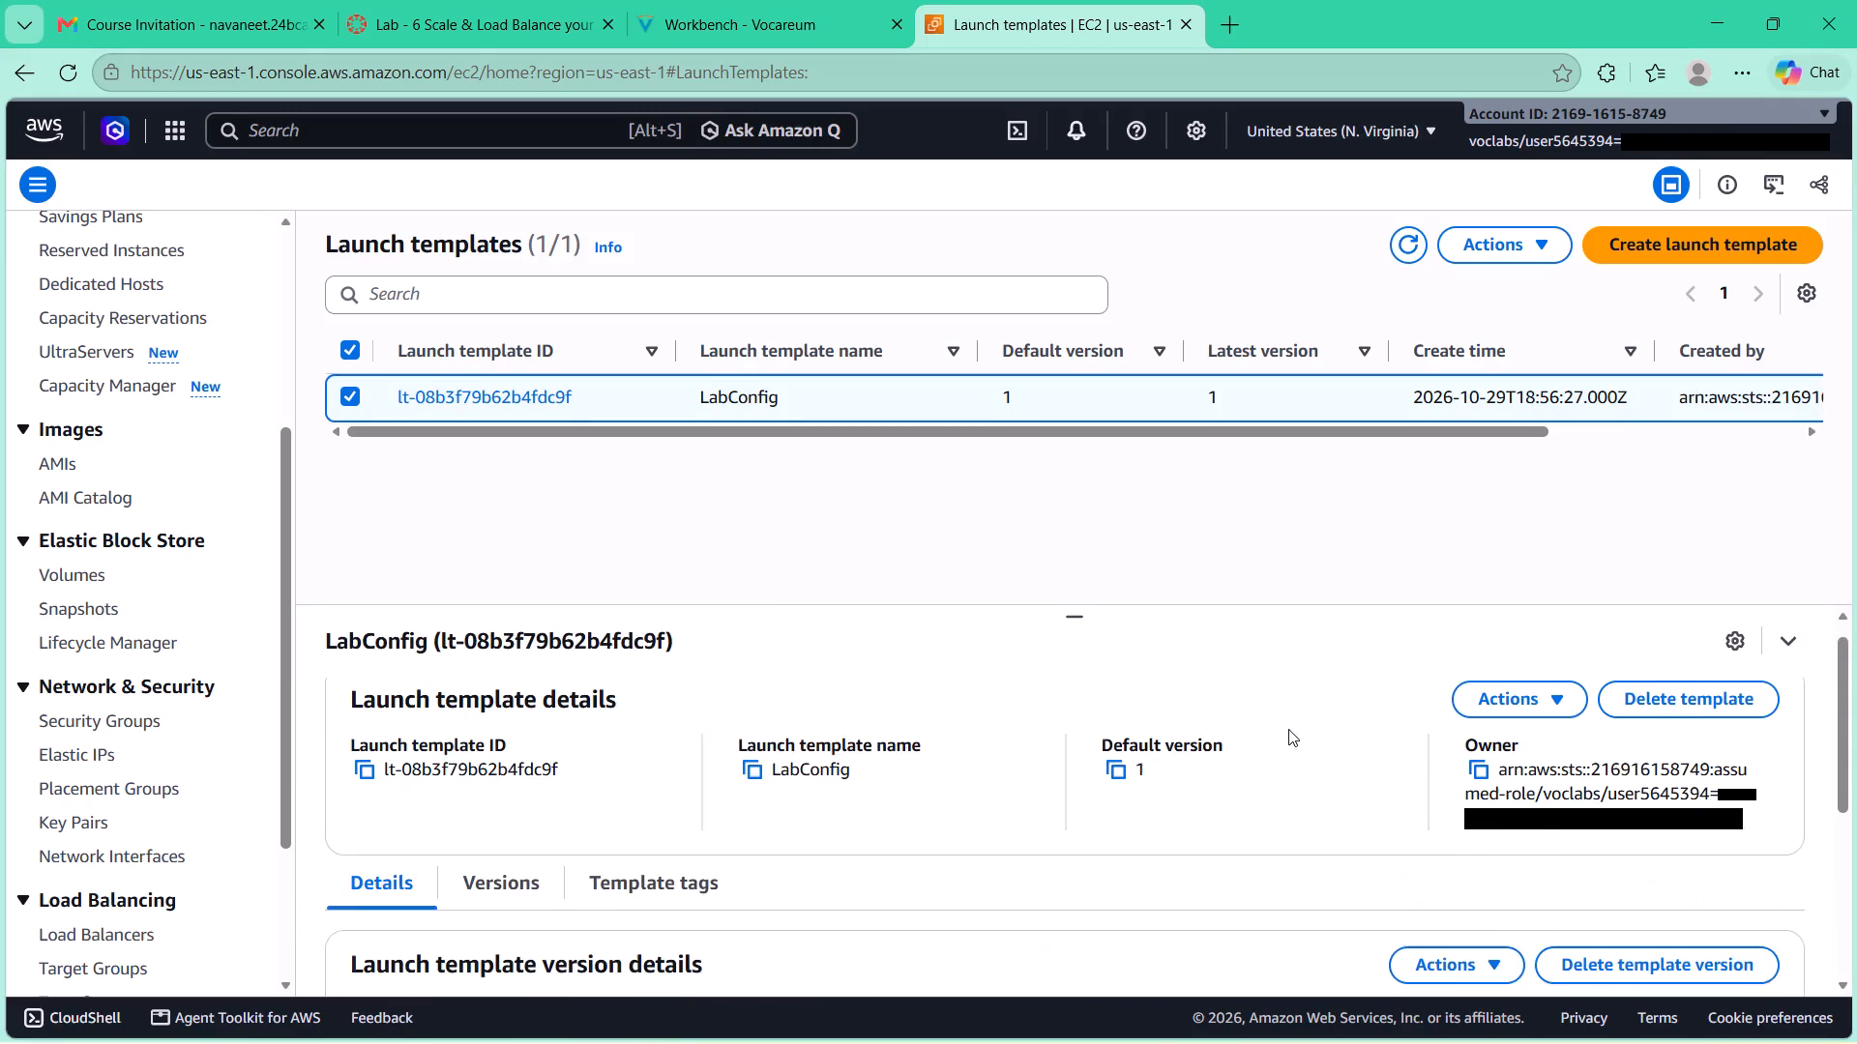
Recheck lab guide step 25 and start creating an Auto Scaling group from the LabConfig launch template.
click(1519, 724)
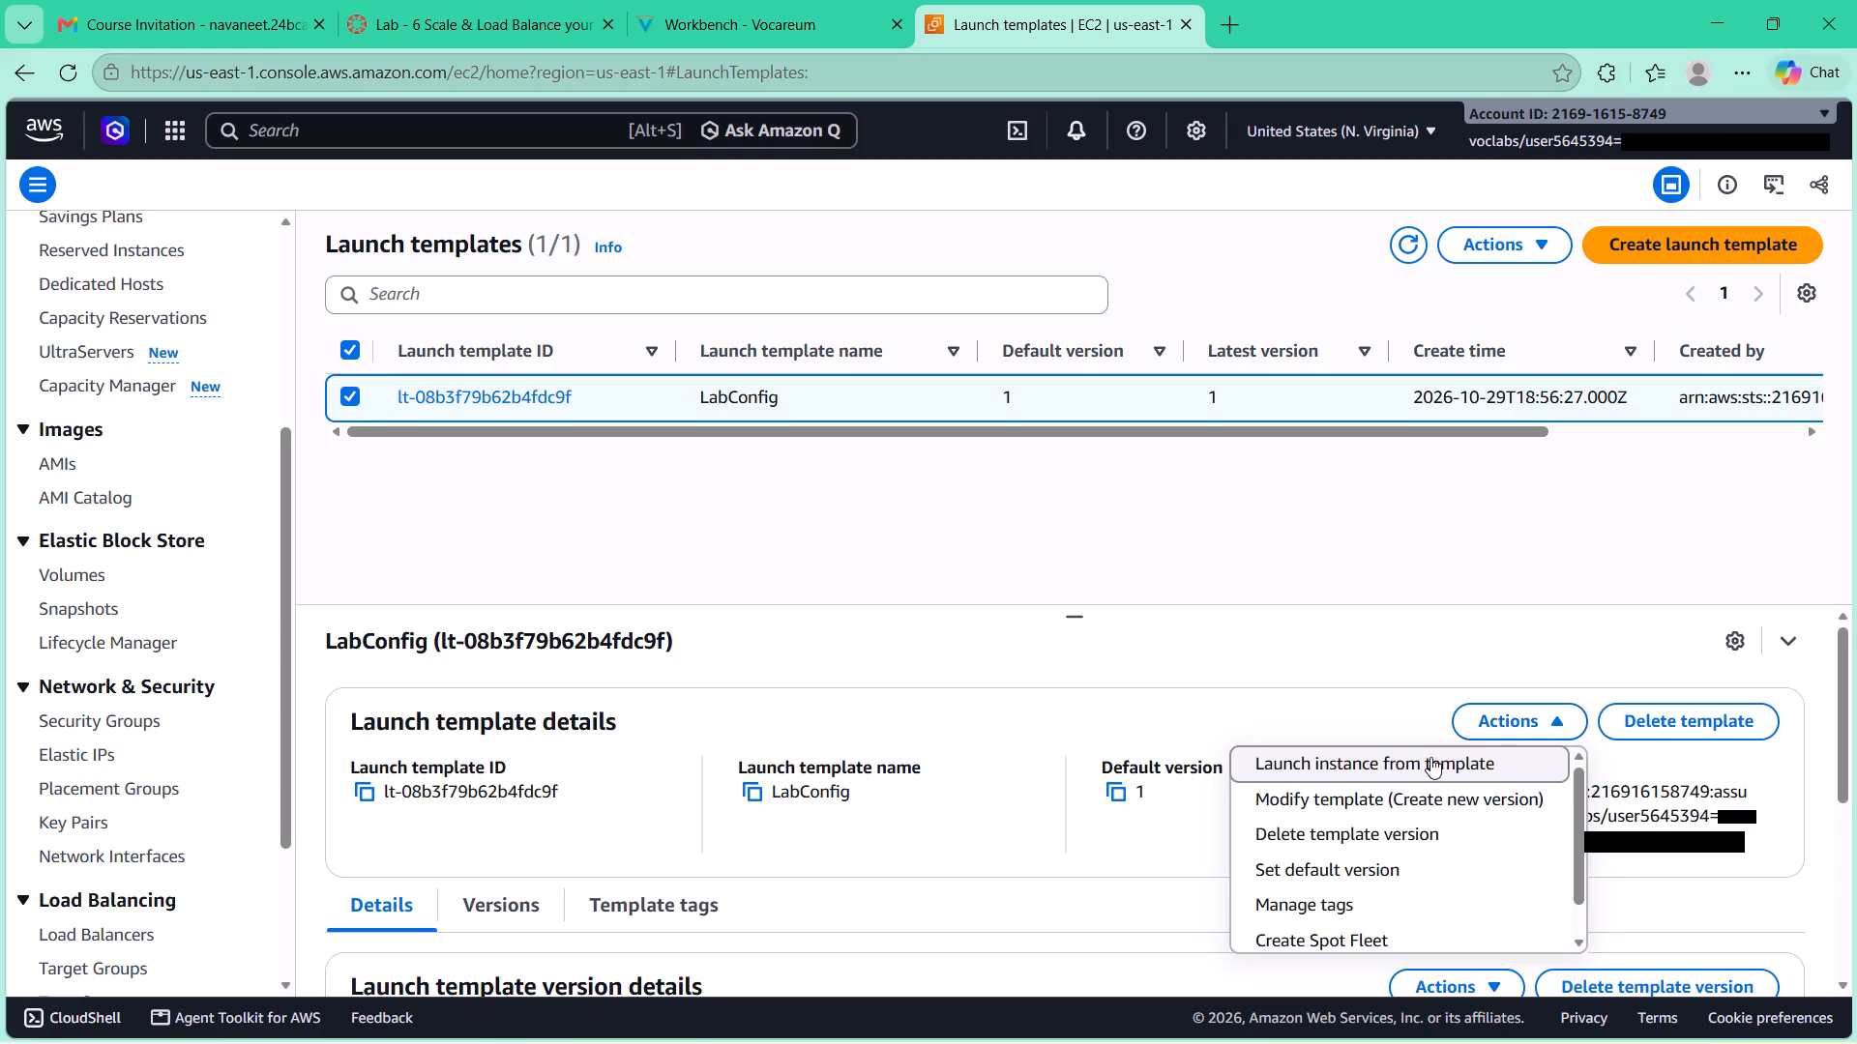
click(770, 36)
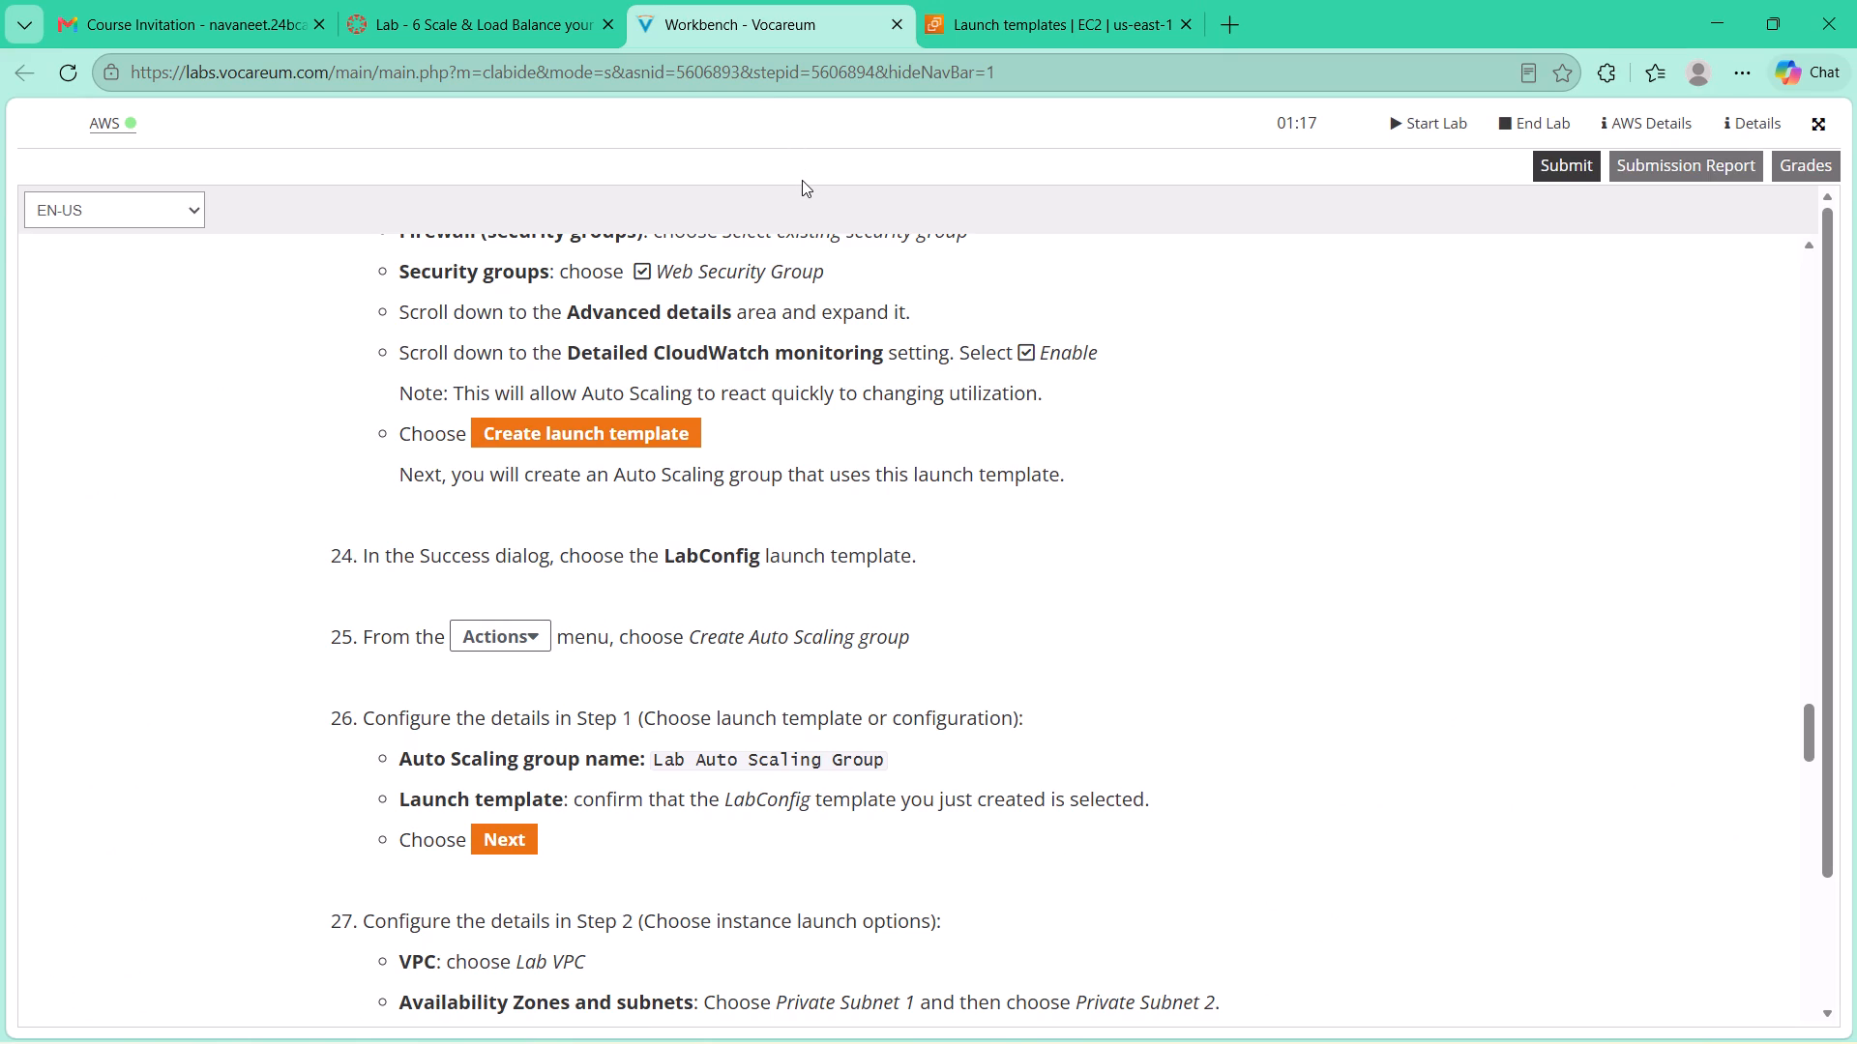
click(995, 0)
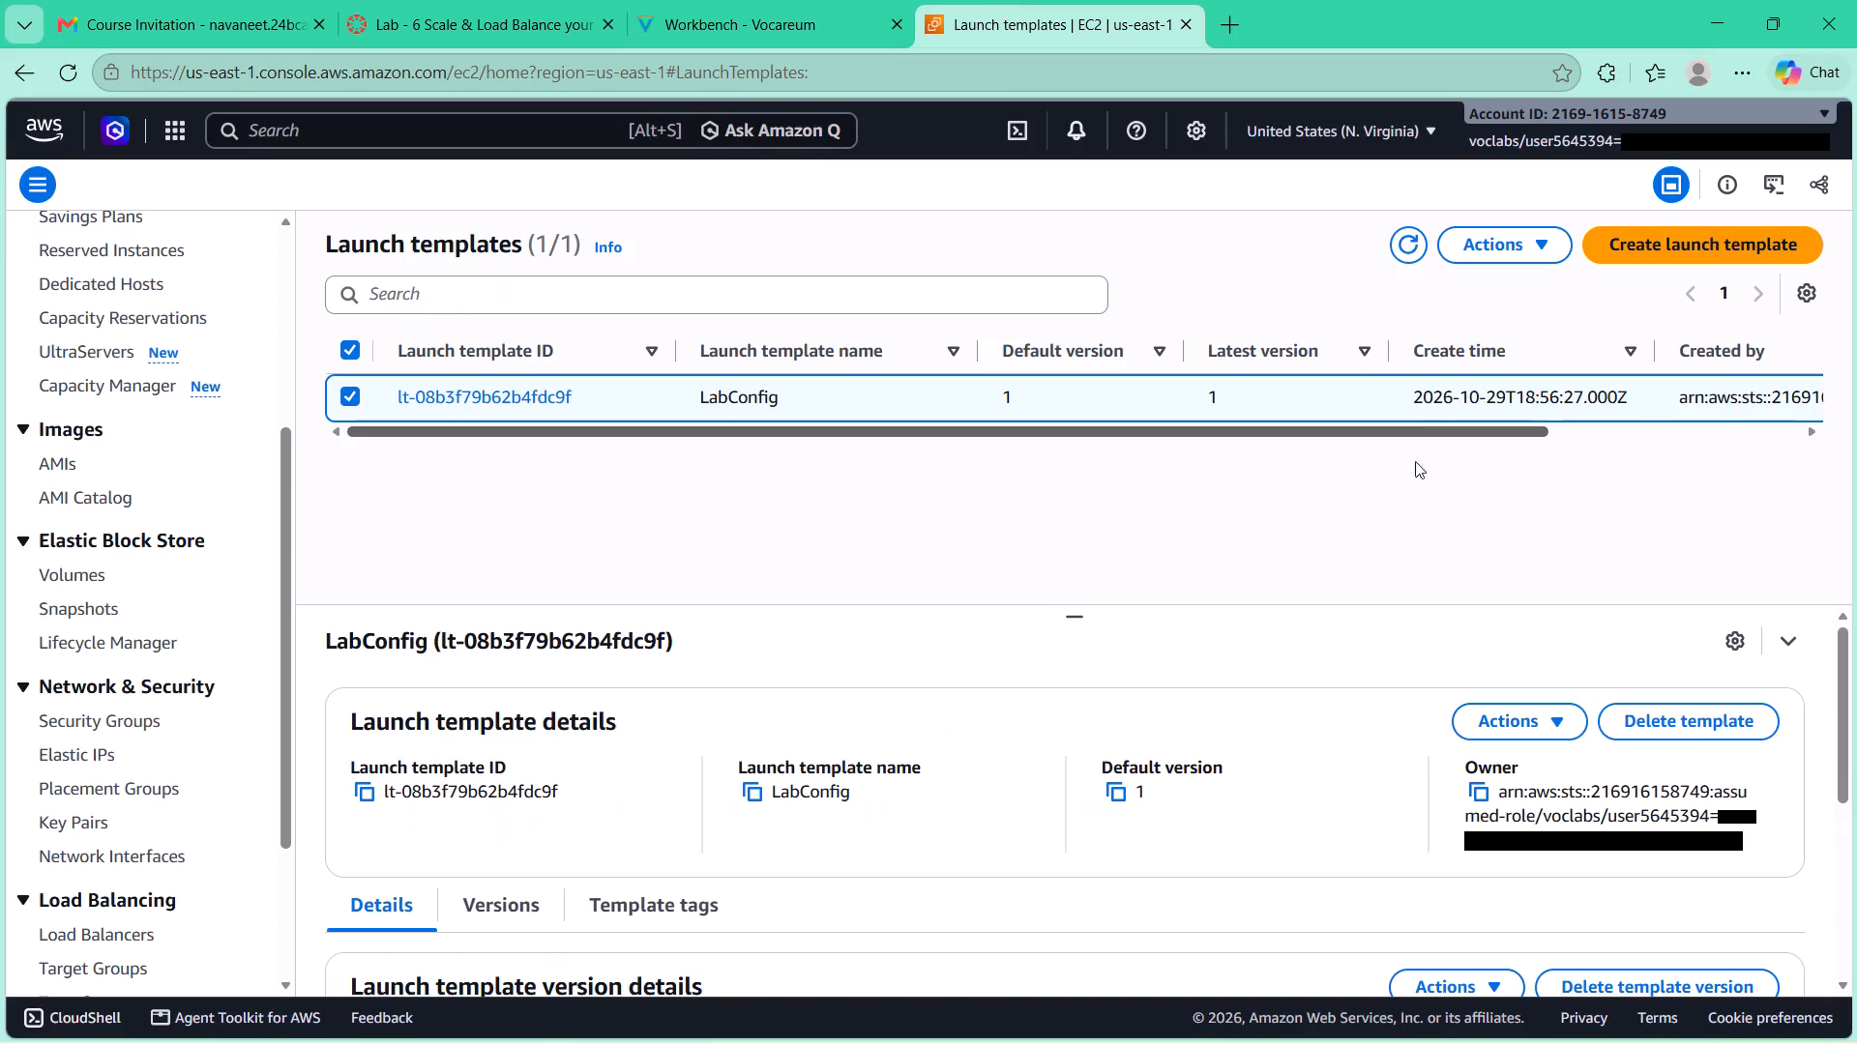
click(1510, 710)
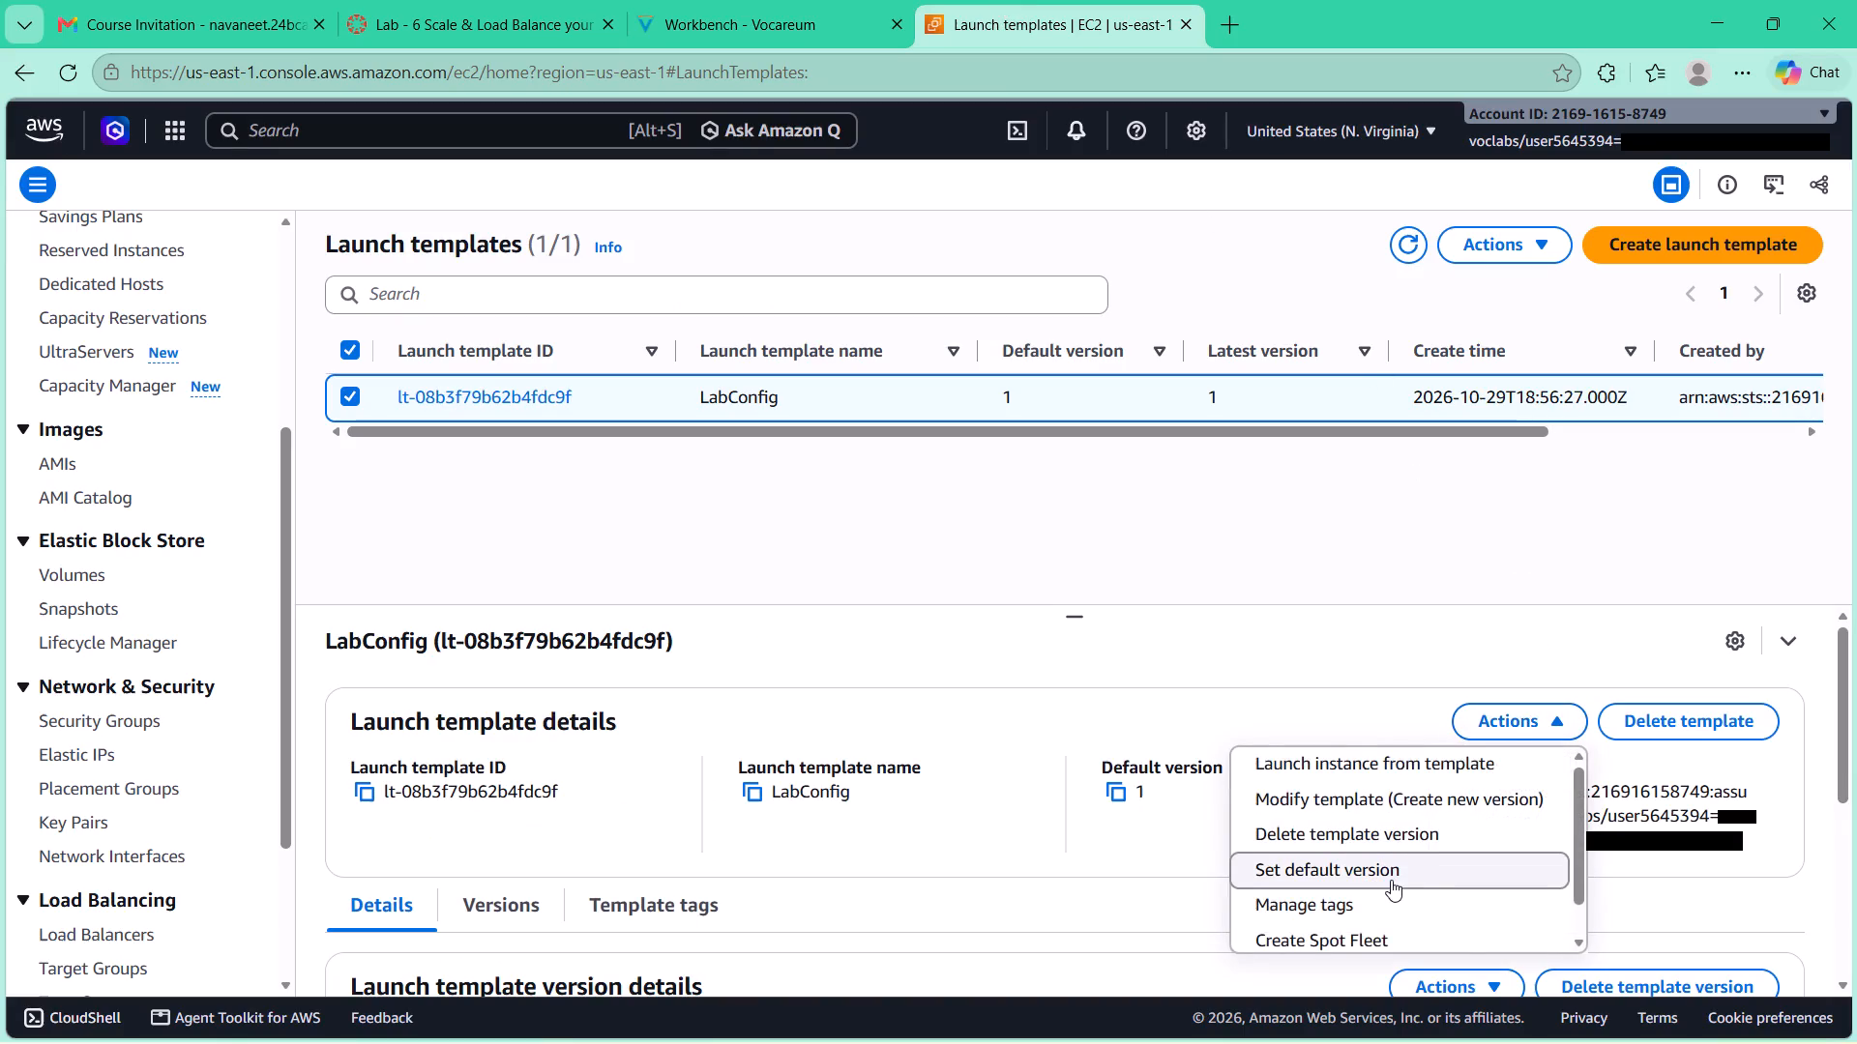
scroll(1391, 880, down, 1)
click(1389, 928)
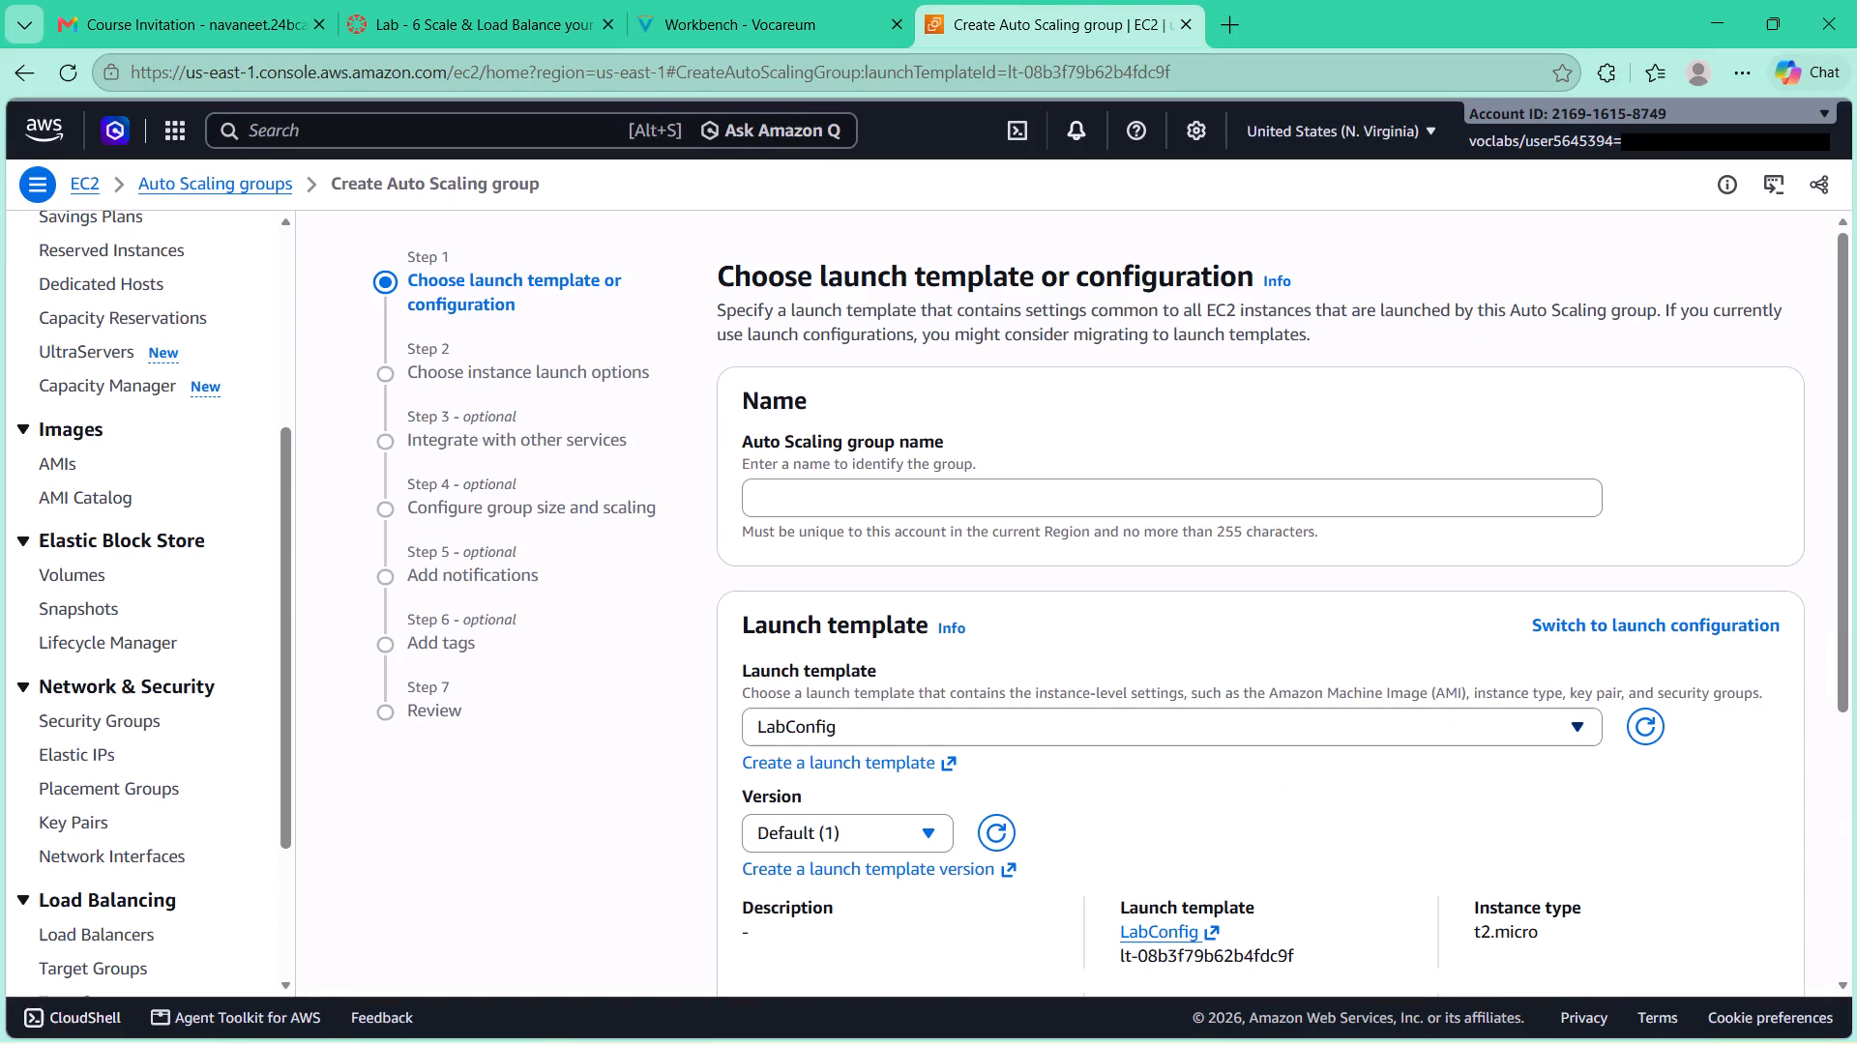
Copy the group name from lab guide step 26 and name the Auto Scaling group Lab Auto Scaling Group.
click(750, 0)
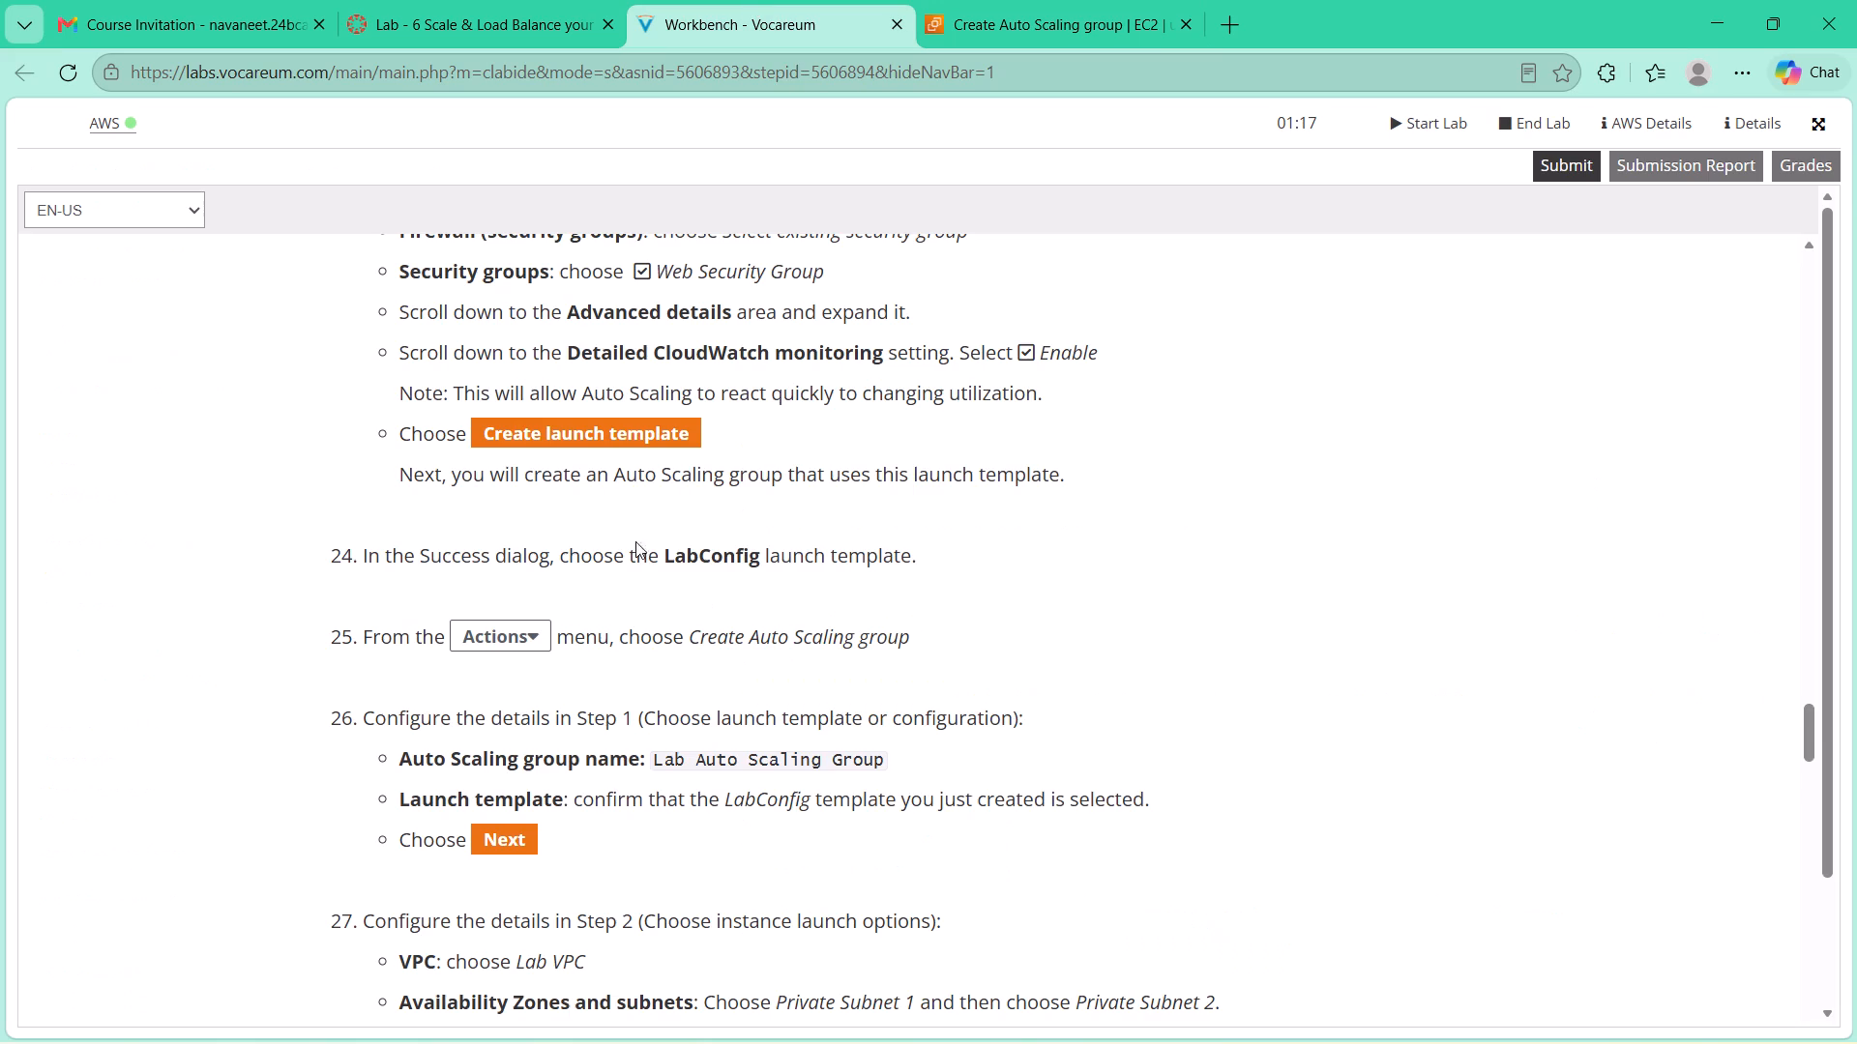
scroll(618, 574, down, 2)
drag(655, 517, 774, 515)
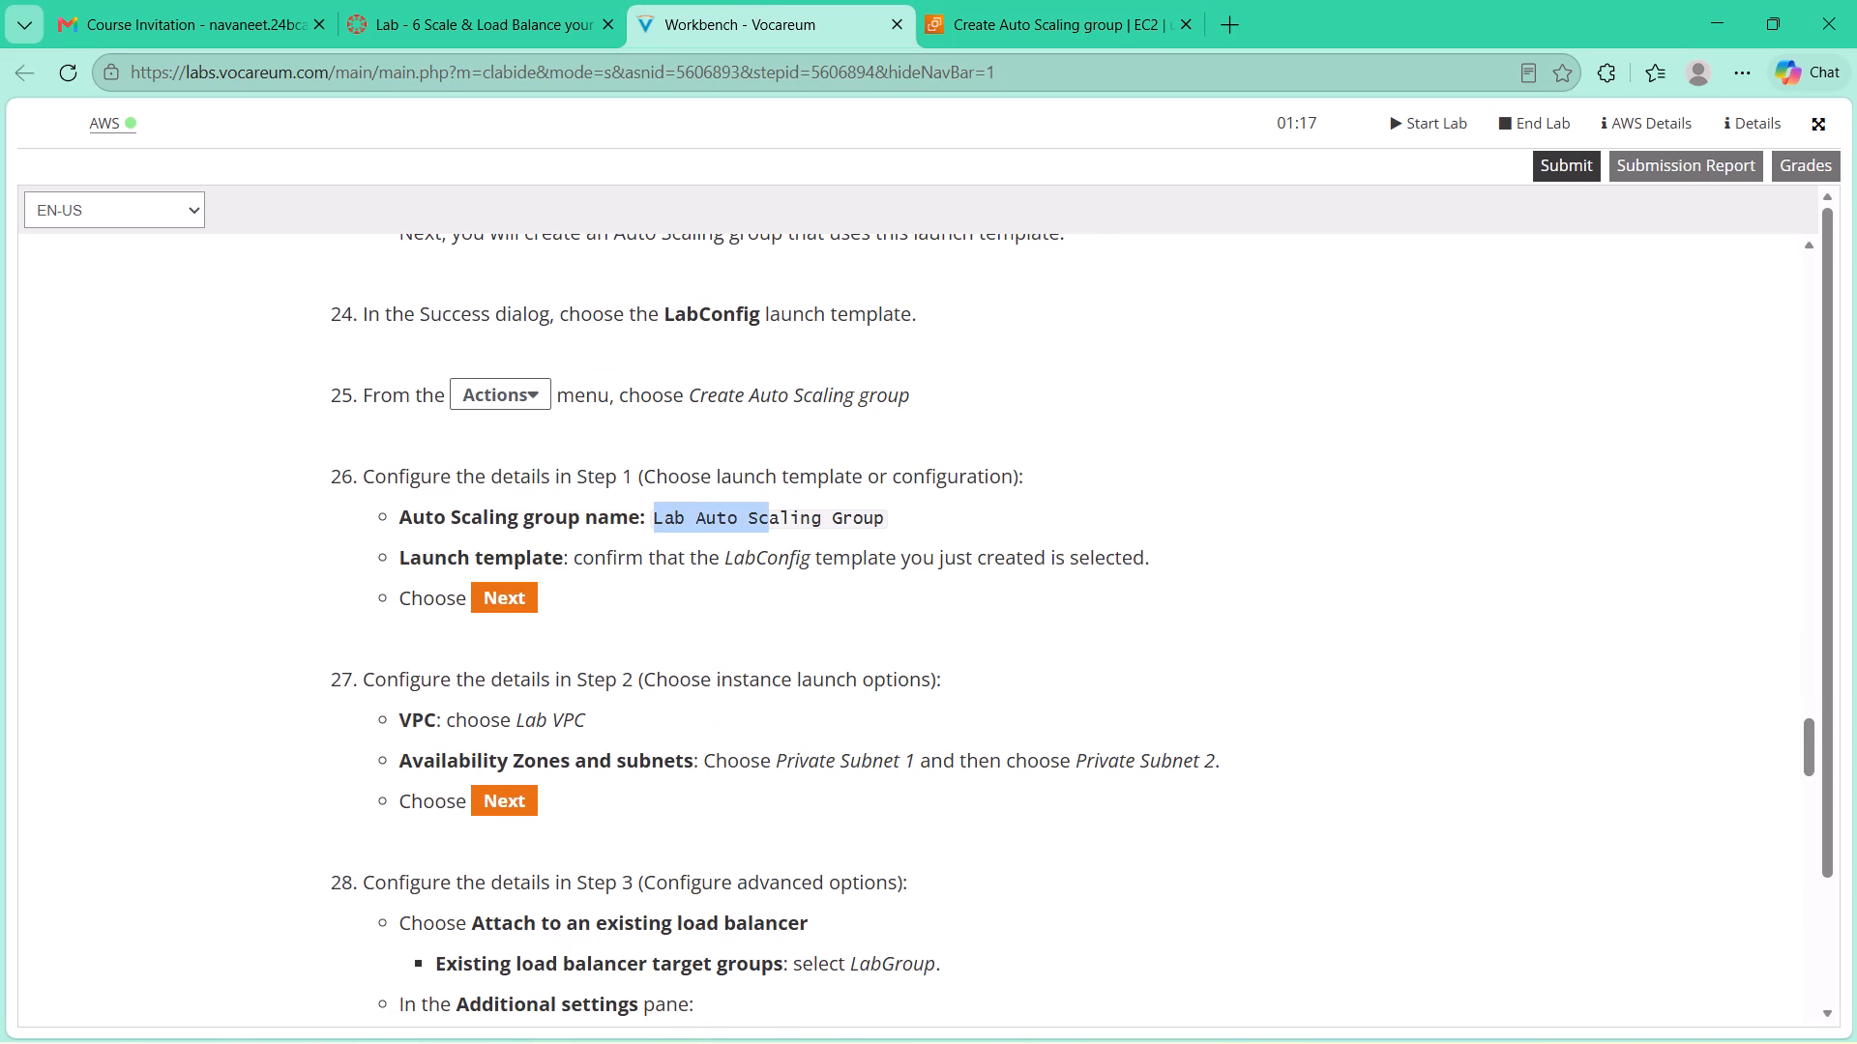
drag(774, 515, 890, 518)
click(919, 437)
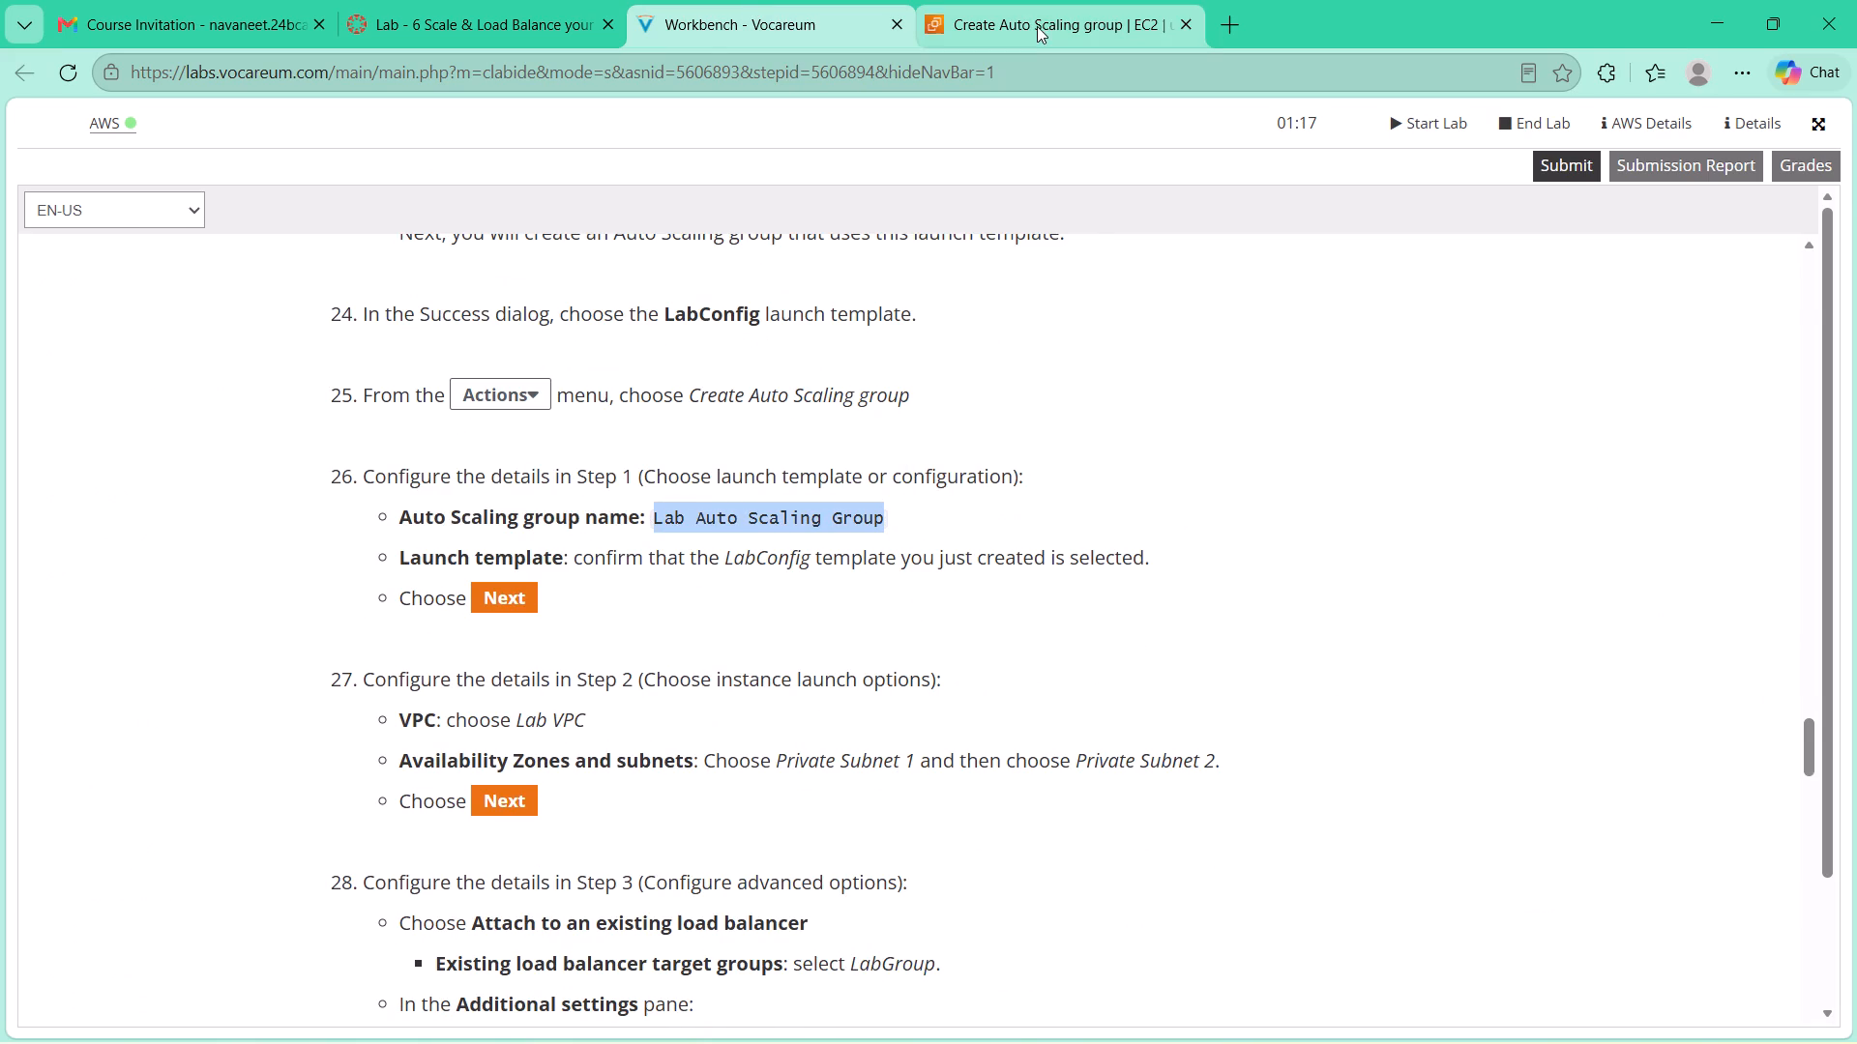
click(1037, 21)
click(970, 506)
key(ctrl+v)
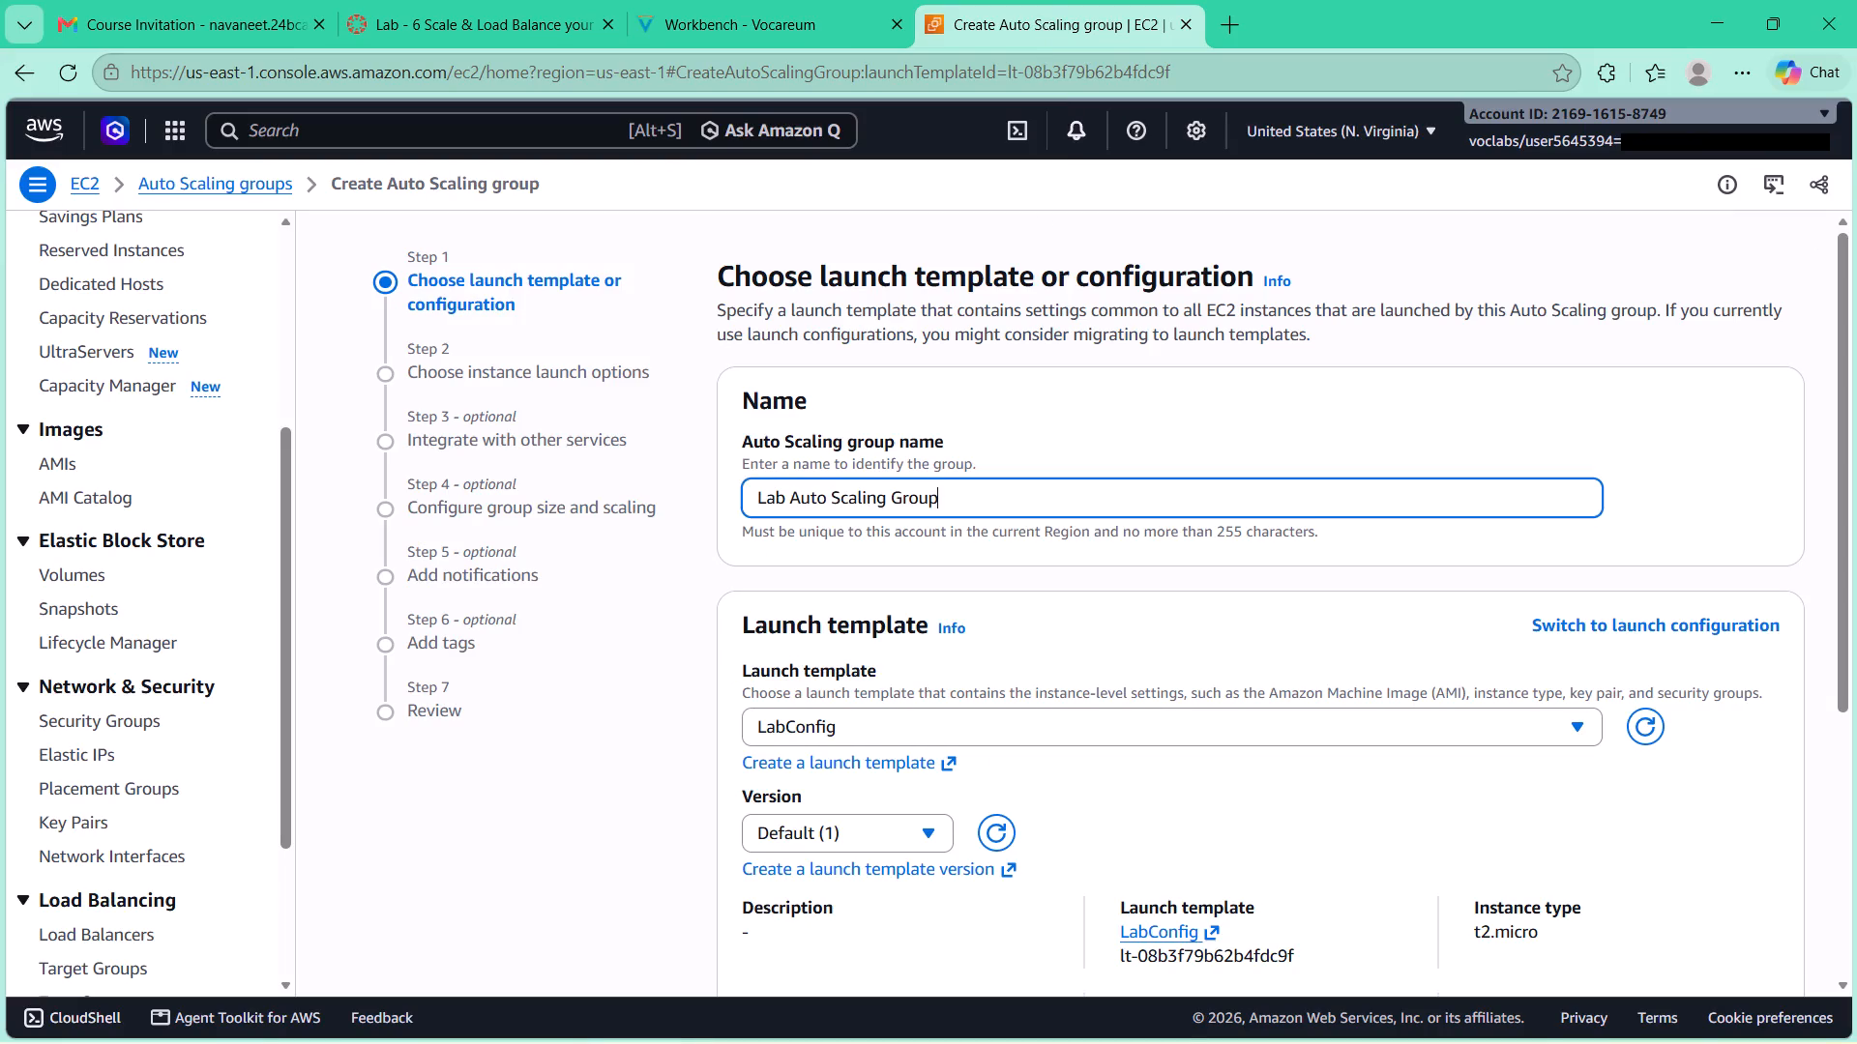
Check the LabConfig launch template selection against lab guide step 26 and try to proceed to the instance launch options.
click(748, 0)
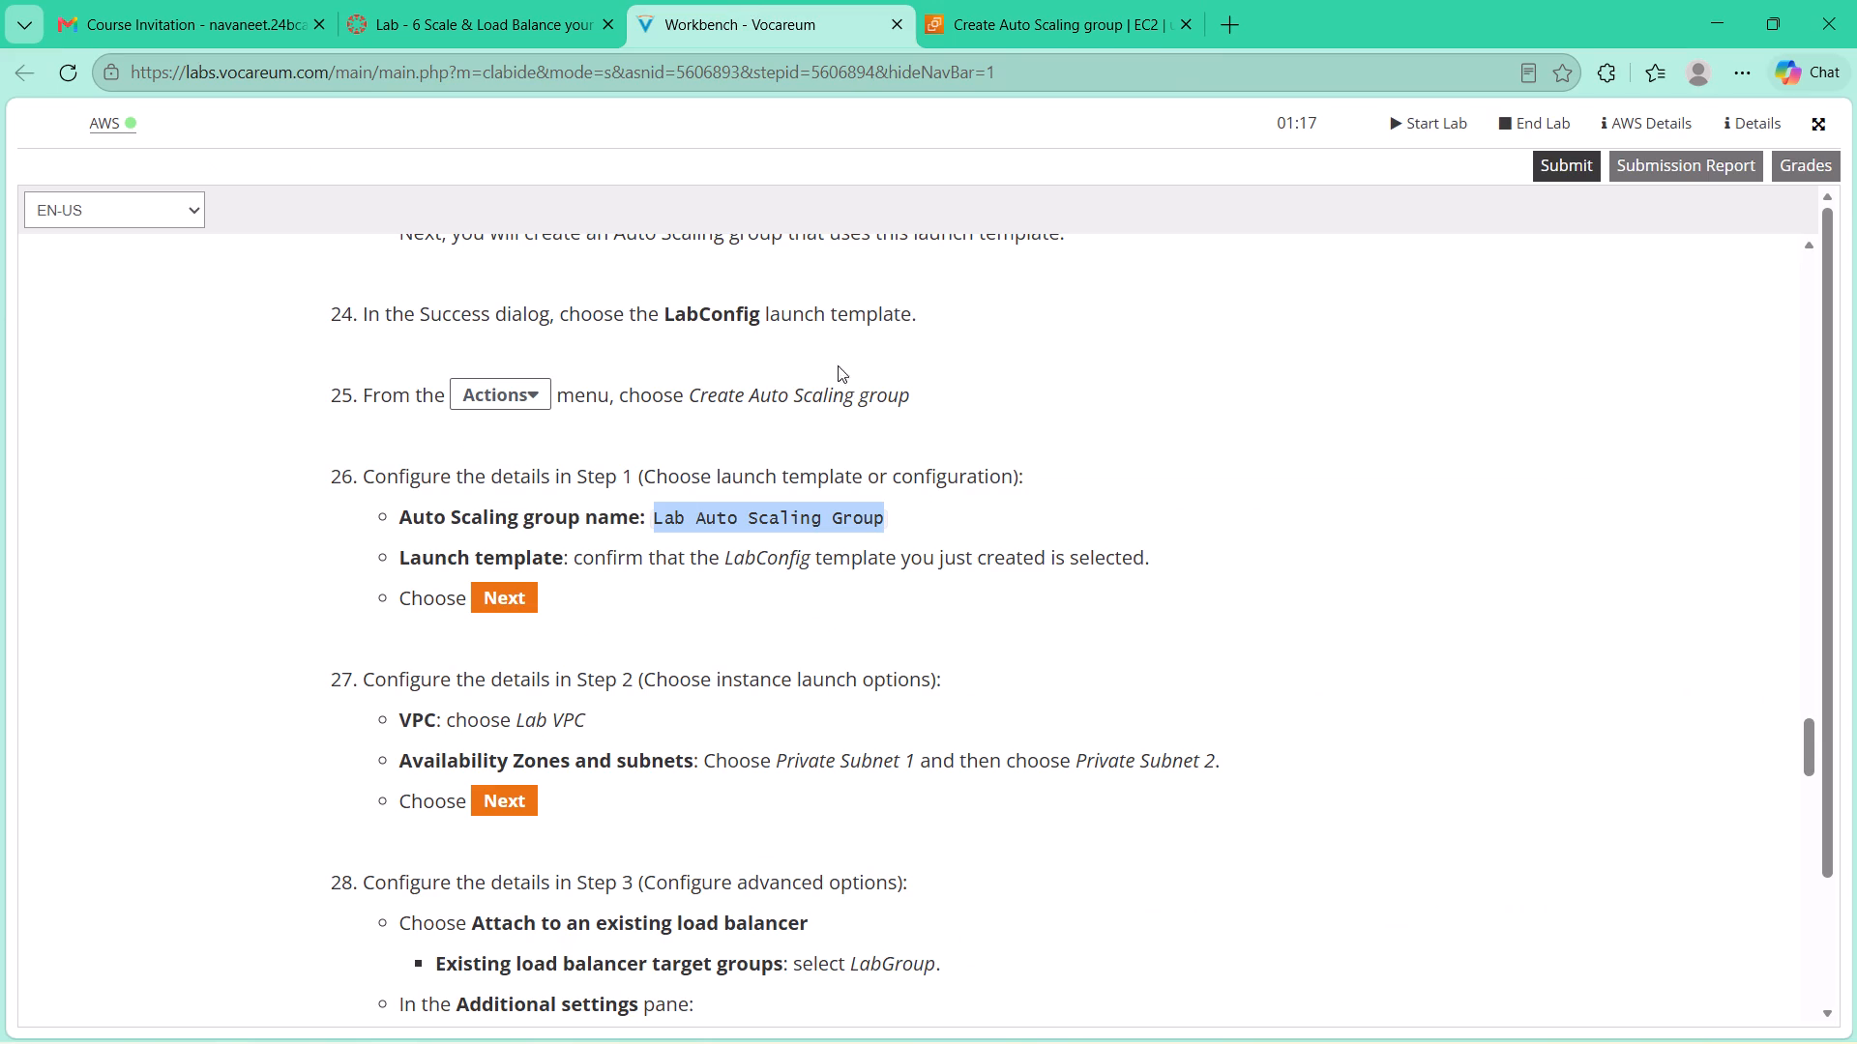
click(1026, 0)
scroll(1049, 590, down, 2)
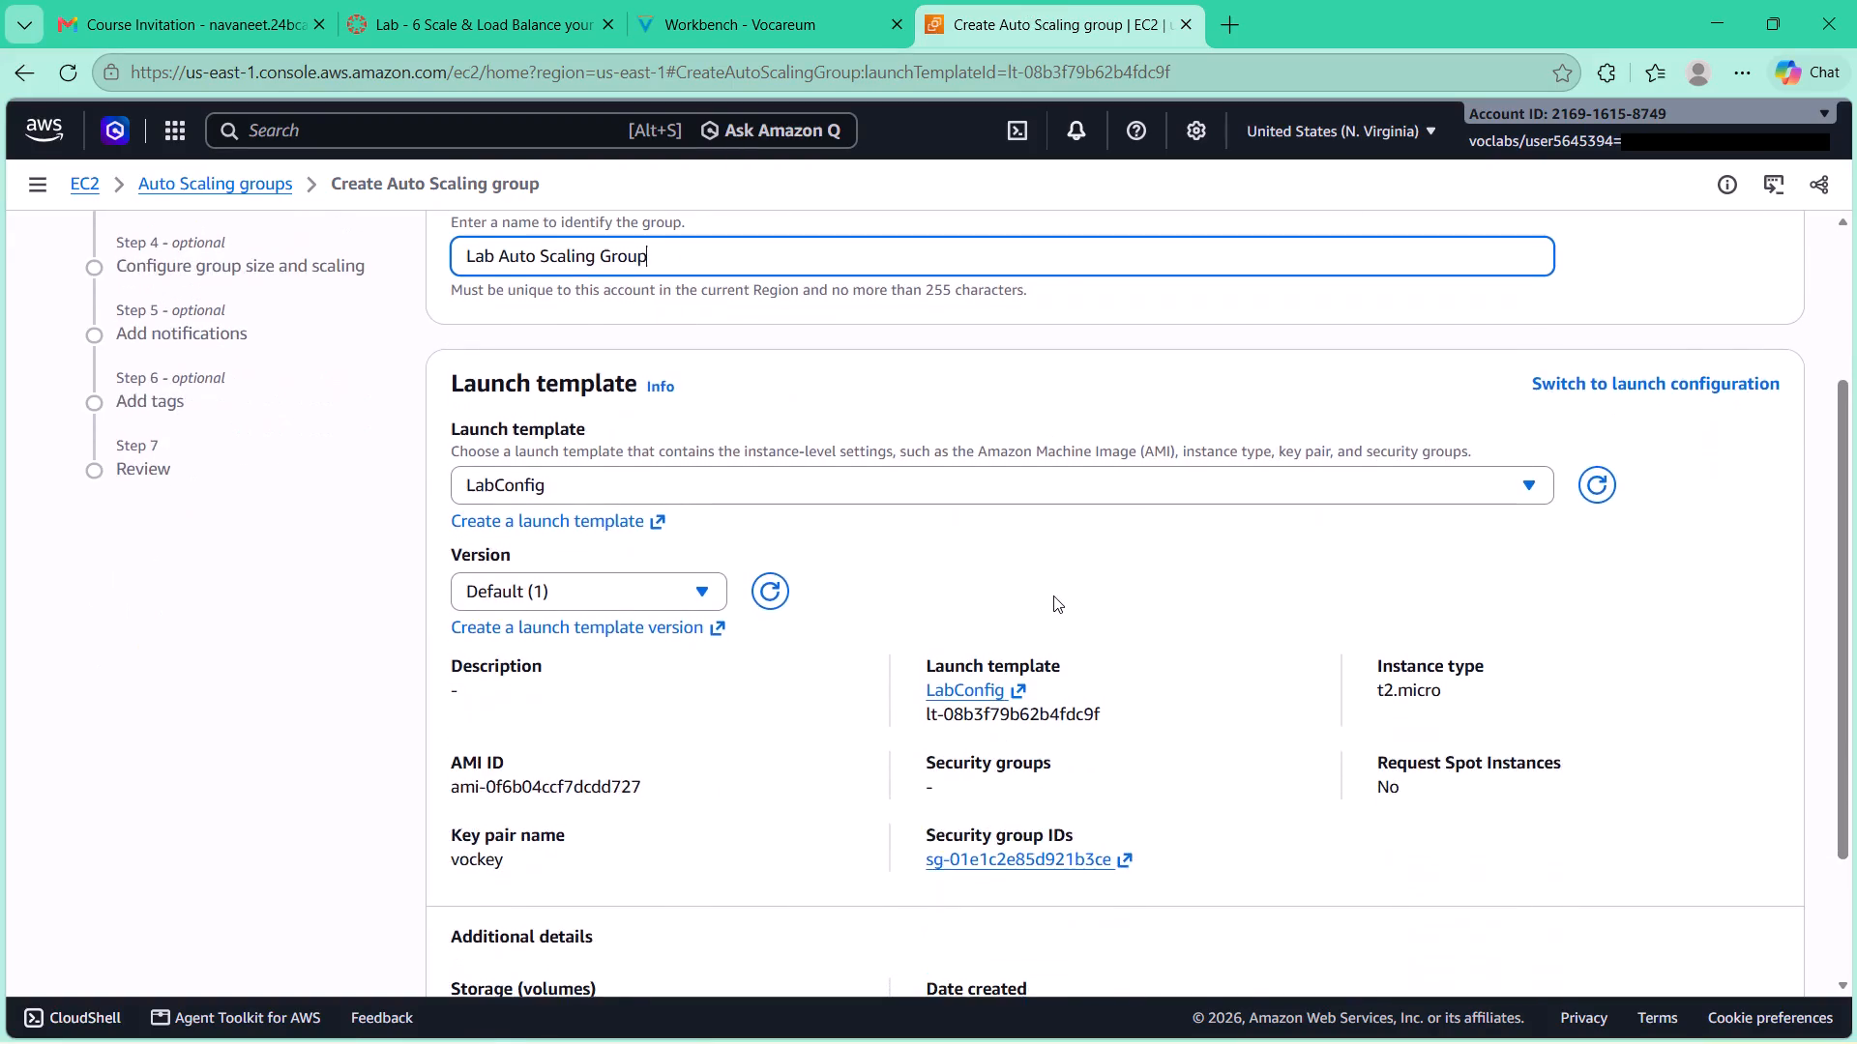
scroll(1053, 595, down, 3)
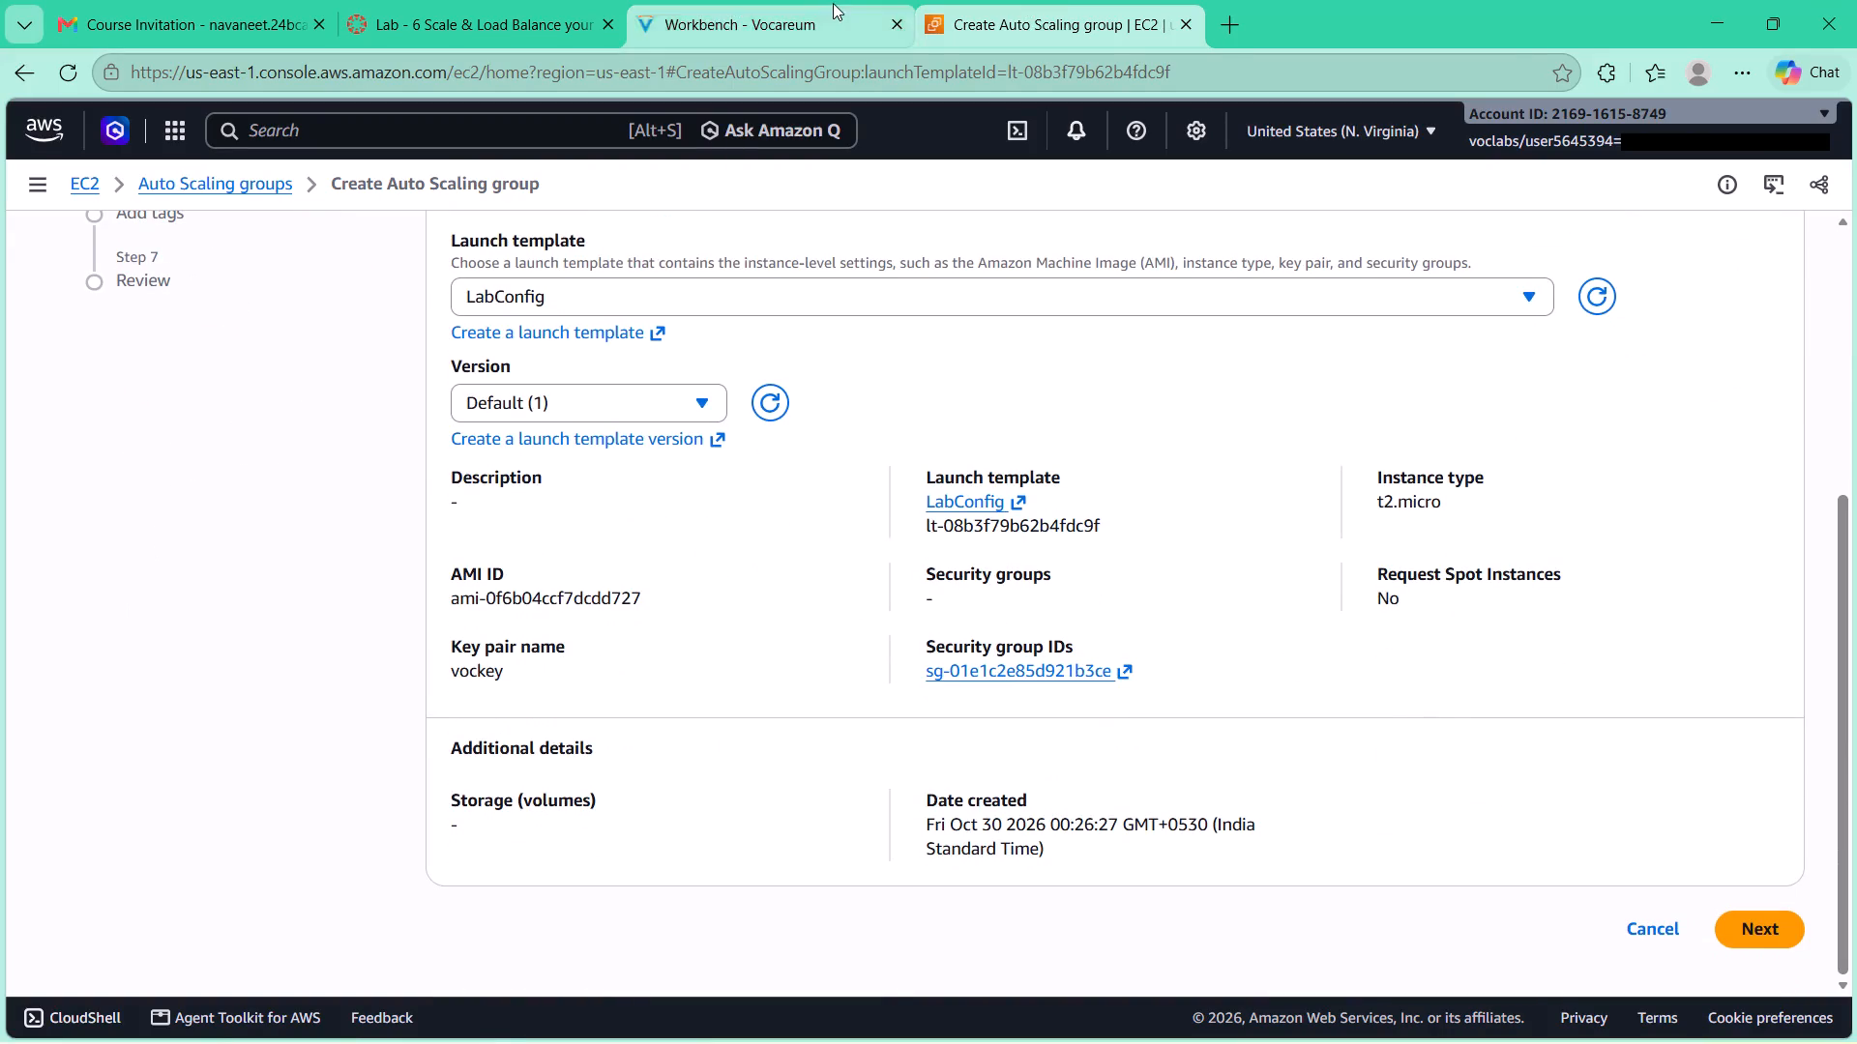
click(833, 3)
click(988, 12)
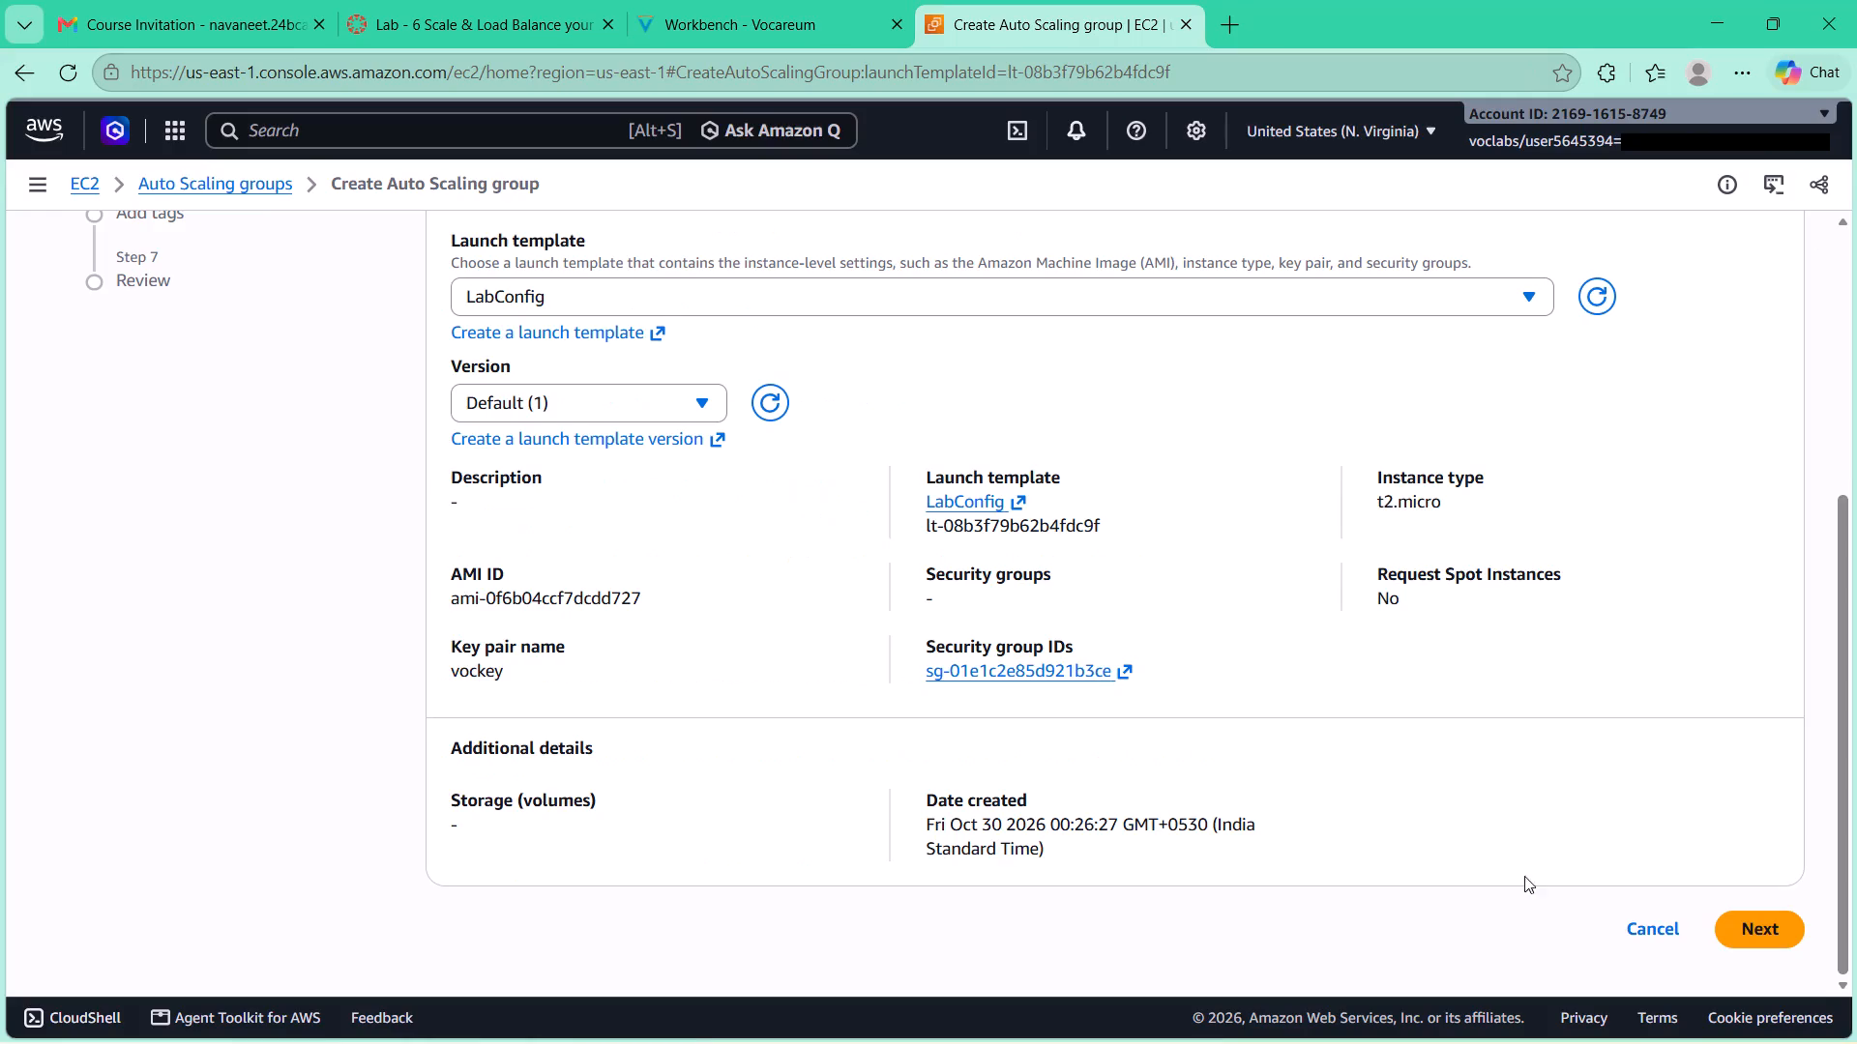
click(1751, 934)
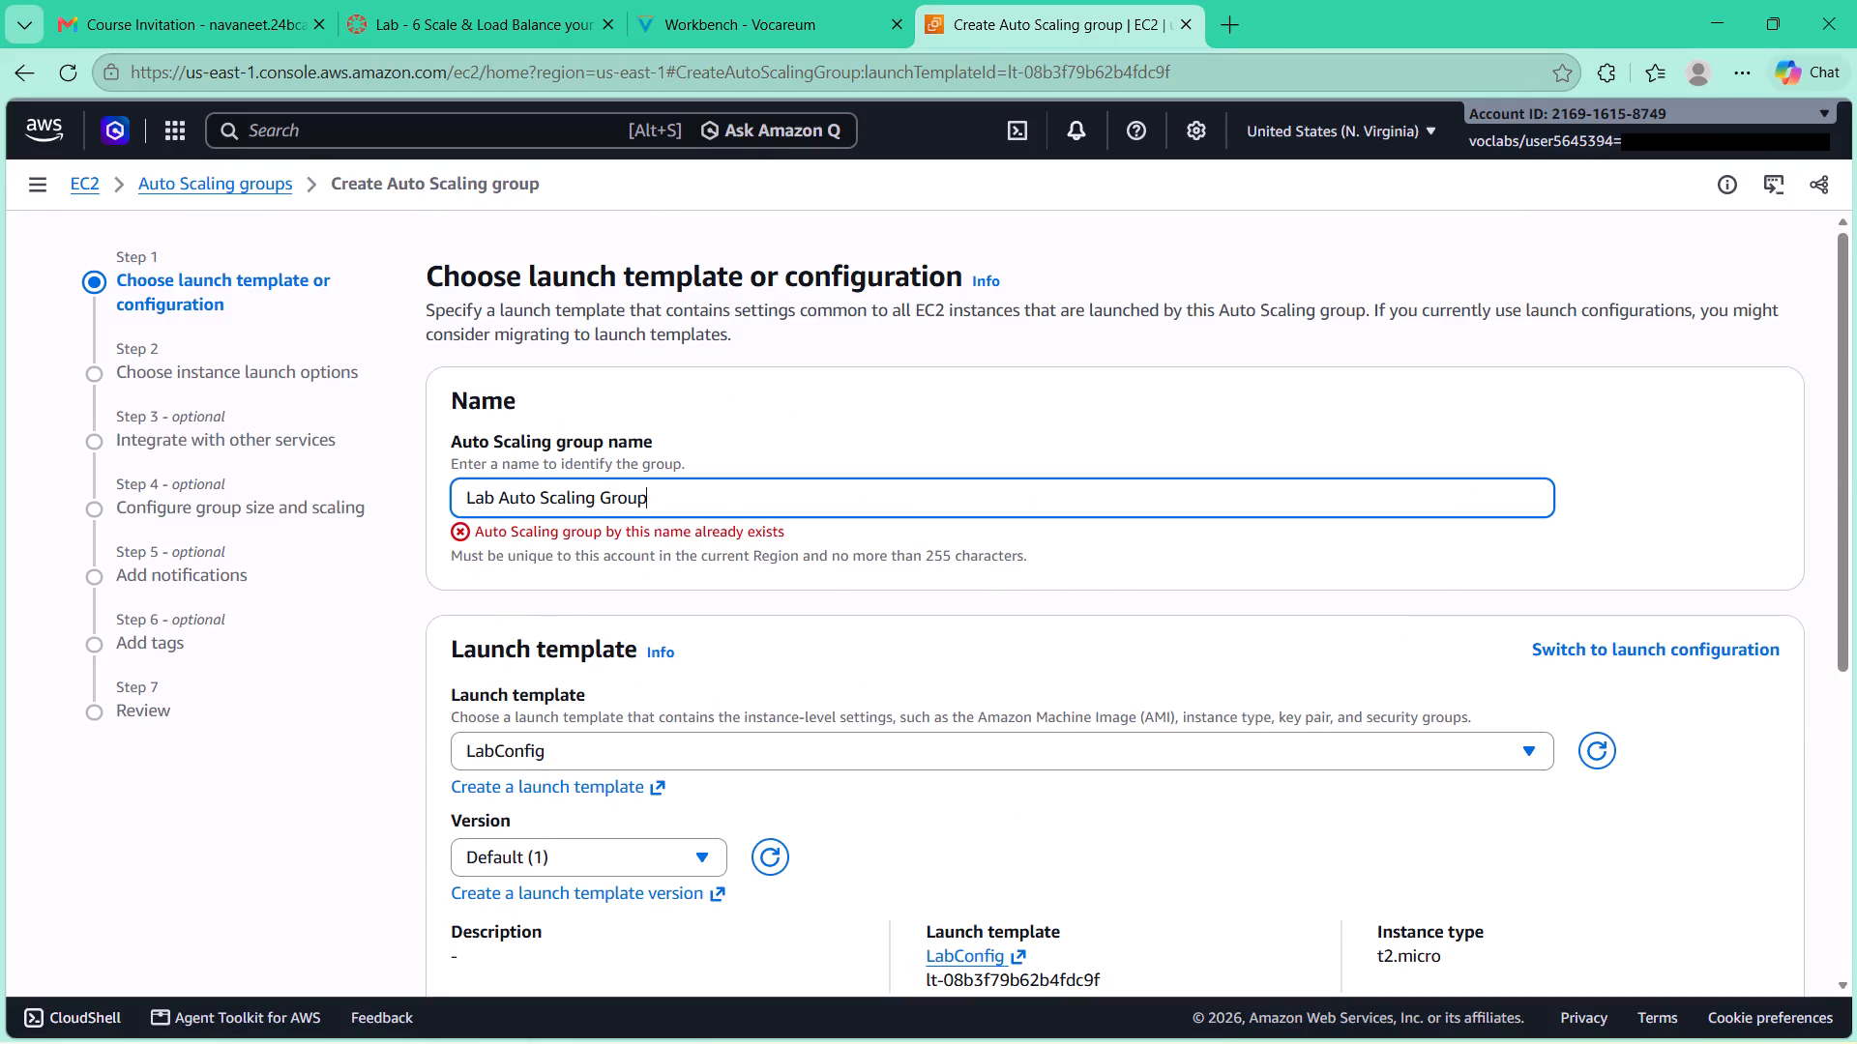
Change the Auto Scaling group name to Lab Auto Scaling Group1 and proceed to the instance launch options.
key(1)
scroll(805, 565, down, 3)
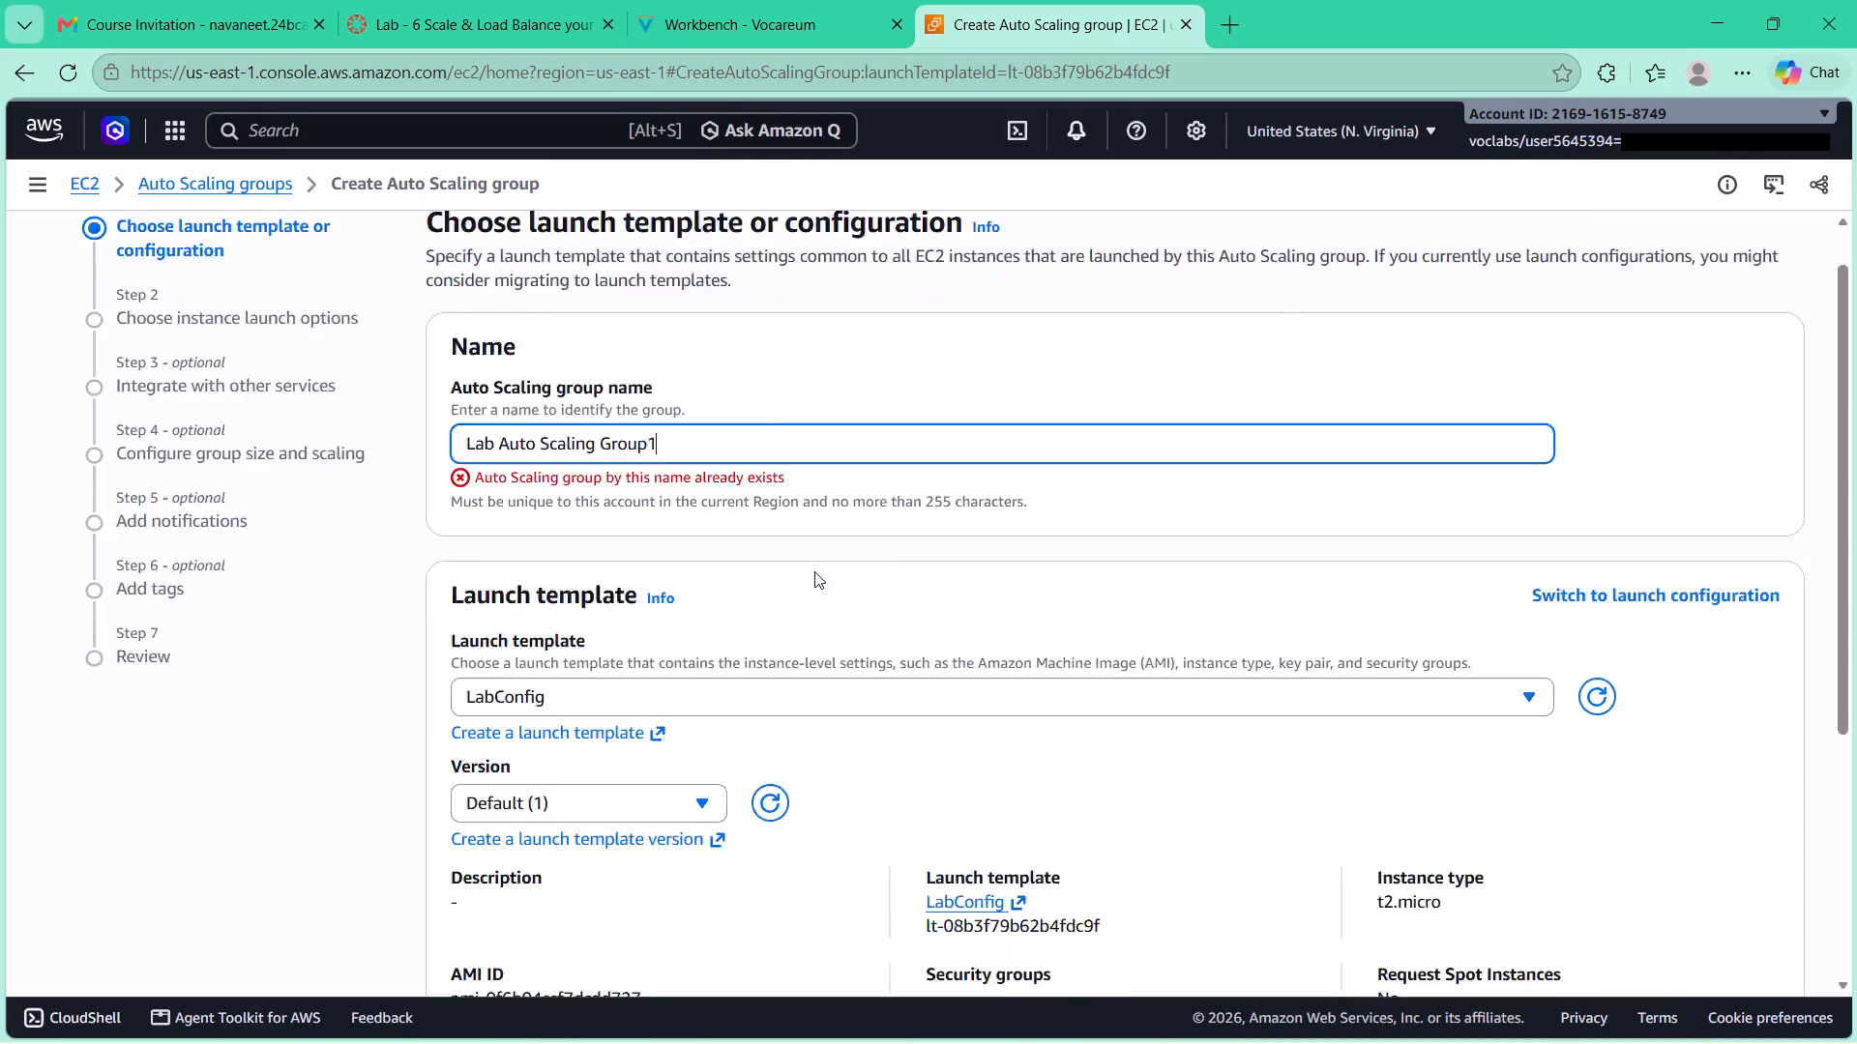
scroll(814, 571, down, 2)
click(1734, 915)
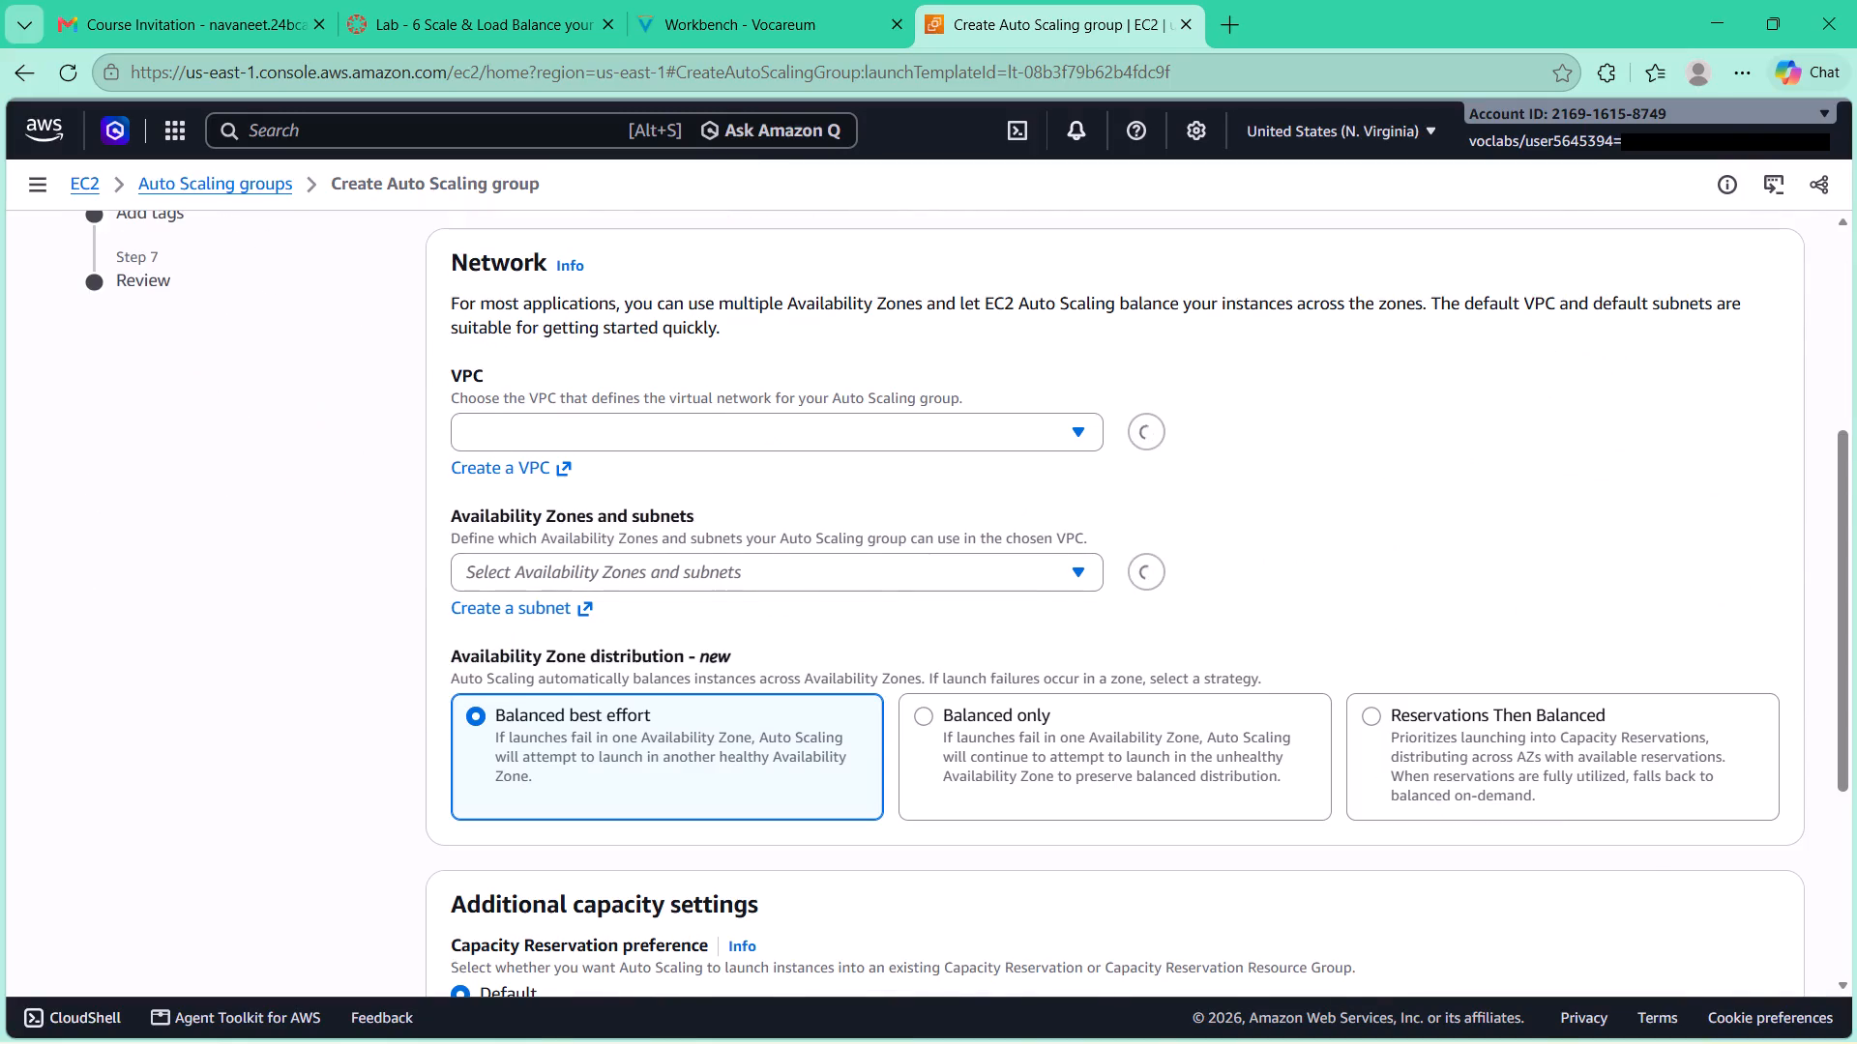
Set the Auto Scaling group's VPC to Lab VPC in the network settings.
click(789, 442)
click(747, 587)
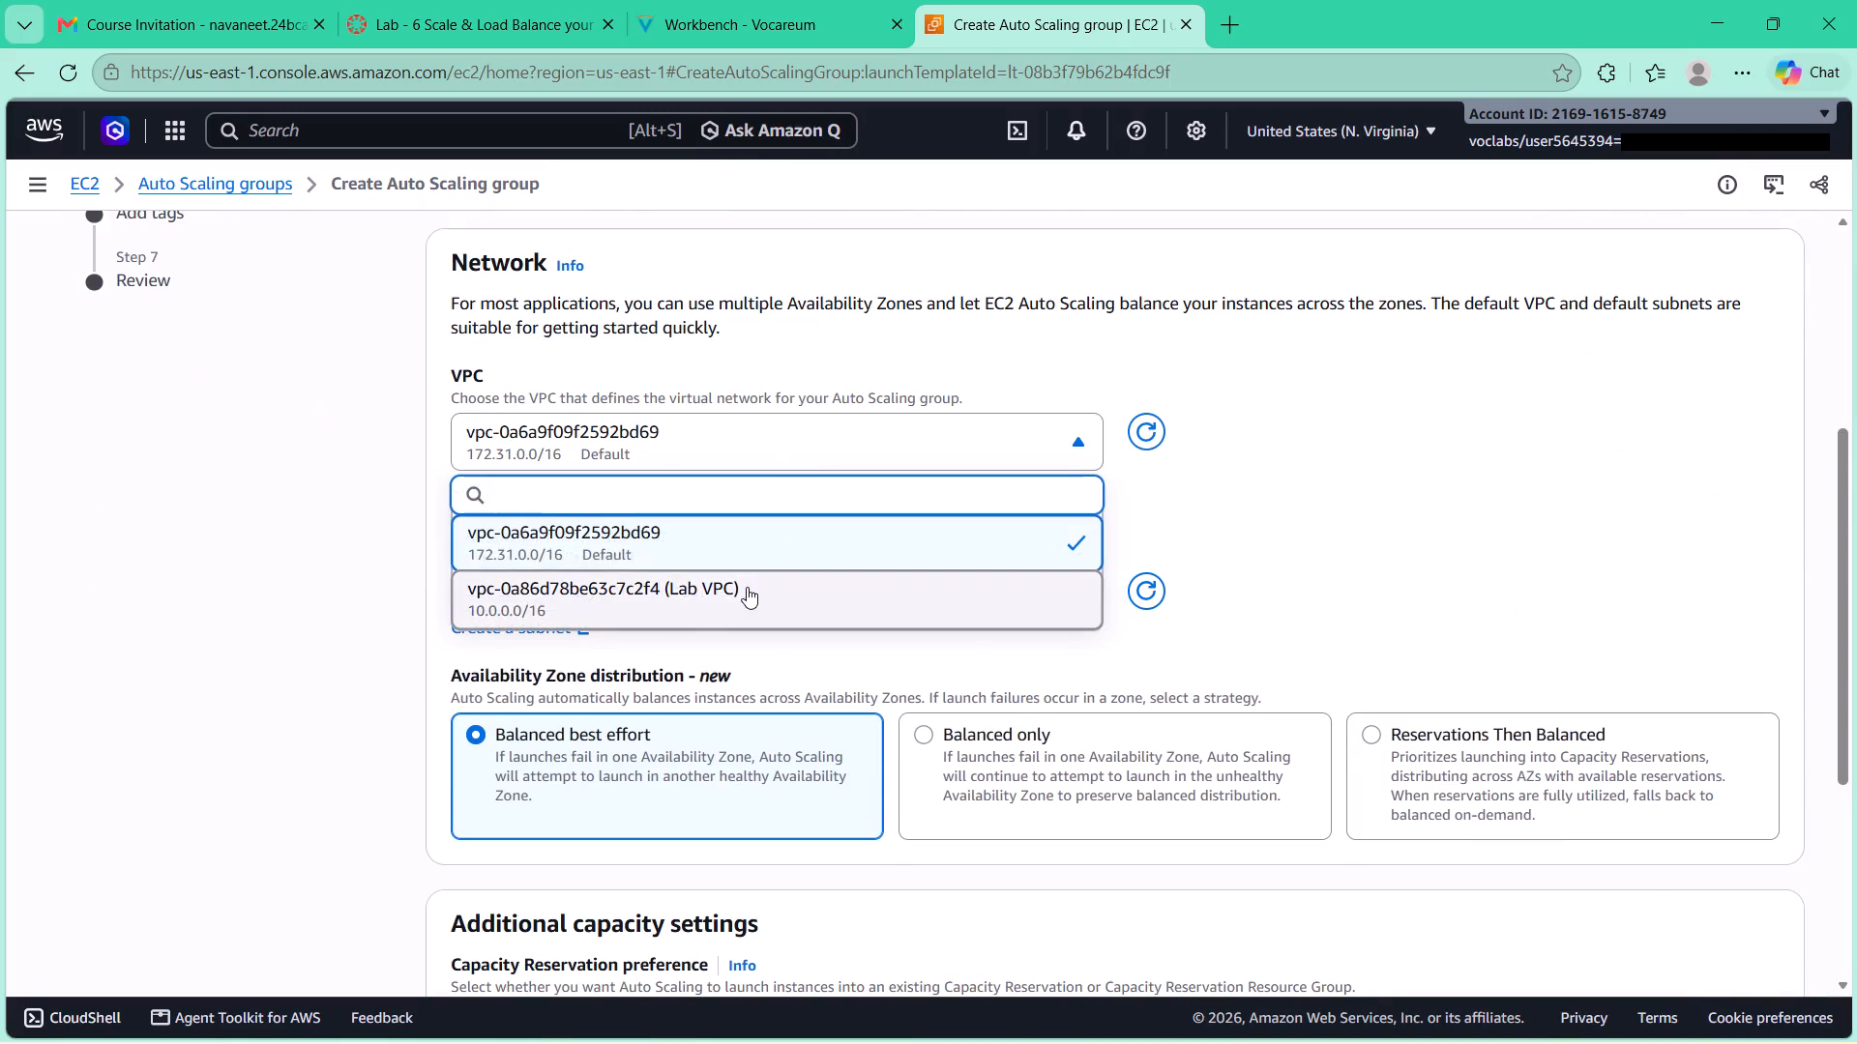
Consult lab guide step 27 and select only Private Subnet 1 and Private Subnet 2 as the group's subnets.
click(846, 27)
scroll(917, 377, down, 2)
click(1050, 32)
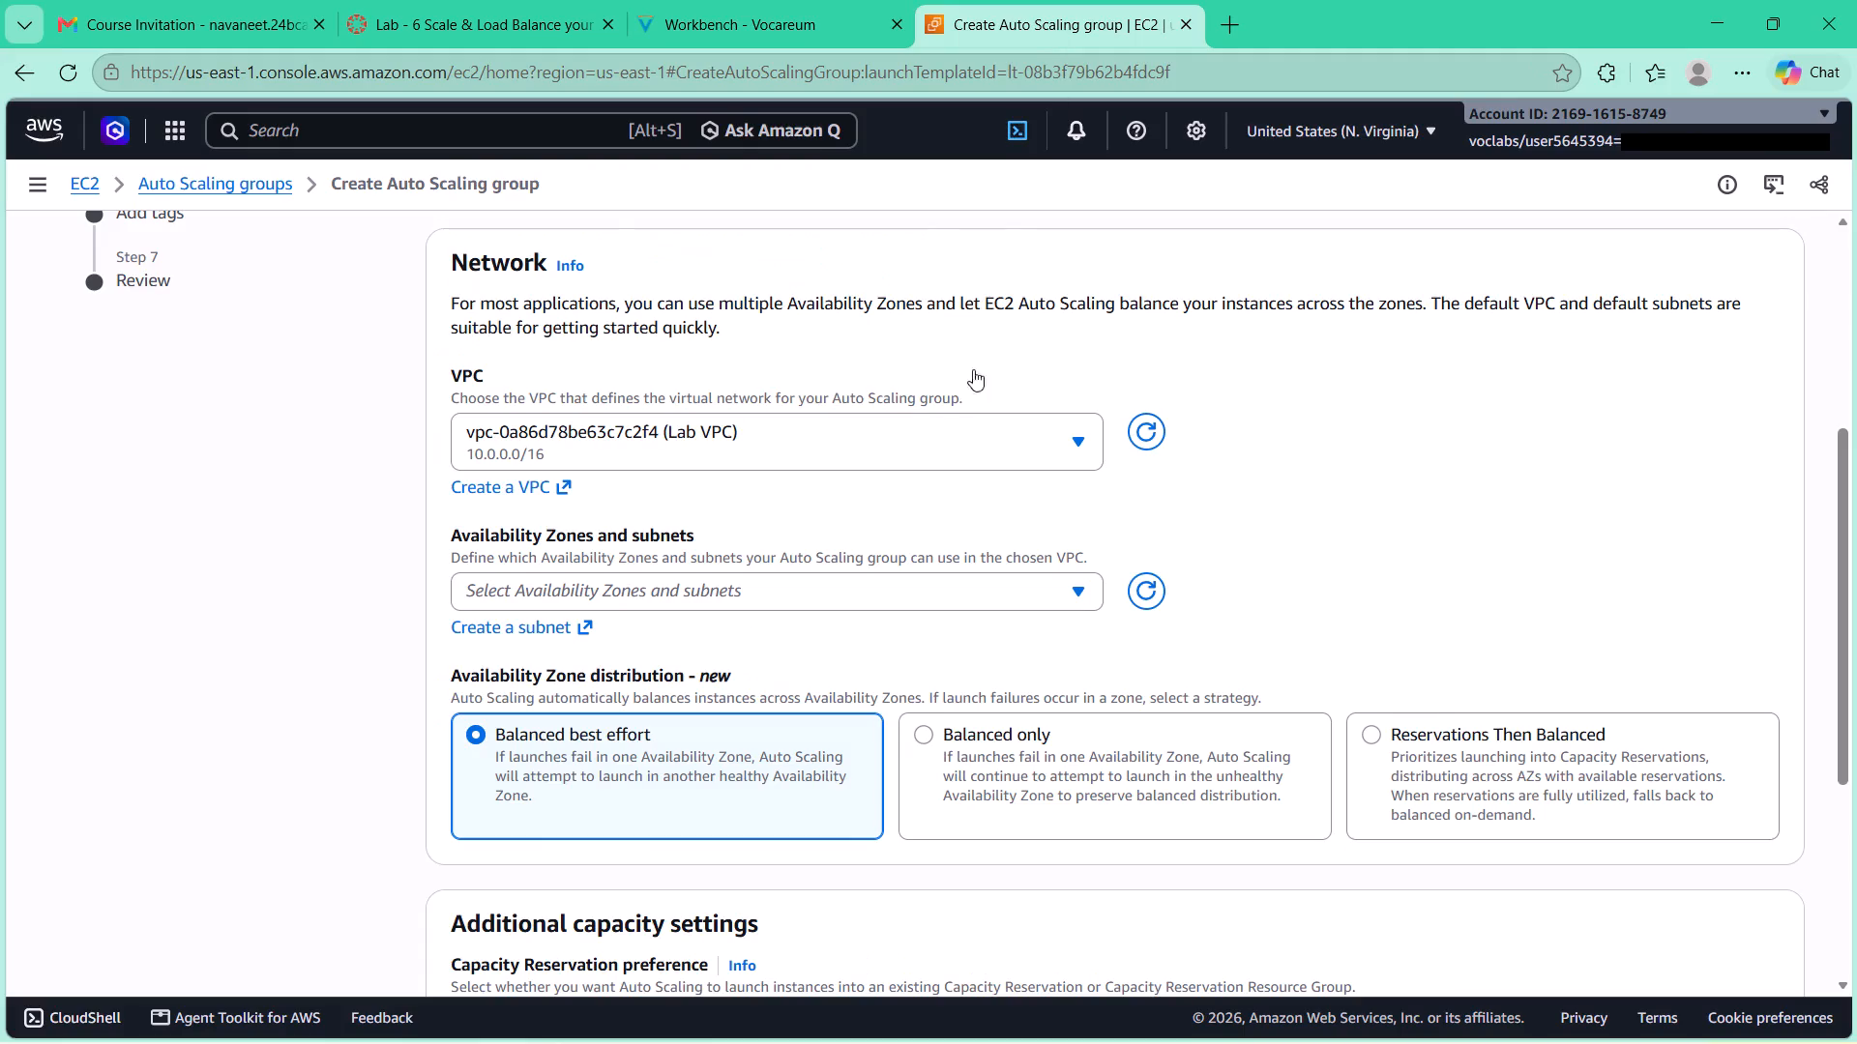
click(862, 581)
click(835, 679)
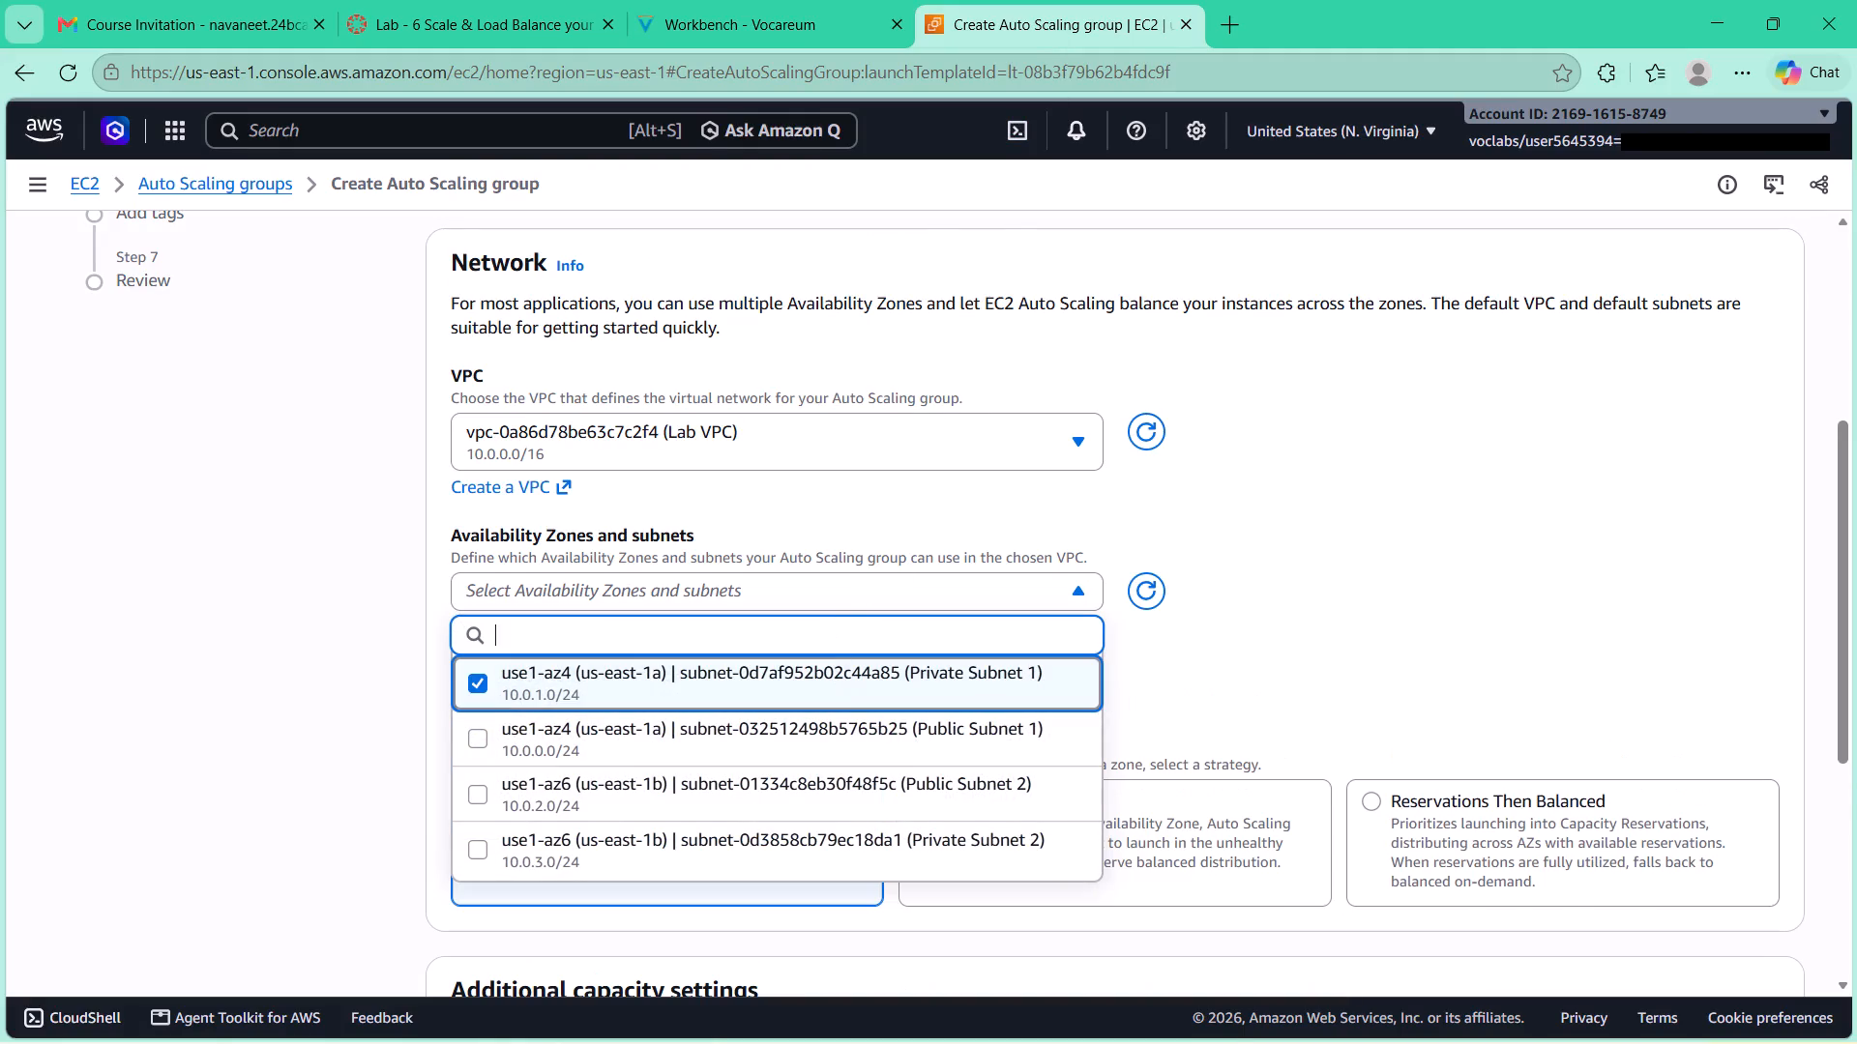
click(869, 819)
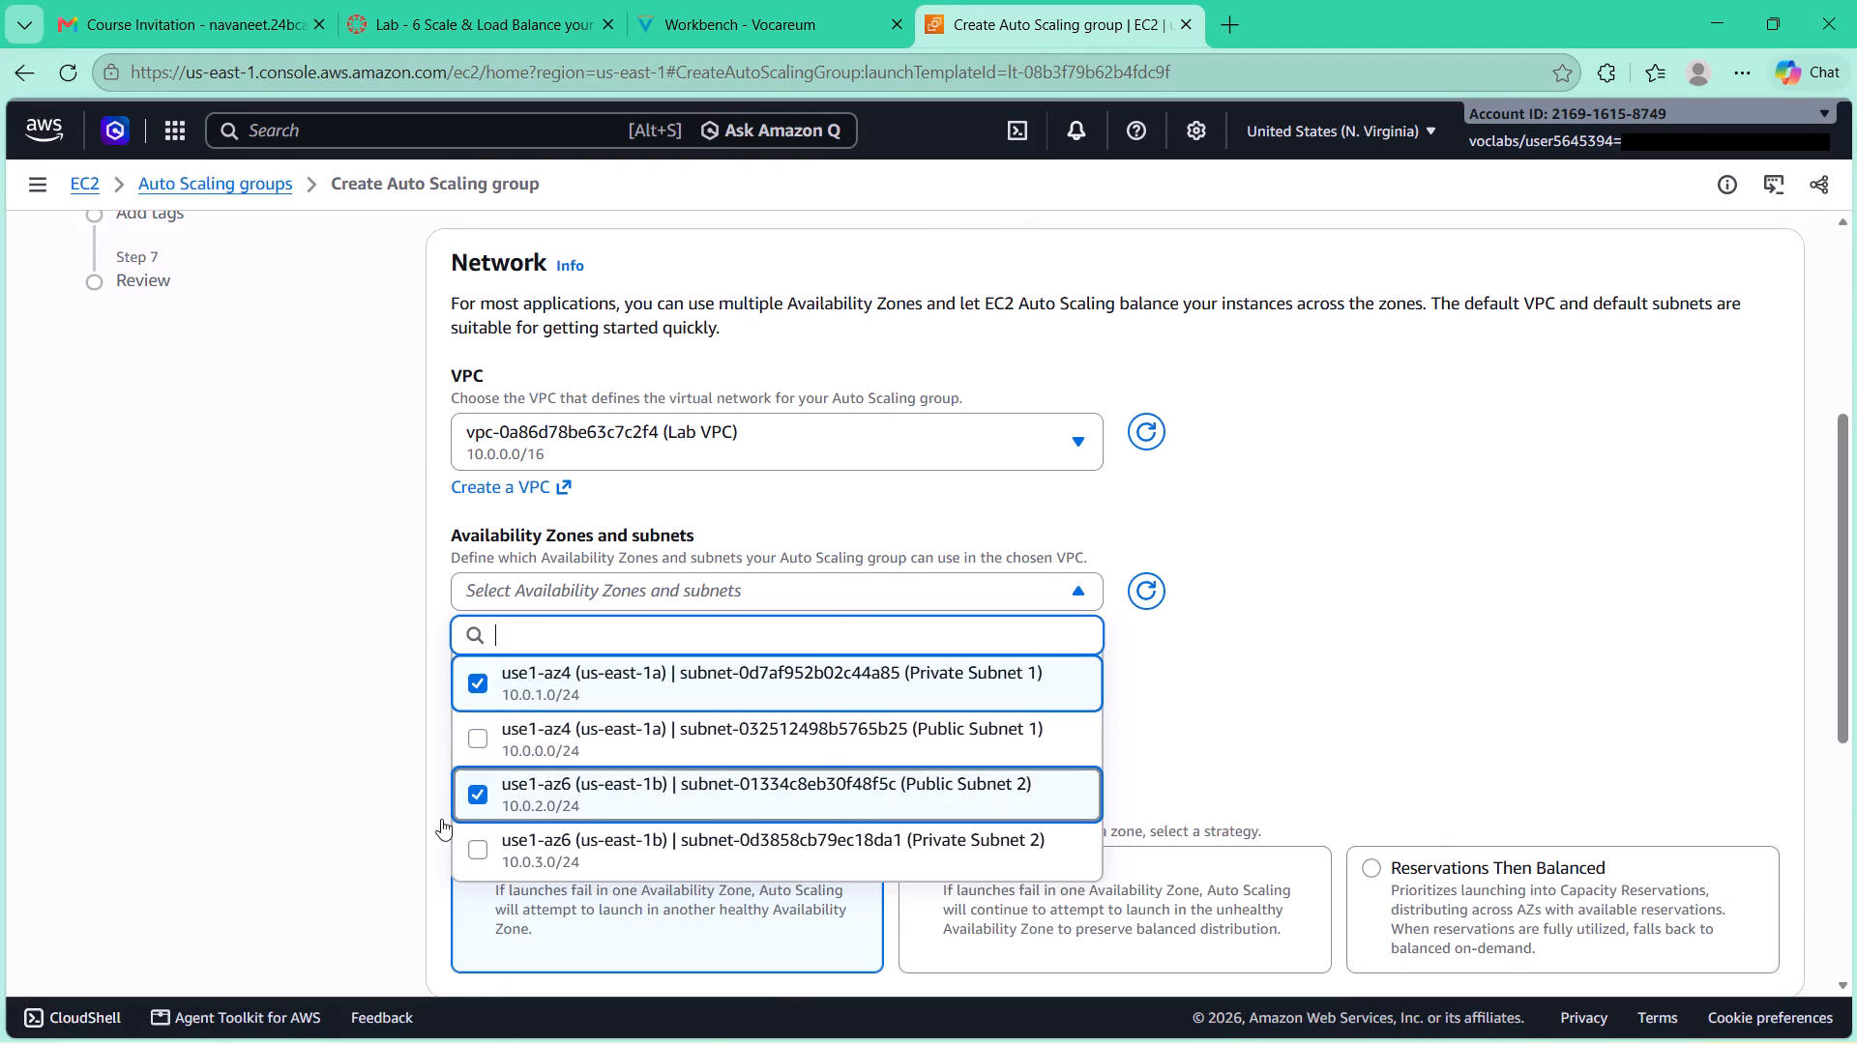
click(479, 788)
click(552, 835)
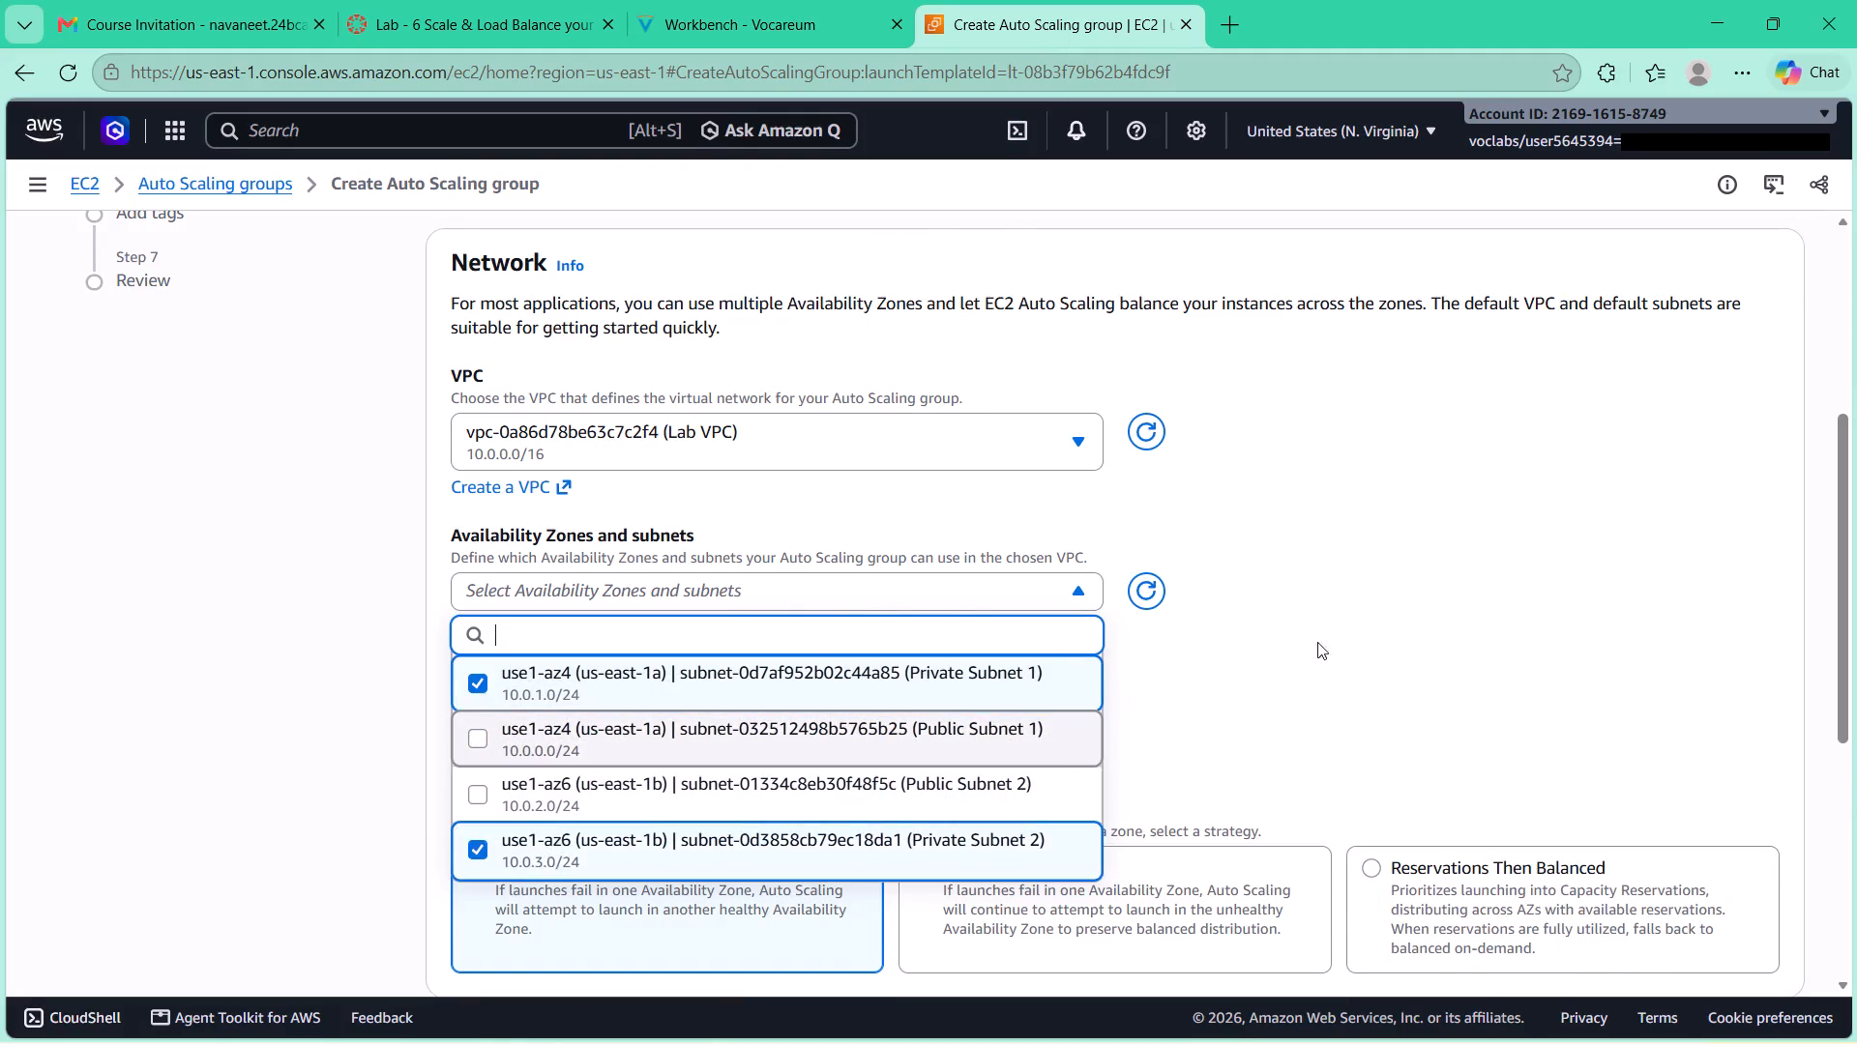
Close the subnet selection and proceed to the integration with other services stage.
click(1388, 630)
scroll(1094, 666, down, 4)
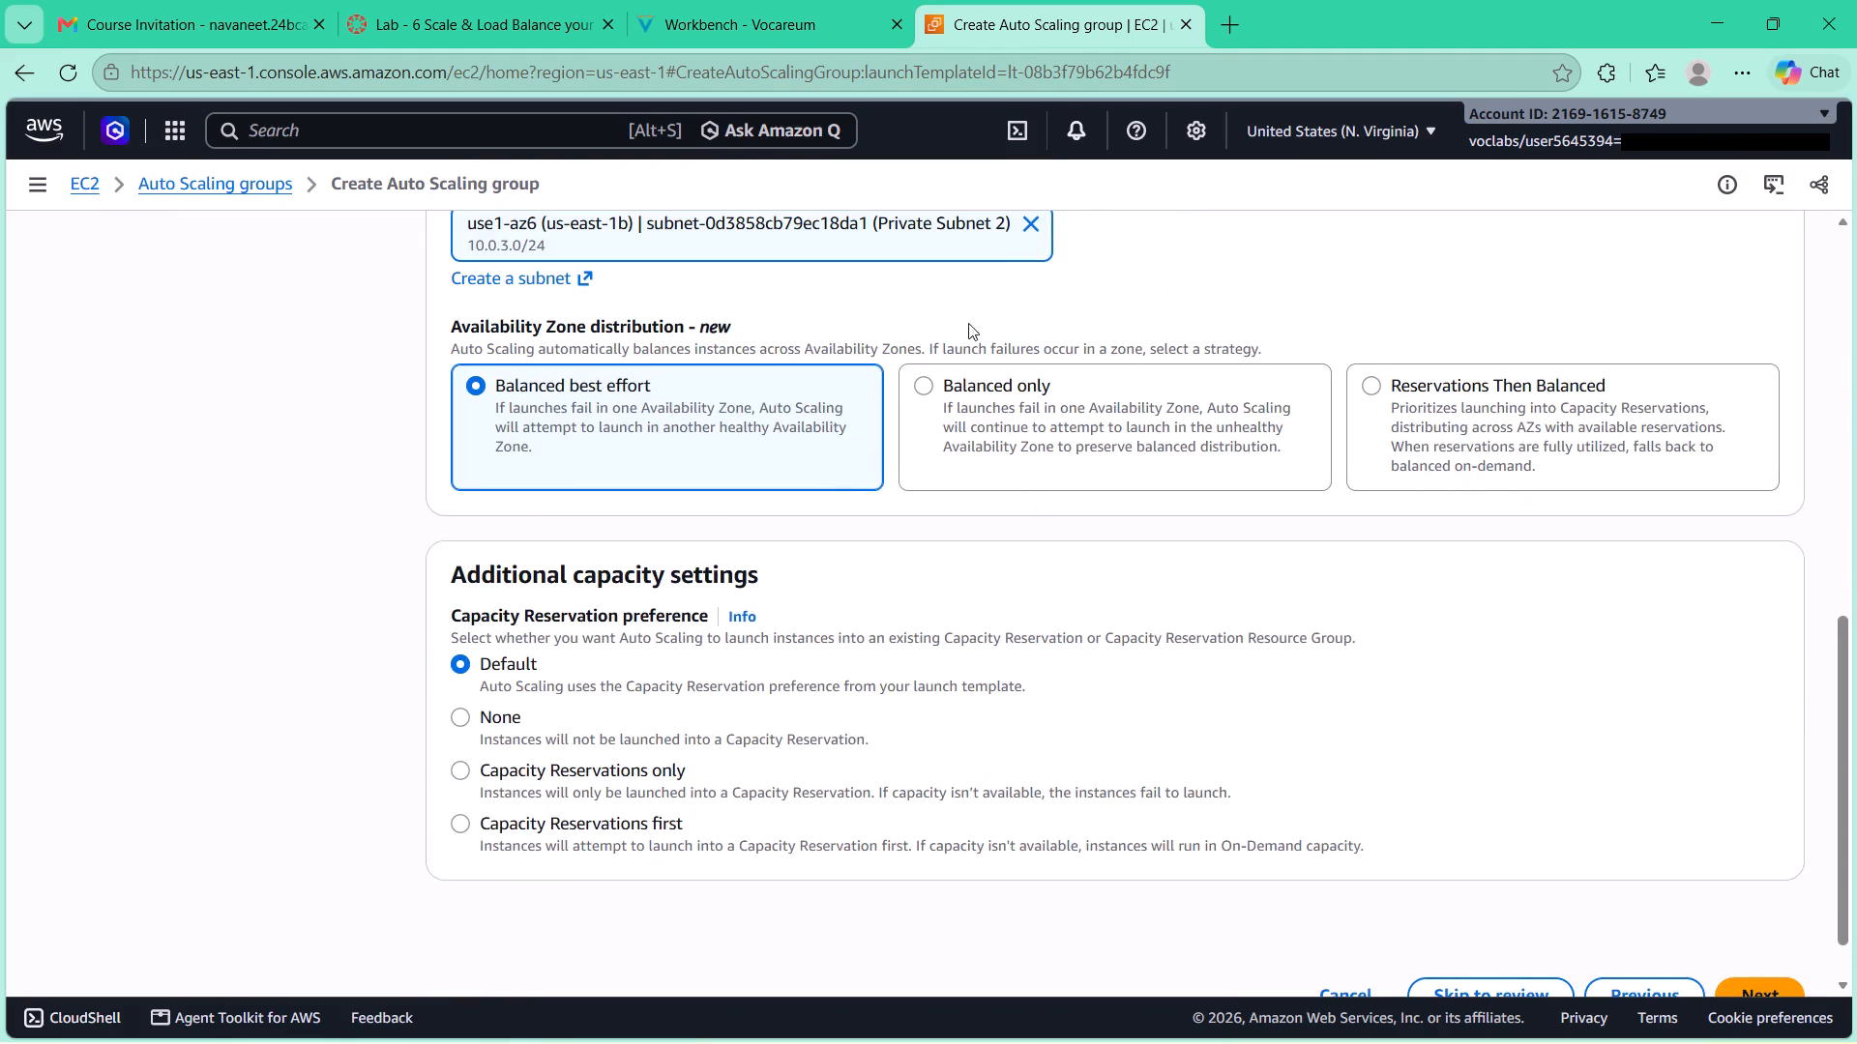
scroll(892, 494, down, 4)
click(1772, 914)
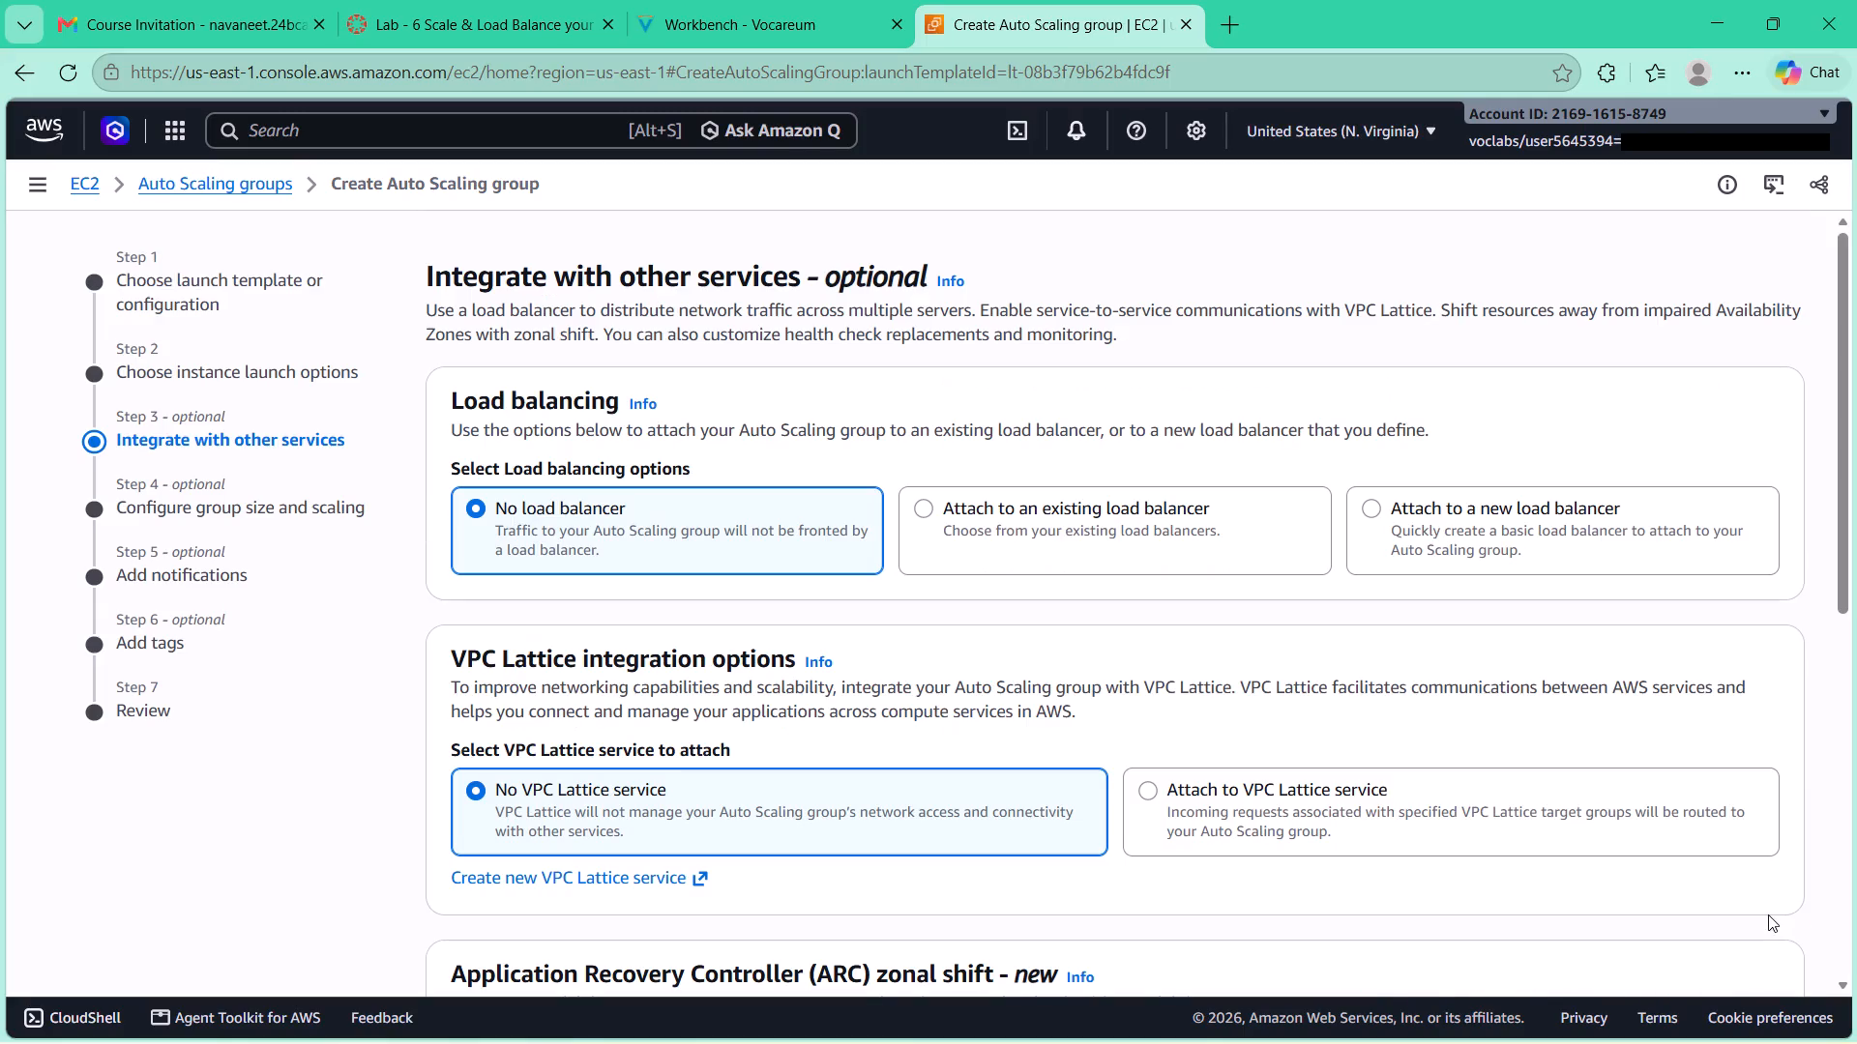
Following lab guide step 28, attach the Auto Scaling group to an existing load balancer using the LabGroup target group.
click(769, 38)
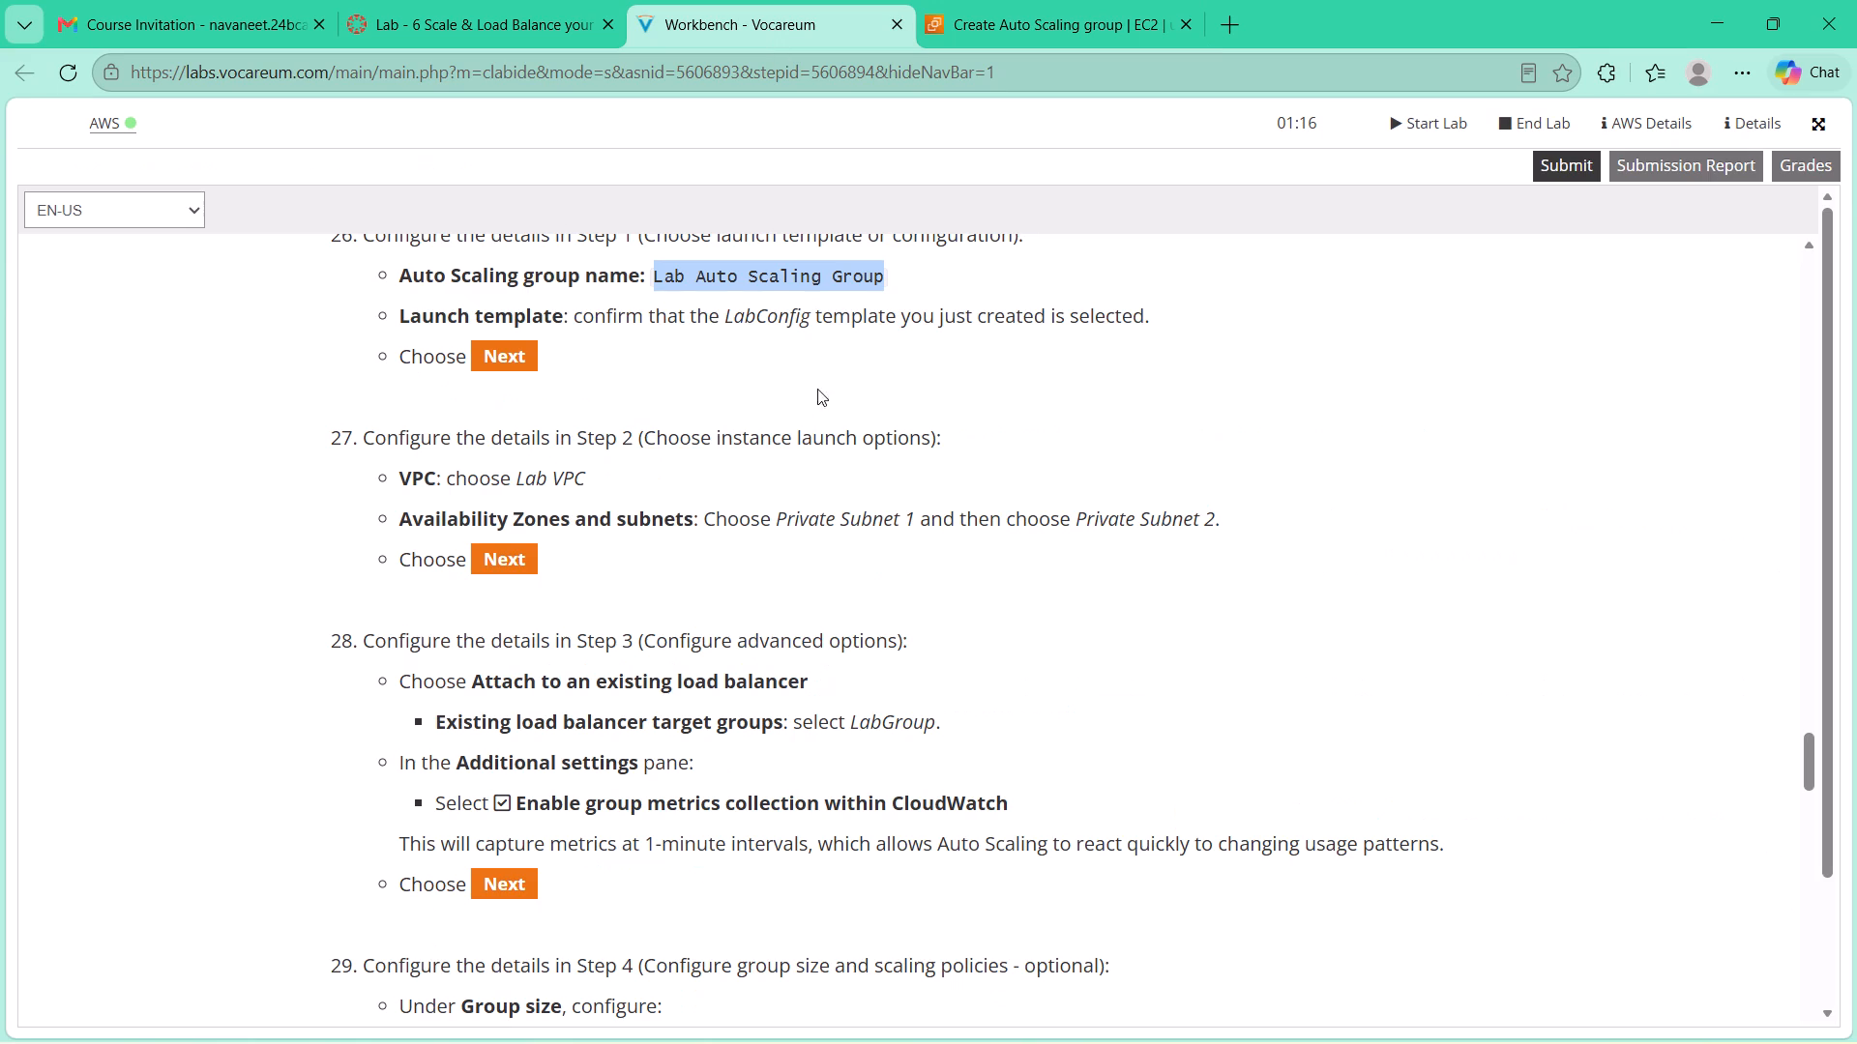
scroll(836, 420, down, 1)
click(1028, 44)
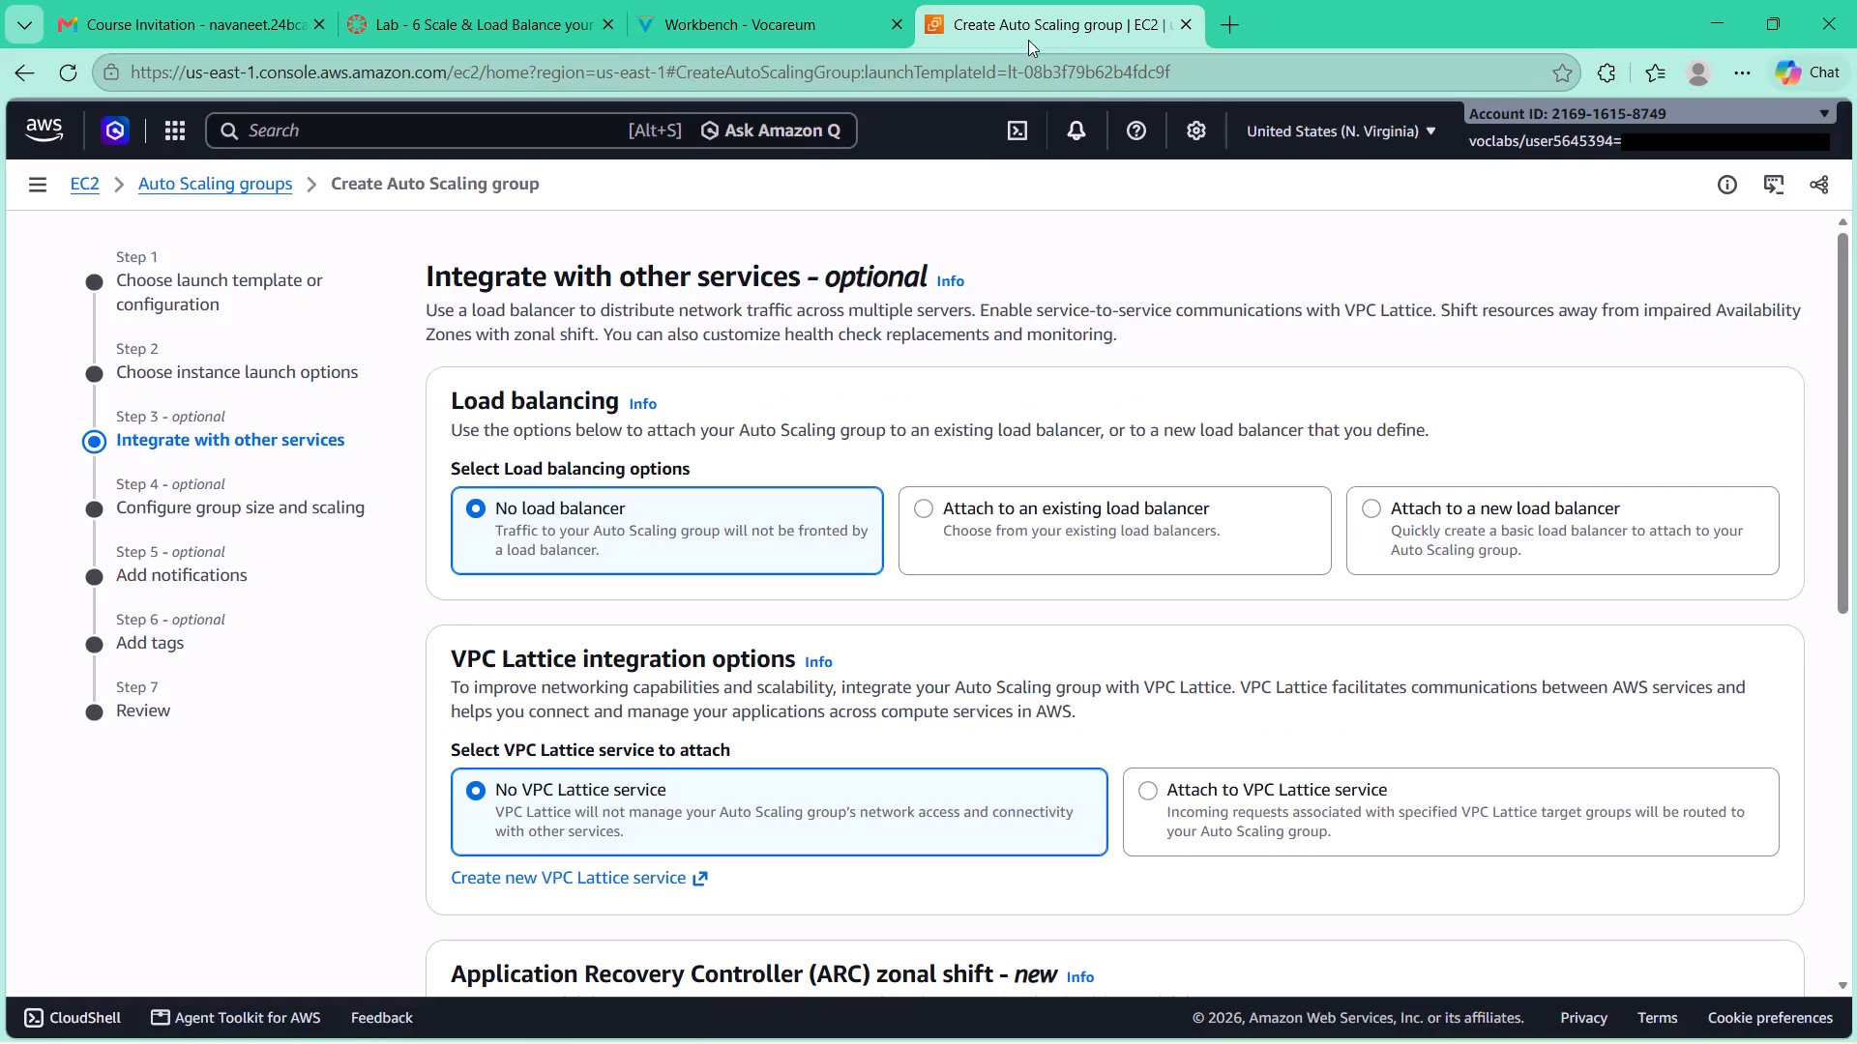
click(1073, 528)
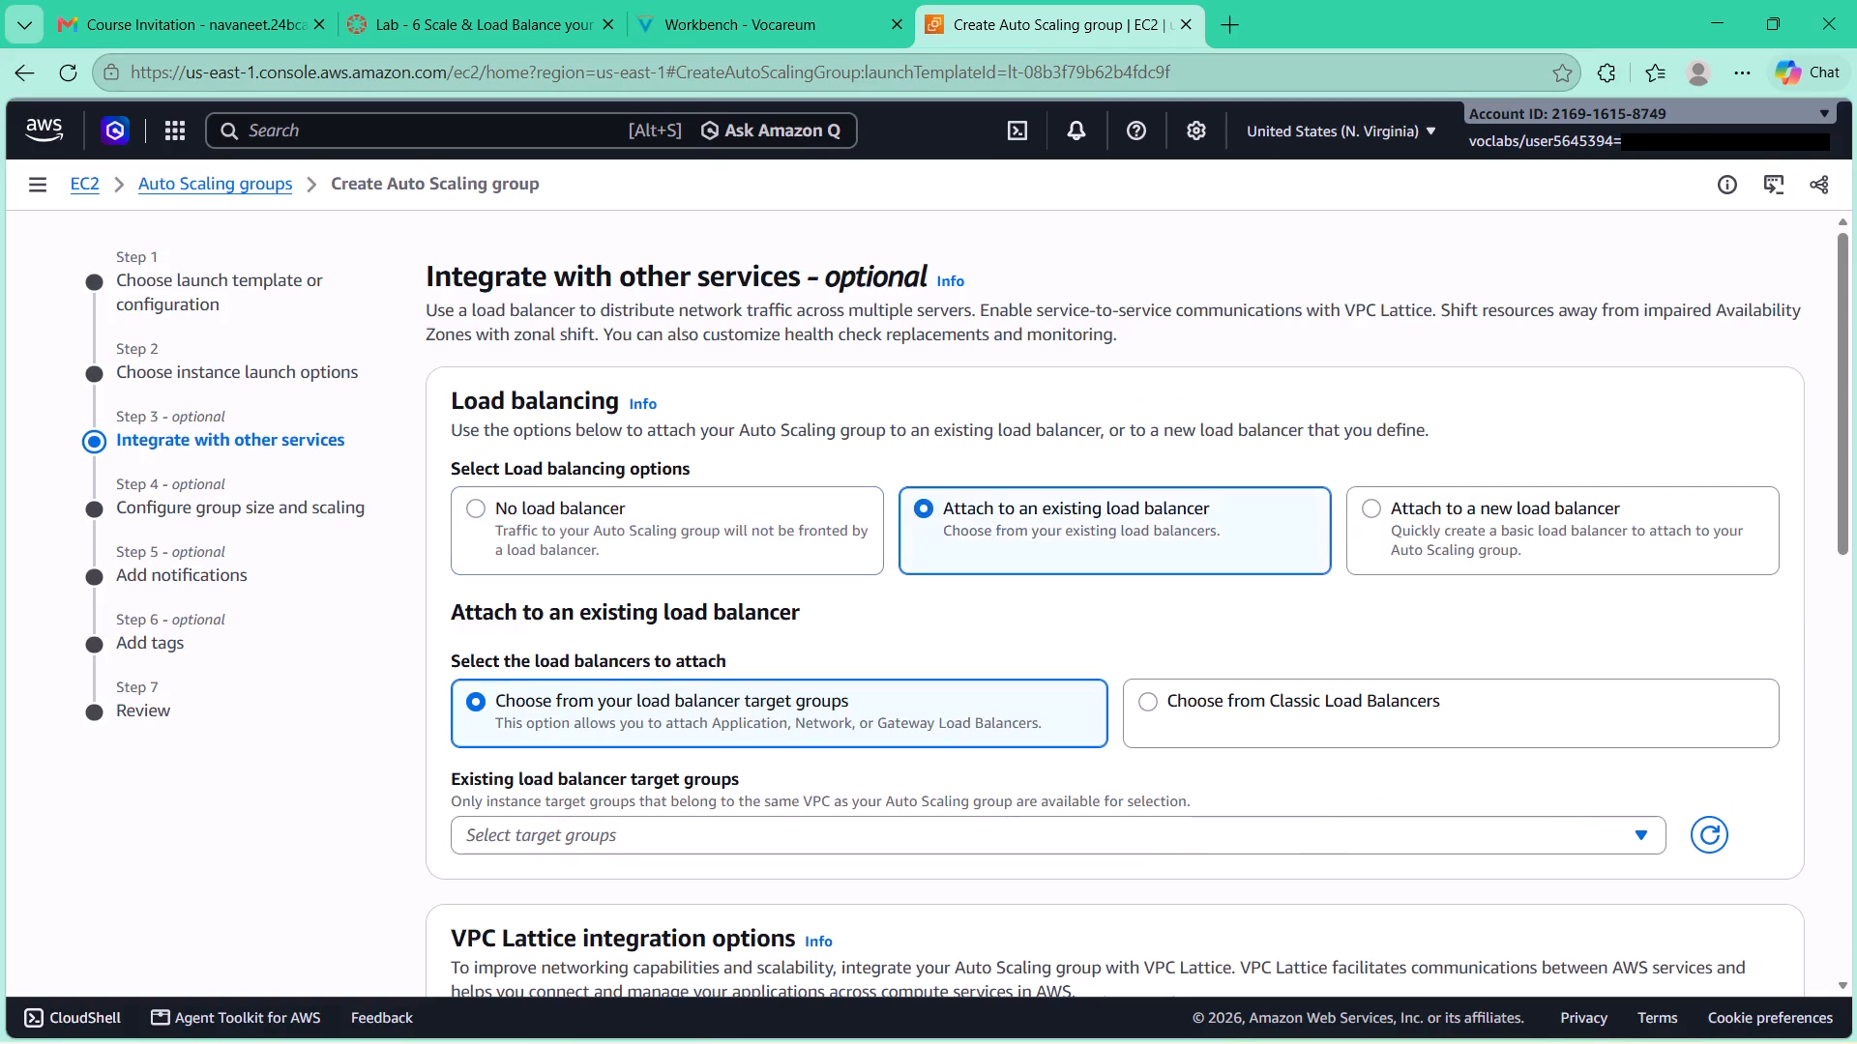
click(706, 28)
scroll(854, 428, down, 1)
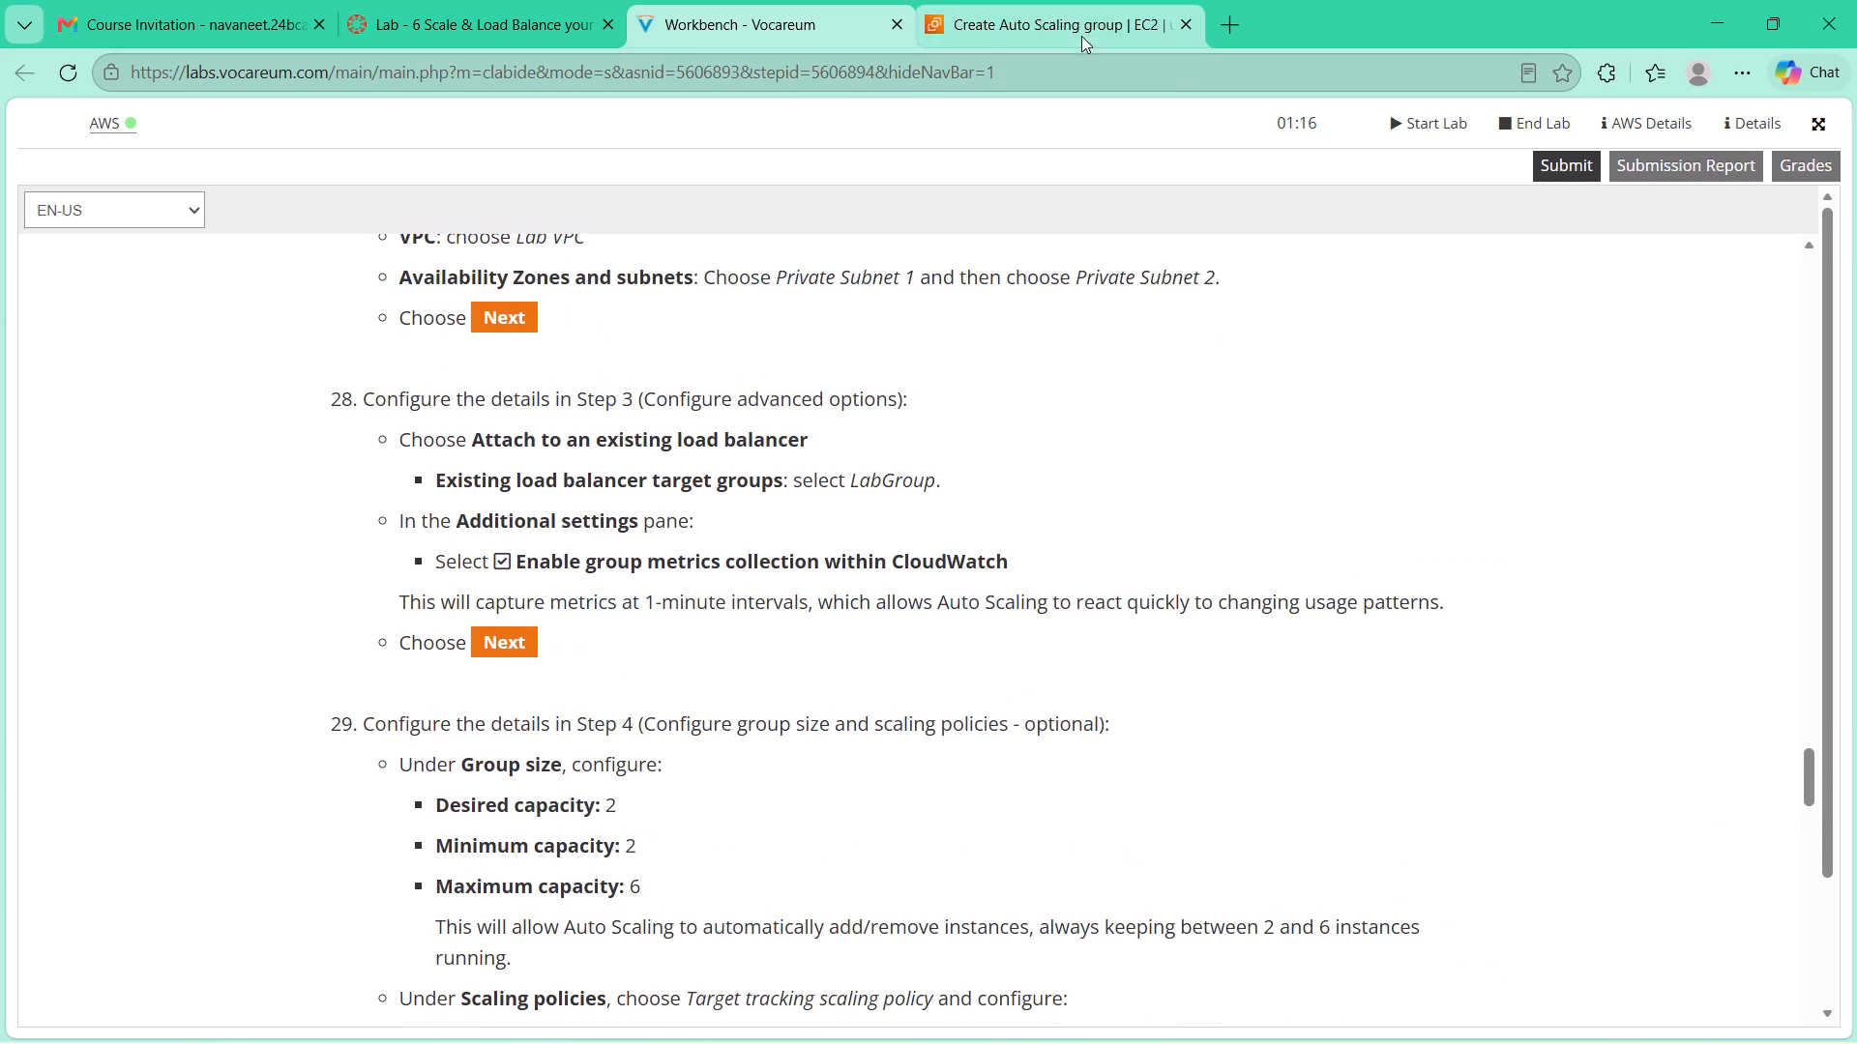
click(1088, 13)
scroll(887, 510, down, 1)
click(836, 715)
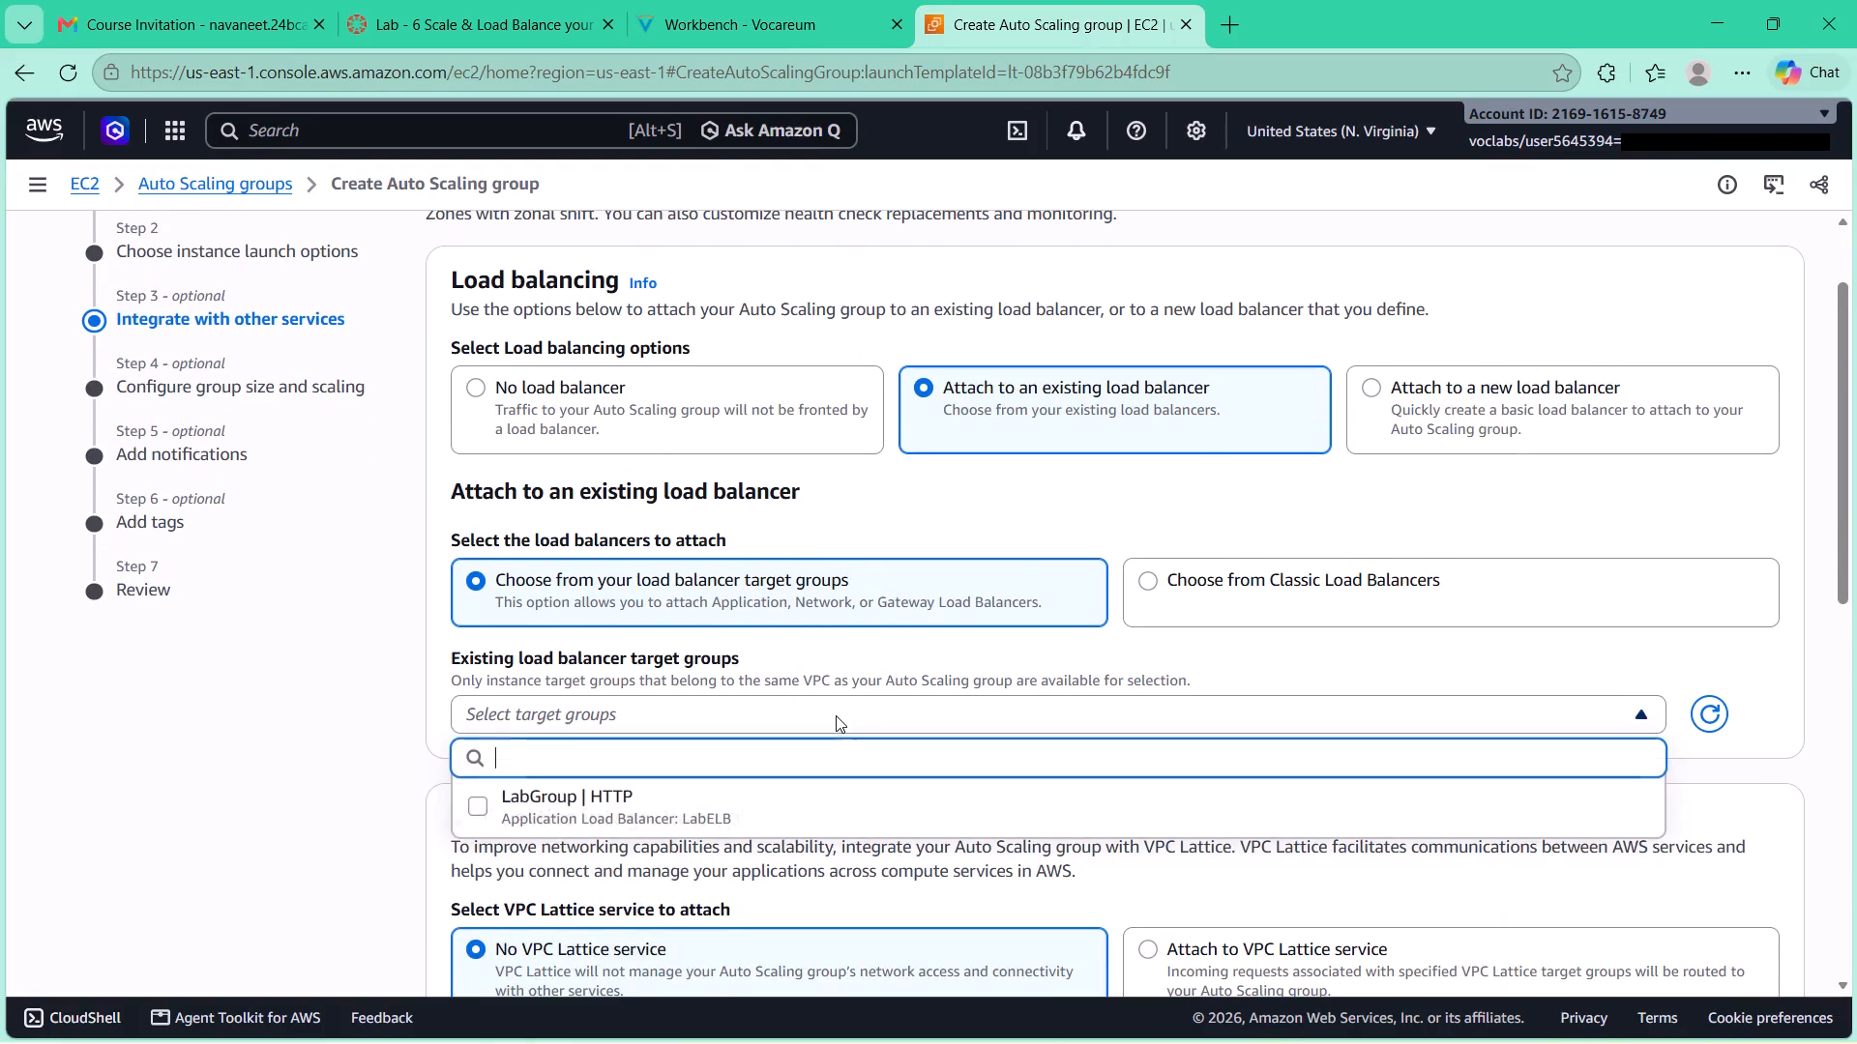
click(810, 804)
Recheck lab guide step 28, look for the CloudWatch metrics option among the integration settings, and proceed to group size and scaling.
scroll(759, 599, down, 1)
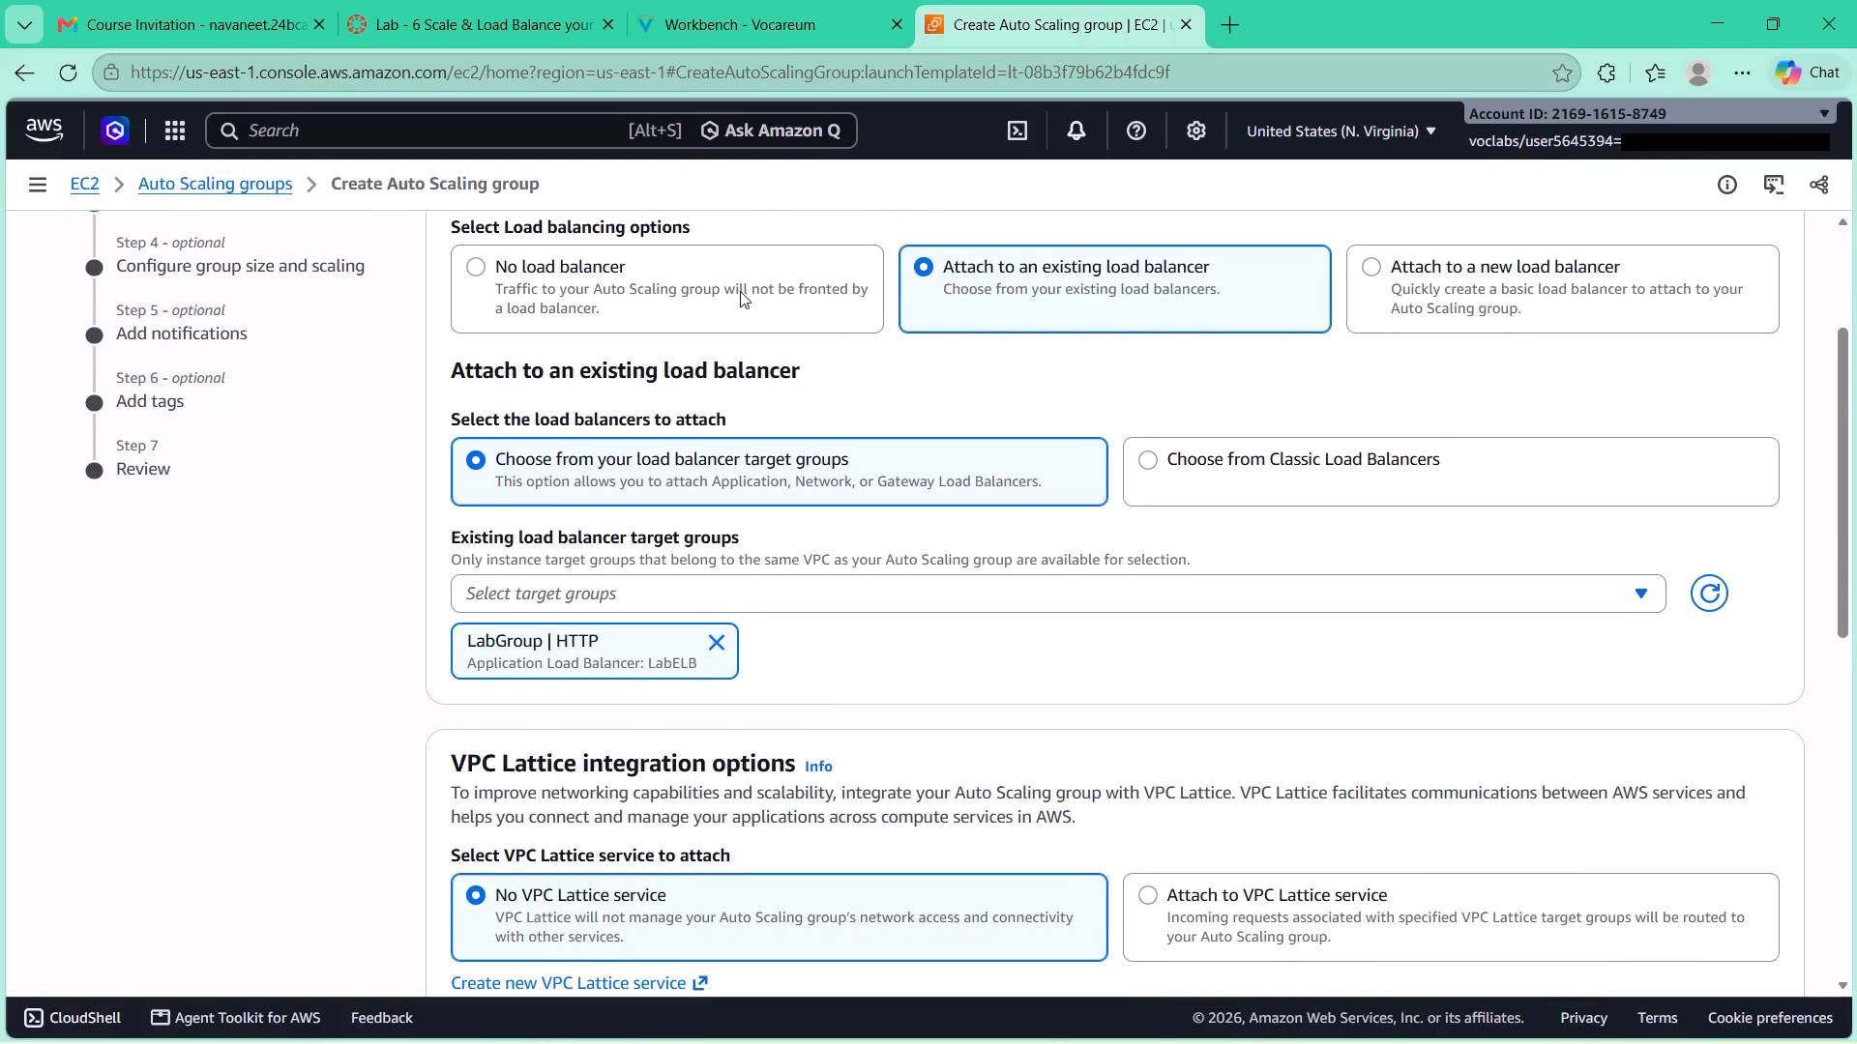
click(769, 5)
scroll(825, 303, down, 1)
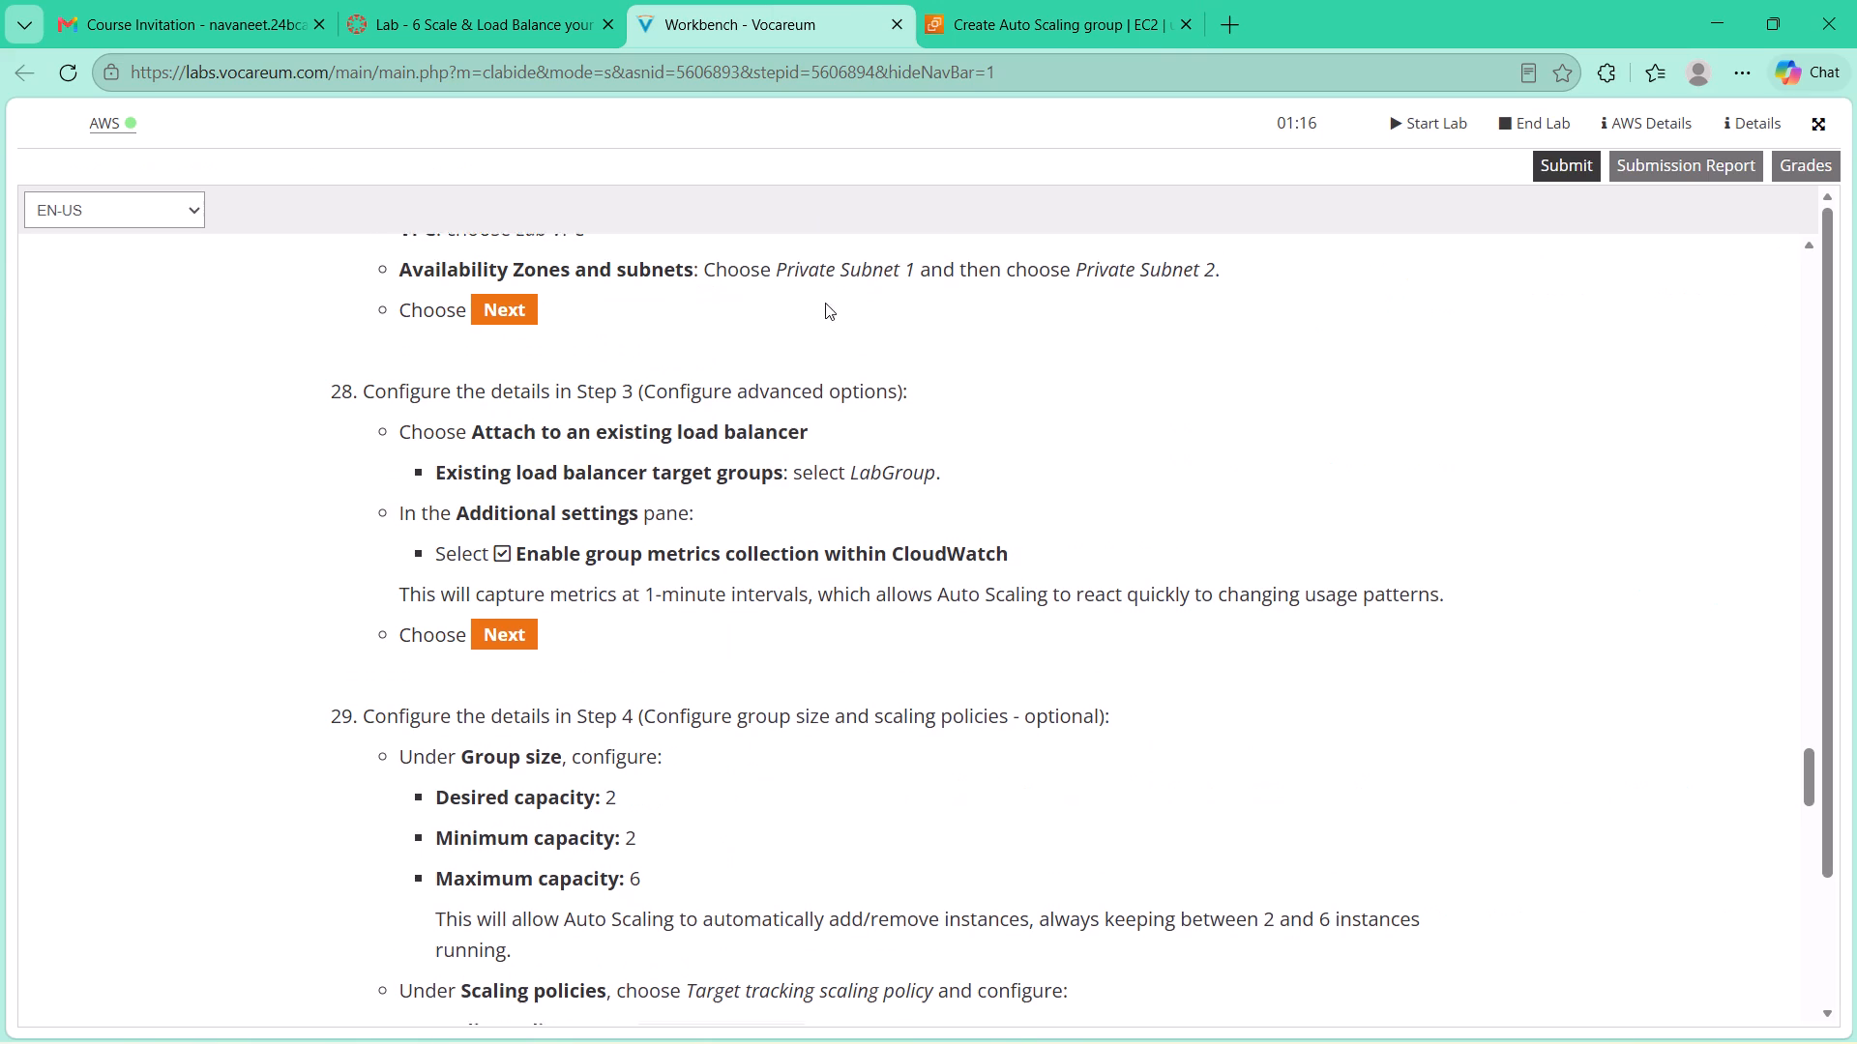
click(1030, 4)
scroll(882, 462, down, 3)
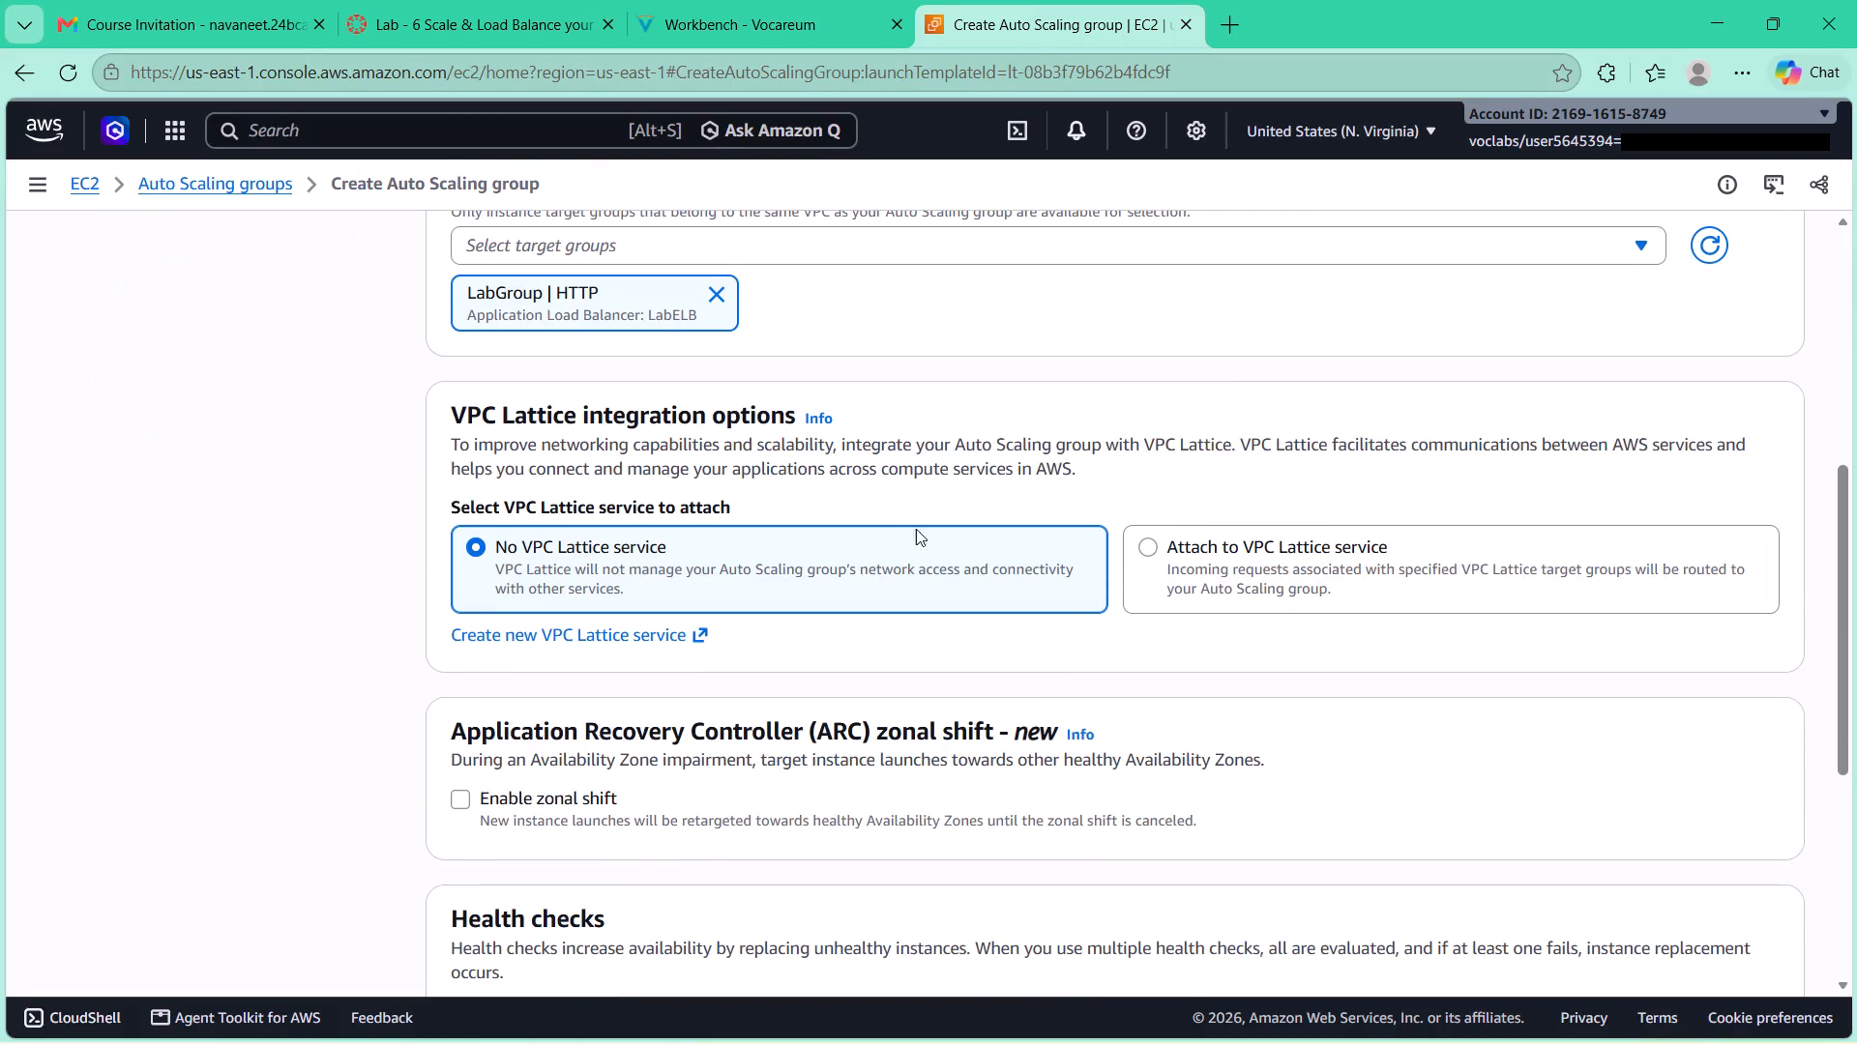
scroll(759, 647, down, 2)
scroll(759, 648, up, 6)
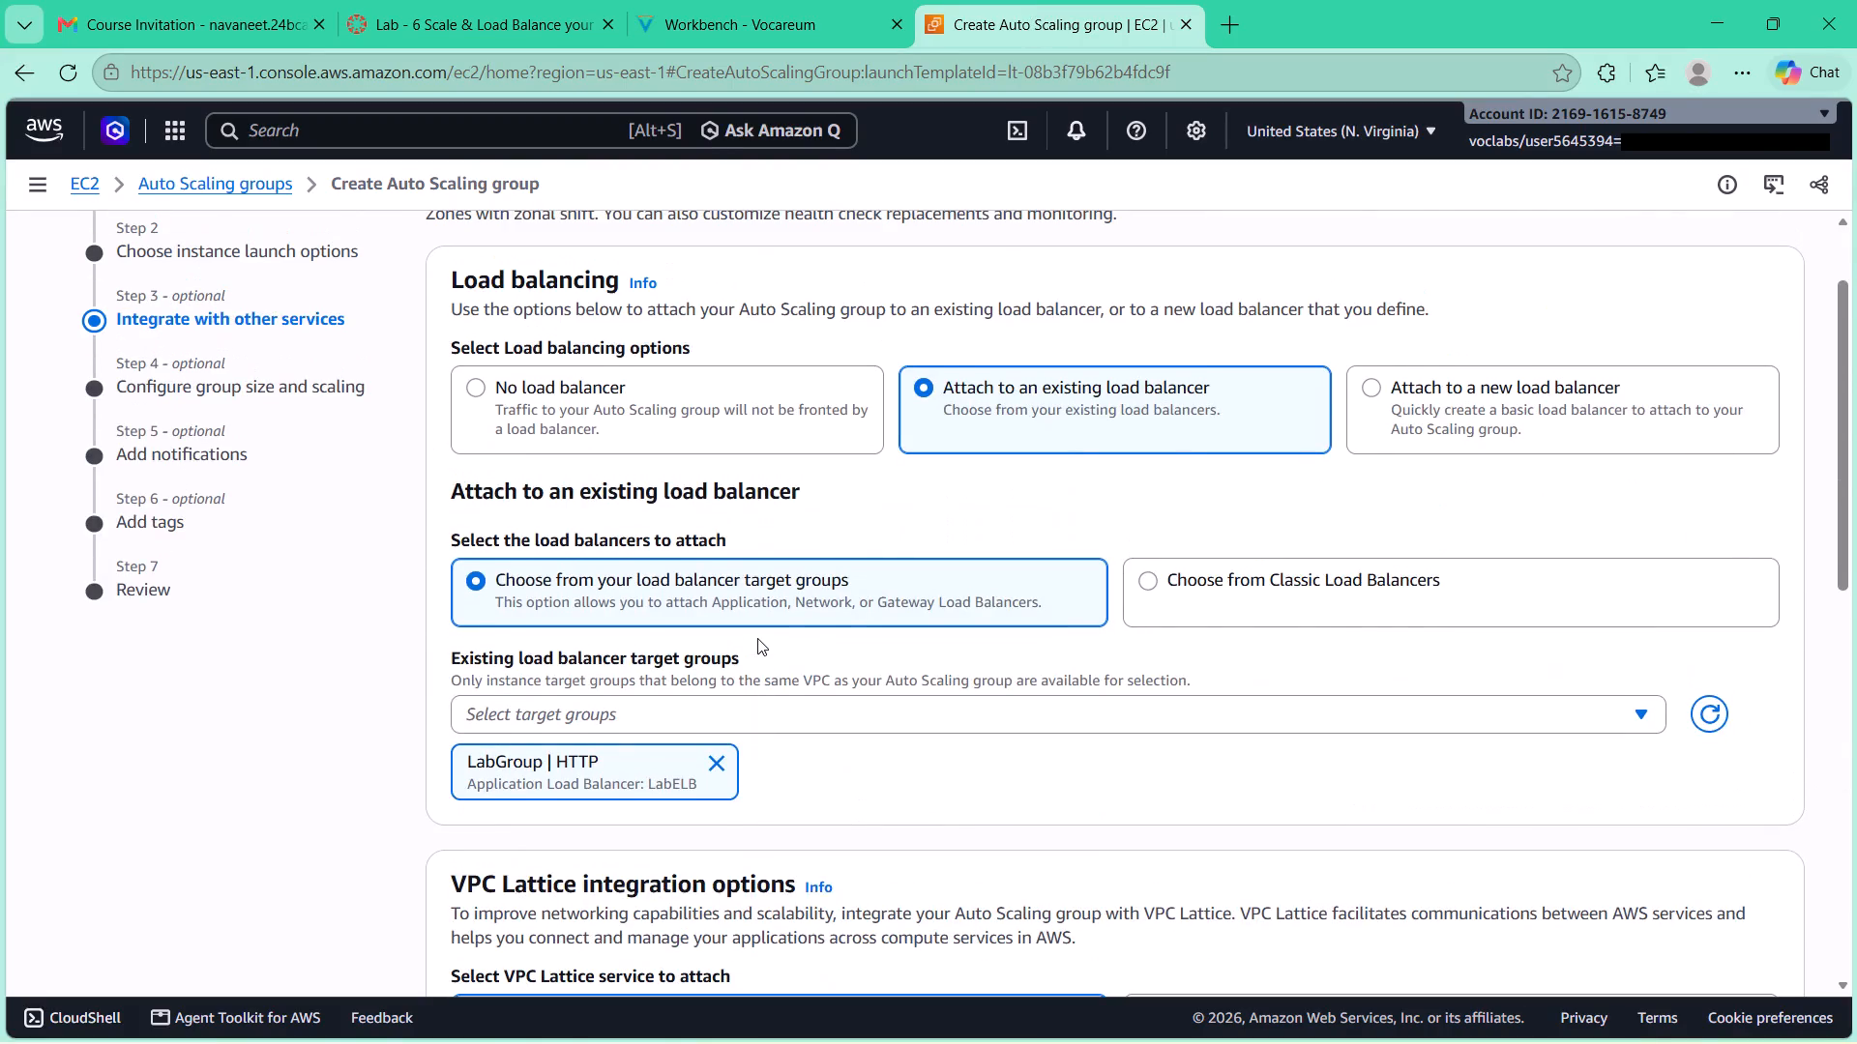
scroll(757, 638, down, 9)
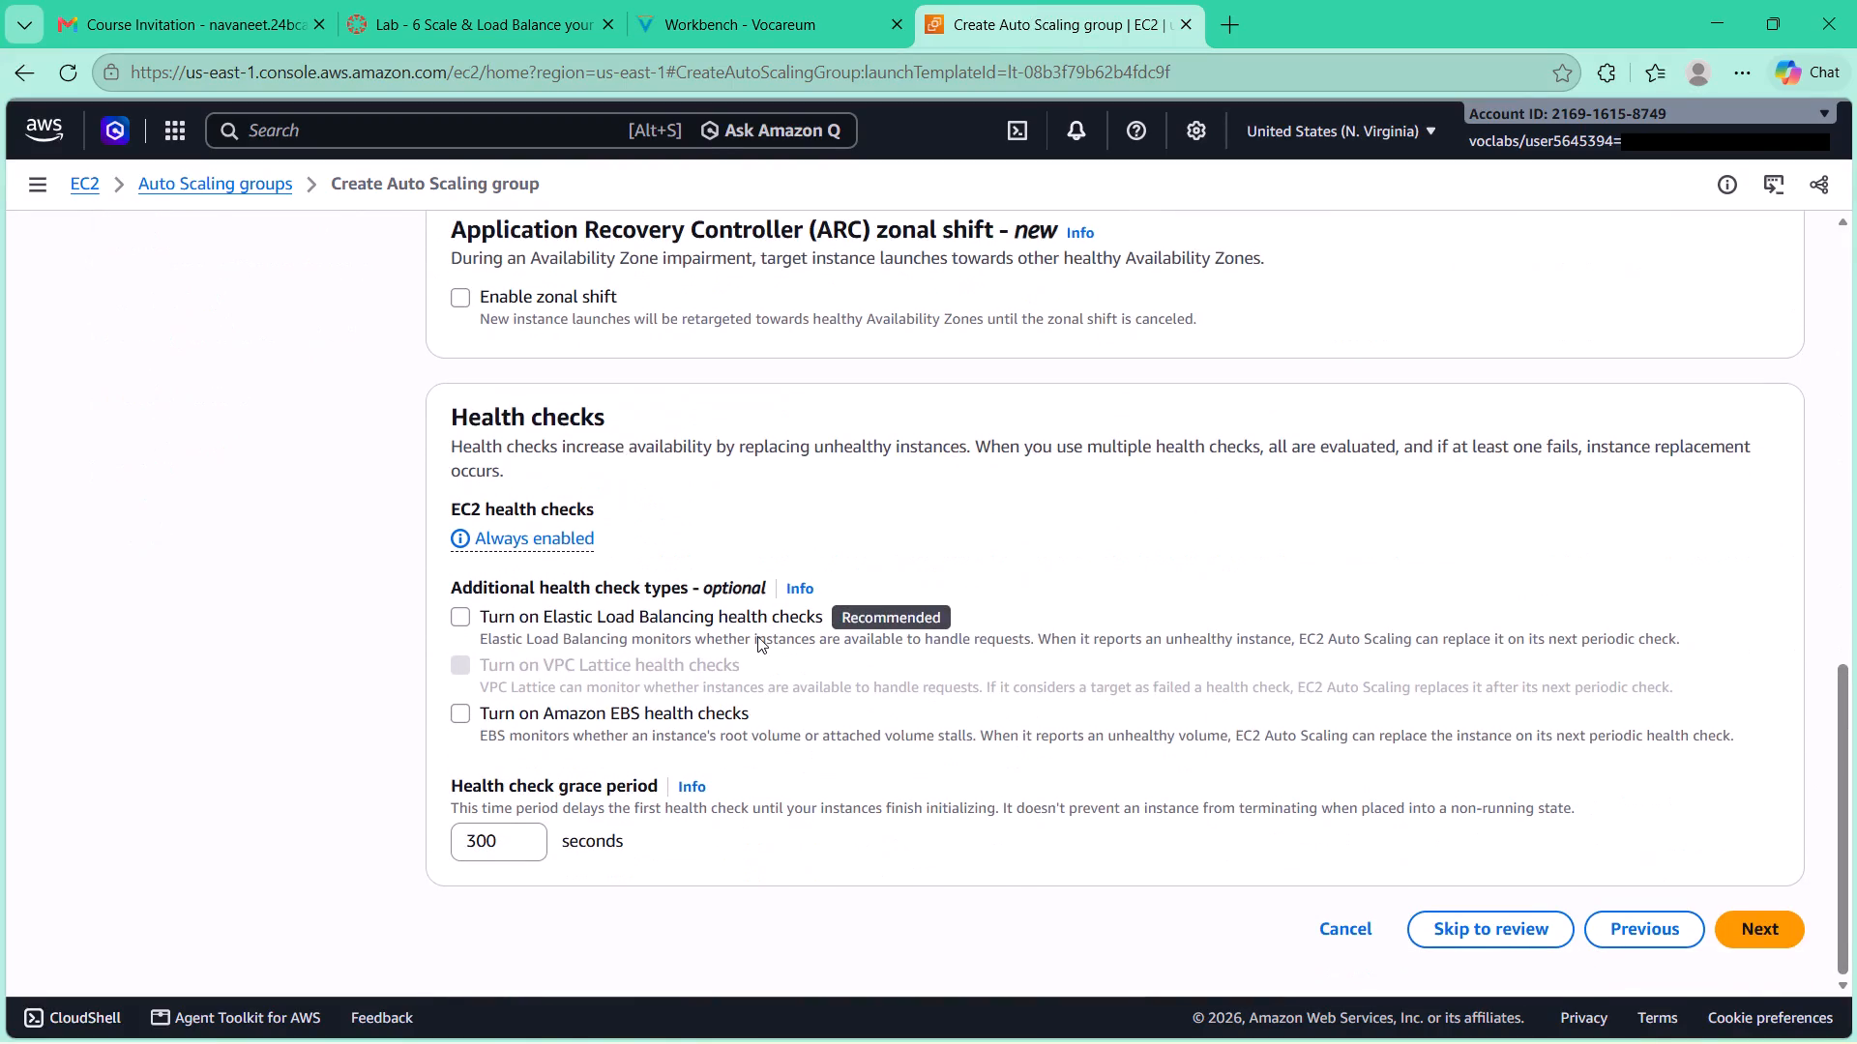
scroll(757, 636, up, 1)
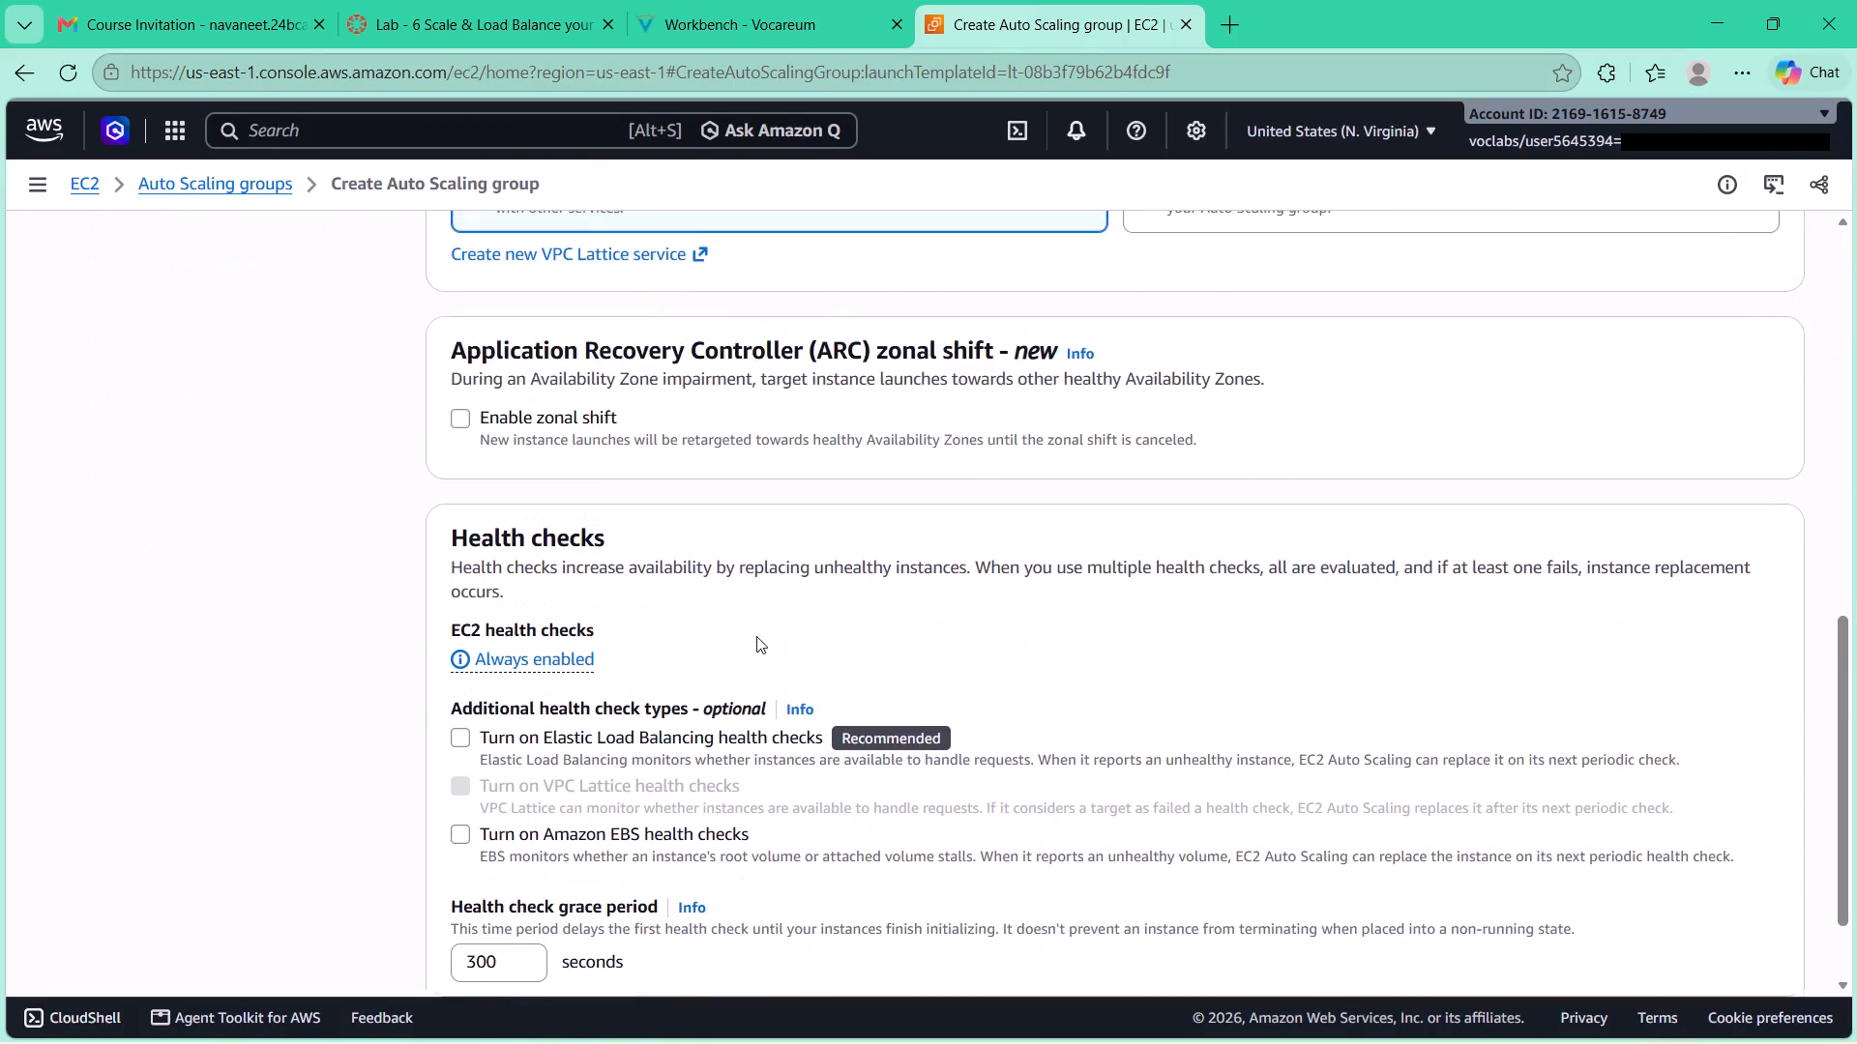
scroll(756, 636, up, 2)
scroll(756, 636, down, 6)
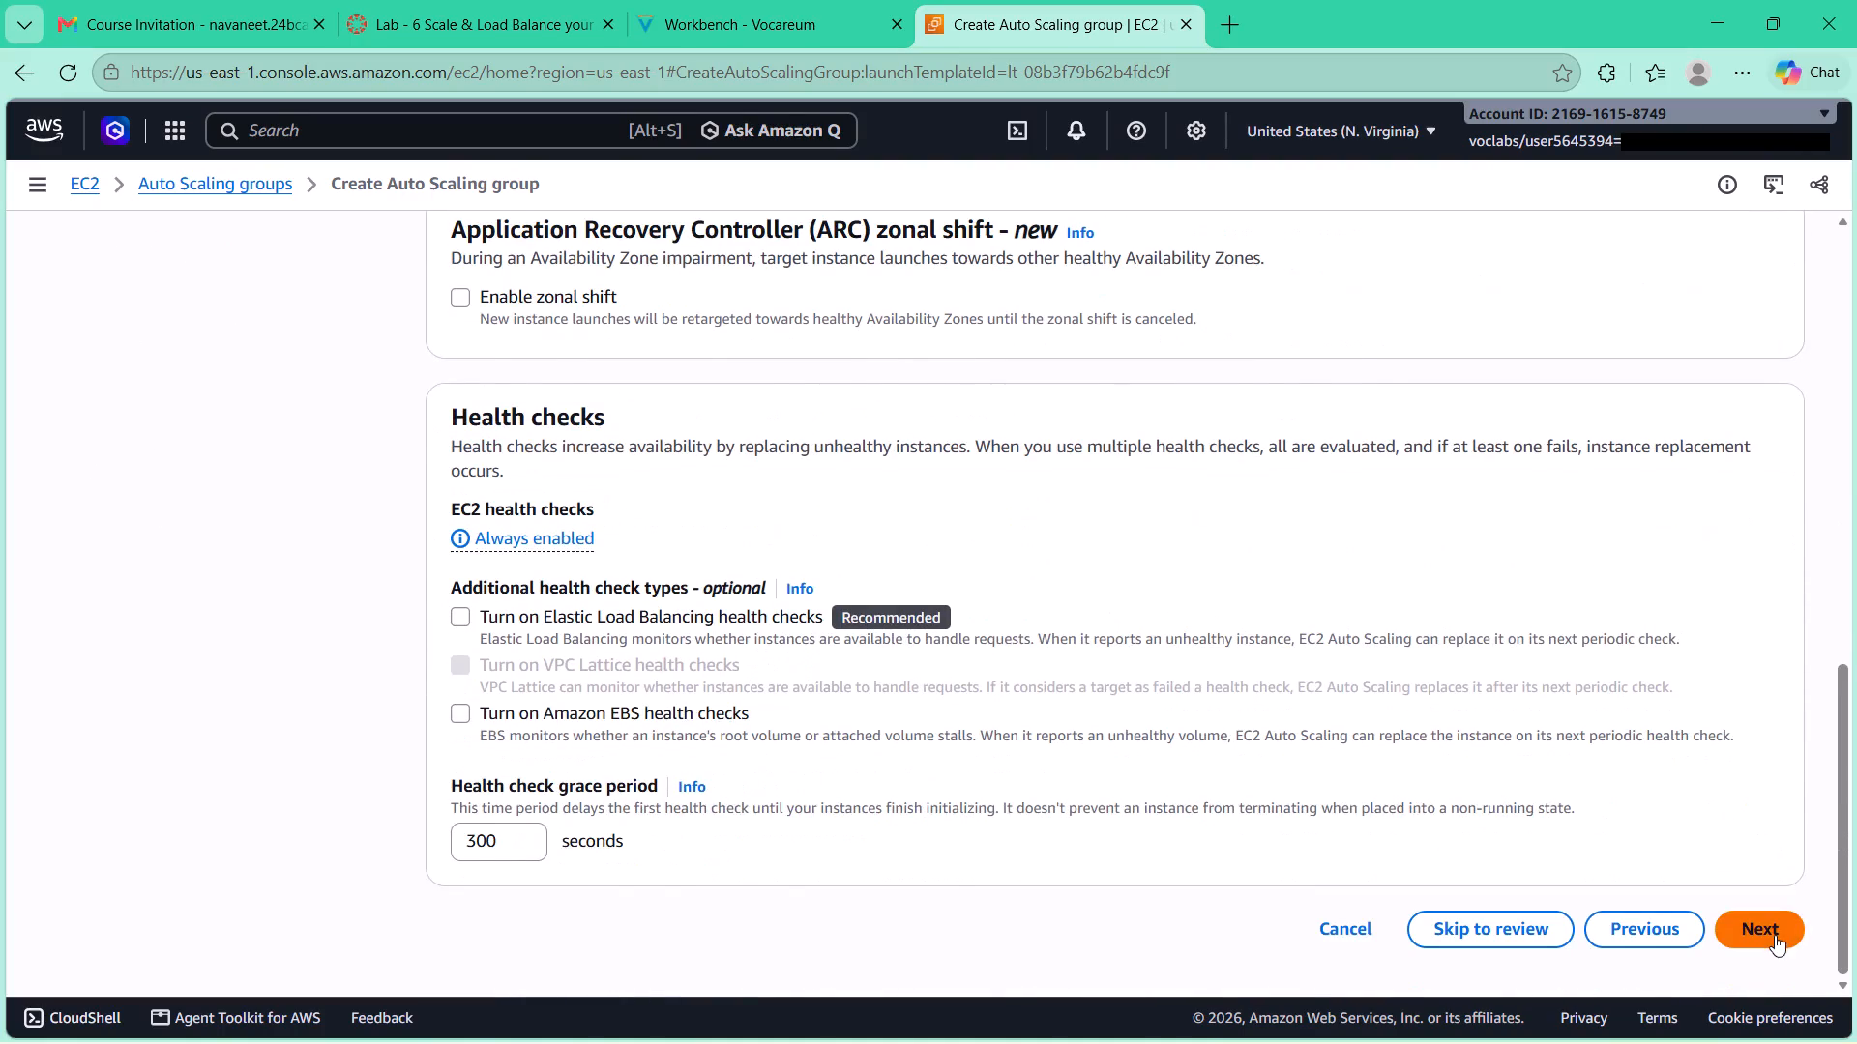
click(1775, 935)
Enable group metrics collection within CloudWatch in the additional settings.
scroll(811, 630, down, 6)
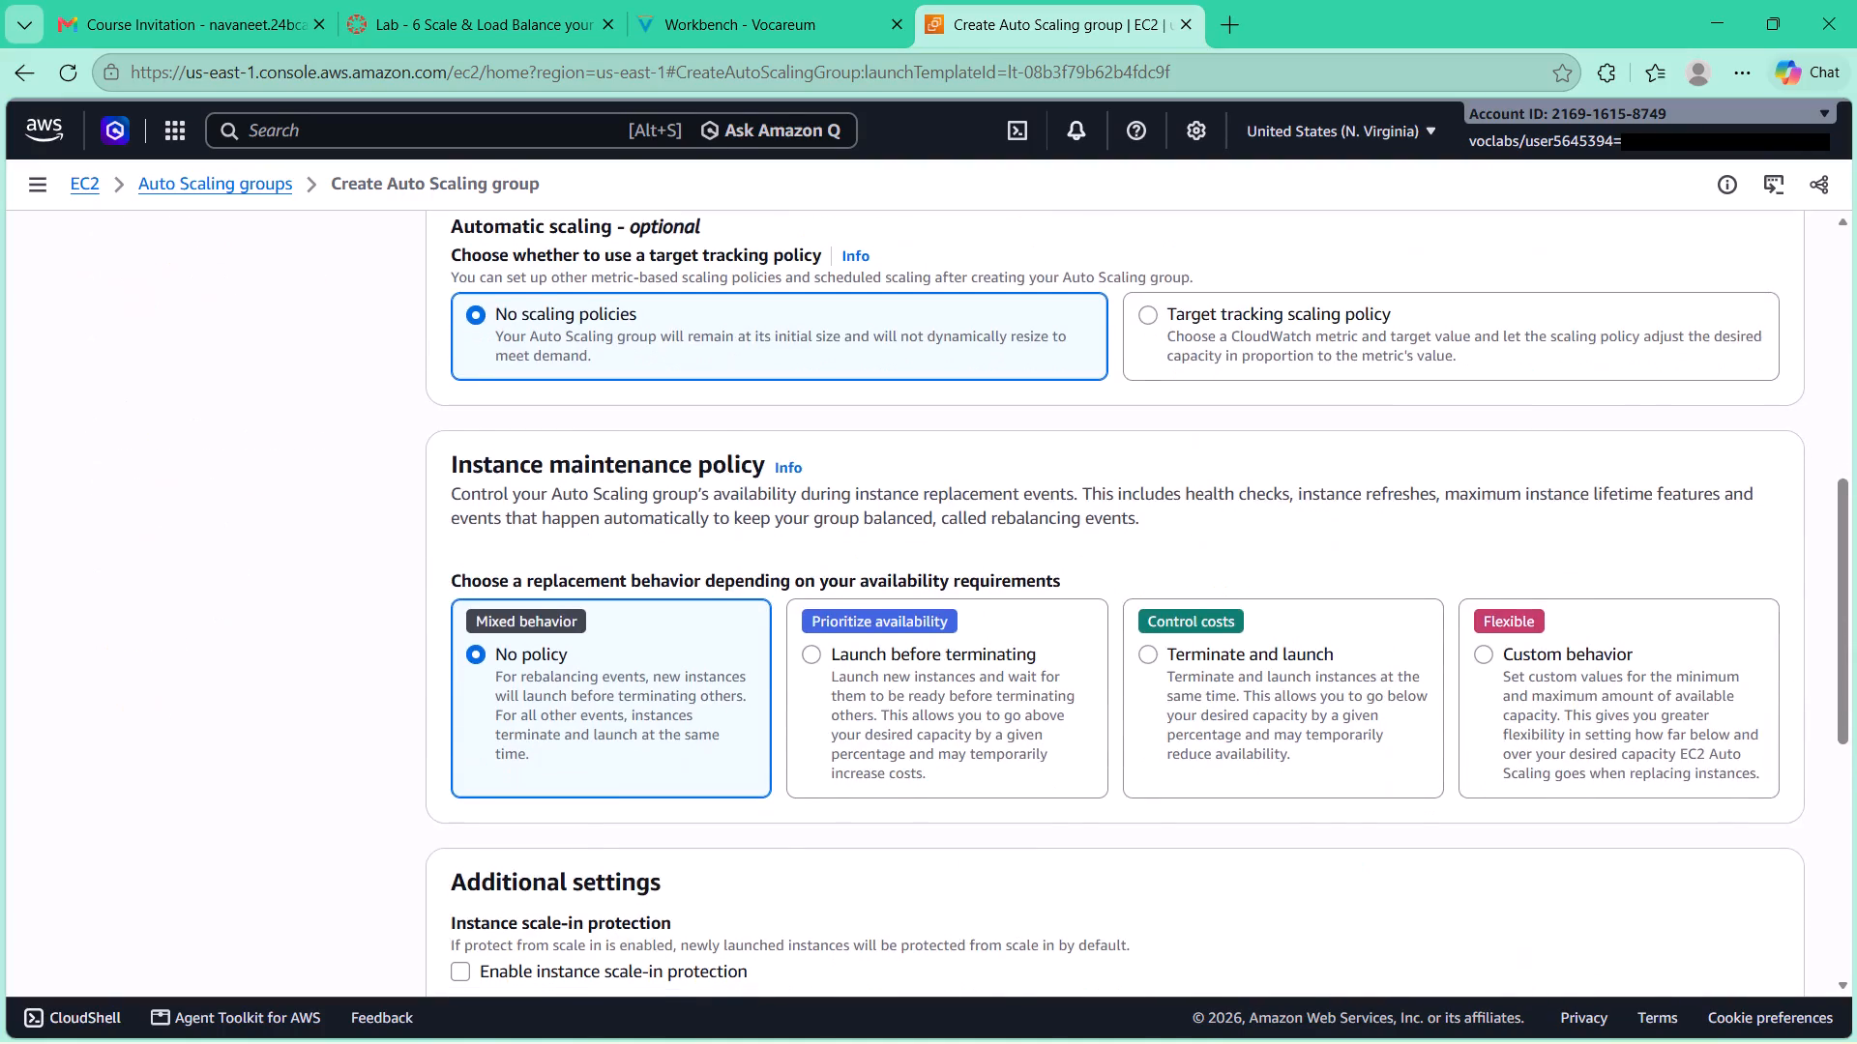
scroll(811, 630, down, 4)
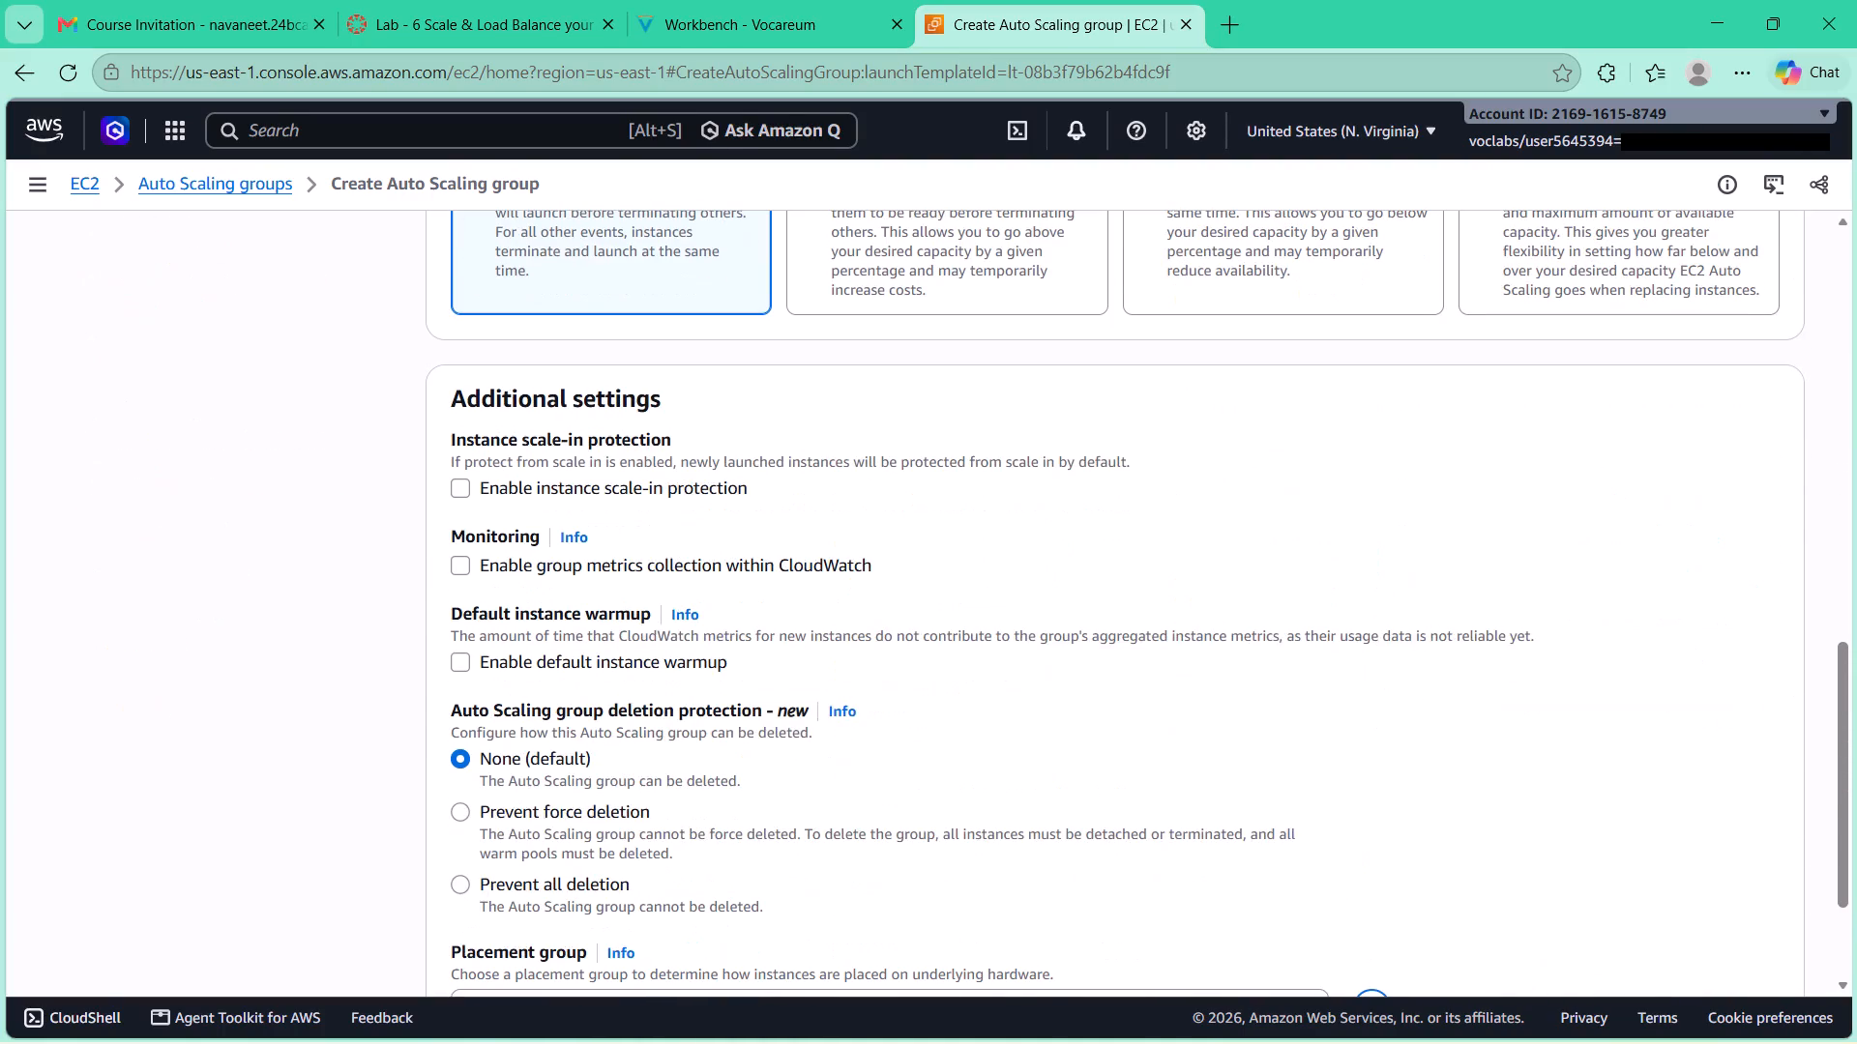
click(460, 563)
Set the group's desired capacity to 2, minimum desired capacity to 2 and maximum desired capacity to 6.
scroll(962, 585, down, 1)
scroll(962, 585, up, 1)
scroll(962, 585, down, 1)
scroll(962, 585, up, 1)
scroll(962, 585, down, 1)
scroll(962, 585, up, 7)
scroll(962, 585, down, 1)
scroll(962, 585, up, 2)
scroll(603, 506, up, 5)
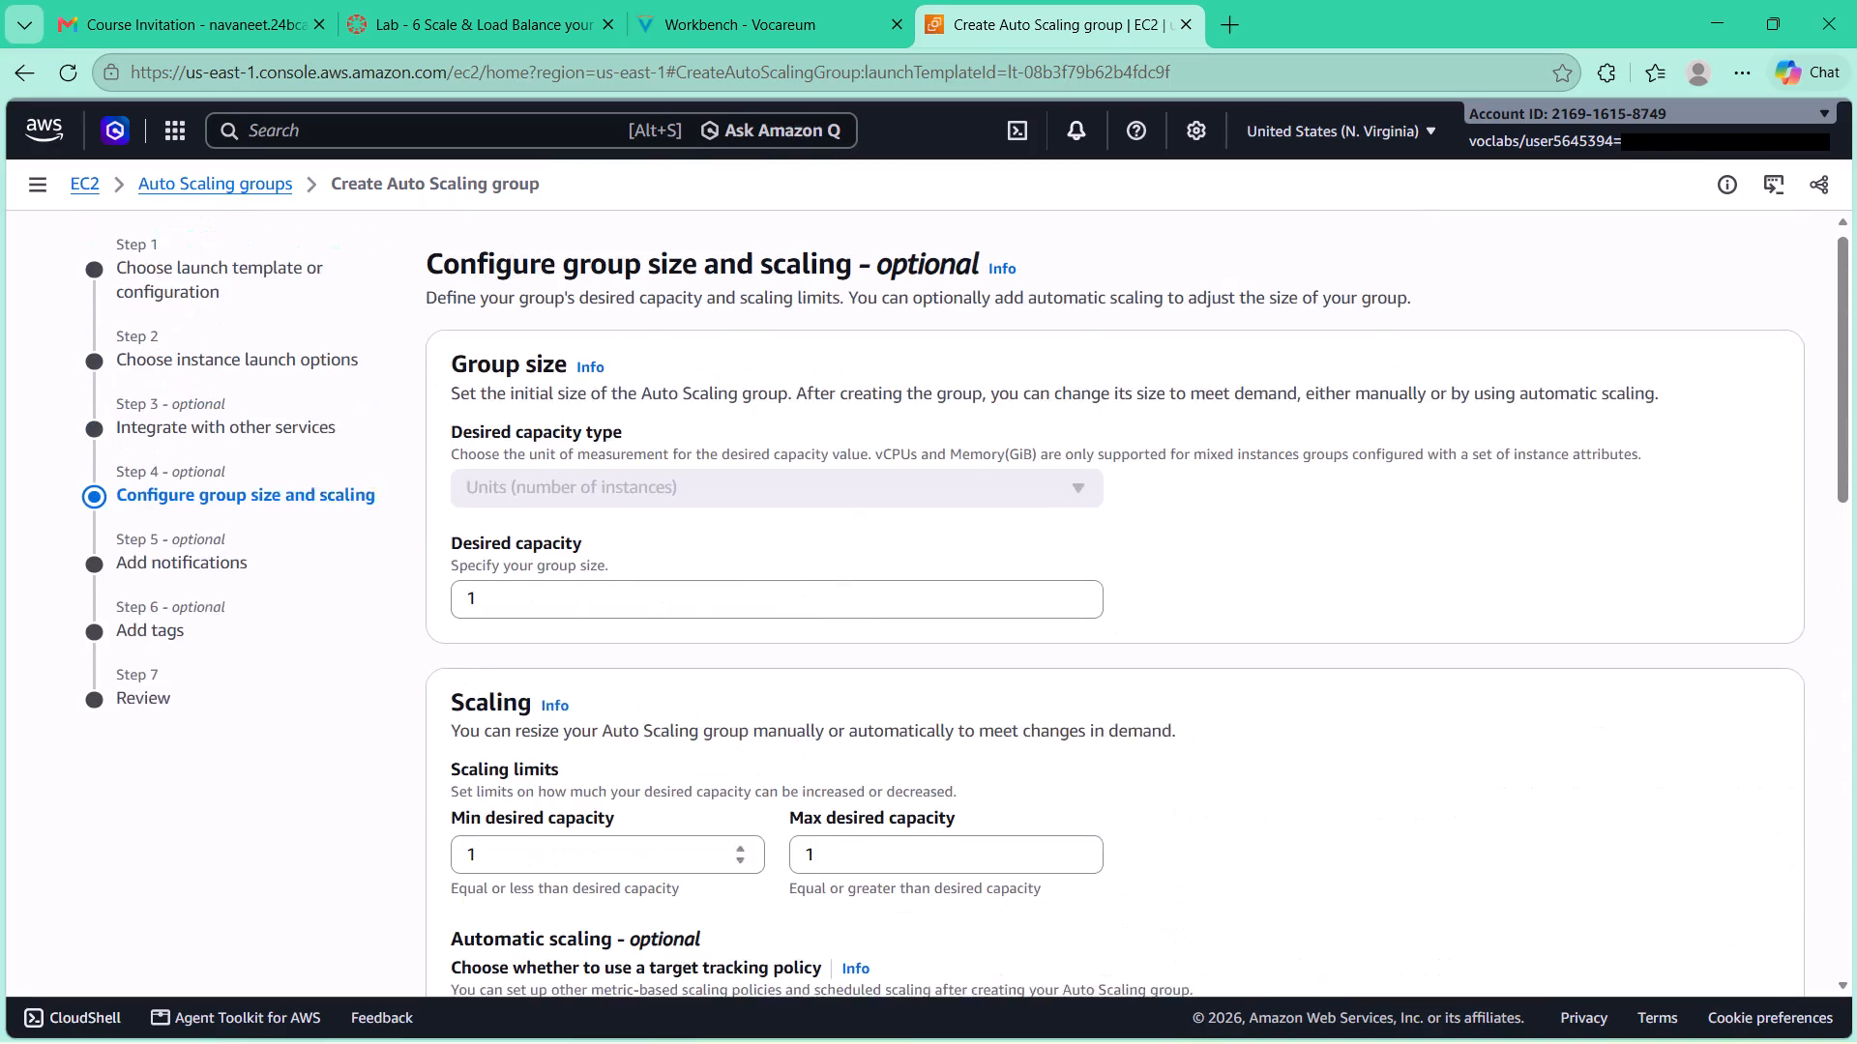
click(564, 616)
key(BackSpace)
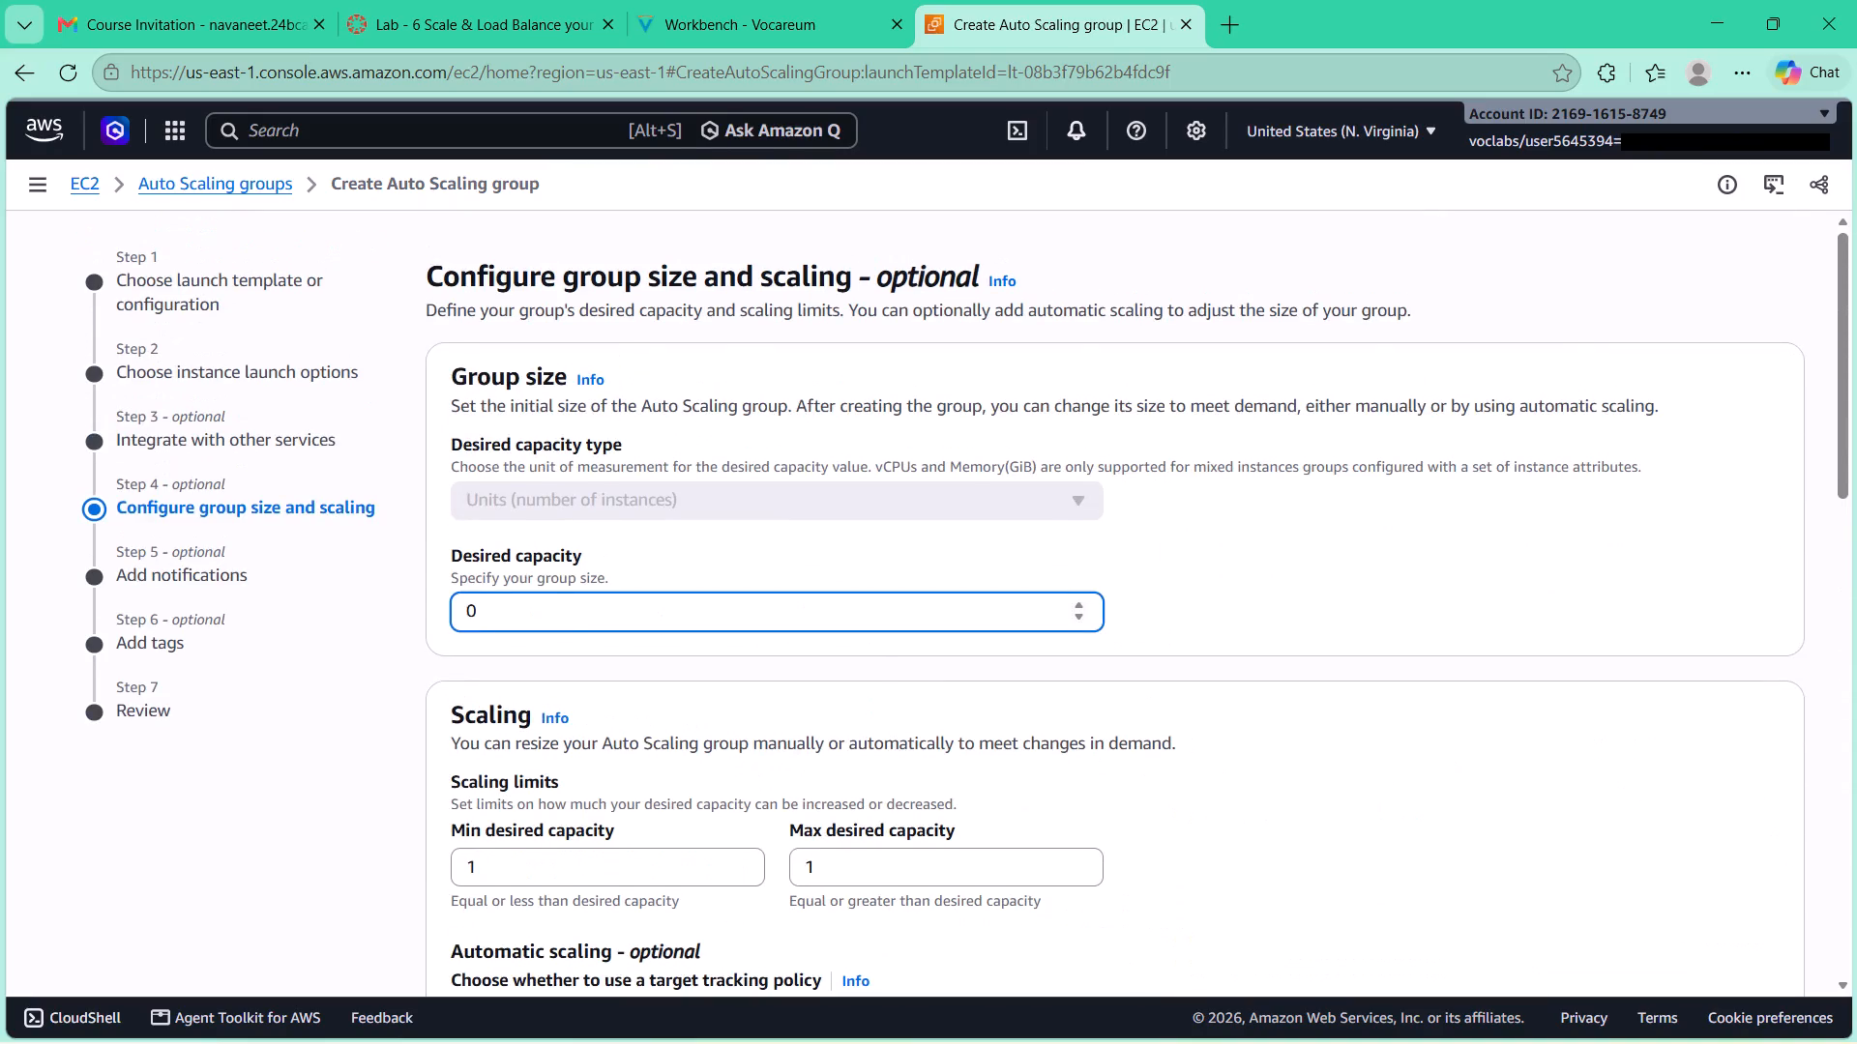
key(2)
click(551, 857)
key(BackSpace)
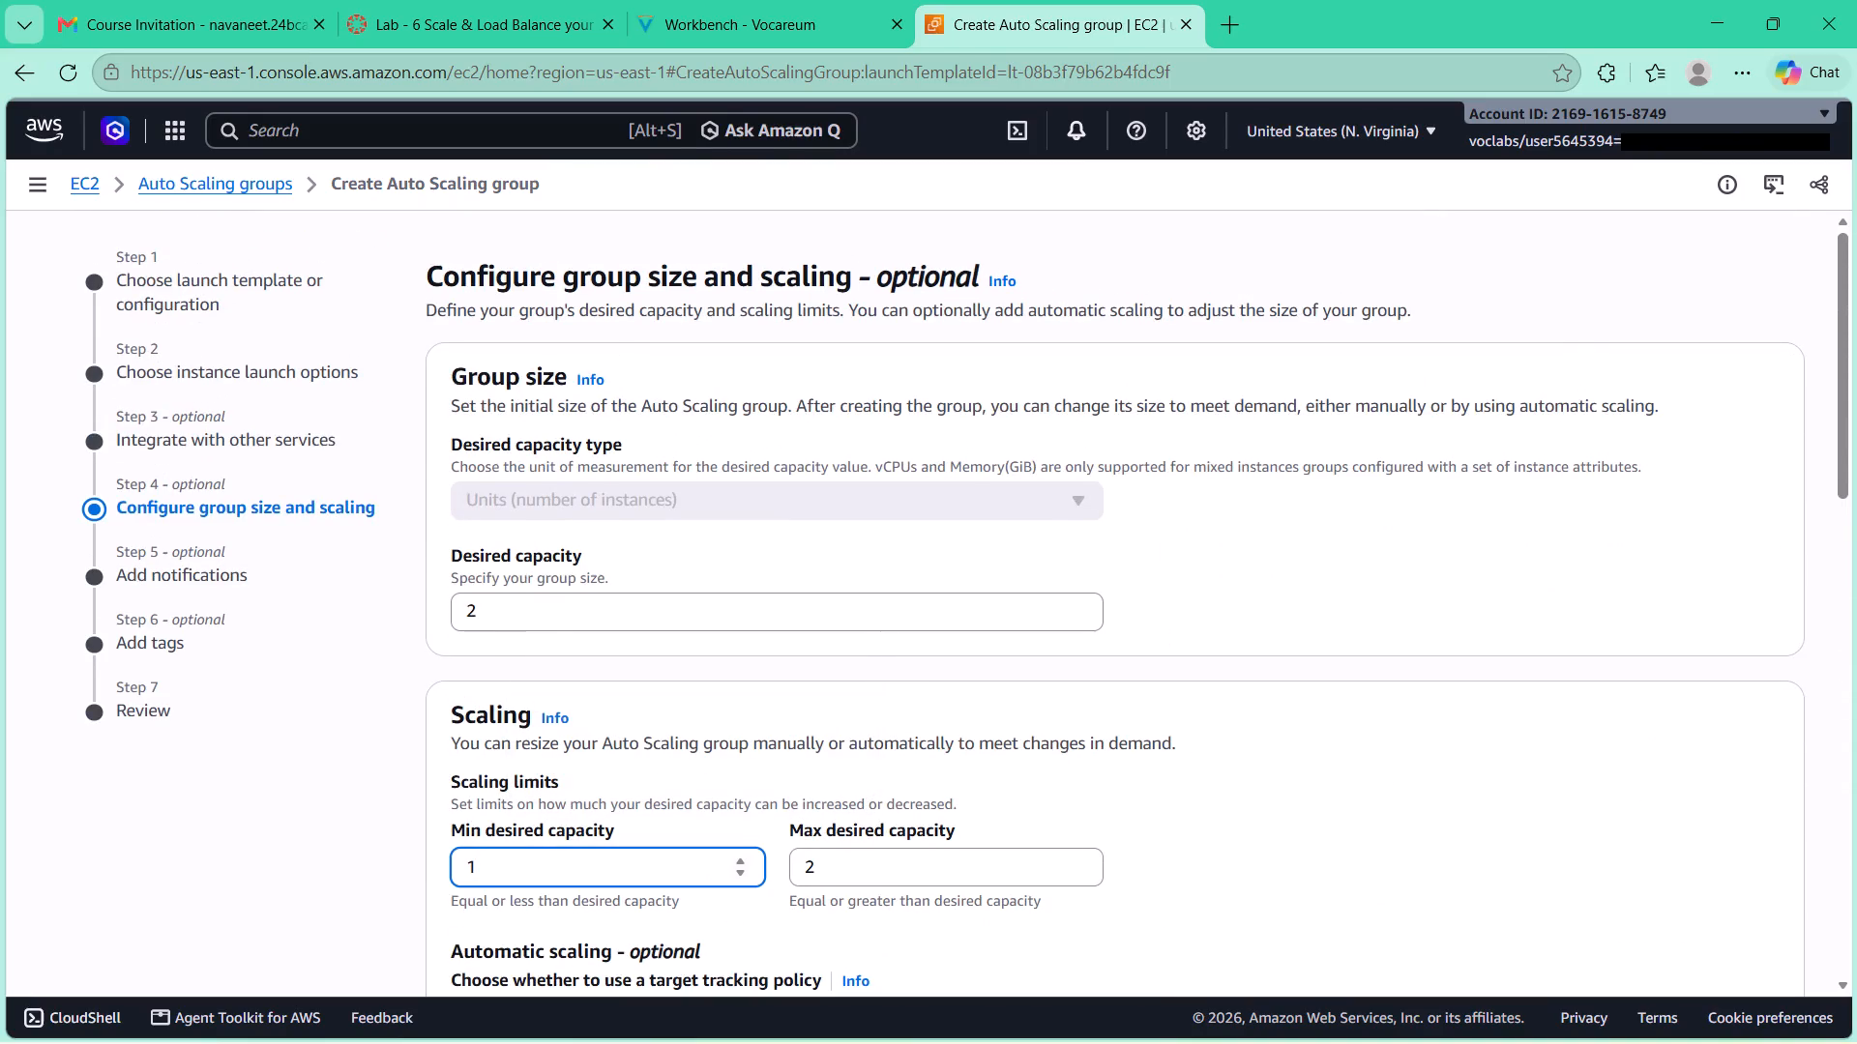
key(2)
click(945, 866)
key(BackSpace)
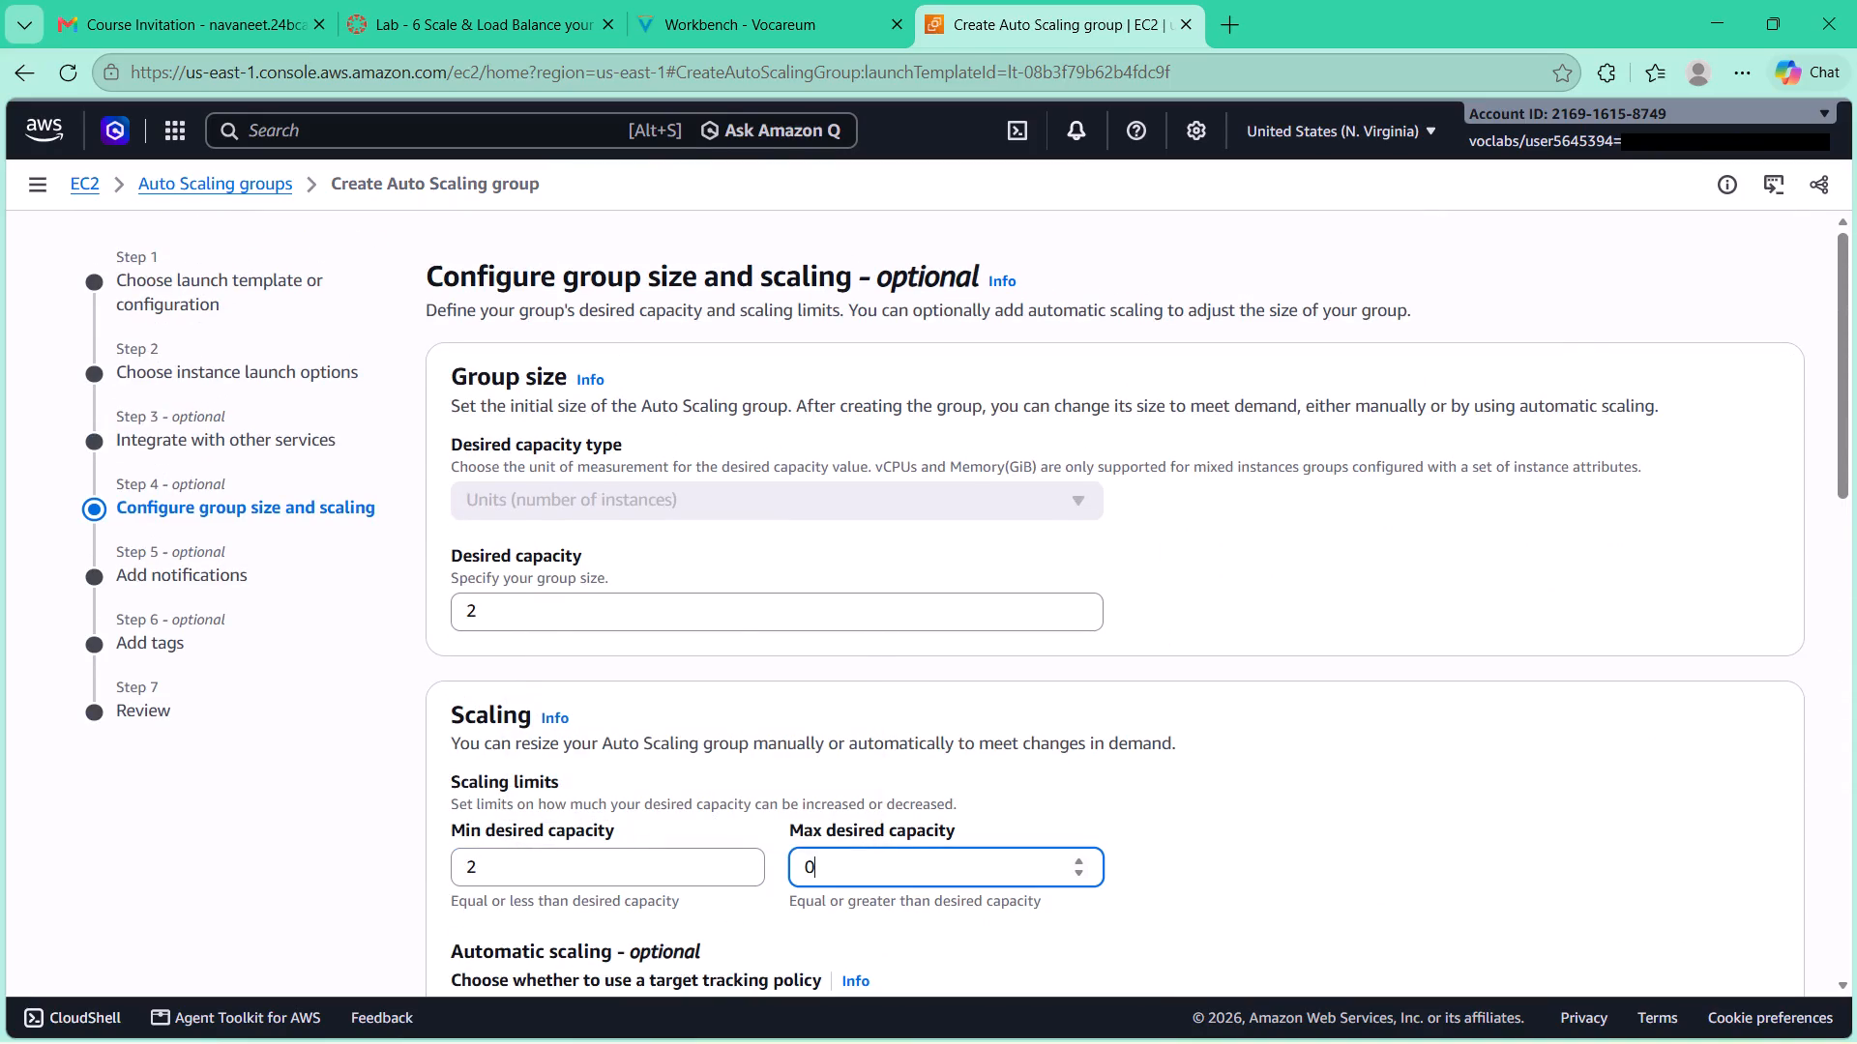
key(6)
Choose the target tracking scaling policy for automatic scaling.
scroll(928, 652, down, 4)
scroll(893, 531, down, 3)
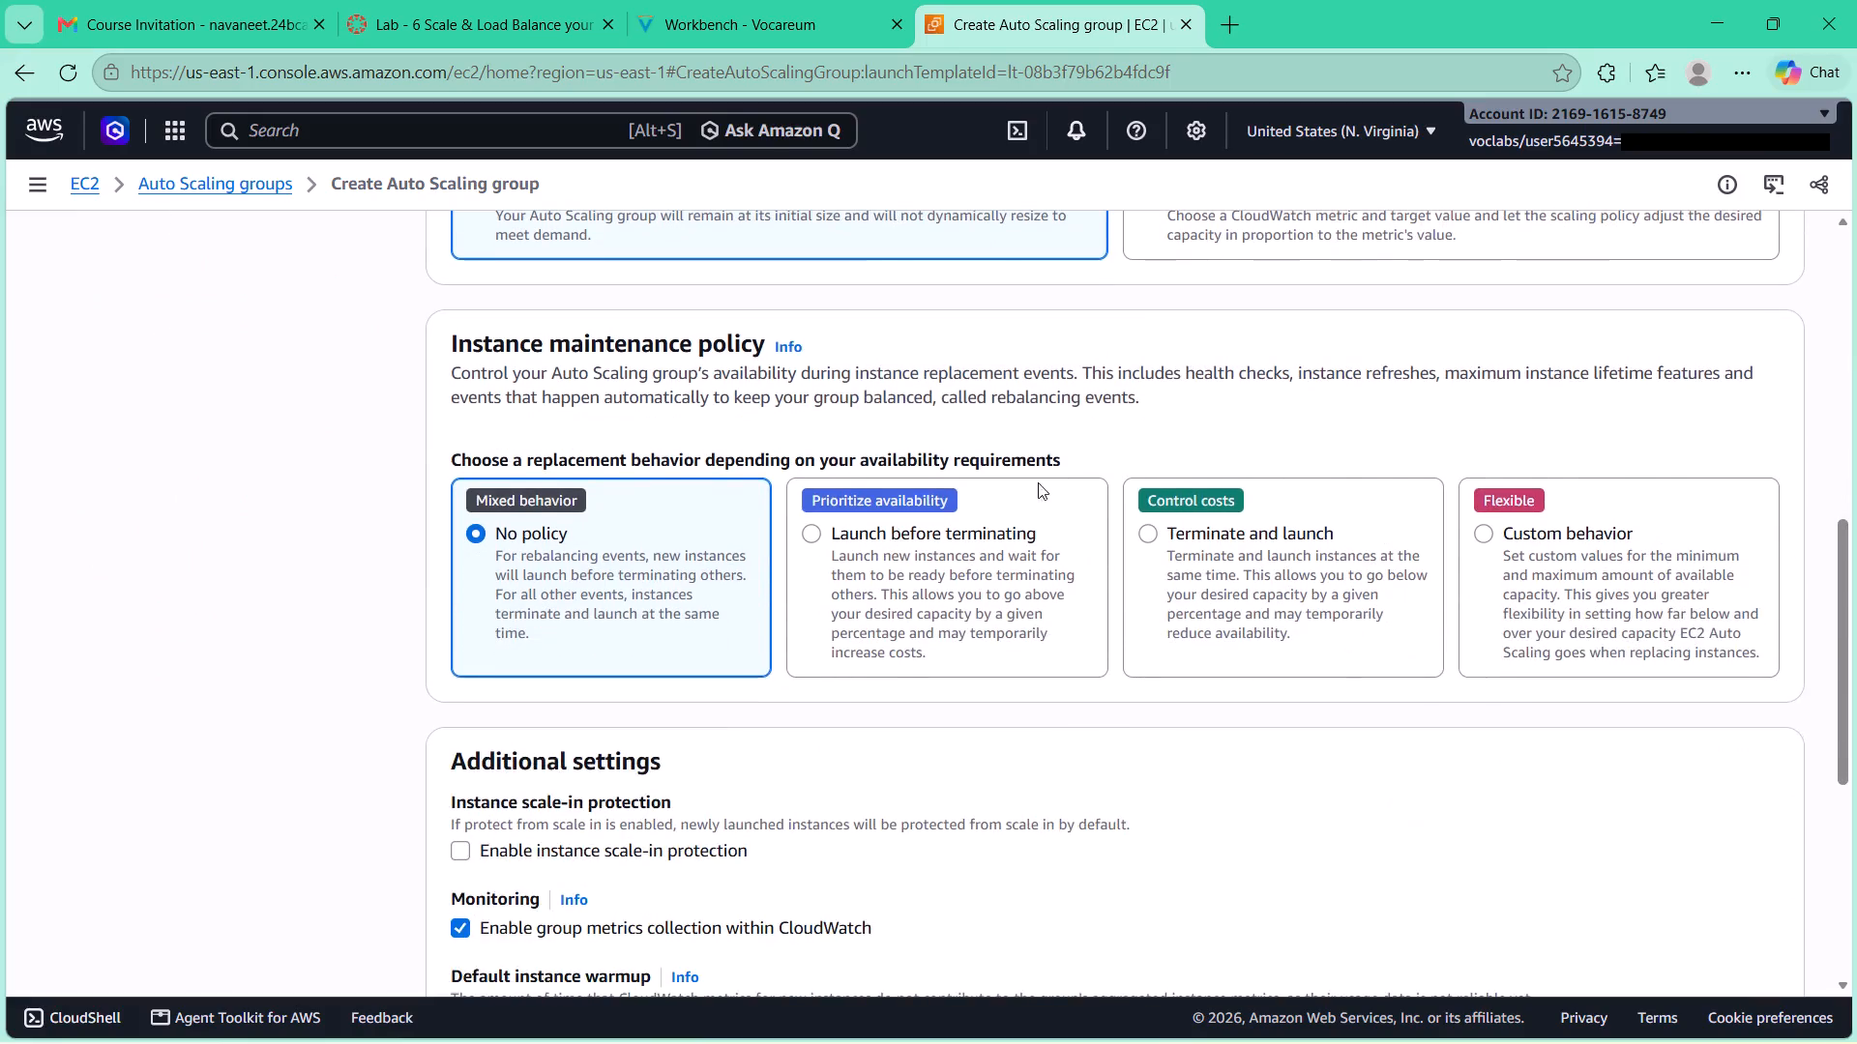
scroll(1084, 457, up, 2)
click(1255, 453)
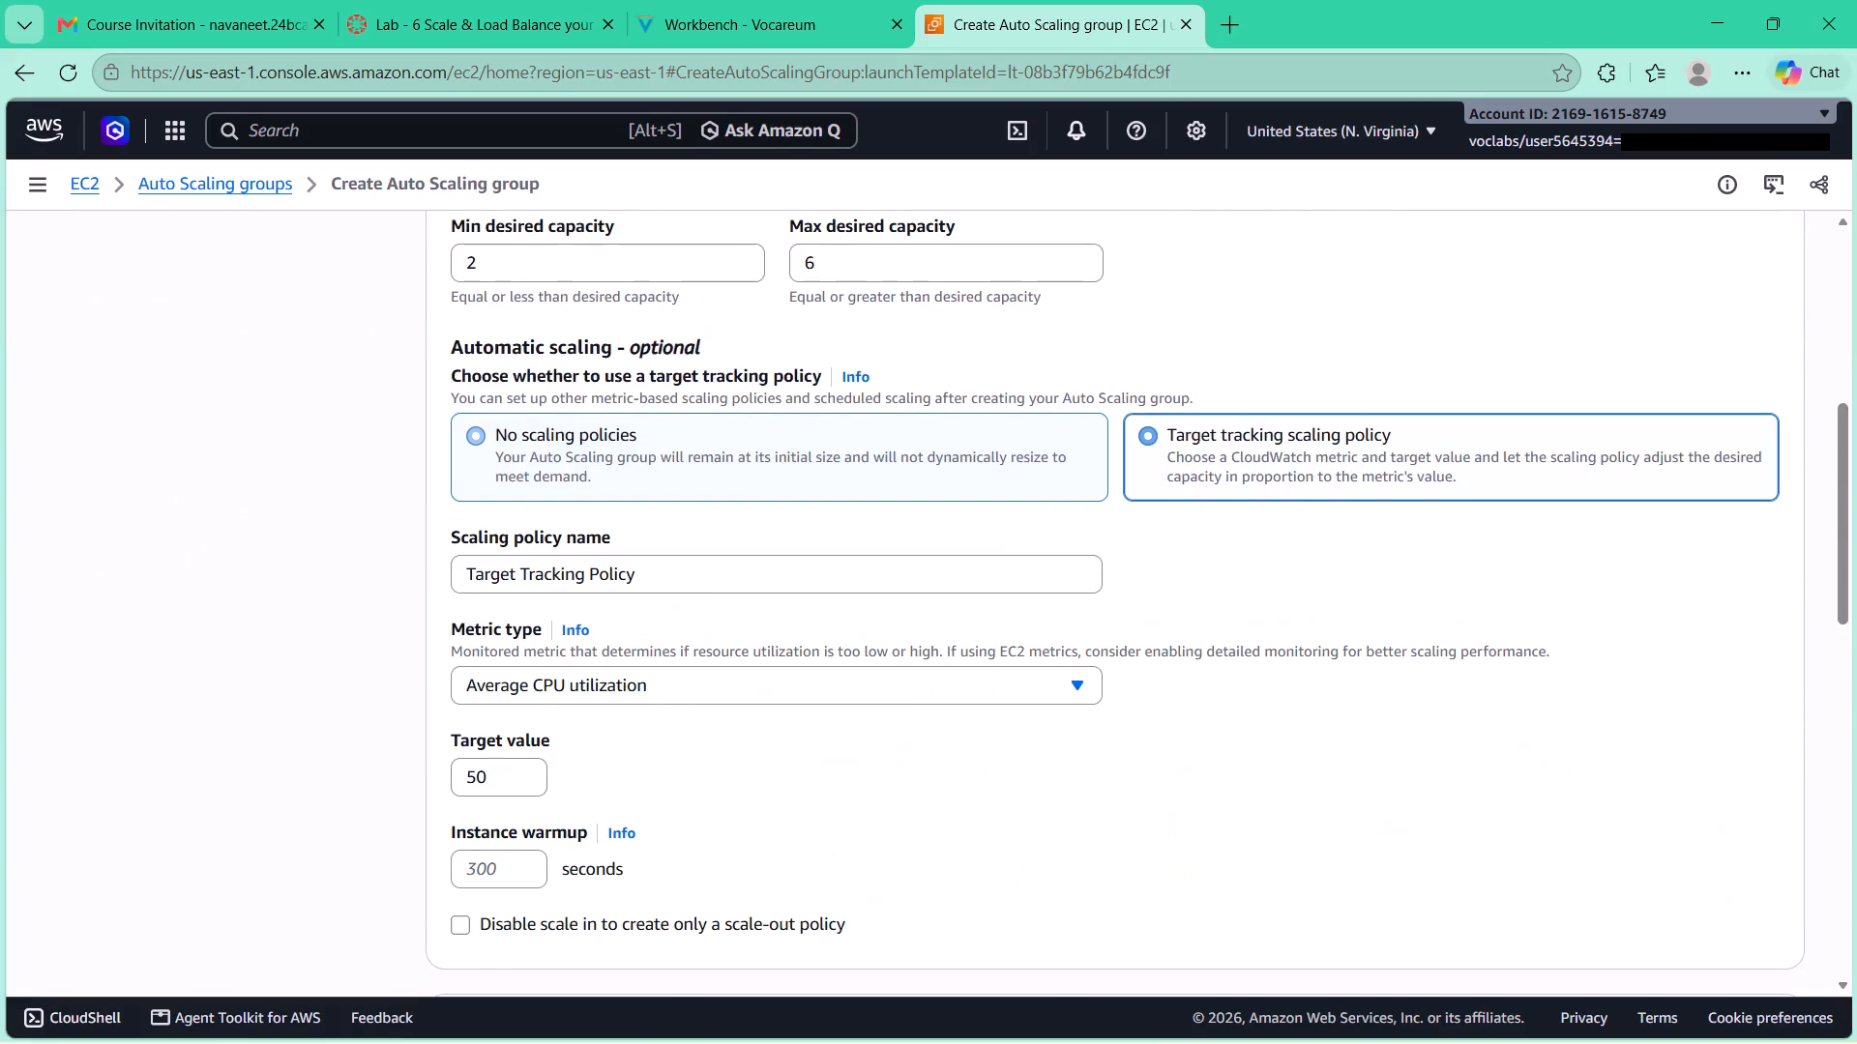
Copy the policy name from lab guide step 29 and rename the scaling policy as LabScalingPolicy.
click(766, 11)
scroll(719, 456, down, 2)
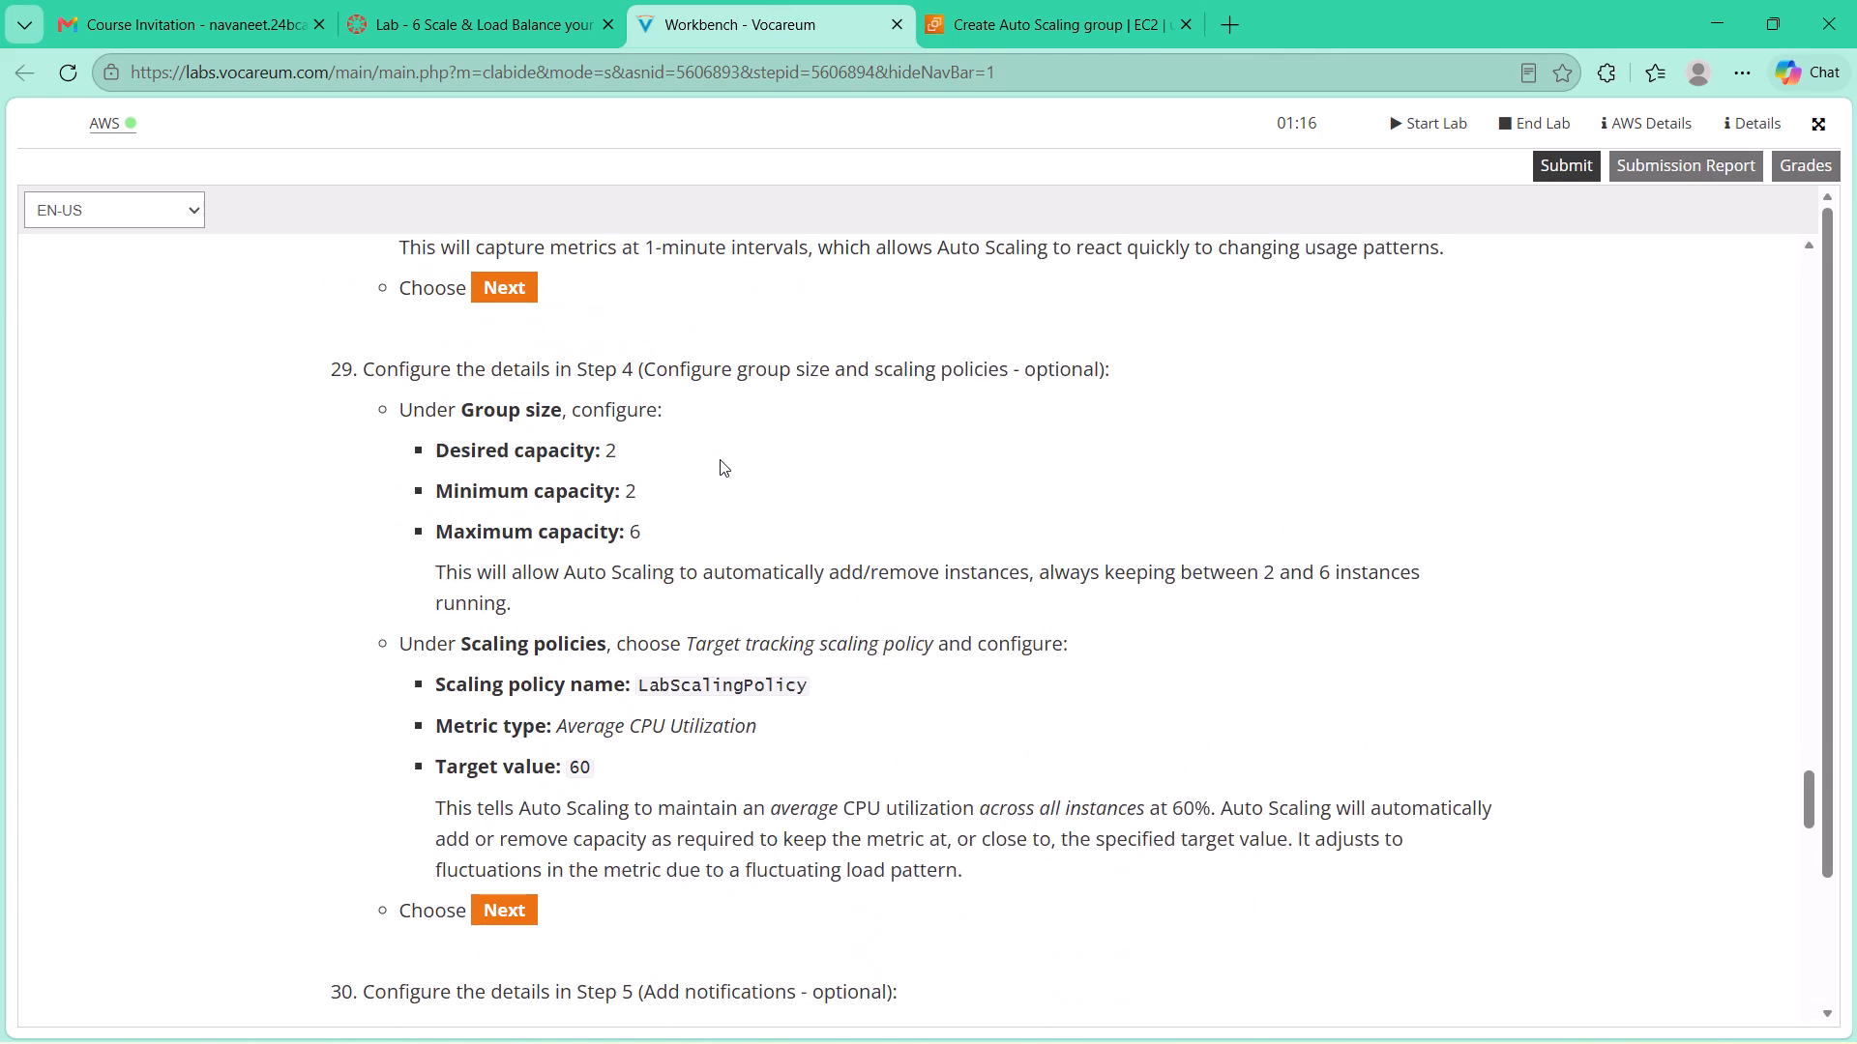
scroll(720, 459, down, 2)
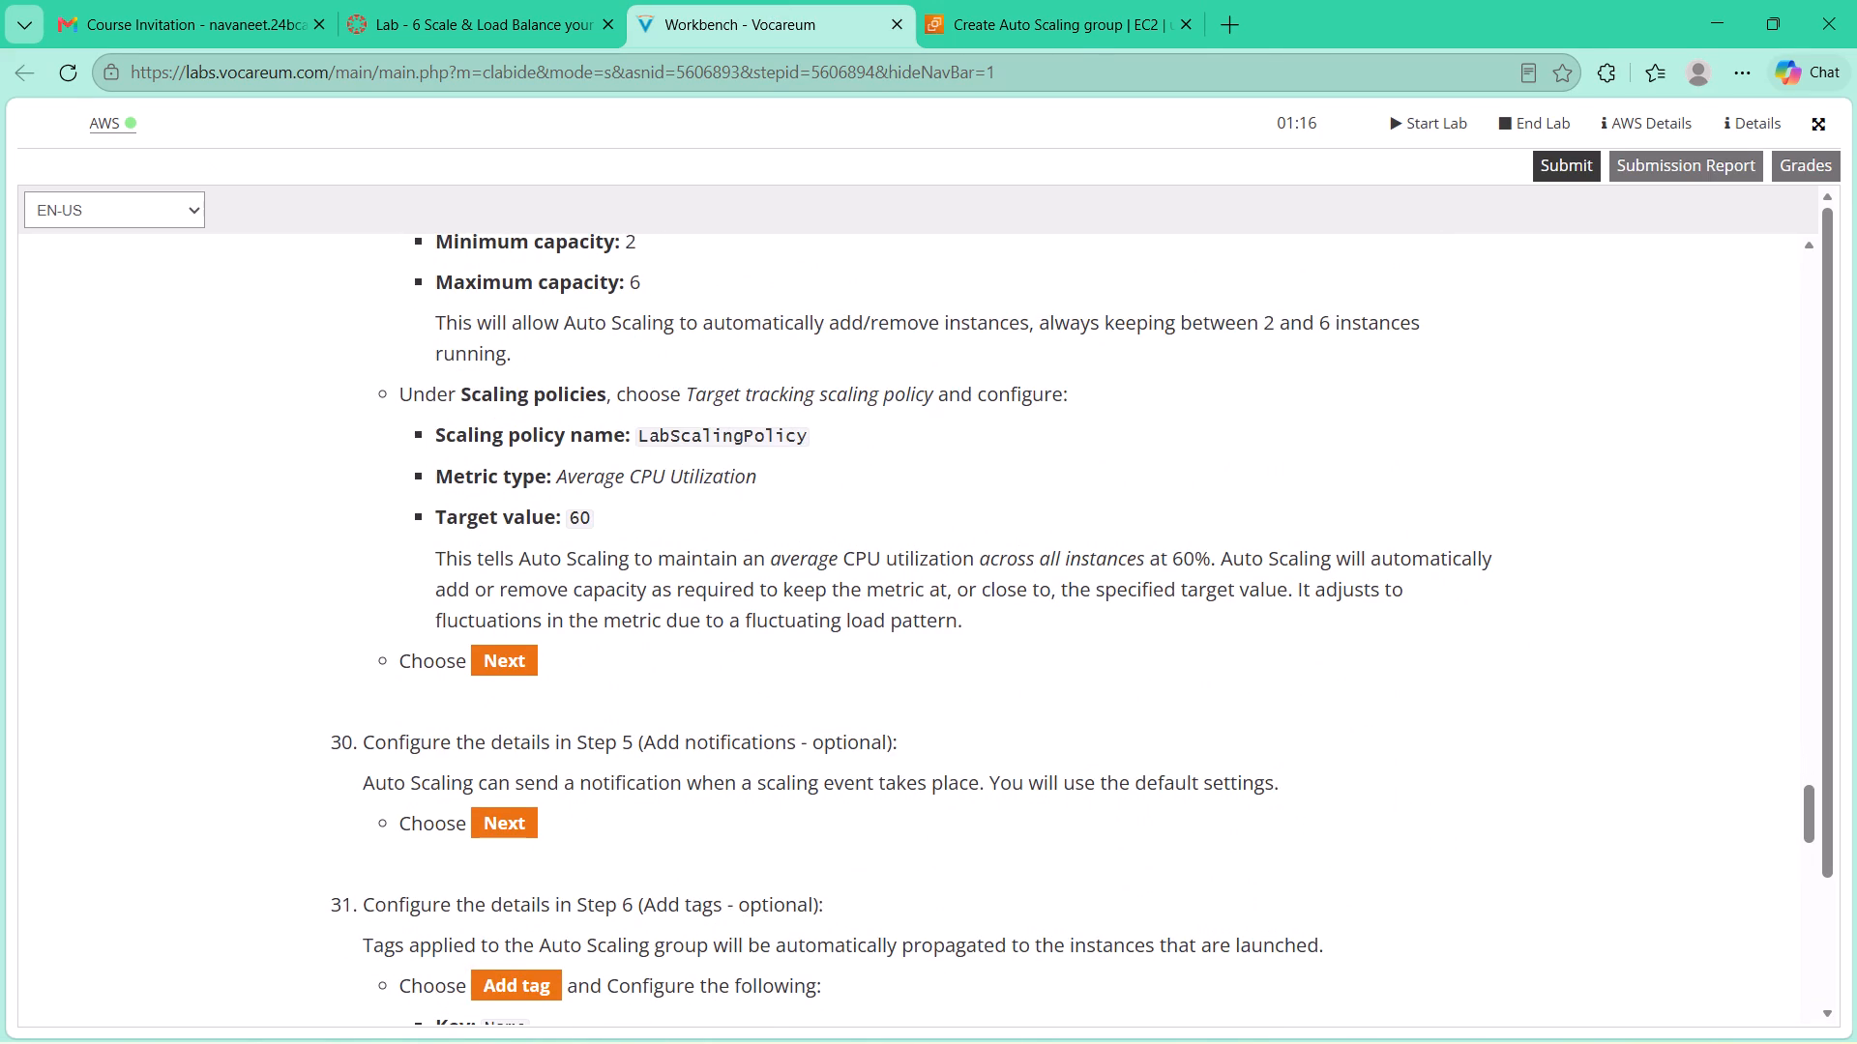
drag(638, 430, 820, 426)
click(856, 349)
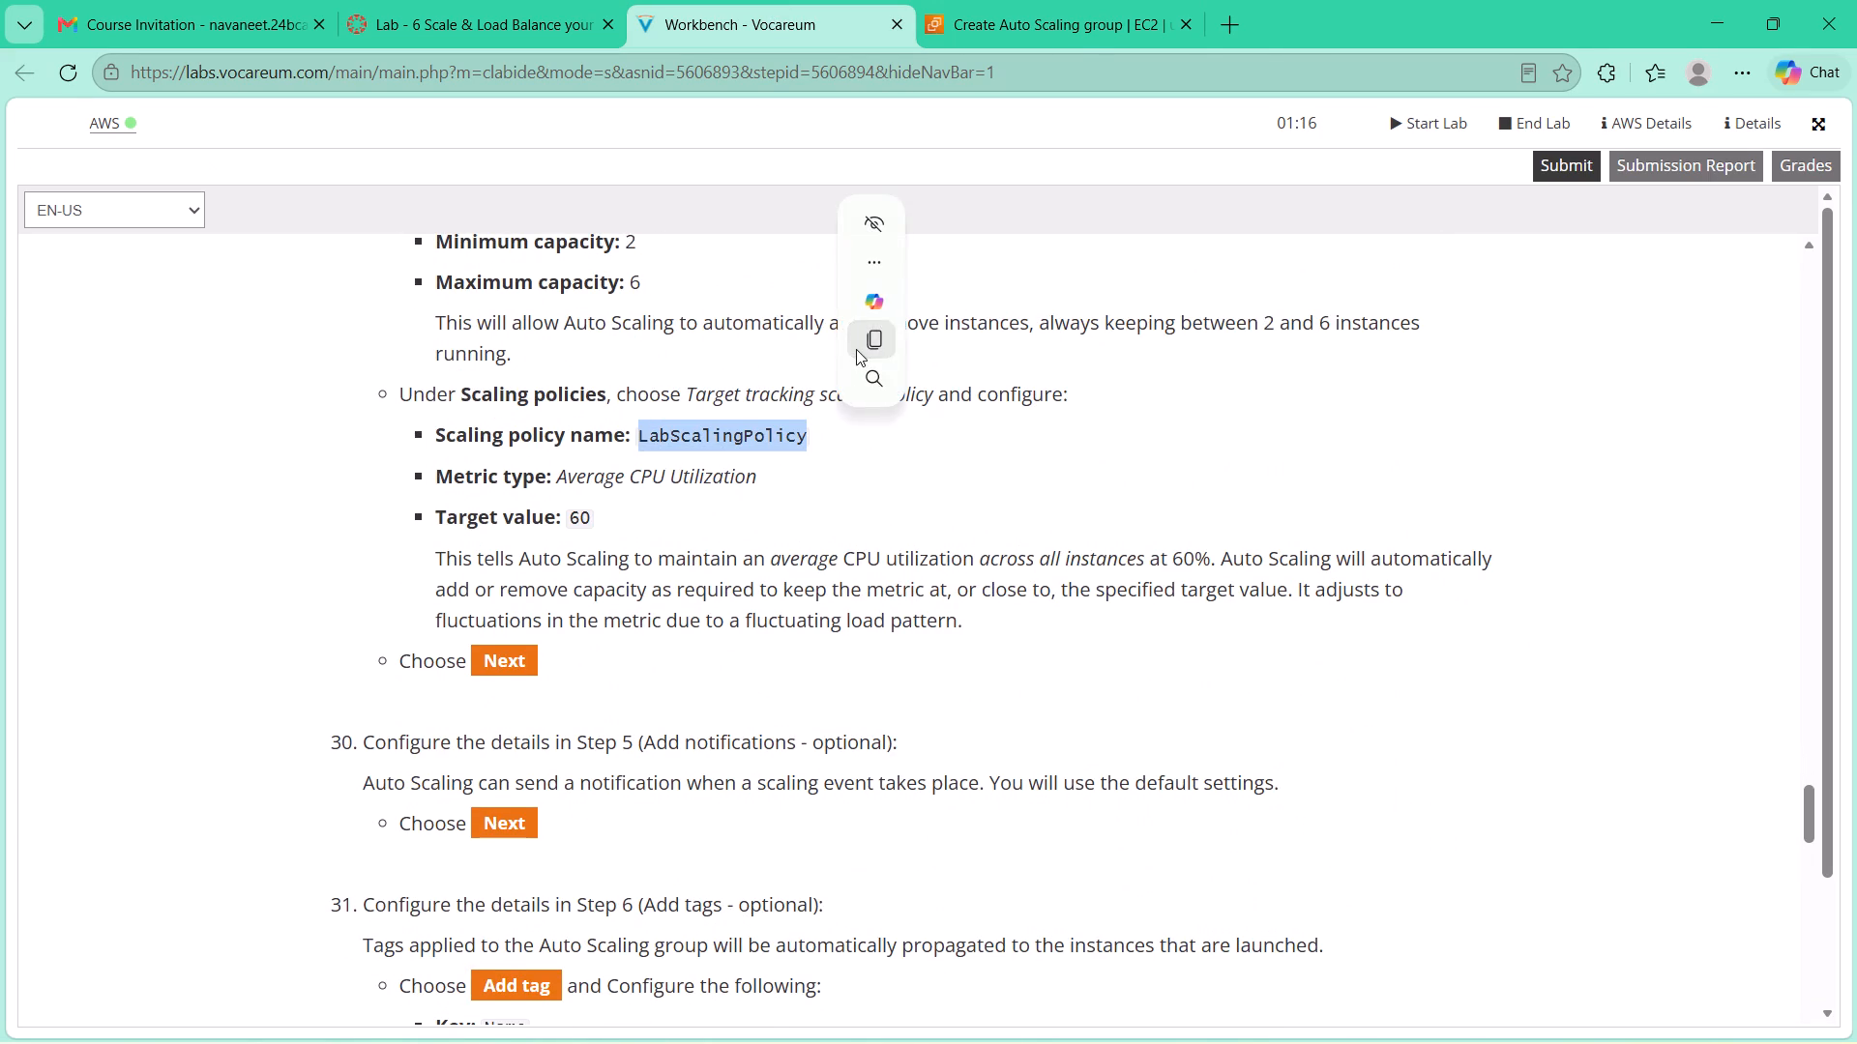
click(1020, 0)
click(641, 567)
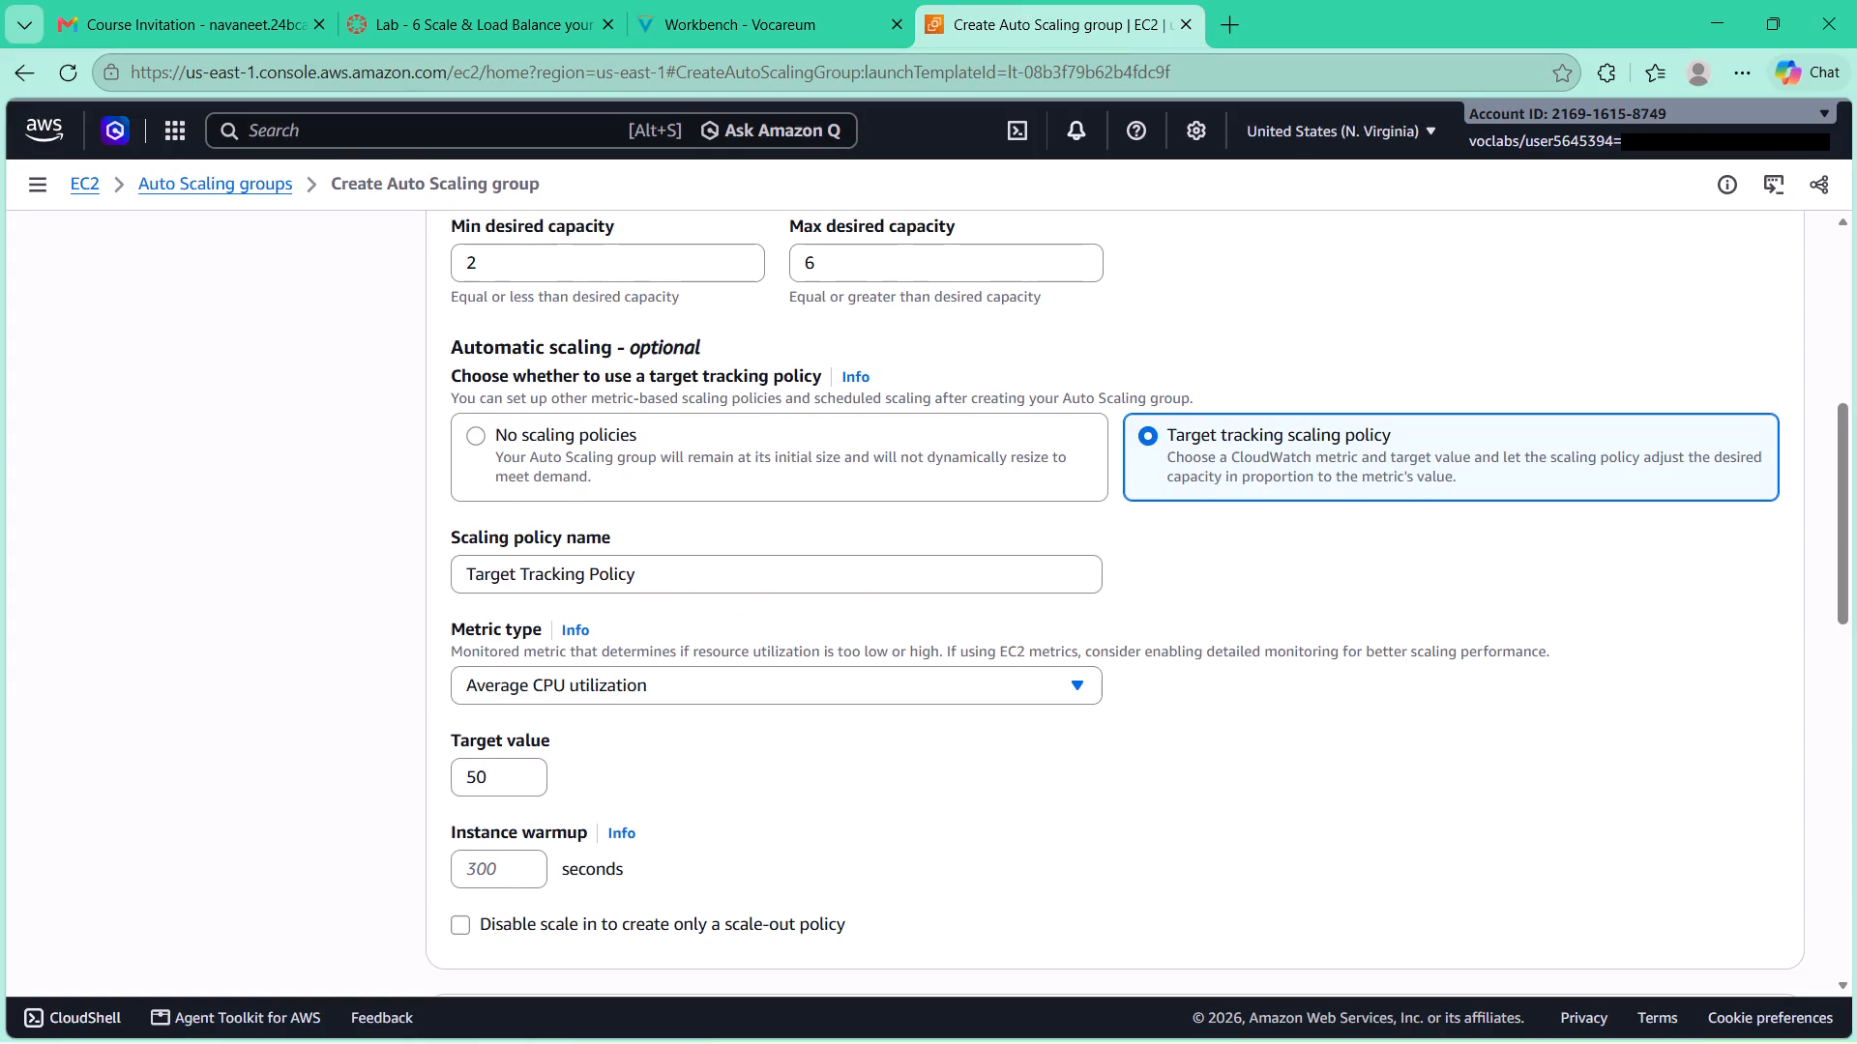
key(BackSpace)
key(BackSpace)
key(BackSpace)
key(BackSpace)
key(BackSpace)
key(BackSpace)
key(BackSpace)
key(BackSpace)
key(BackSpace)
key(BackSpace)
key(BackSpace)
key(BackSpace)
key(BackSpace)
key(BackSpace)
key(BackSpace)
key(BackSpace)
key(BackSpace)
key(BackSpace)
key(BackSpace)
key(BackSpace)
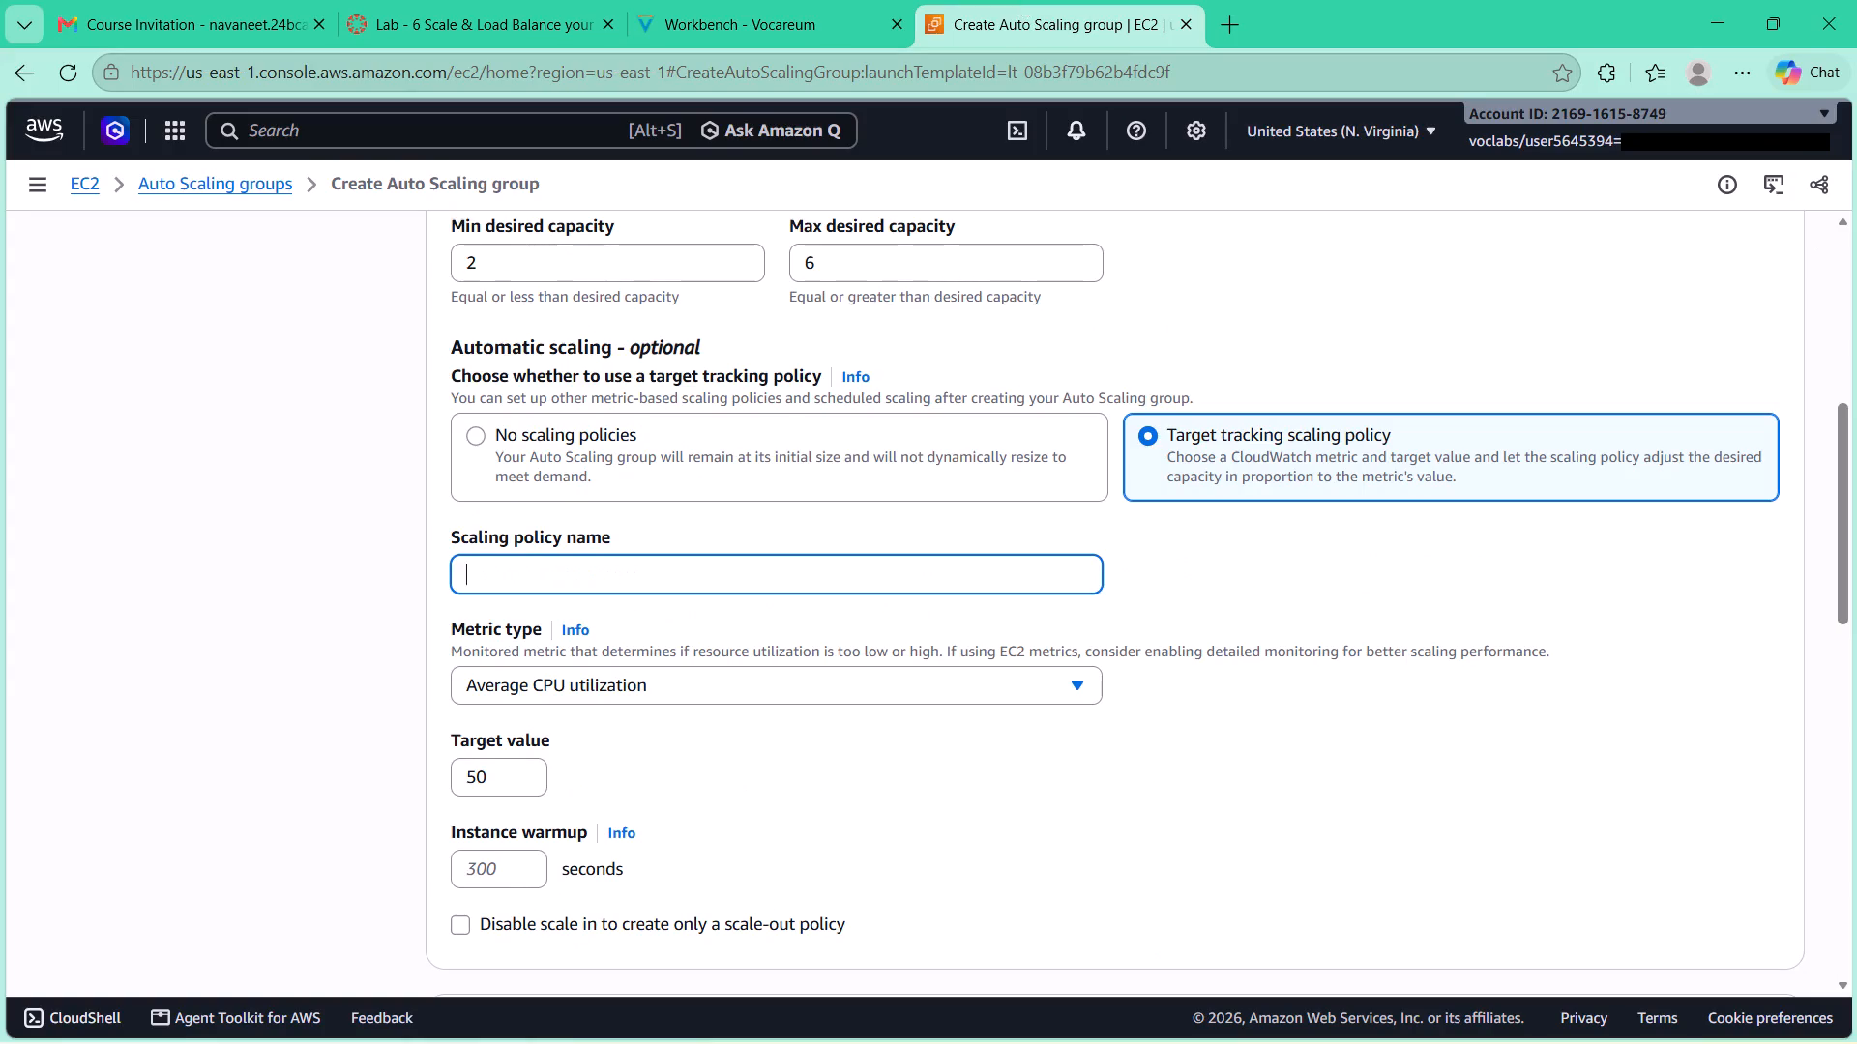
key(ctrl+v)
click(762, 804)
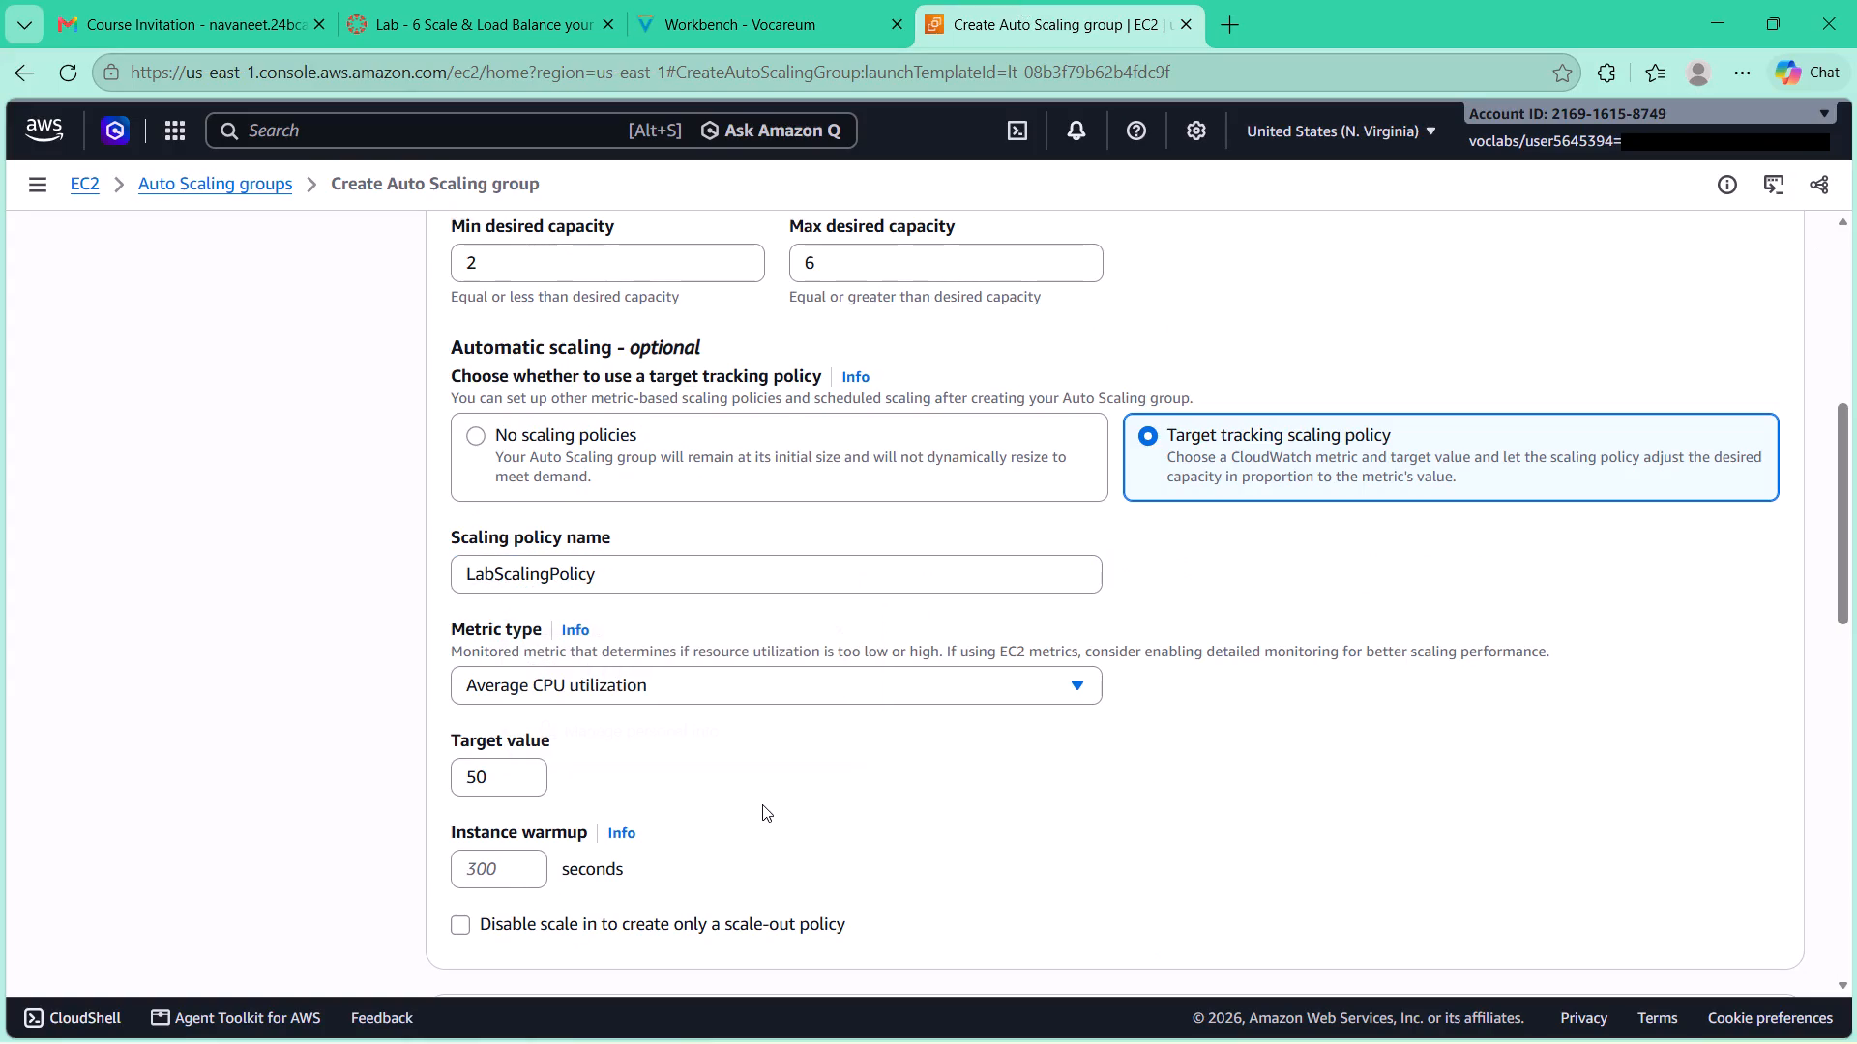
Set the scaling policy's target value to 60.
click(495, 784)
key(BackSpace)
key(BackSpace)
text(60)
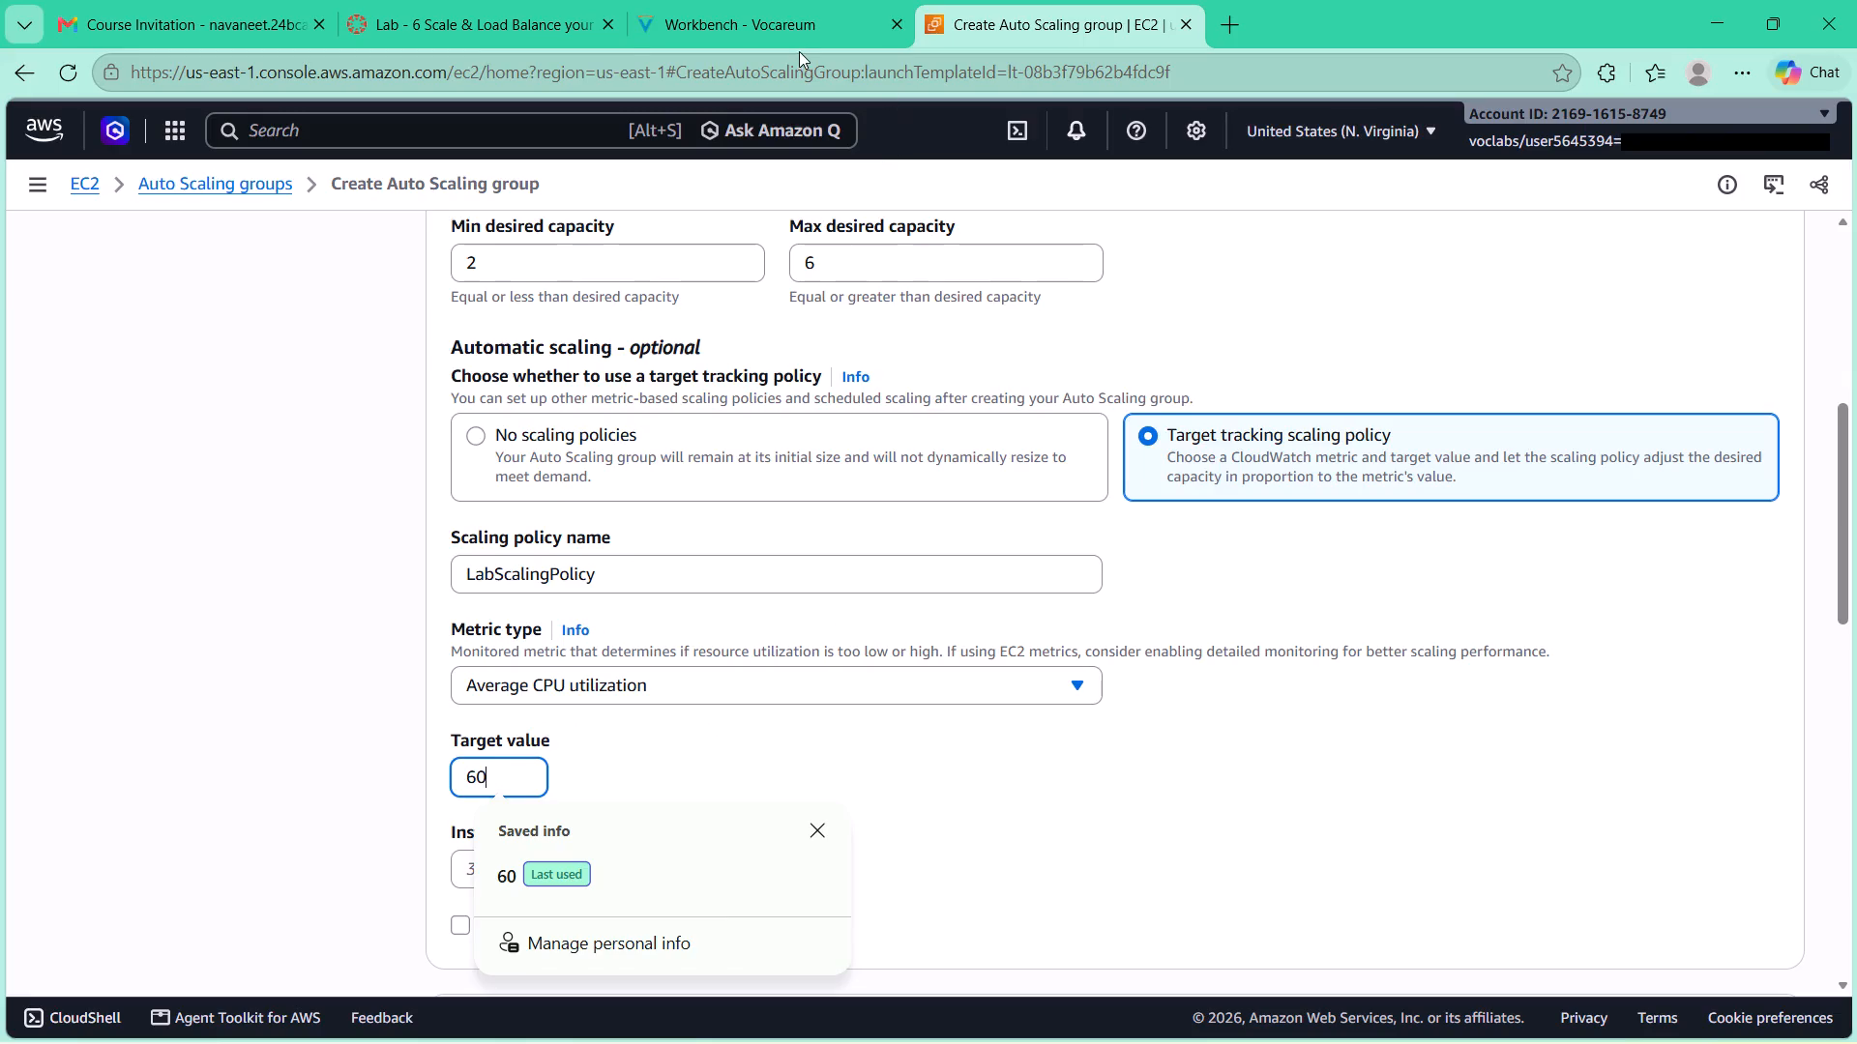
Check the lab guide instructions following the scaling policy and proceed to the notifications stage.
click(792, 32)
scroll(866, 494, down, 2)
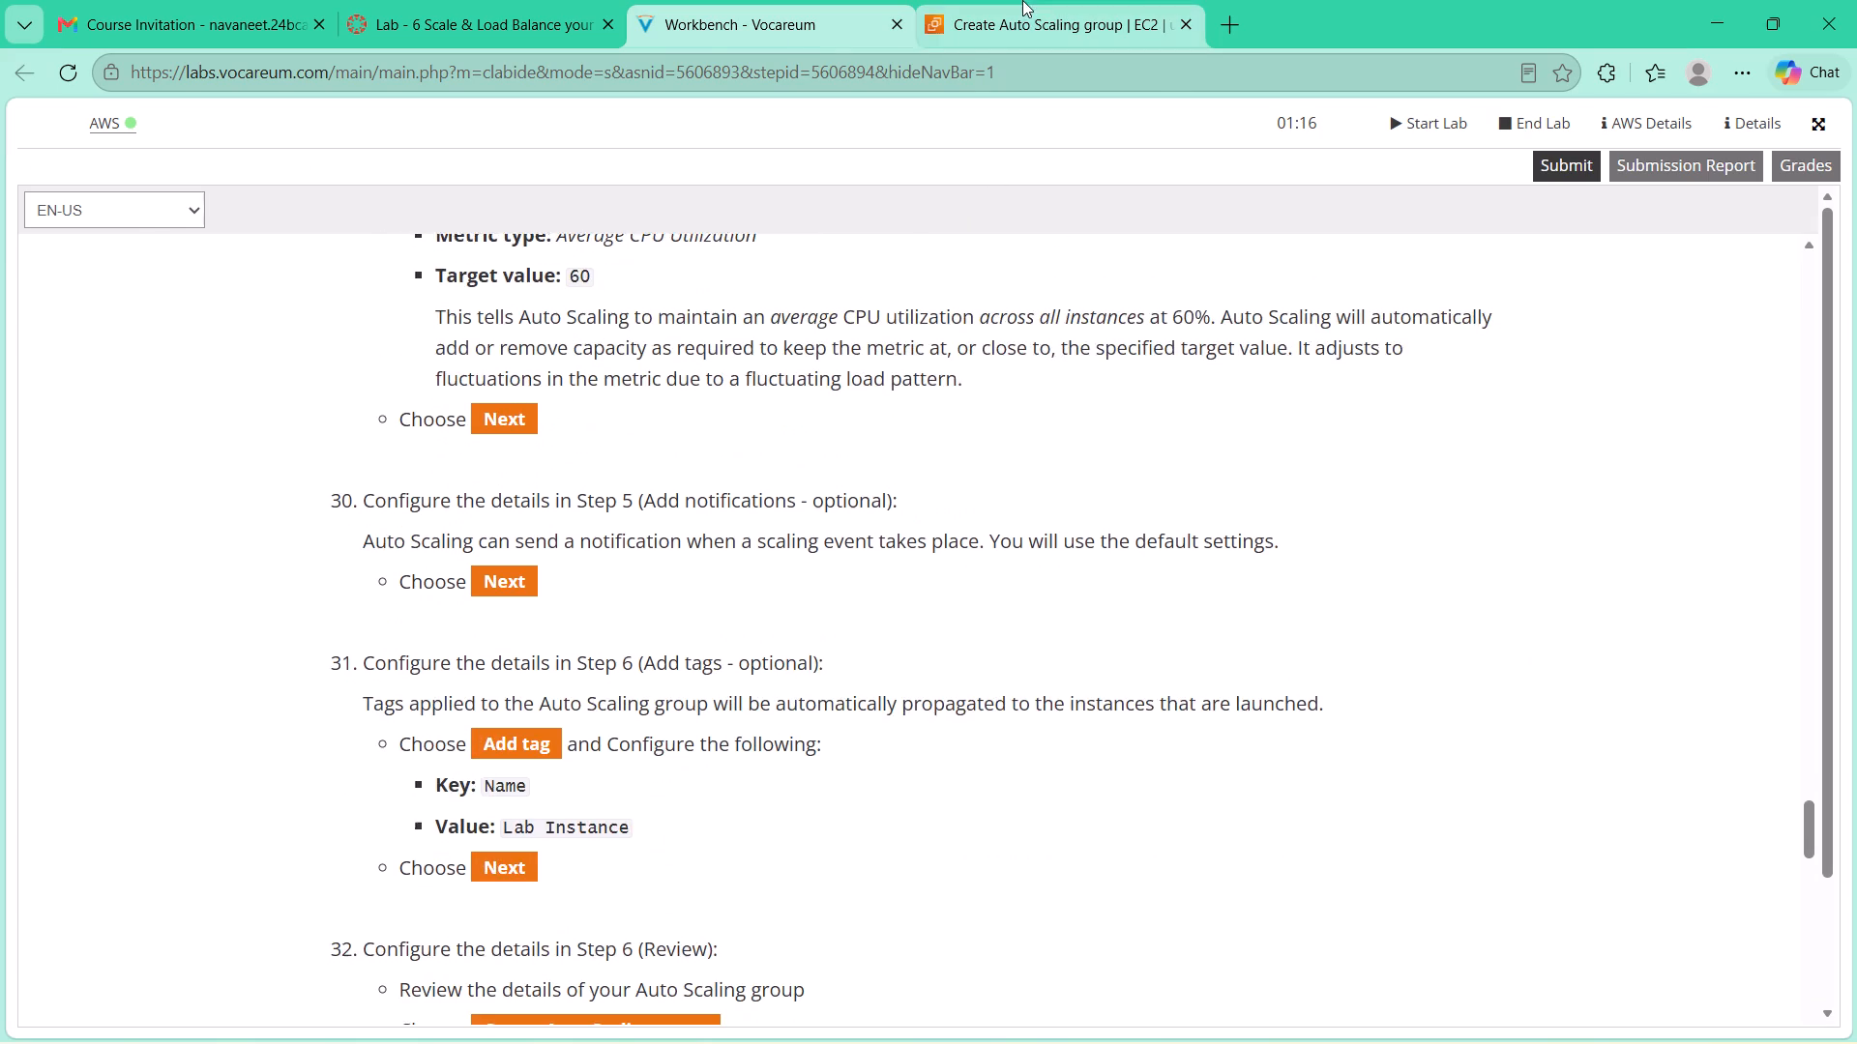
click(1022, 0)
scroll(888, 804, down, 5)
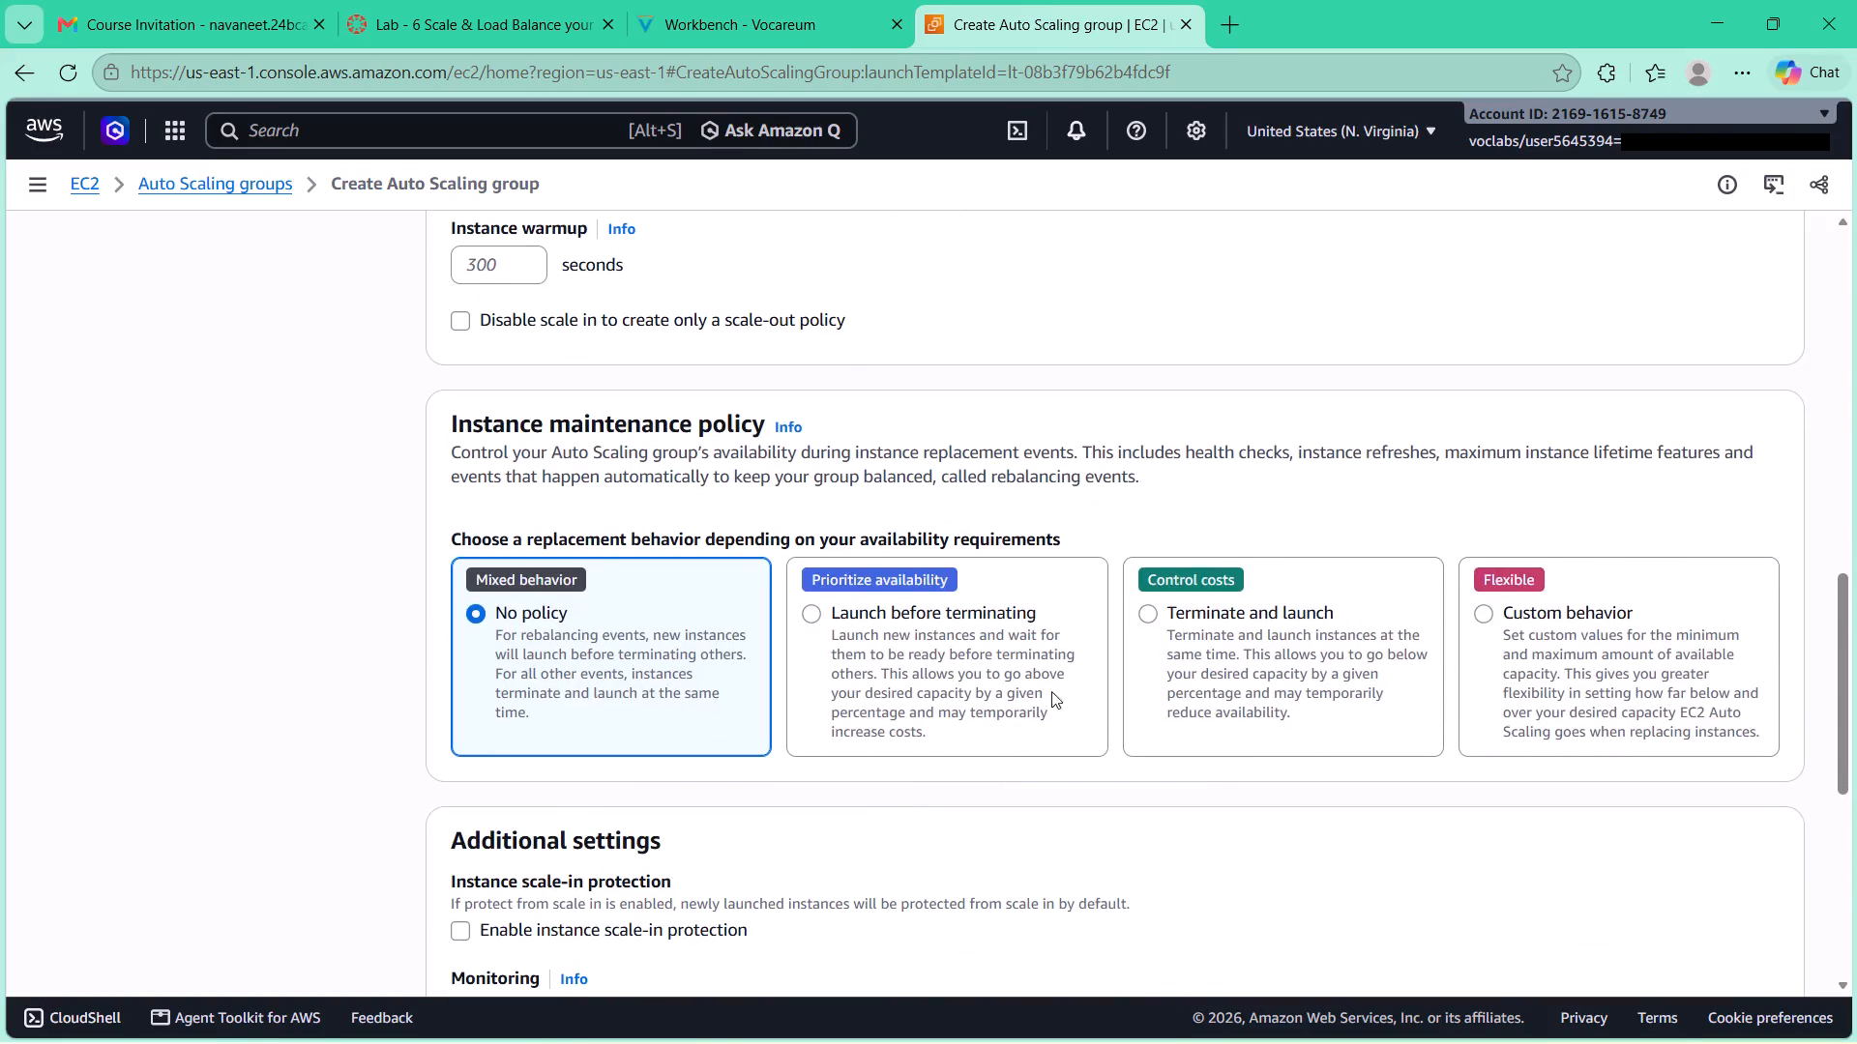
scroll(1012, 677, down, 8)
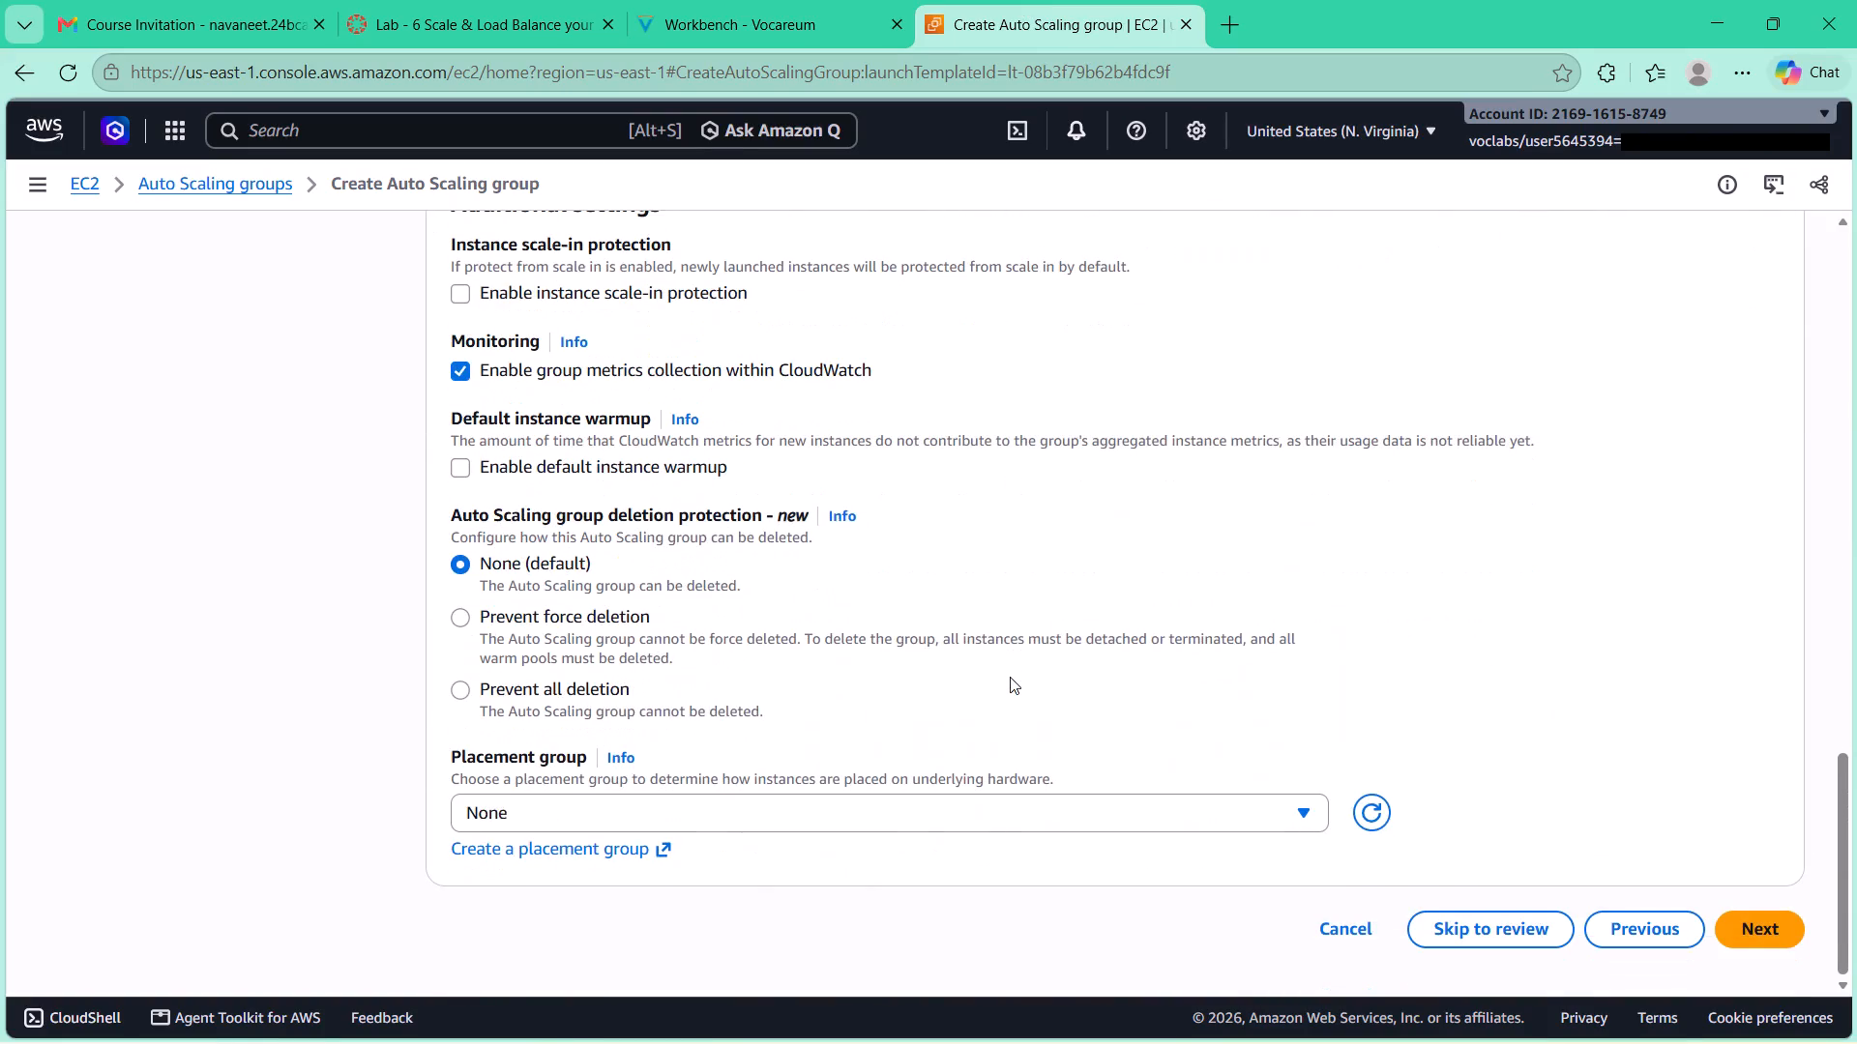
click(1740, 924)
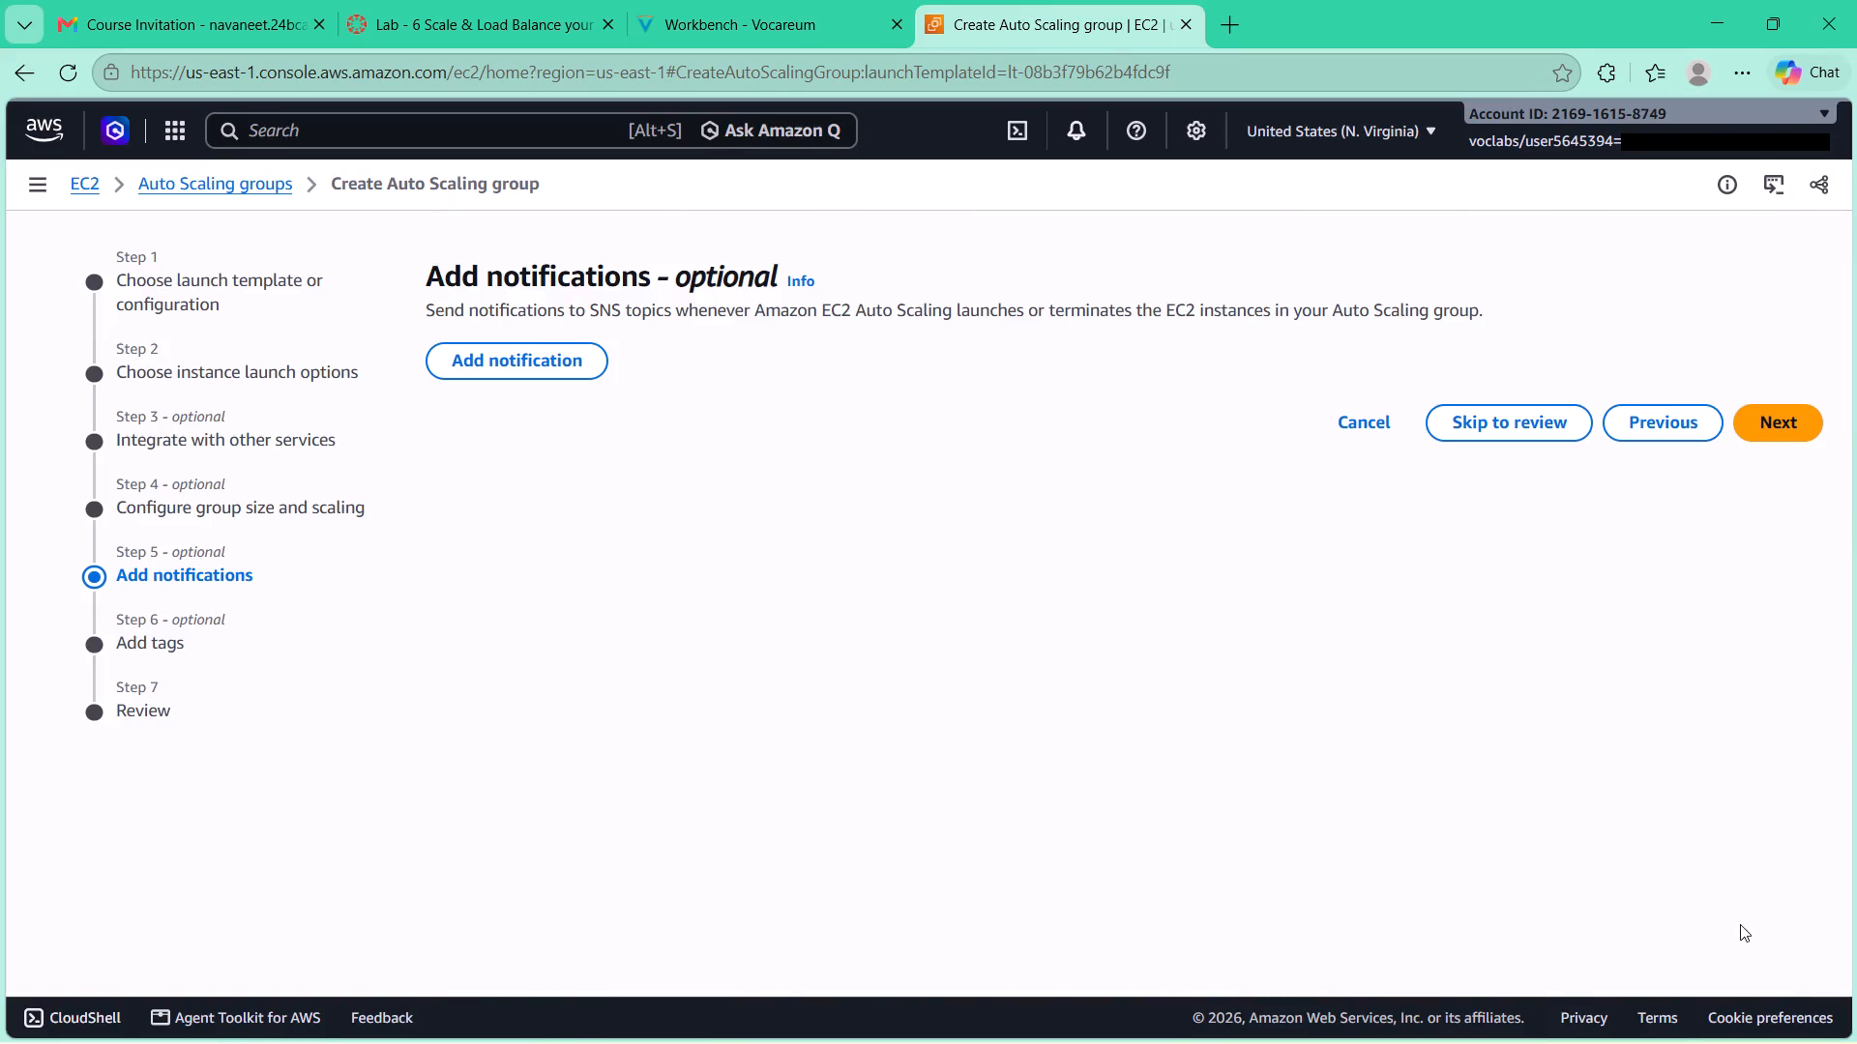
Keep the default notification settings for the Auto Scaling group and proceed to the tags stage.
click(1770, 419)
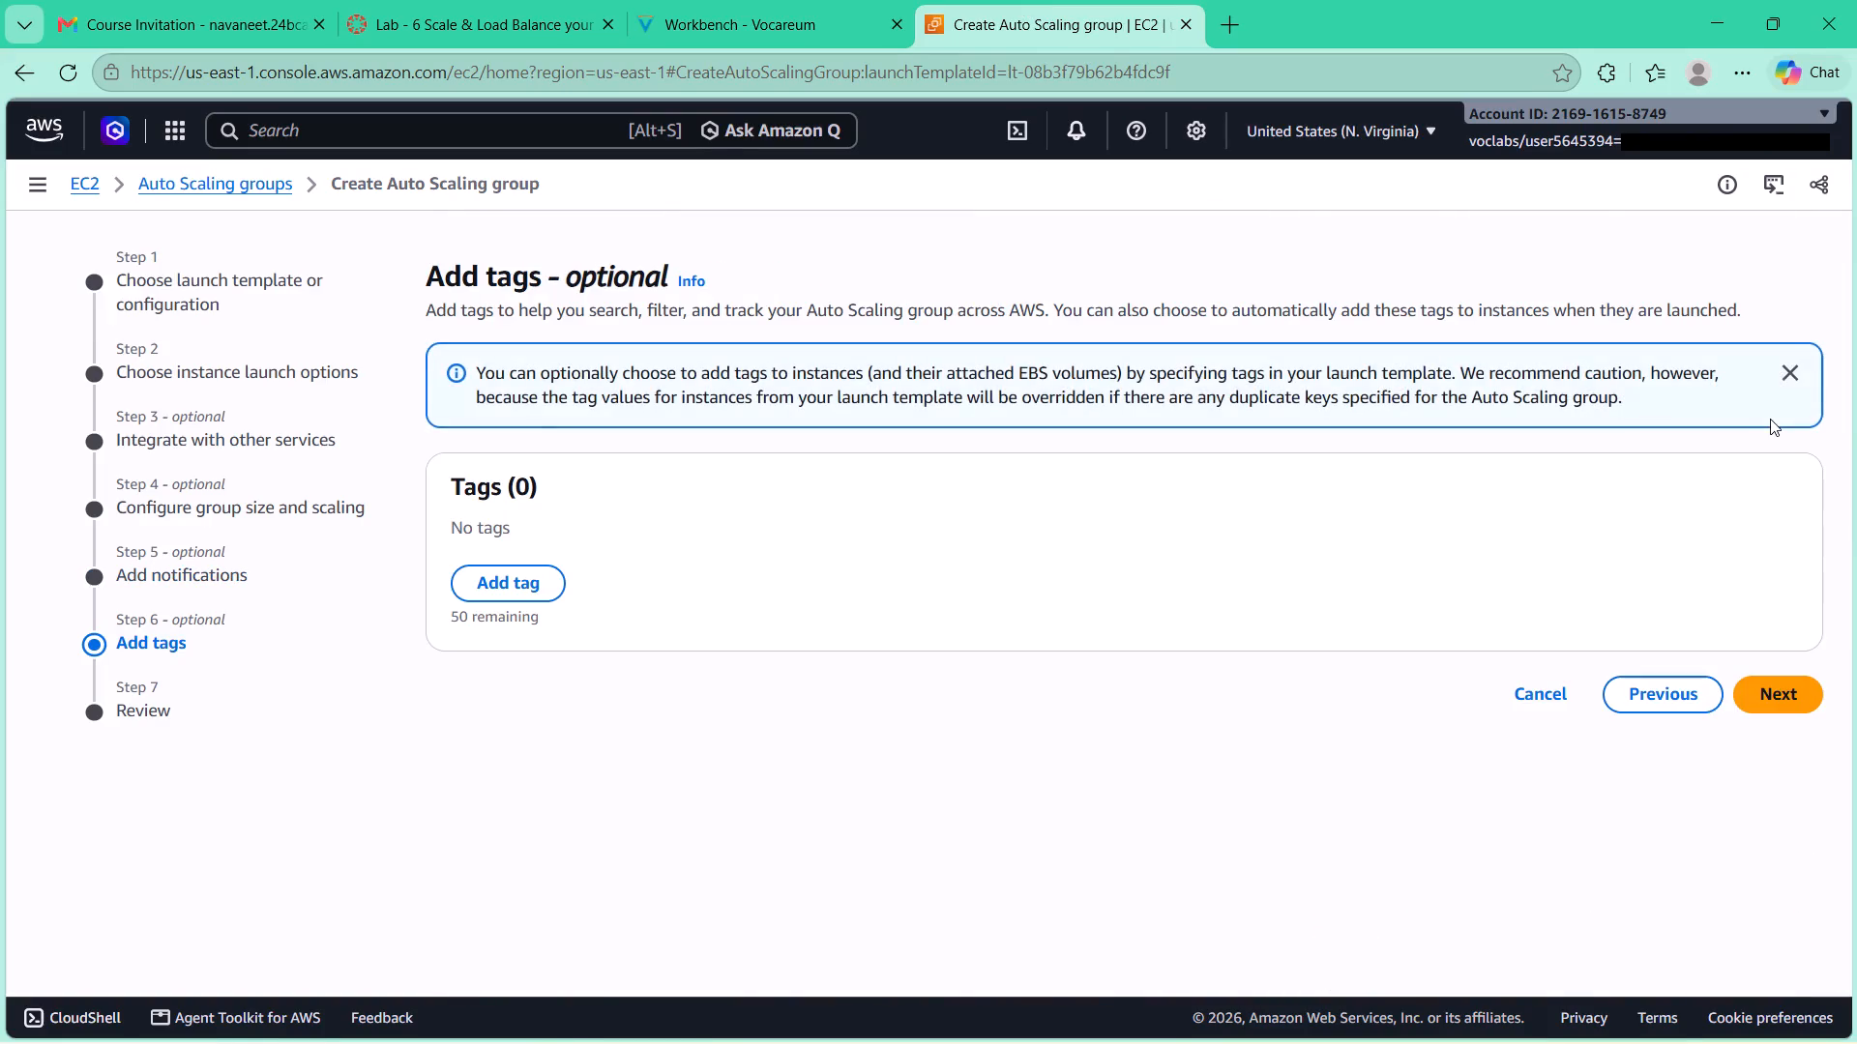
Add a tag with key Name and value Lab Instance, copied from lab guide step 31, and proceed to the review.
click(520, 568)
click(533, 564)
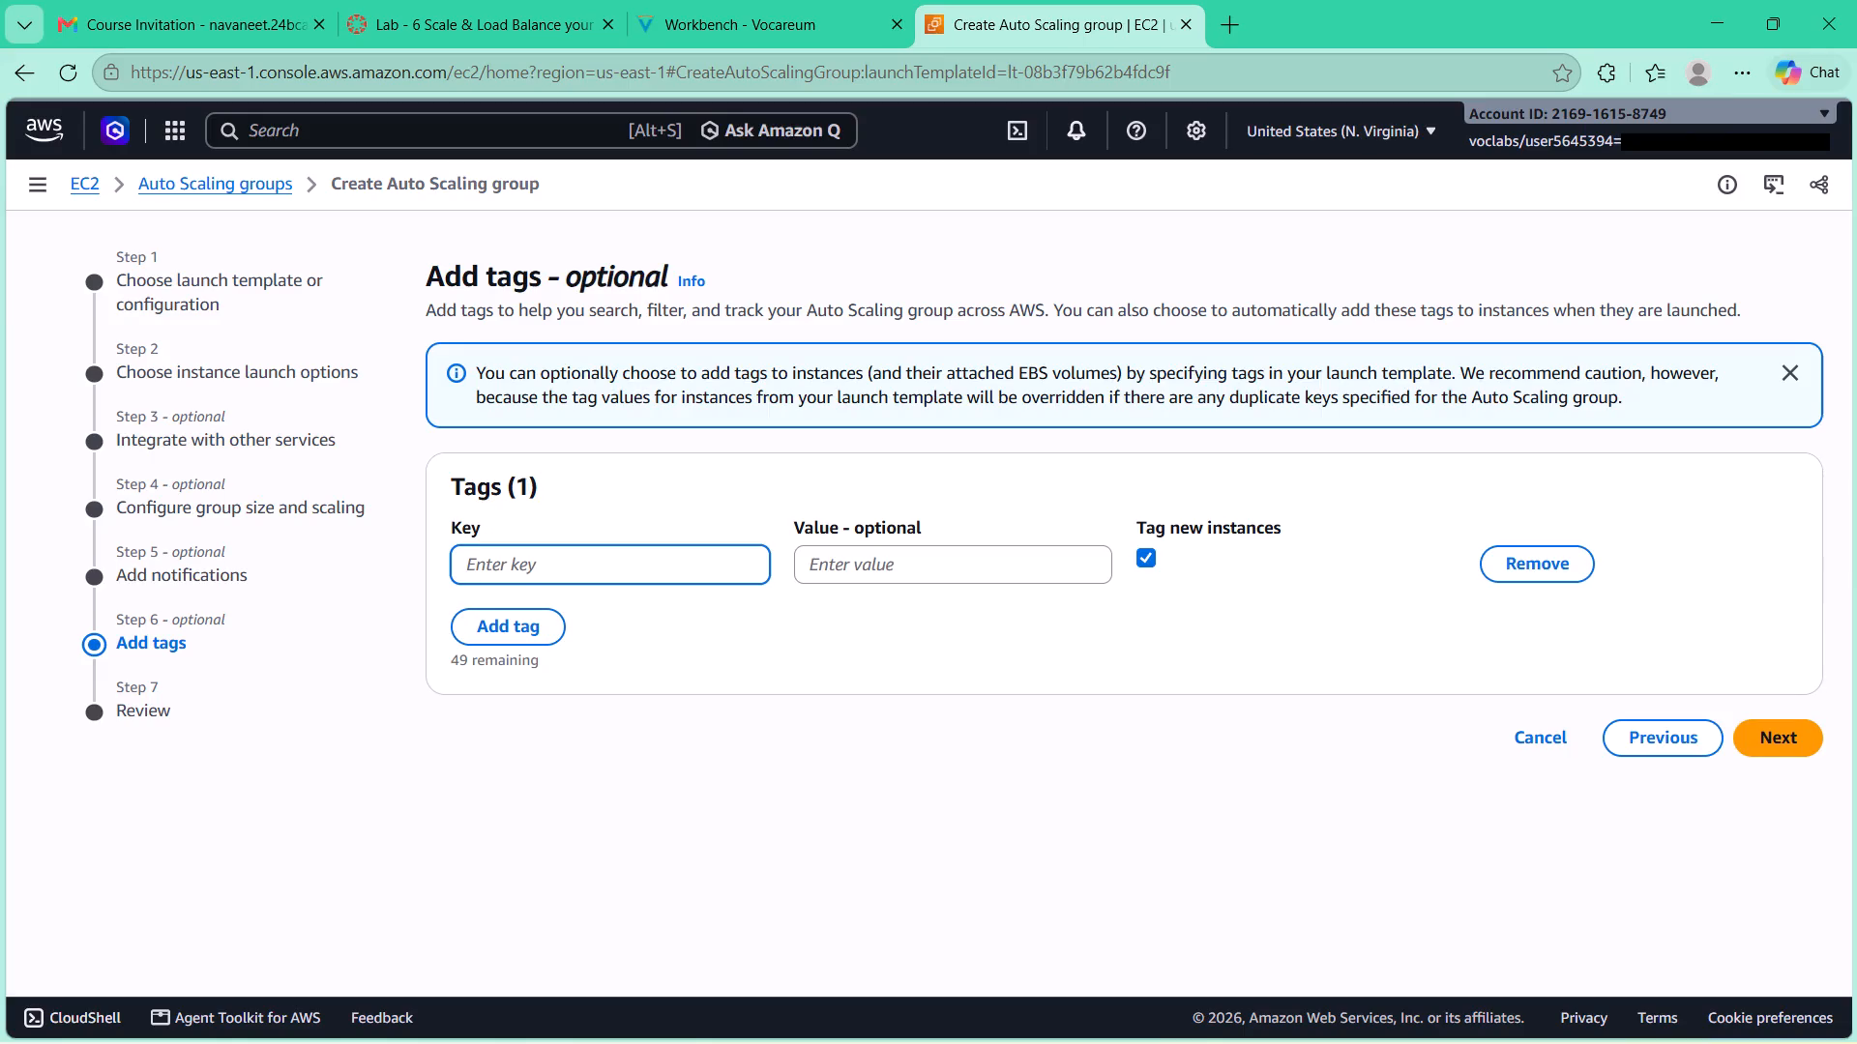
text(Name)
click(747, 9)
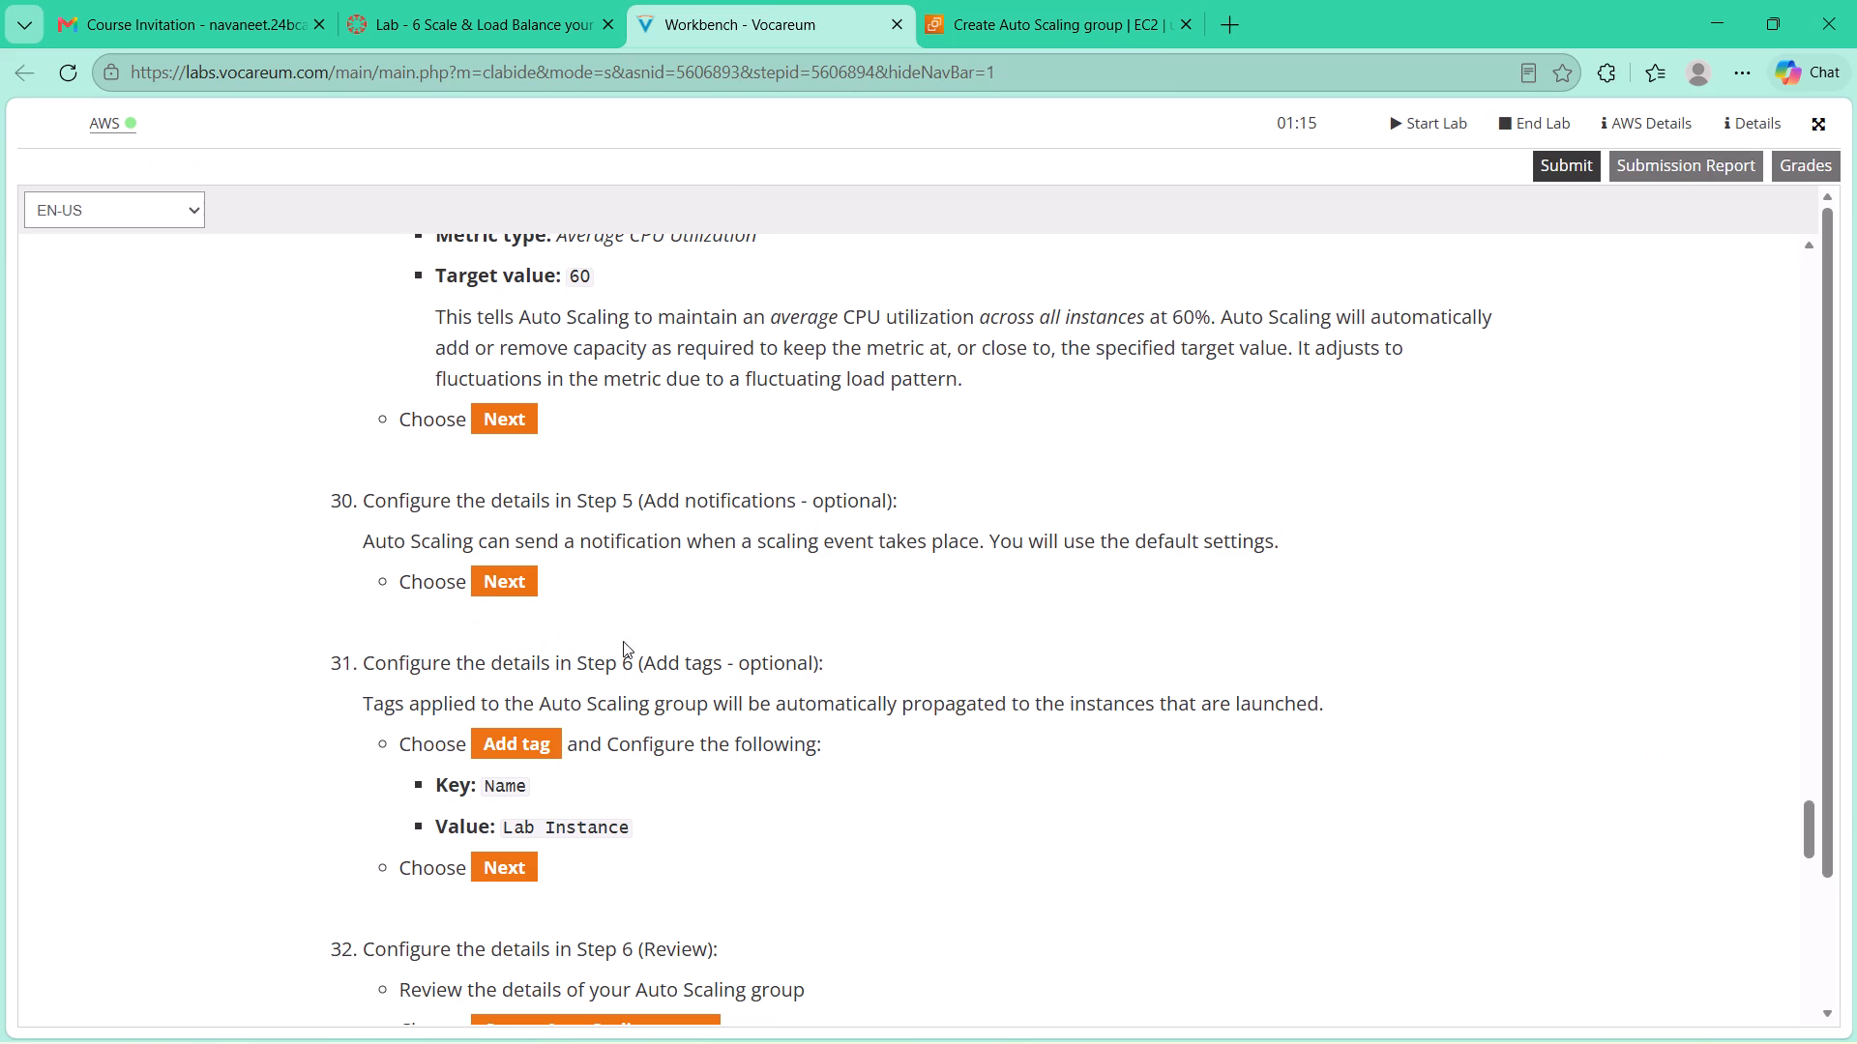
drag(501, 820, 653, 836)
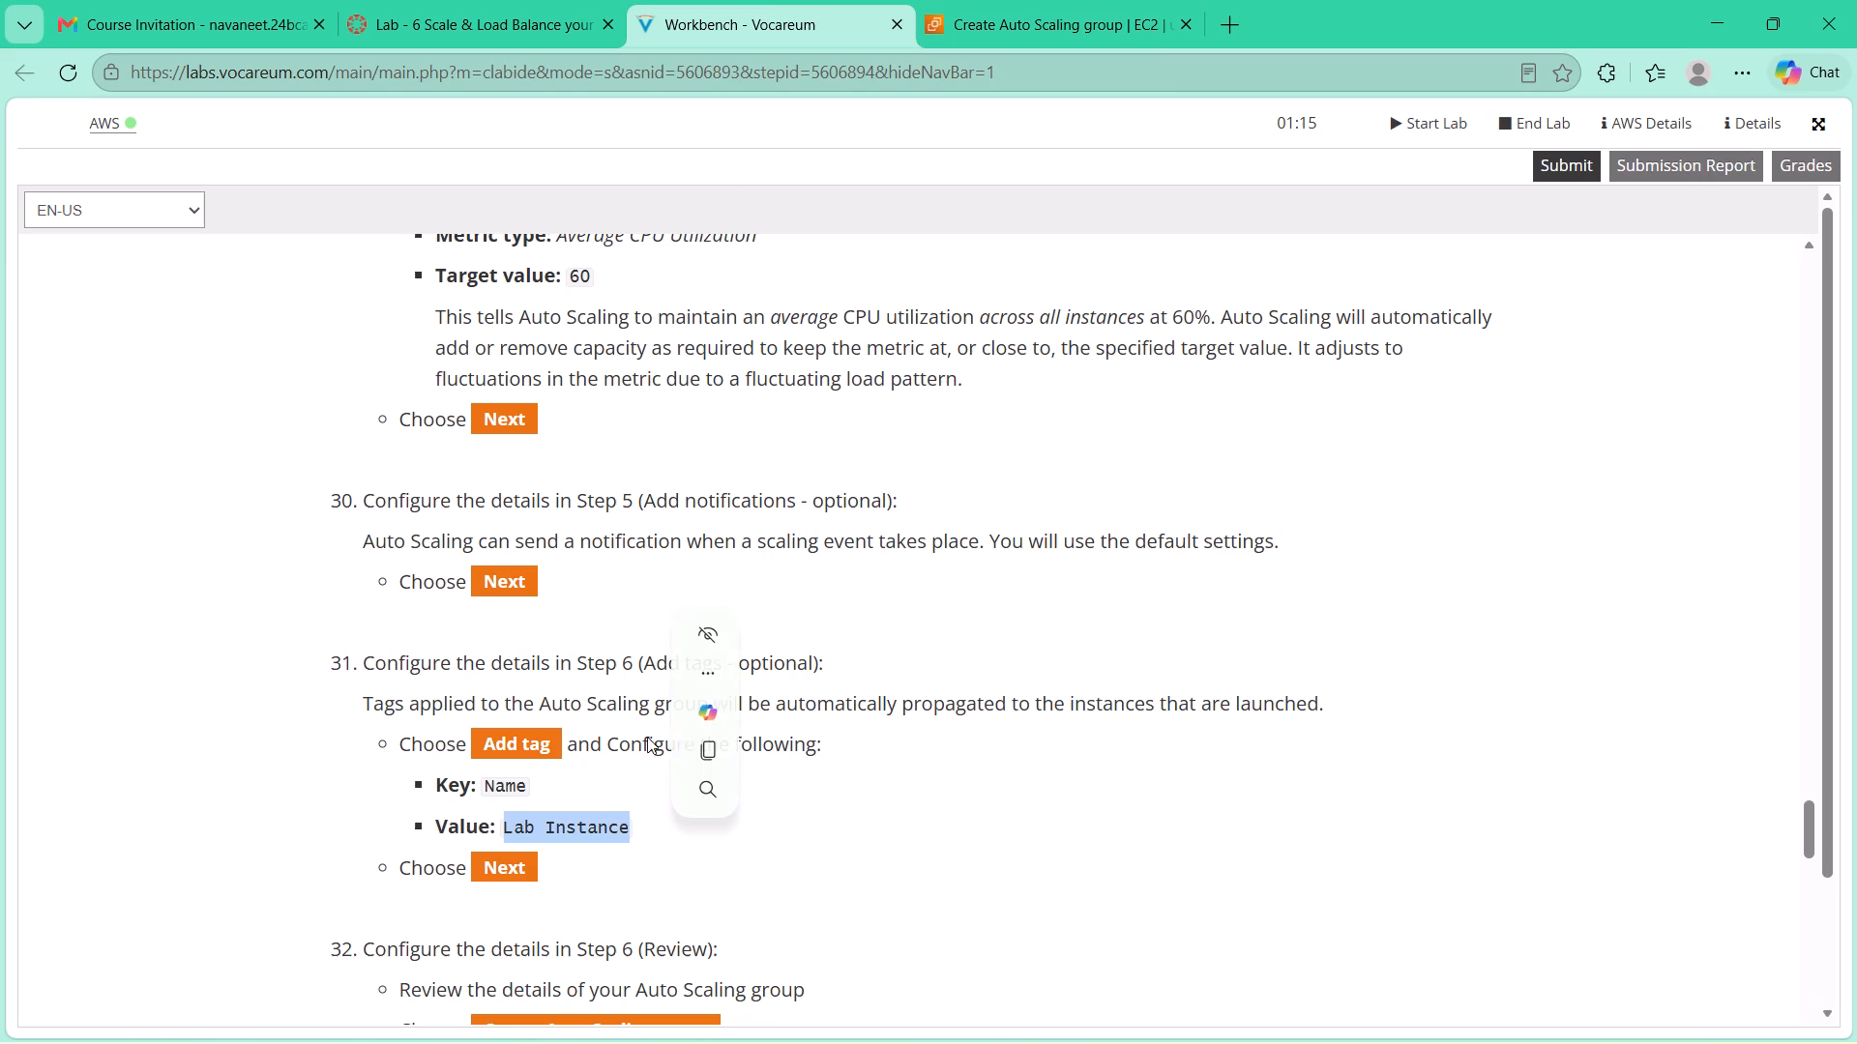
click(694, 743)
click(1007, 8)
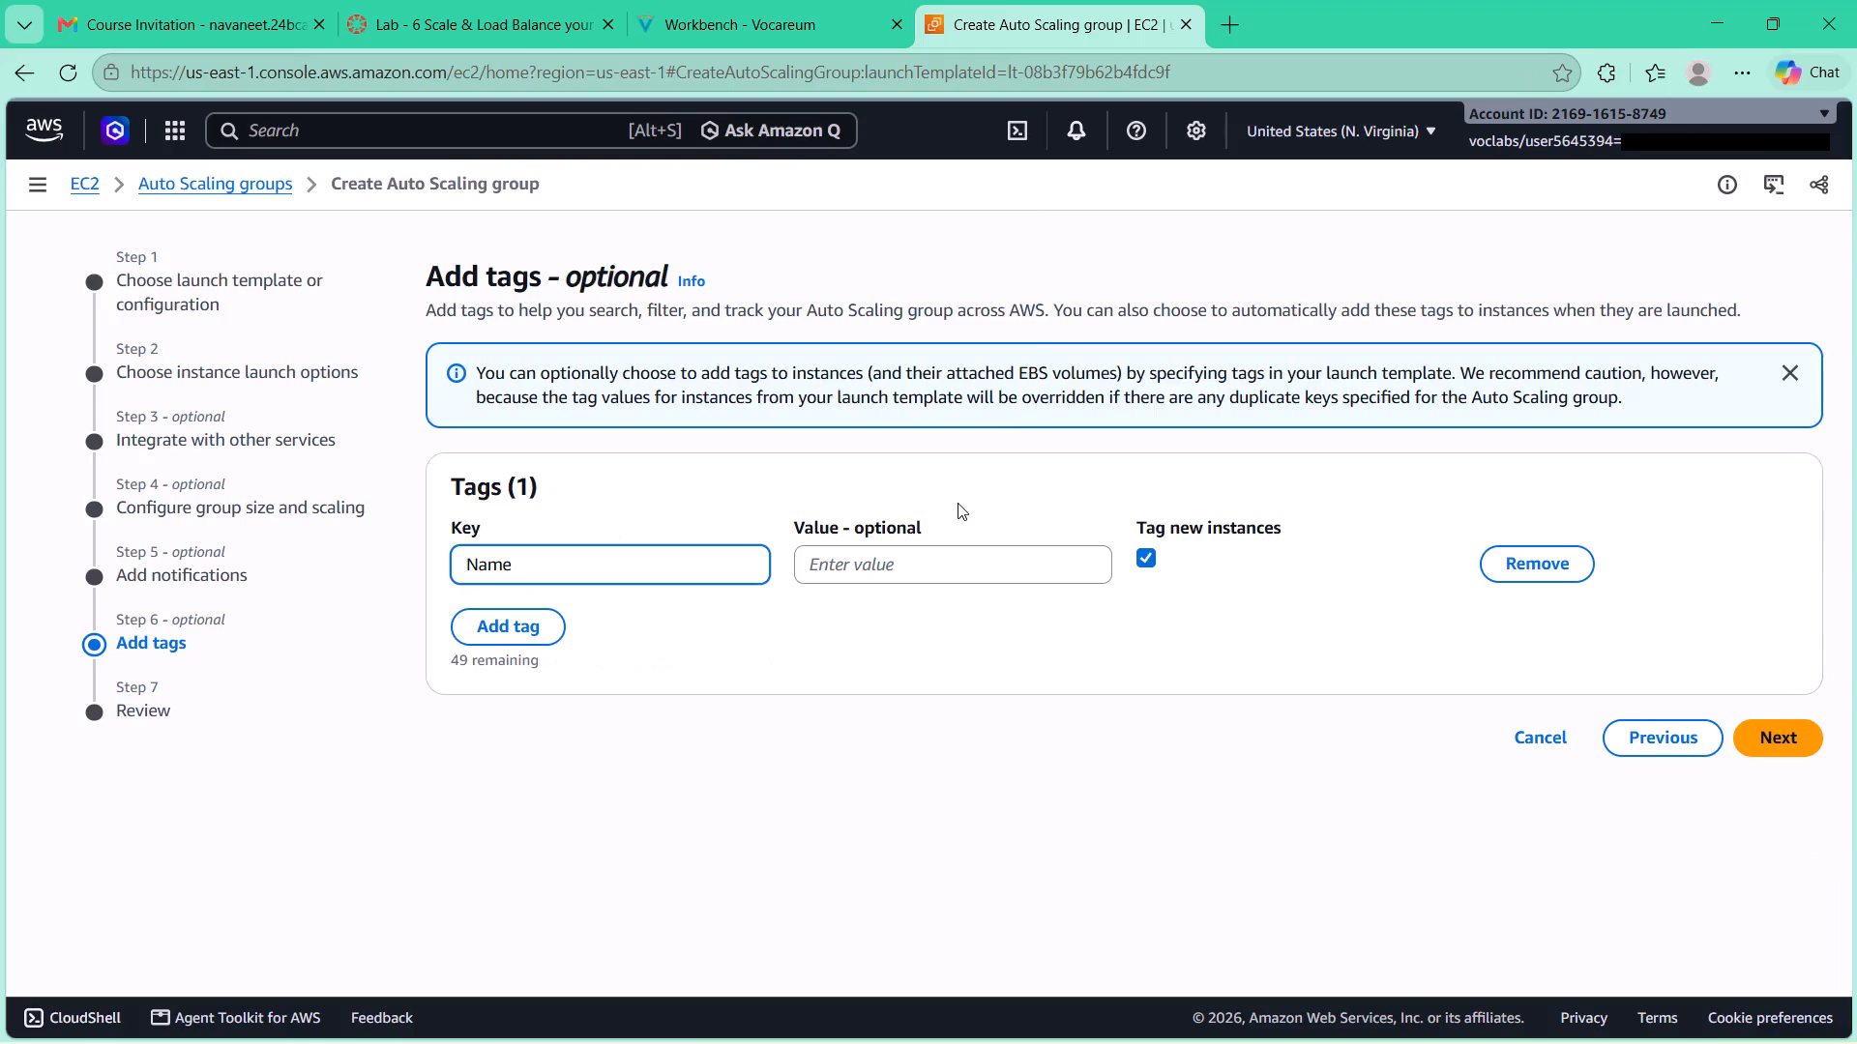
click(932, 552)
key(ctrl+v)
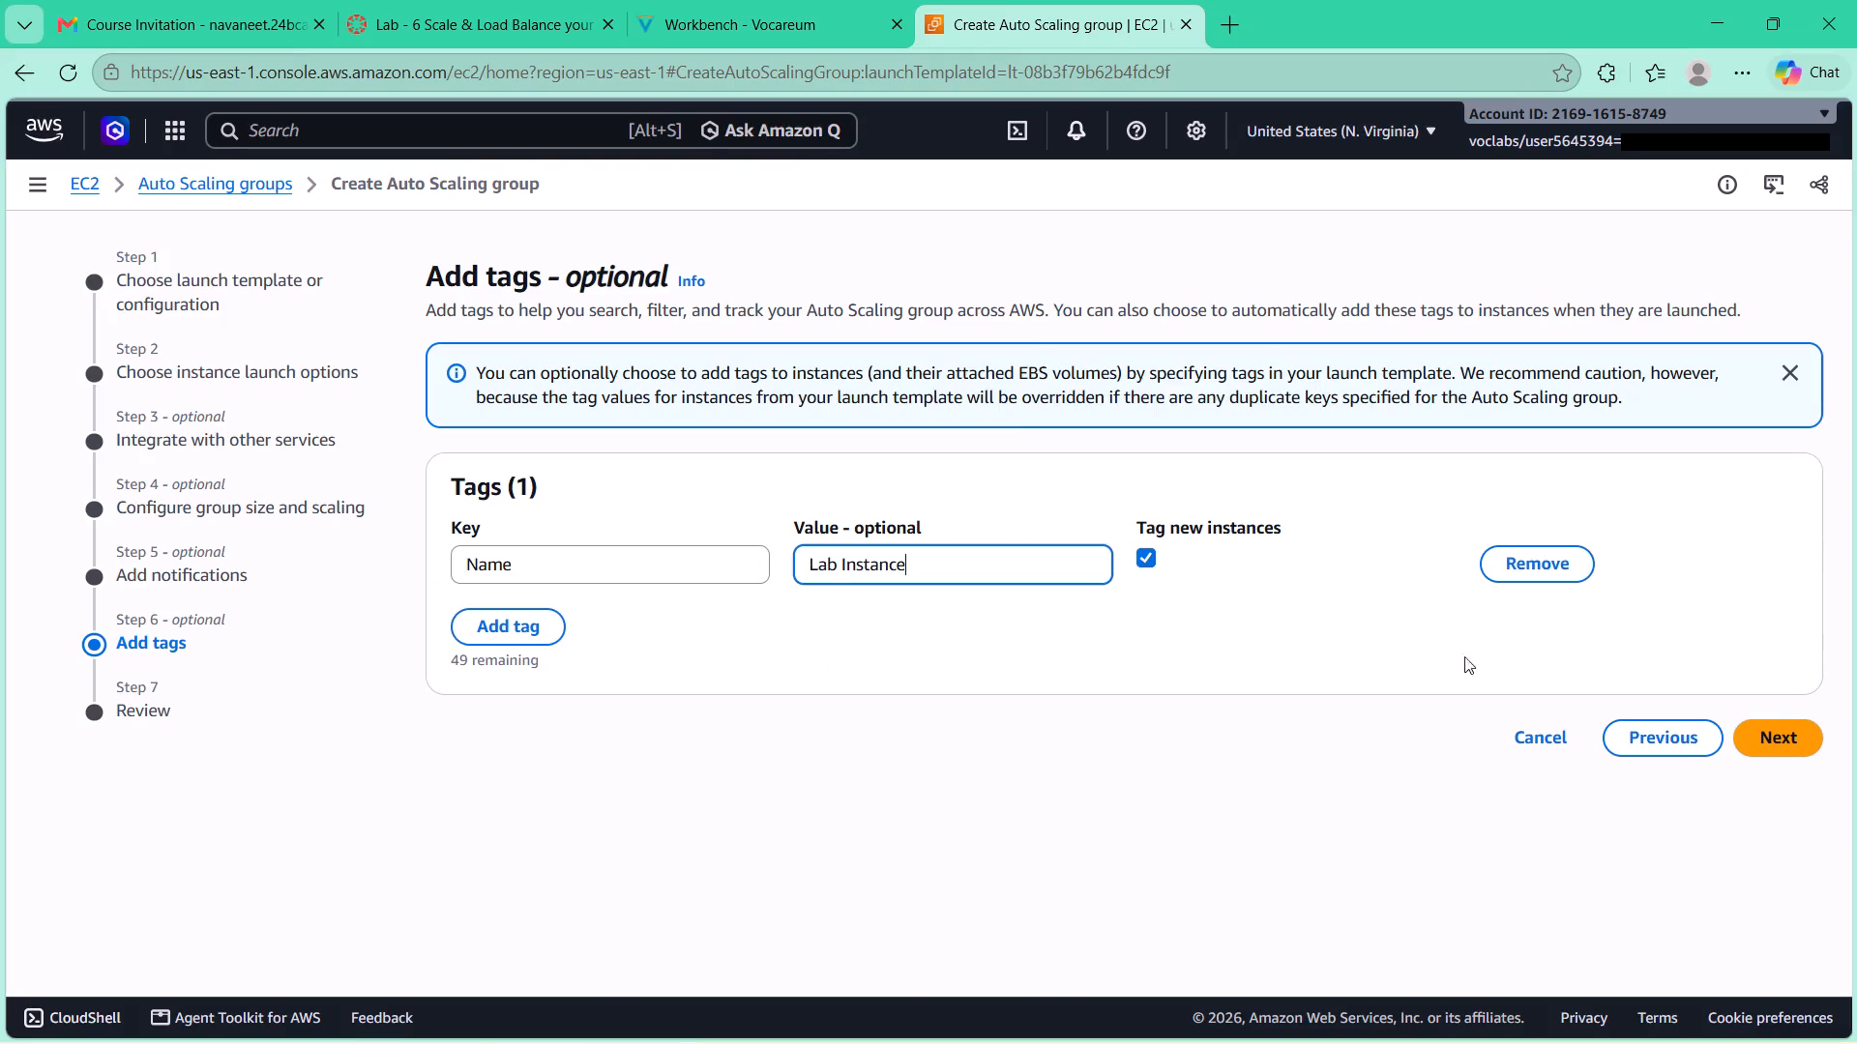
click(1758, 734)
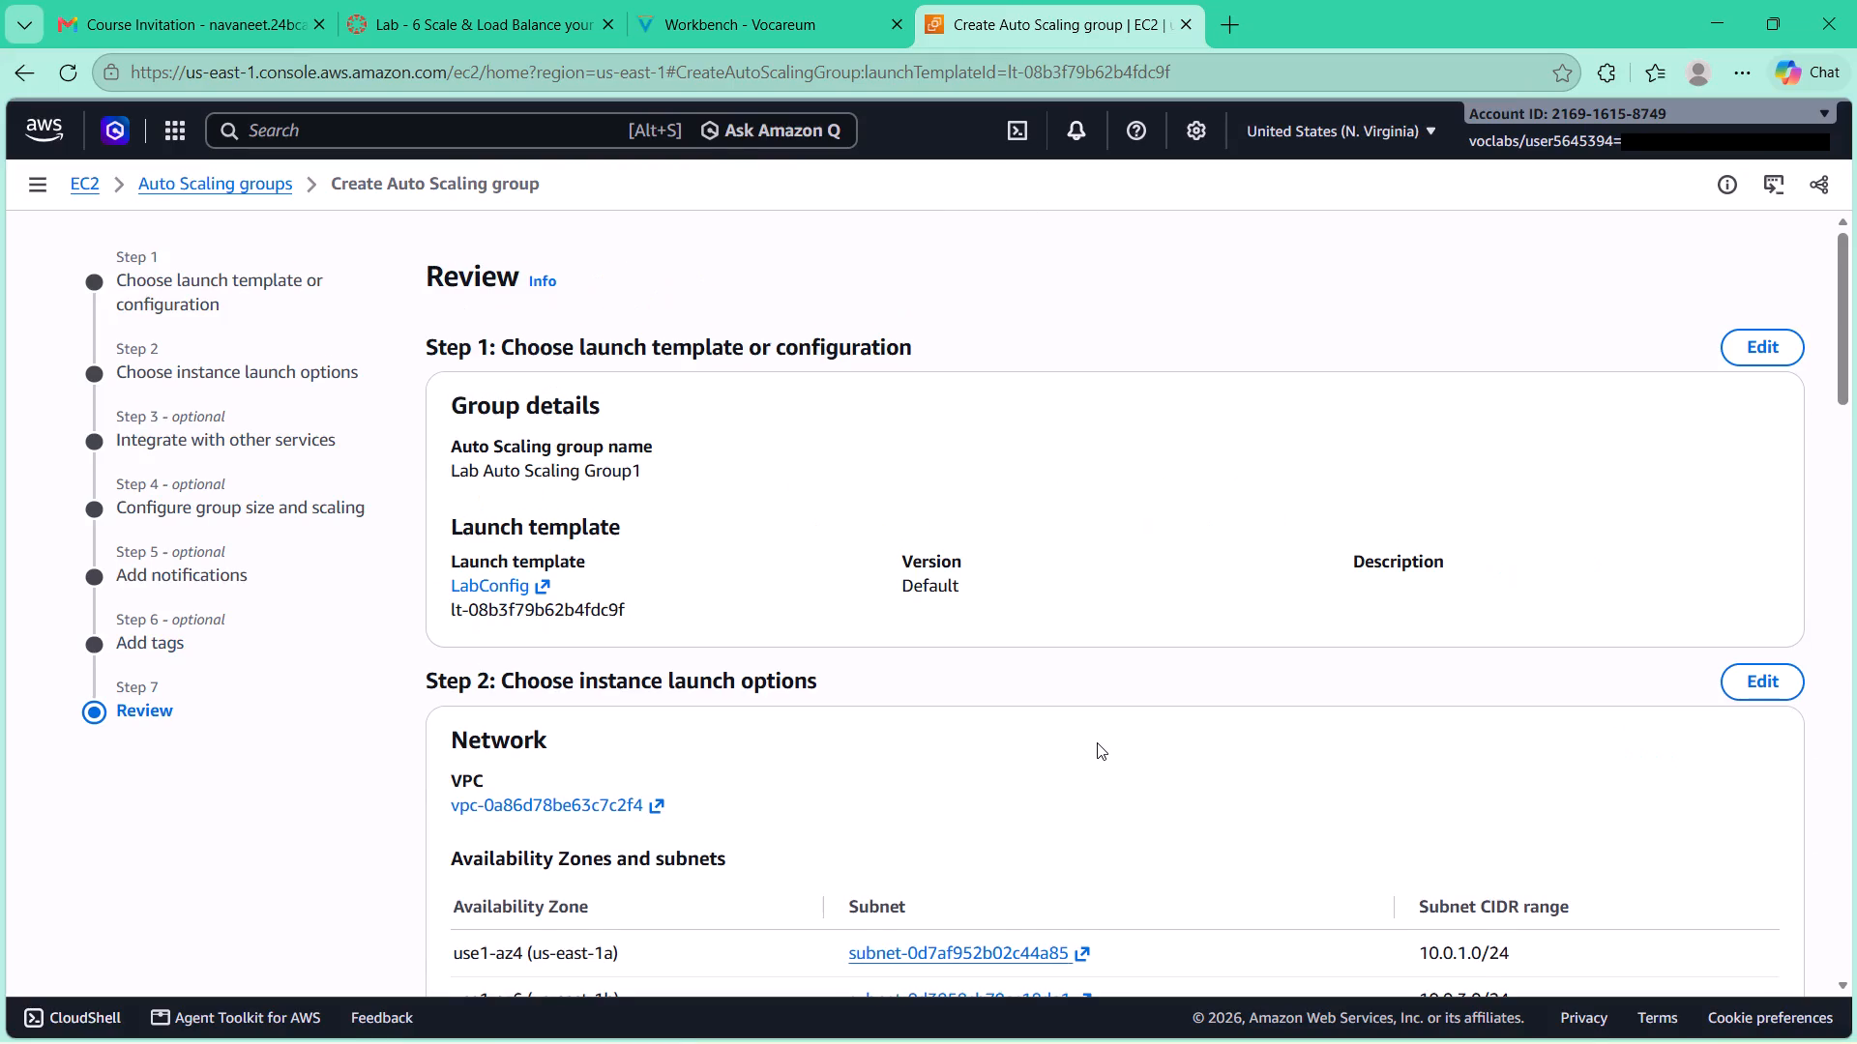
Review the Auto Scaling group's details against lab guide step 32 and create the group.
scroll(1097, 742, down, 13)
scroll(1076, 747, down, 9)
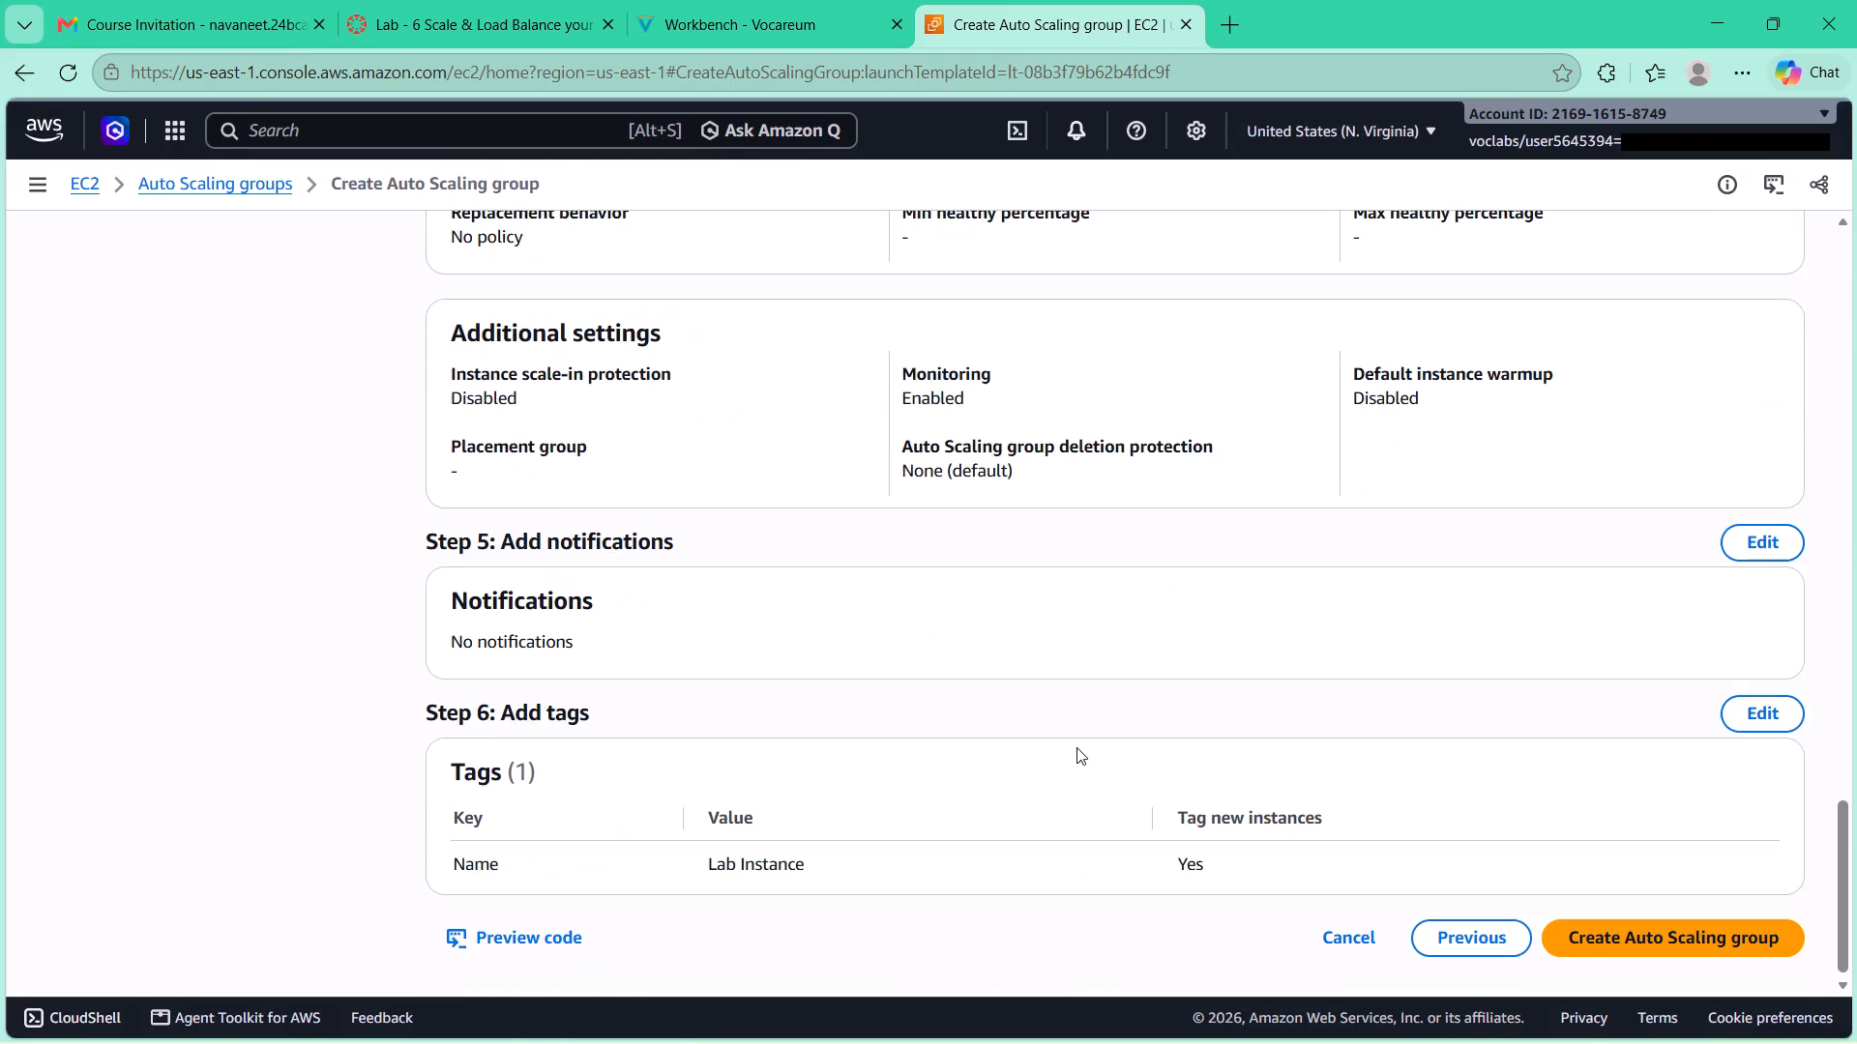
click(749, 3)
scroll(851, 543, down, 2)
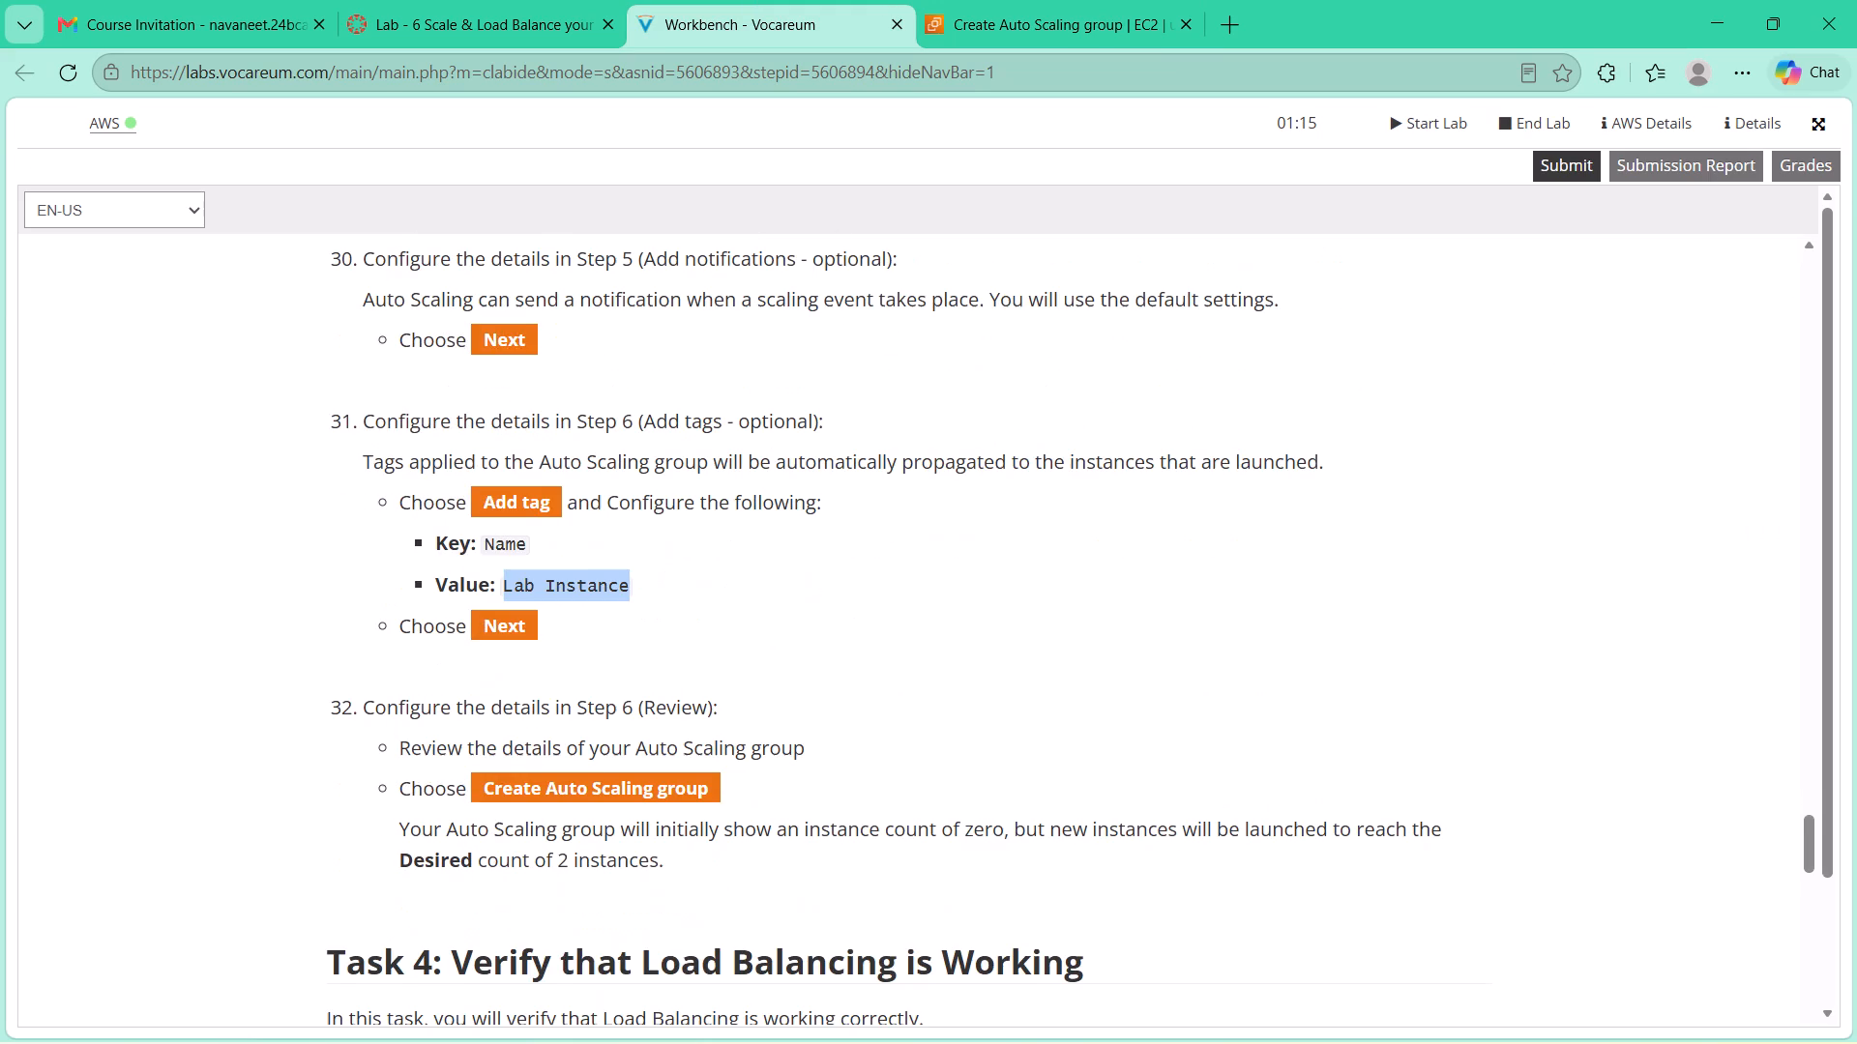
click(836, 562)
scroll(836, 562, down, 3)
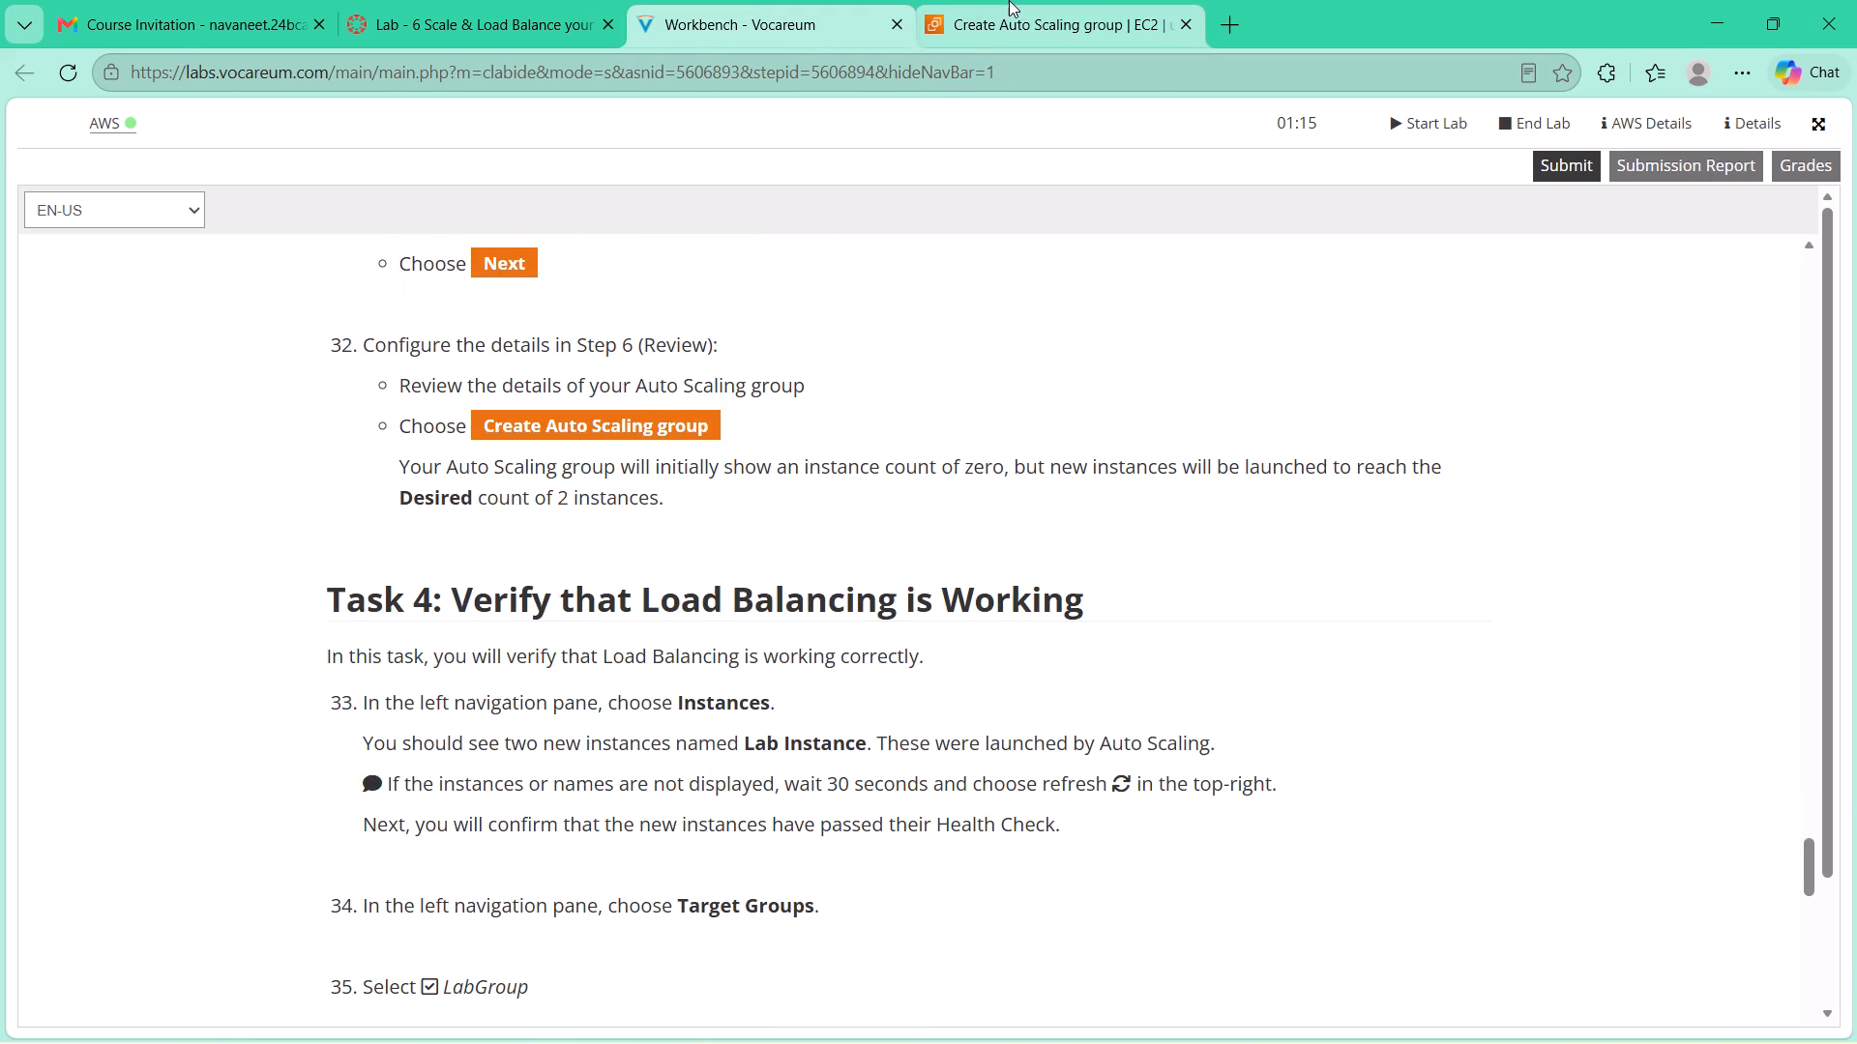
click(1009, 0)
click(1612, 922)
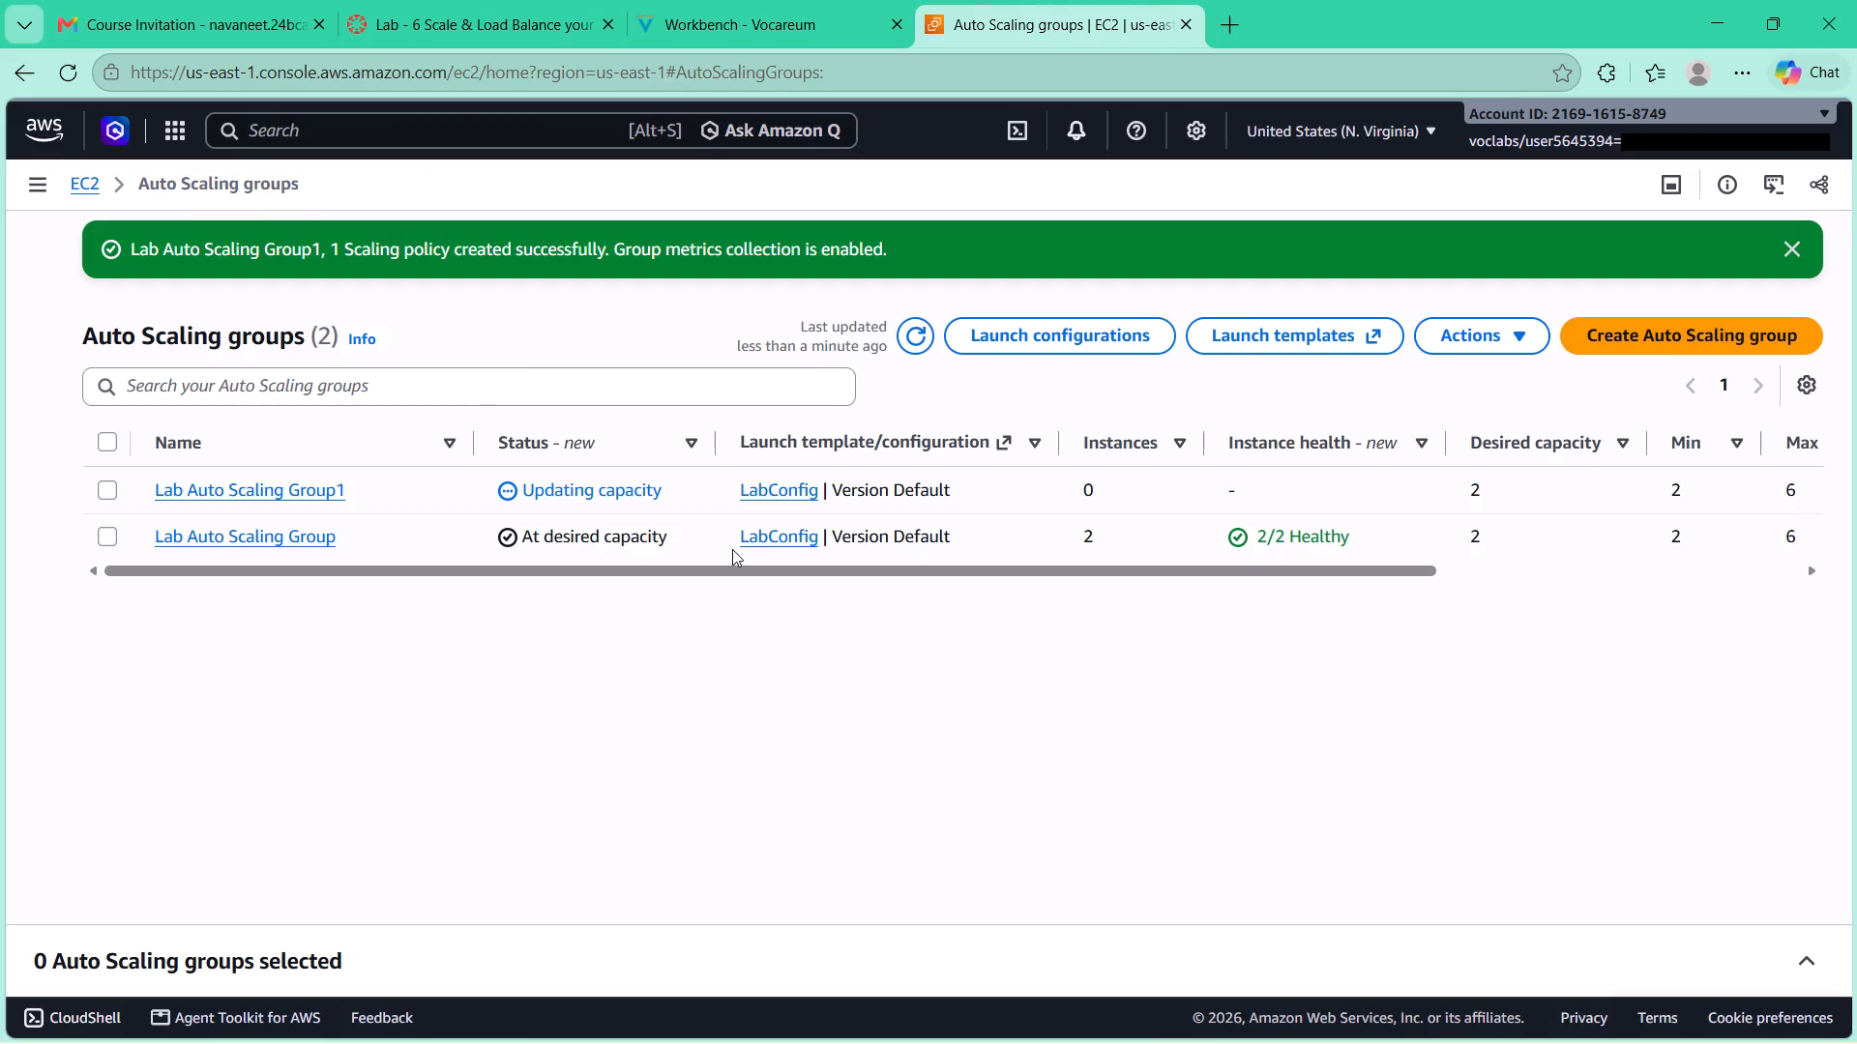
Consult Task 4 in the lab guide, open the EC2 Instances list and refresh it.
click(746, 32)
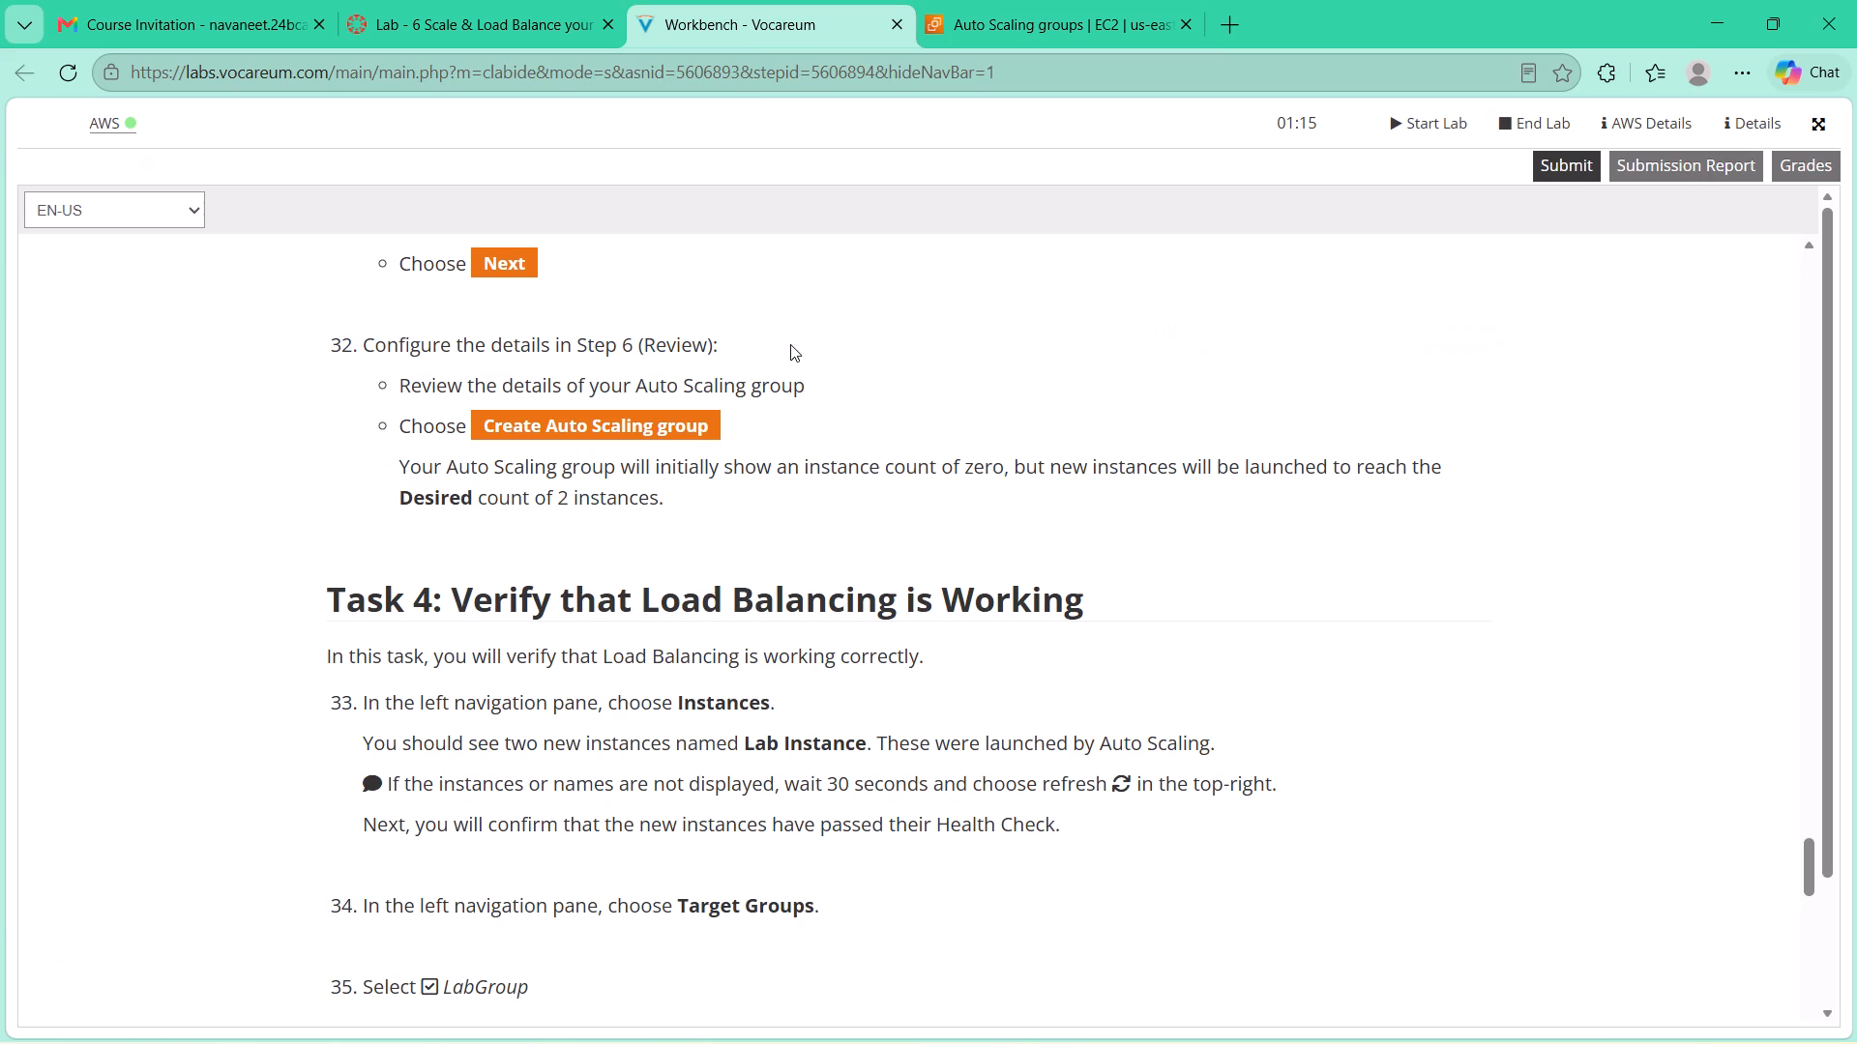
scroll(811, 395, down, 1)
click(1091, 0)
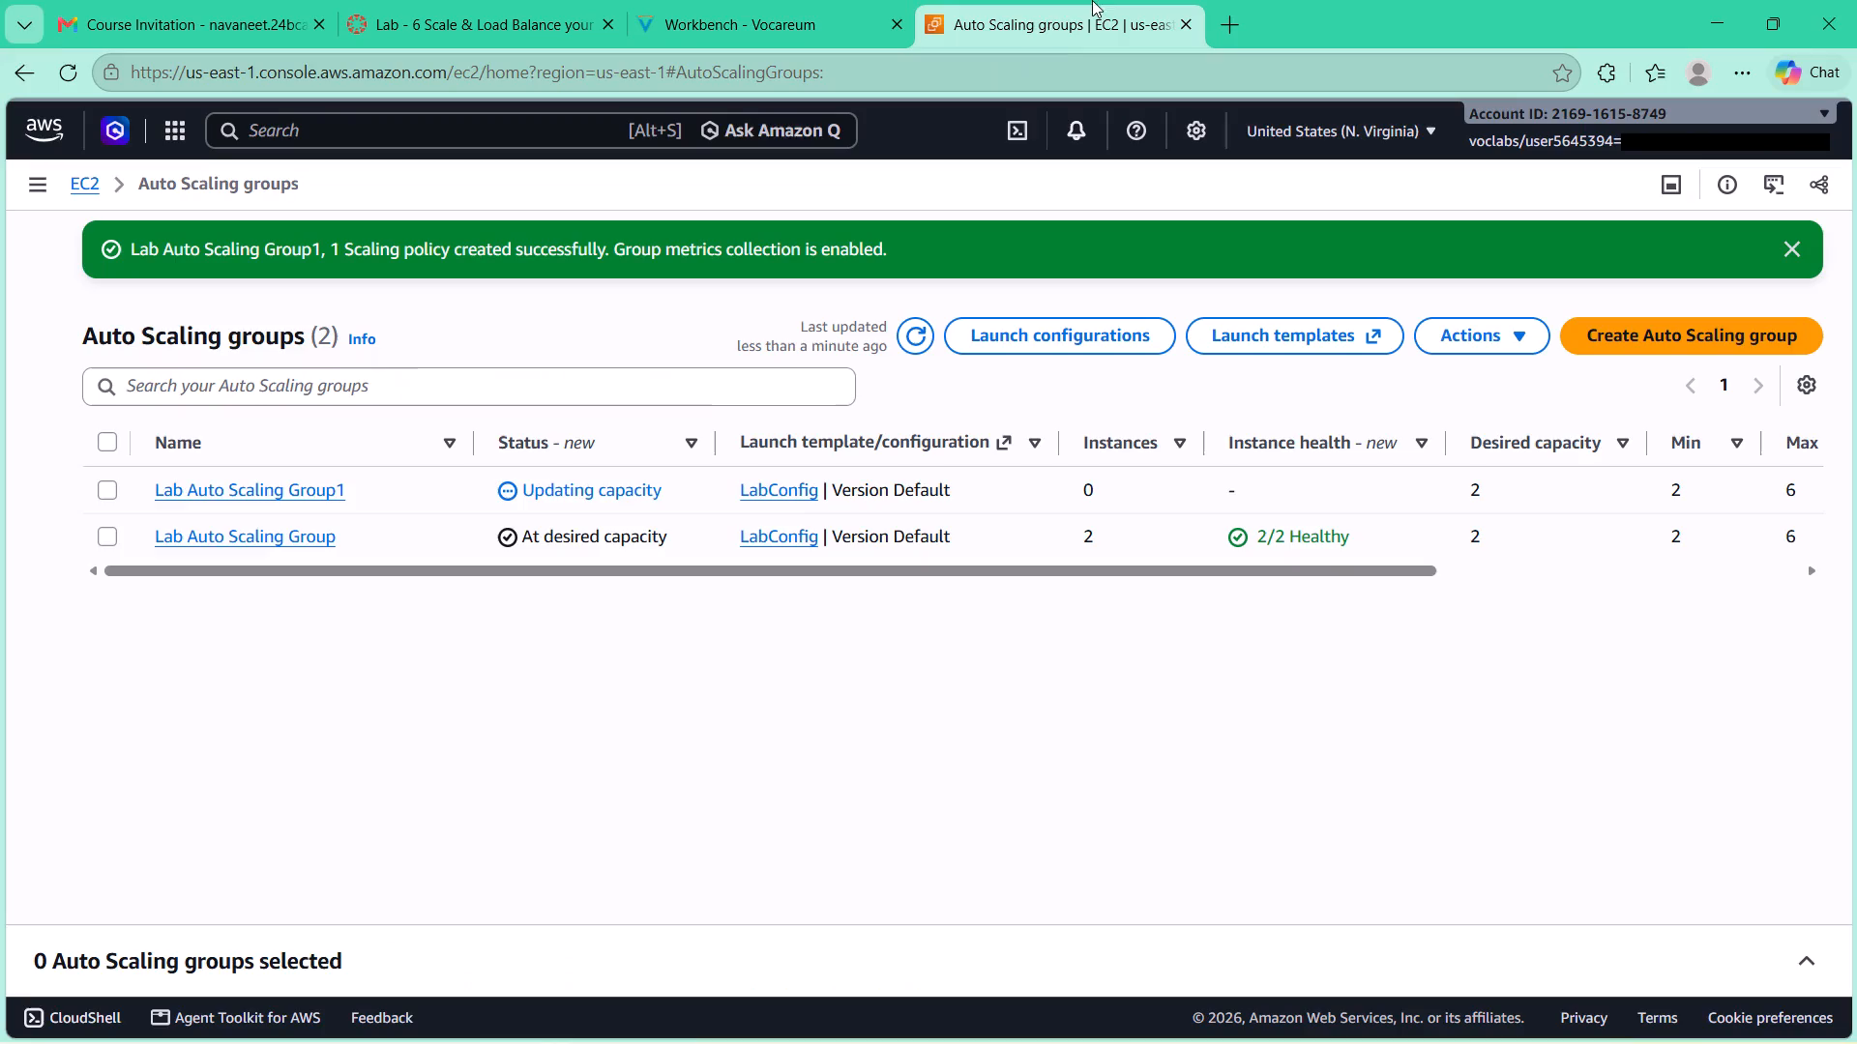
click(37, 177)
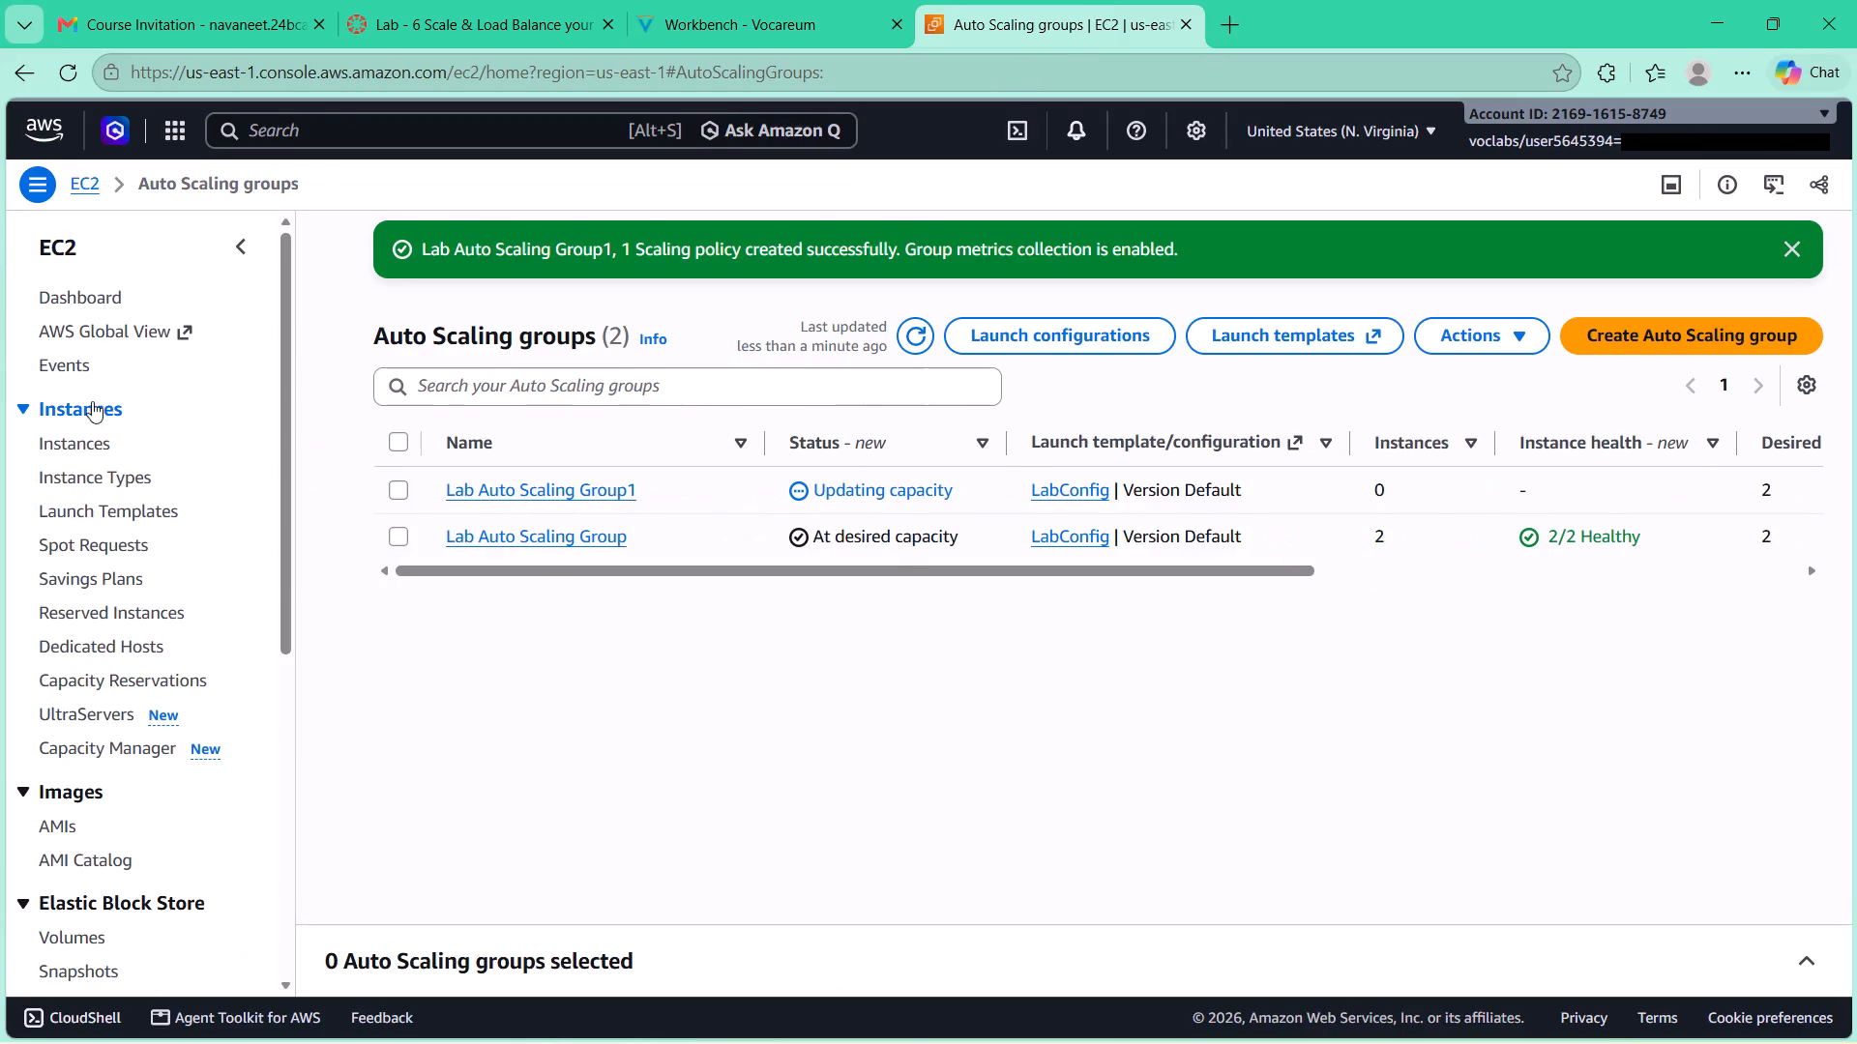
click(94, 436)
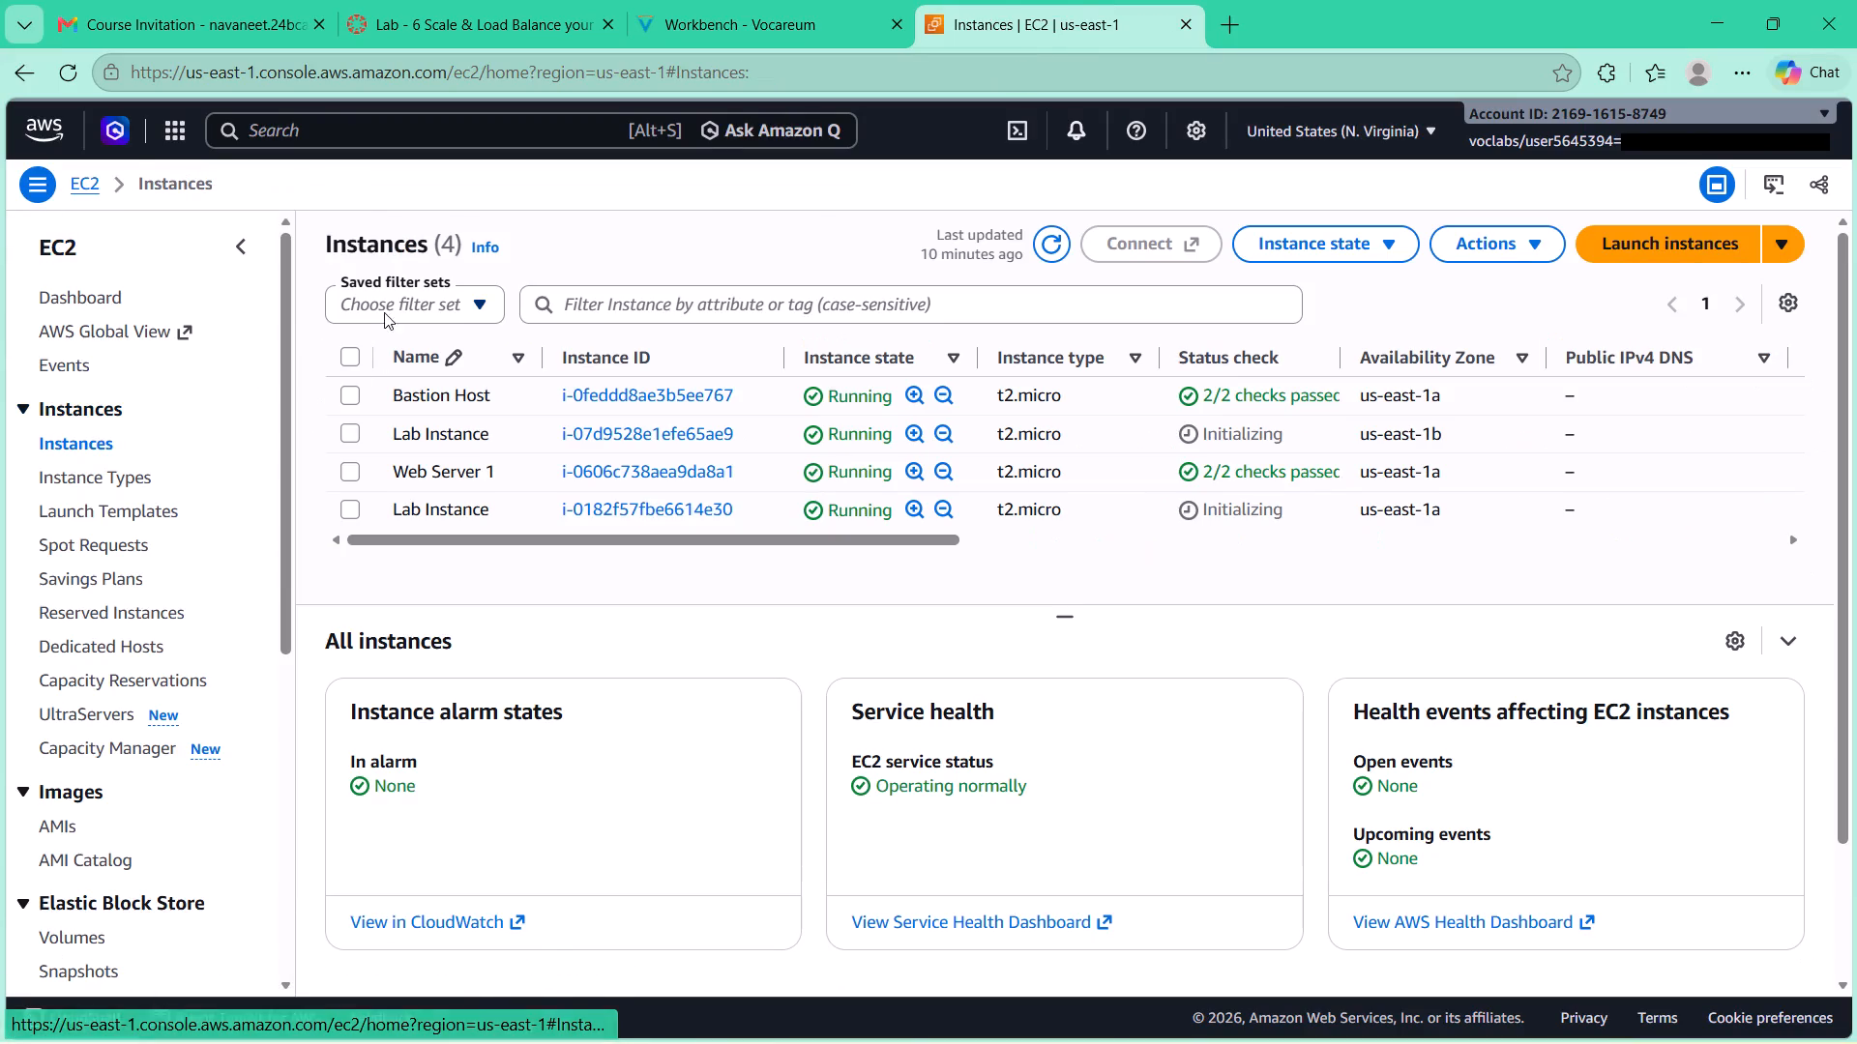
click(1045, 249)
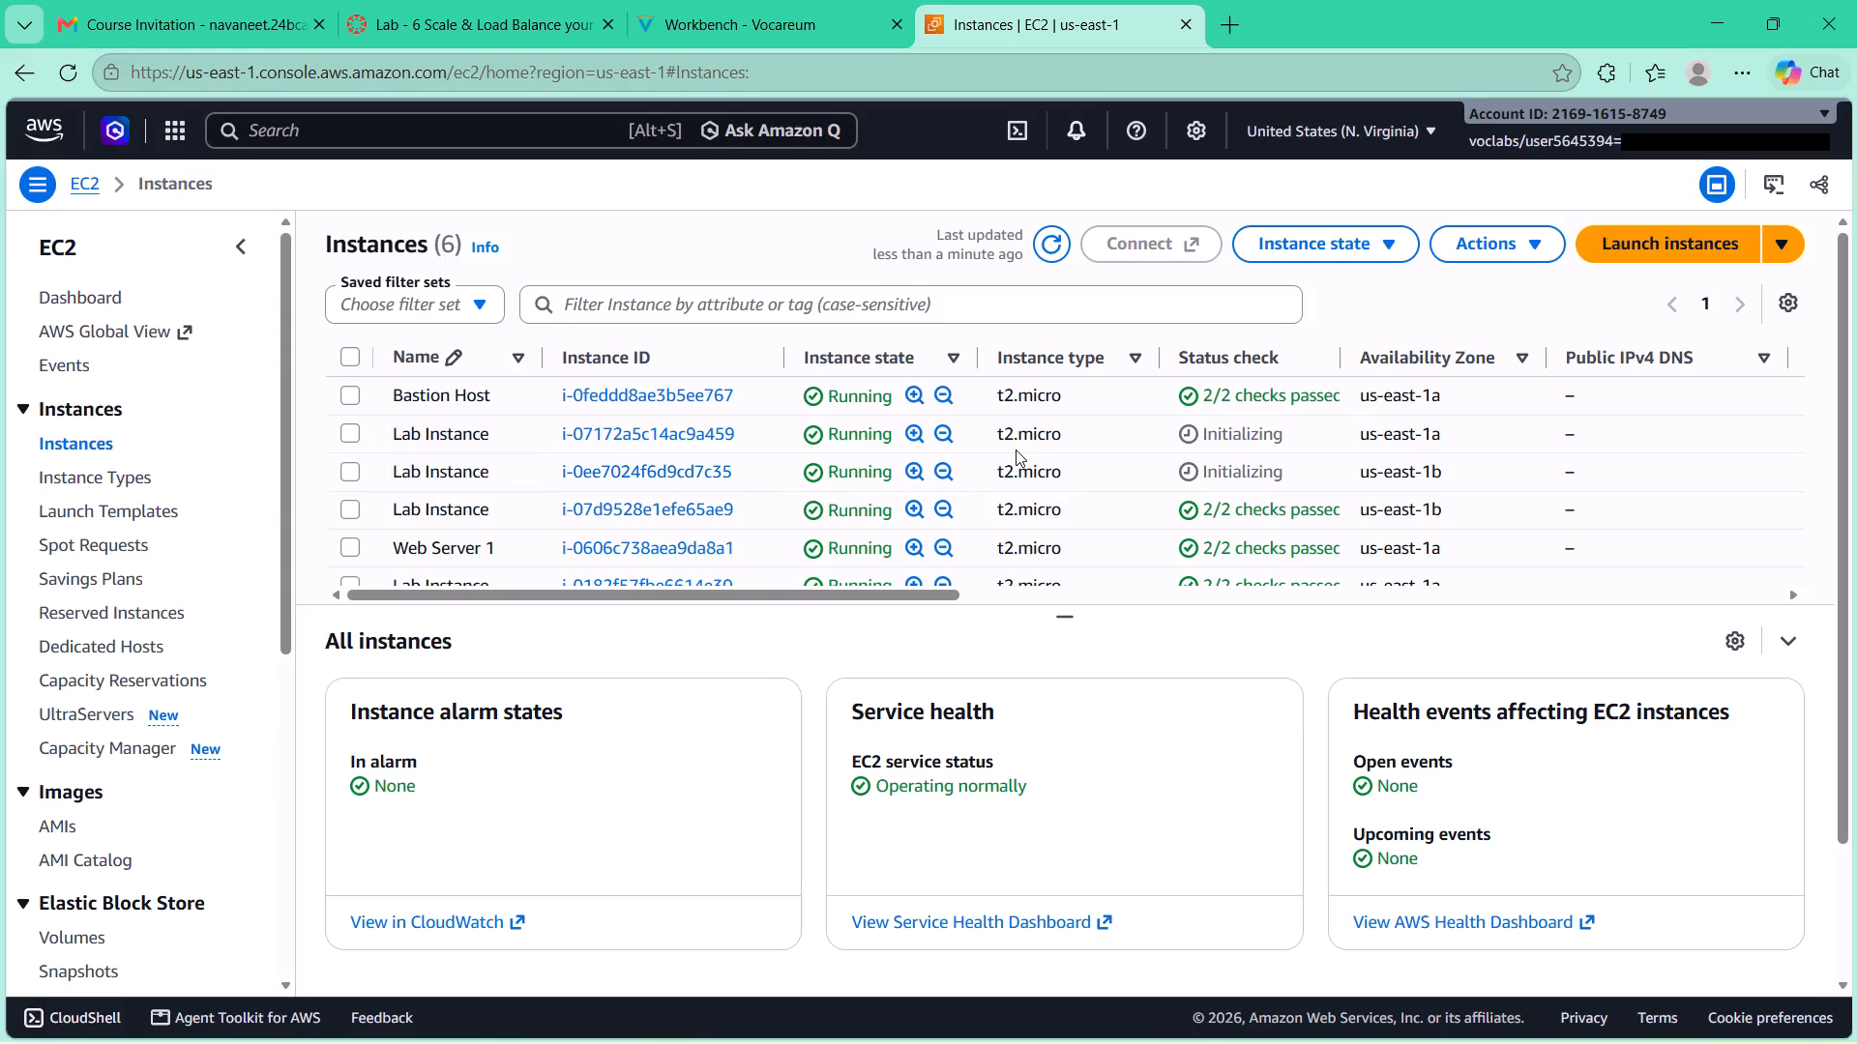
Examine the Lab Instance entries across the instance table's columns and refresh the list to check their status.
scroll(1016, 449, left, 11)
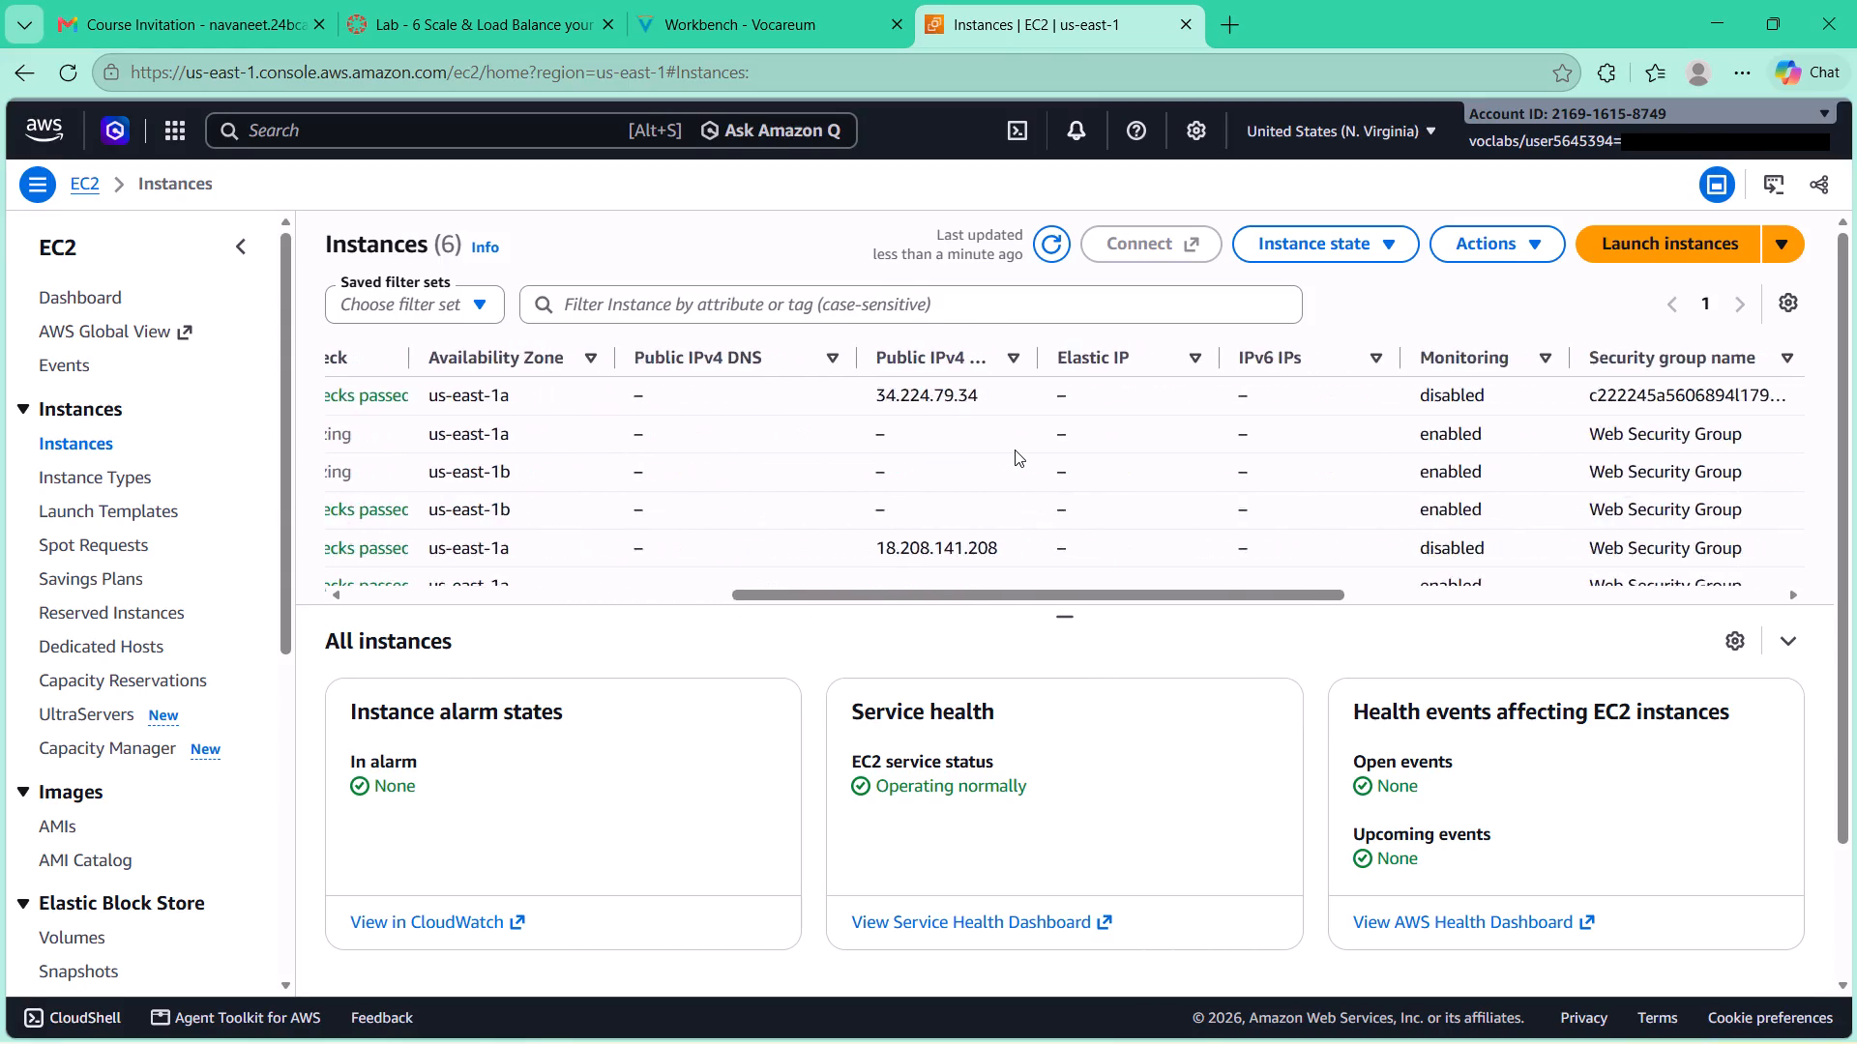
scroll(1015, 449, left, 10)
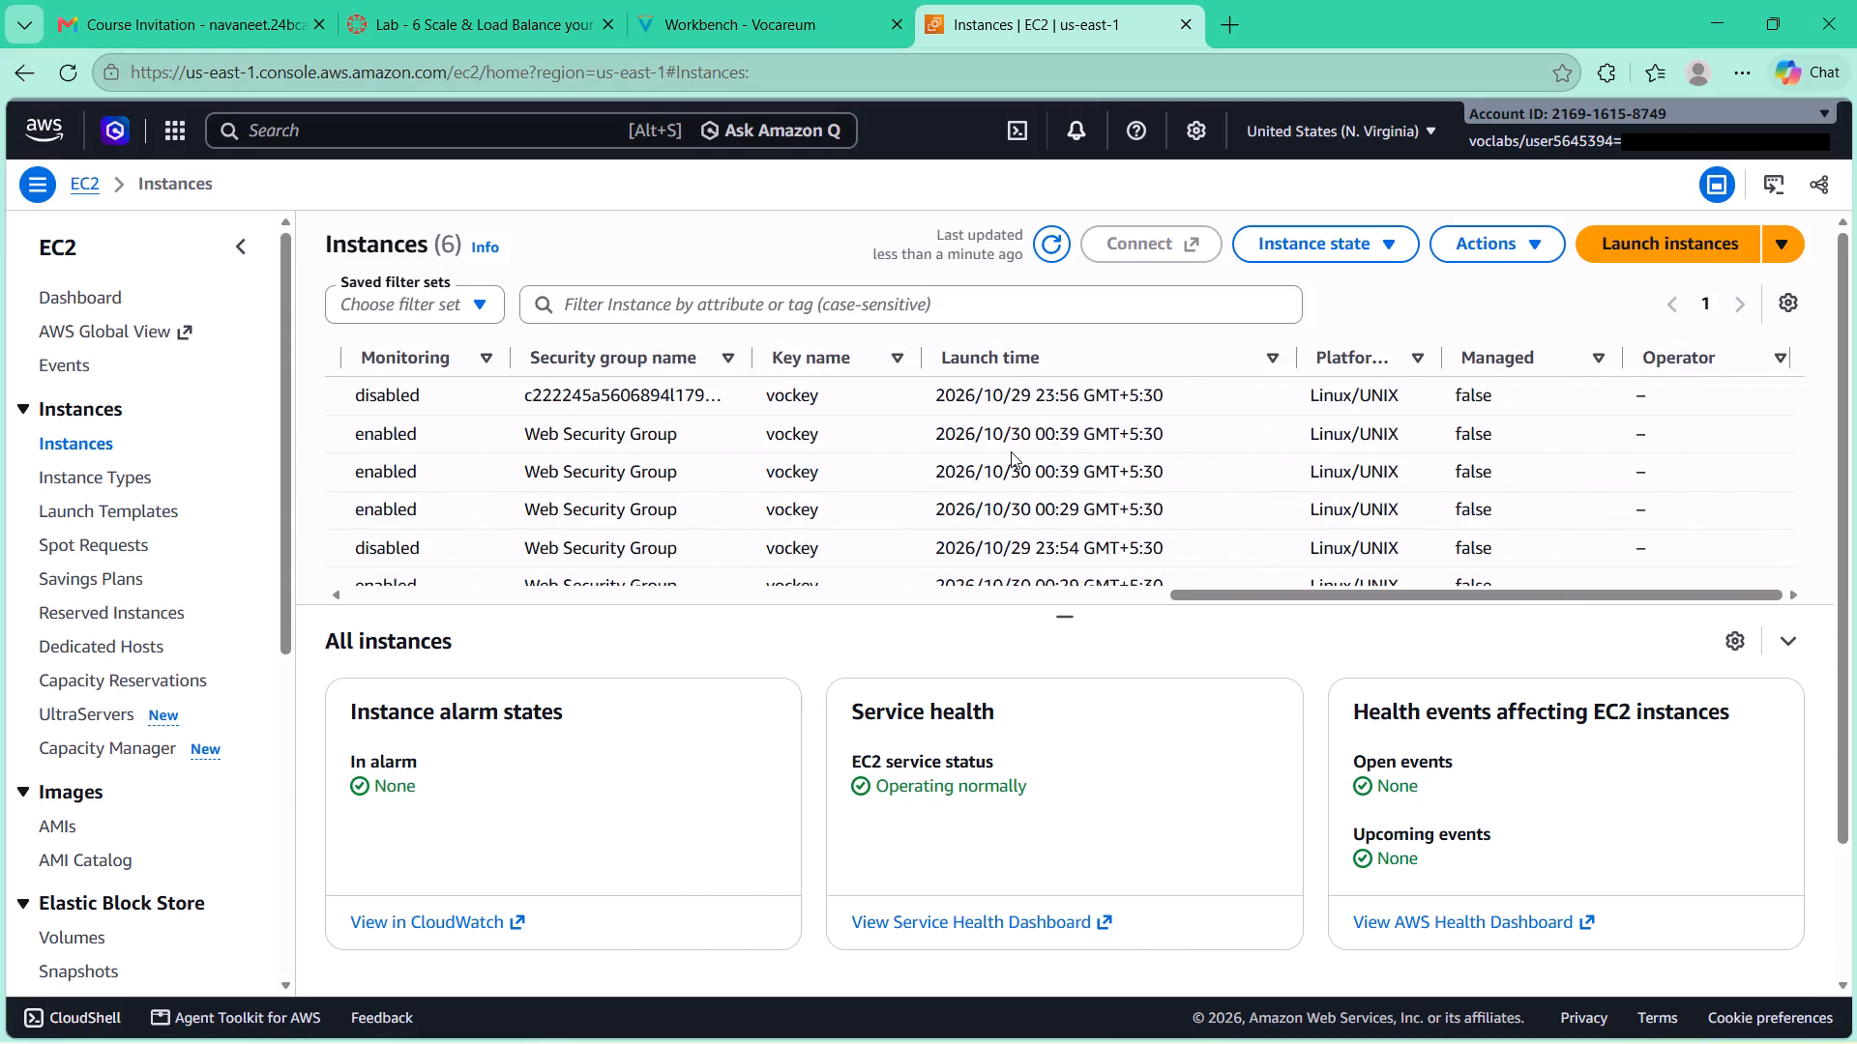
scroll(1011, 451, right, 9)
scroll(1022, 593, right, 10)
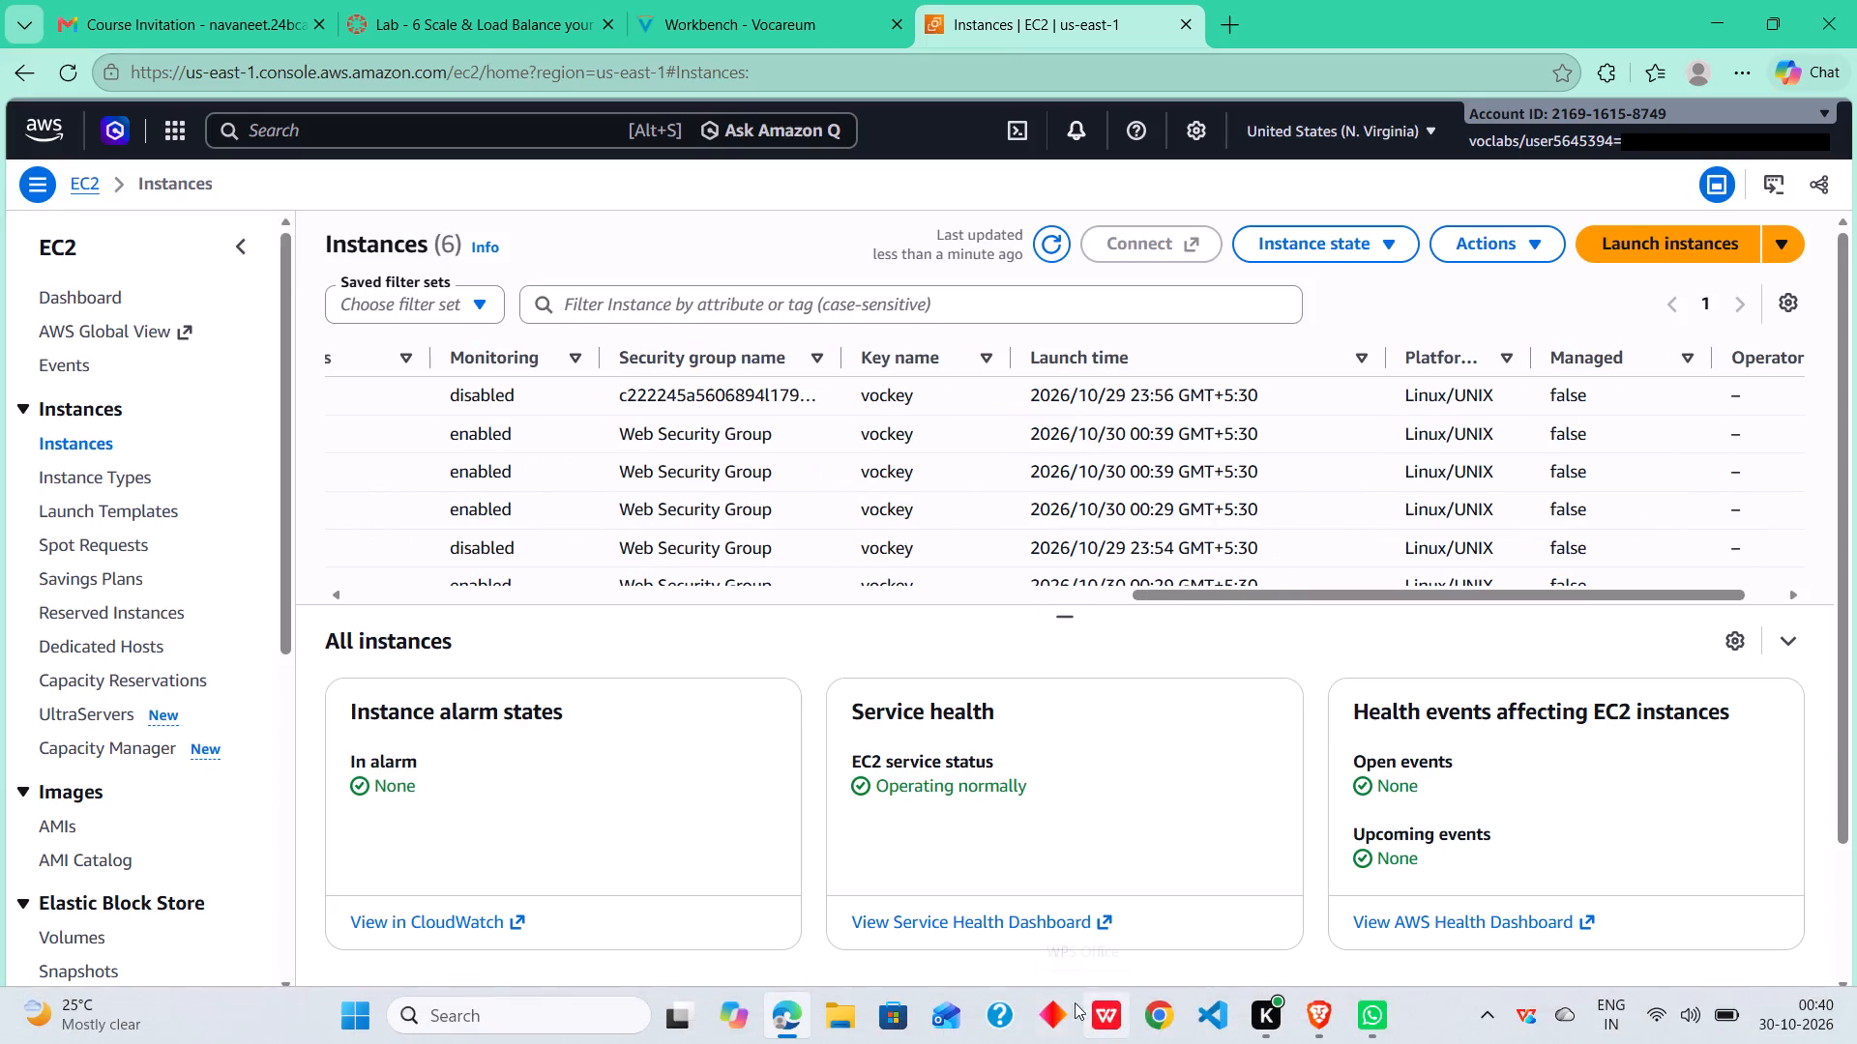
scroll(1075, 1002, right, 3)
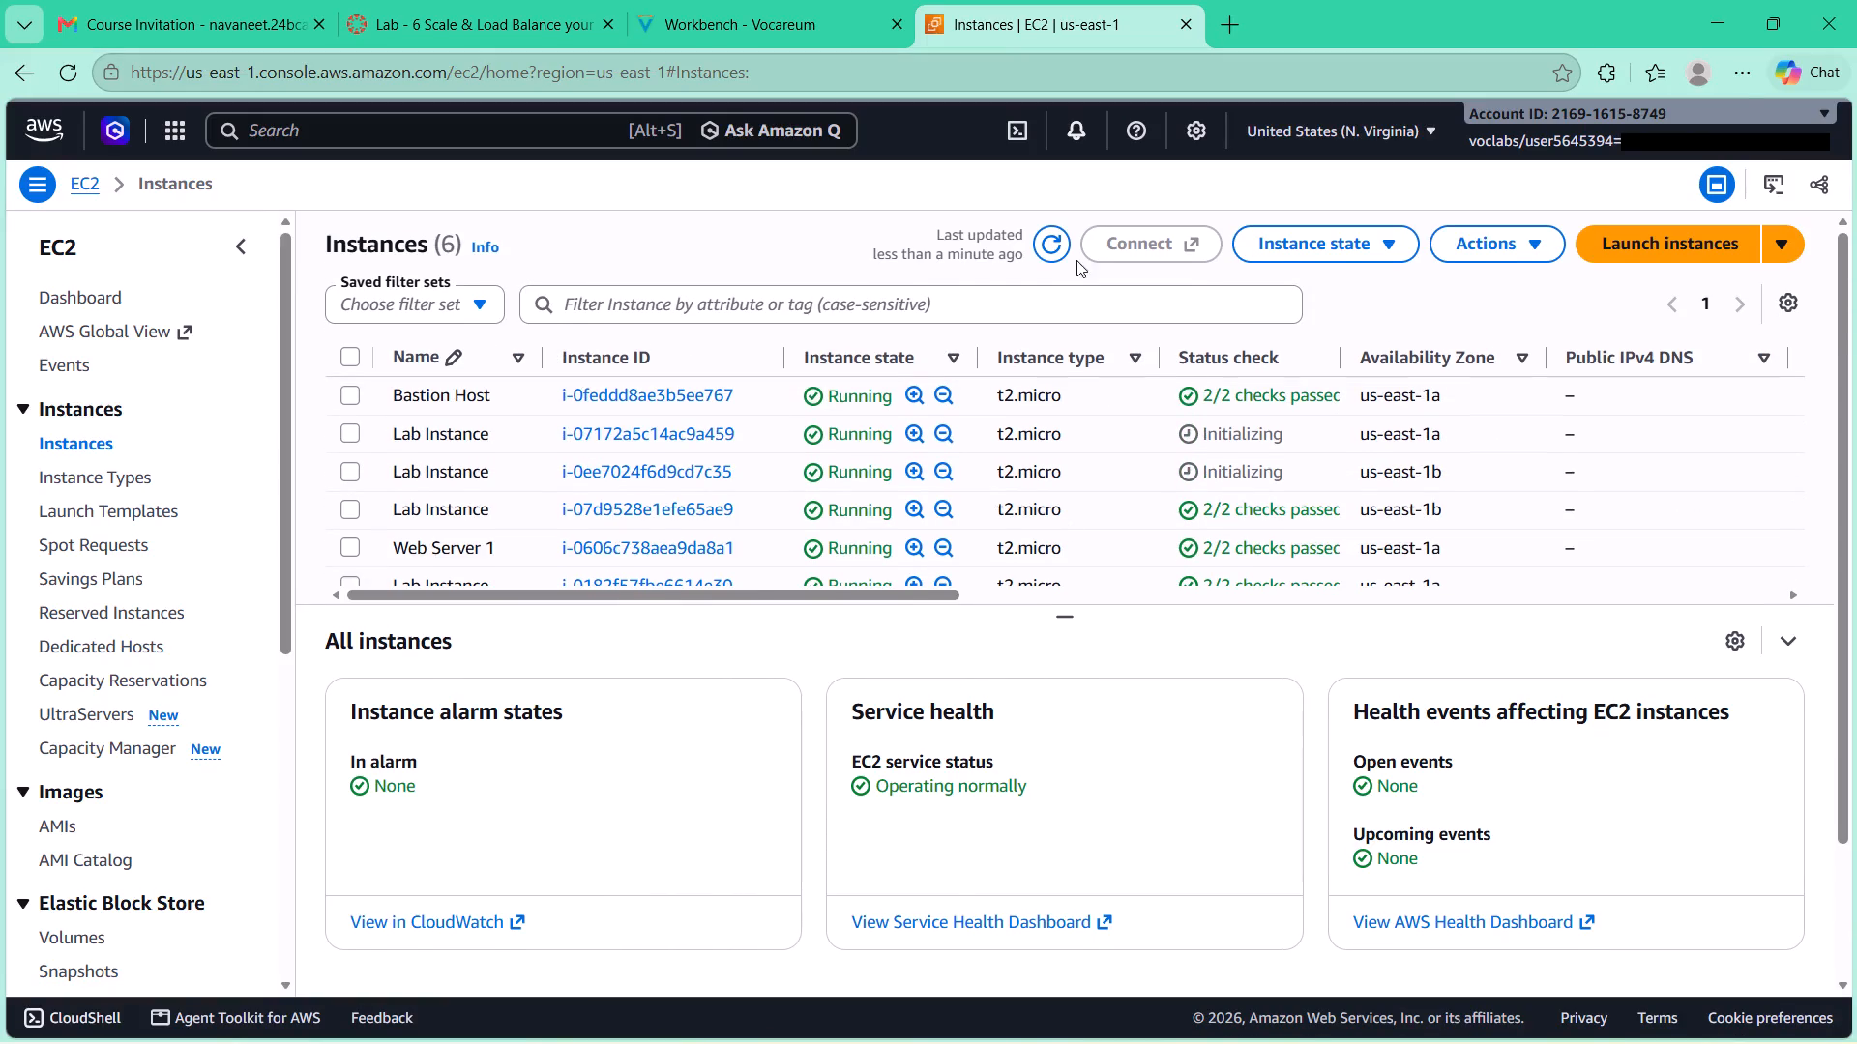
click(1053, 235)
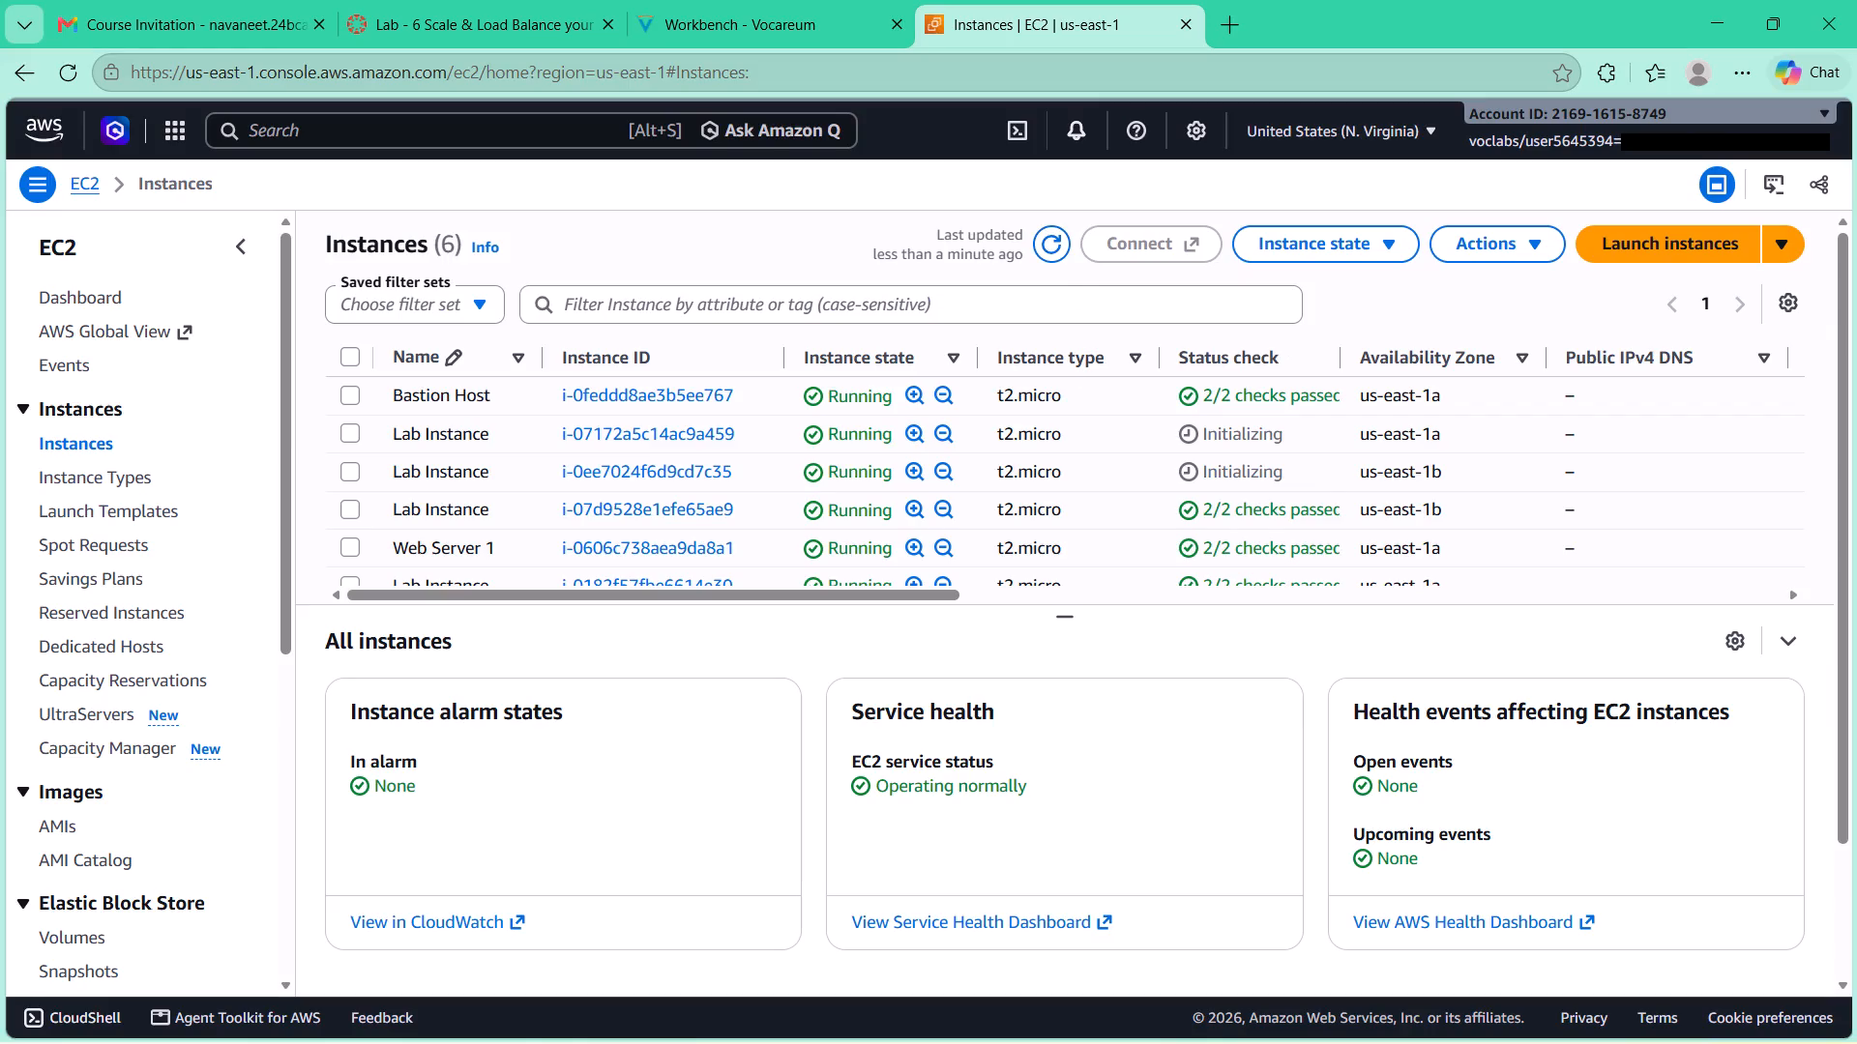
scroll(975, 384, up, 1)
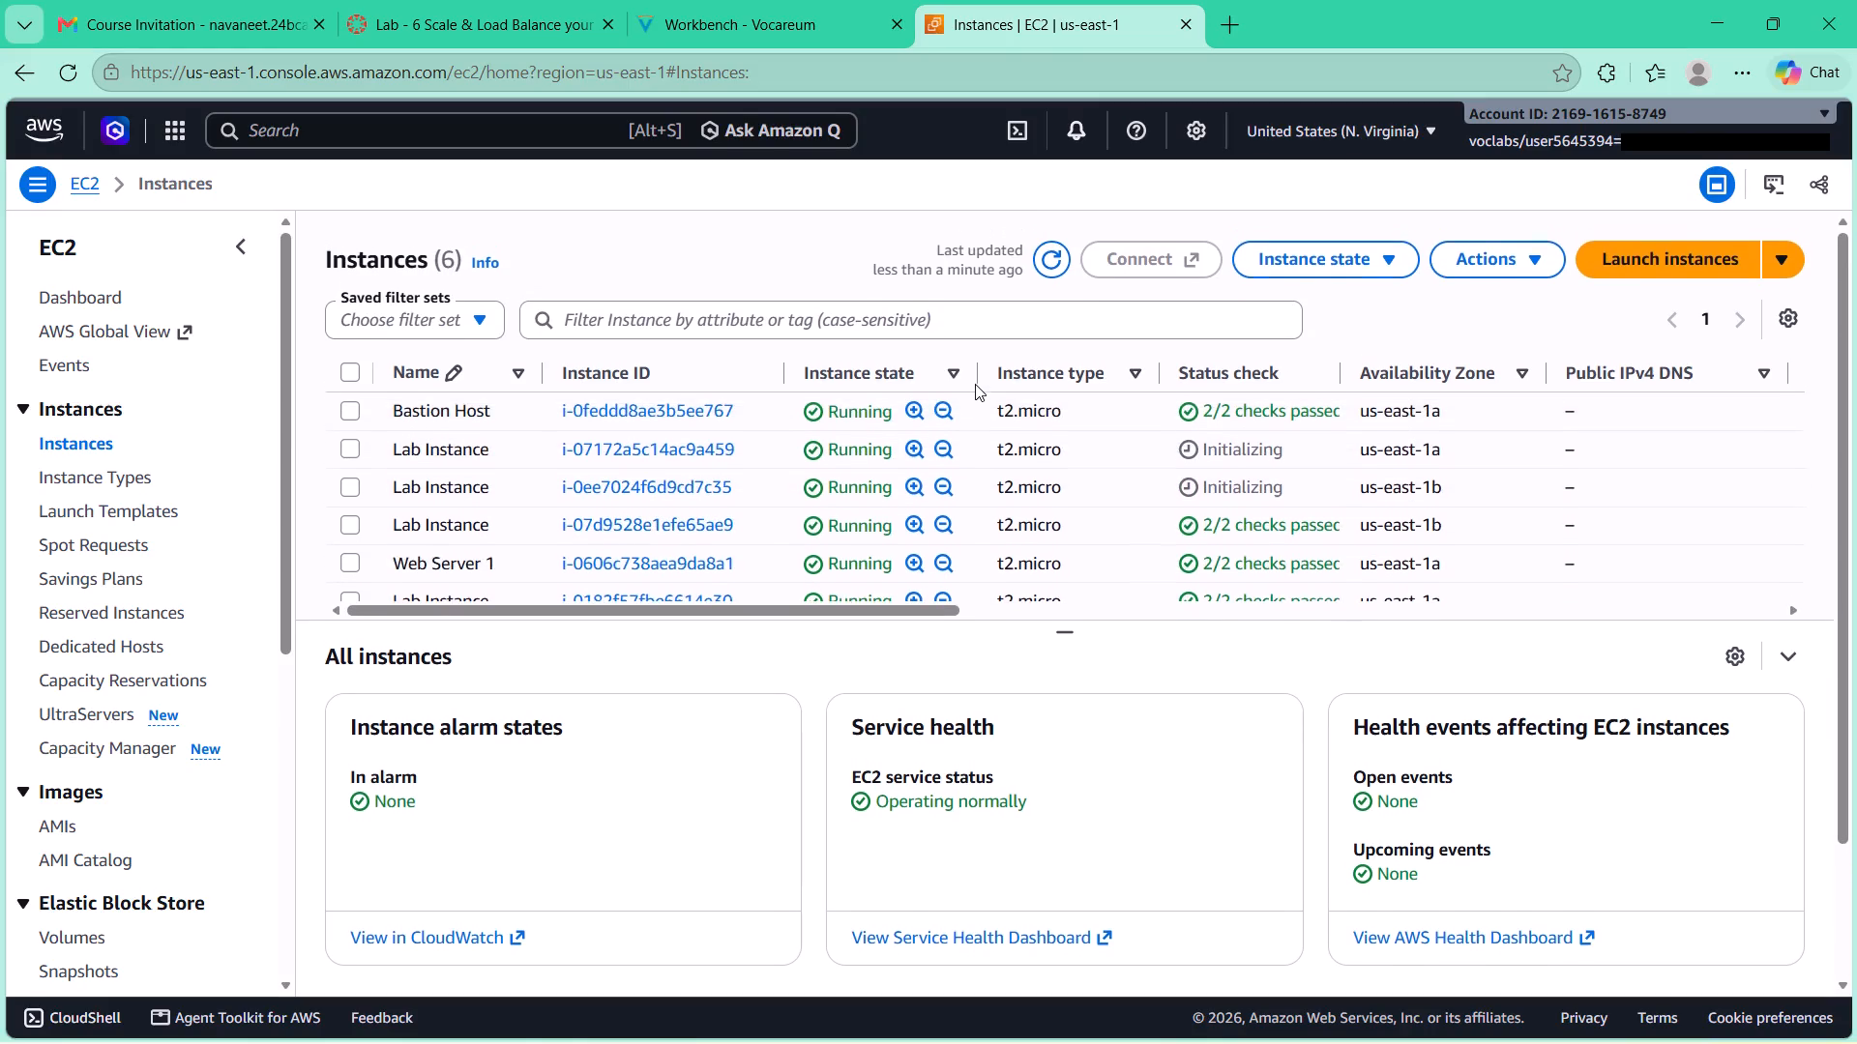
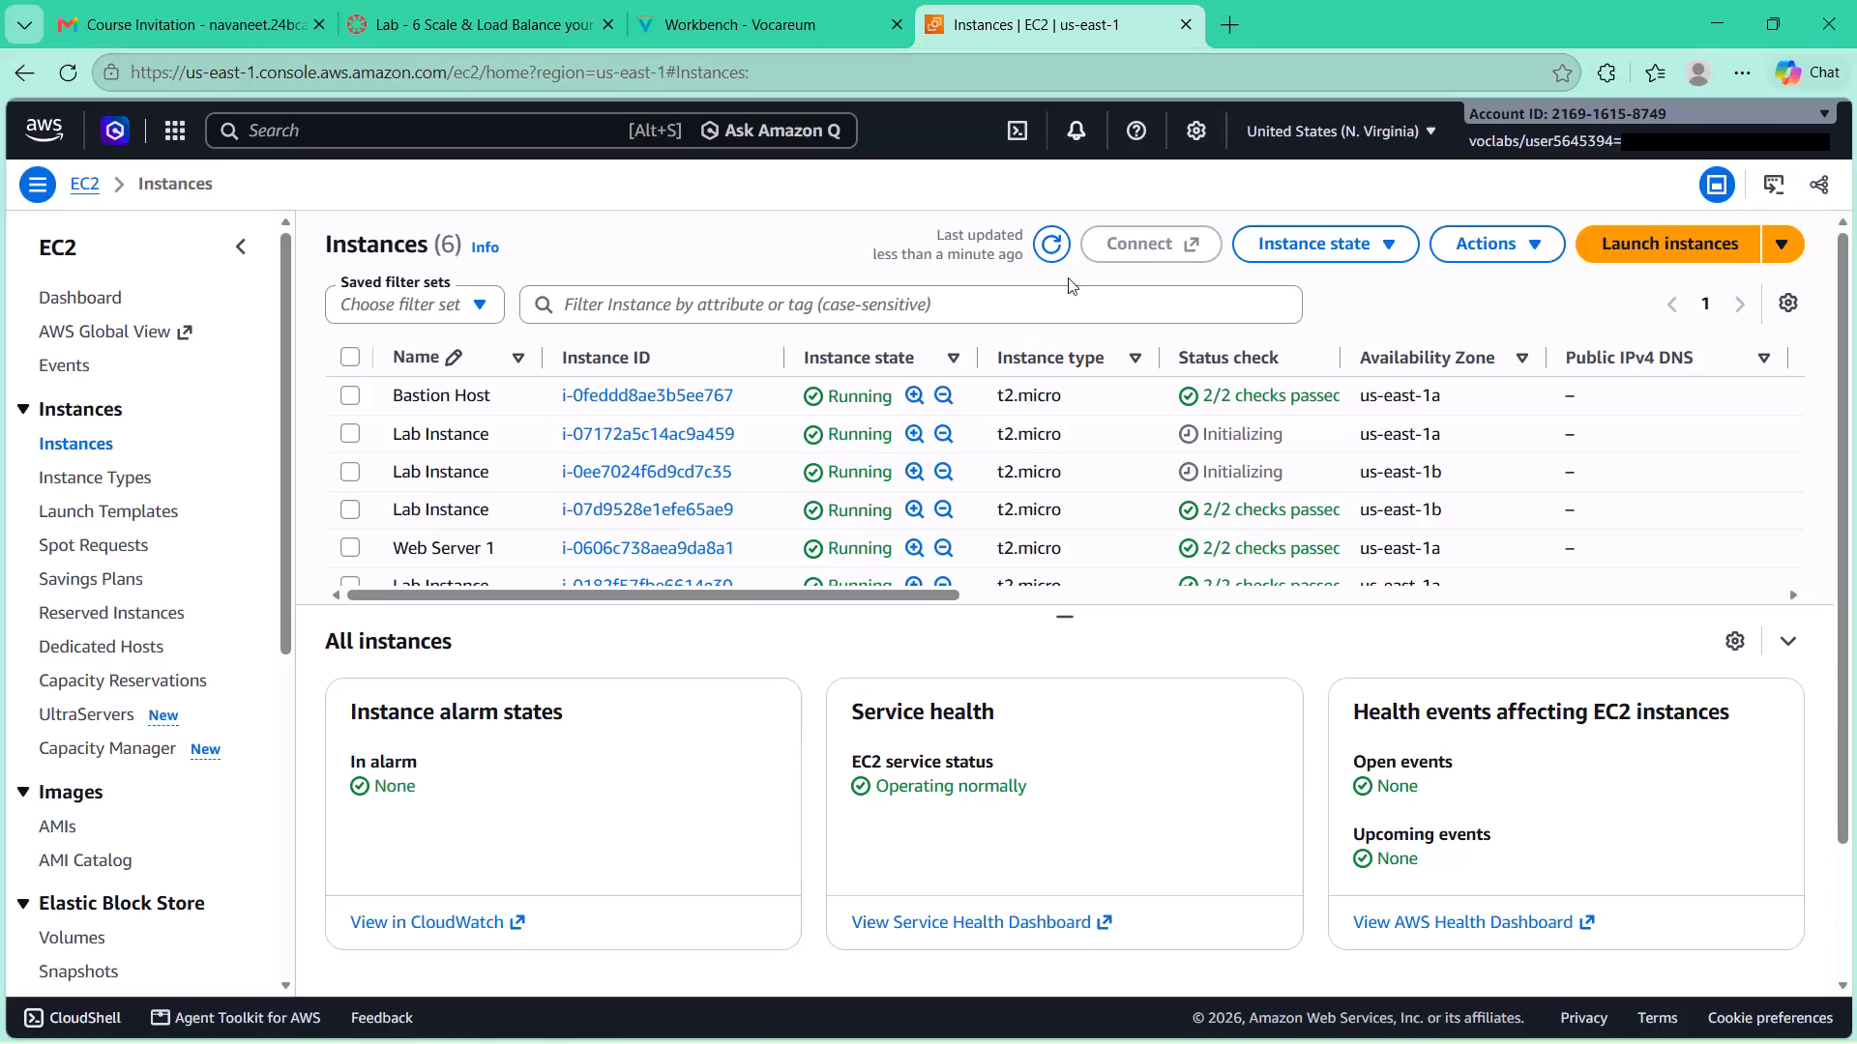
Refresh the instance list and check the Lab Instance entries' status checks against step 33 of the lab guide.
click(1047, 238)
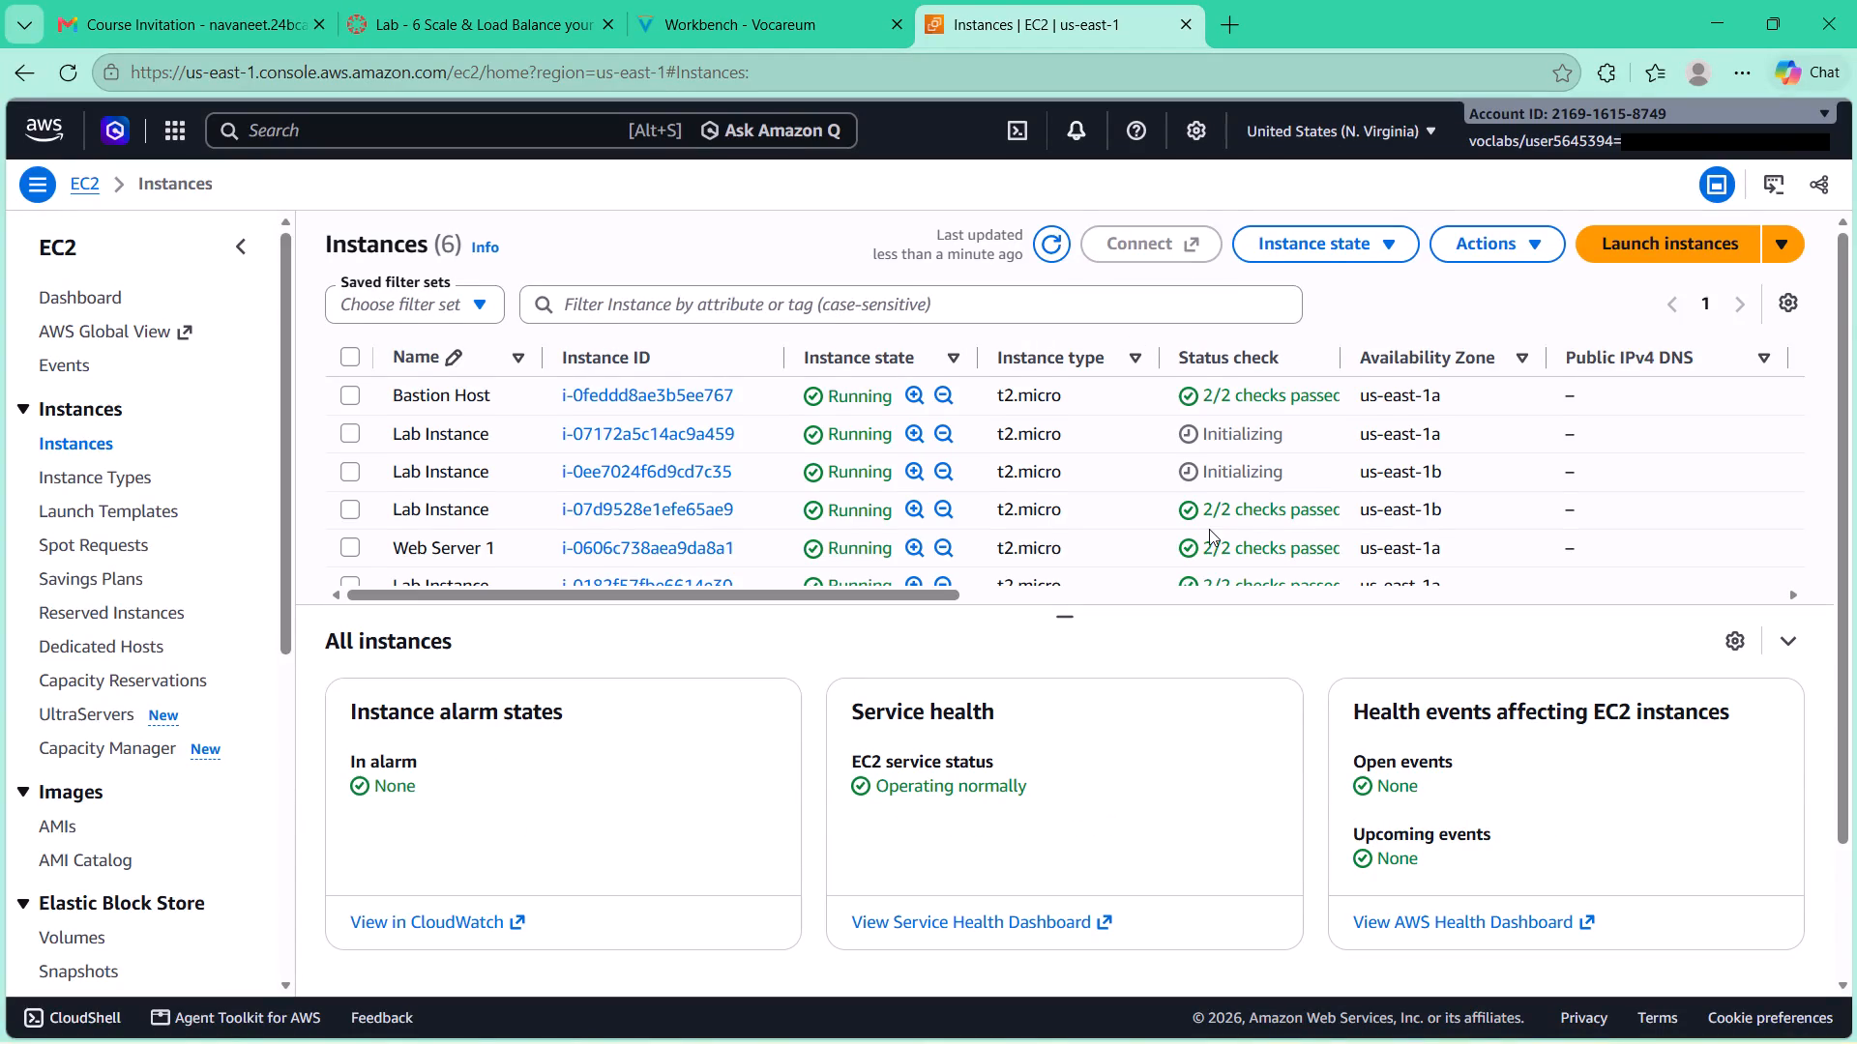
scroll(1209, 529, down, 1)
click(778, 0)
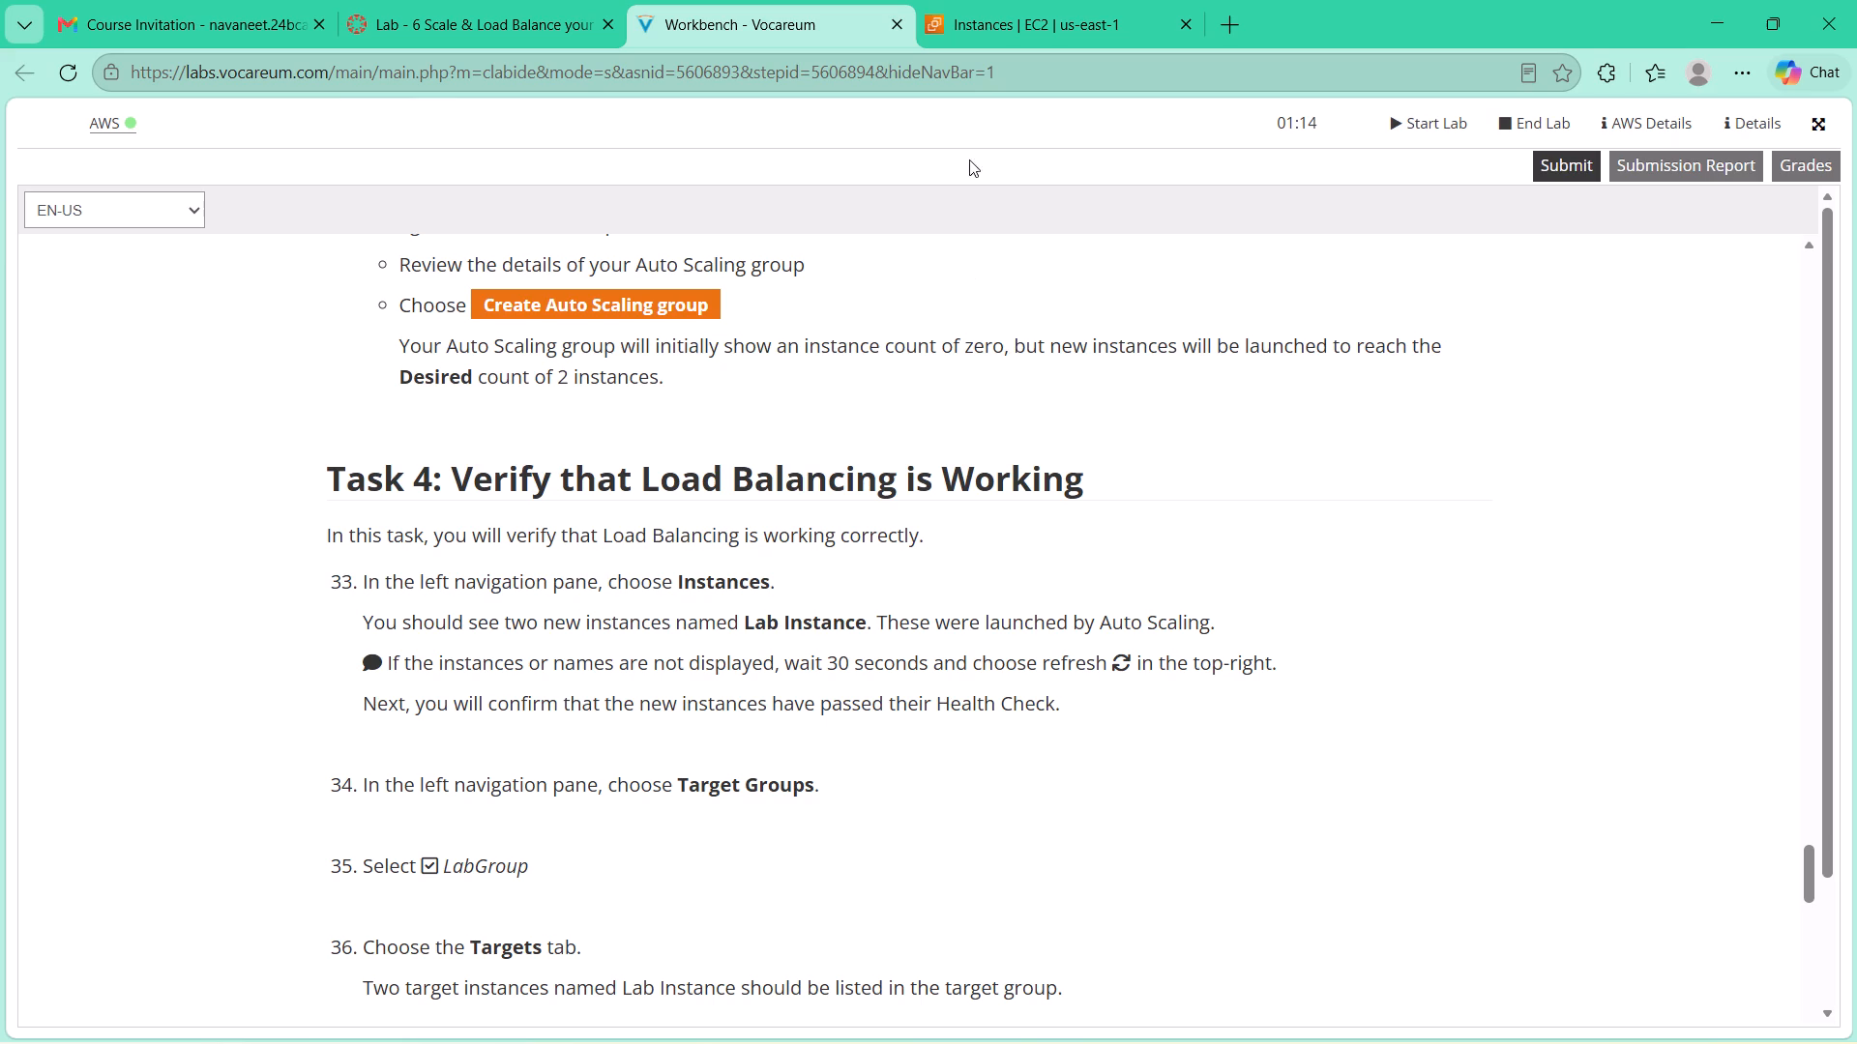
click(954, 21)
scroll(1017, 479, up, 2)
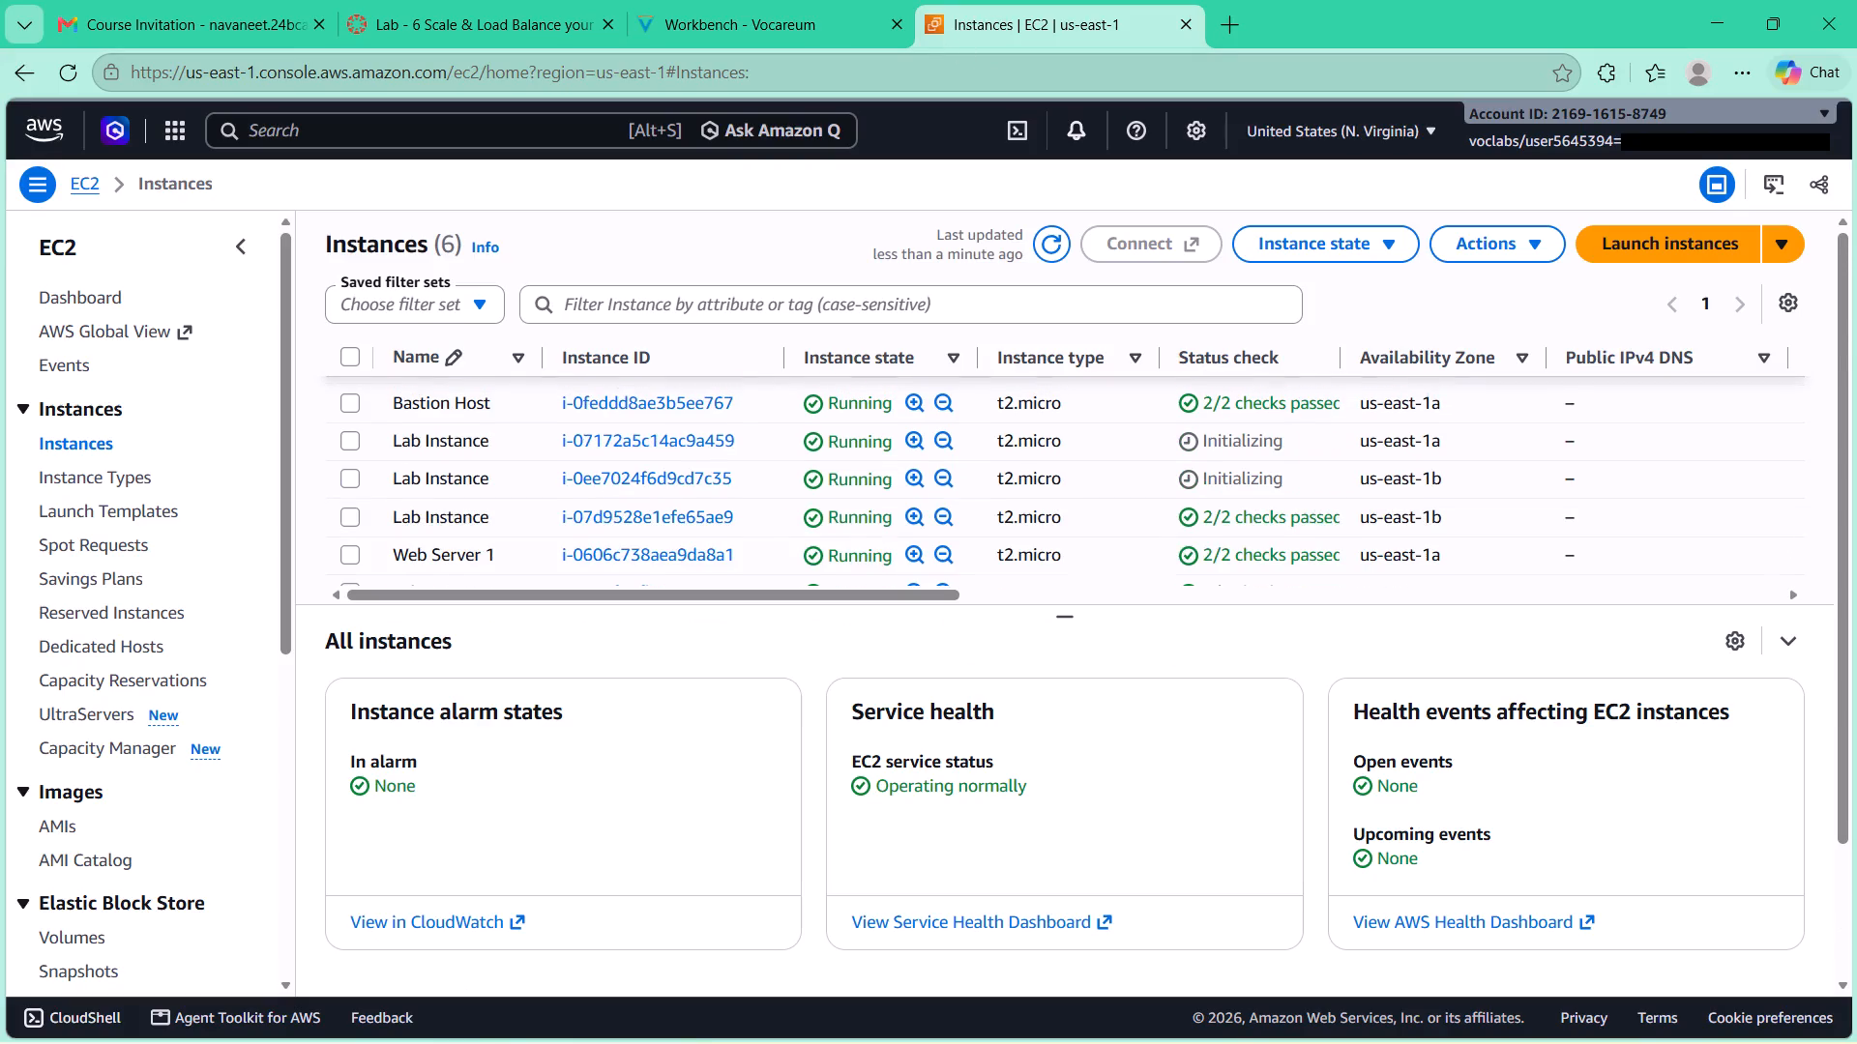
scroll(1017, 480, up, 3)
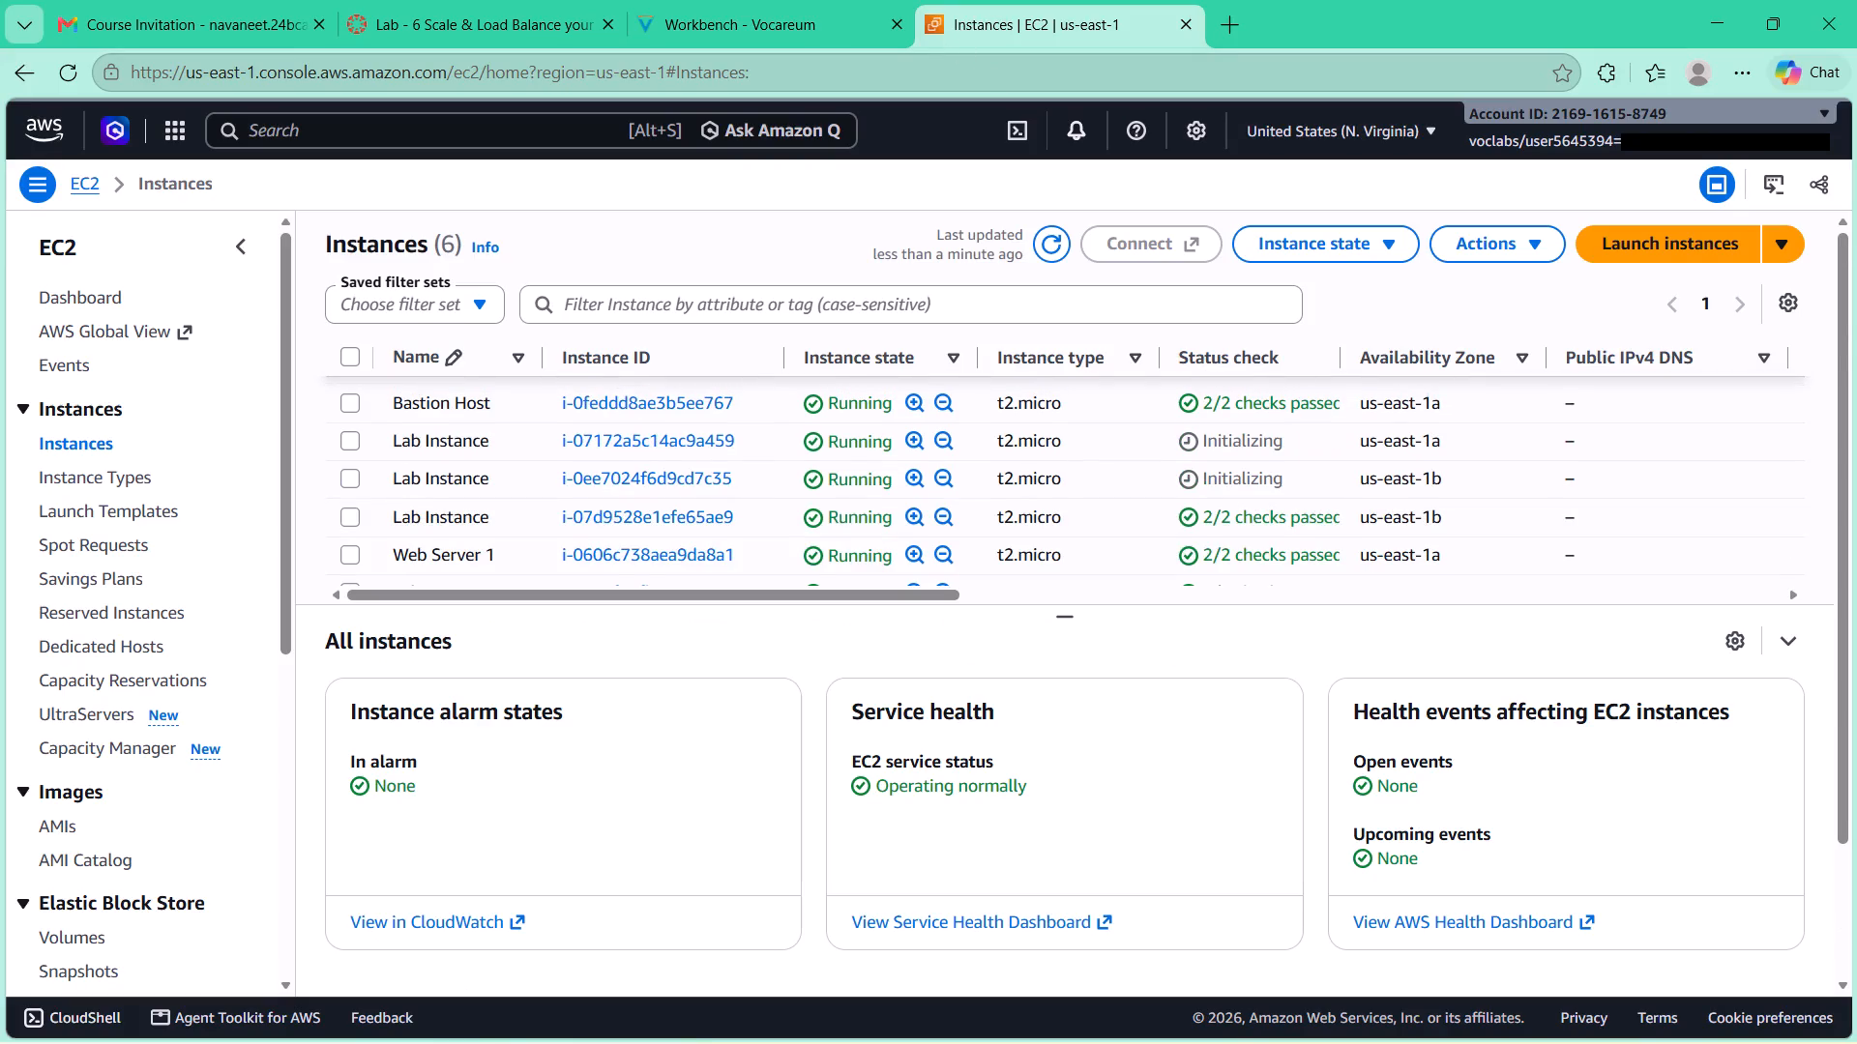
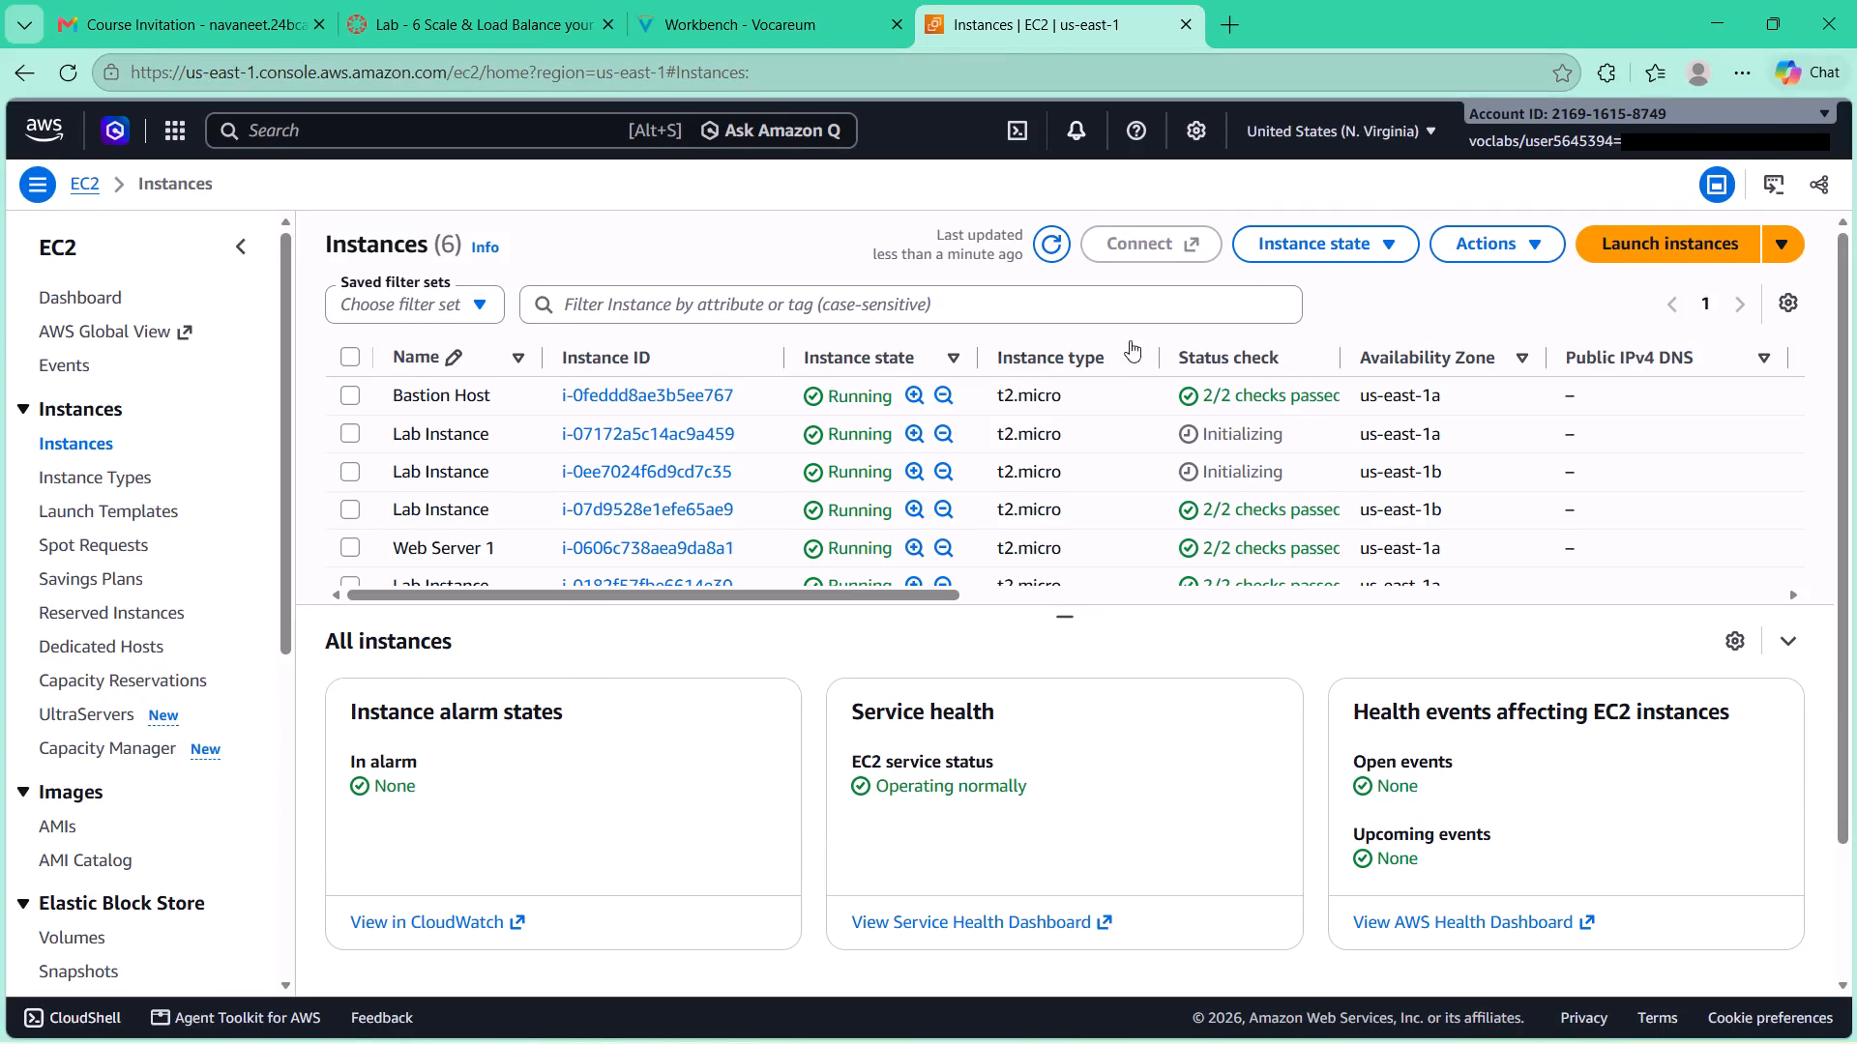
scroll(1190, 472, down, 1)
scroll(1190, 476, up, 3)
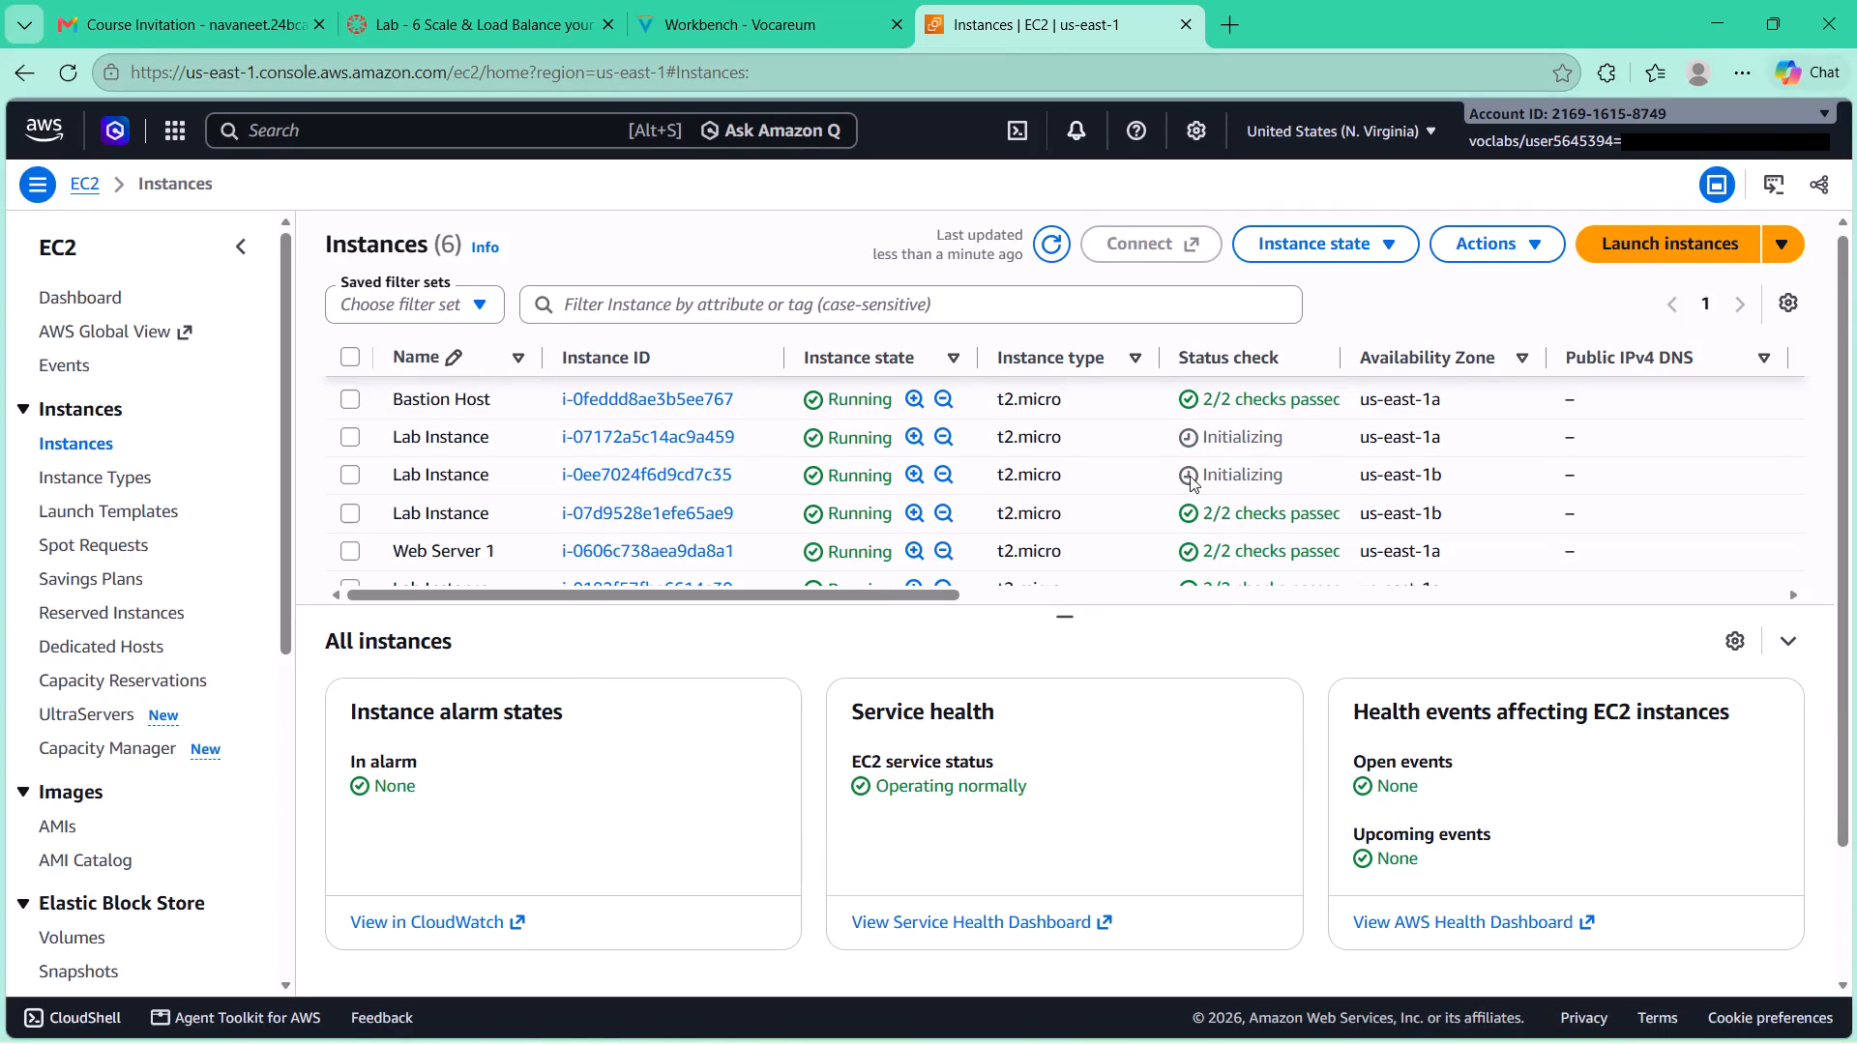
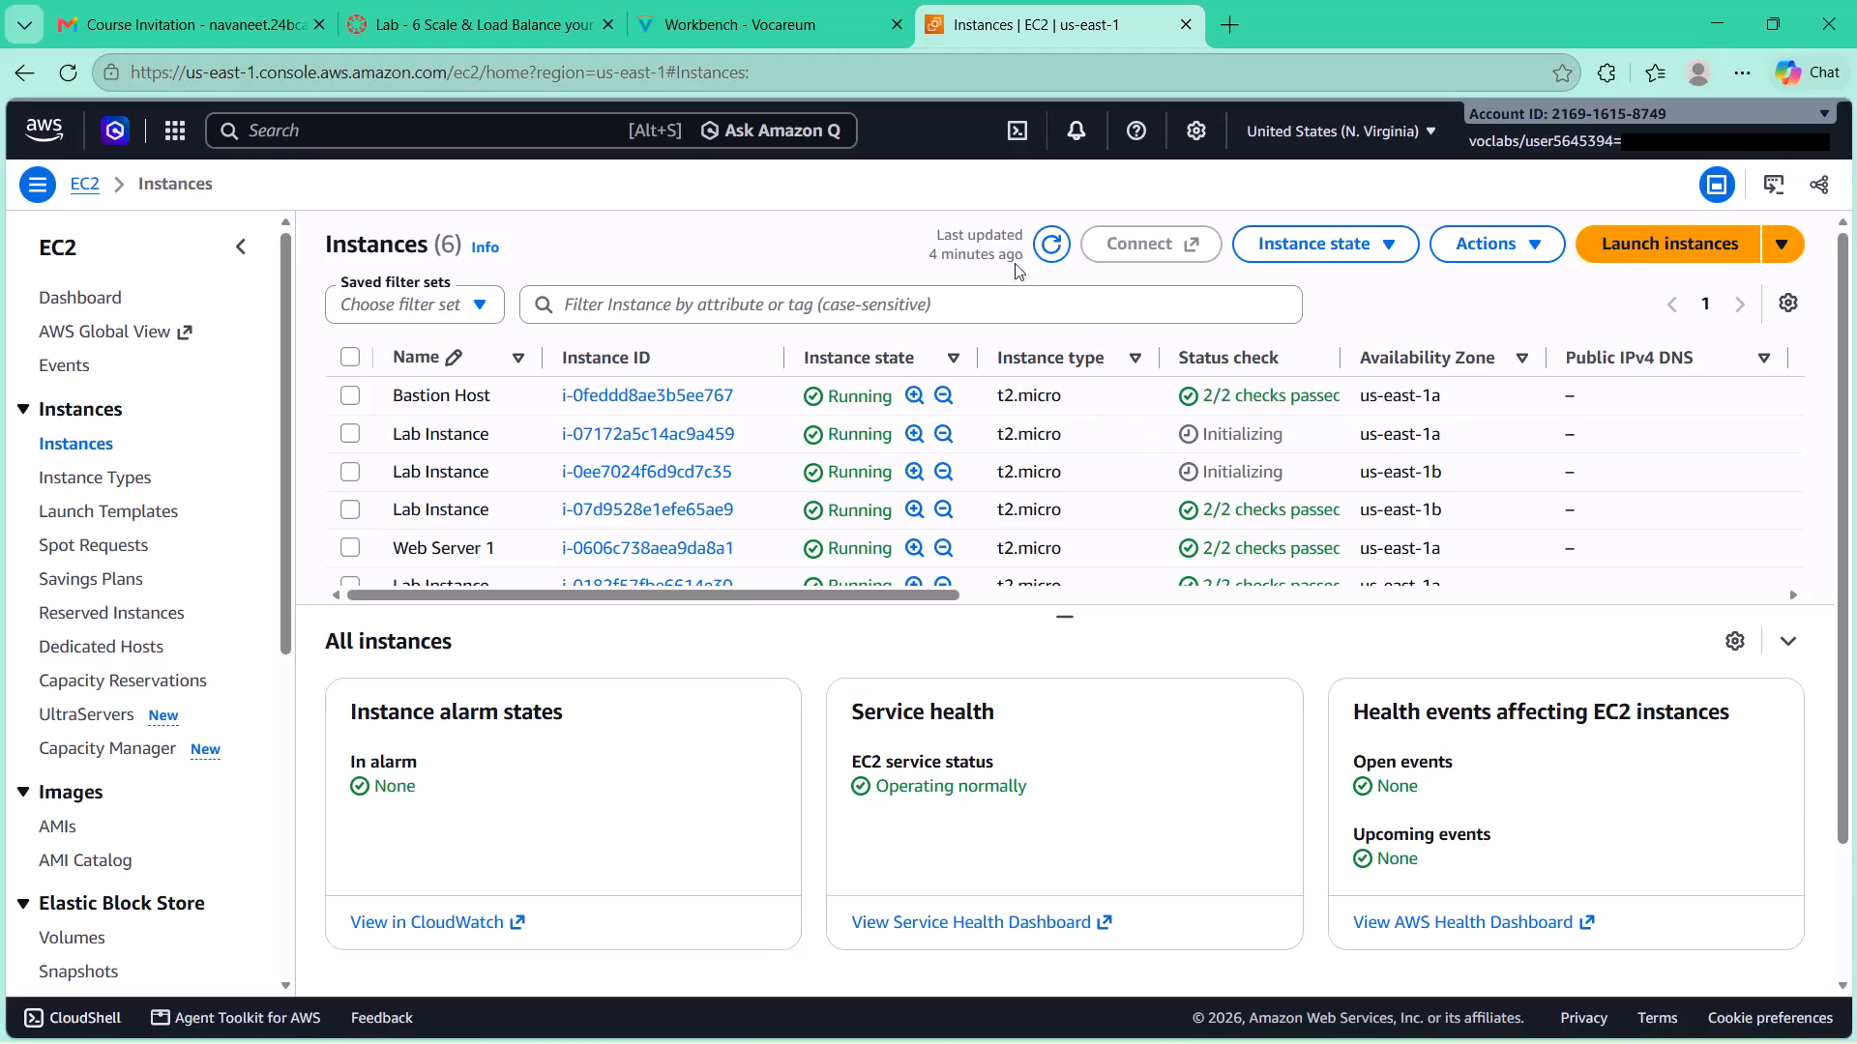
Refresh the EC2 instances list to check the status checks of the Lab Instance machines.
click(1048, 232)
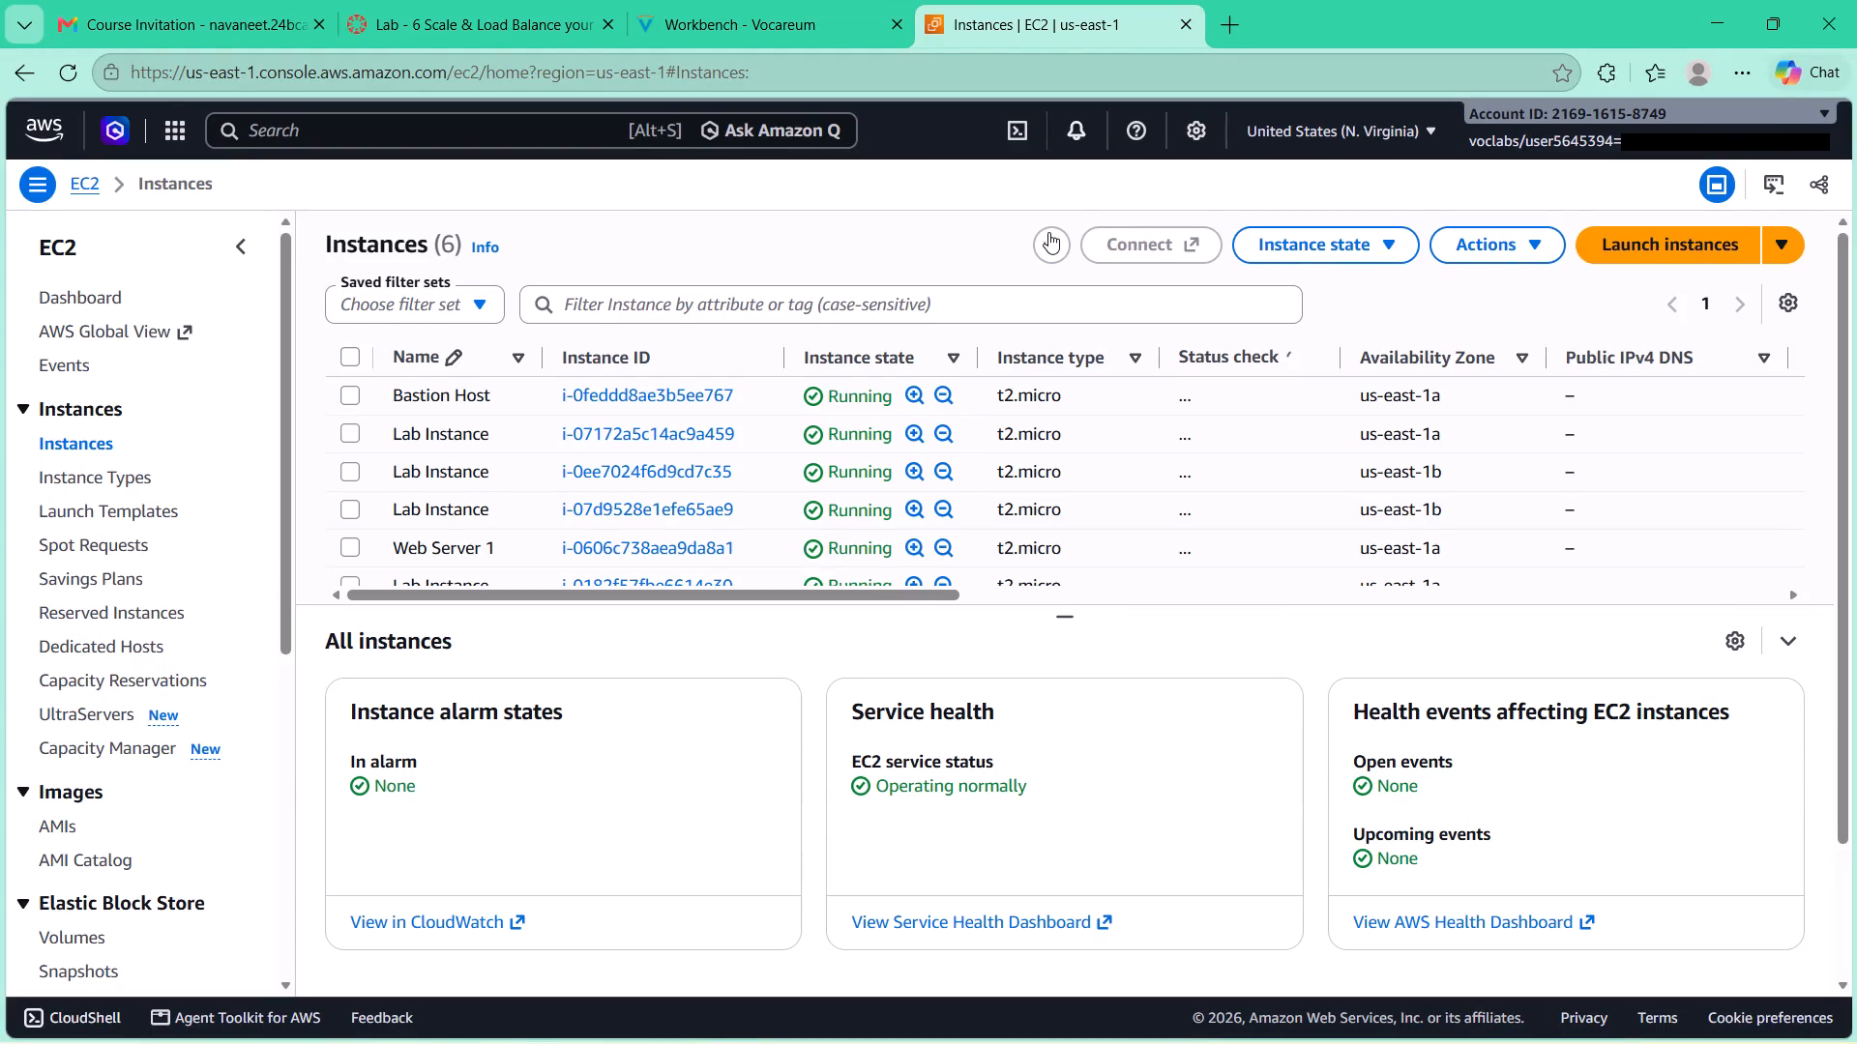
Consult the Task 4 instructions in the Vocareum workbench and open the Target Groups page in the EC2 console.
click(801, 5)
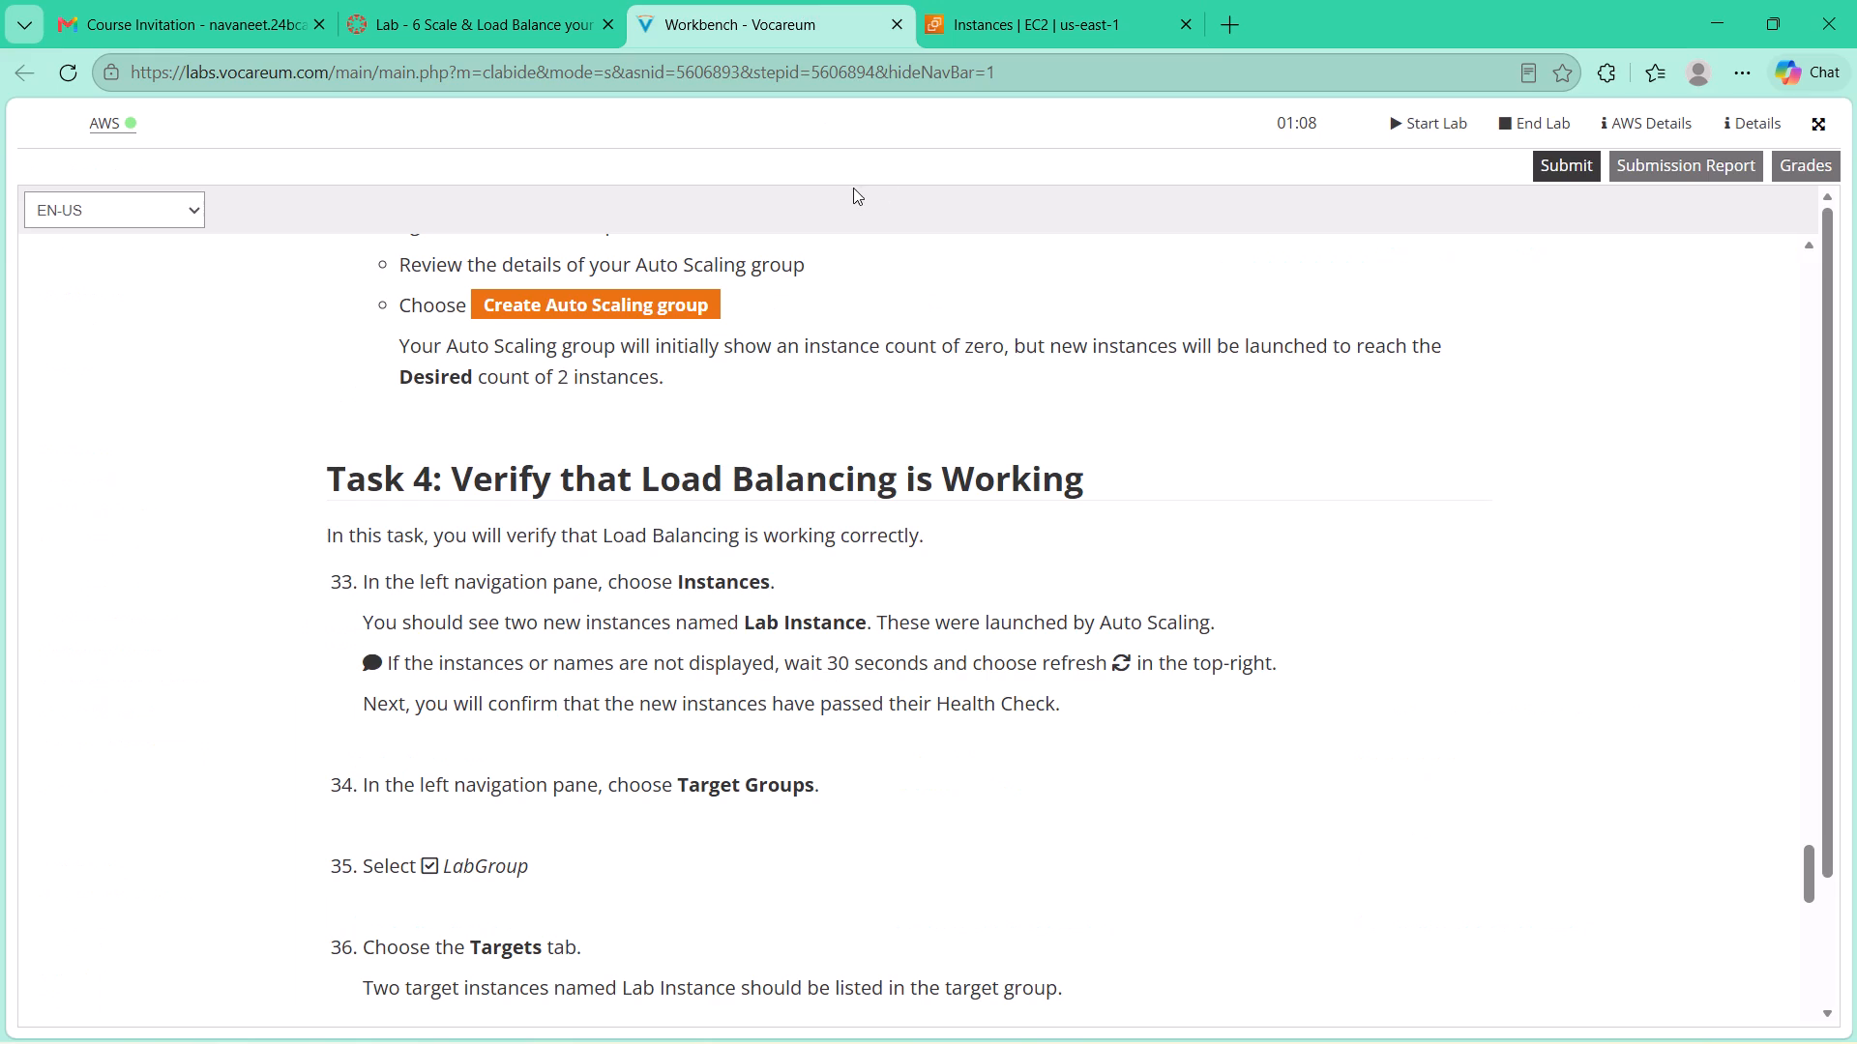
scroll(914, 453, down, 1)
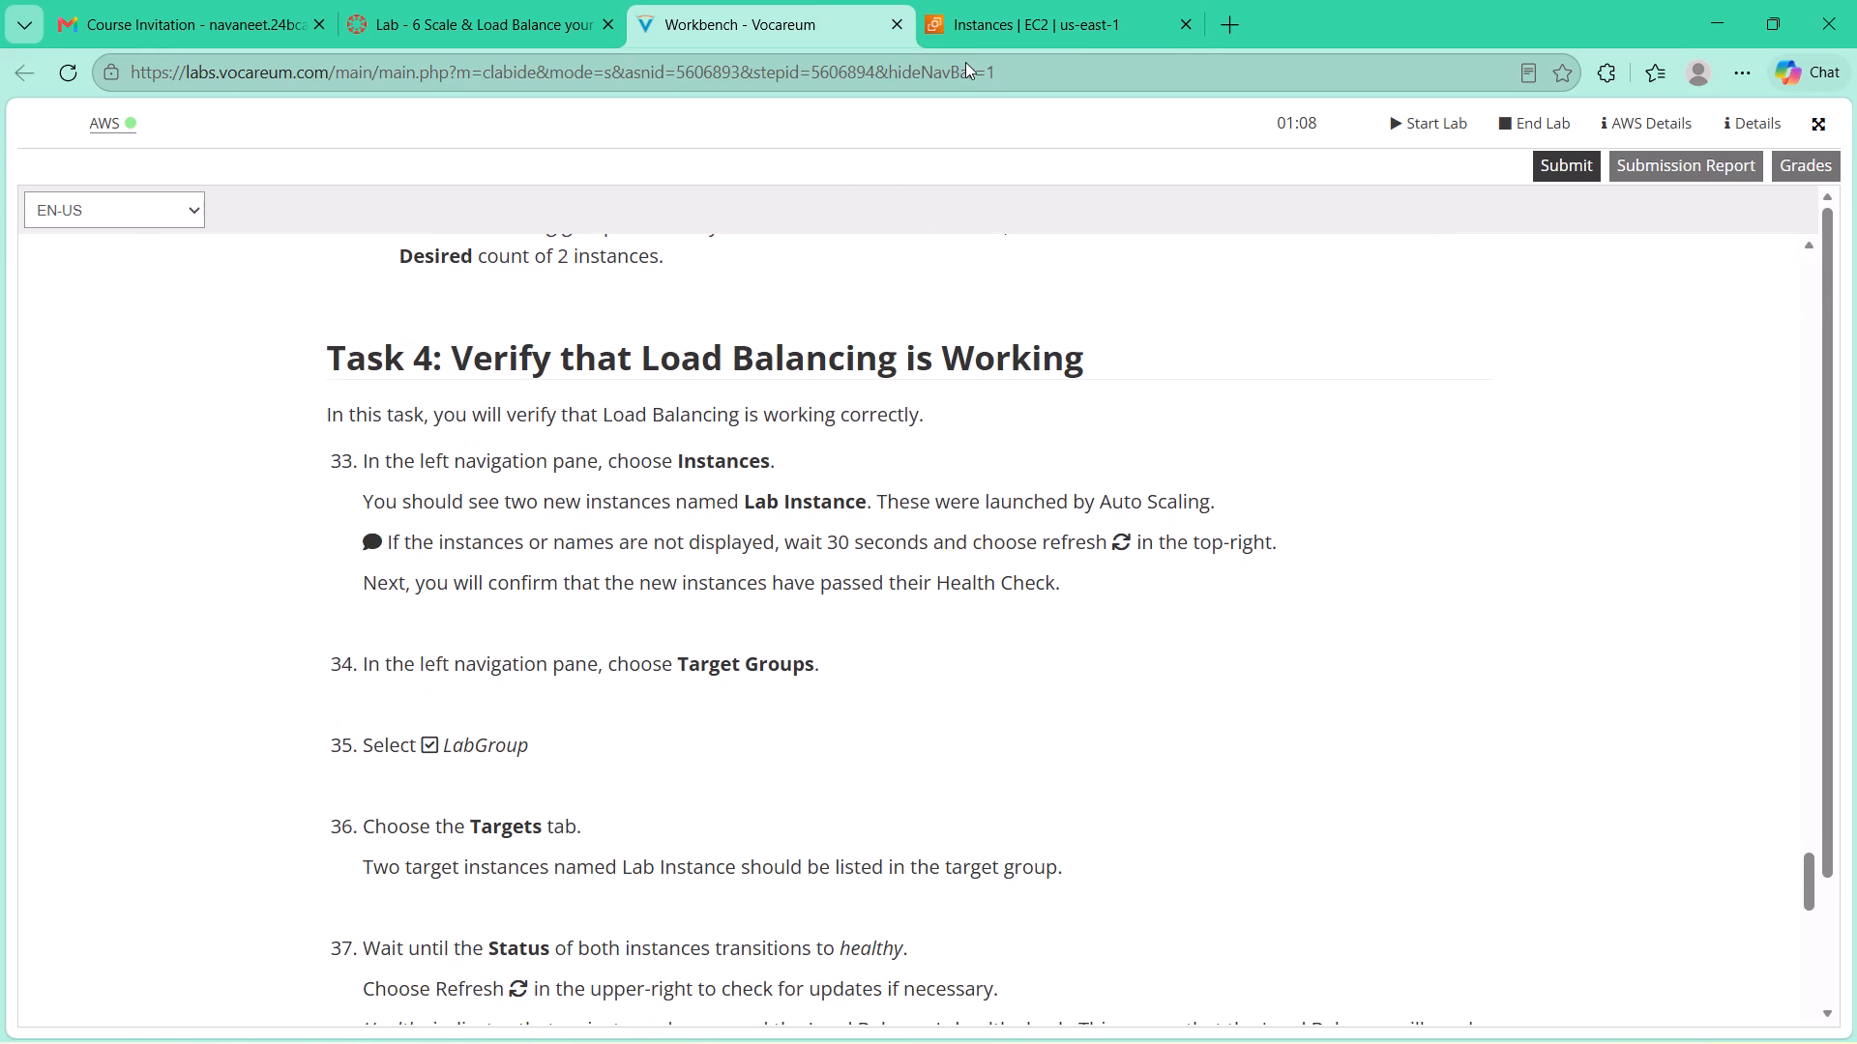
click(973, 35)
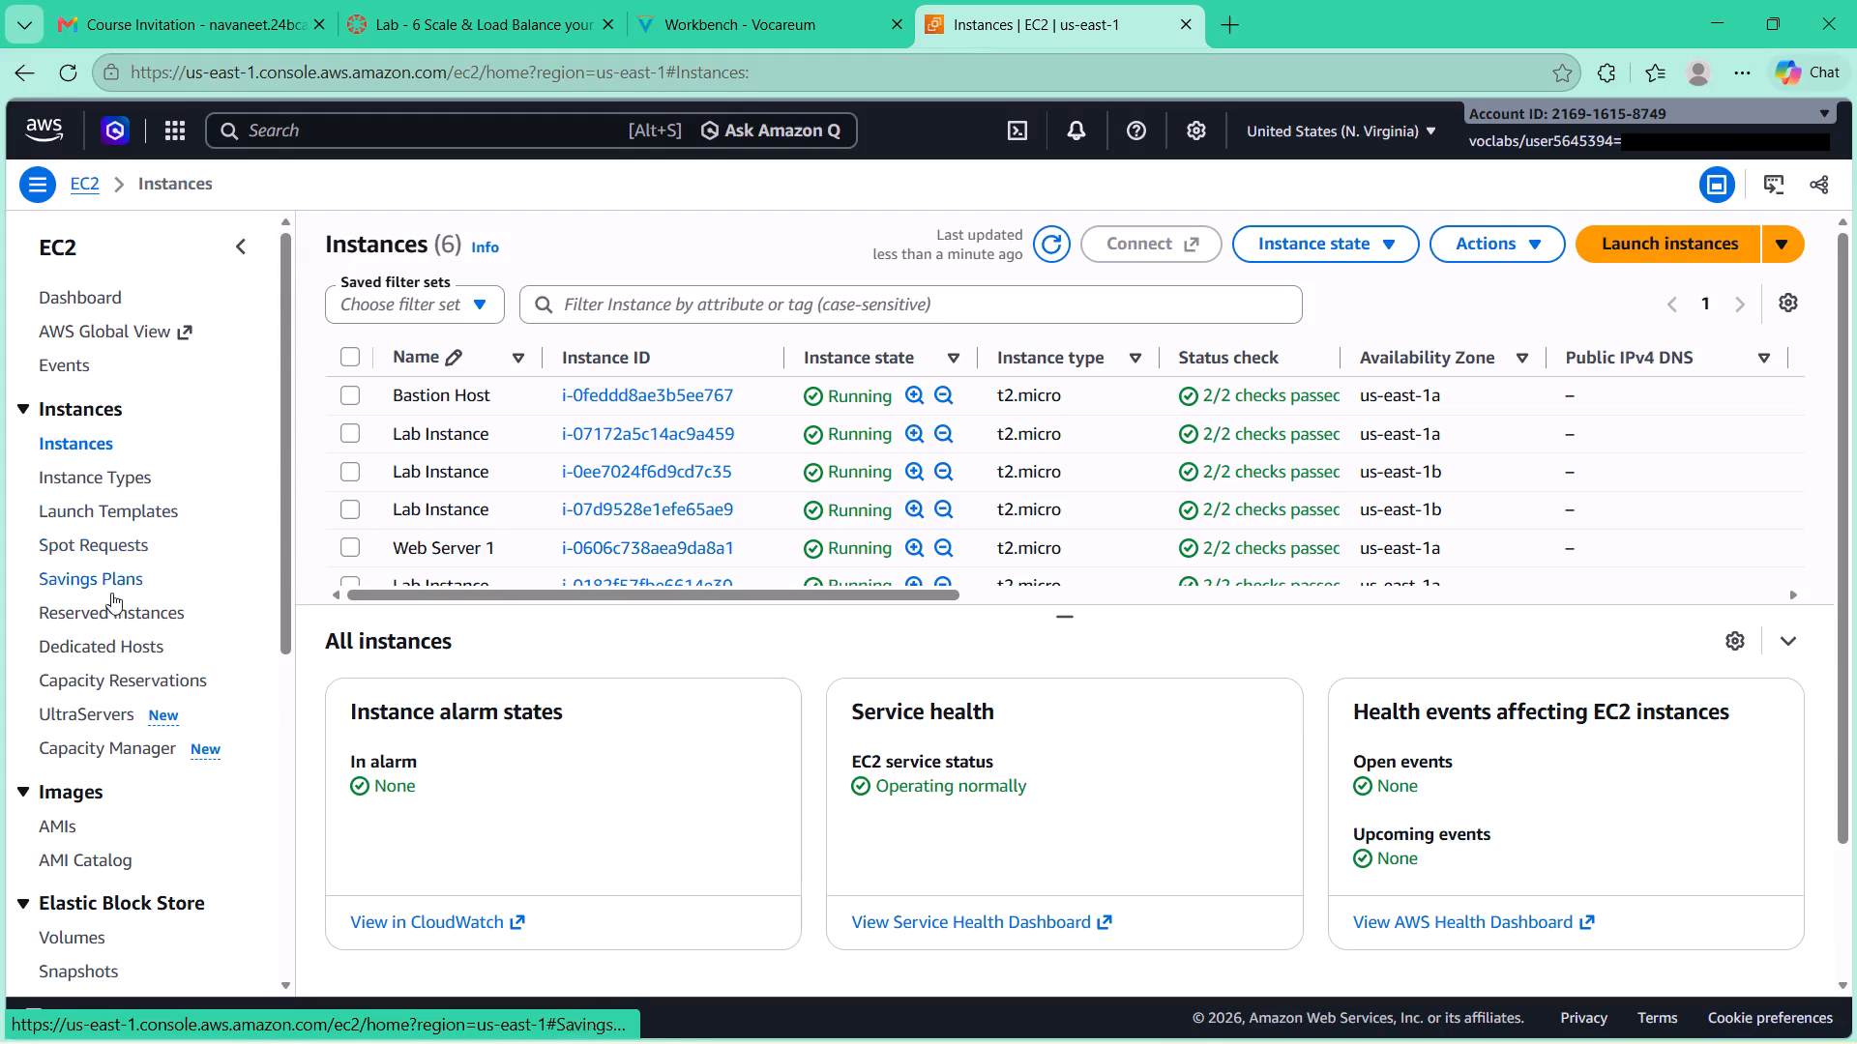
scroll(91, 628, down, 1)
scroll(128, 701, down, 6)
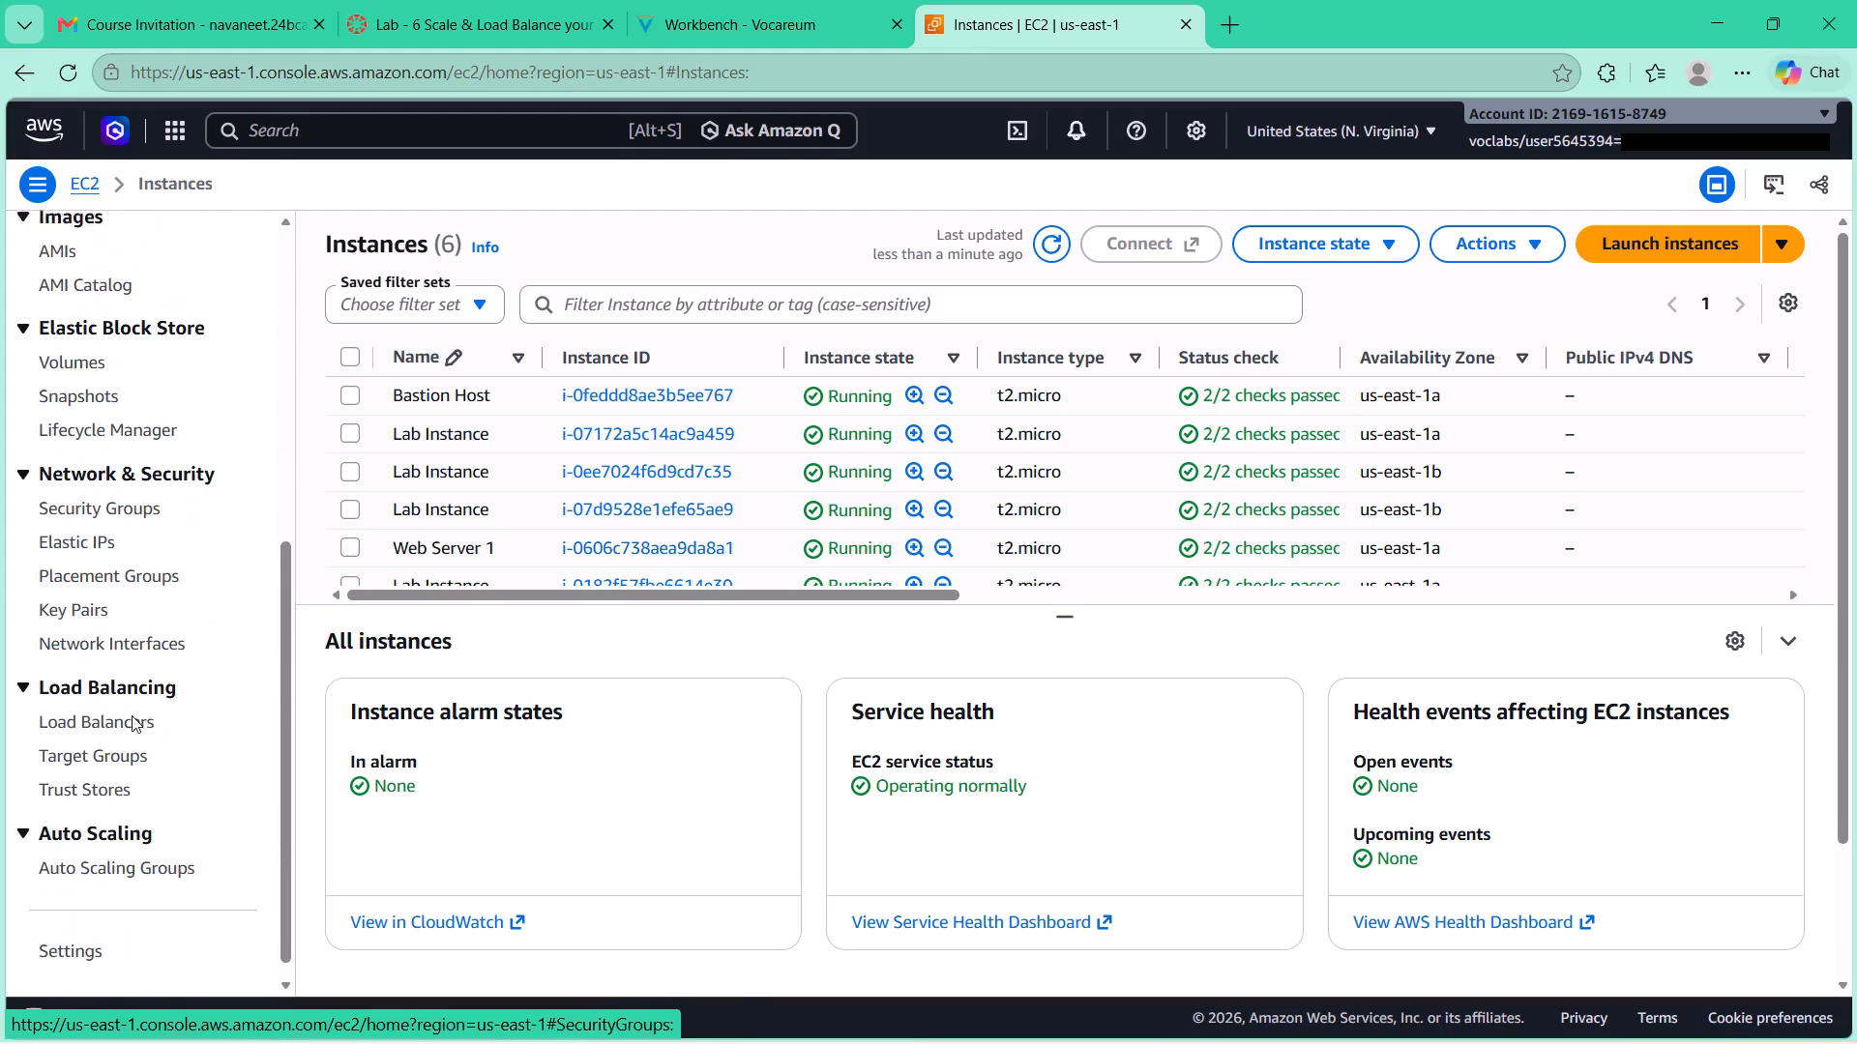
click(133, 735)
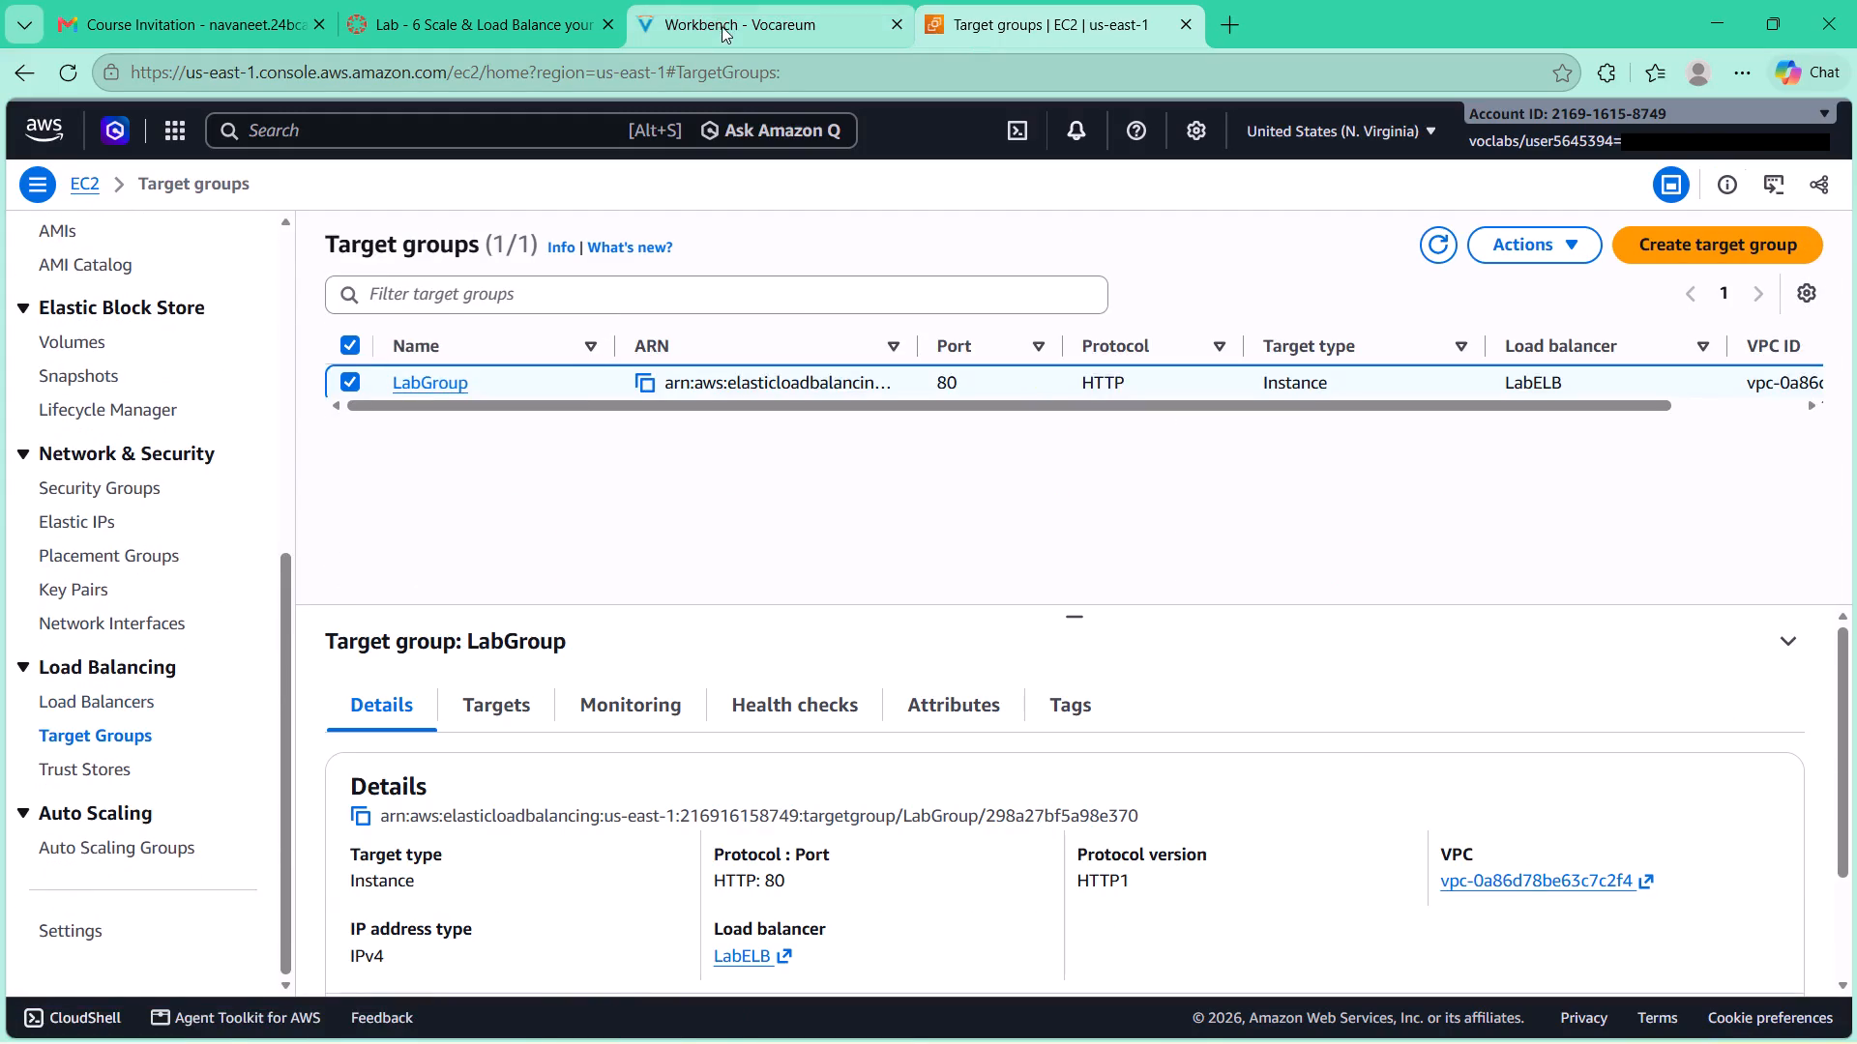
Following the lab instructions, view LabGroup's registered targets and refresh them to check the health status of the Lab Instance targets.
click(724, 23)
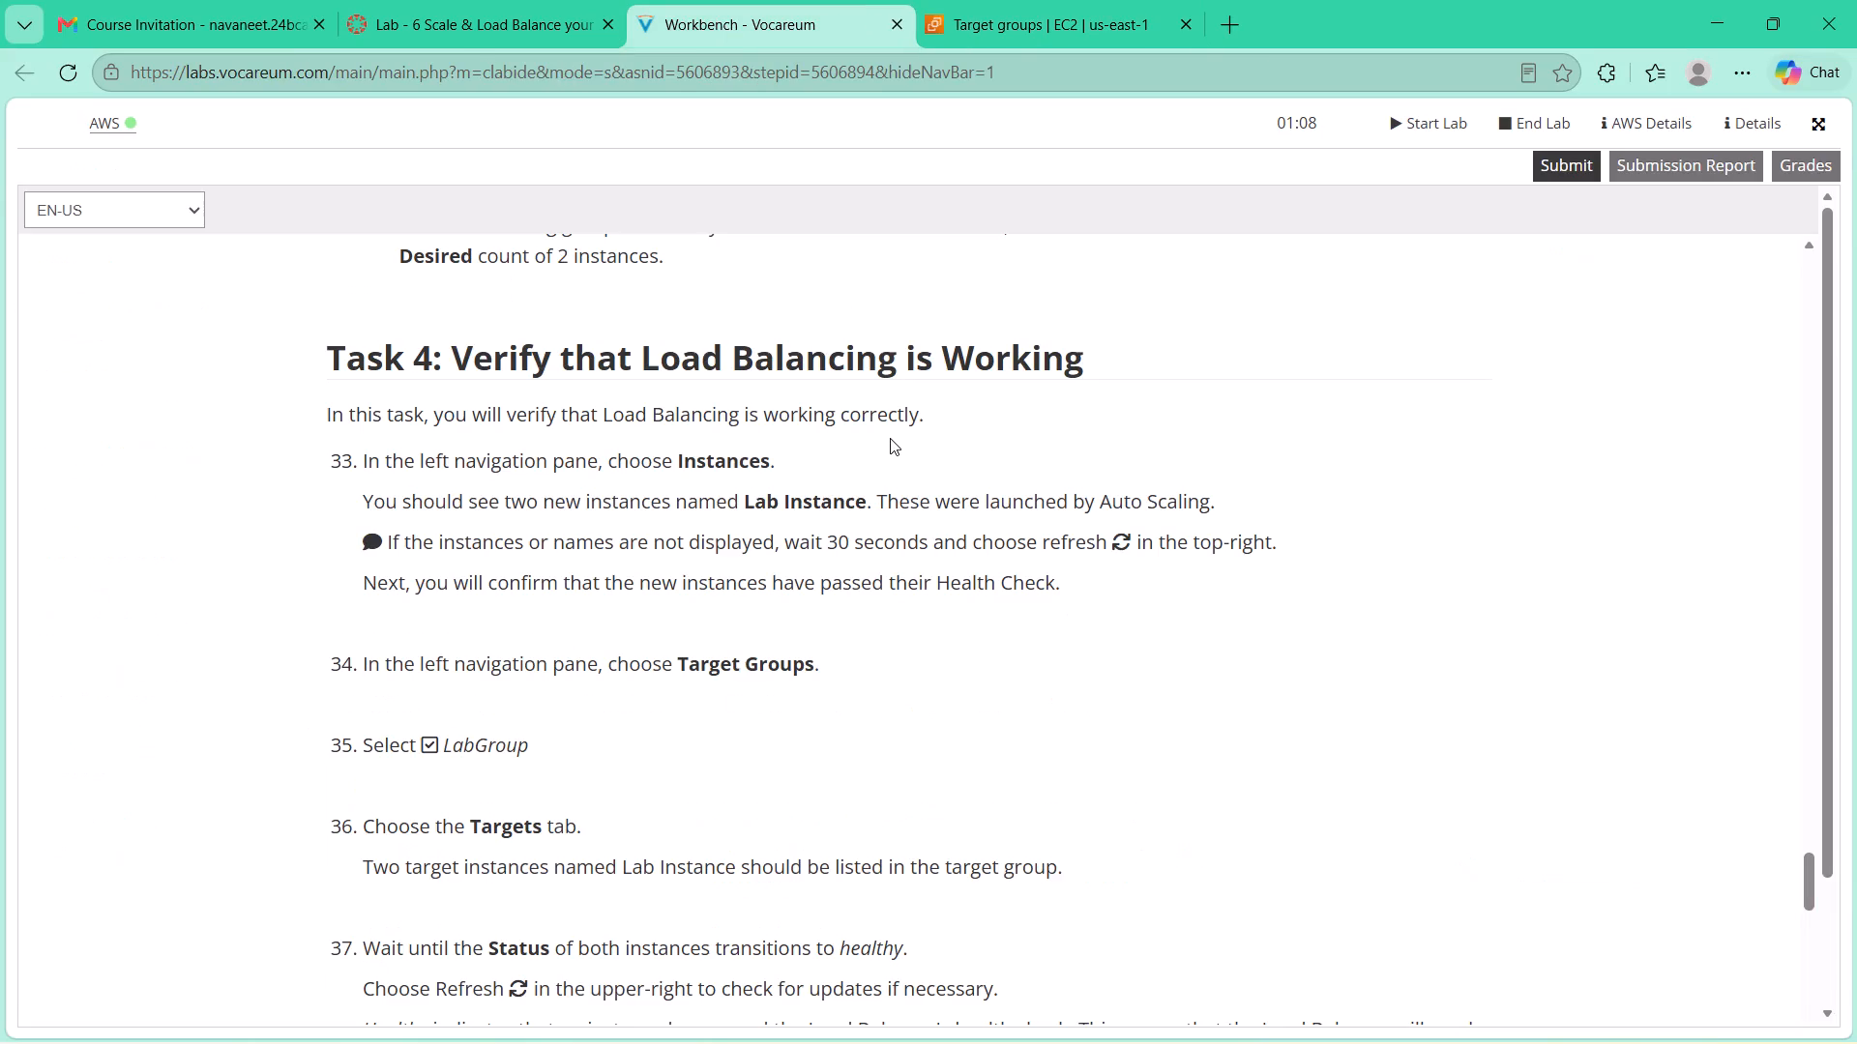
scroll(879, 410, down, 1)
click(986, 12)
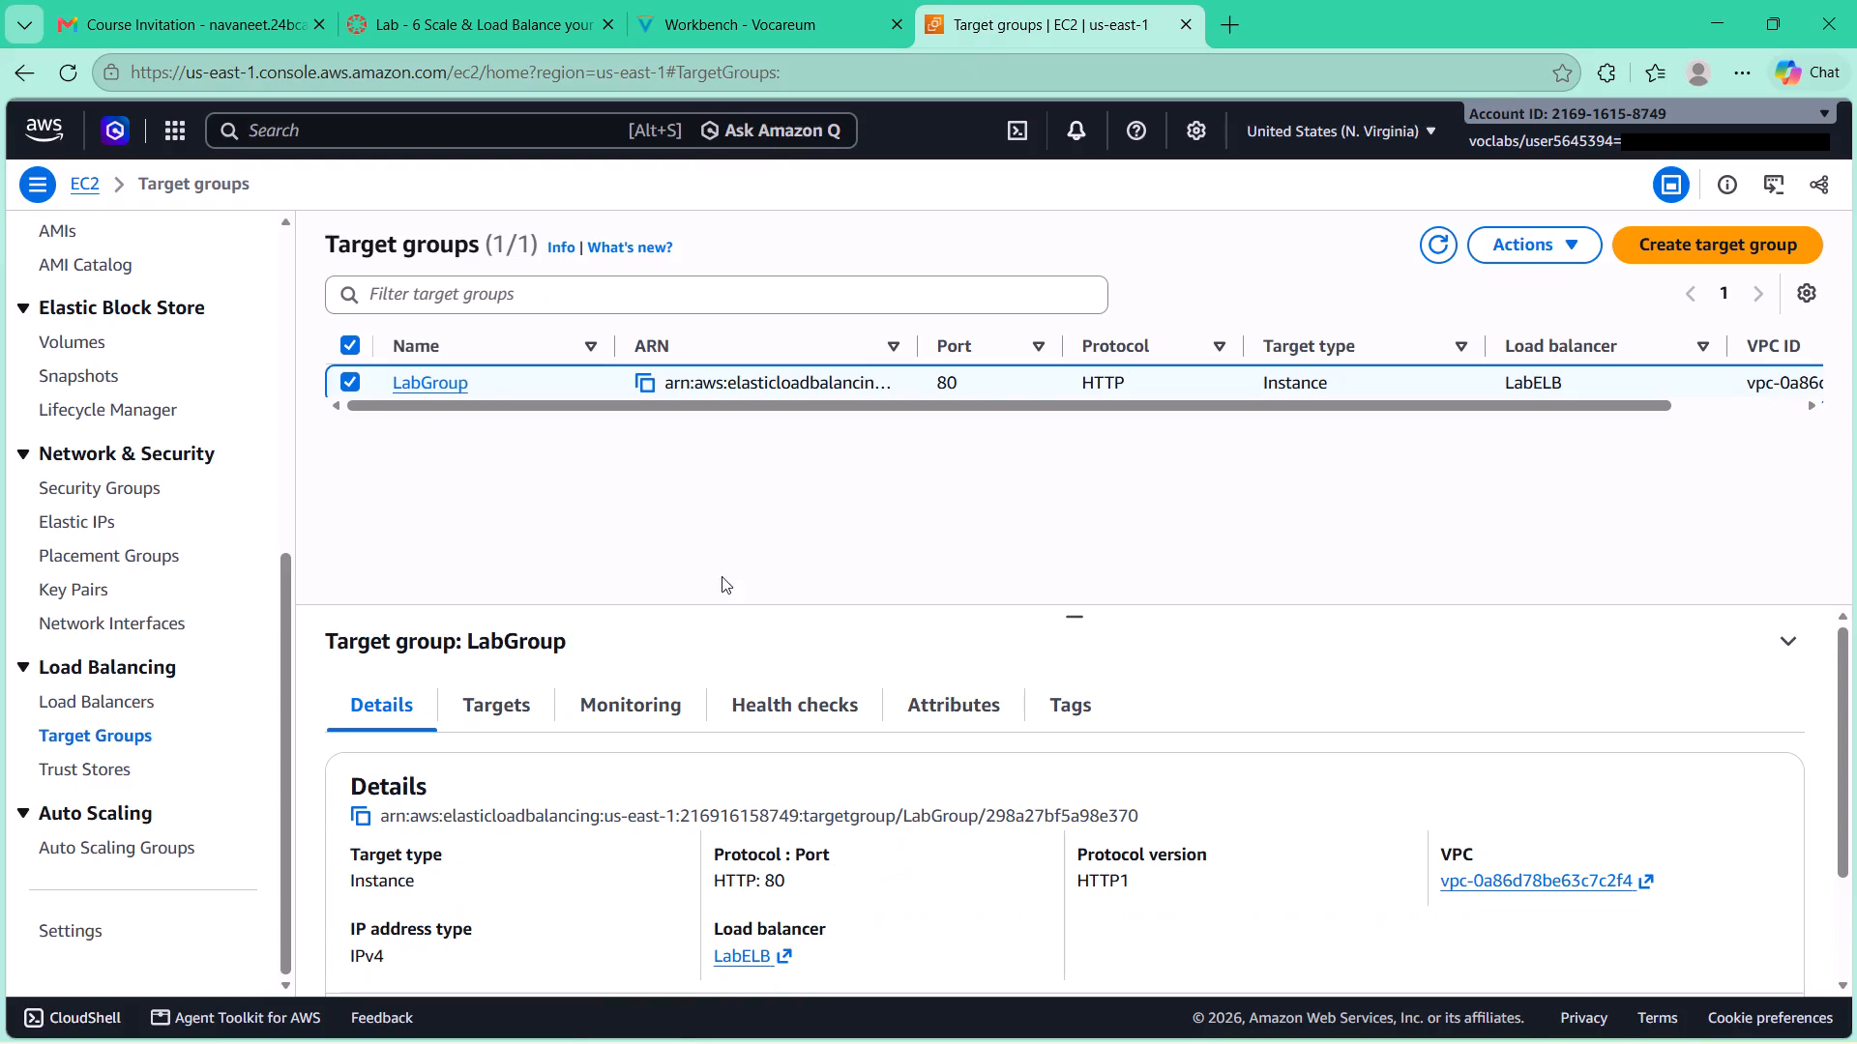
click(514, 698)
scroll(786, 626, down, 3)
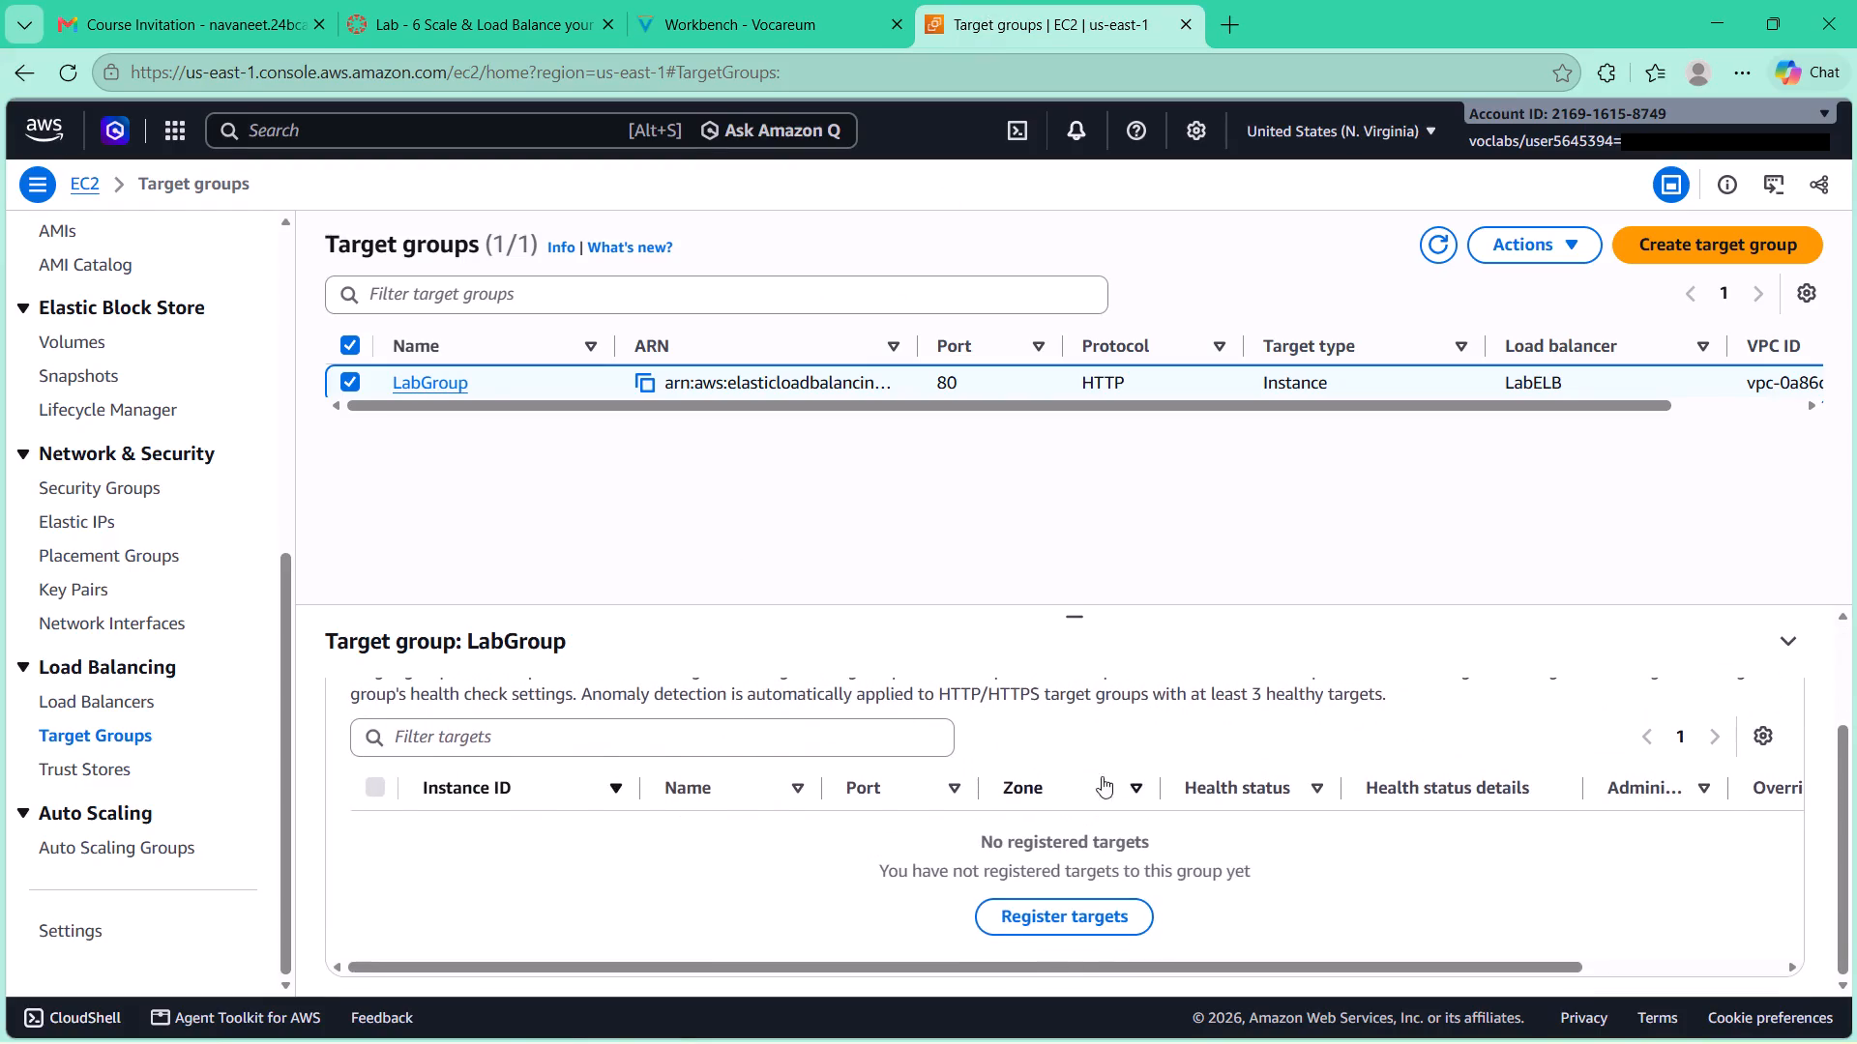
scroll(1163, 794, up, 3)
click(1408, 784)
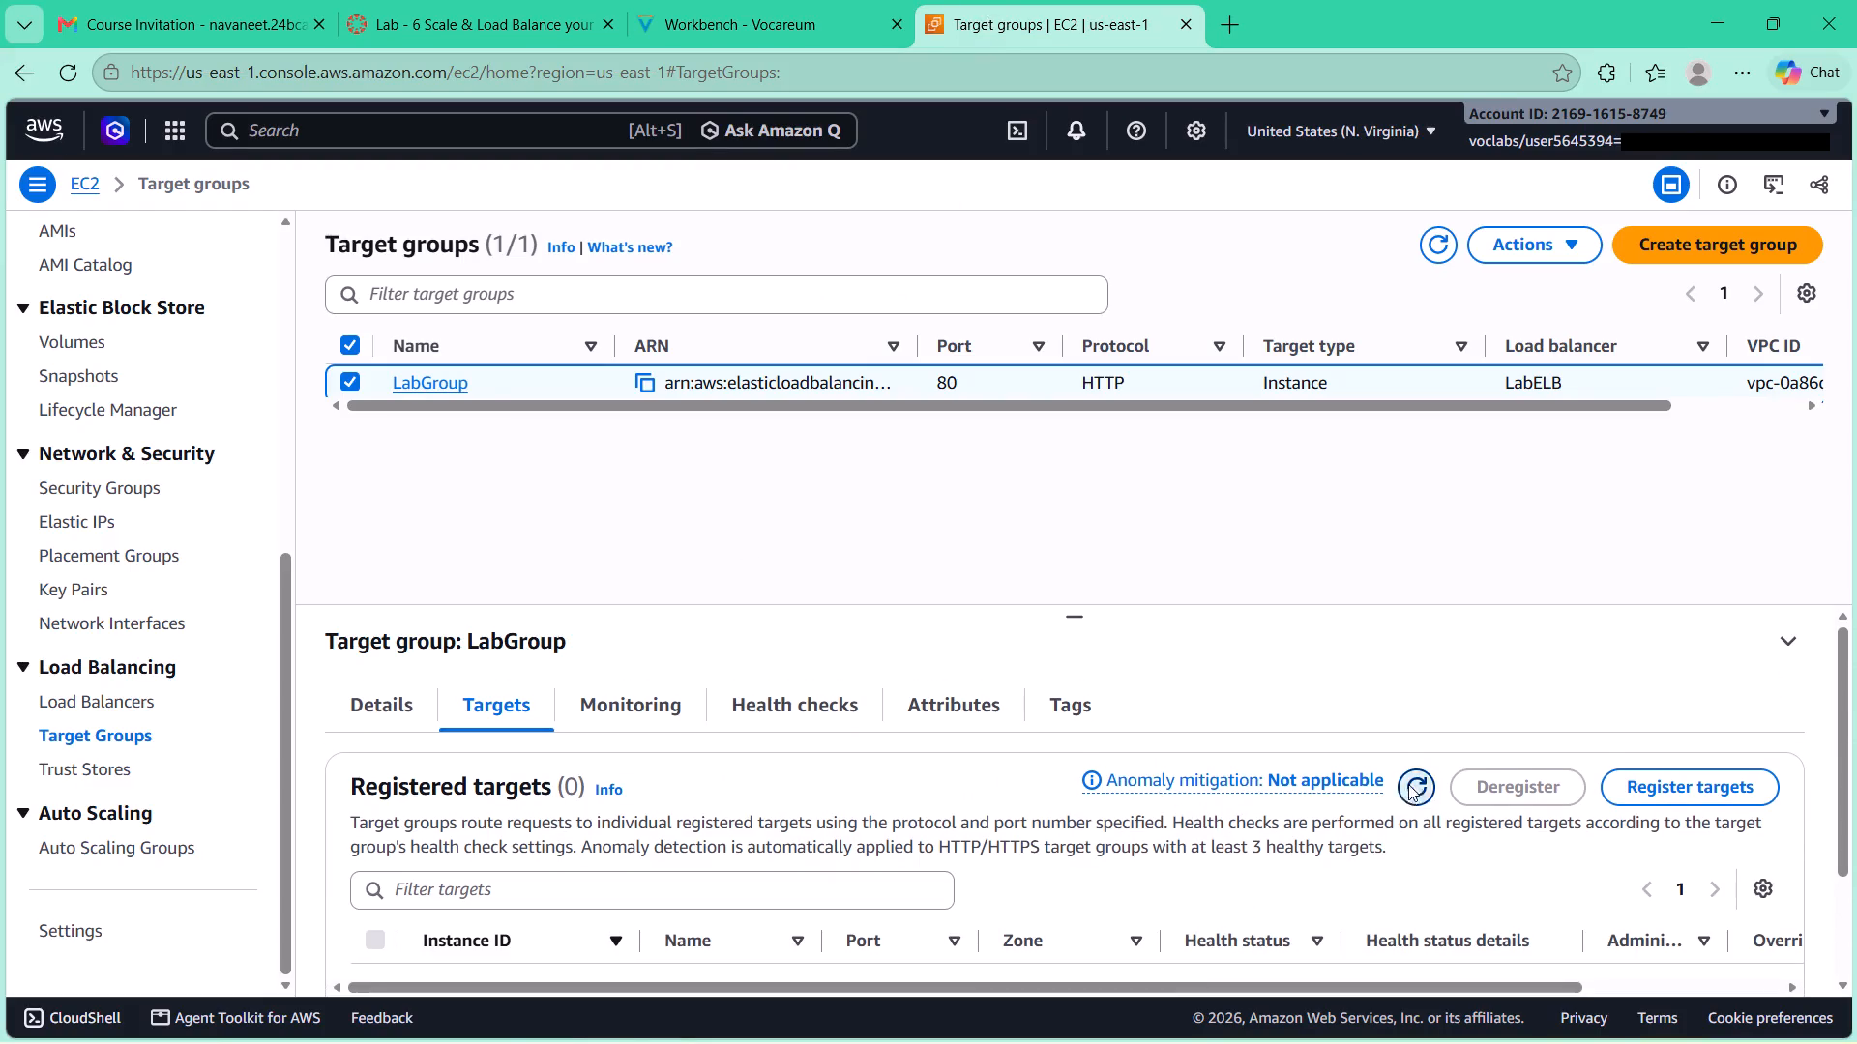
scroll(1153, 795, down, 5)
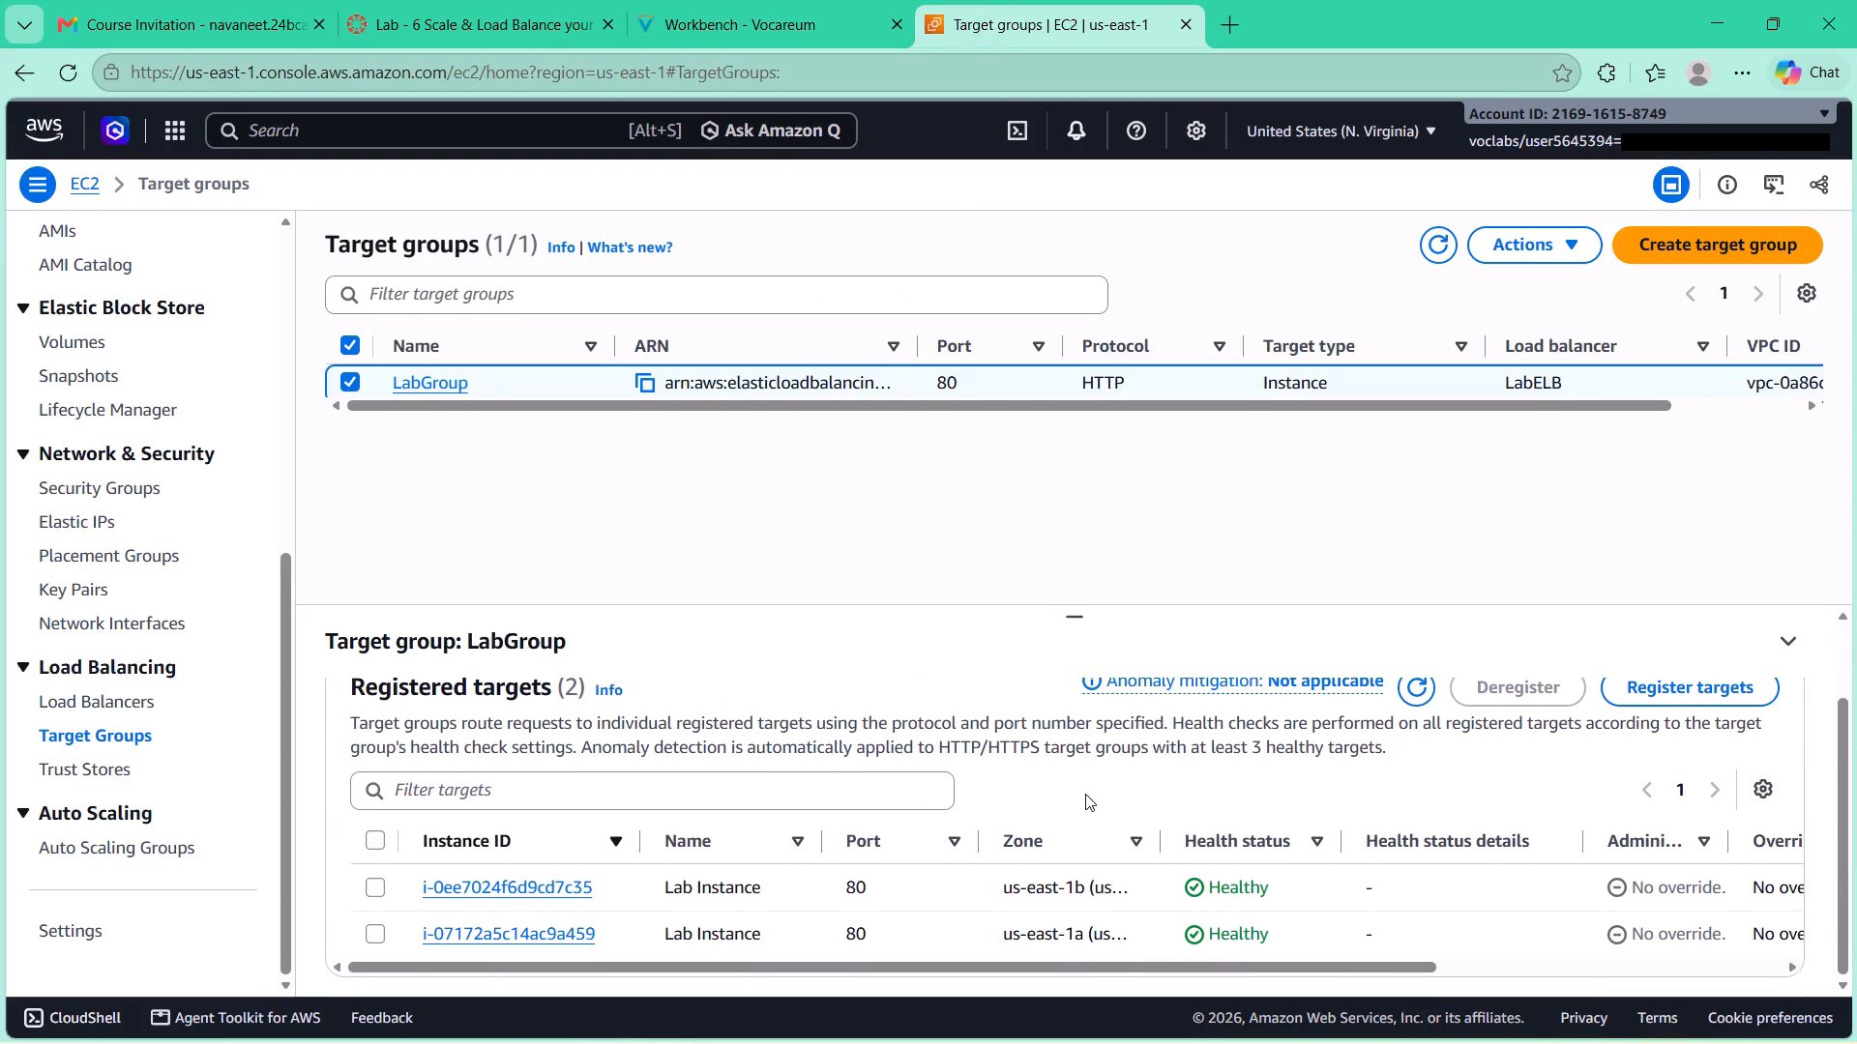
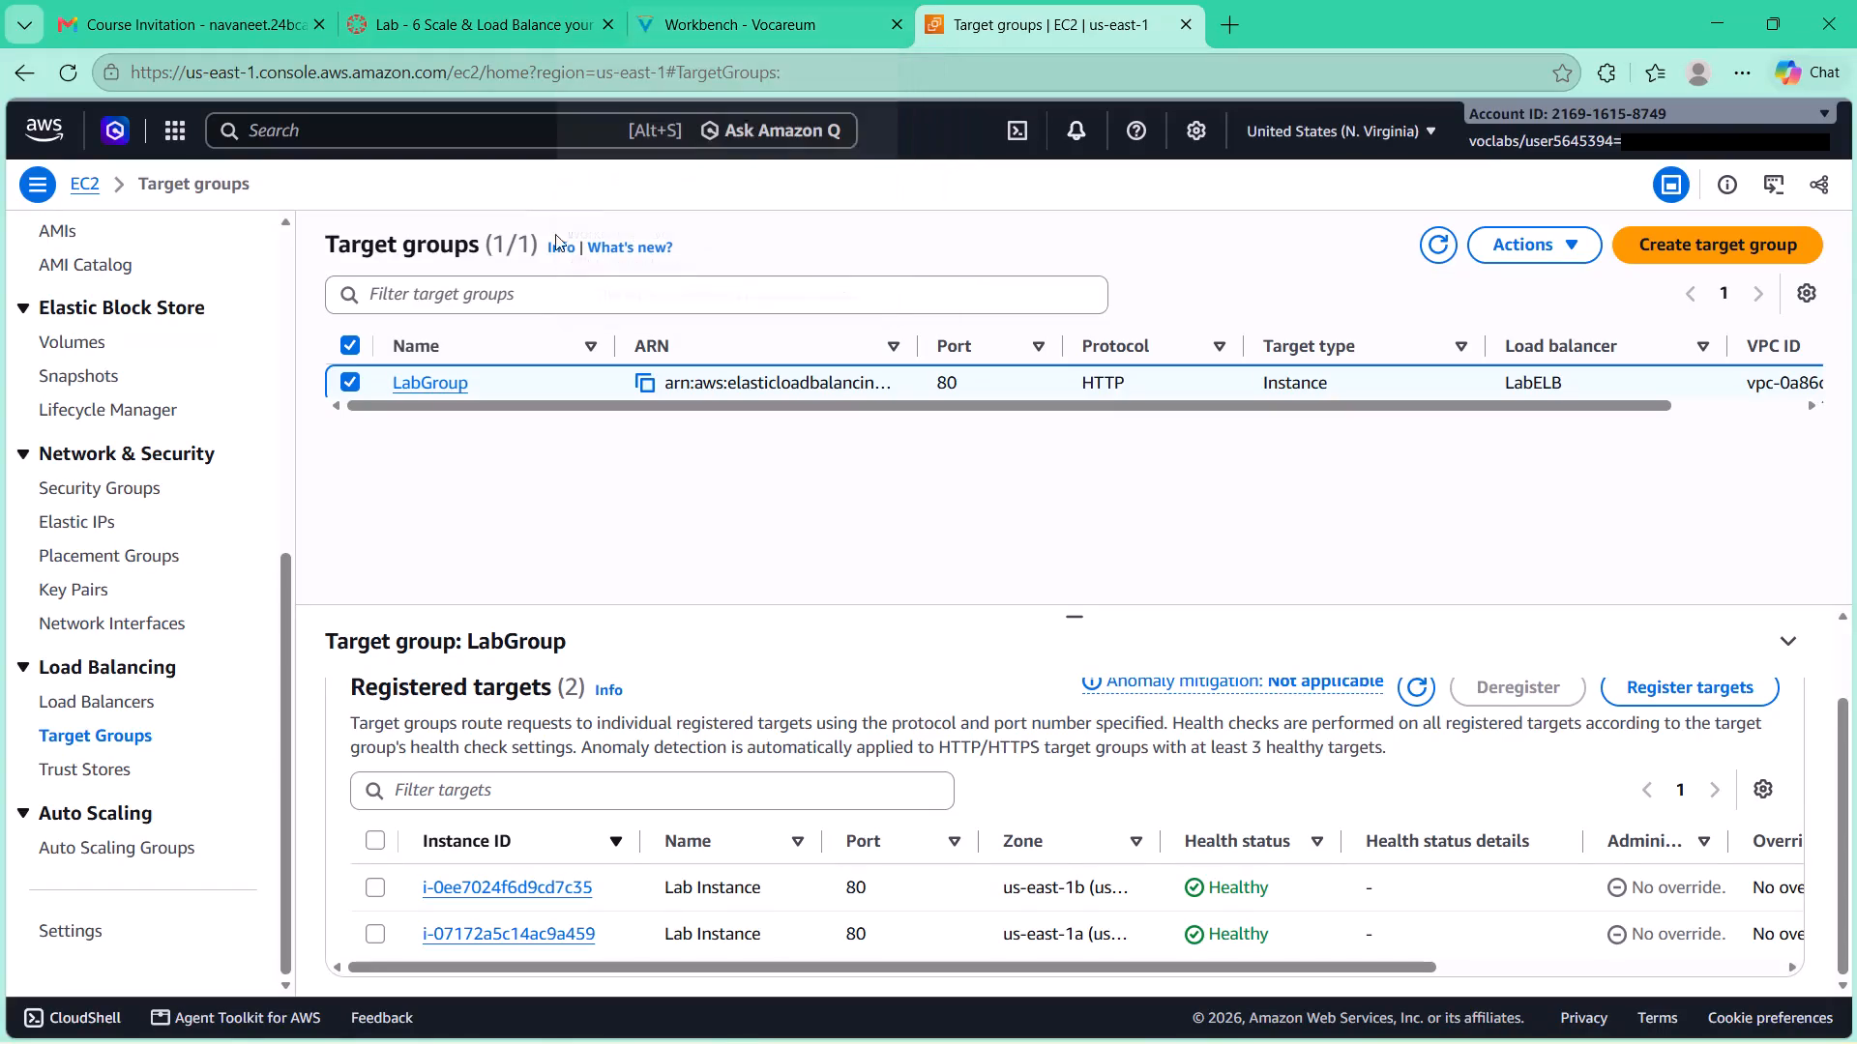
Consult the remaining Task 4 instructions in the Vocareum workbench and open the Load Balancers page in the EC2 console.
click(726, 0)
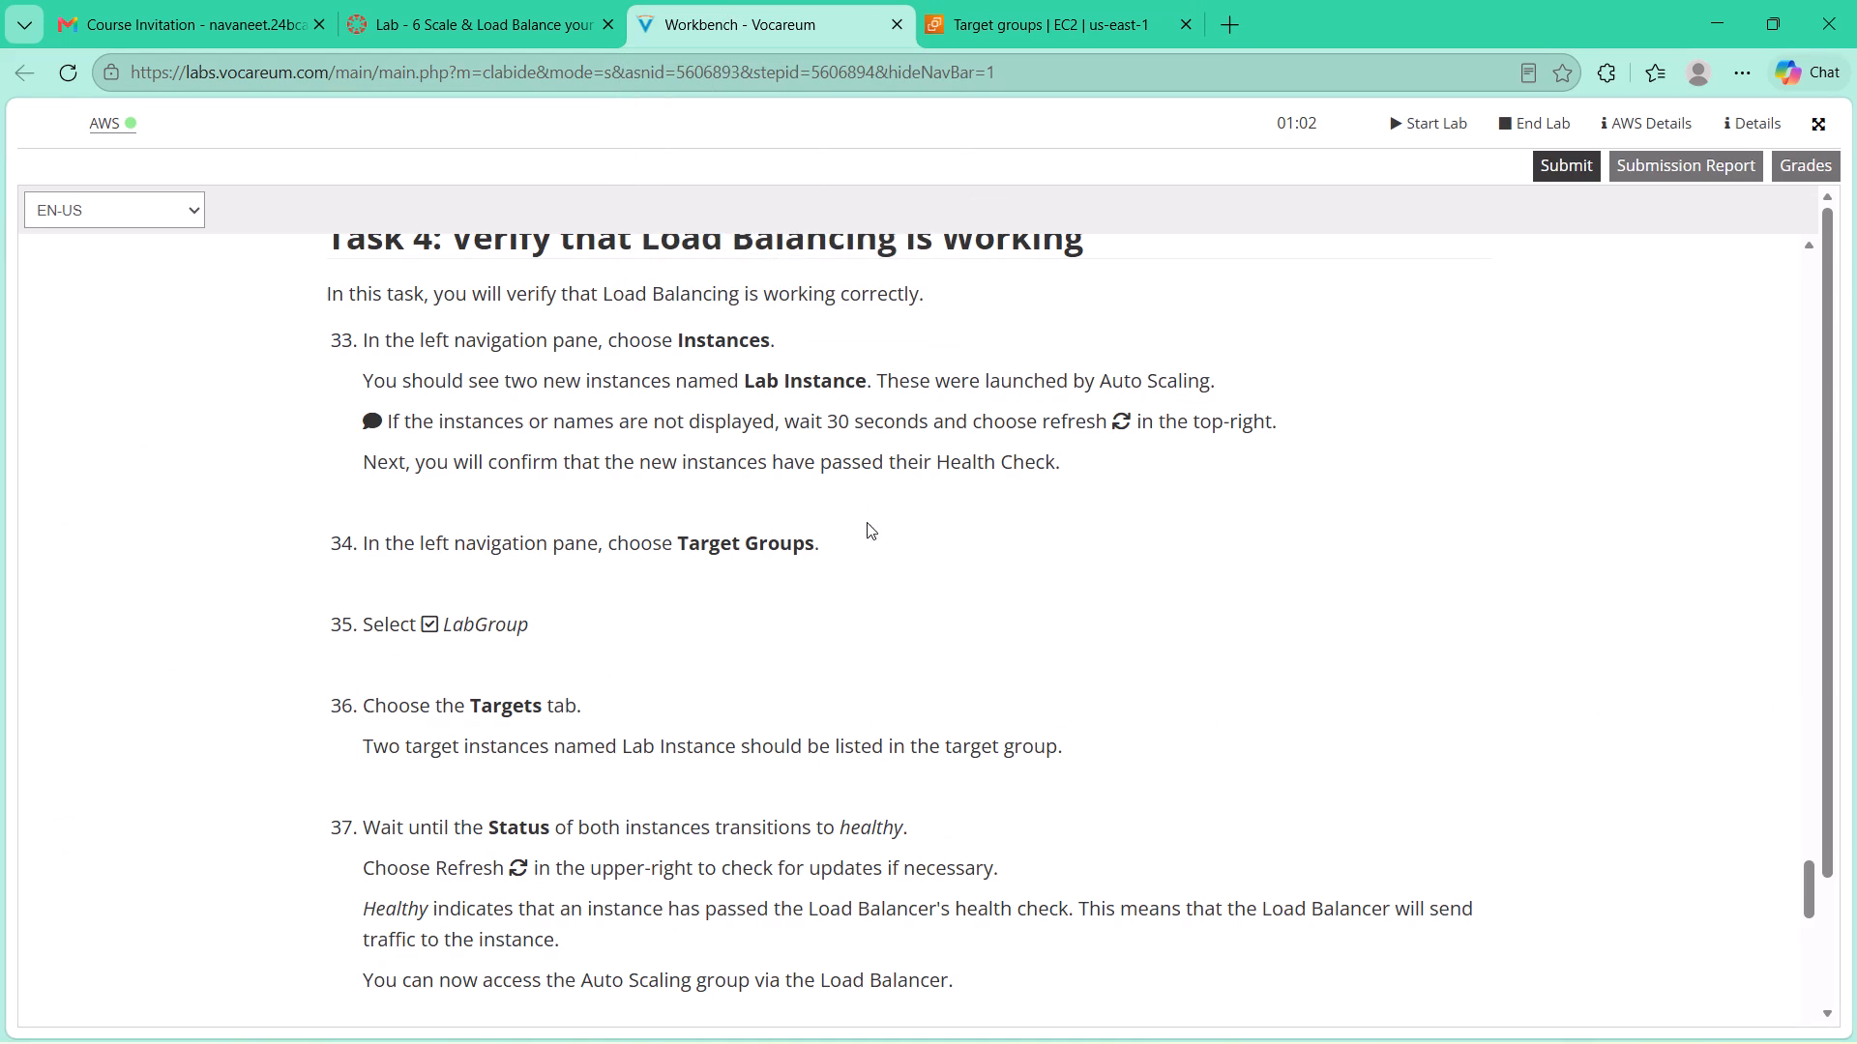
scroll(803, 469, down, 1)
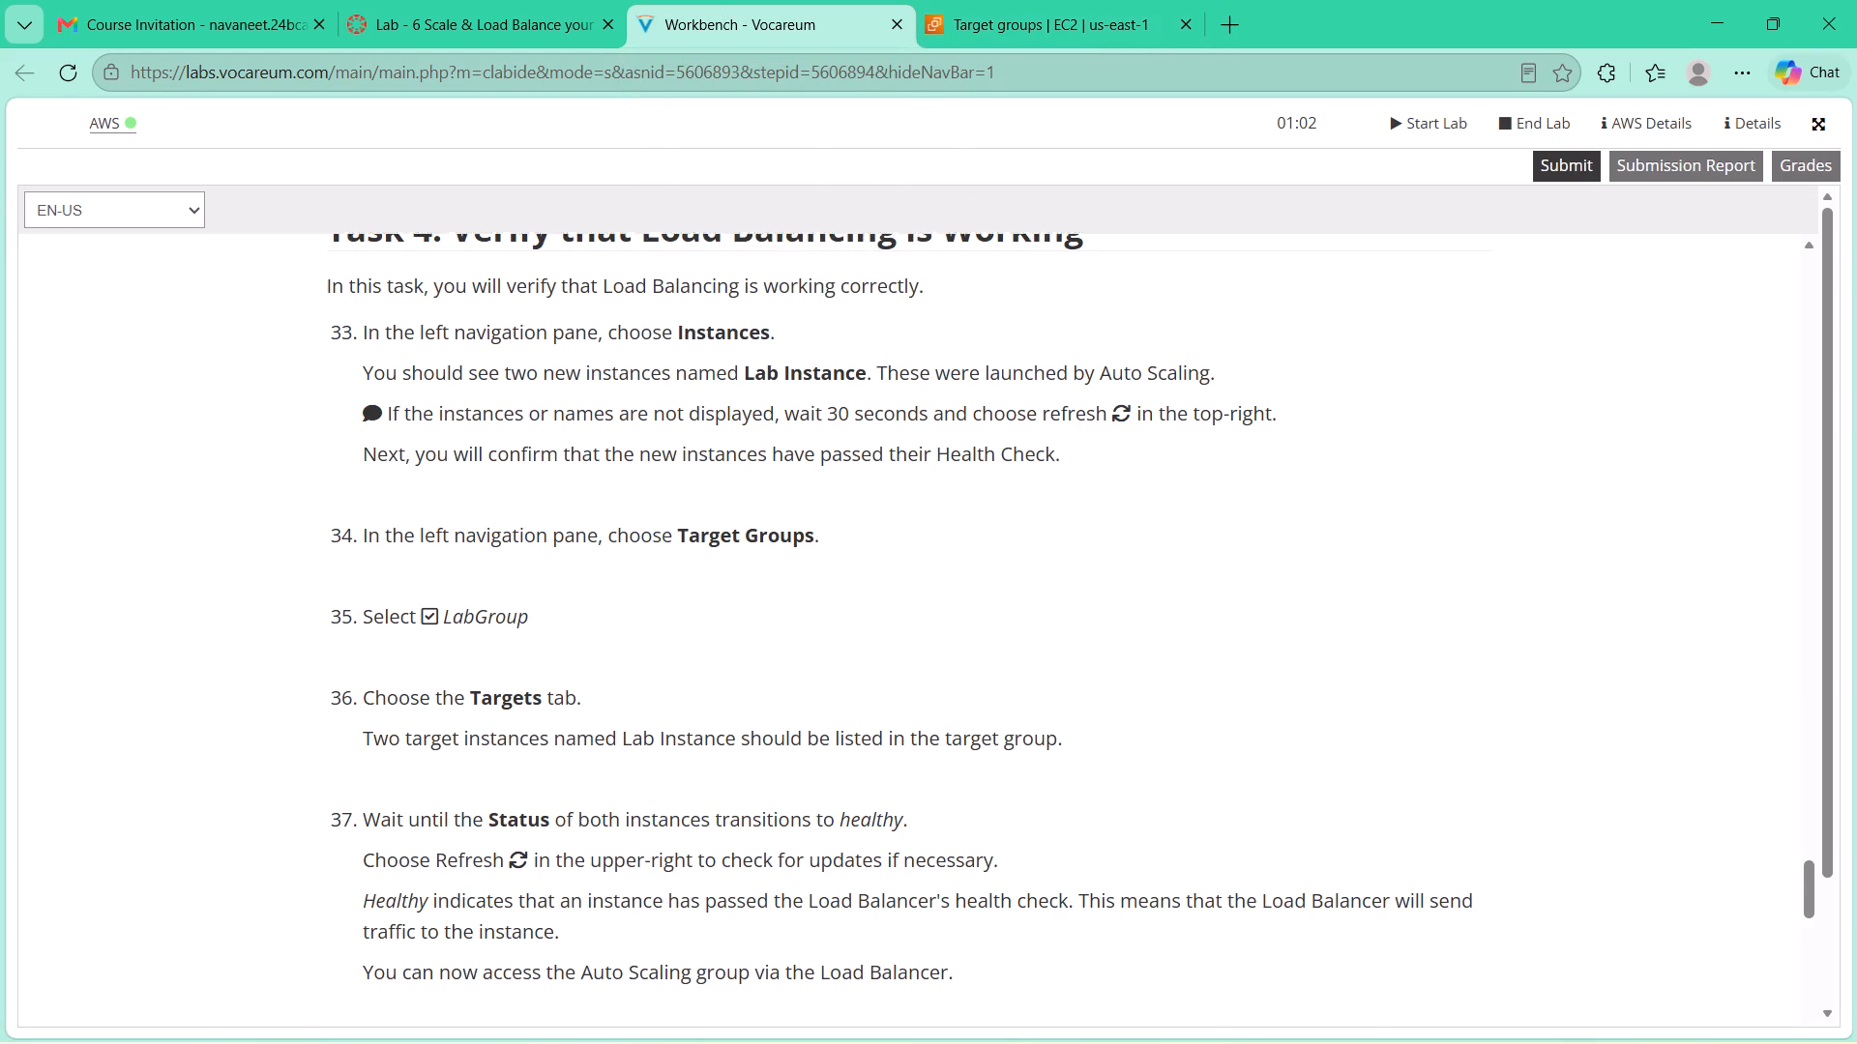
scroll(803, 469, down, 2)
click(956, 0)
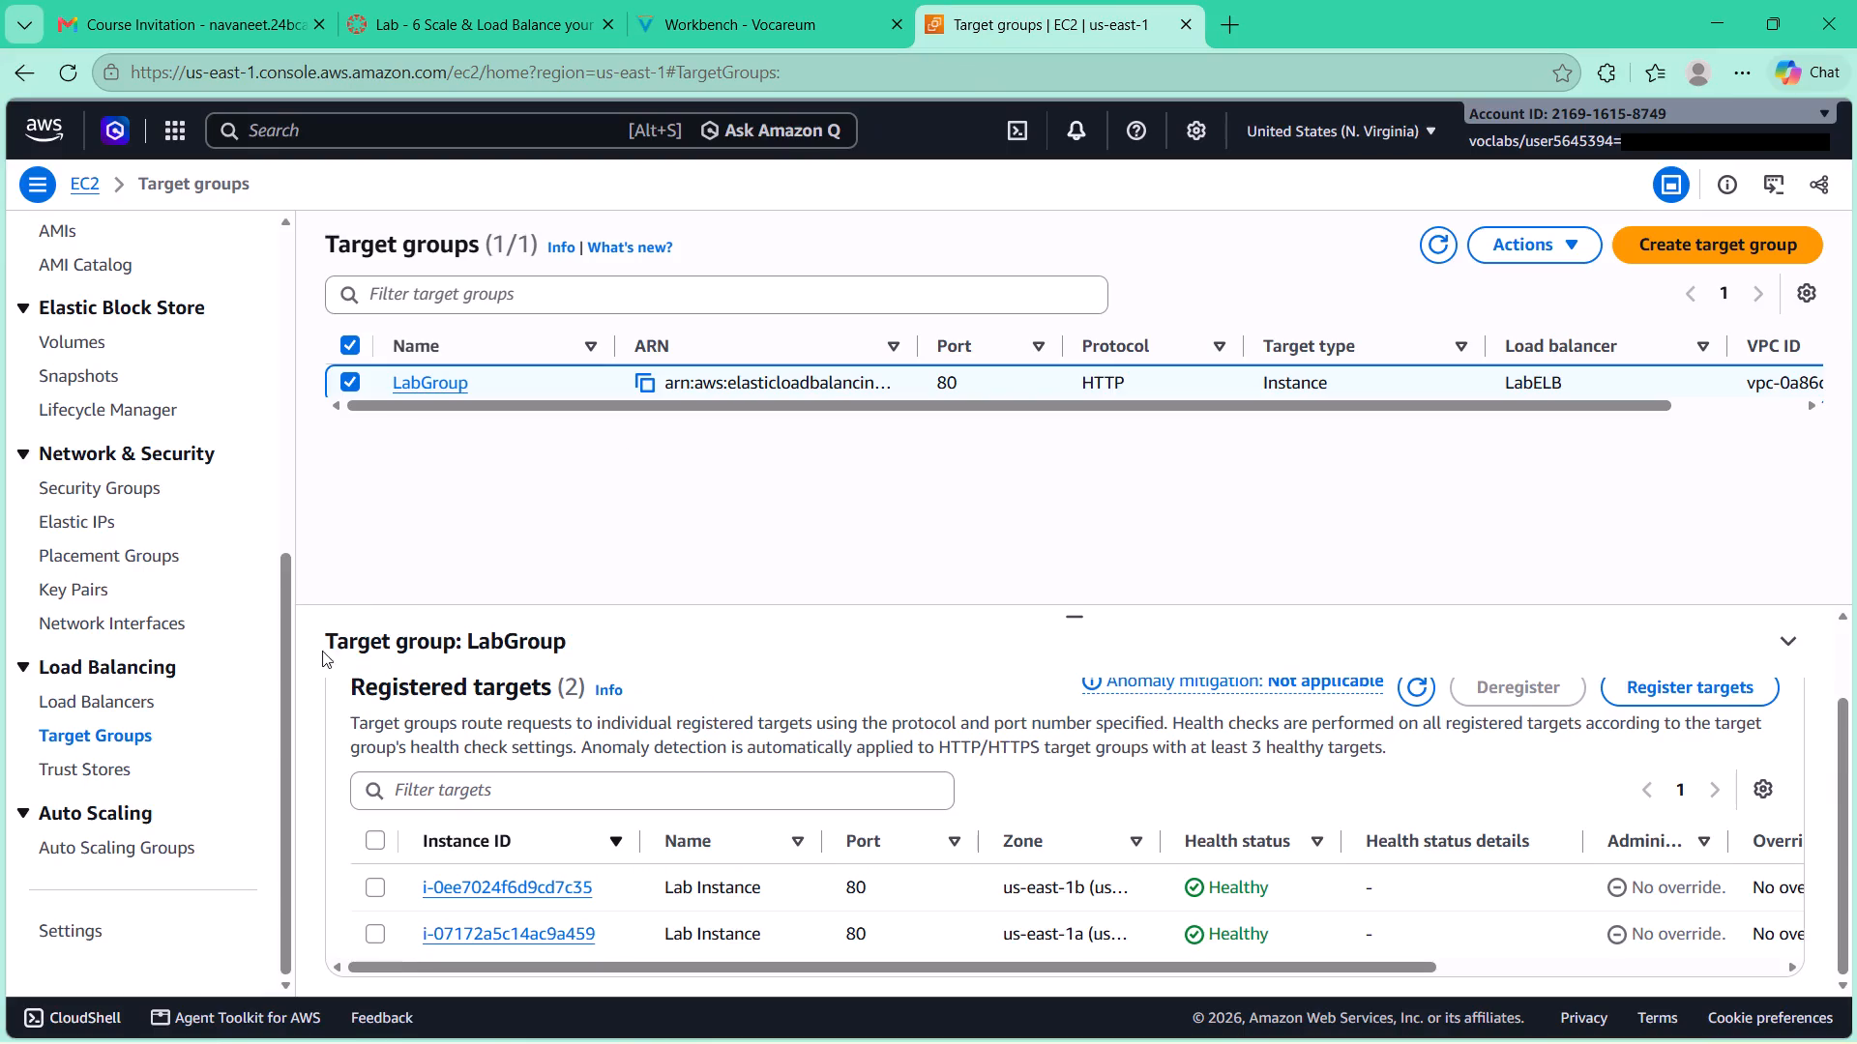
click(125, 705)
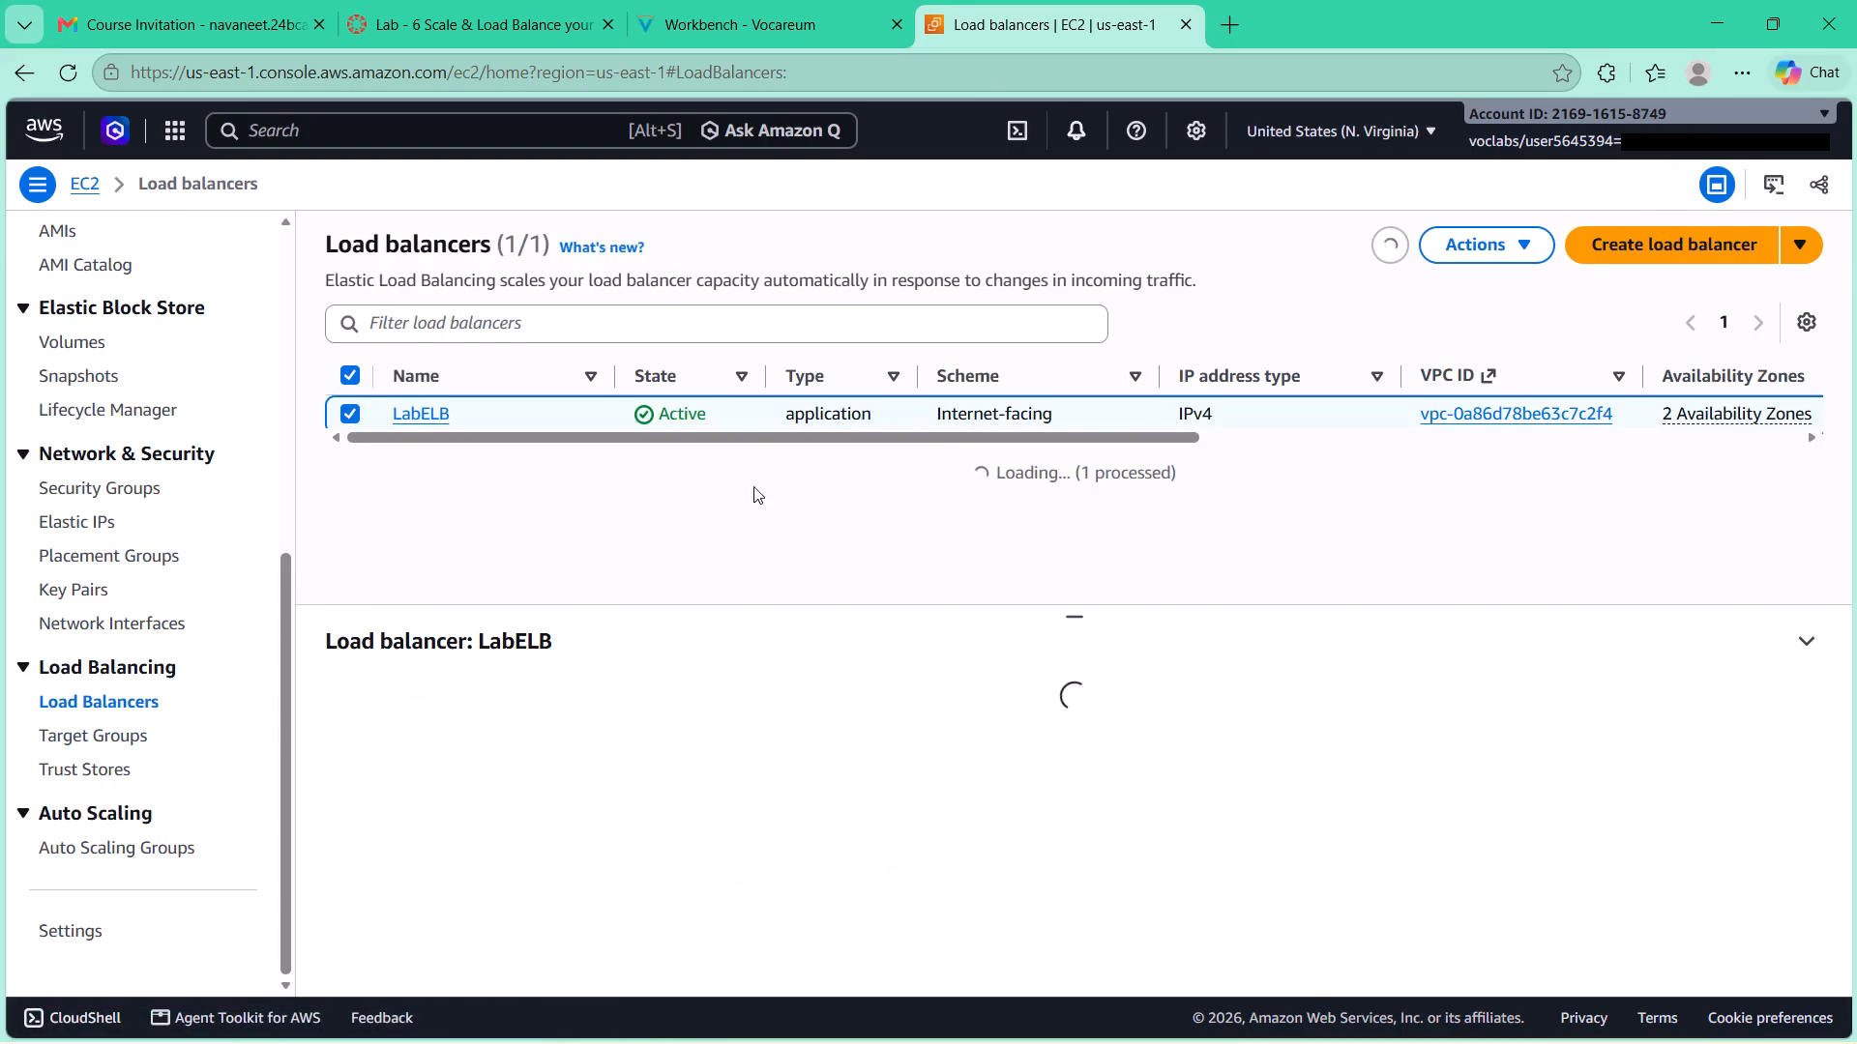
Following lab steps 39 and 40, copy the DNS name from the LabELB load balancer's details.
click(815, 6)
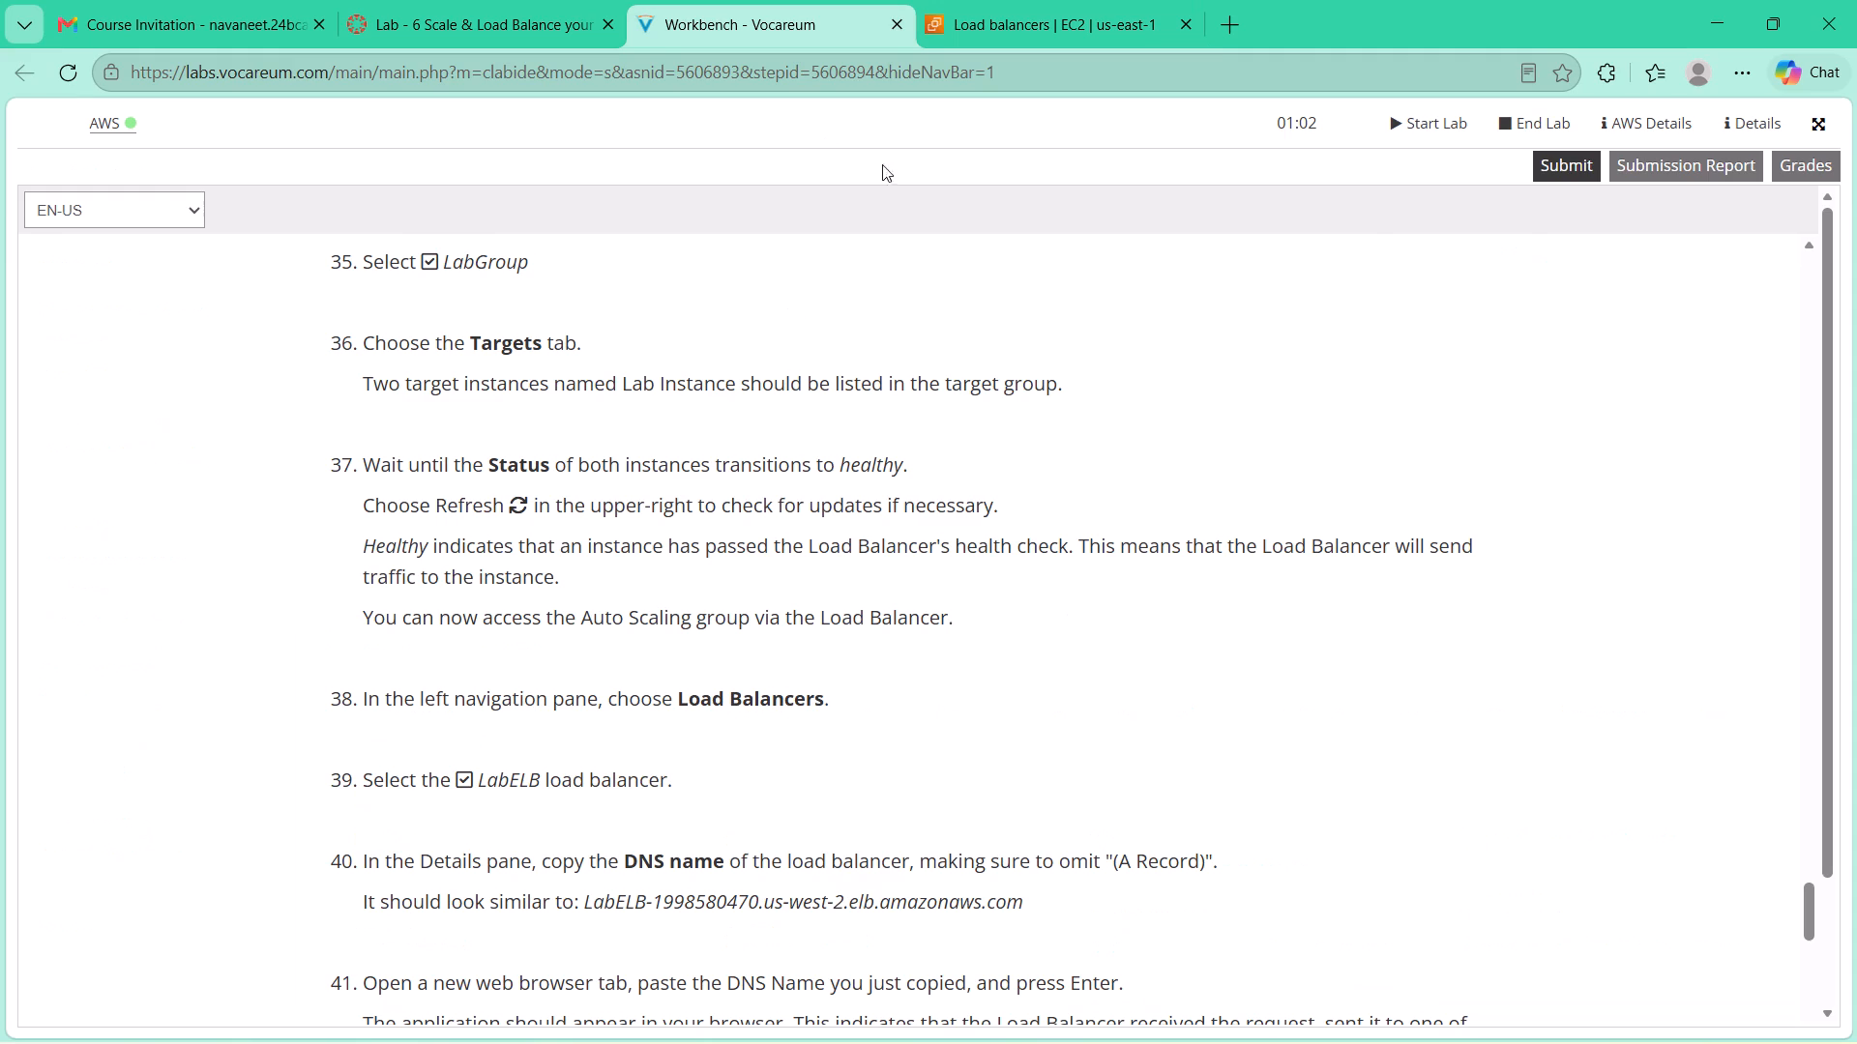
click(1005, 0)
click(825, 12)
scroll(812, 403, down, 2)
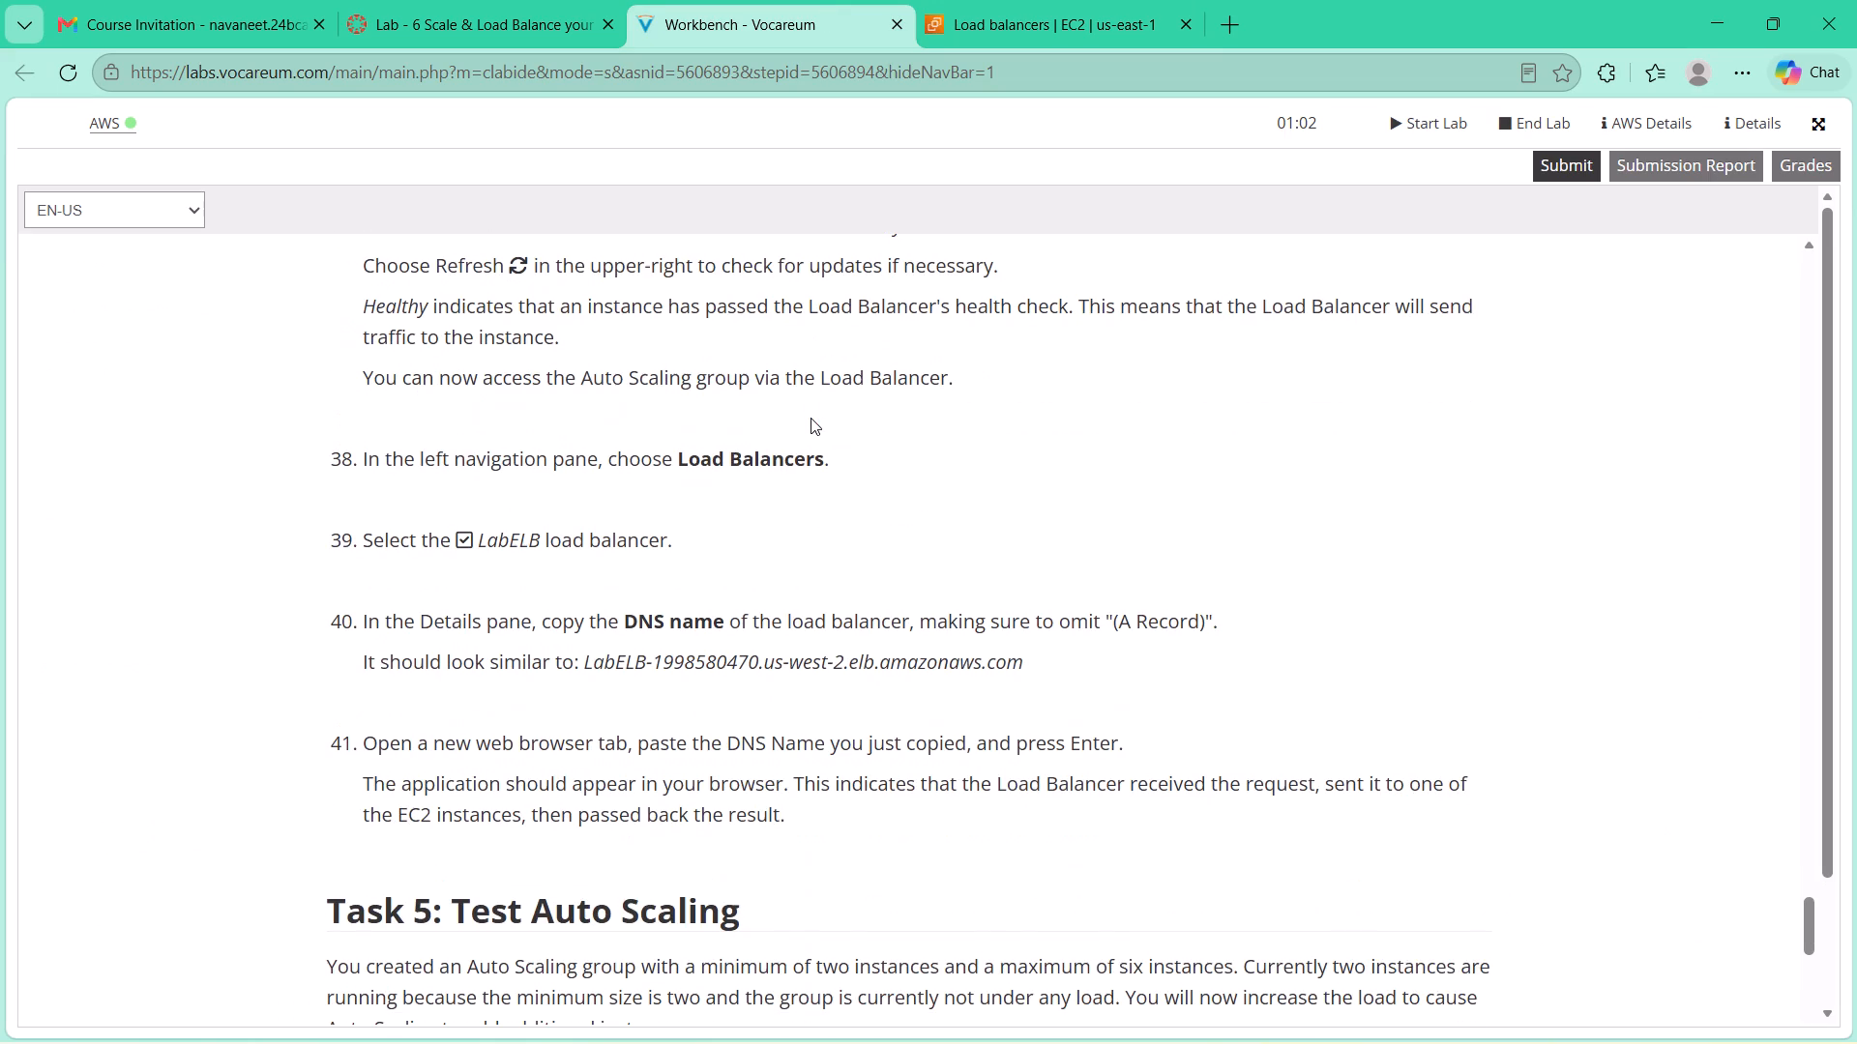
click(1040, 0)
scroll(1113, 409, down, 1)
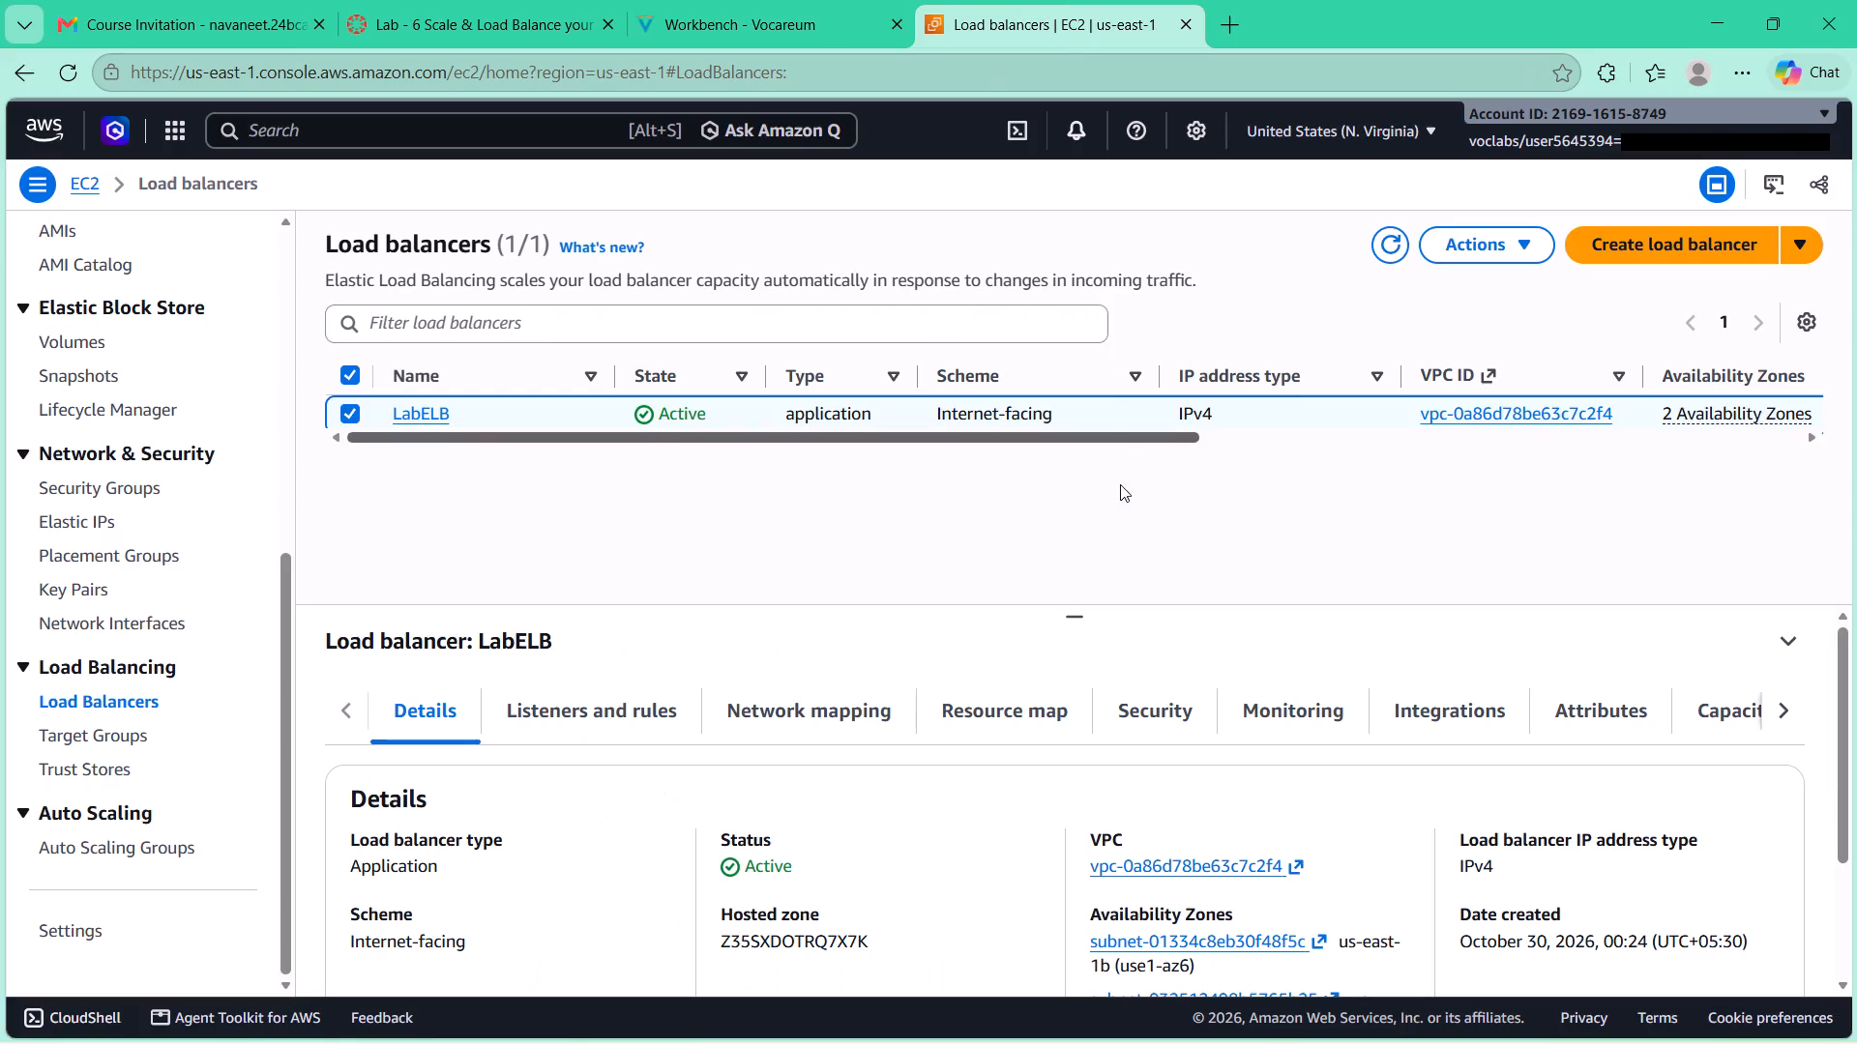
scroll(728, 659, down, 3)
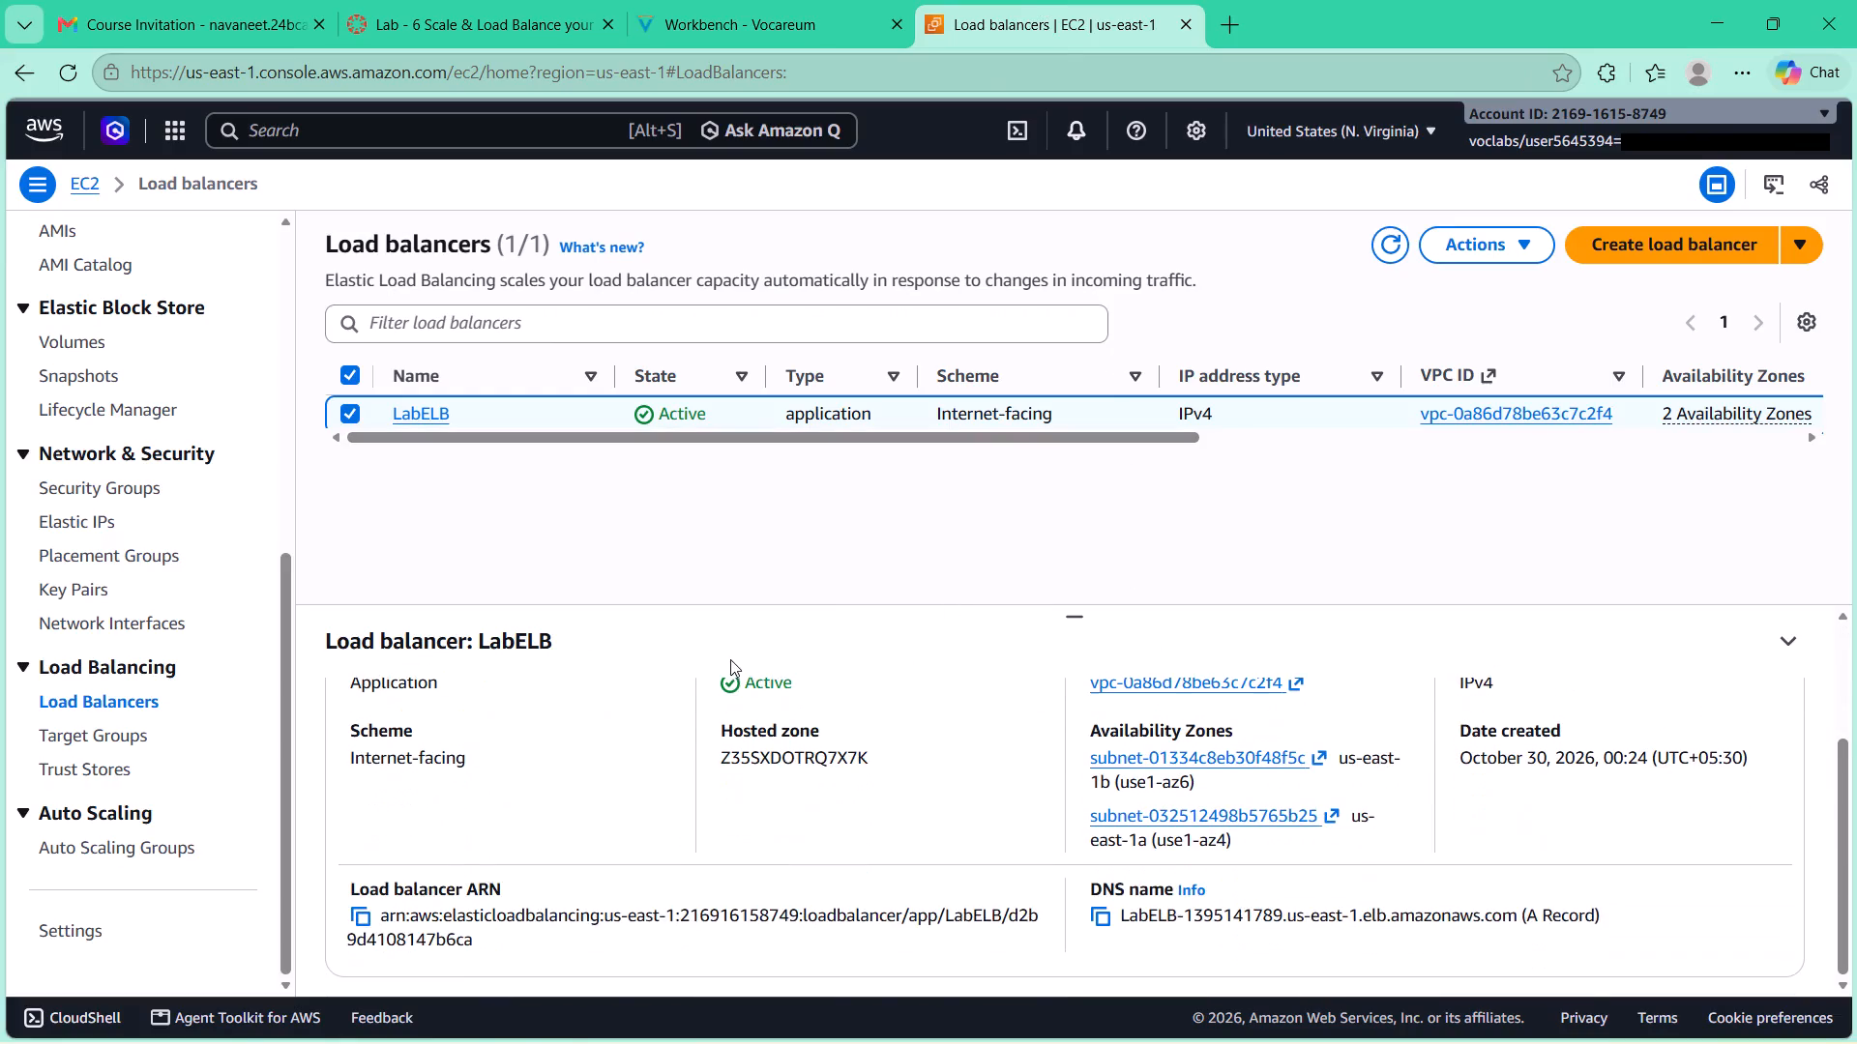
scroll(773, 693, down, 2)
click(1095, 915)
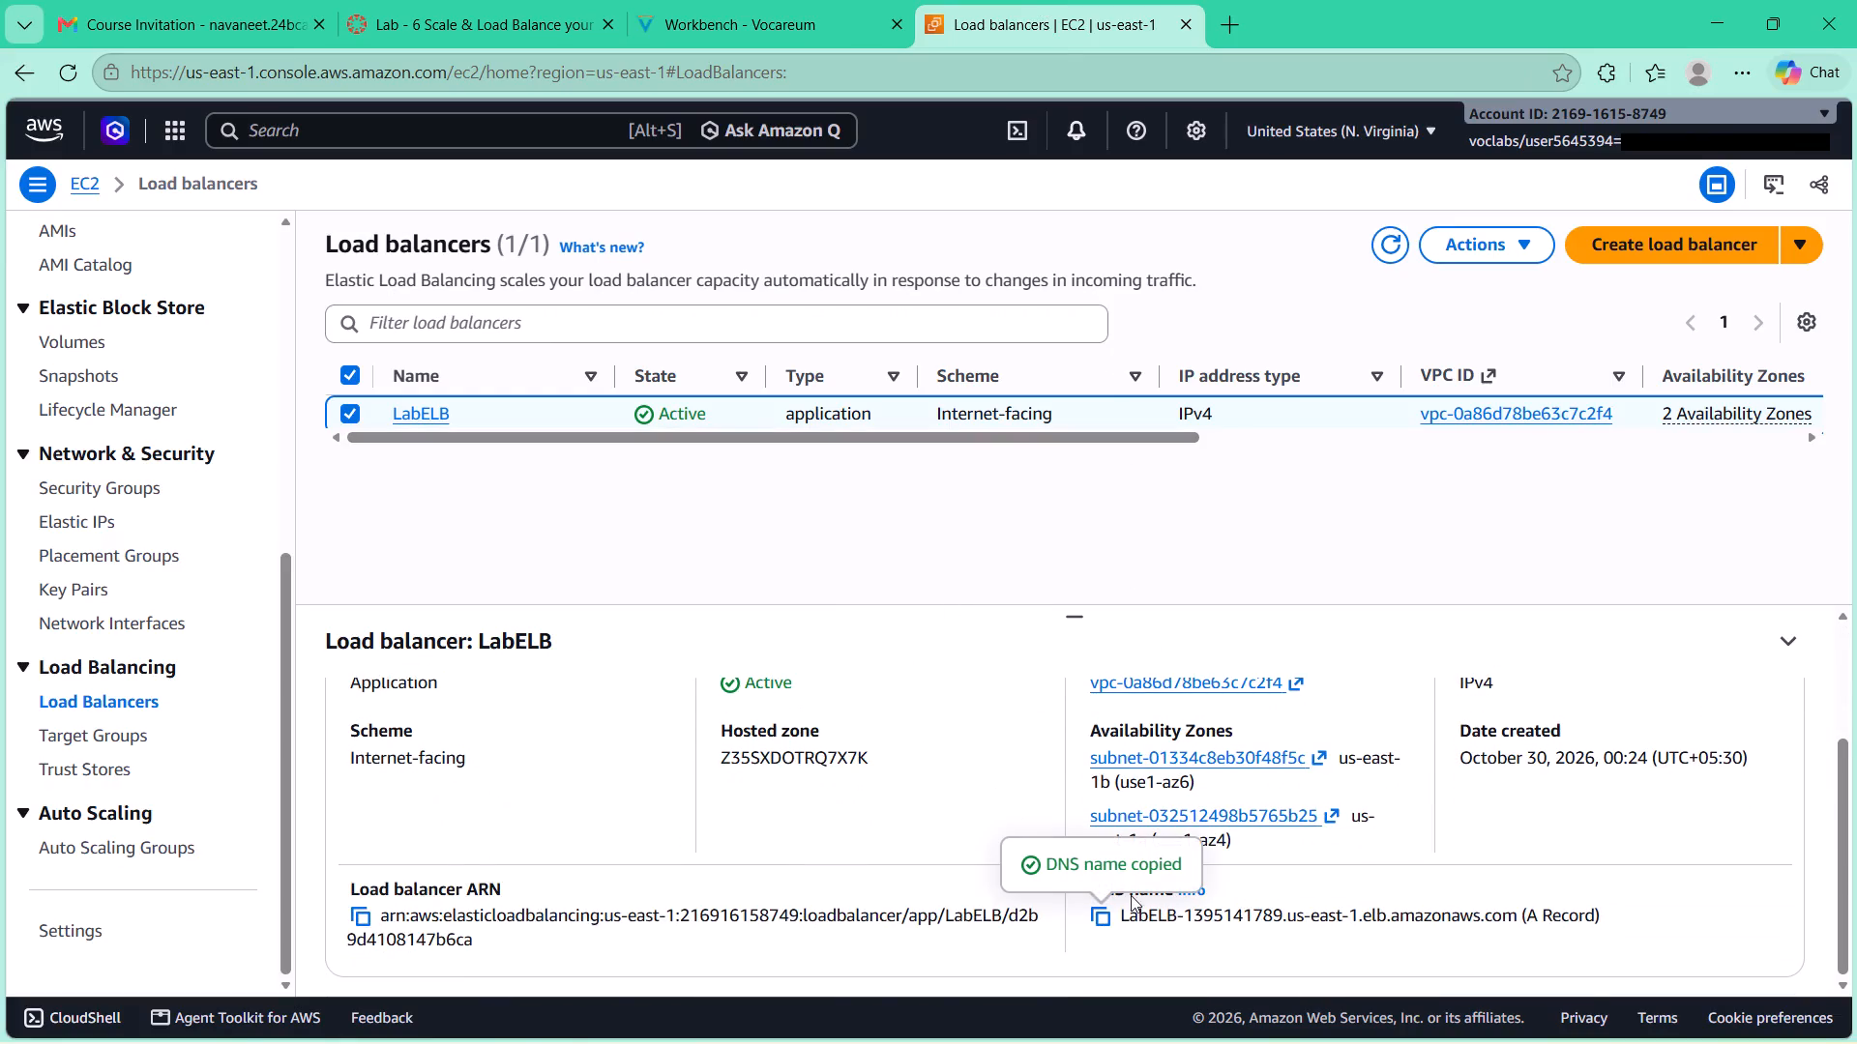
Open the copied LabELB DNS name in a new browser tab to load the application.
click(1218, 7)
click(1224, 78)
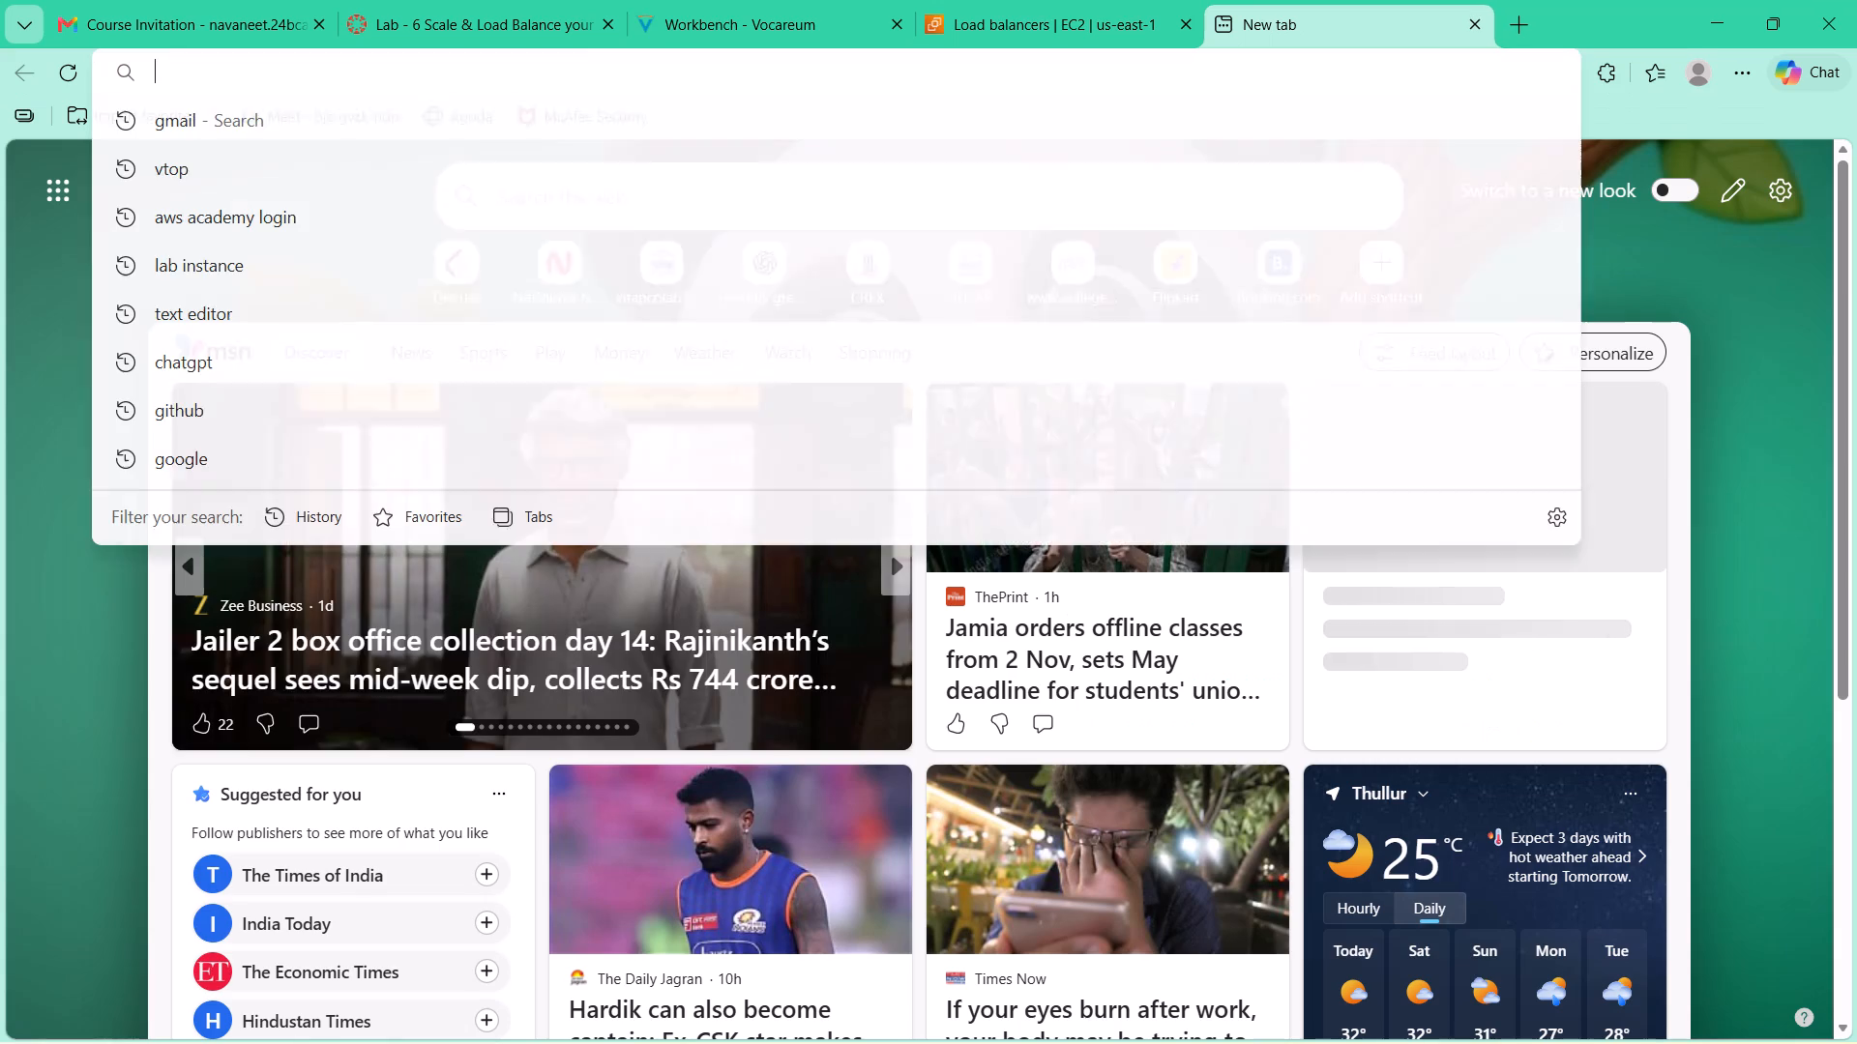
key(ctrl+v)
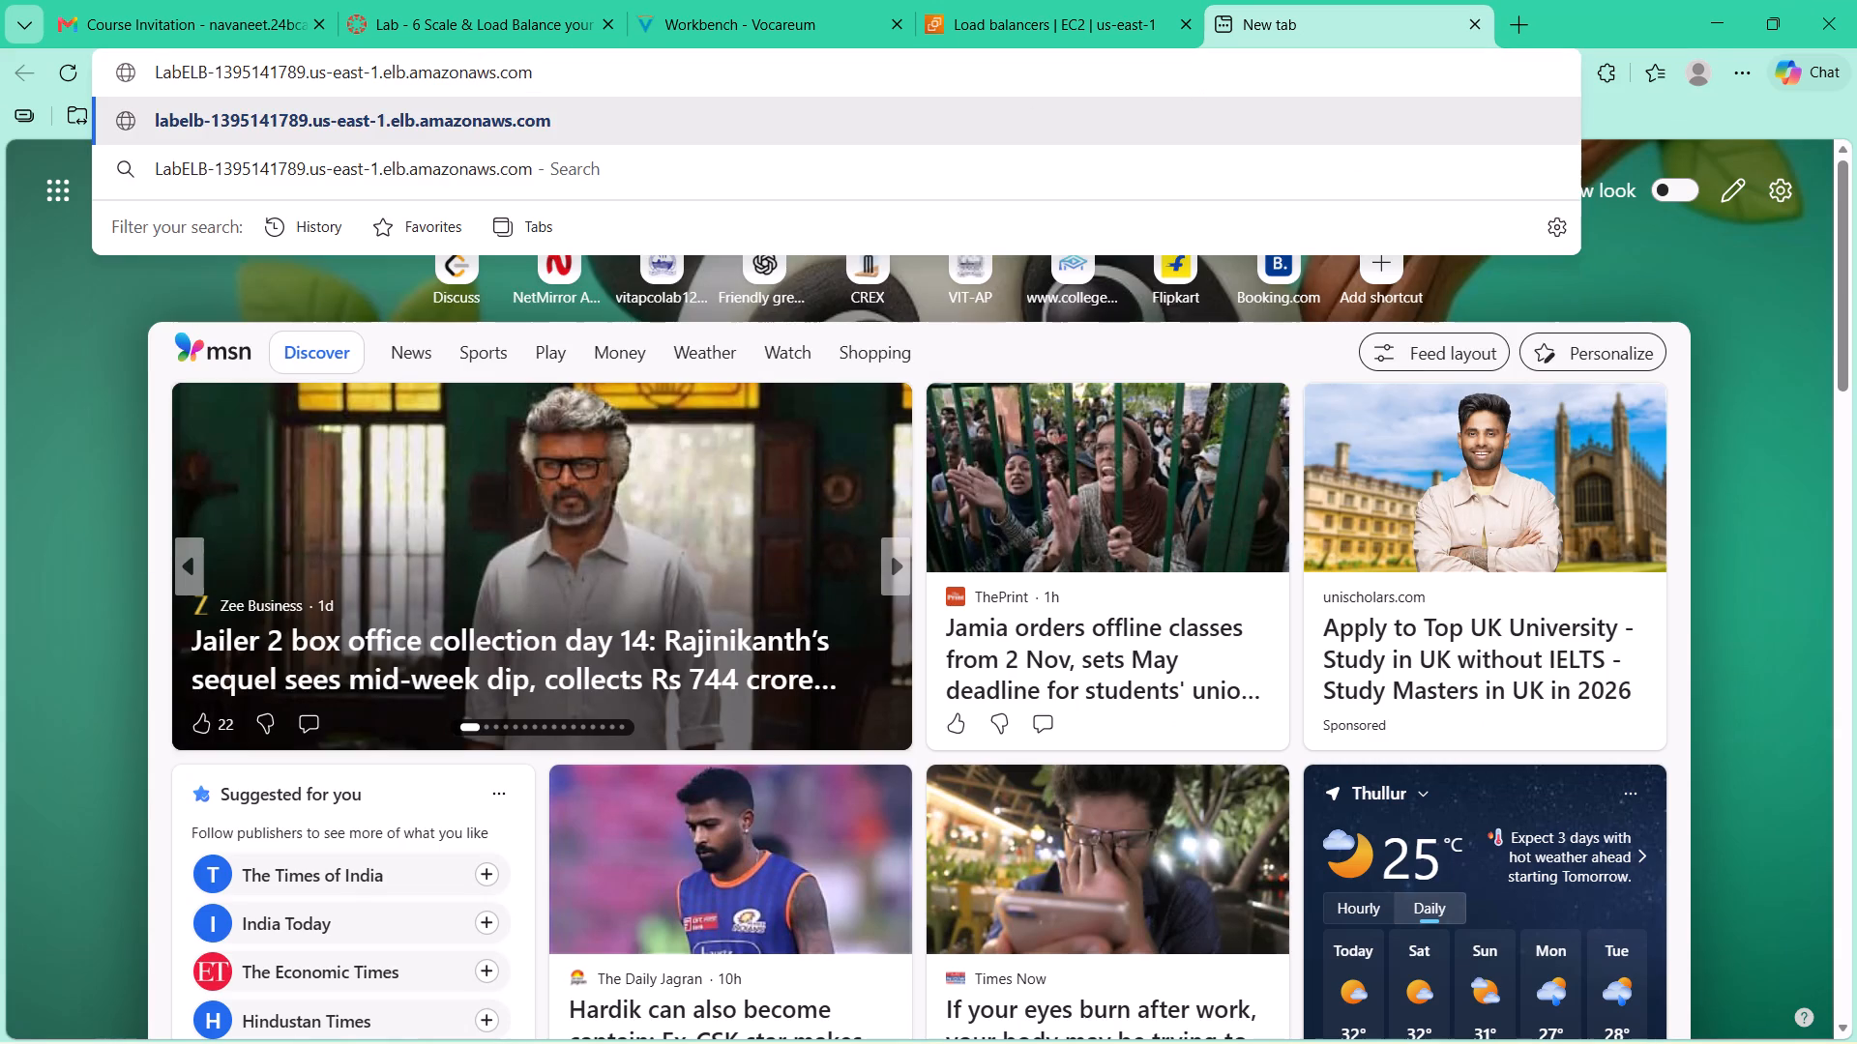
key(Return)
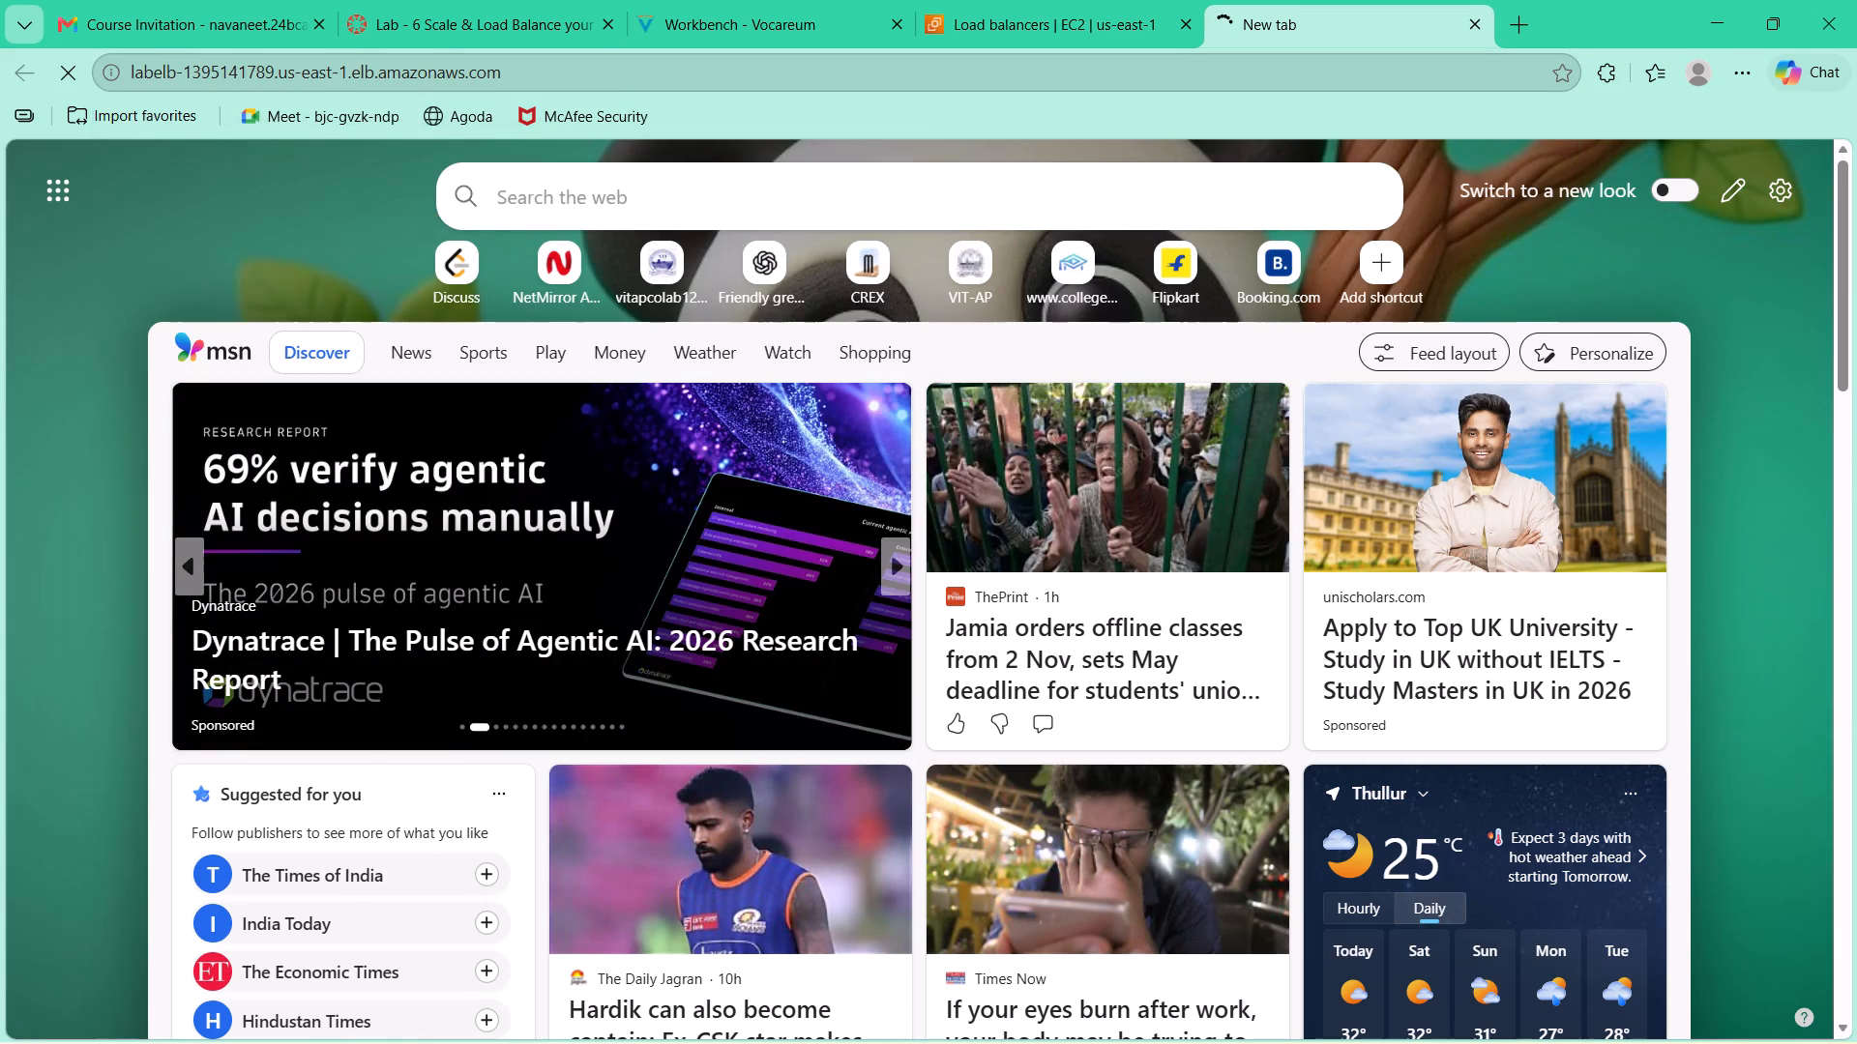
Reload the application at the LabELB address twice to check which instance and Availability Zone serve each request.
click(585, 78)
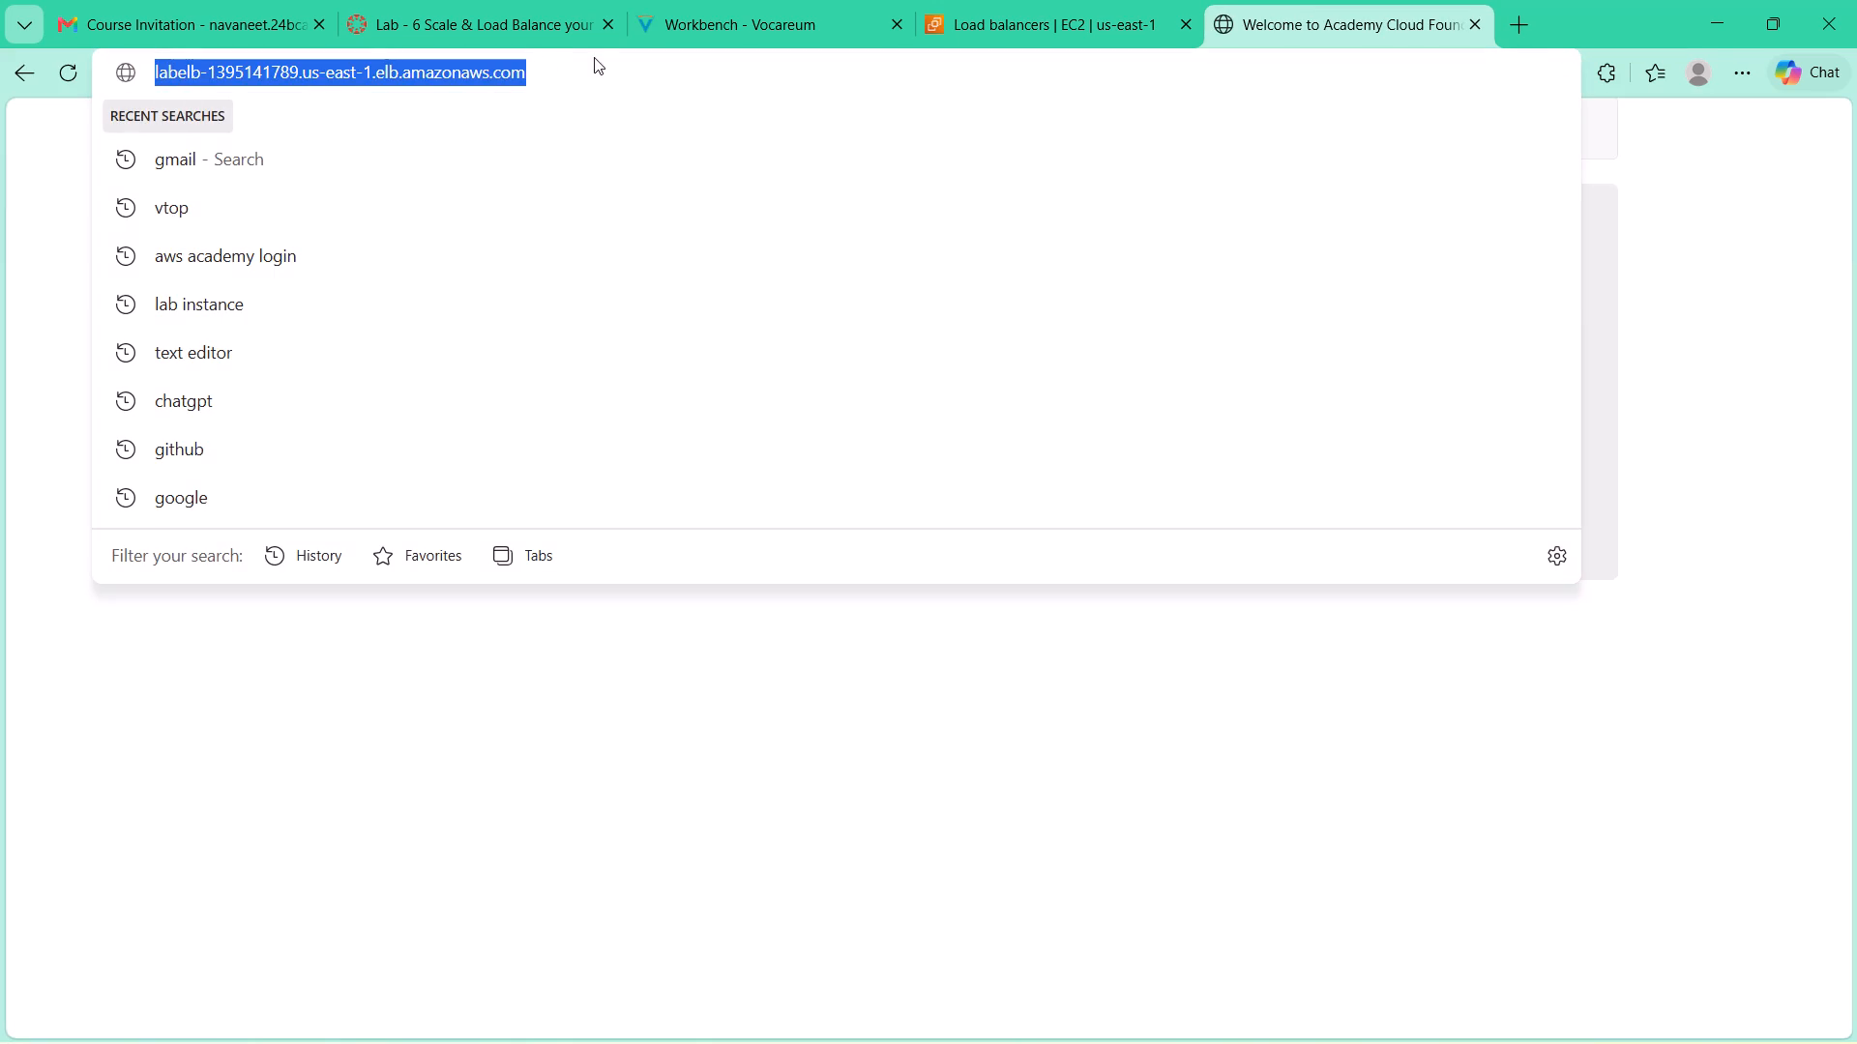
click(594, 63)
click(593, 69)
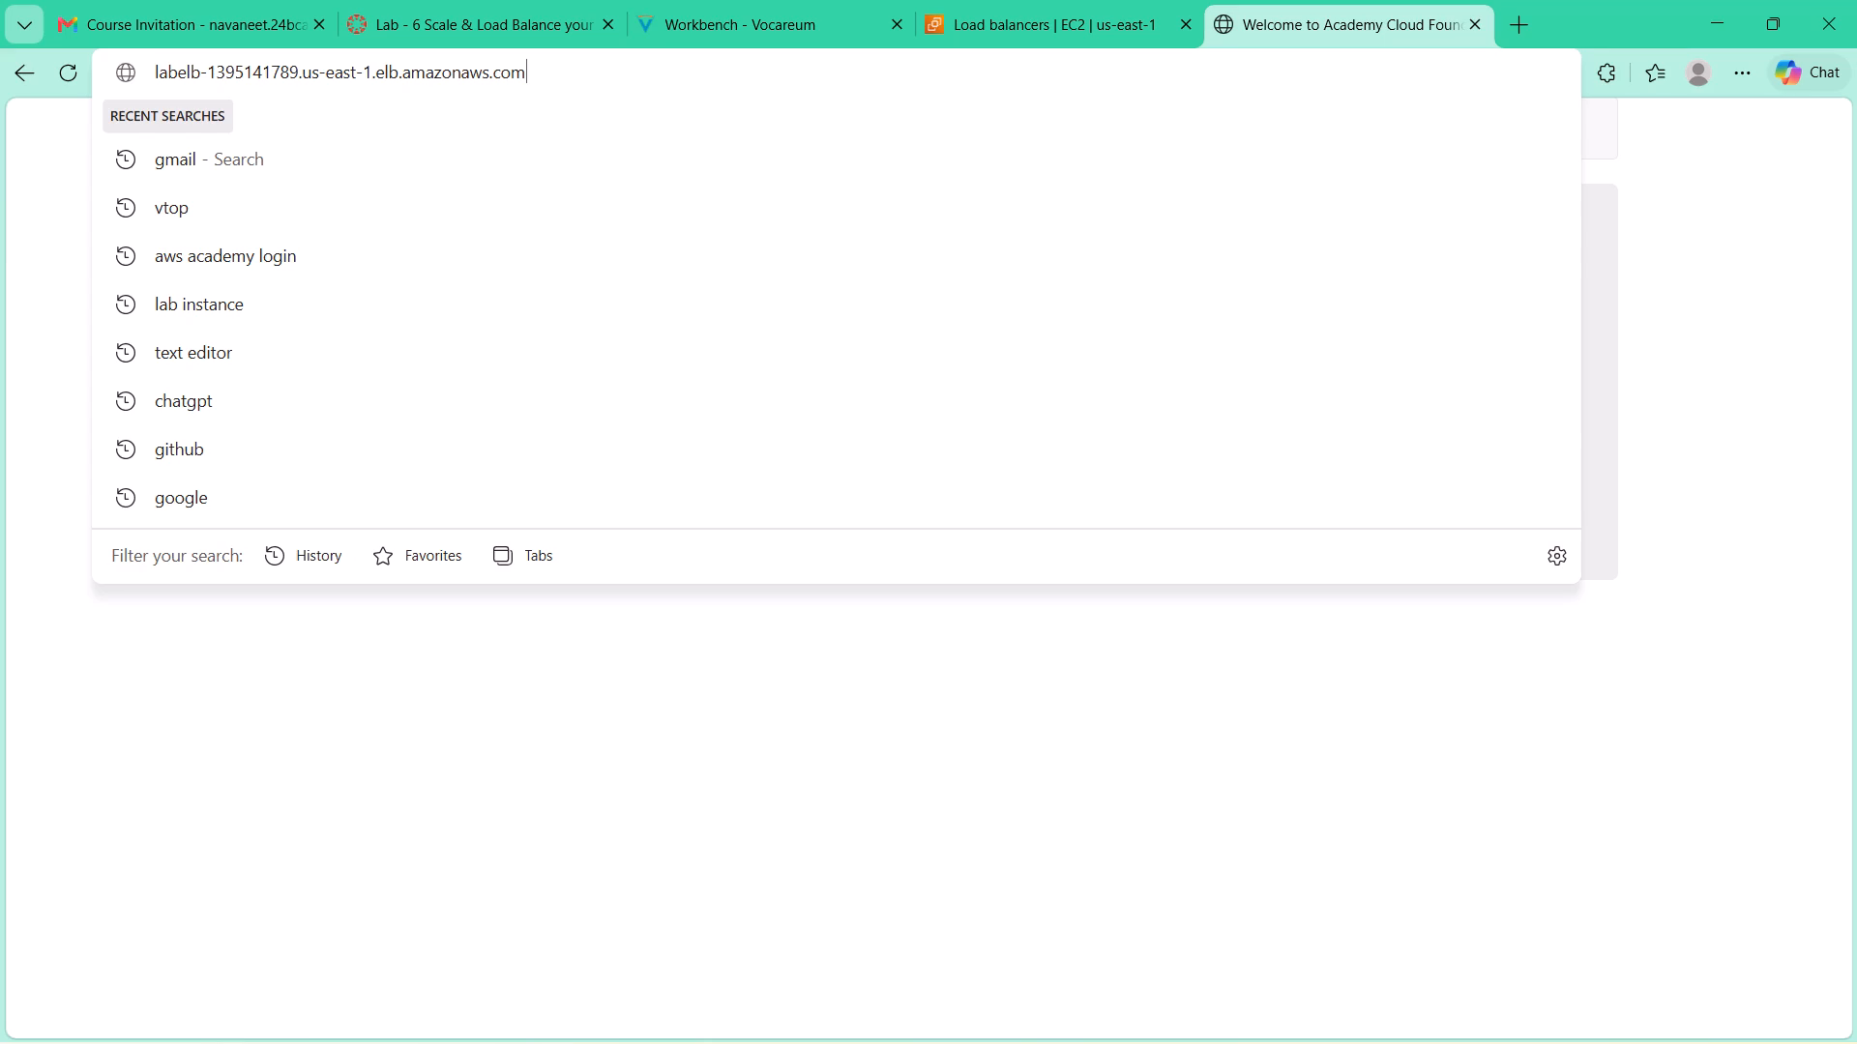
key(Return)
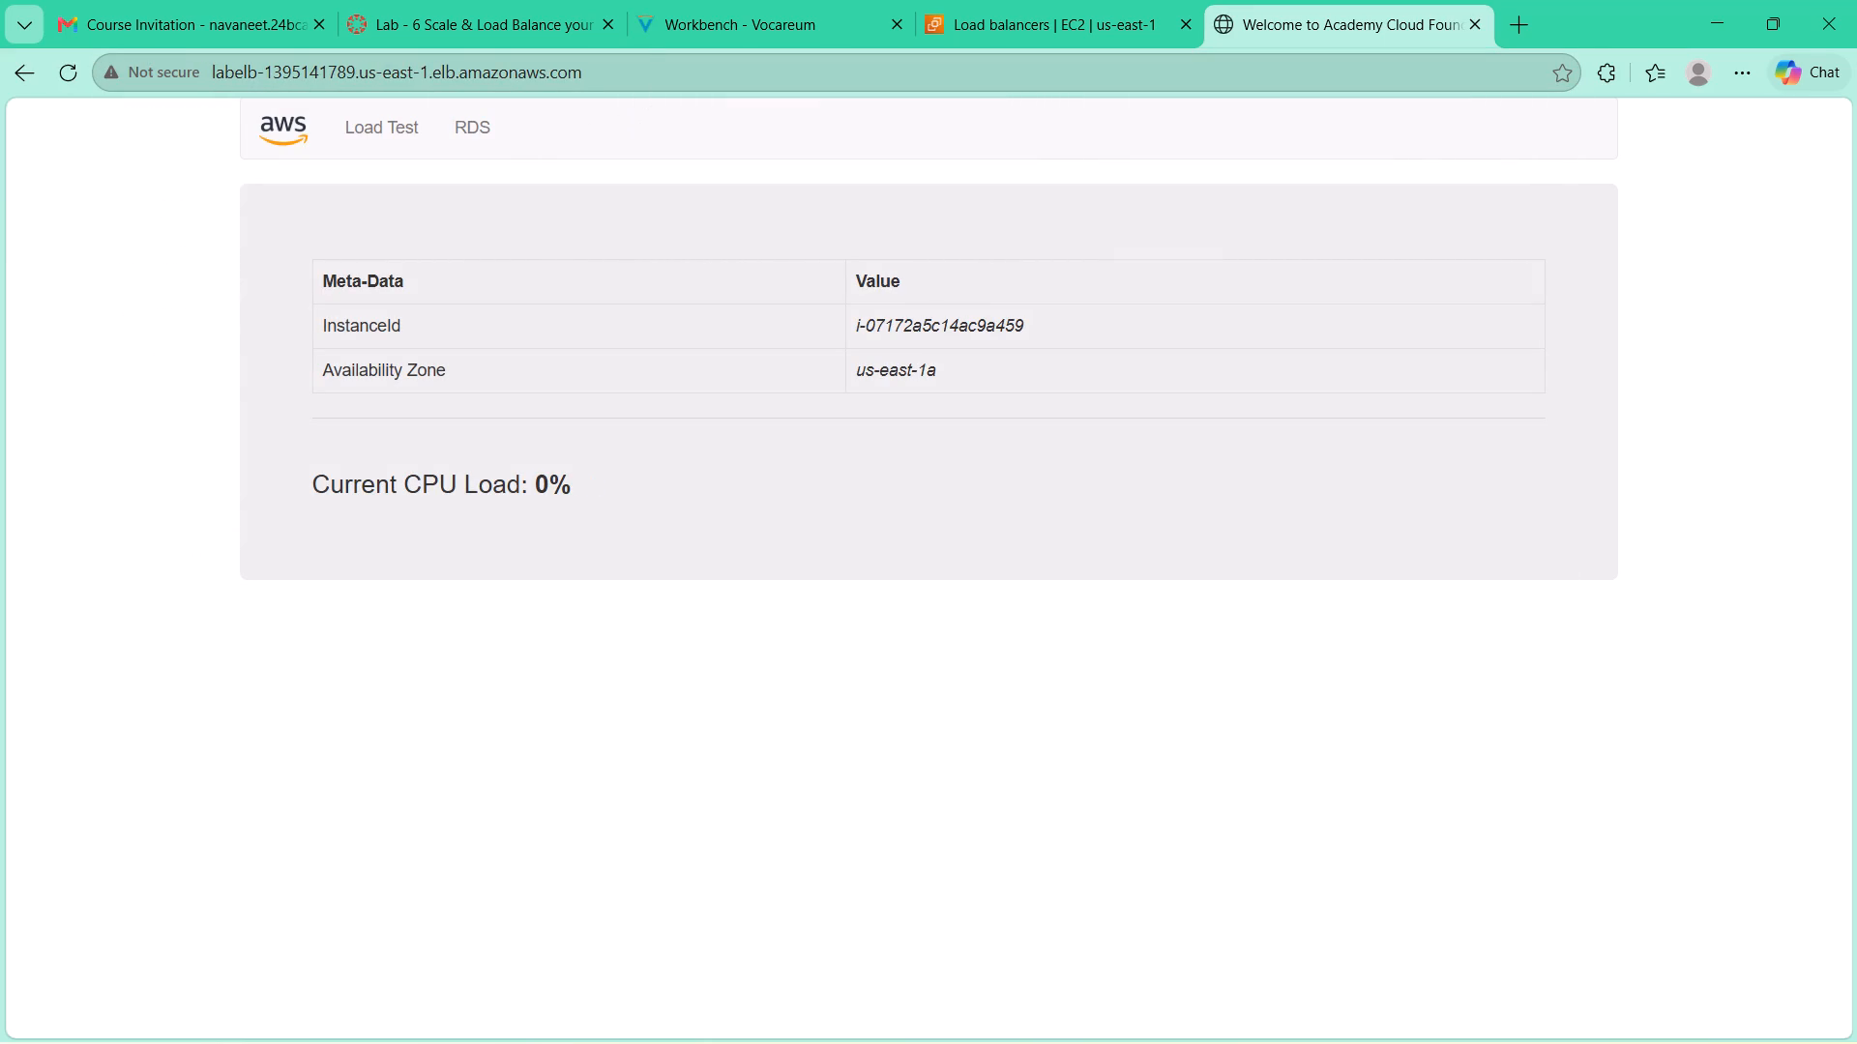
click(639, 50)
click(634, 59)
click(634, 67)
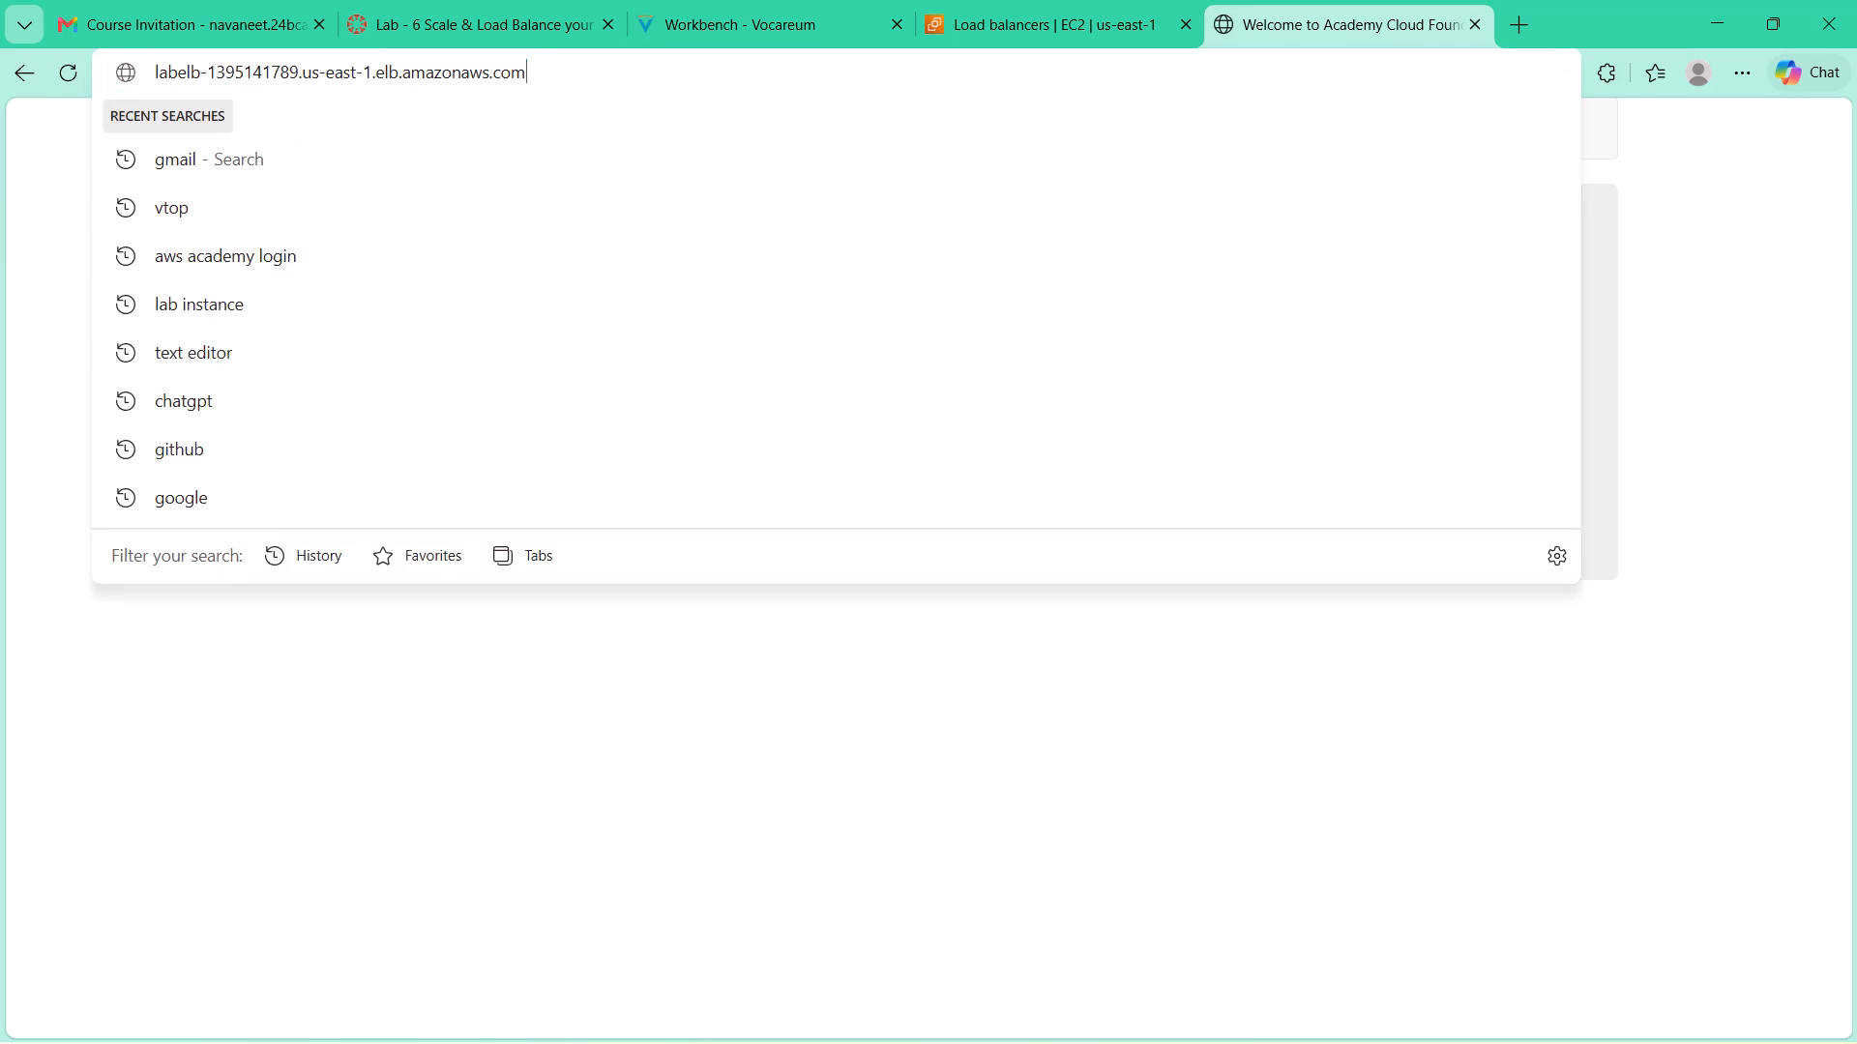
key(Return)
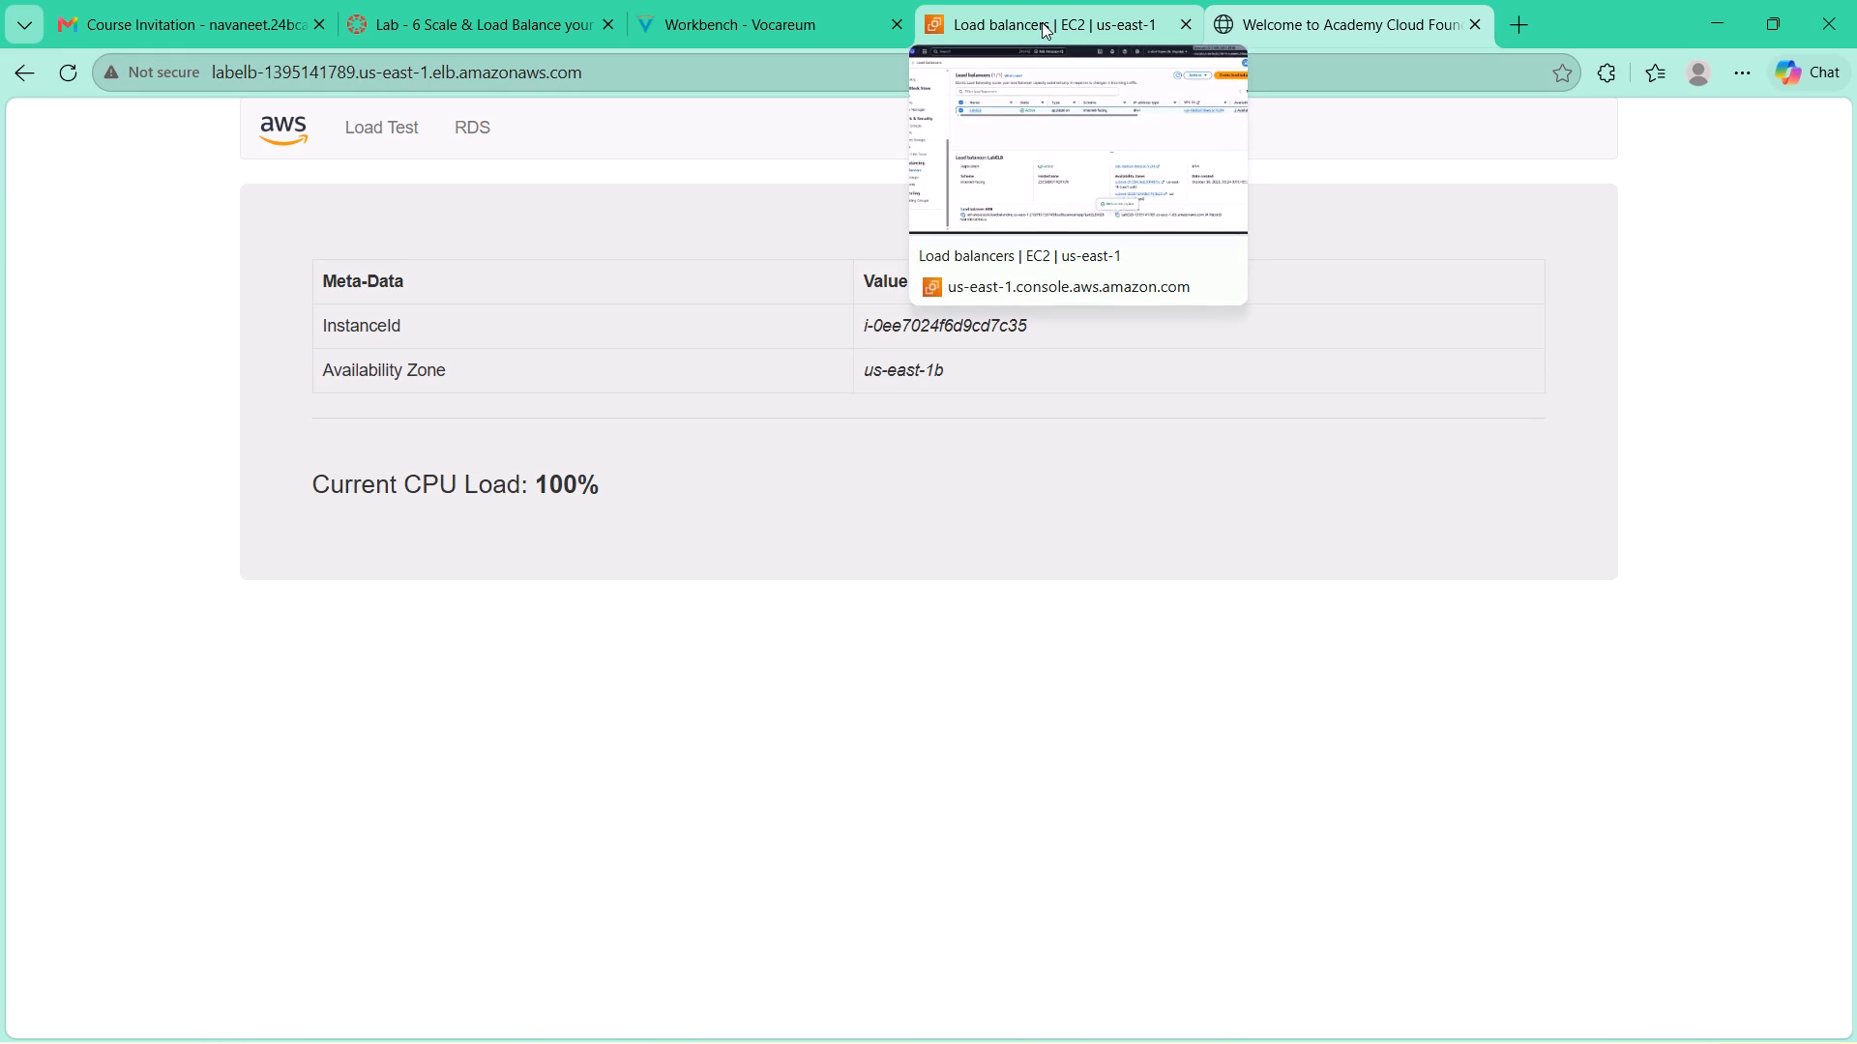
Return to the Vocareum workbench and read the Task 5: Test Auto Scaling instructions.
click(1042, 22)
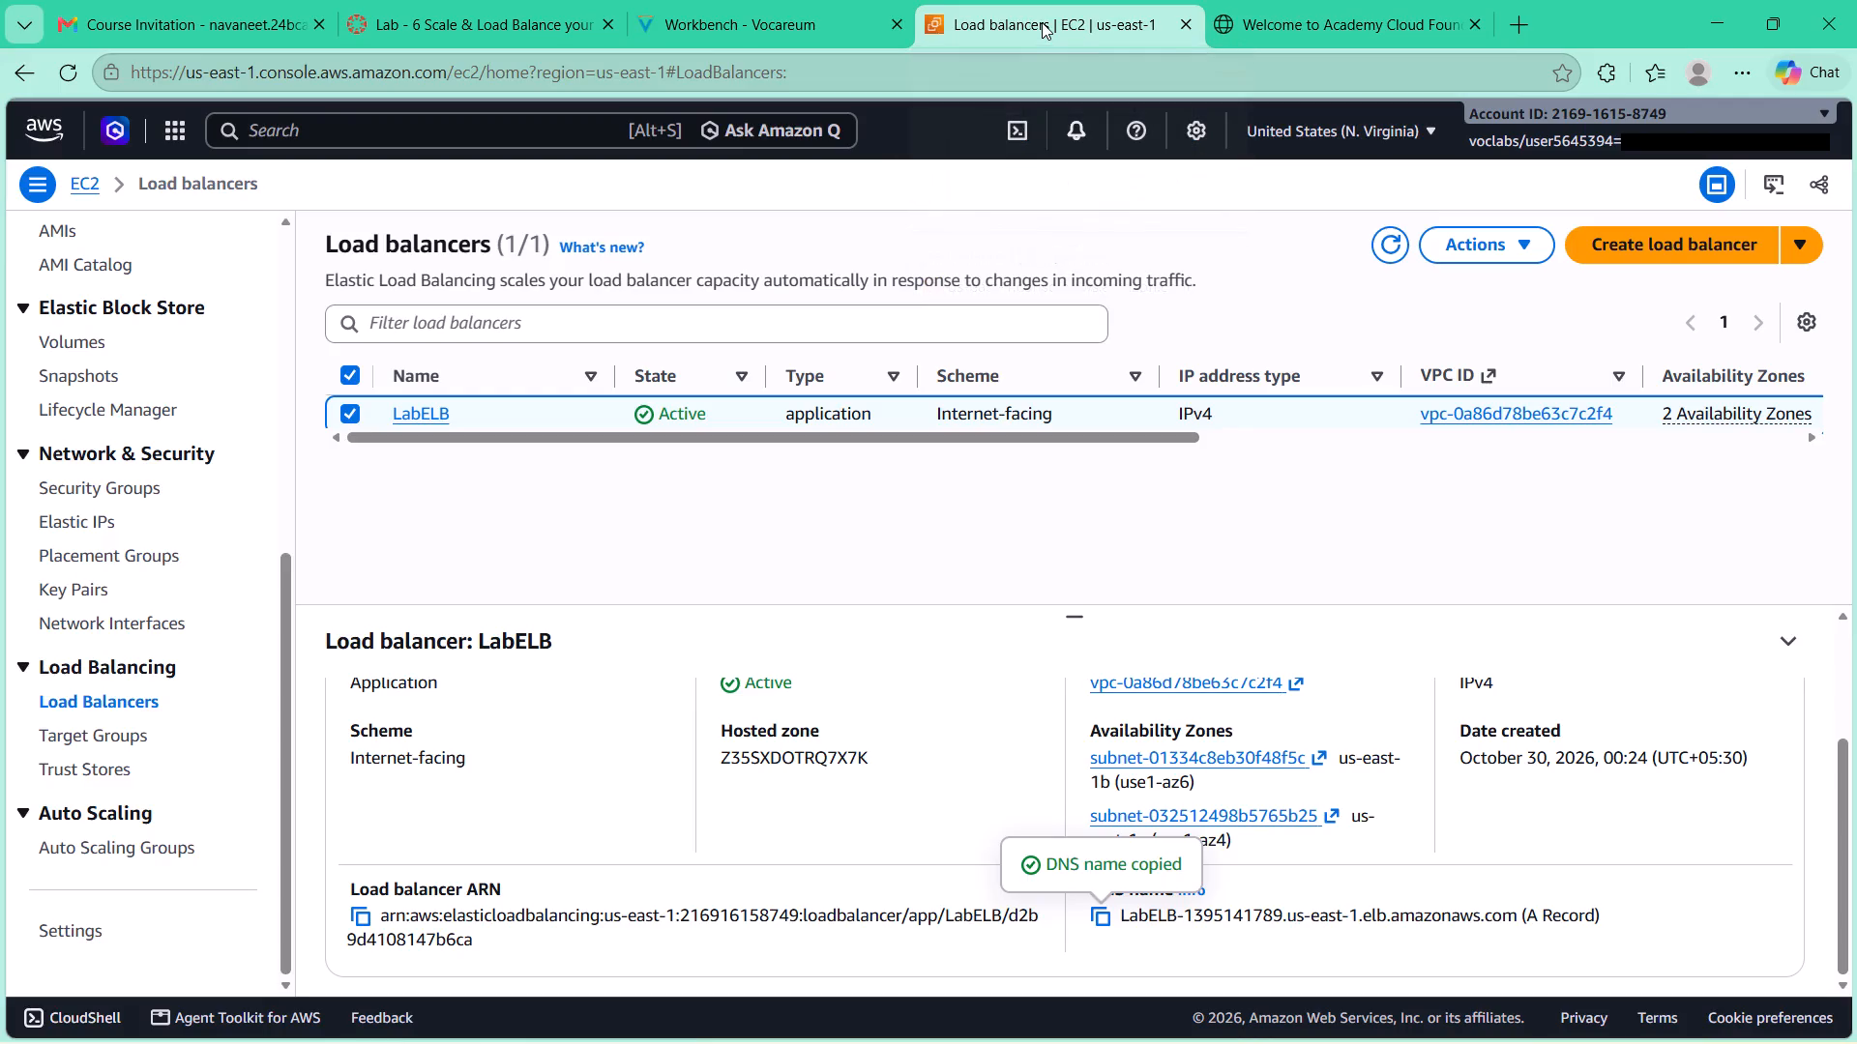
click(735, 0)
scroll(899, 391, down, 1)
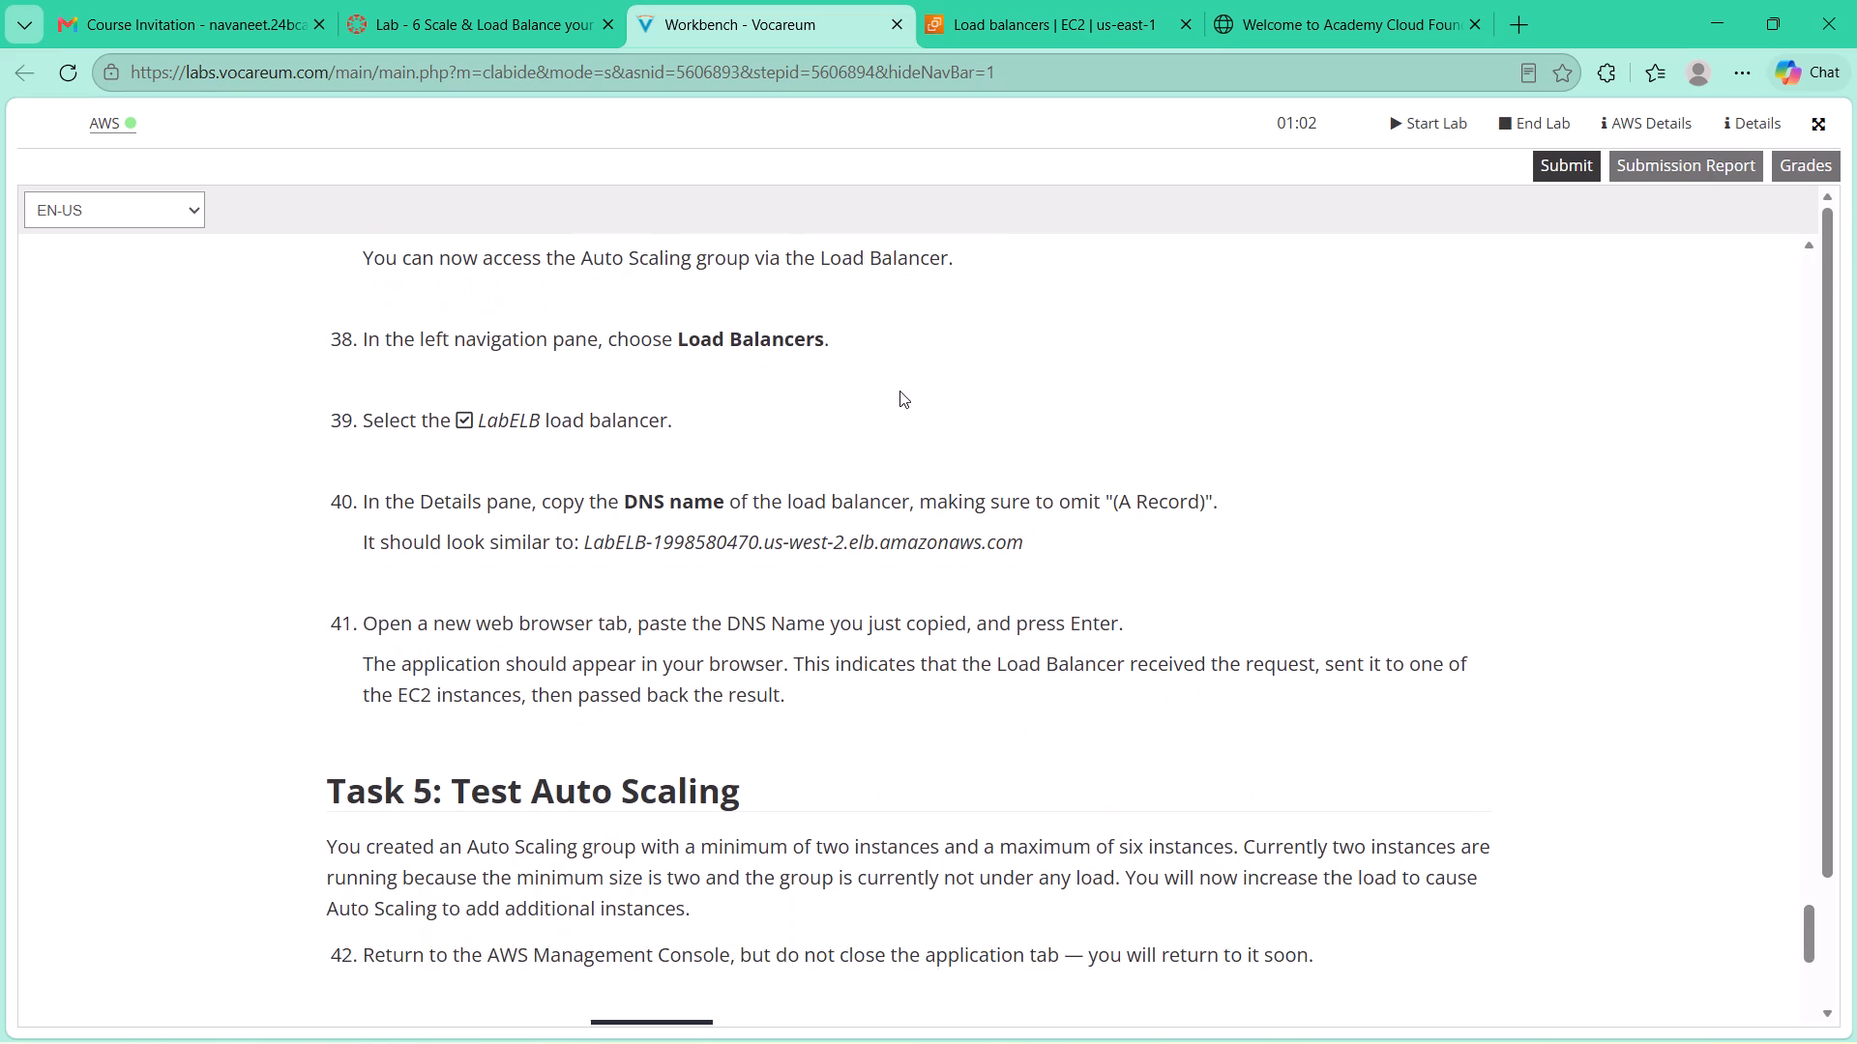
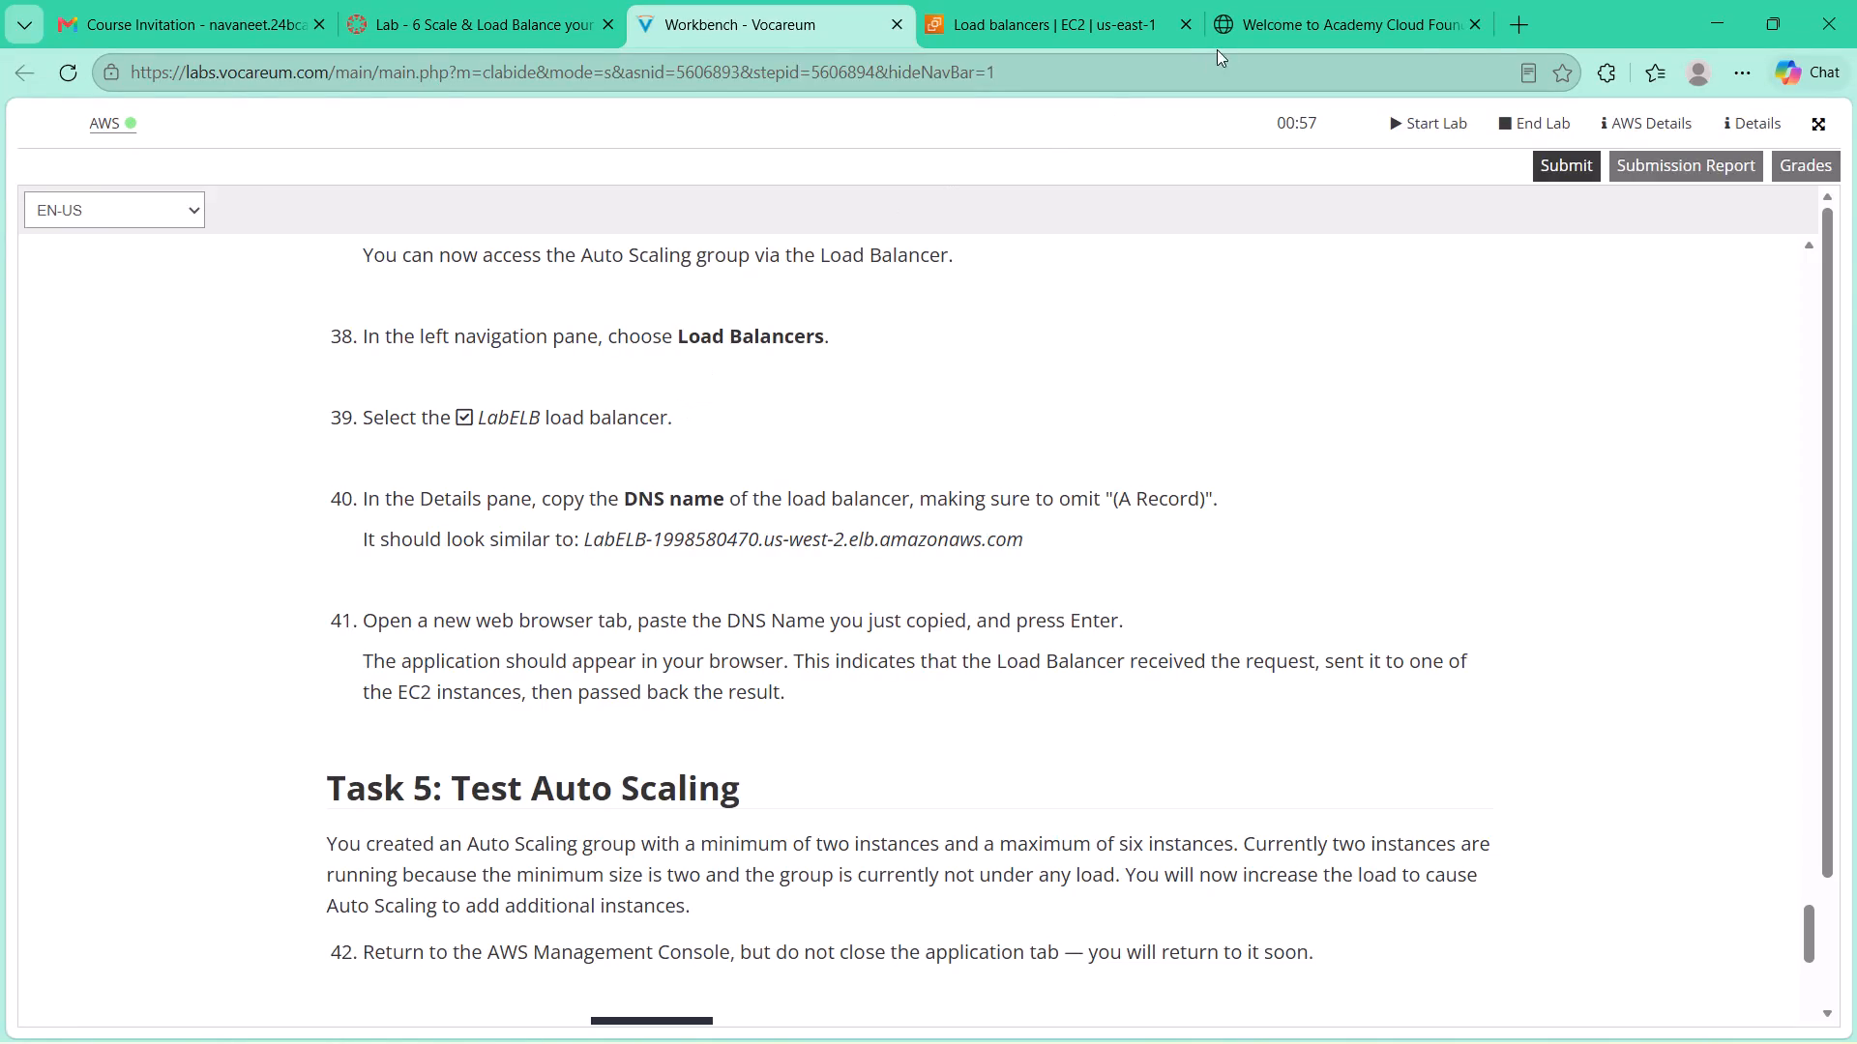
Following lab step 43, search the AWS console for "cloudw" and open CloudWatch.
click(1243, 20)
click(1044, 7)
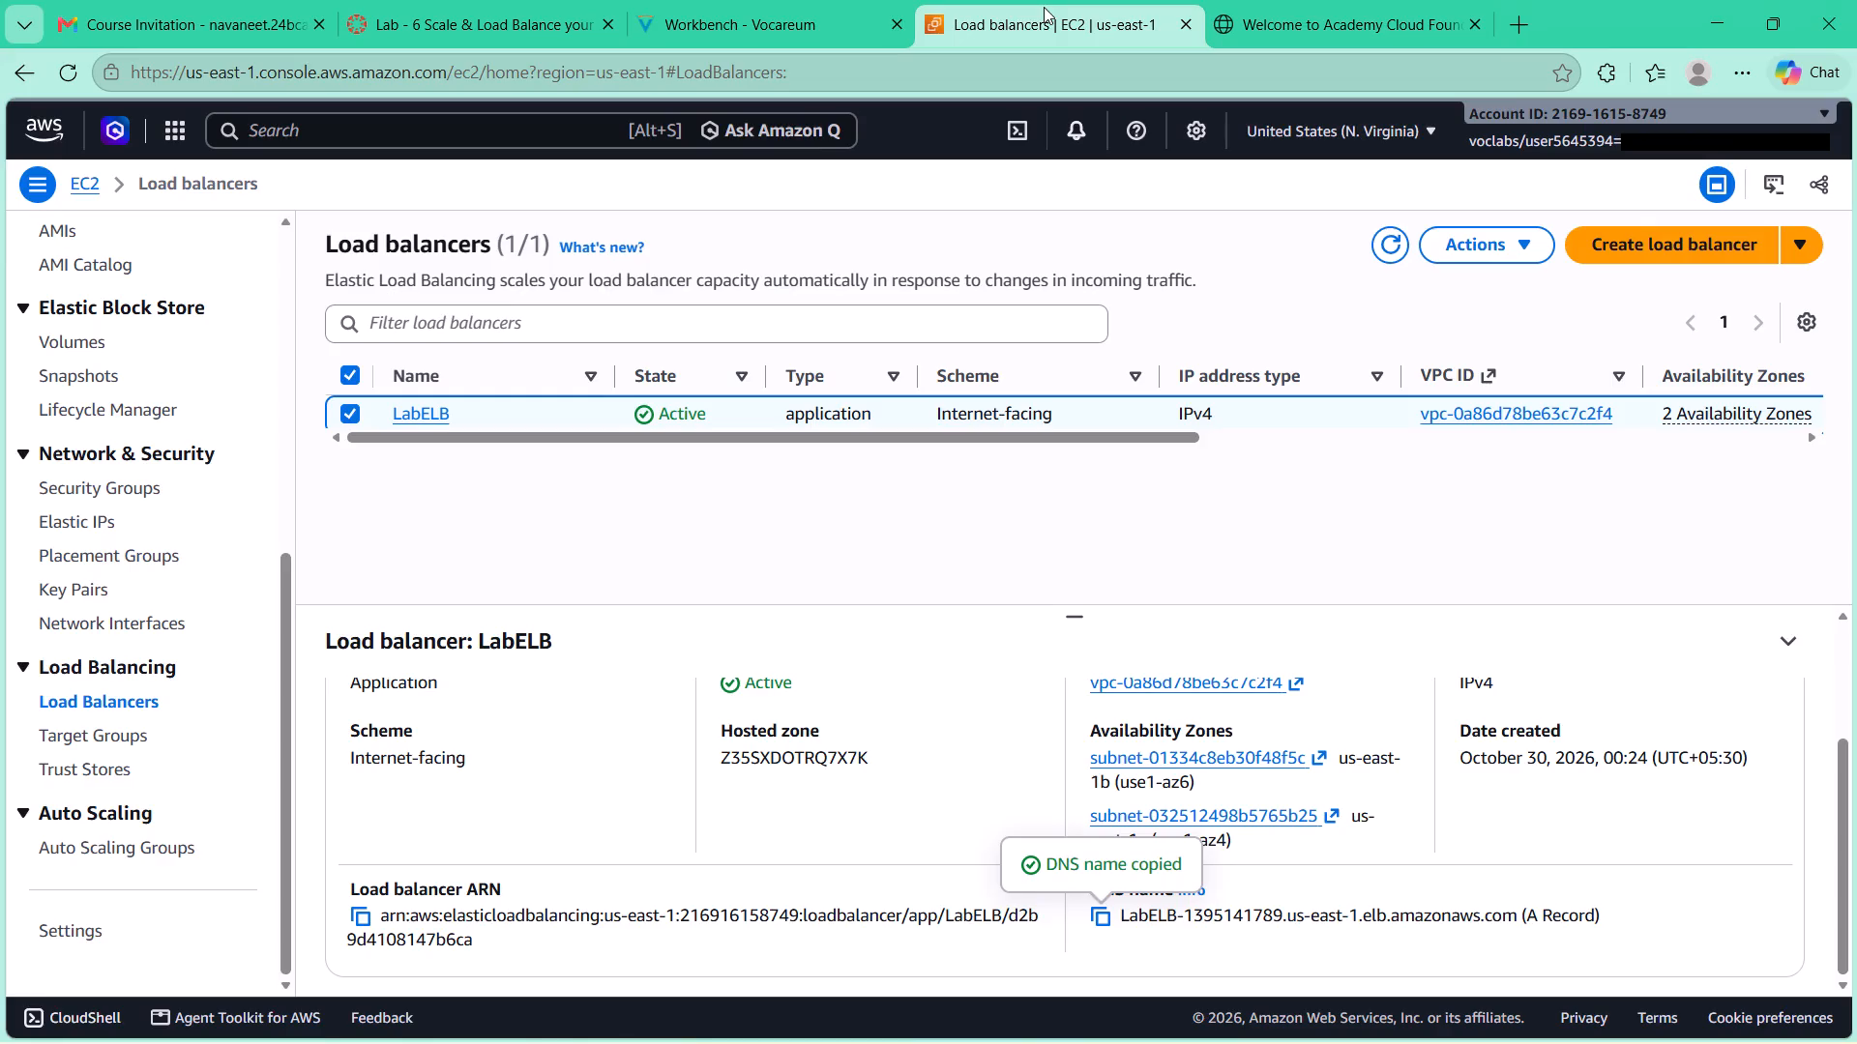
click(670, 14)
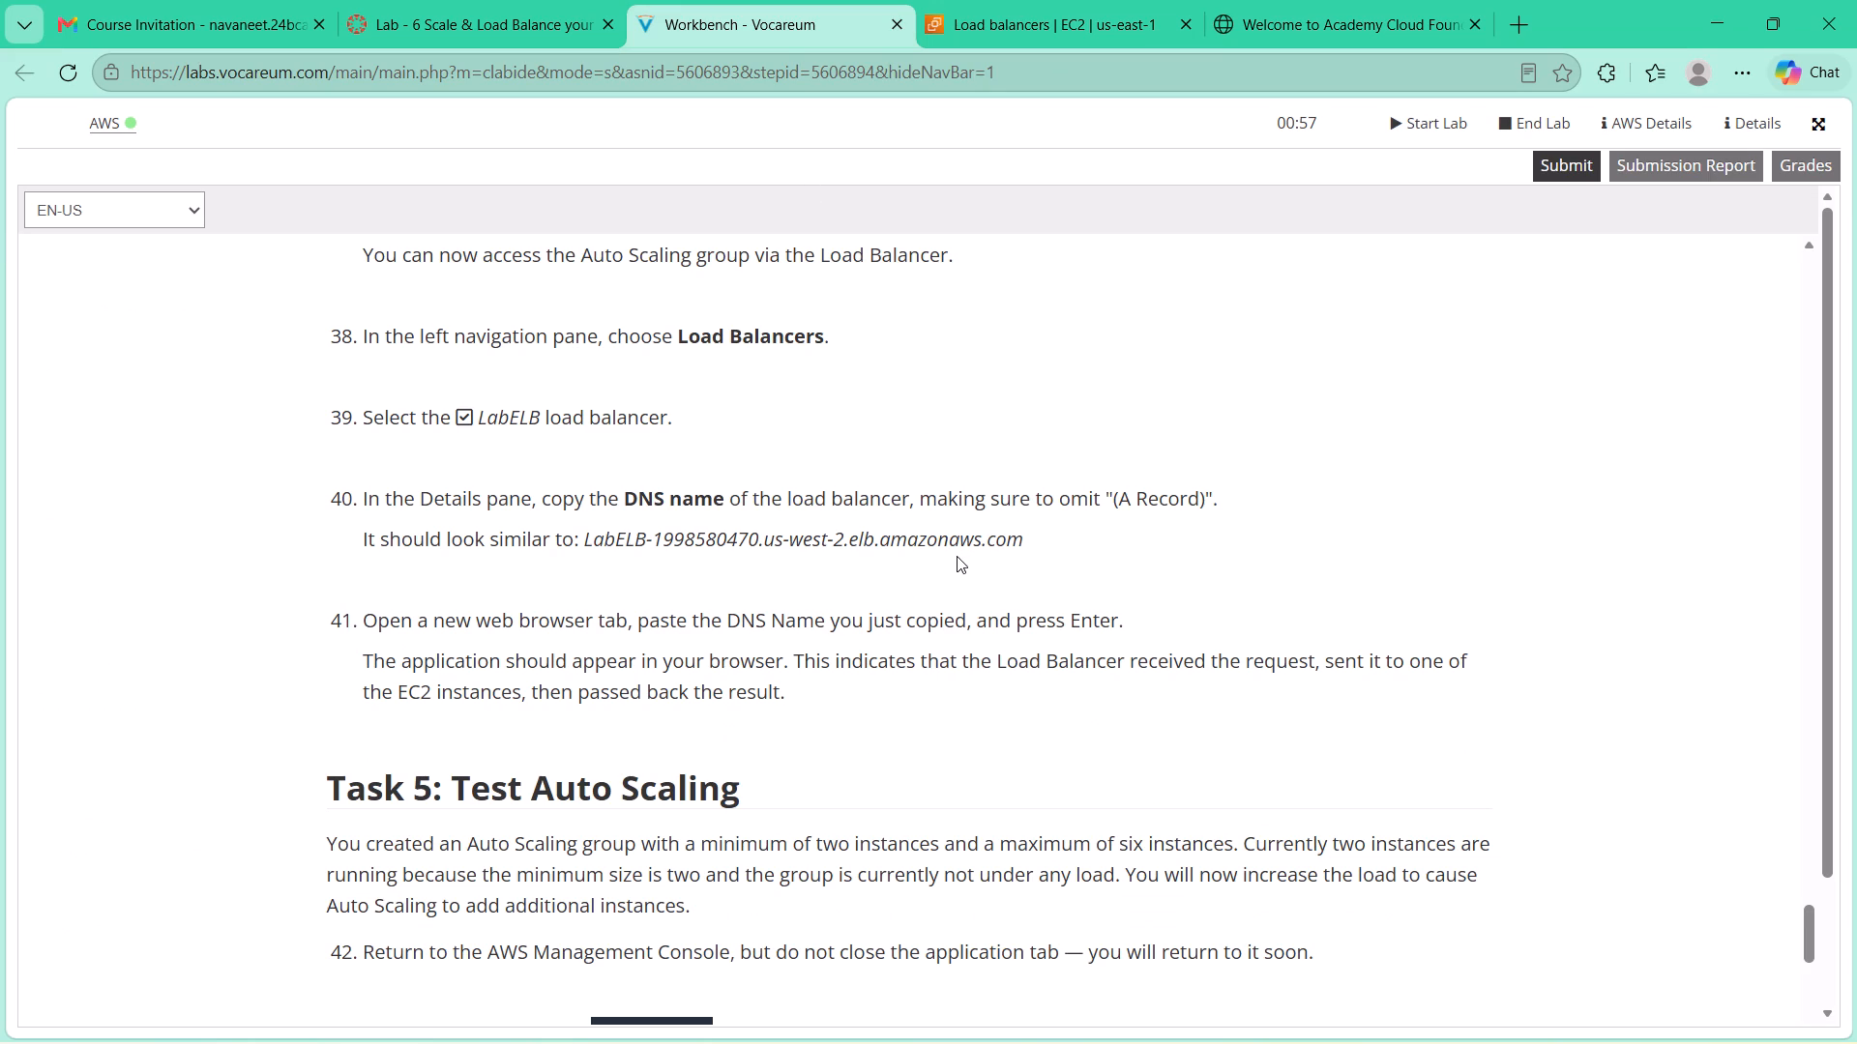
scroll(957, 556, down, 4)
click(1109, 0)
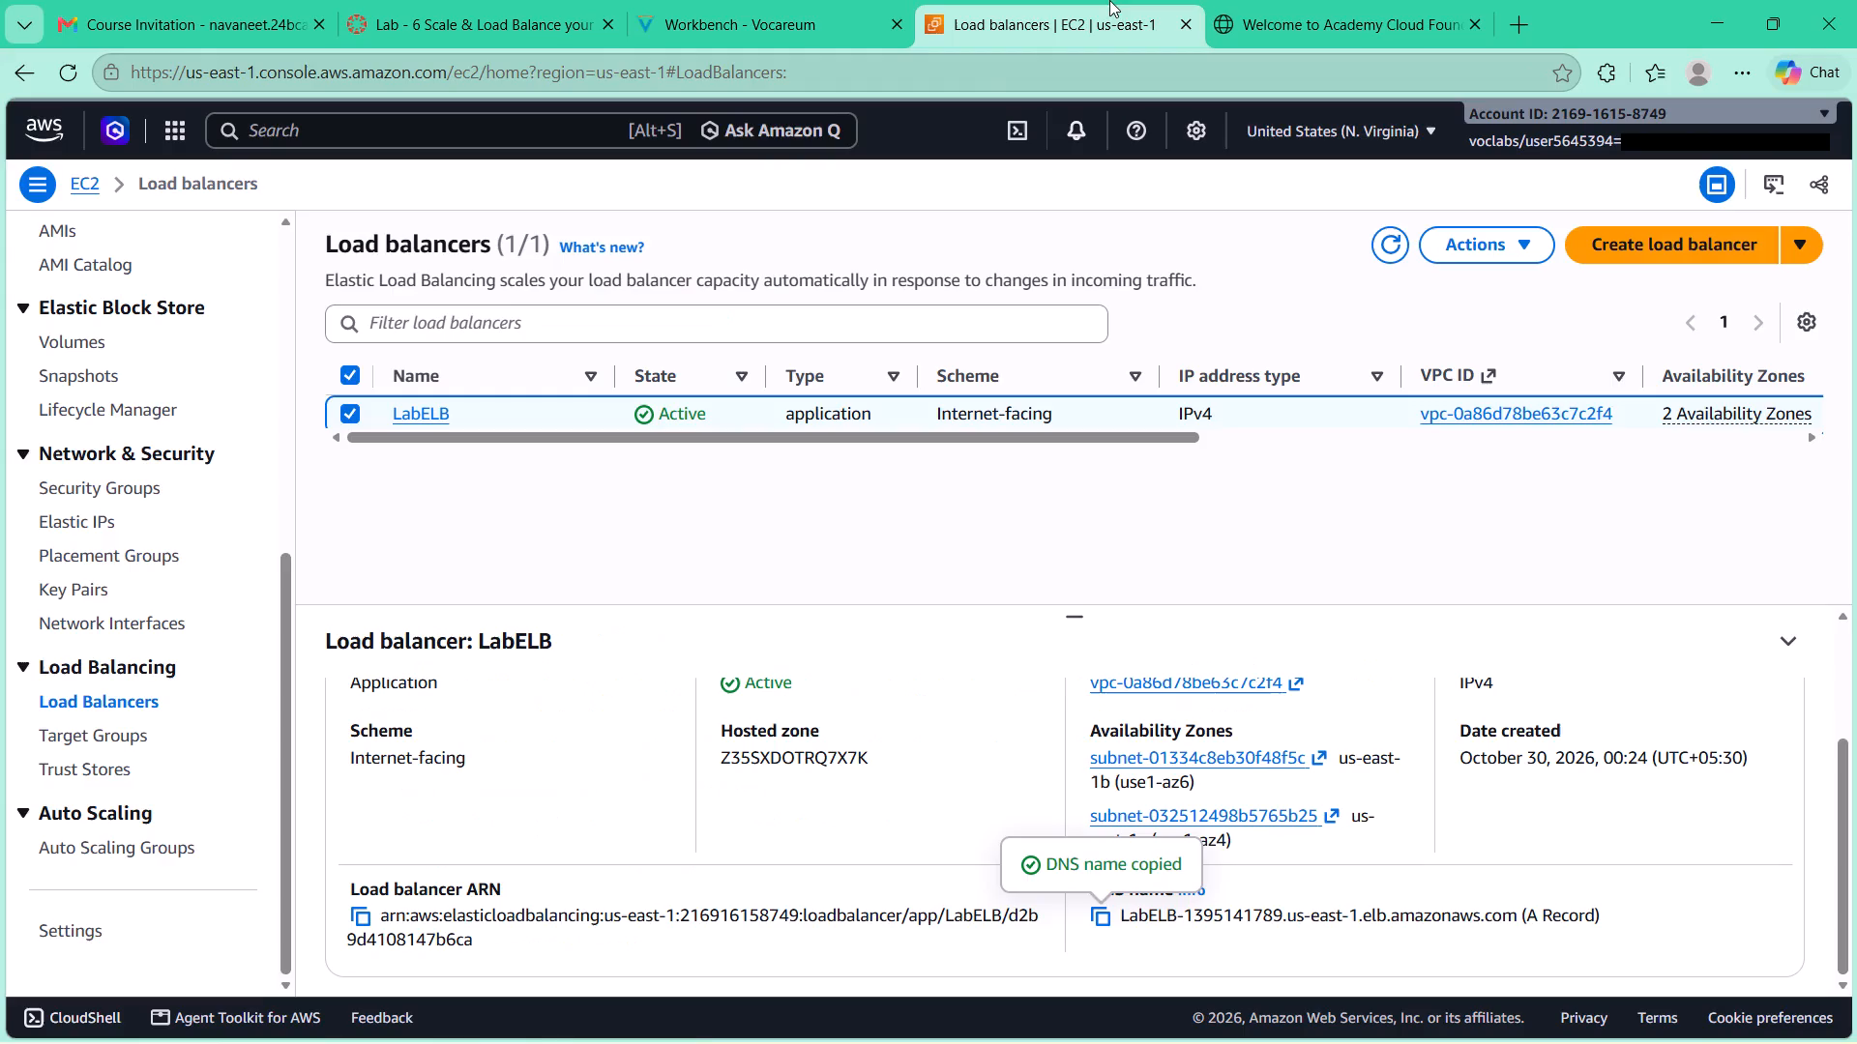
click(470, 139)
key(c)
key(l)
key(o)
key(u)
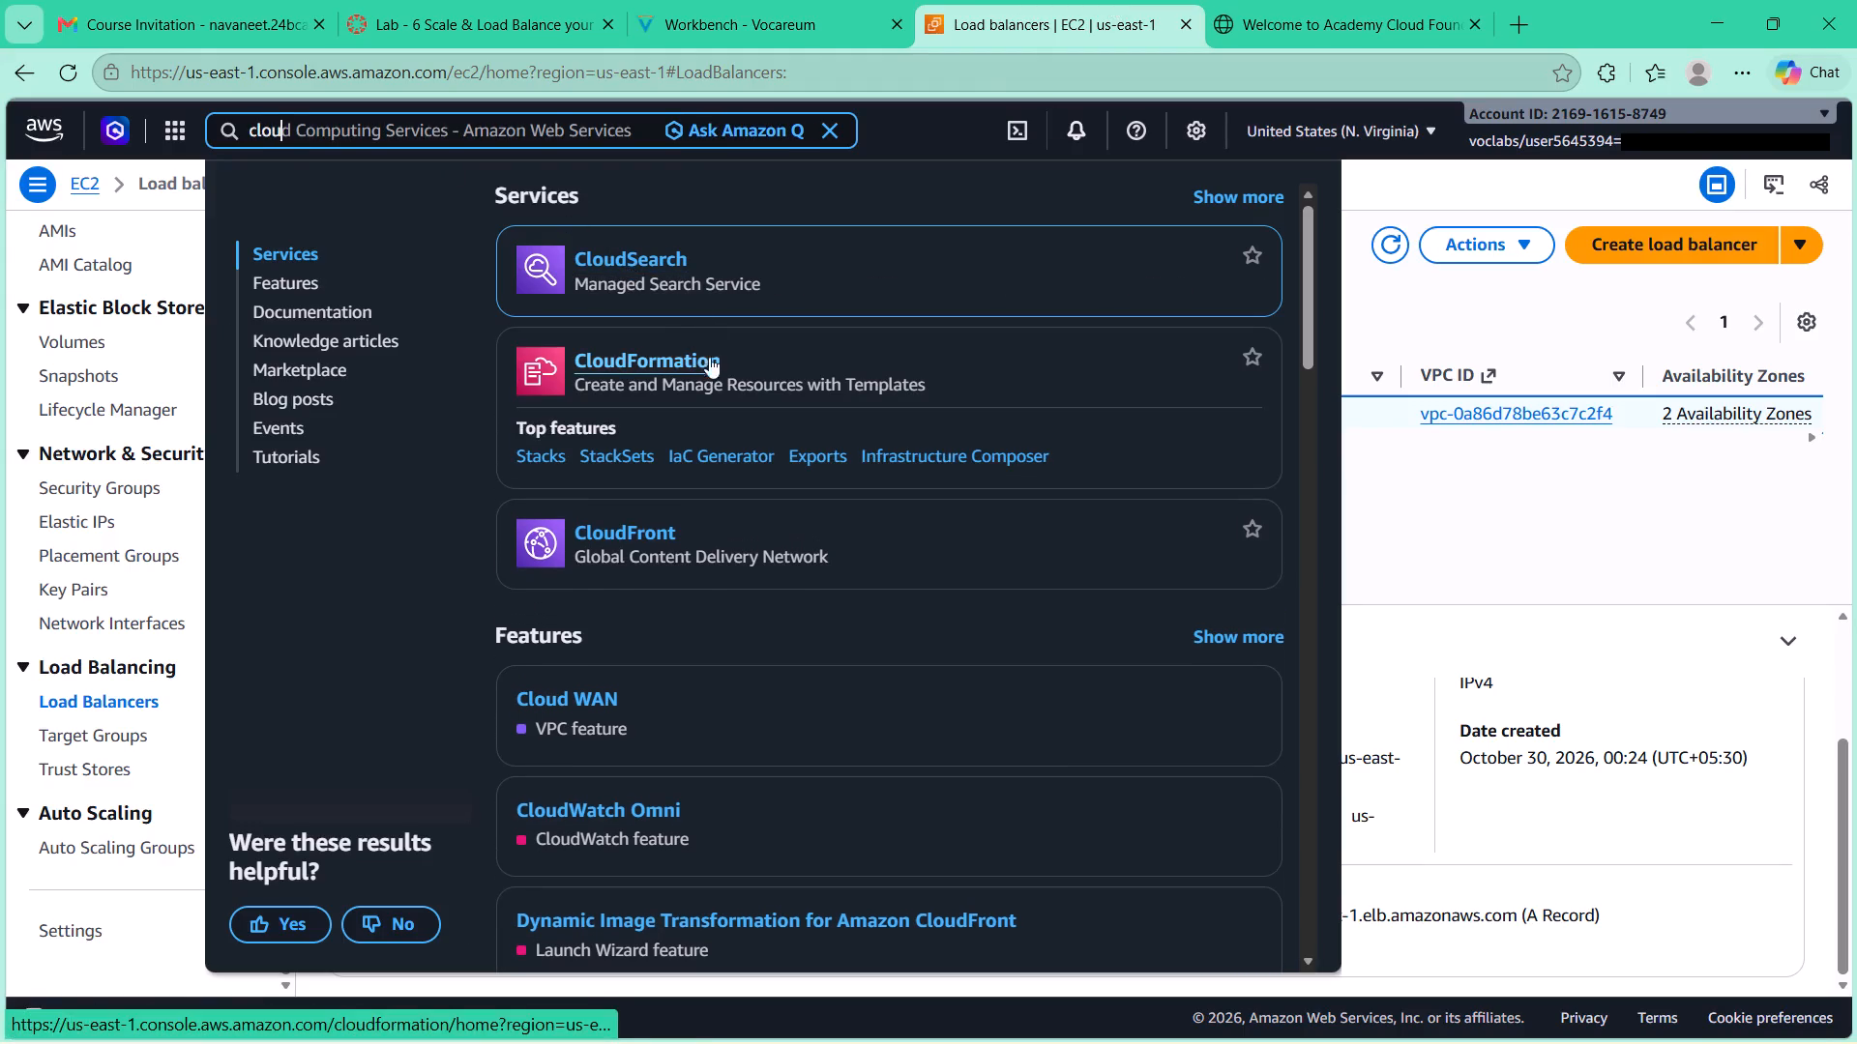
key(d)
key(w)
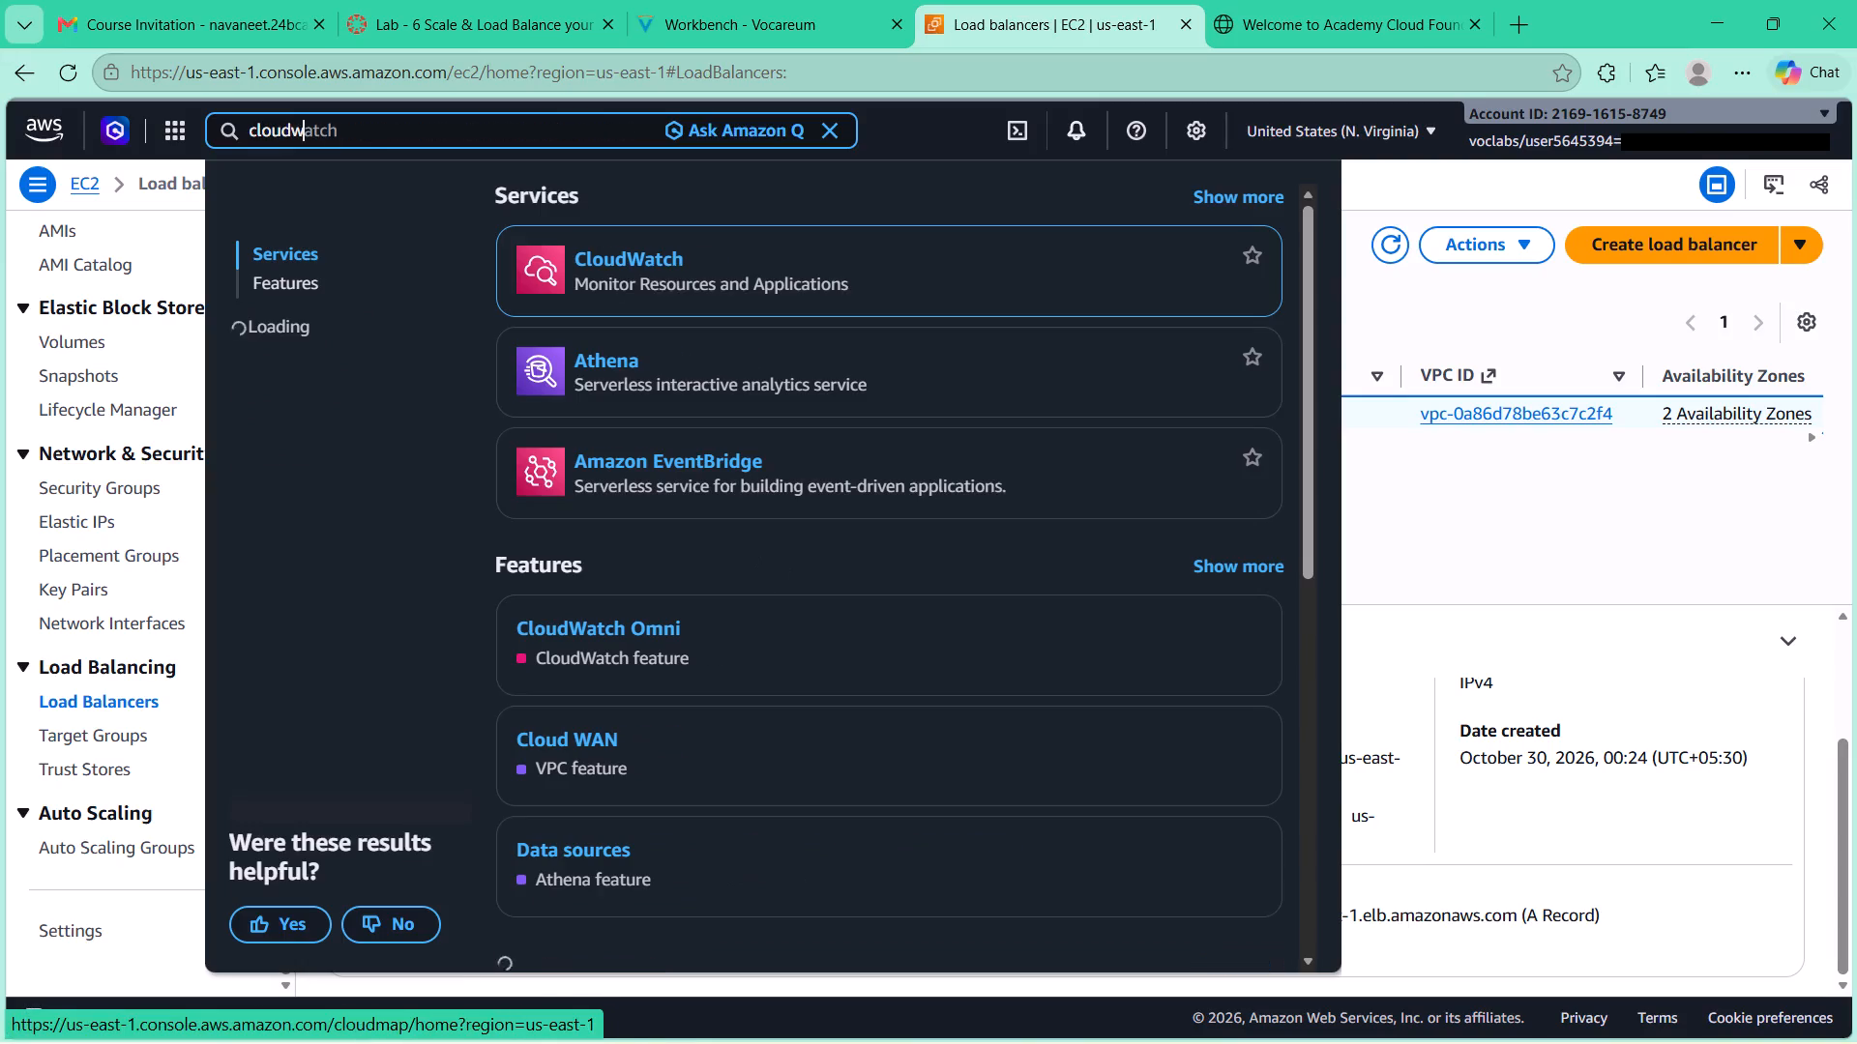
click(657, 253)
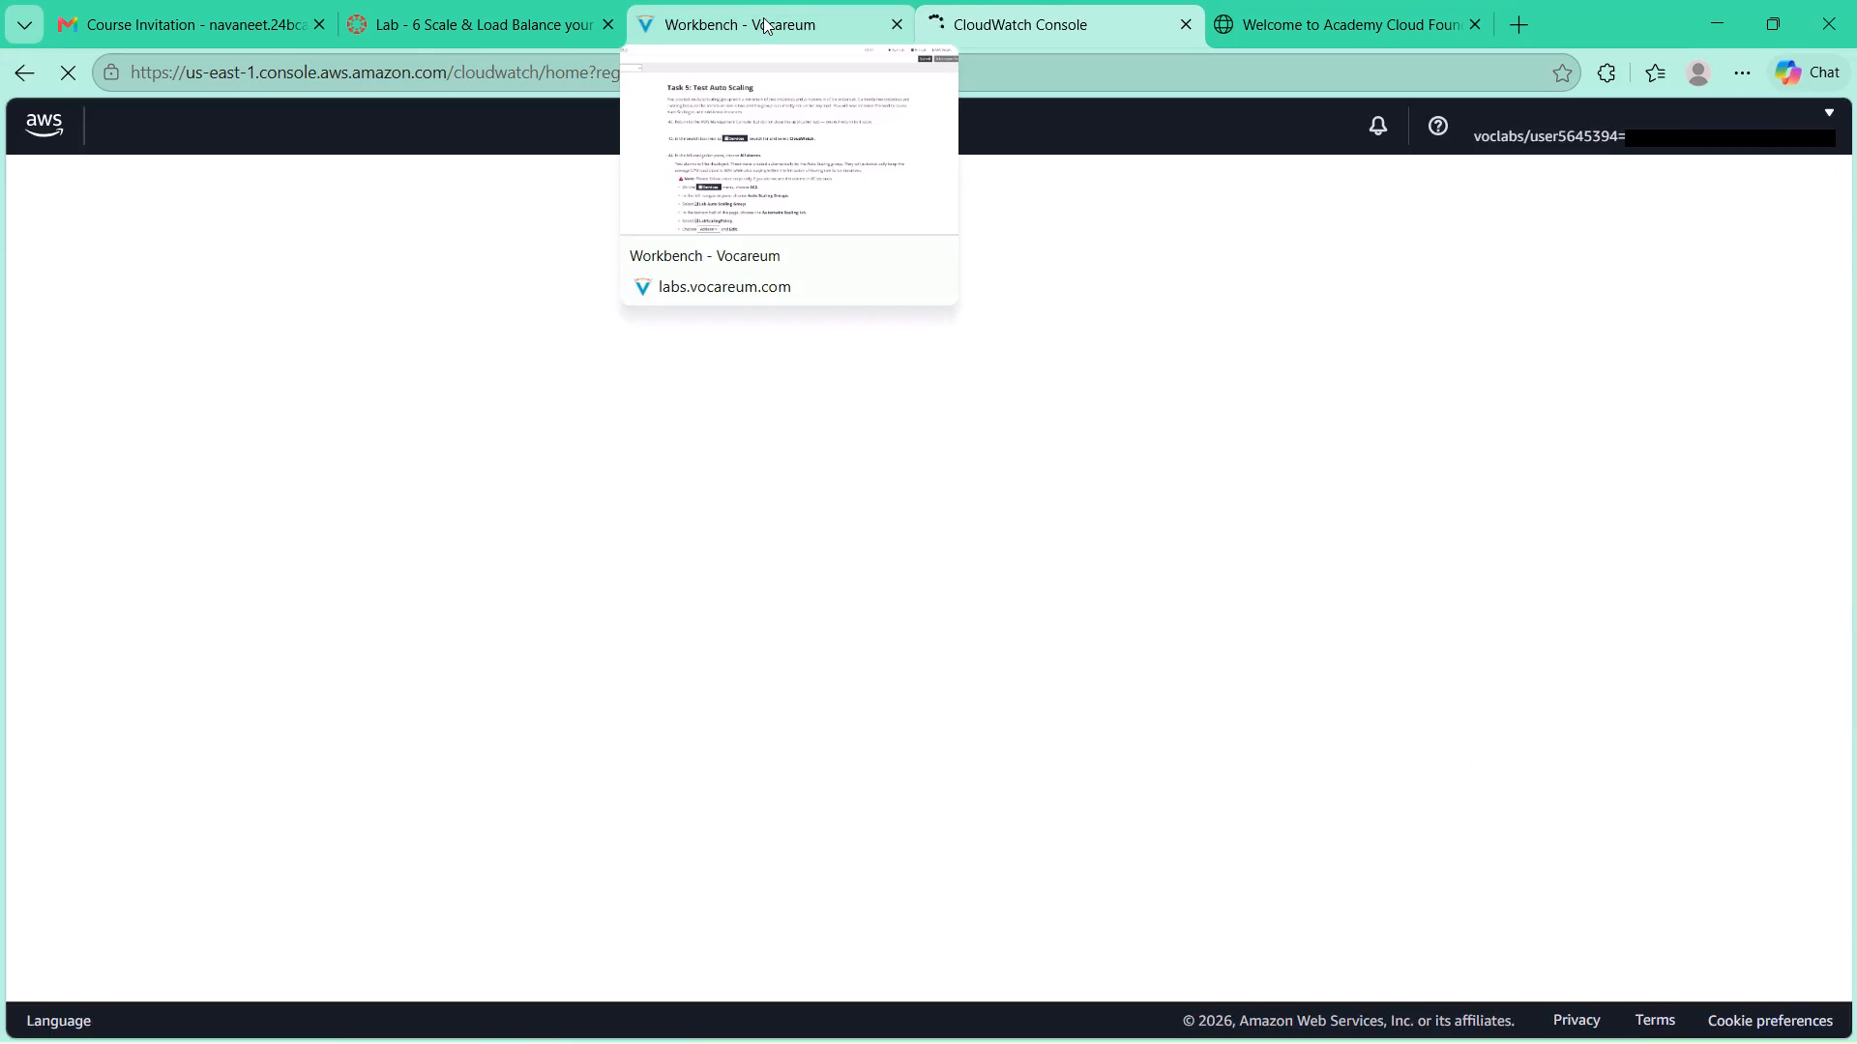
Read lab step 44 in the Vocareum workbench and open the full alarms list in CloudWatch.
click(763, 17)
scroll(899, 491, down, 1)
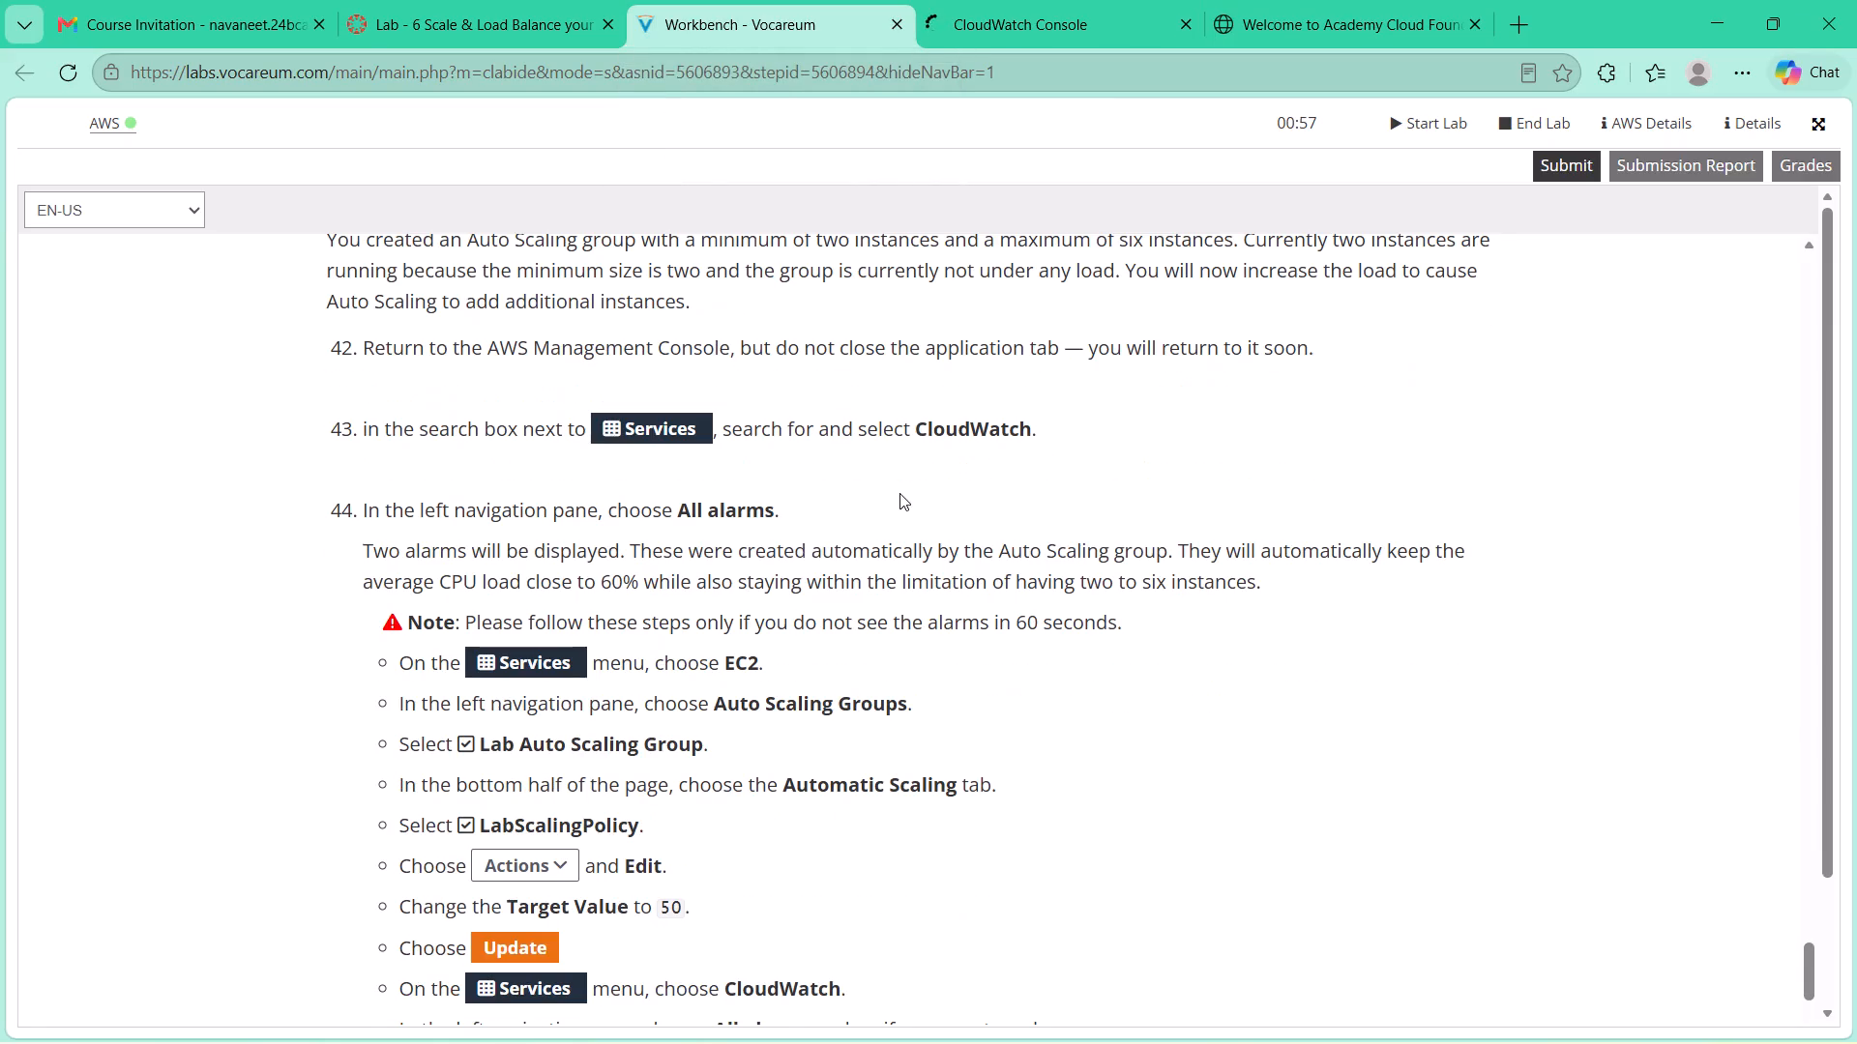
click(1039, 0)
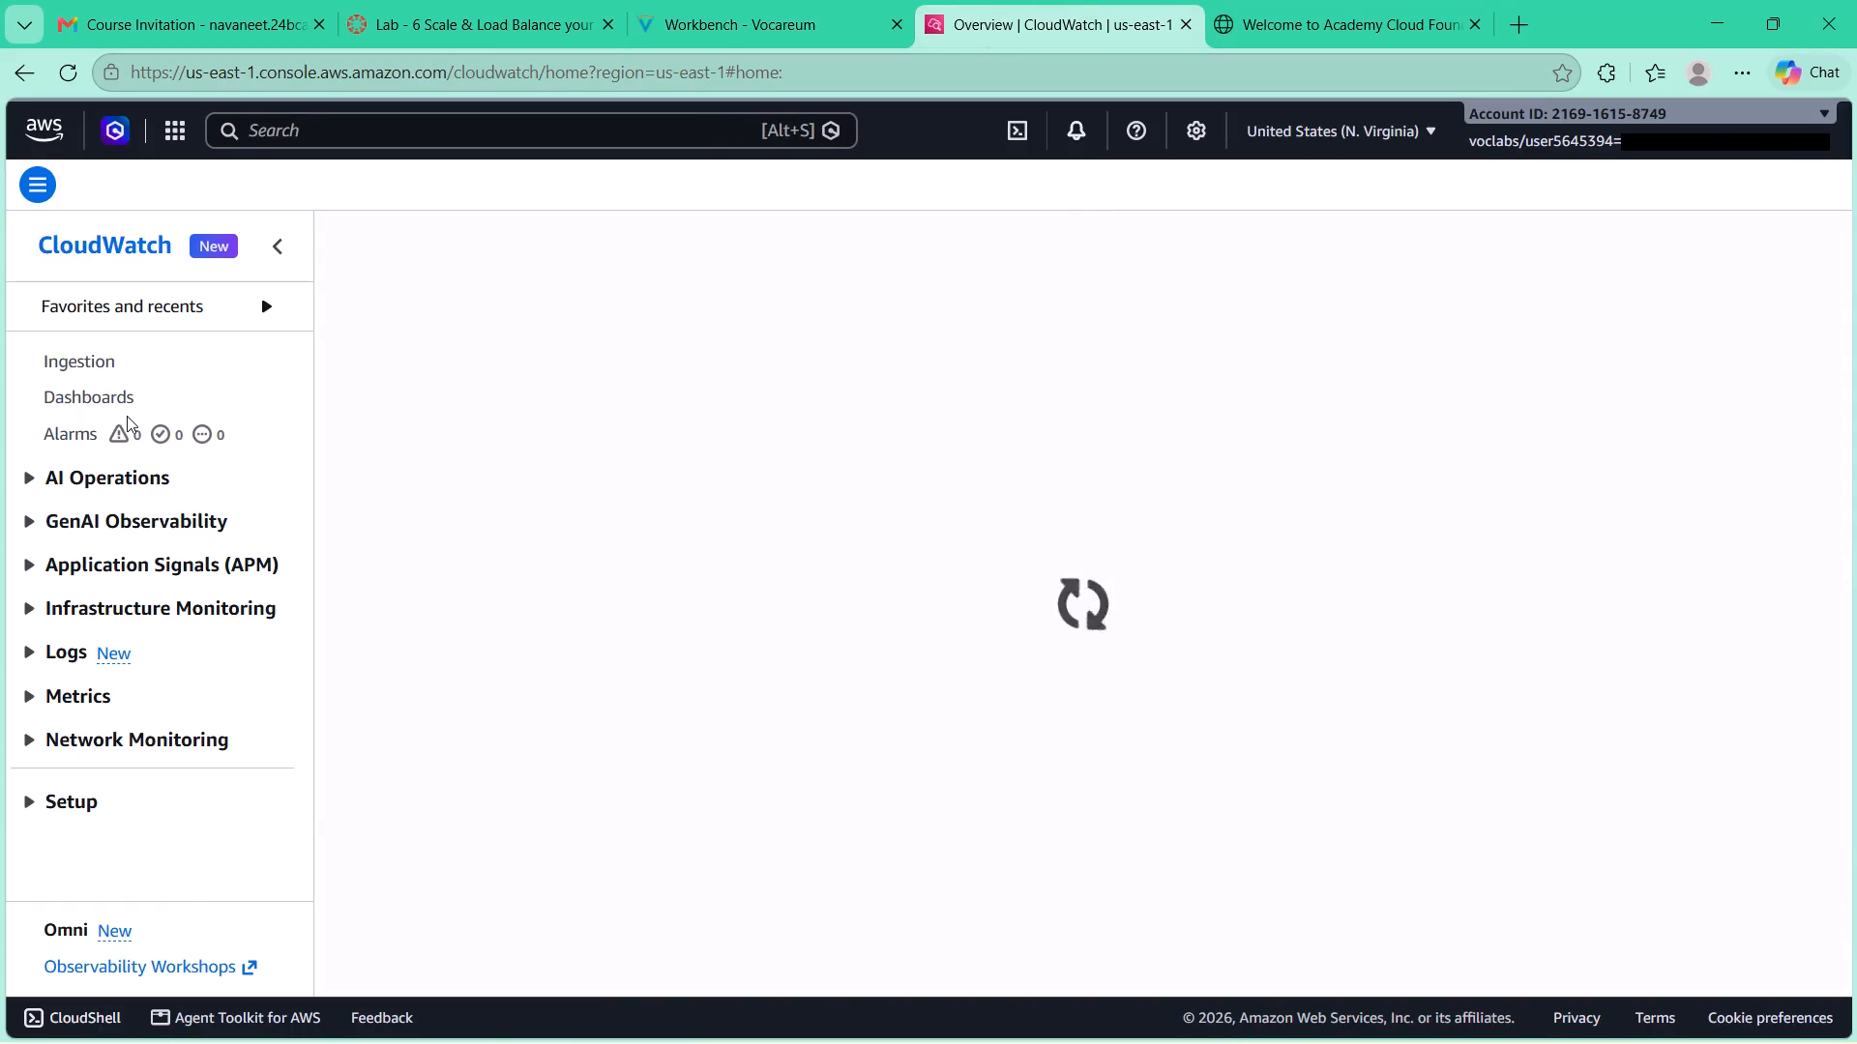
click(54, 432)
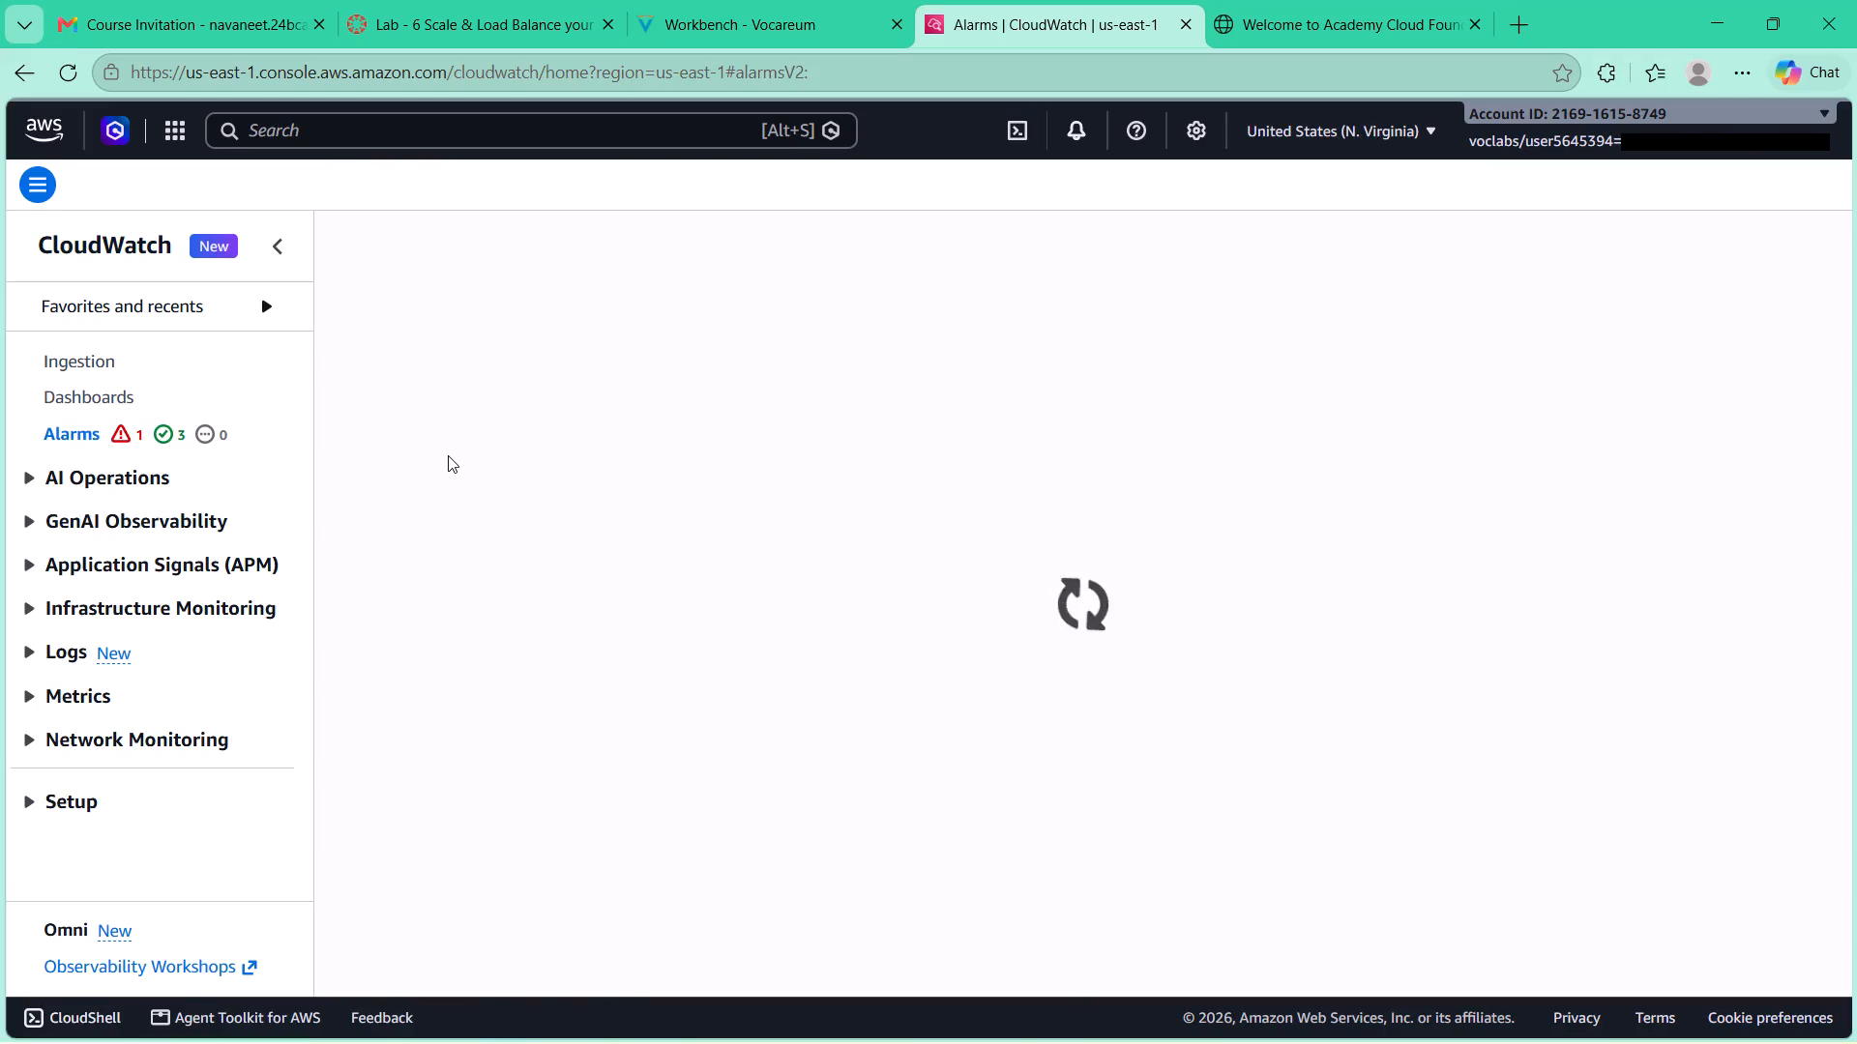
Examine the names, states and conditions of the Auto Scaling alarms and compare them with lab step 44.
scroll(649, 496, down, 1)
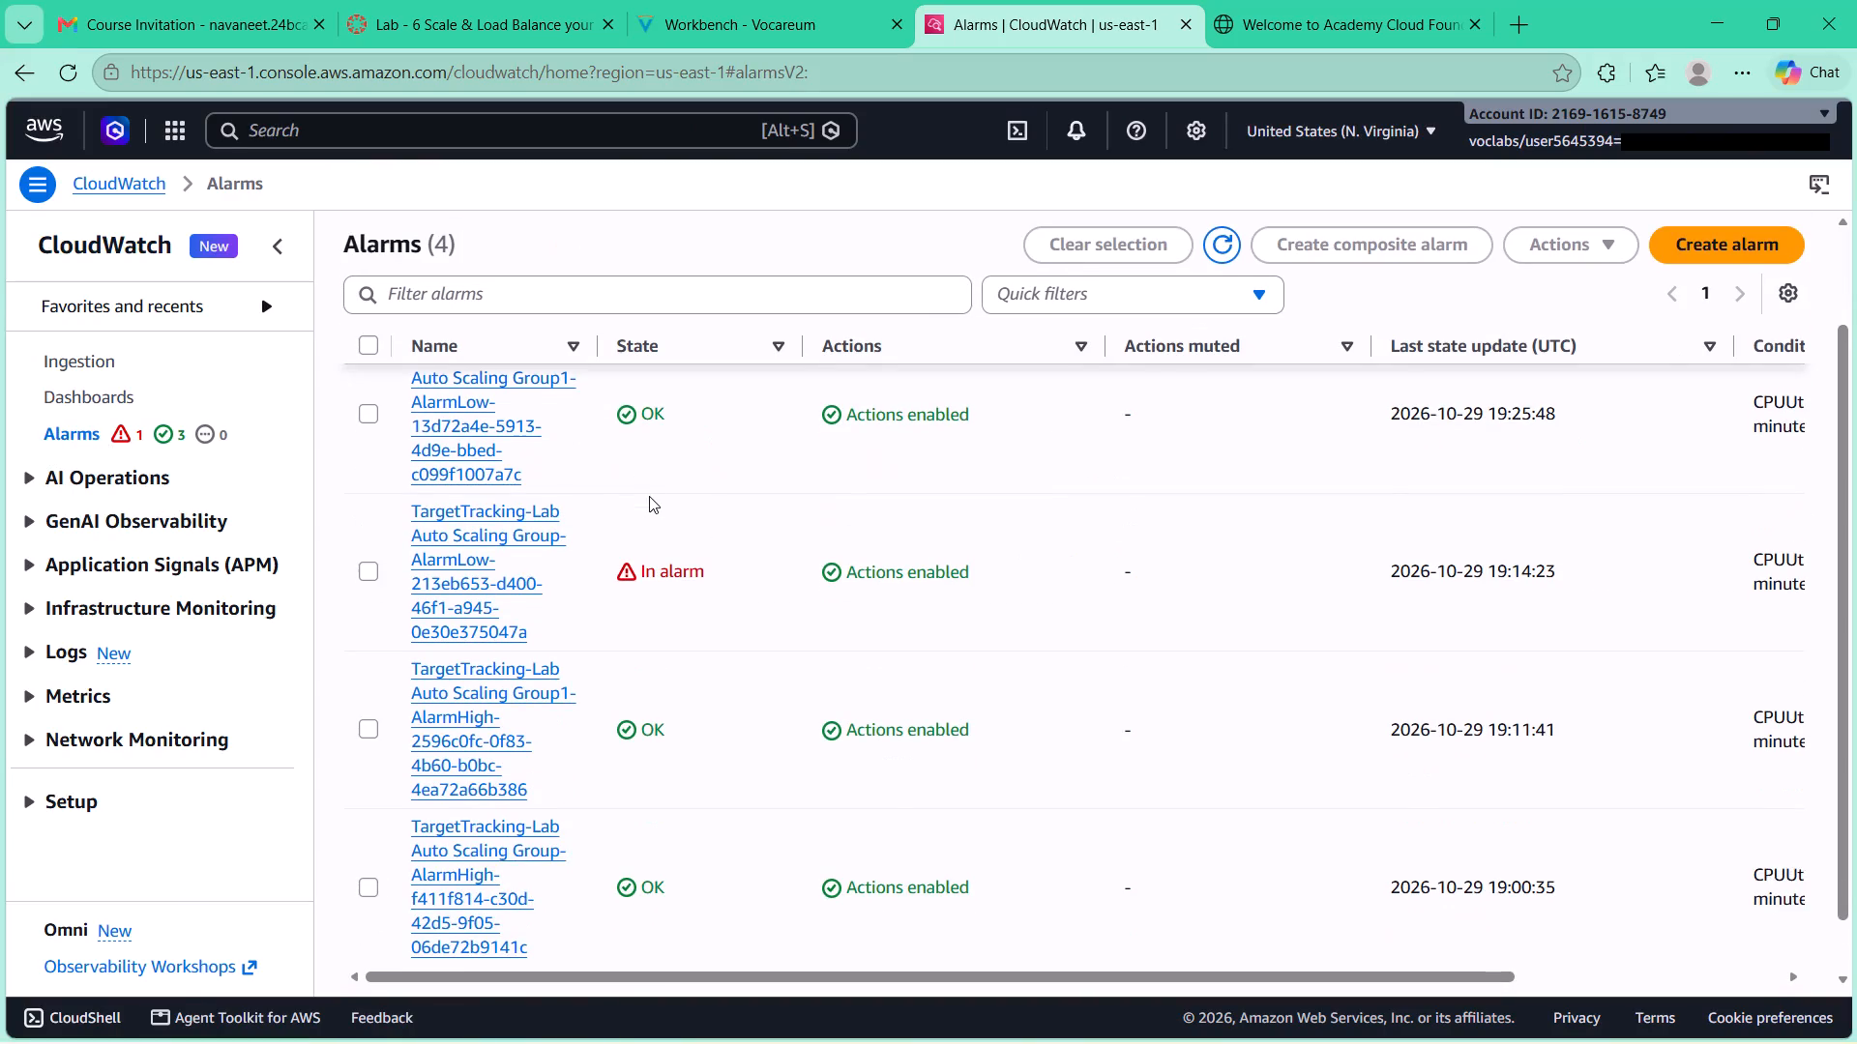
scroll(660, 503, down, 2)
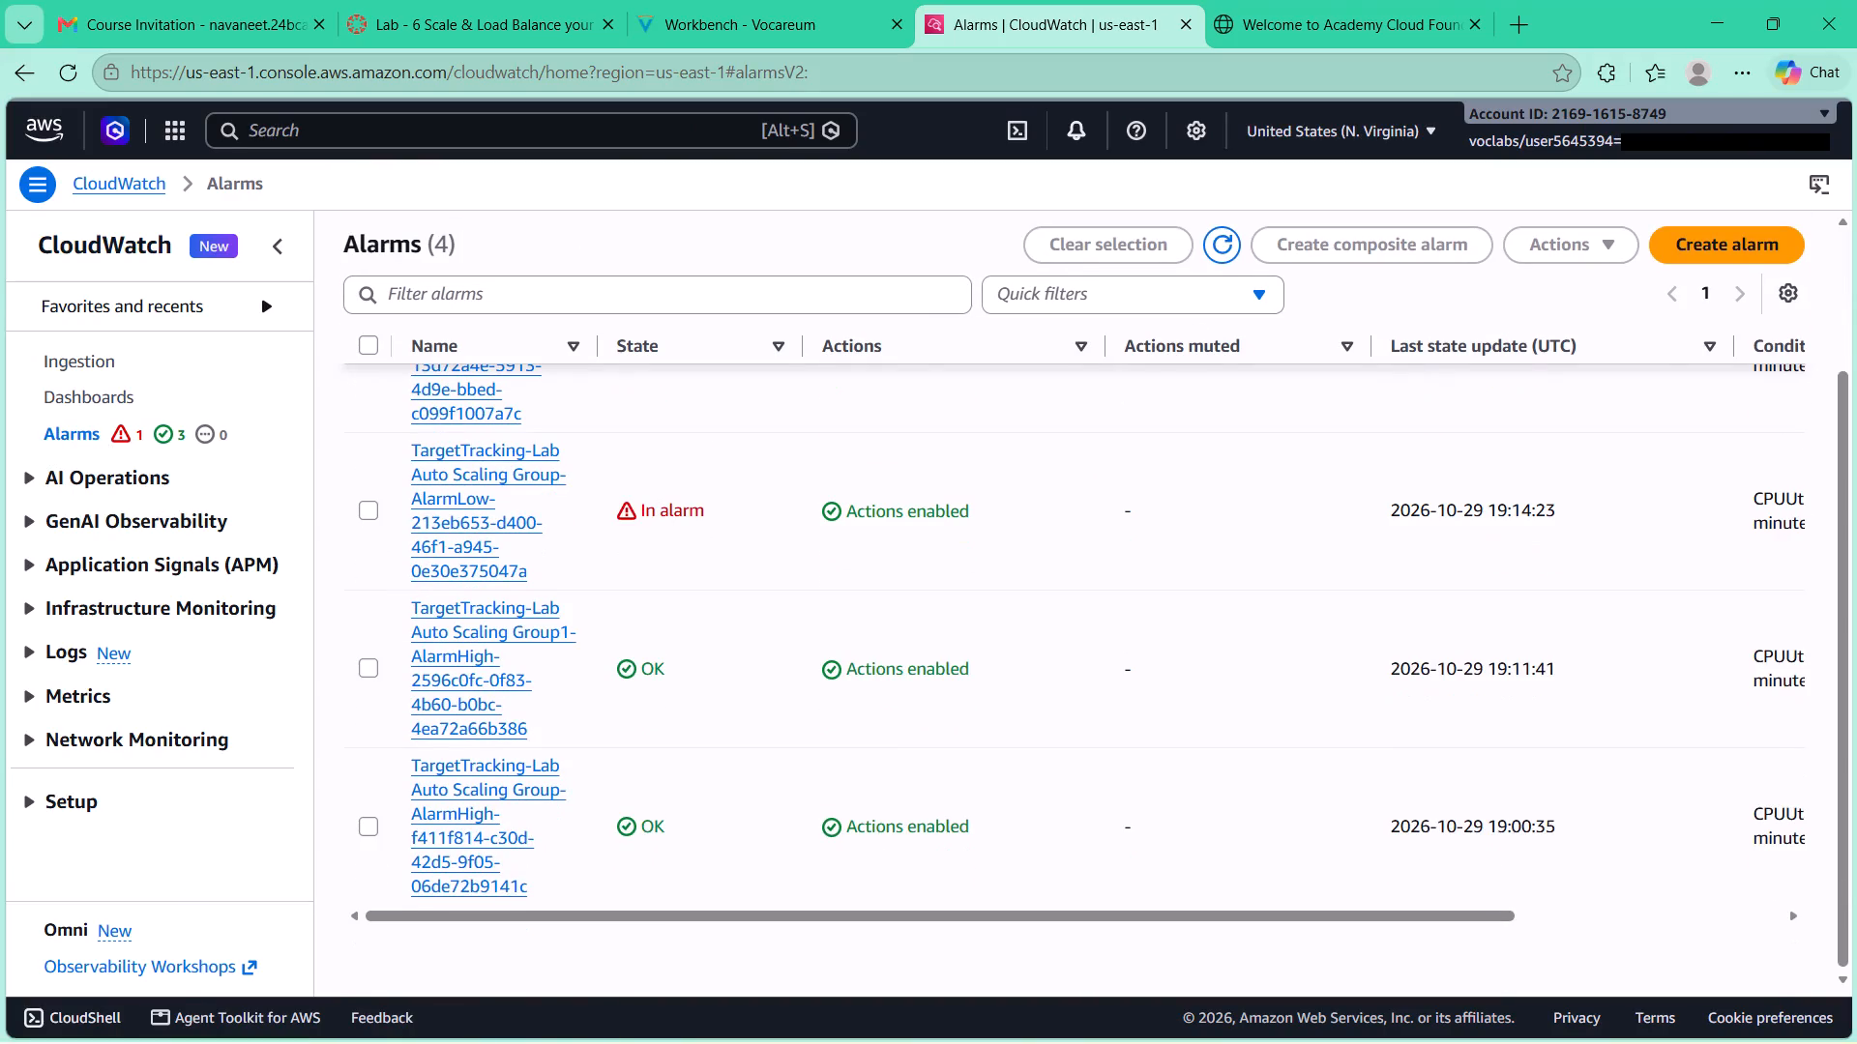
scroll(663, 507, up, 3)
scroll(663, 507, down, 2)
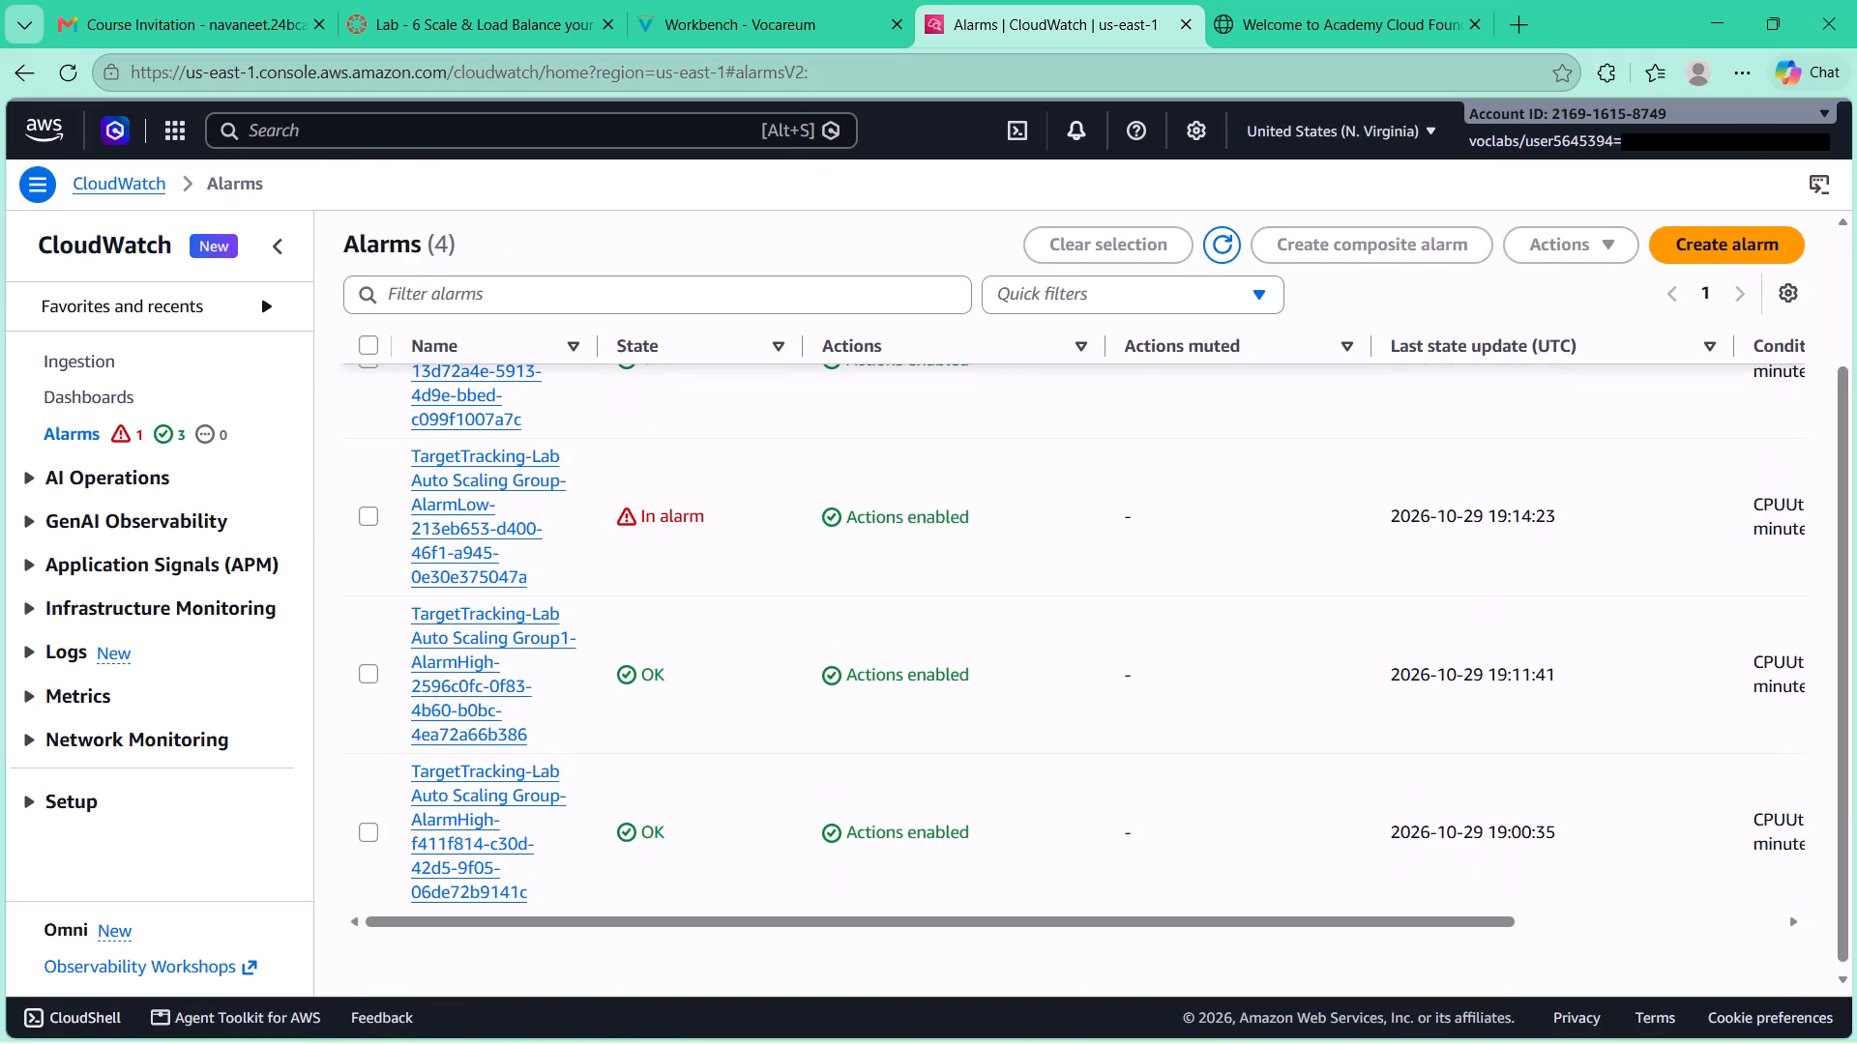
scroll(675, 516, up, 2)
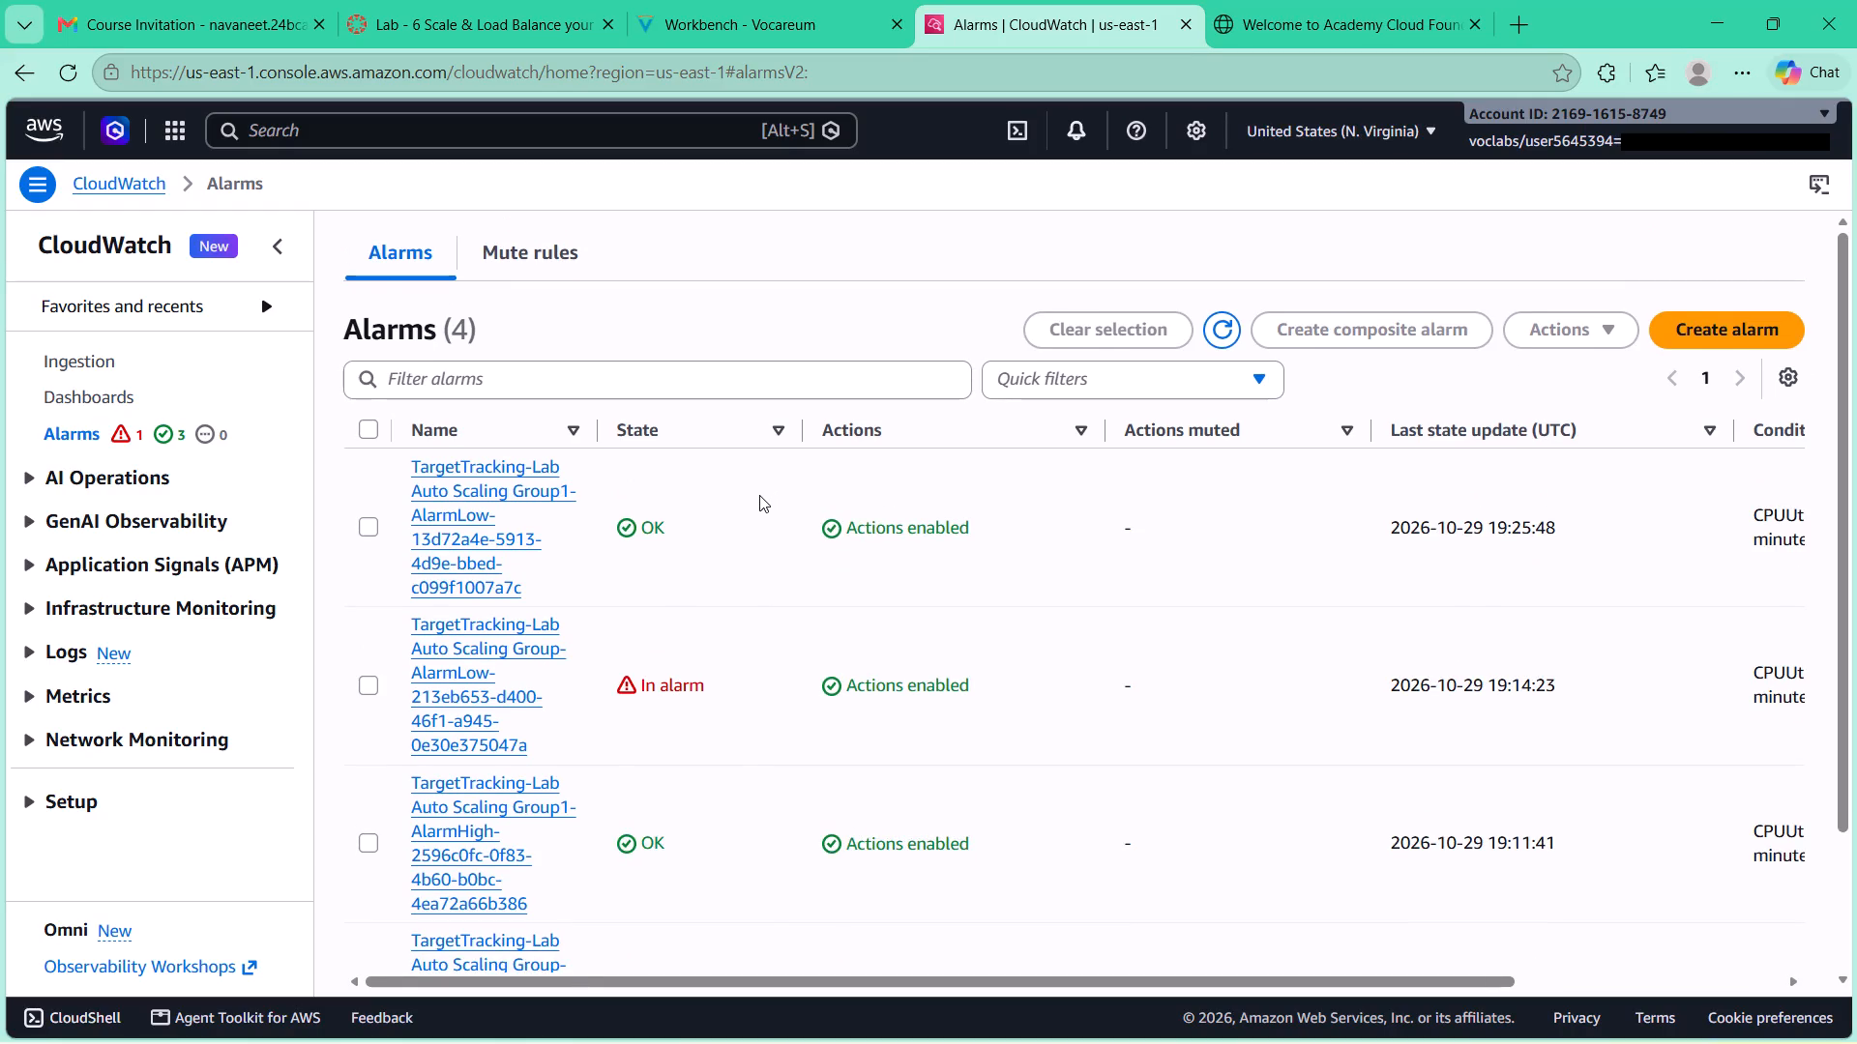
scroll(755, 498, down, 3)
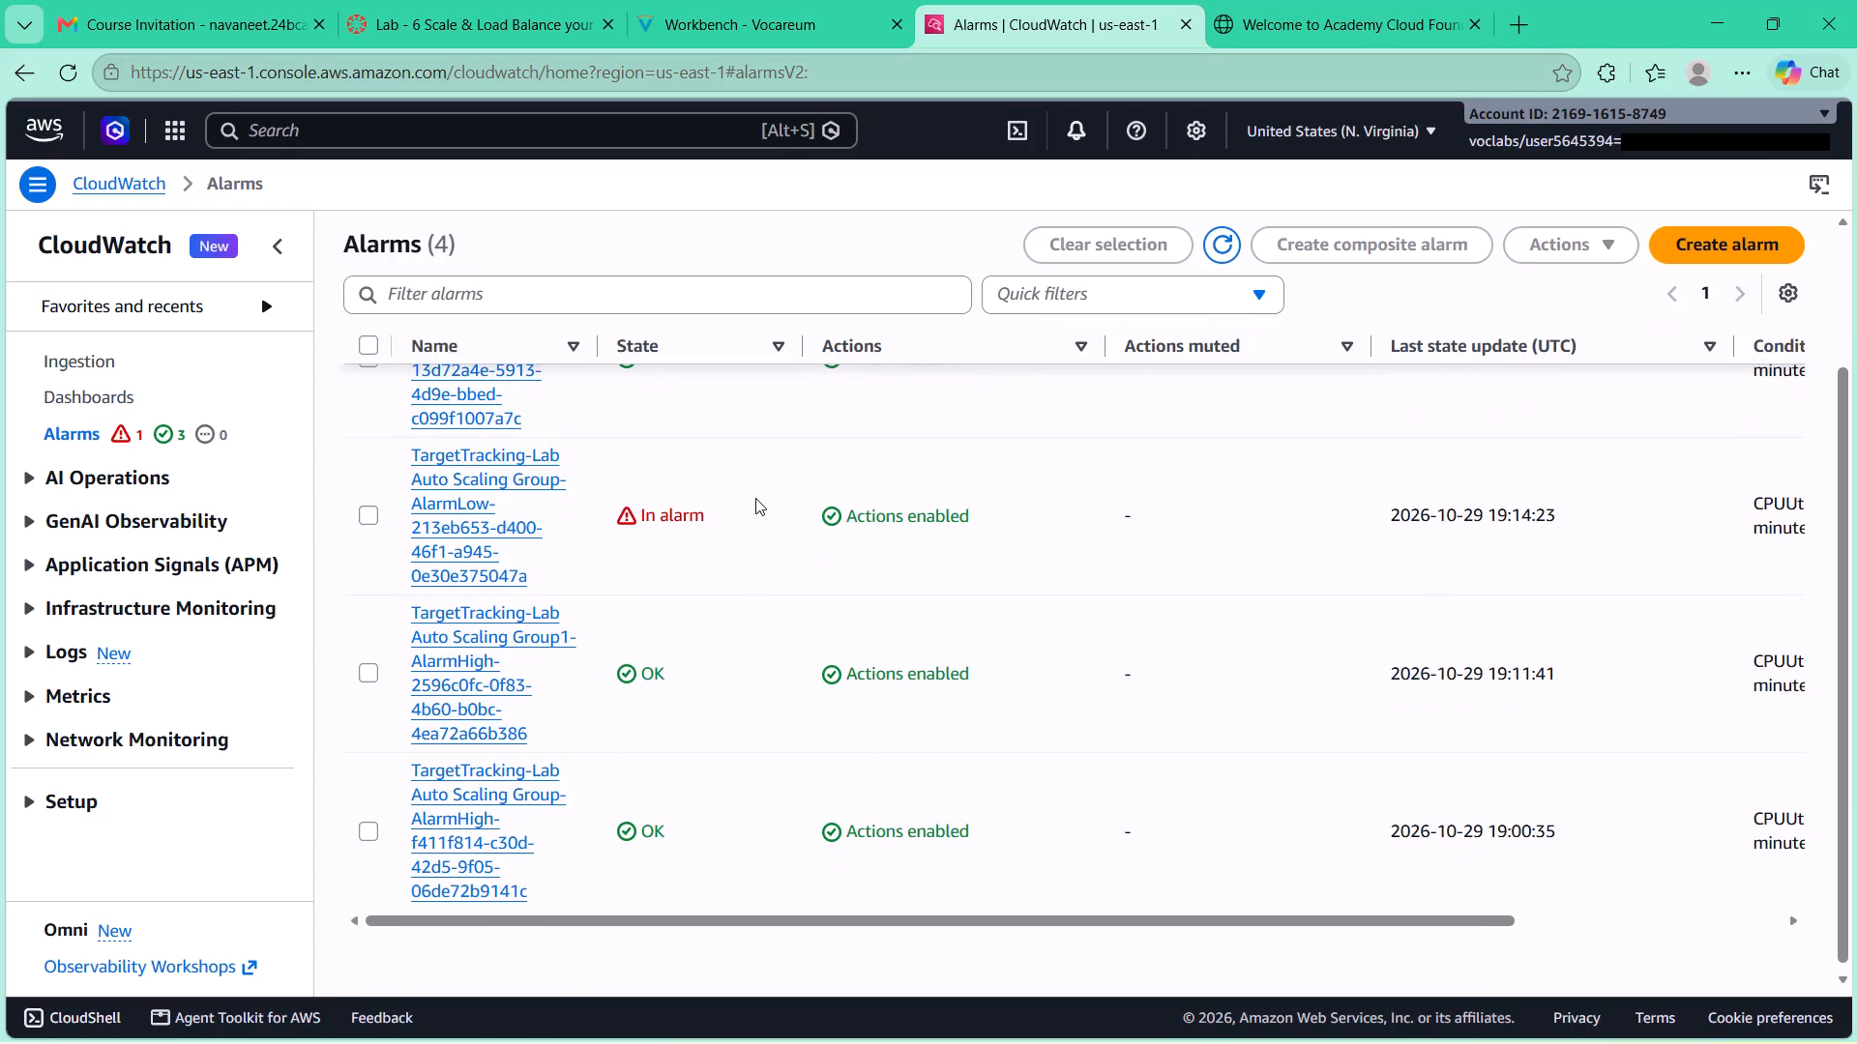
scroll(755, 498, up, 1)
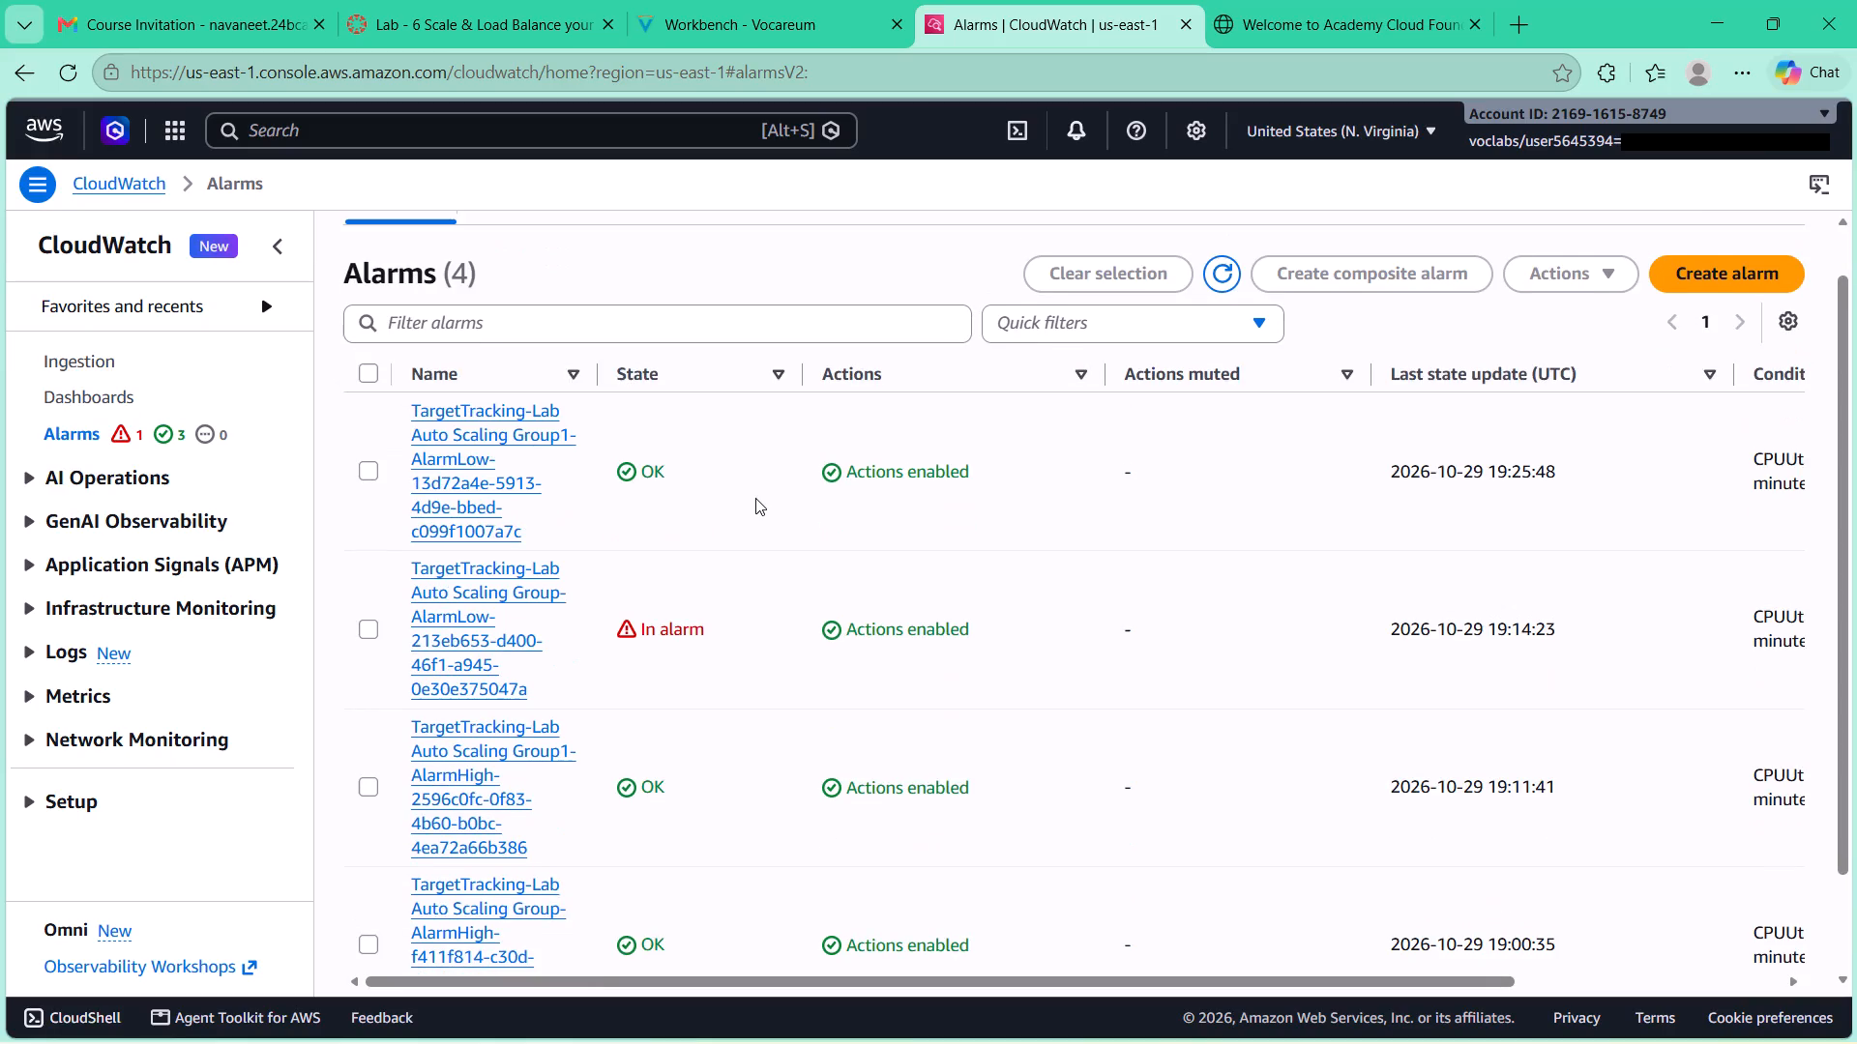
scroll(755, 498, down, 2)
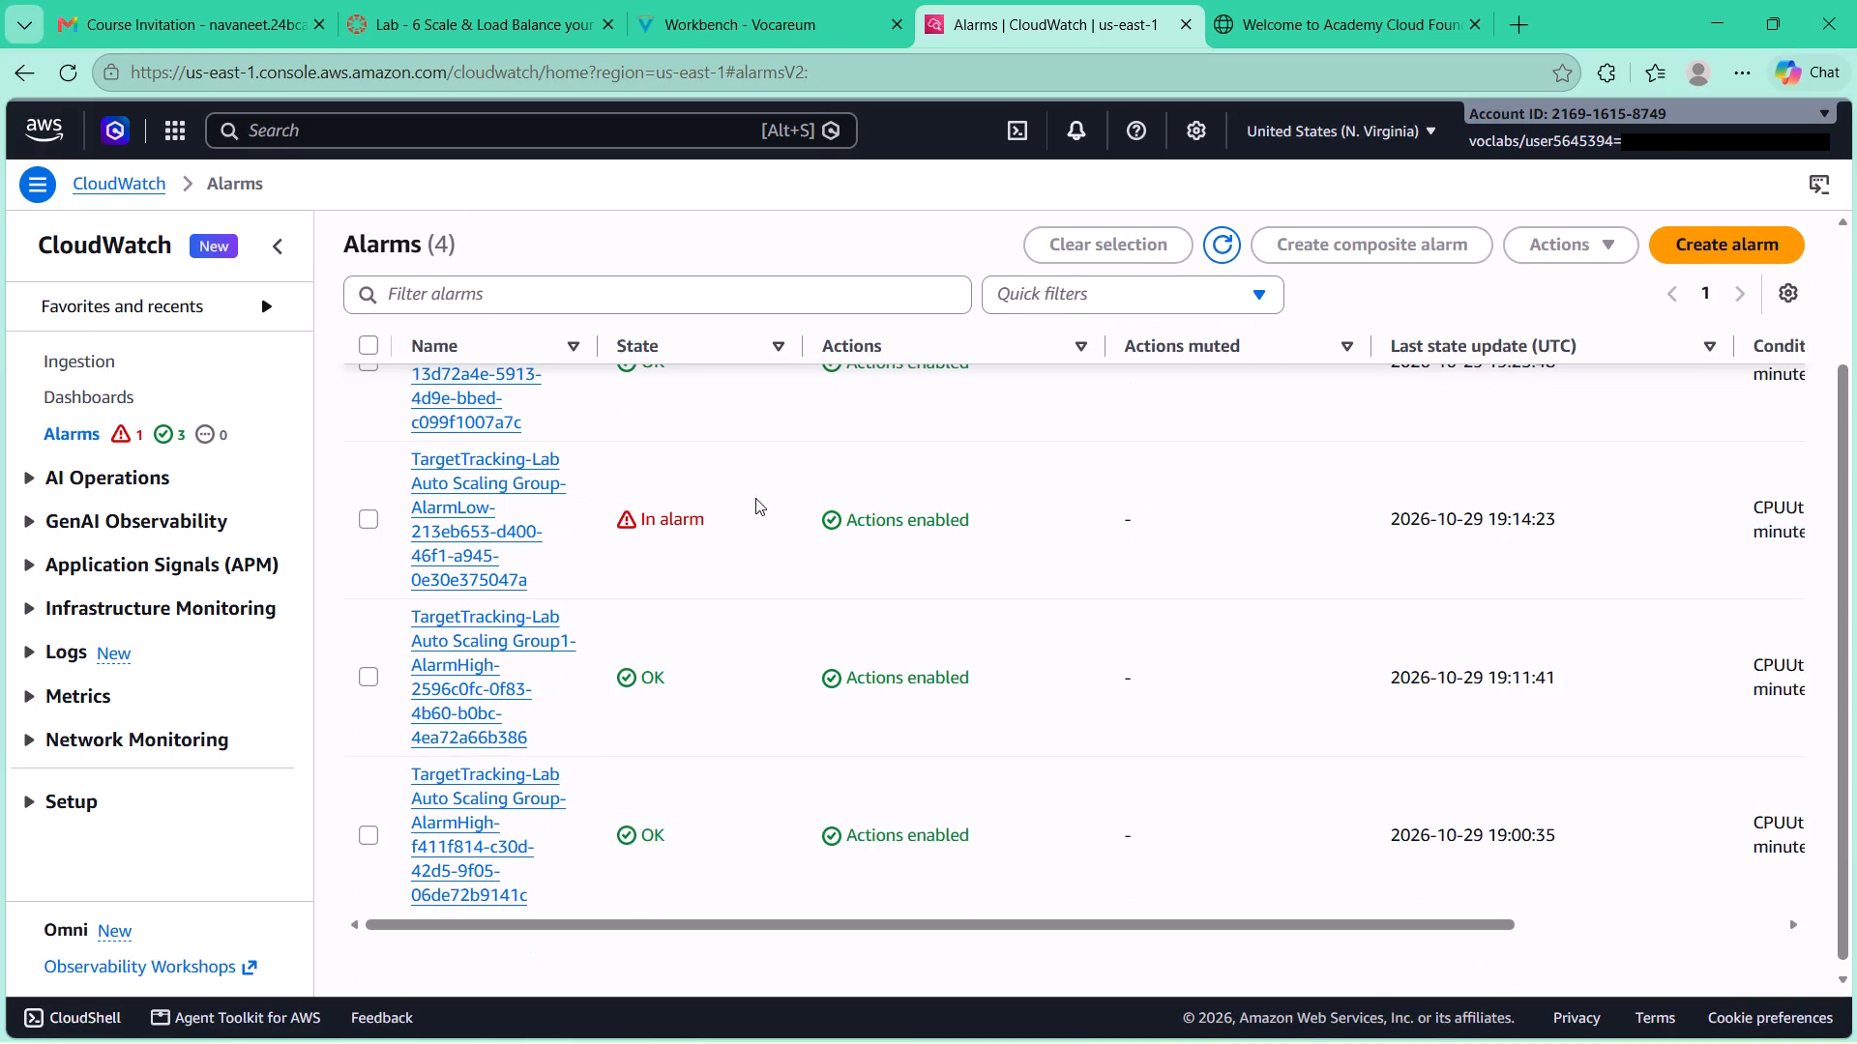
scroll(755, 498, up, 1)
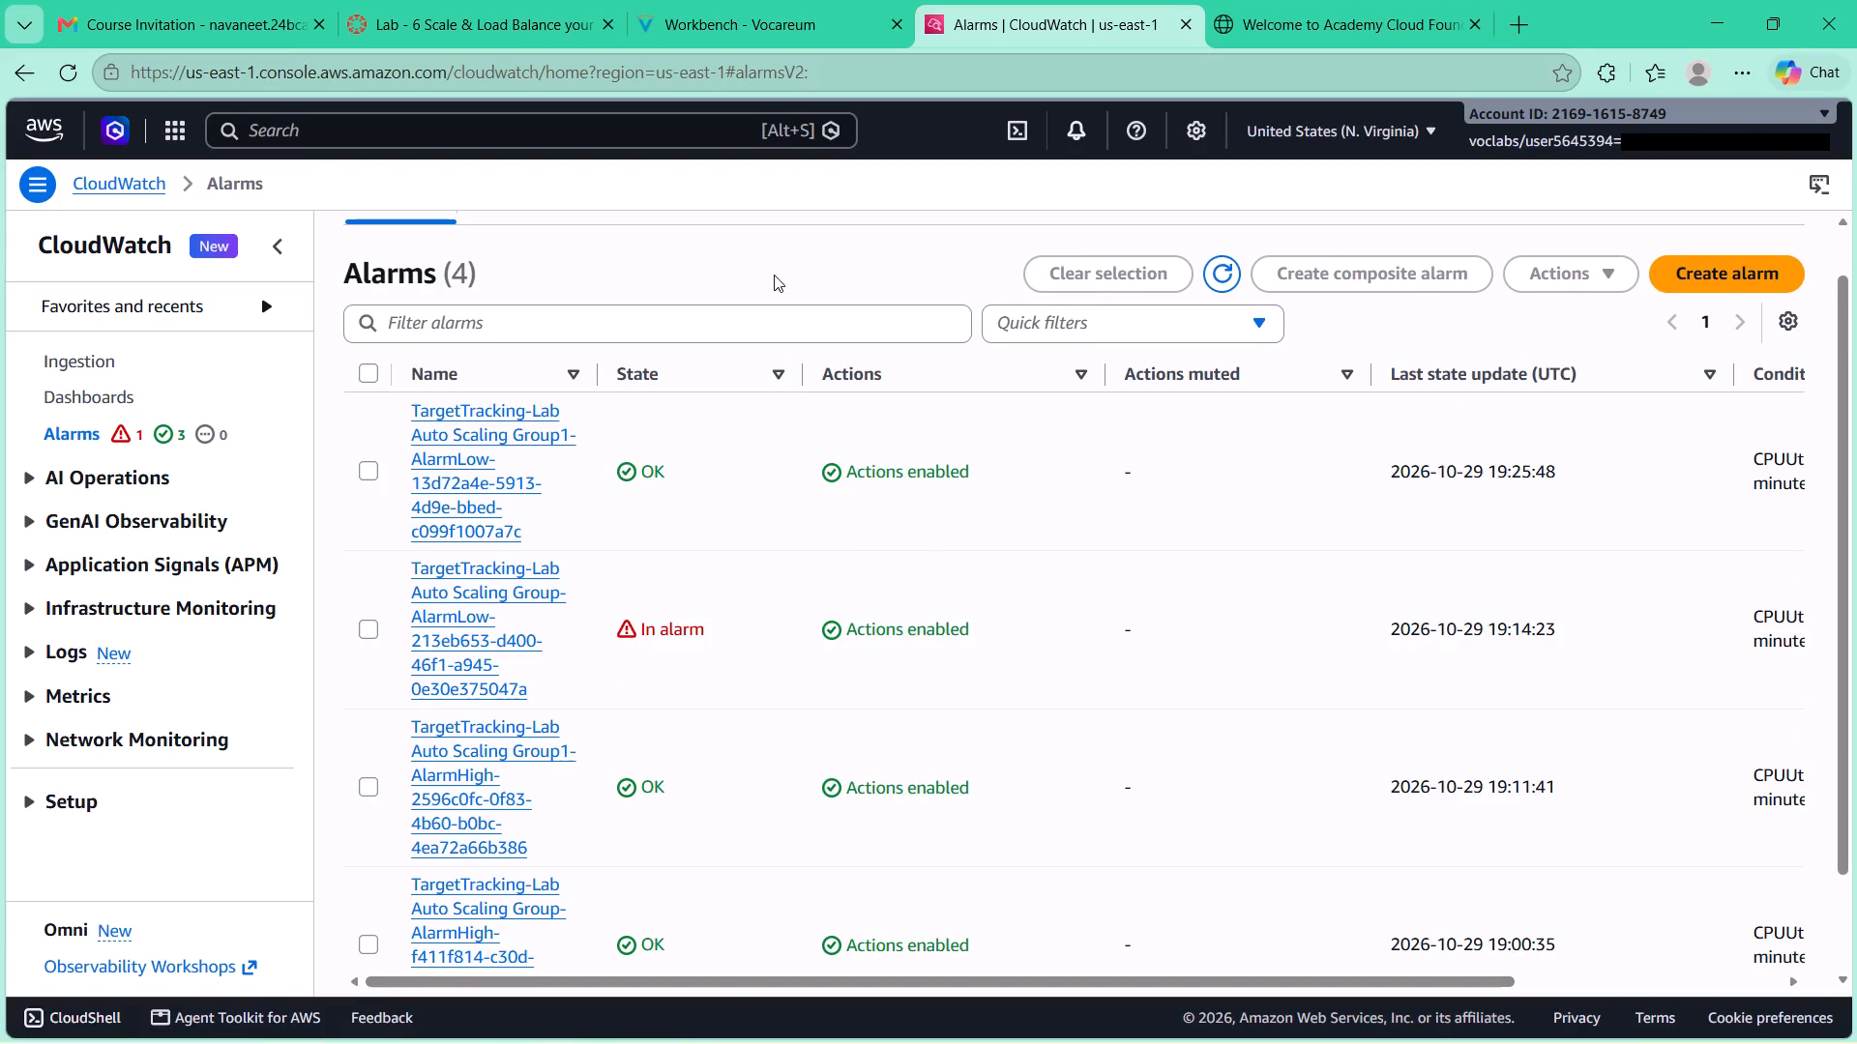
click(789, 9)
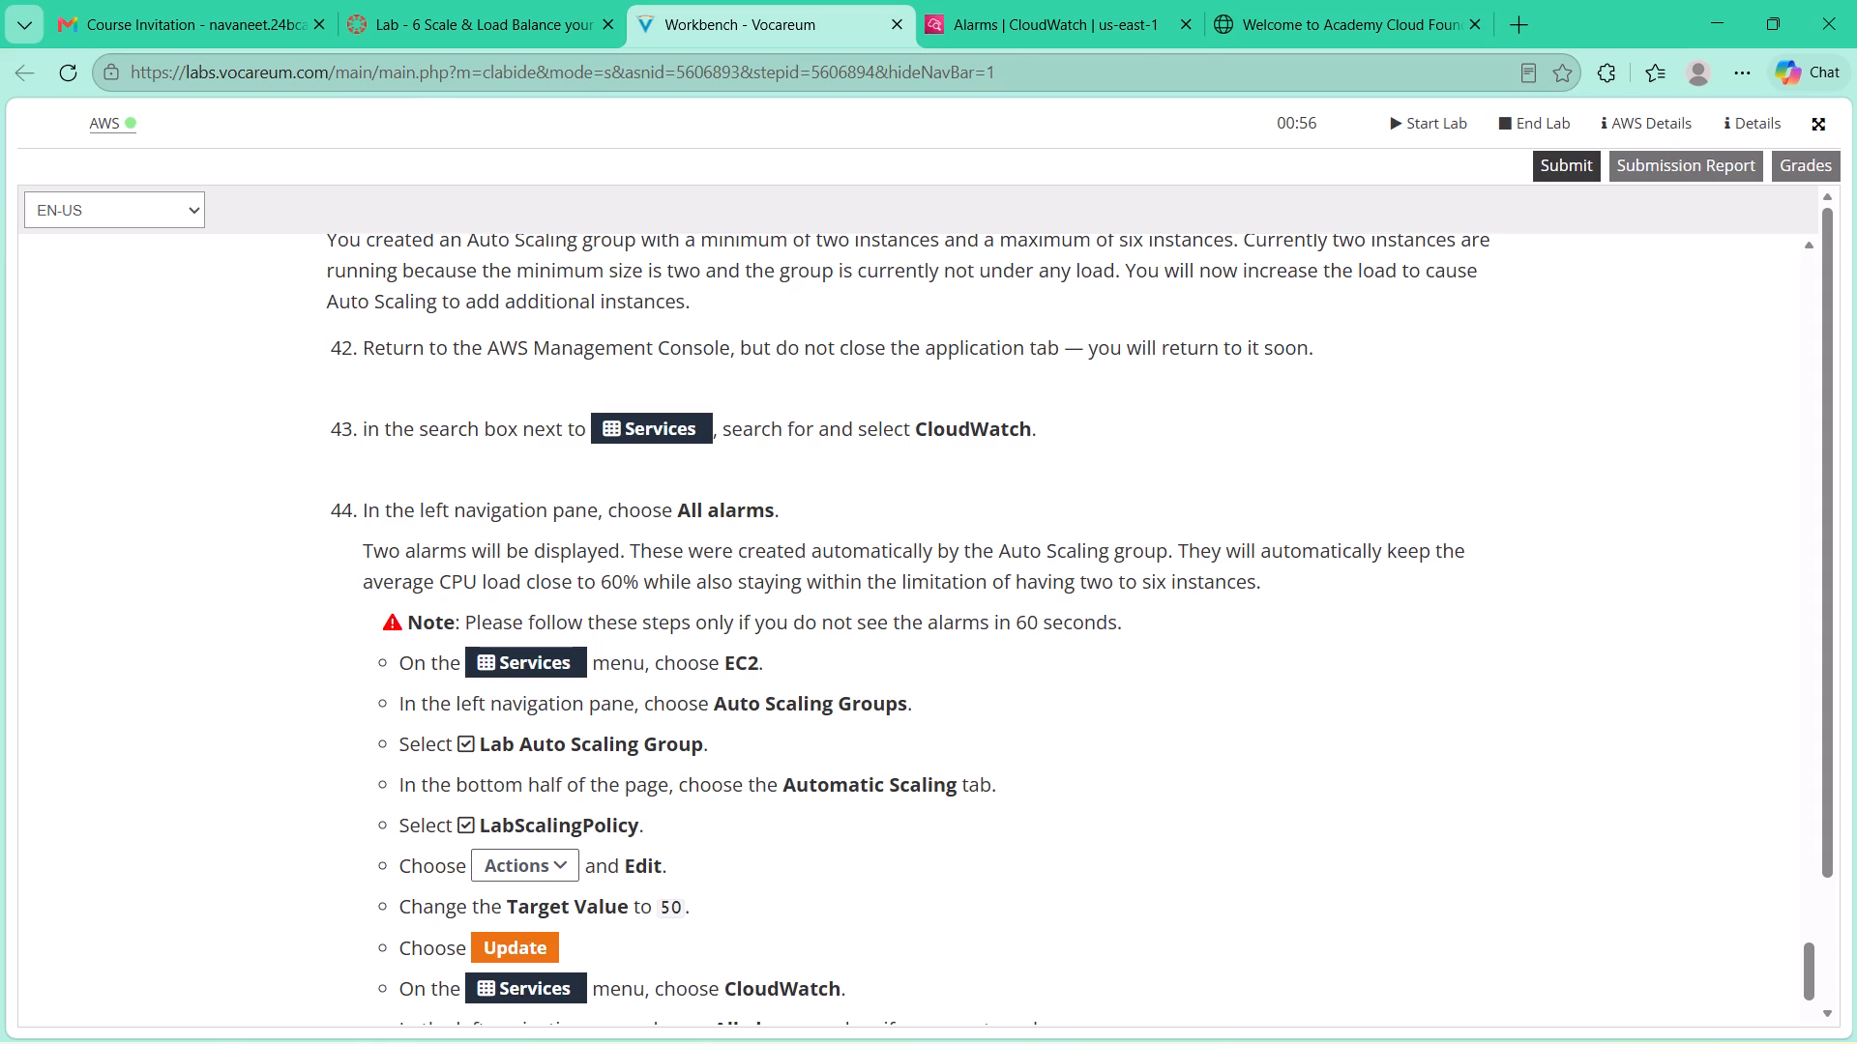
click(1020, 19)
scroll(1098, 538, left, 6)
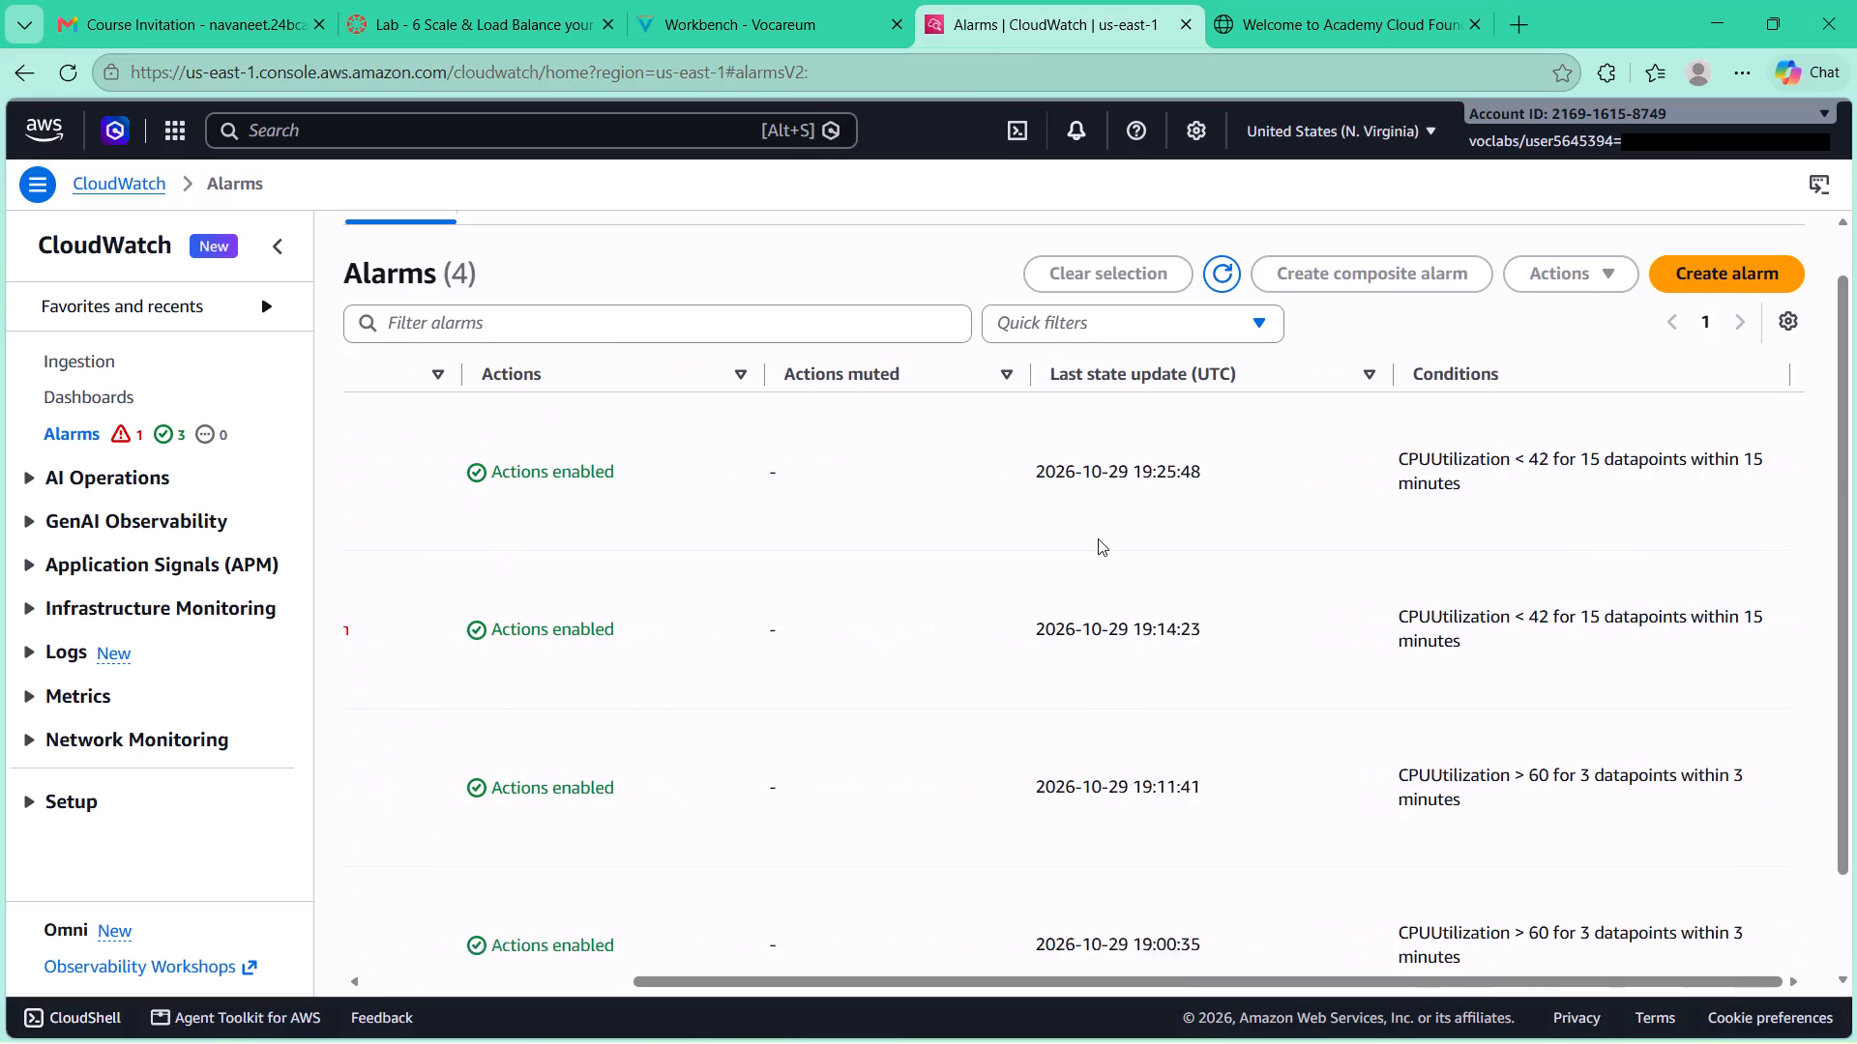
scroll(1098, 538, down, 1)
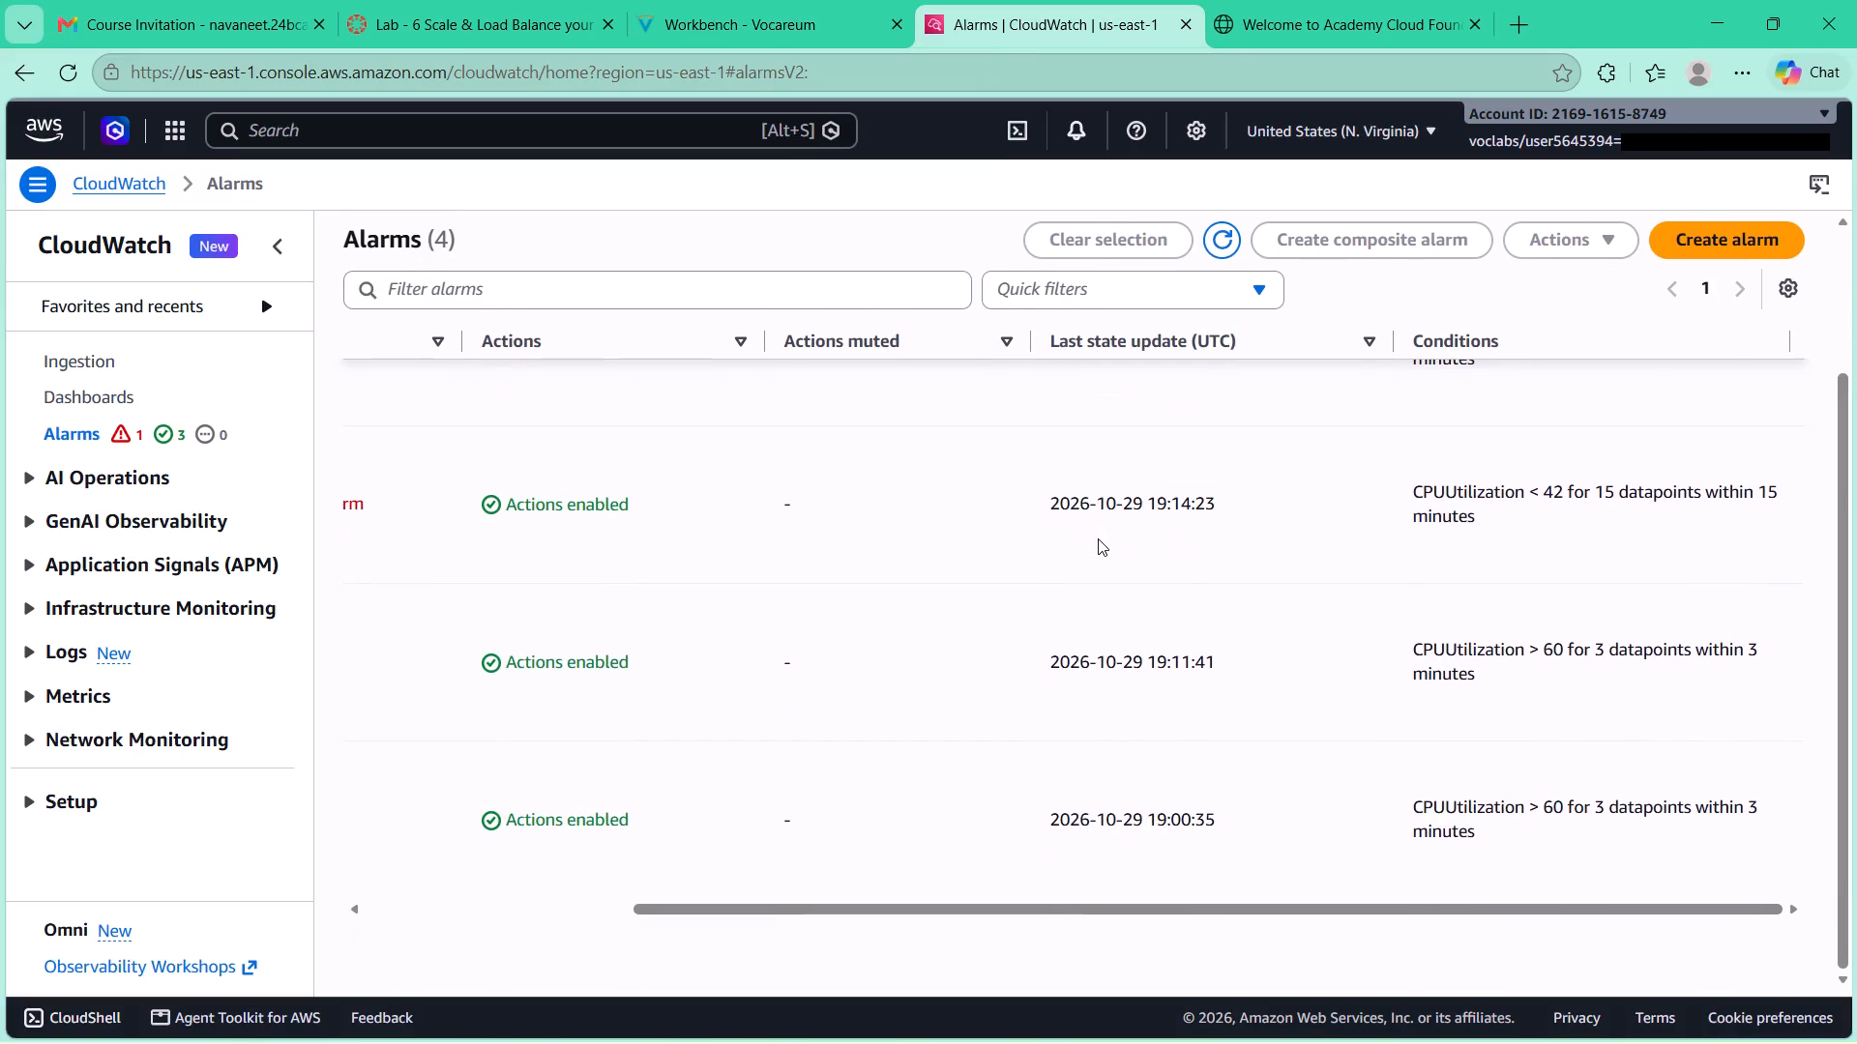
scroll(1098, 538, down, 1)
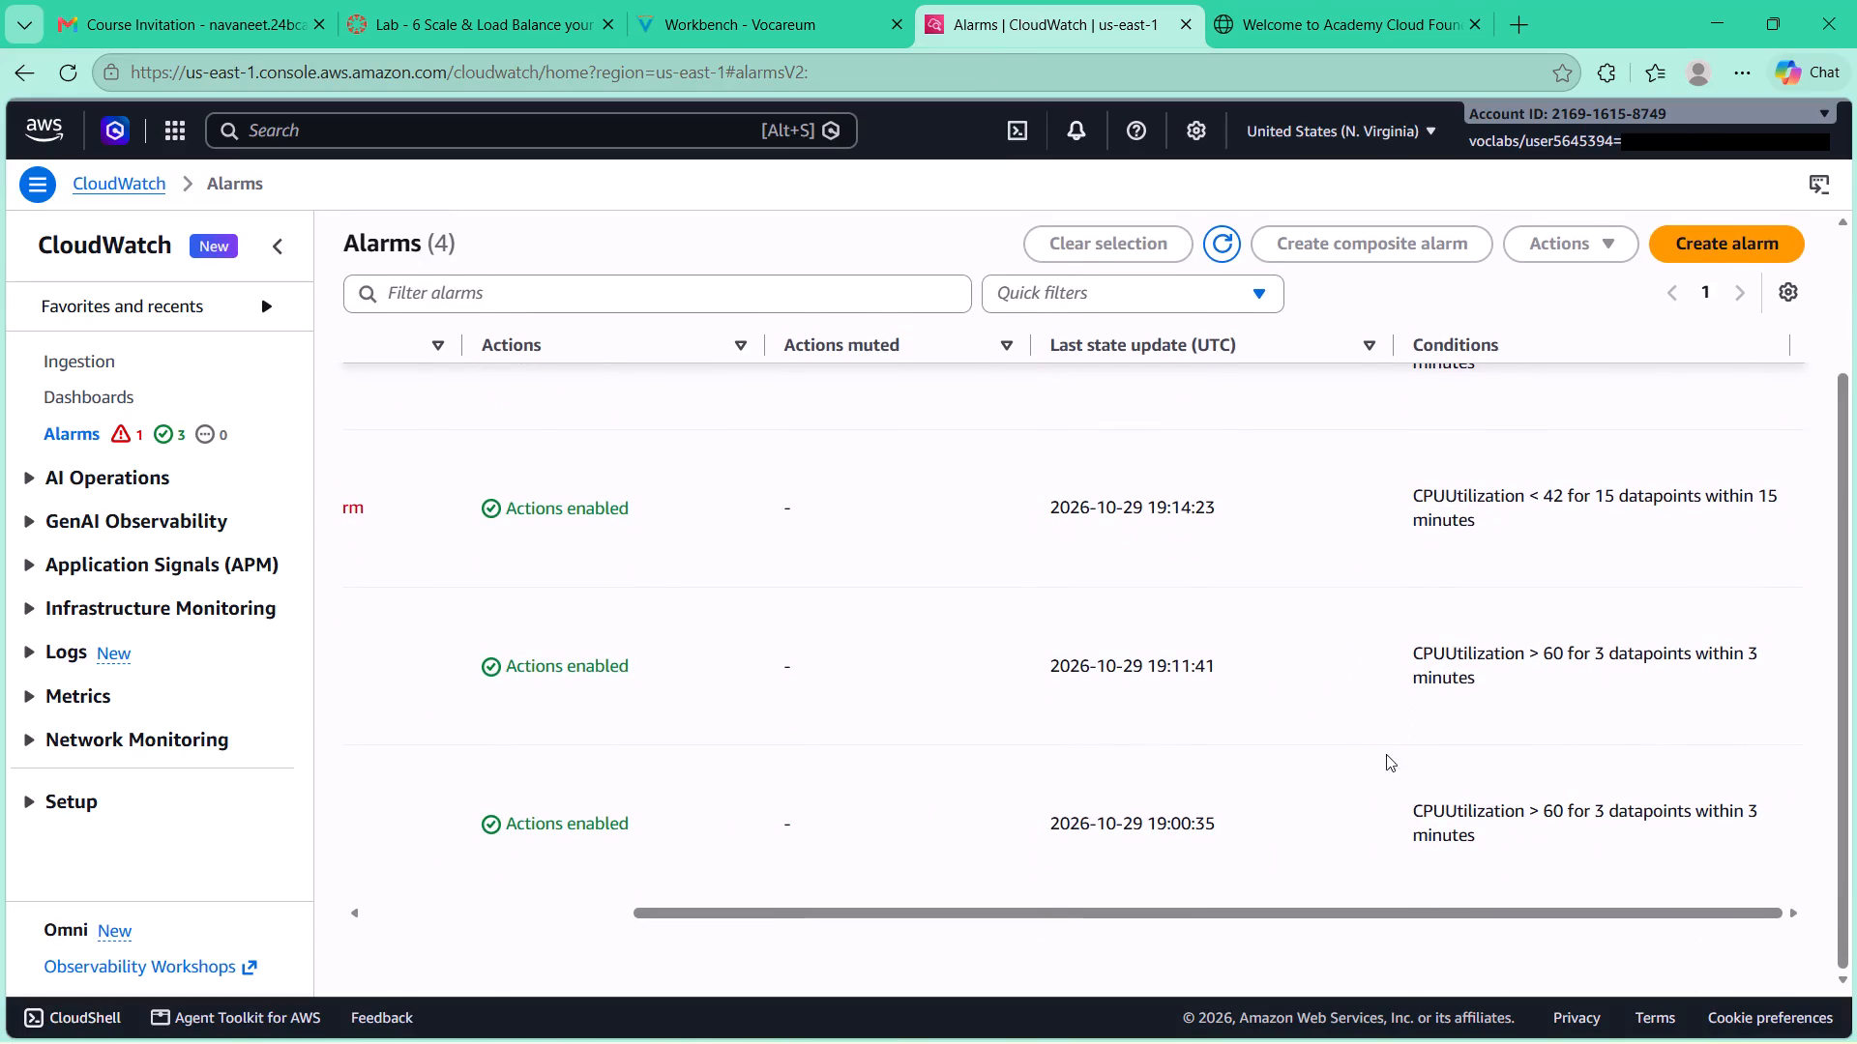
scroll(1315, 710, right, 6)
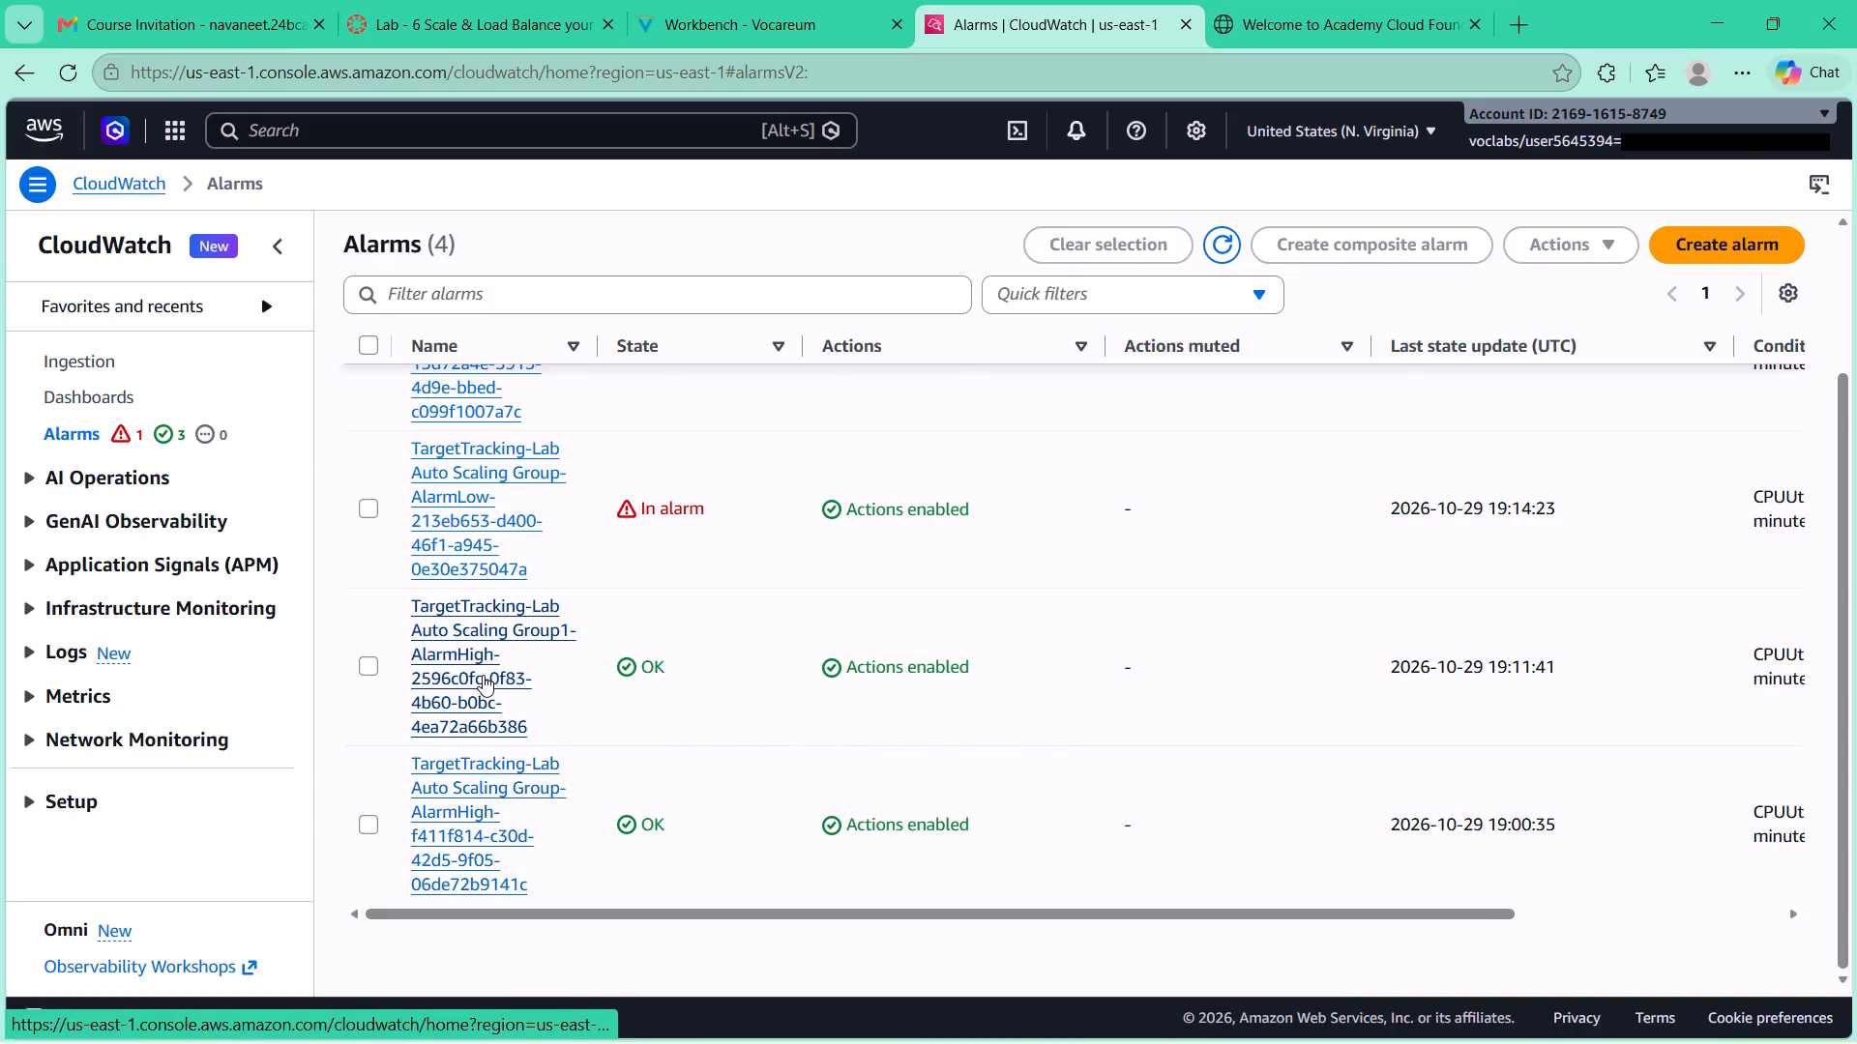
scroll(483, 675, up, 3)
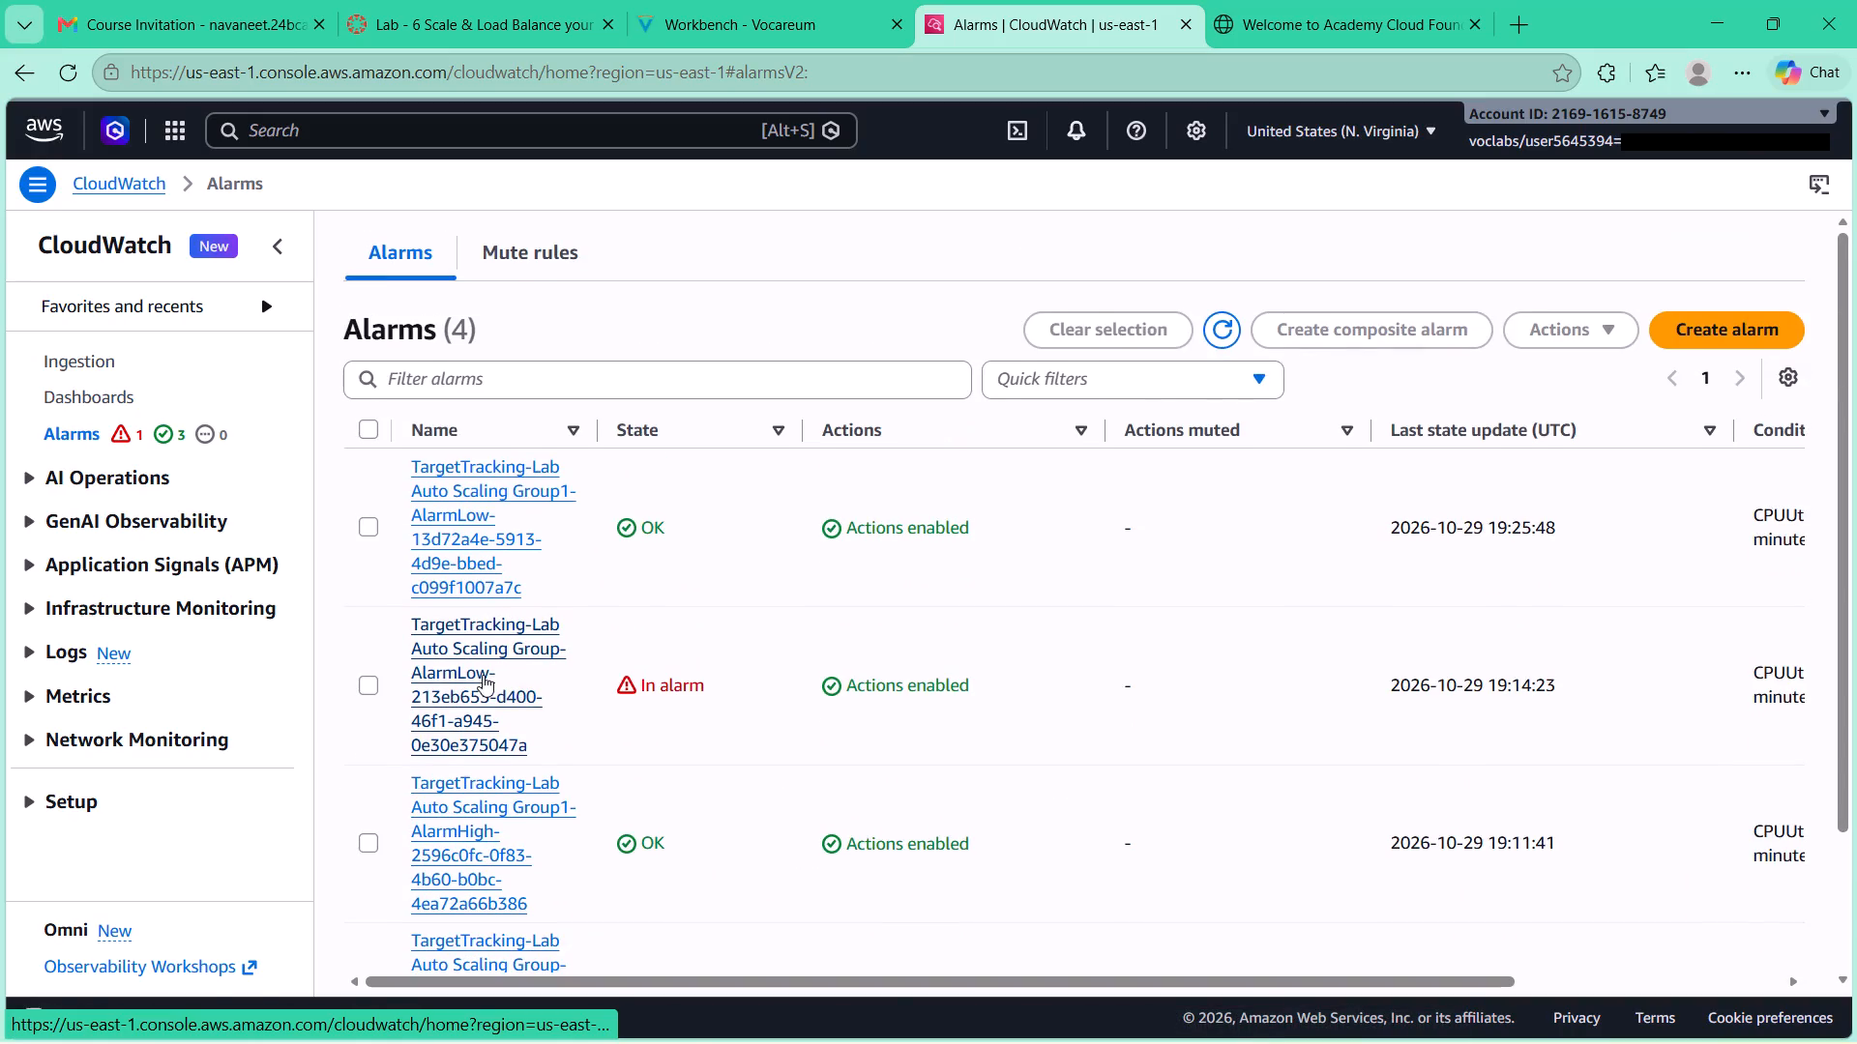
click(832, 28)
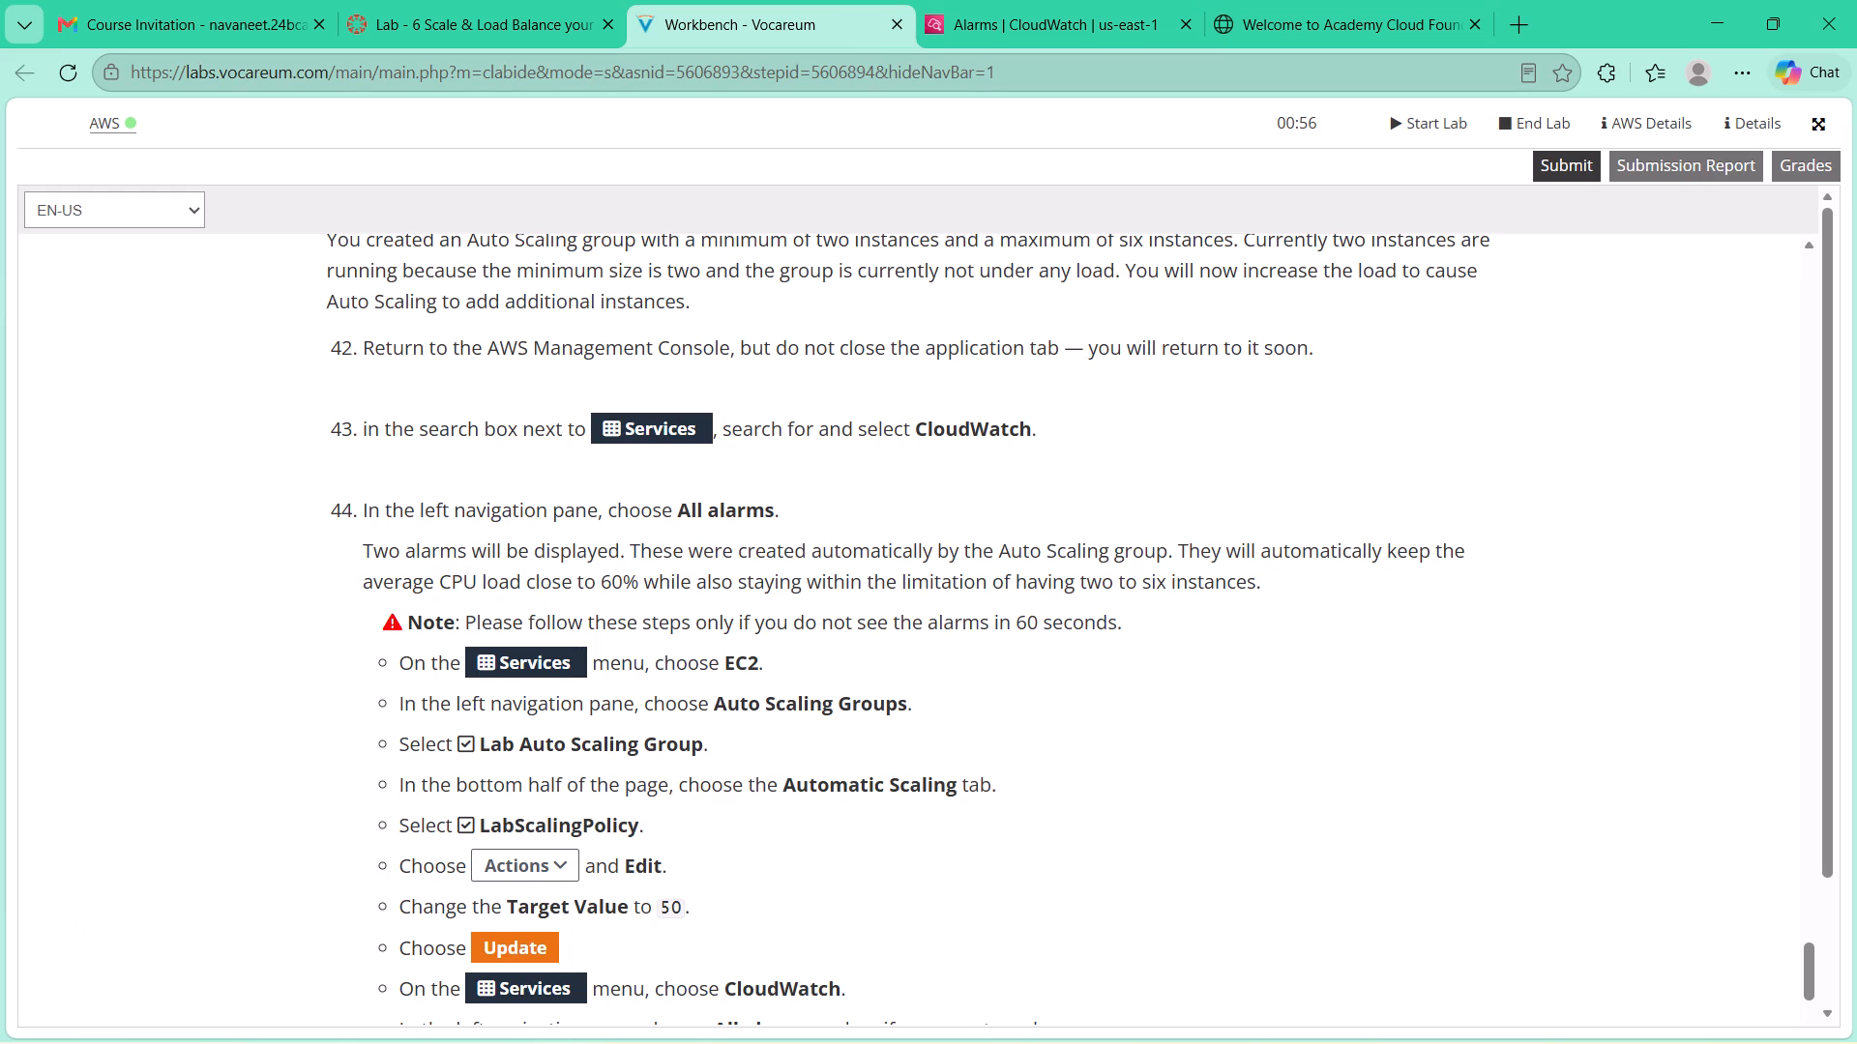
click(989, 0)
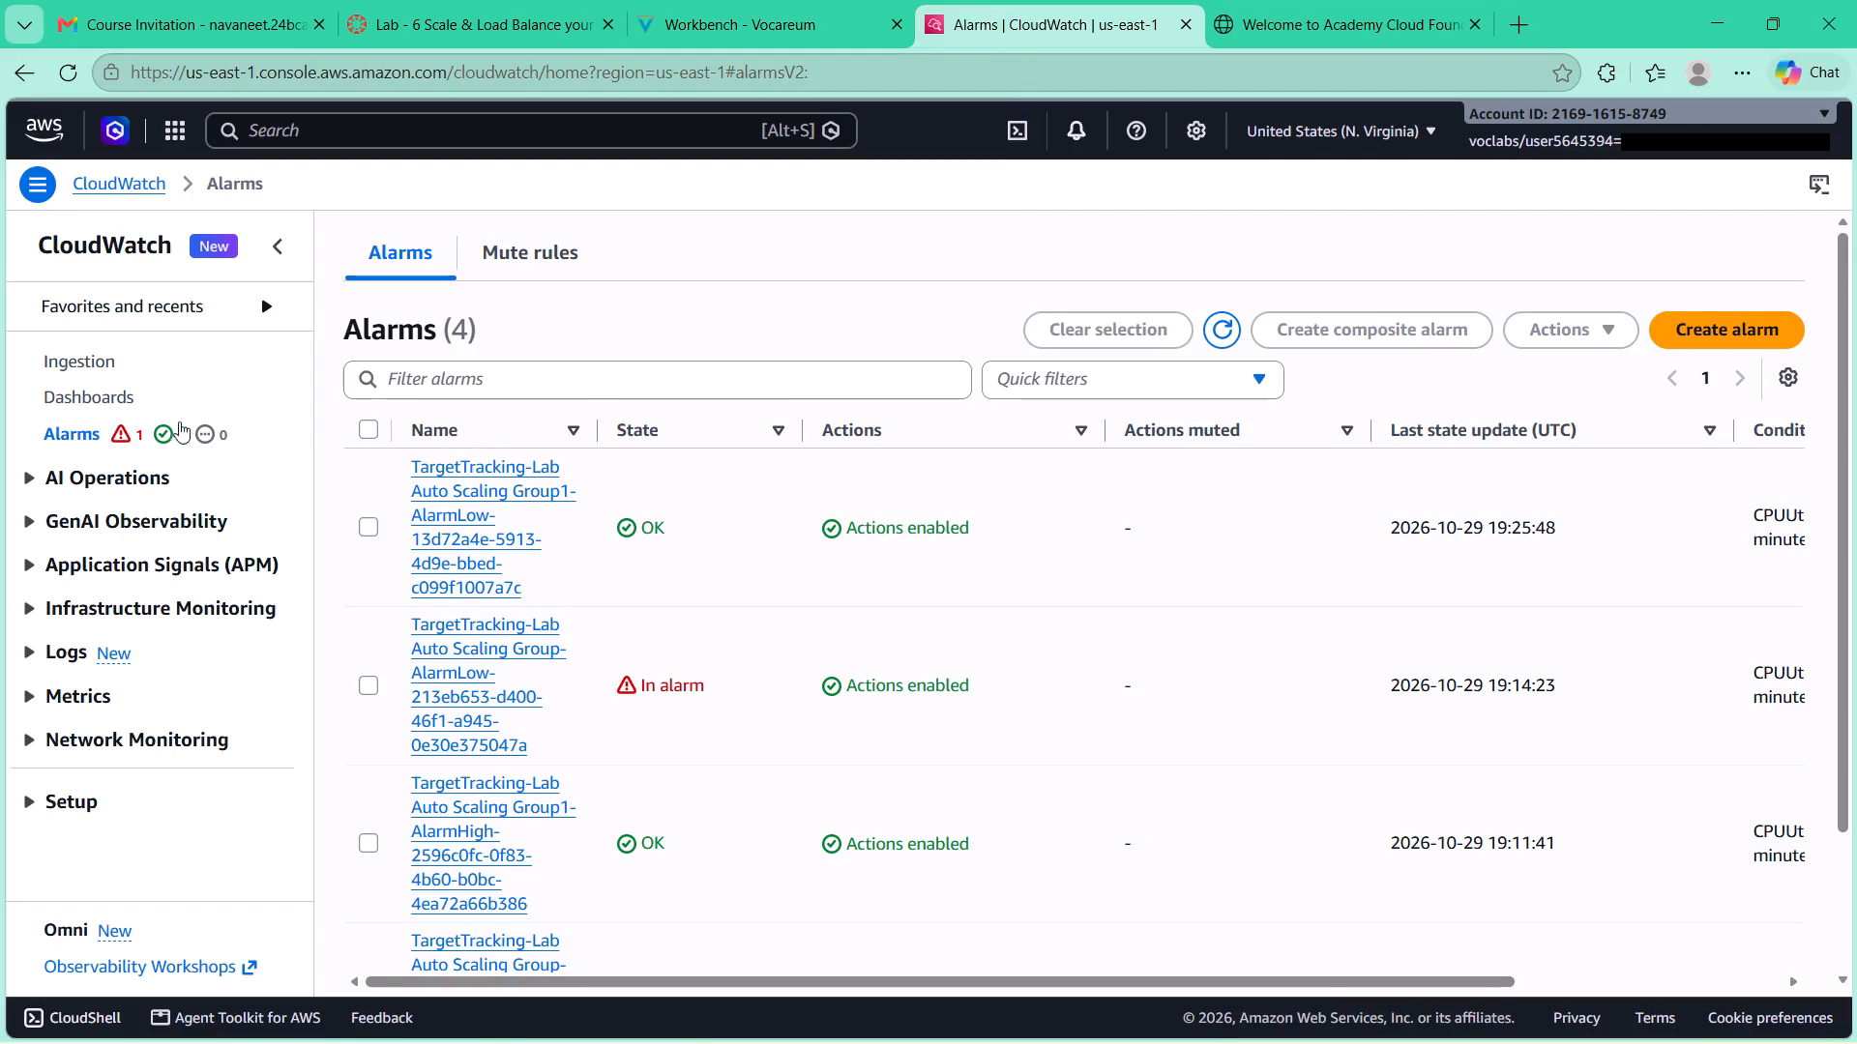
Following the note in lab step 44, search the console for "ec2" and open EC2's Auto Scaling Groups list.
click(711, 0)
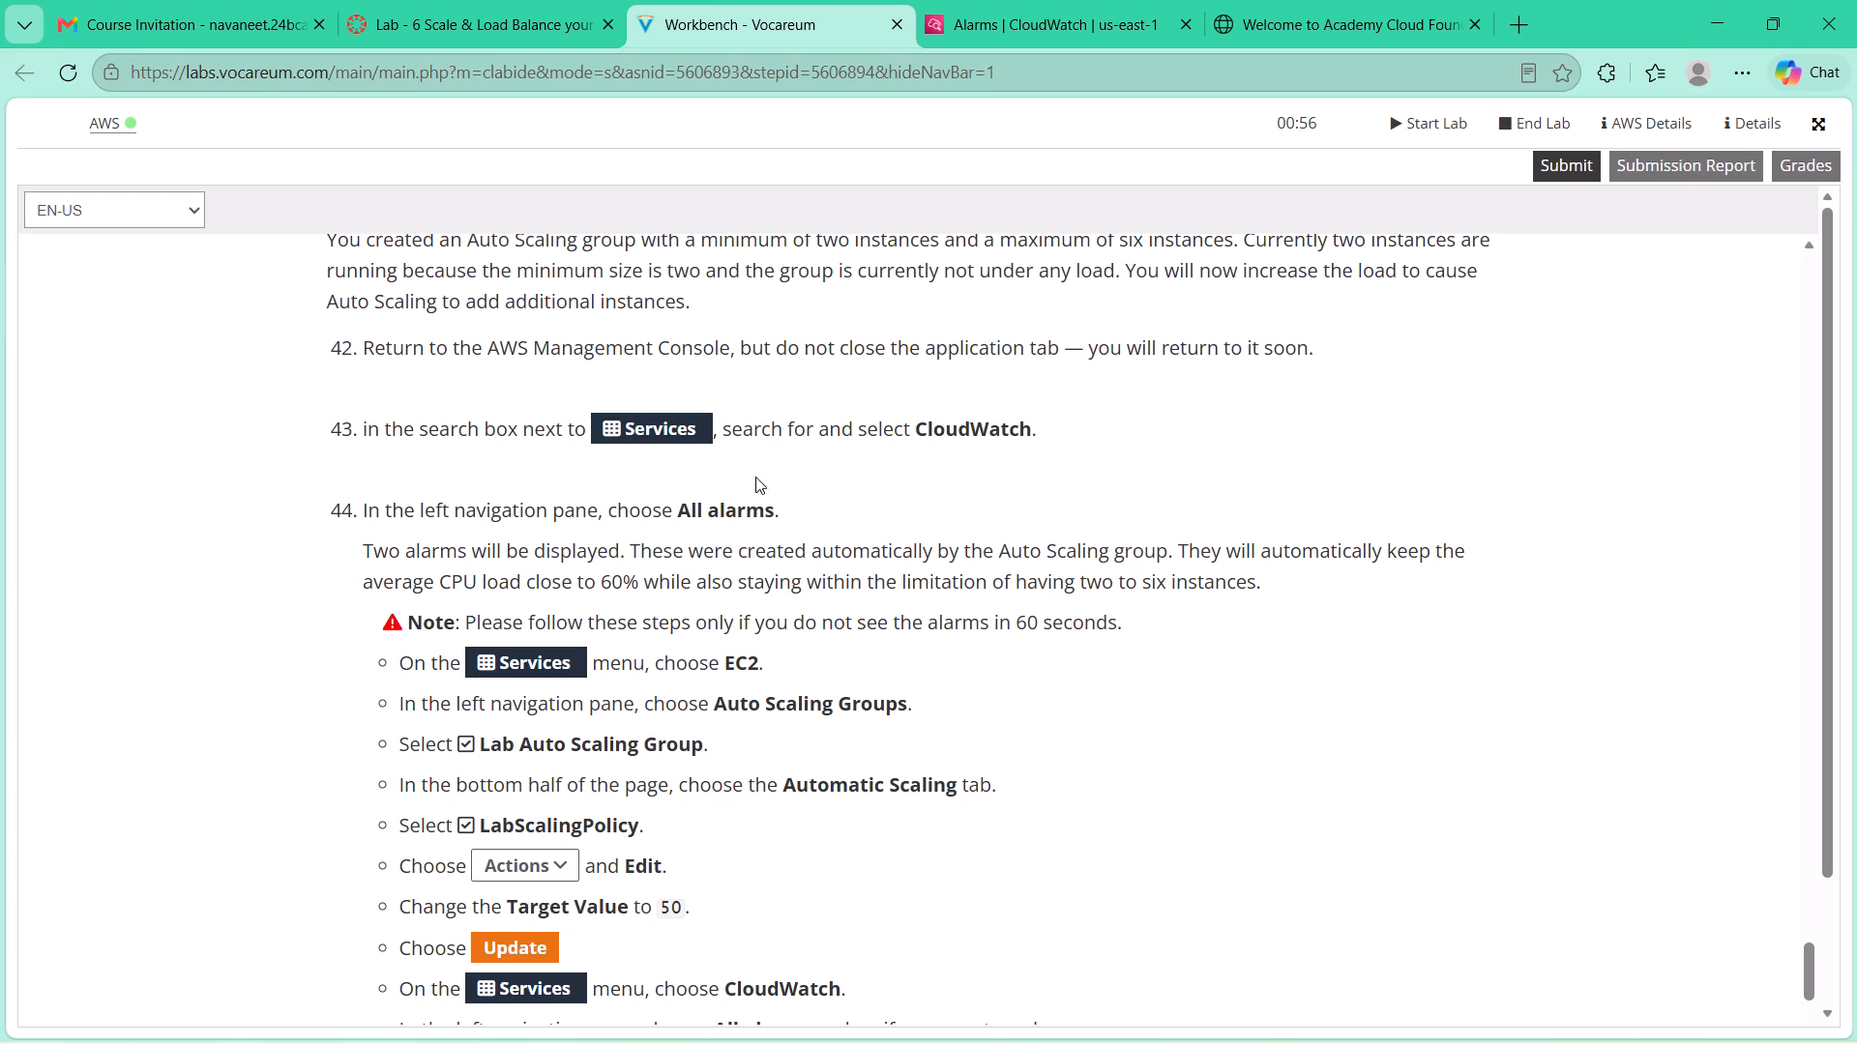
click(1039, 31)
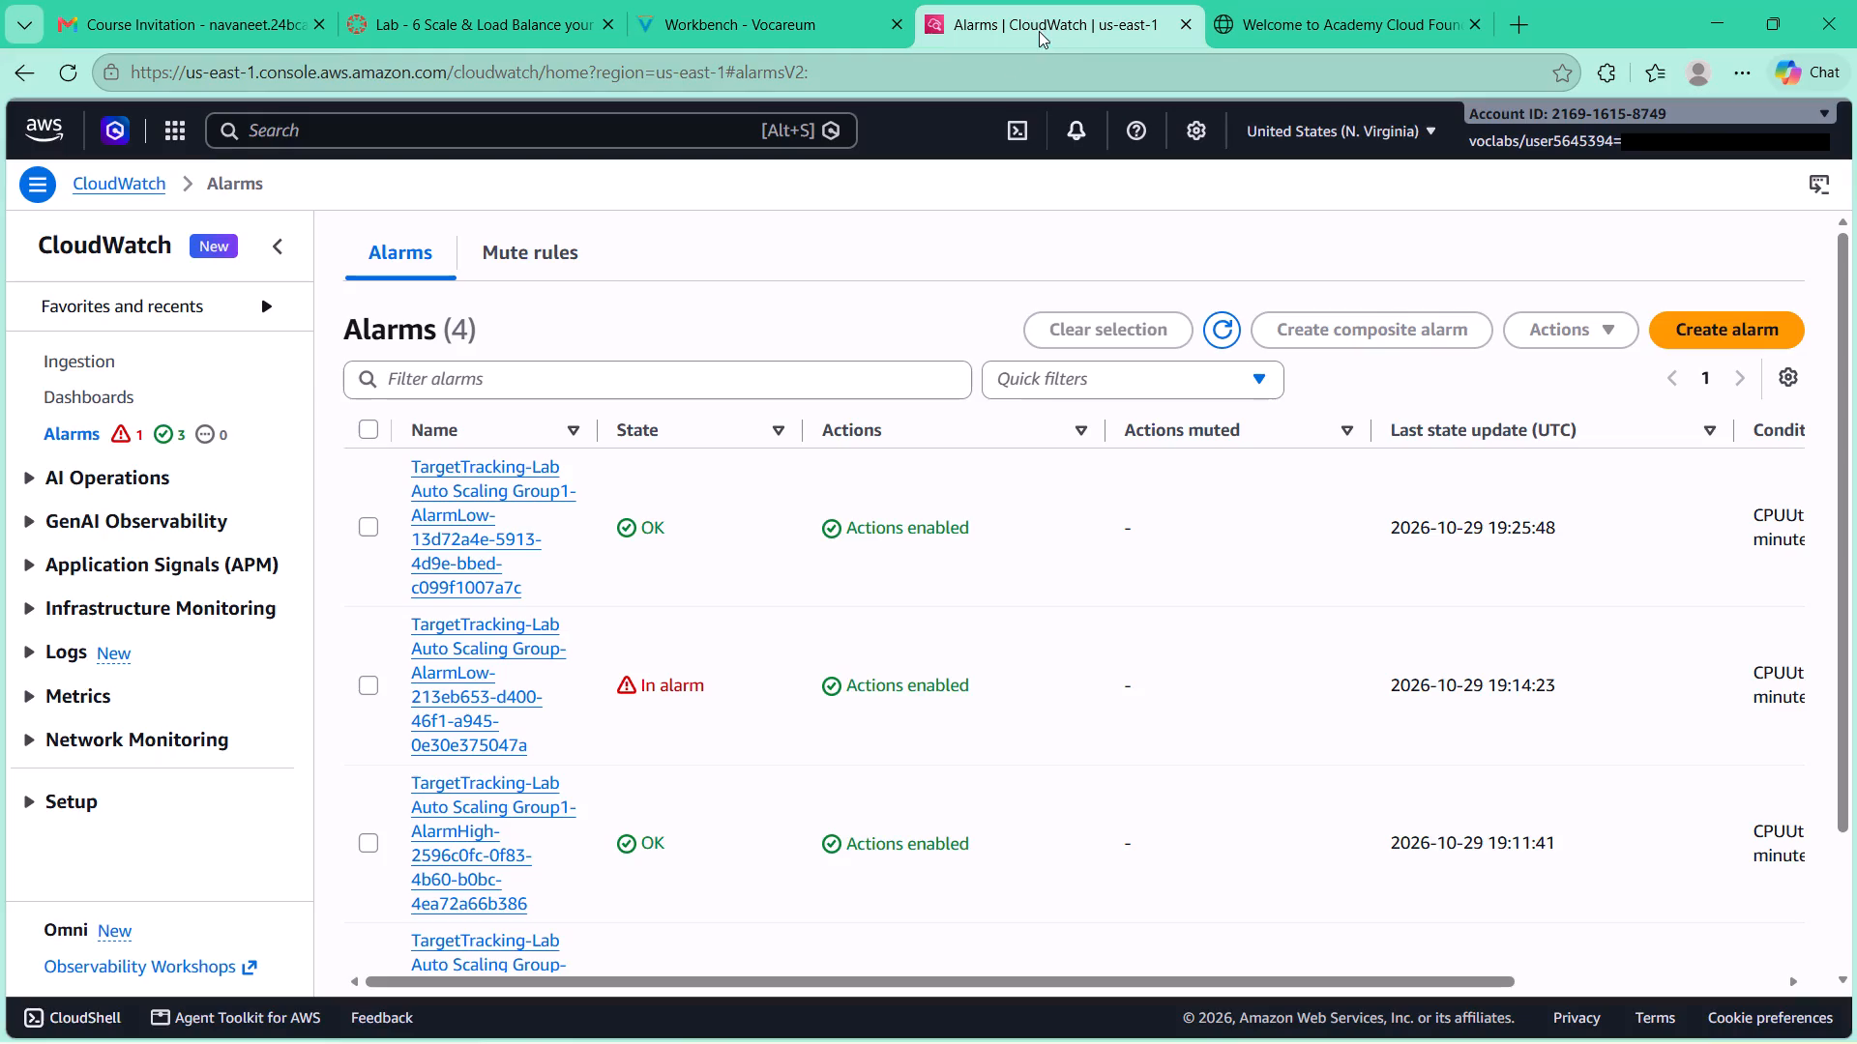
click(306, 132)
text(ec2)
key(Return)
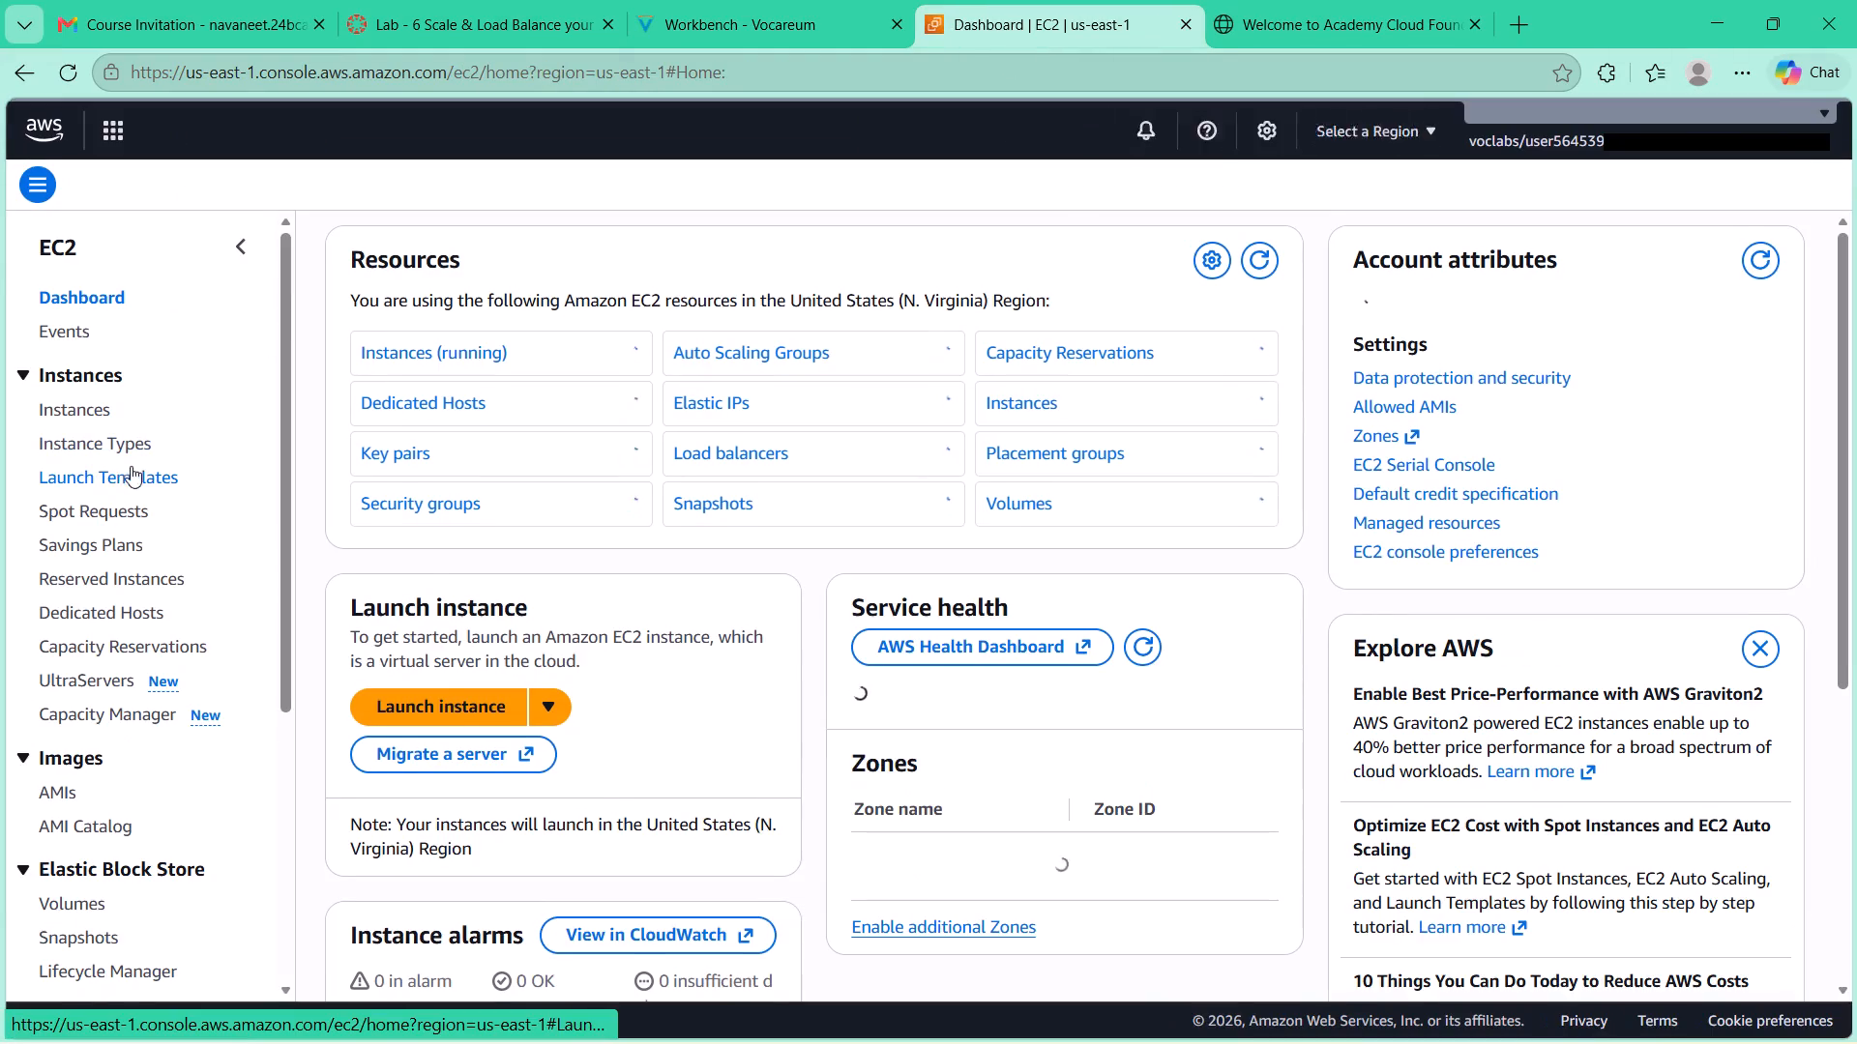
scroll(144, 521, down, 7)
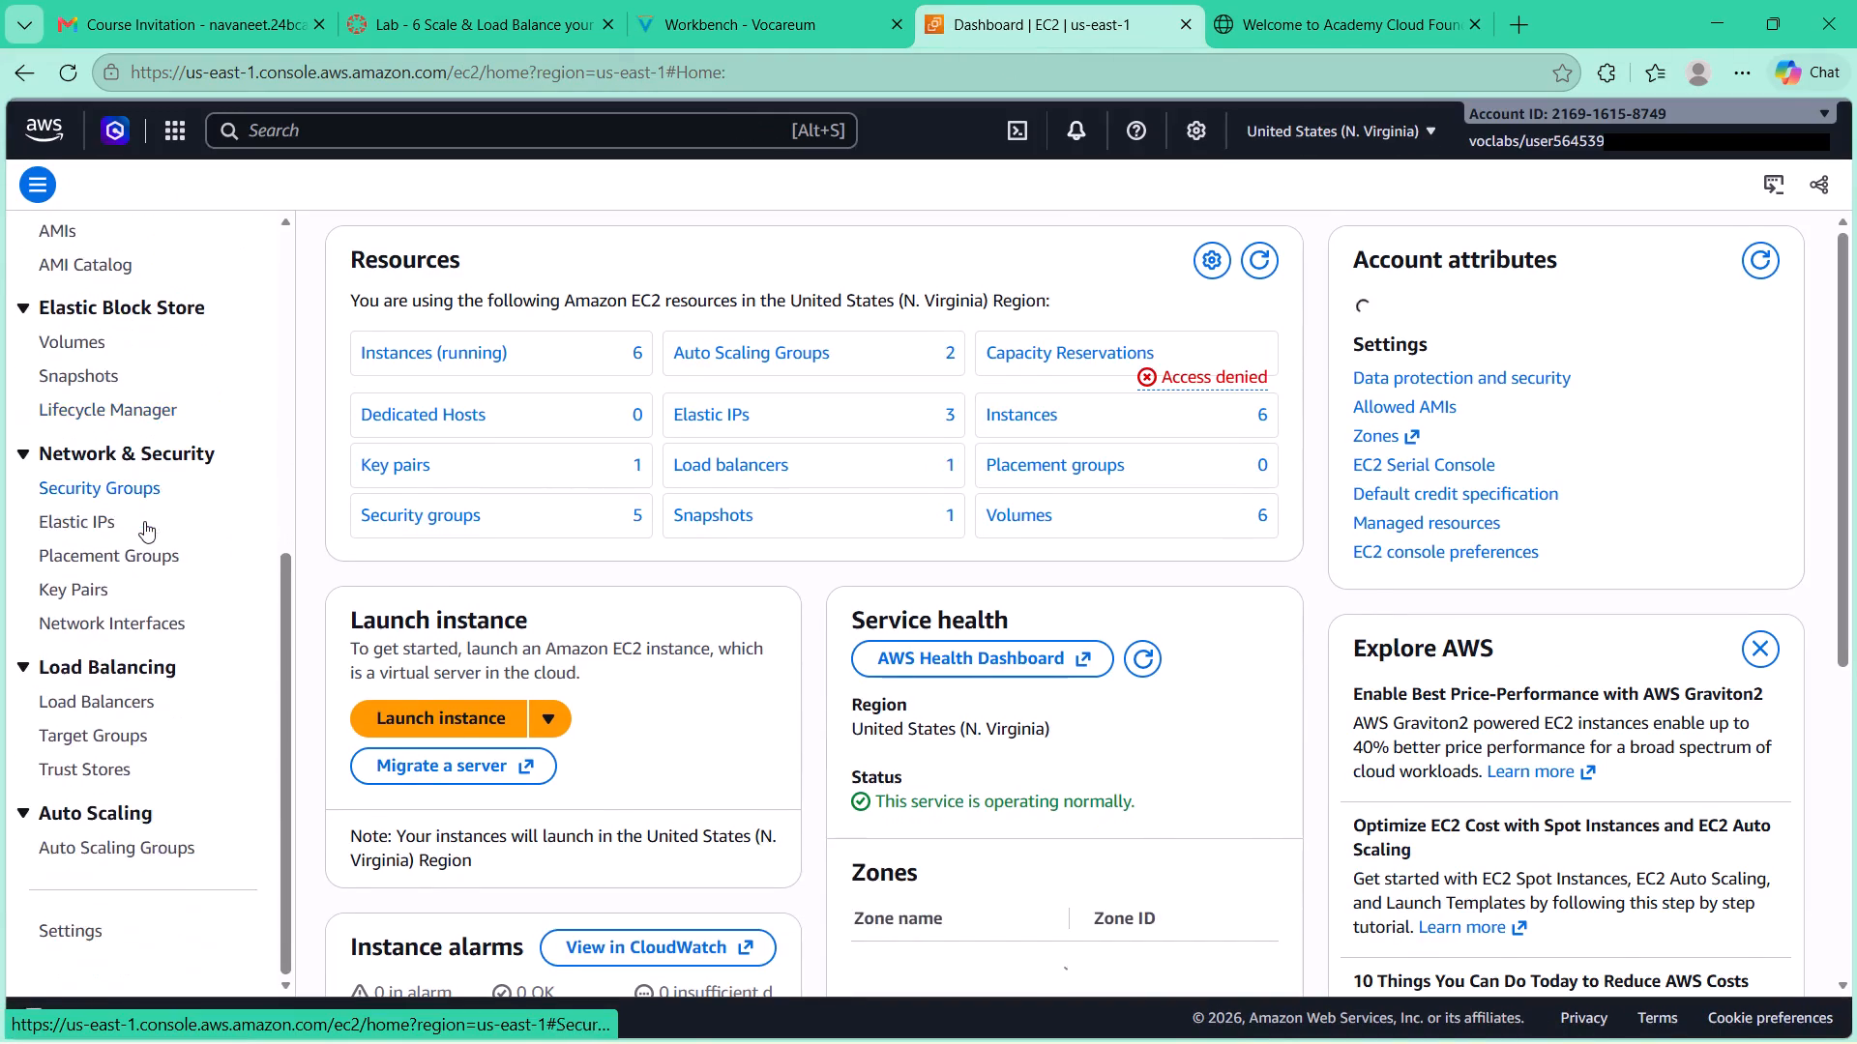
click(163, 839)
Check the lab instructions, select Lab Auto Scaling Group1 and display its automatic scaling policies.
click(714, 14)
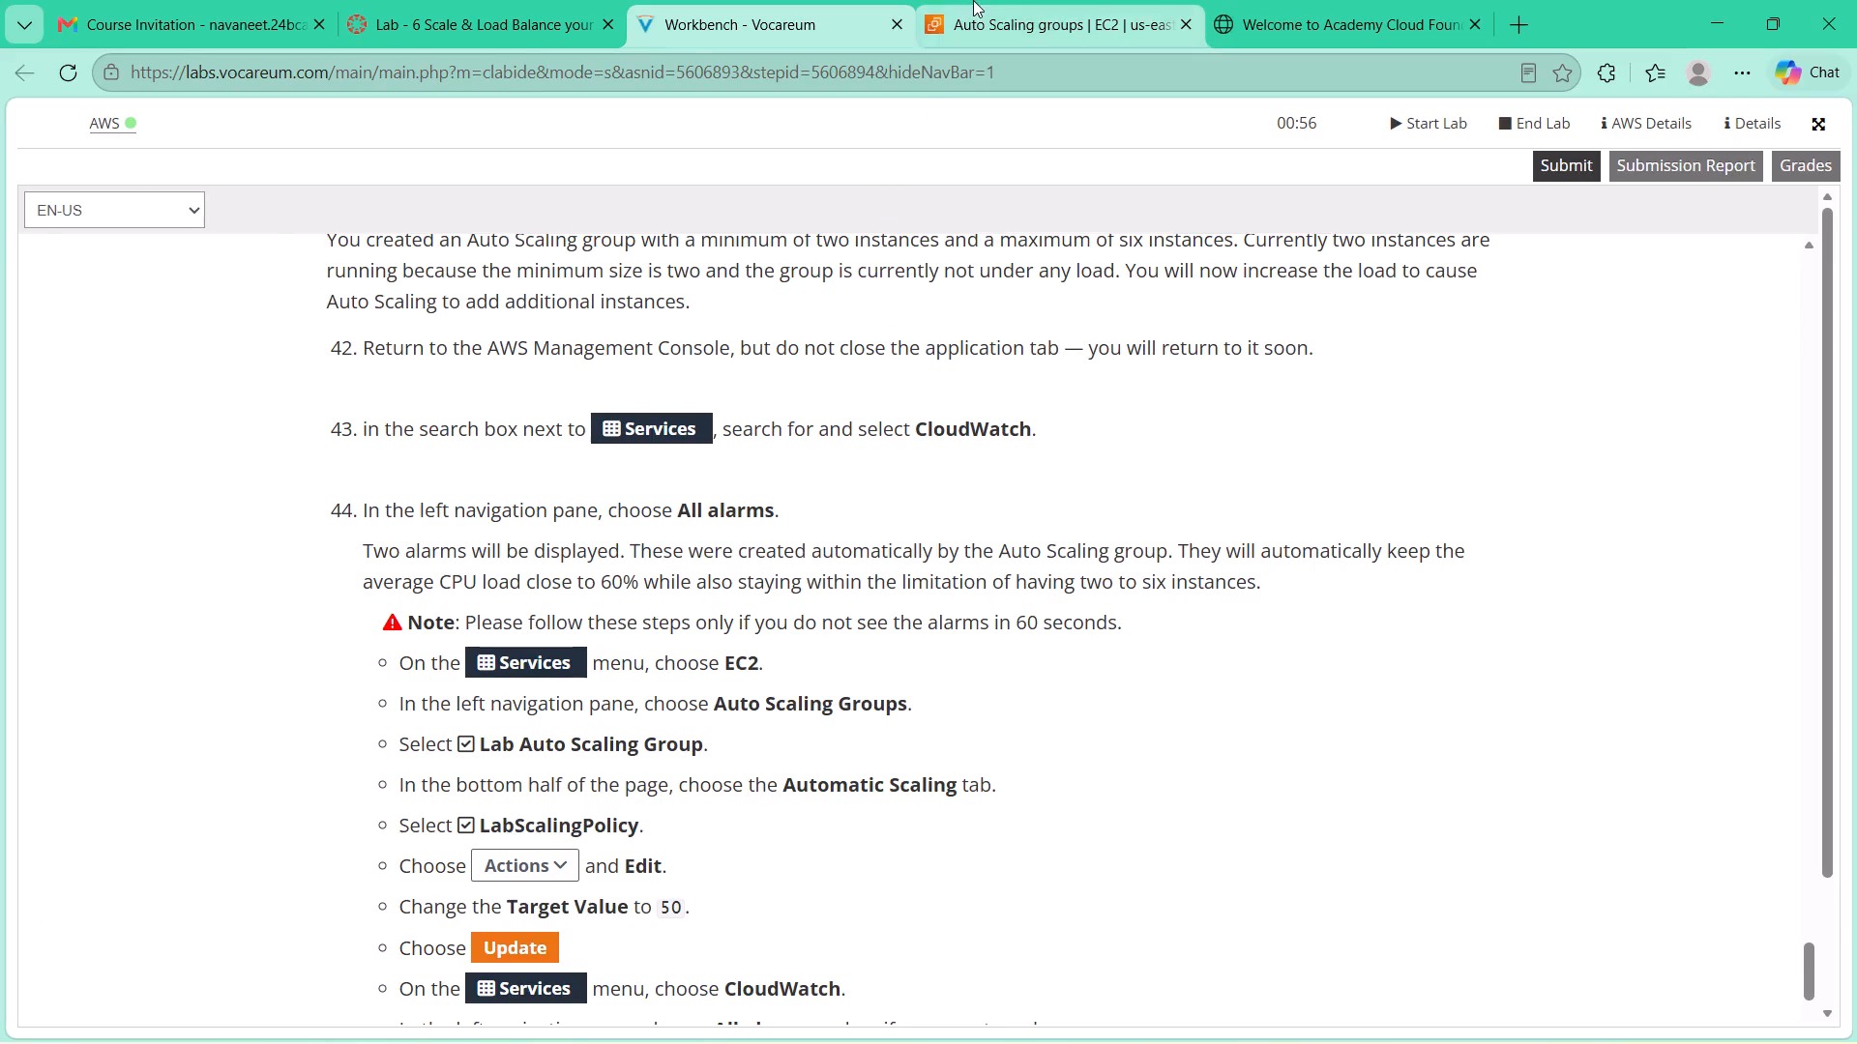
click(973, 0)
click(395, 417)
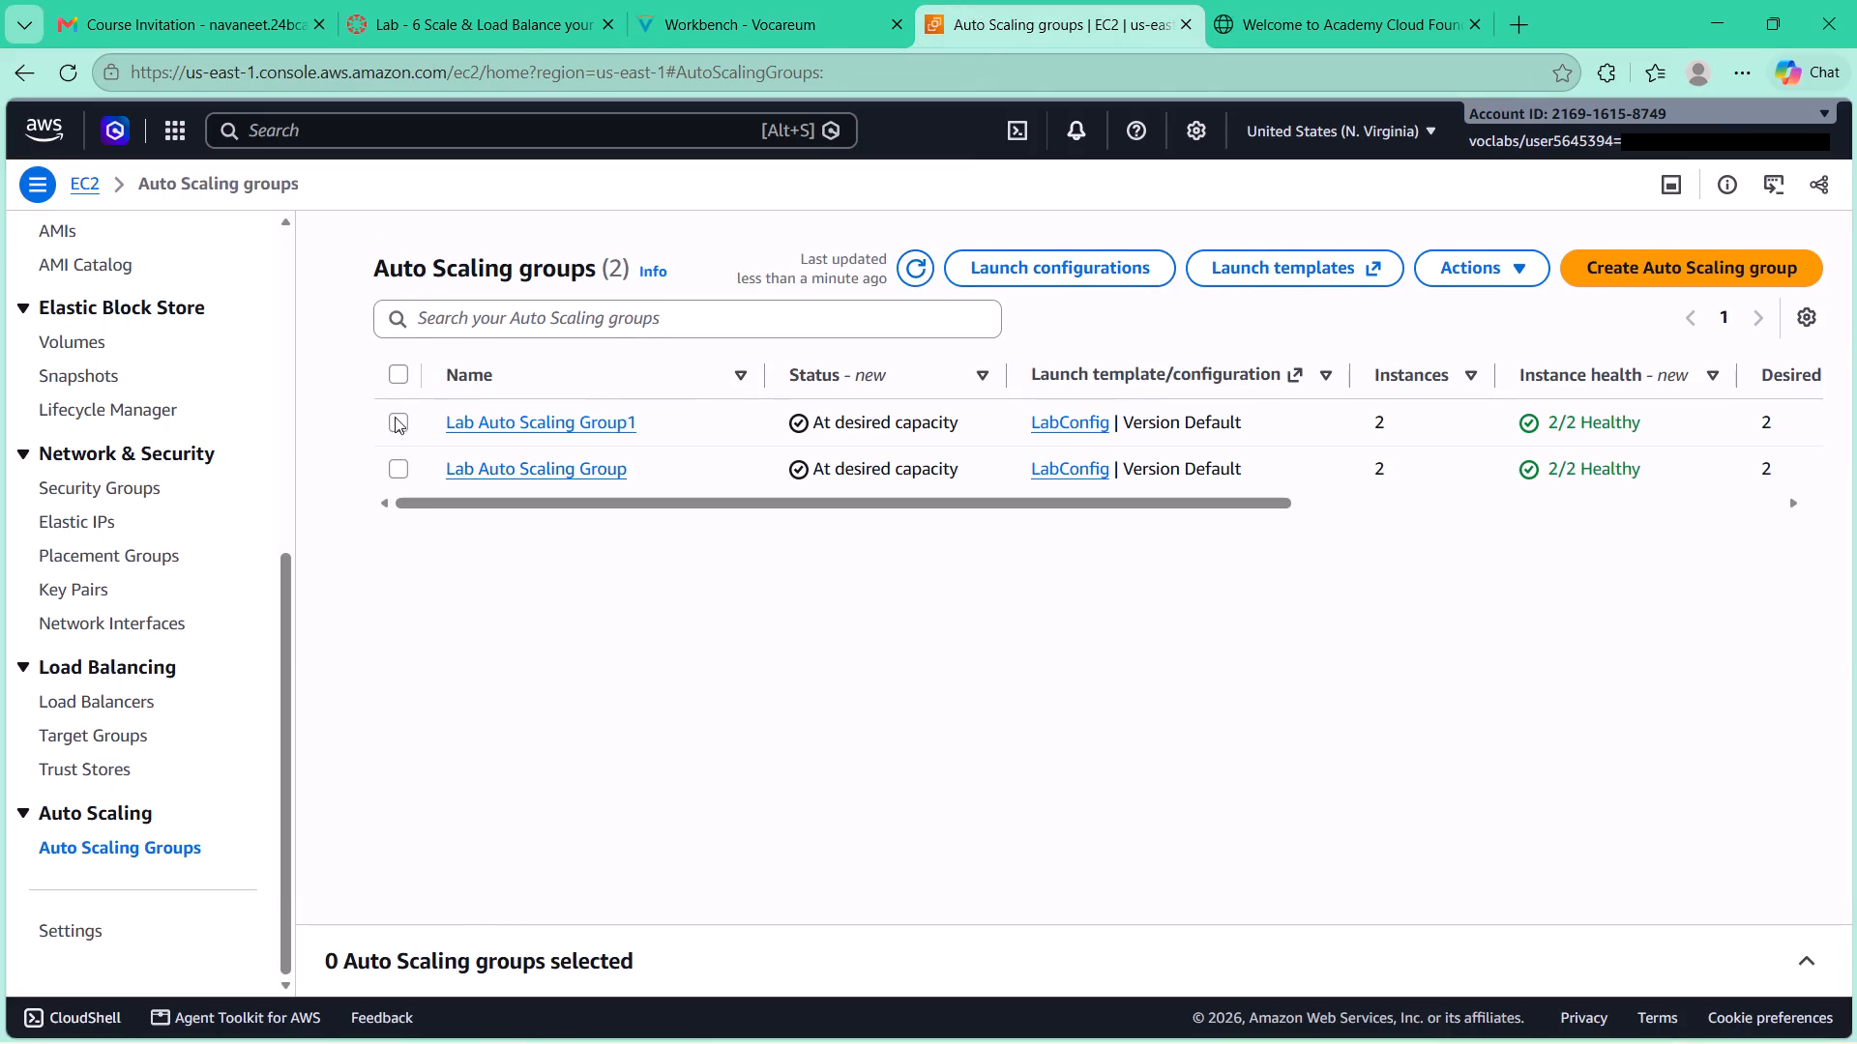
click(779, 22)
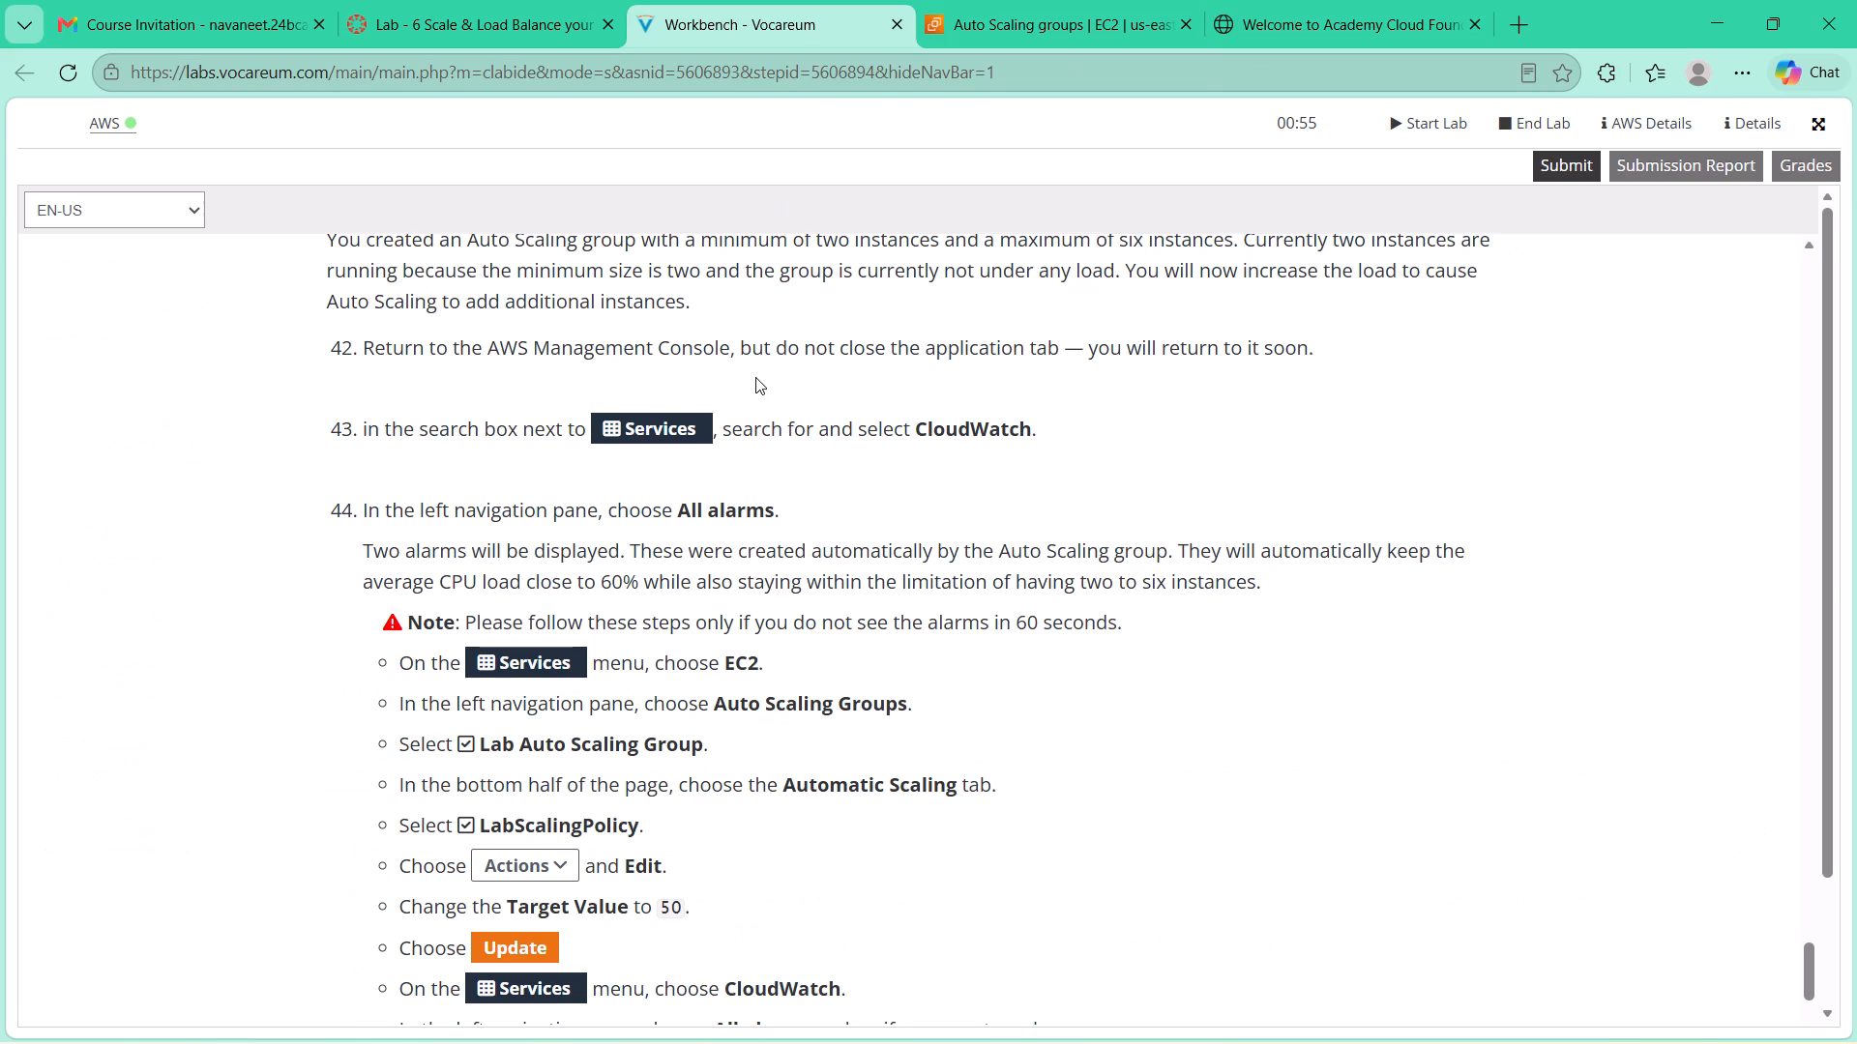
scroll(755, 377, down, 1)
click(984, 37)
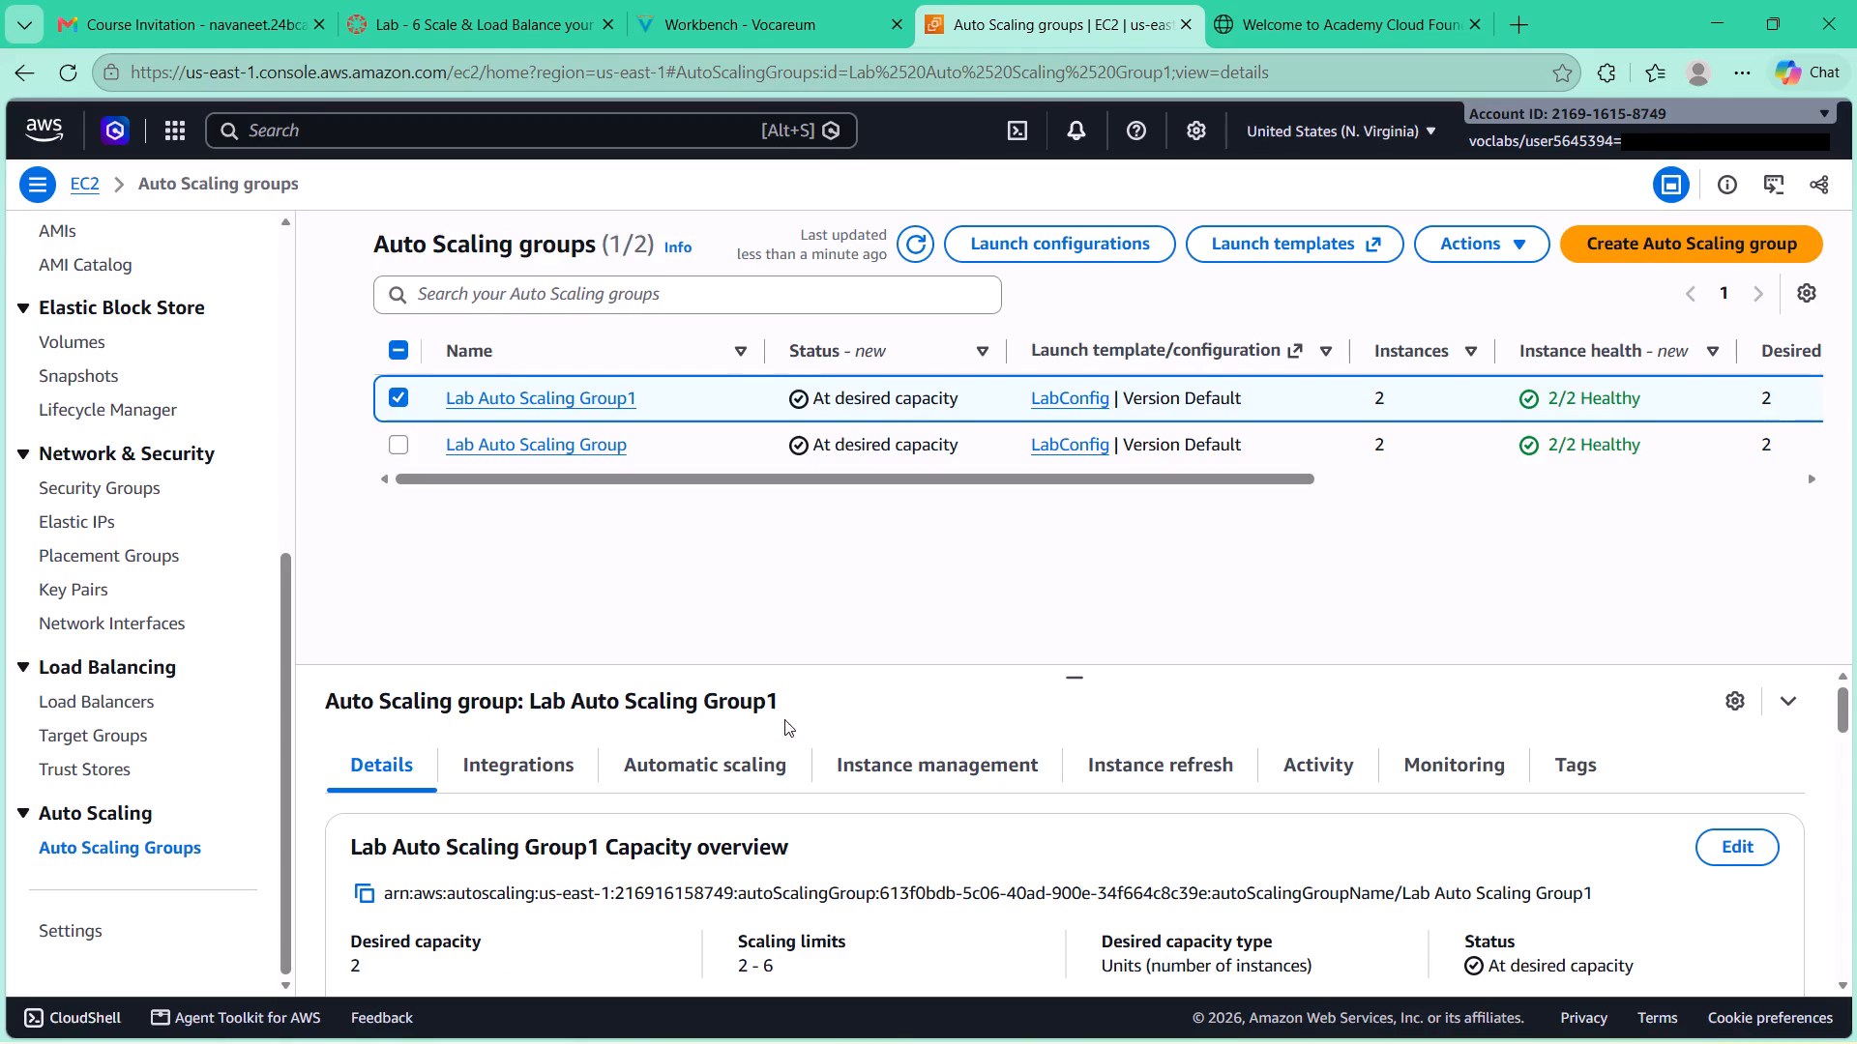
click(717, 772)
scroll(824, 671, down, 4)
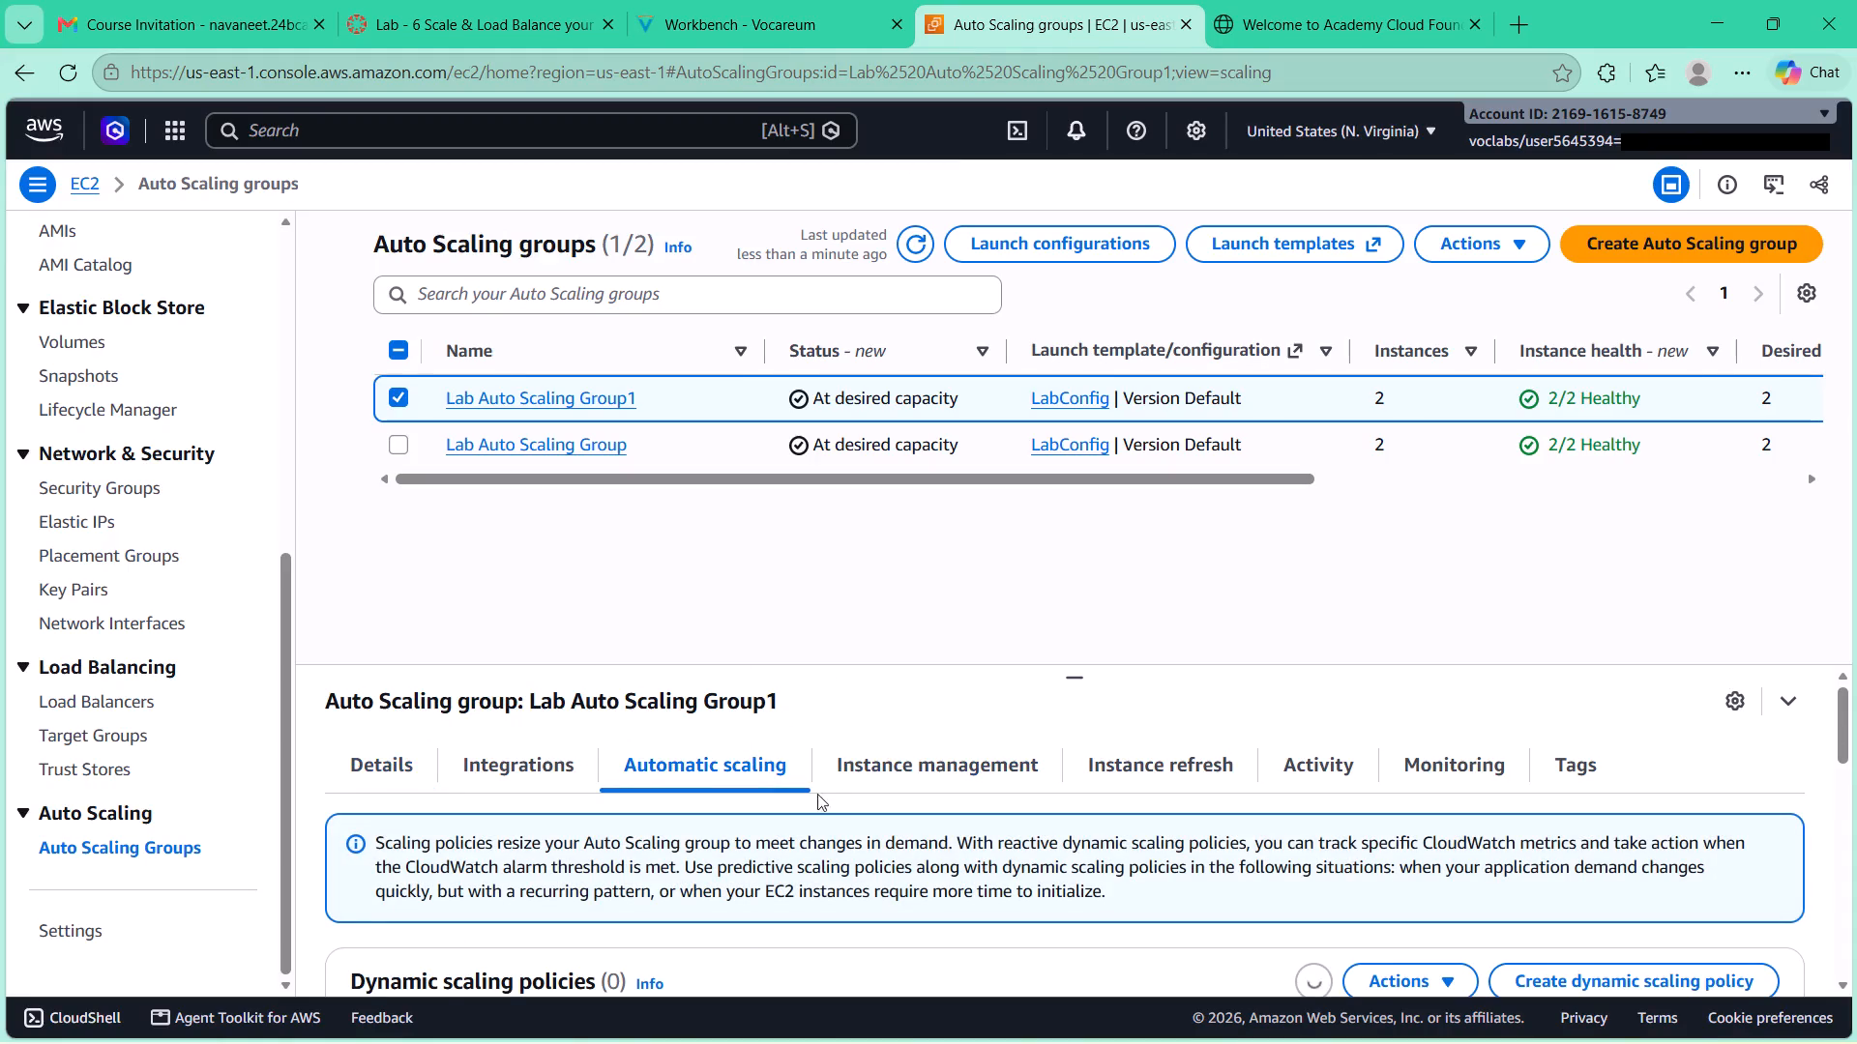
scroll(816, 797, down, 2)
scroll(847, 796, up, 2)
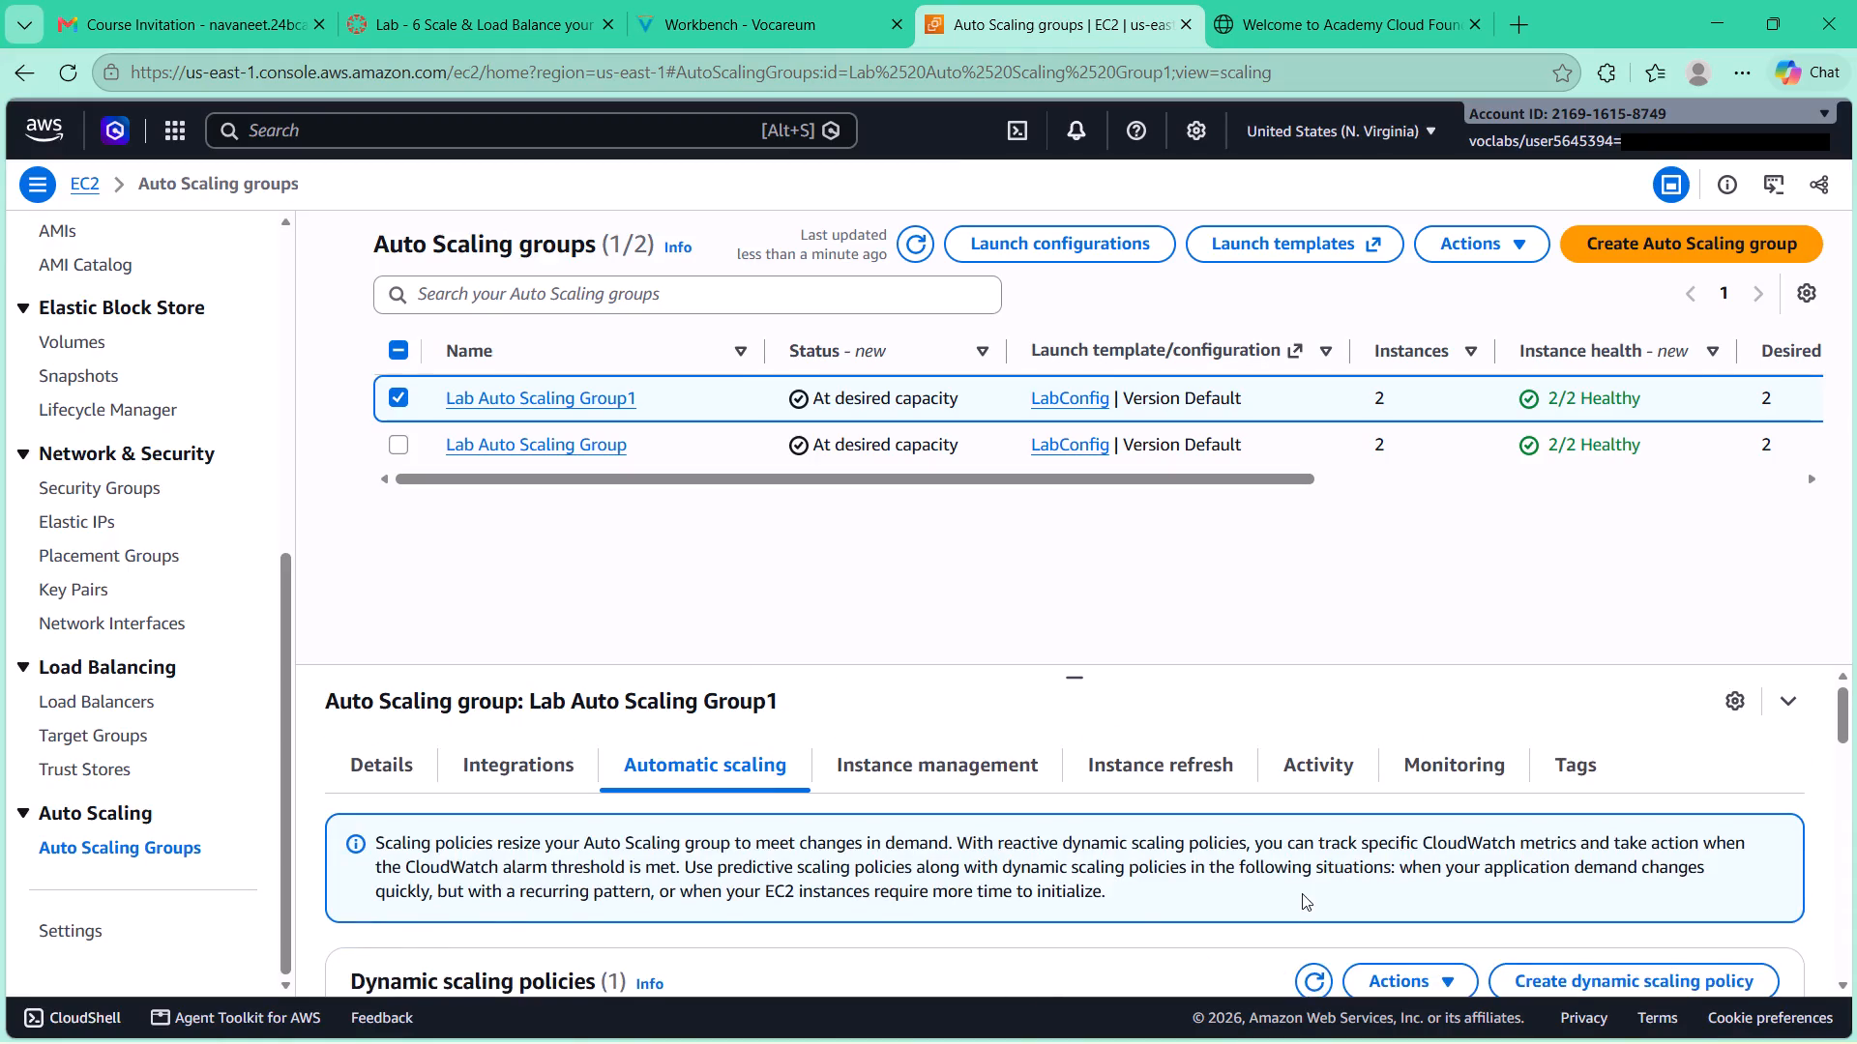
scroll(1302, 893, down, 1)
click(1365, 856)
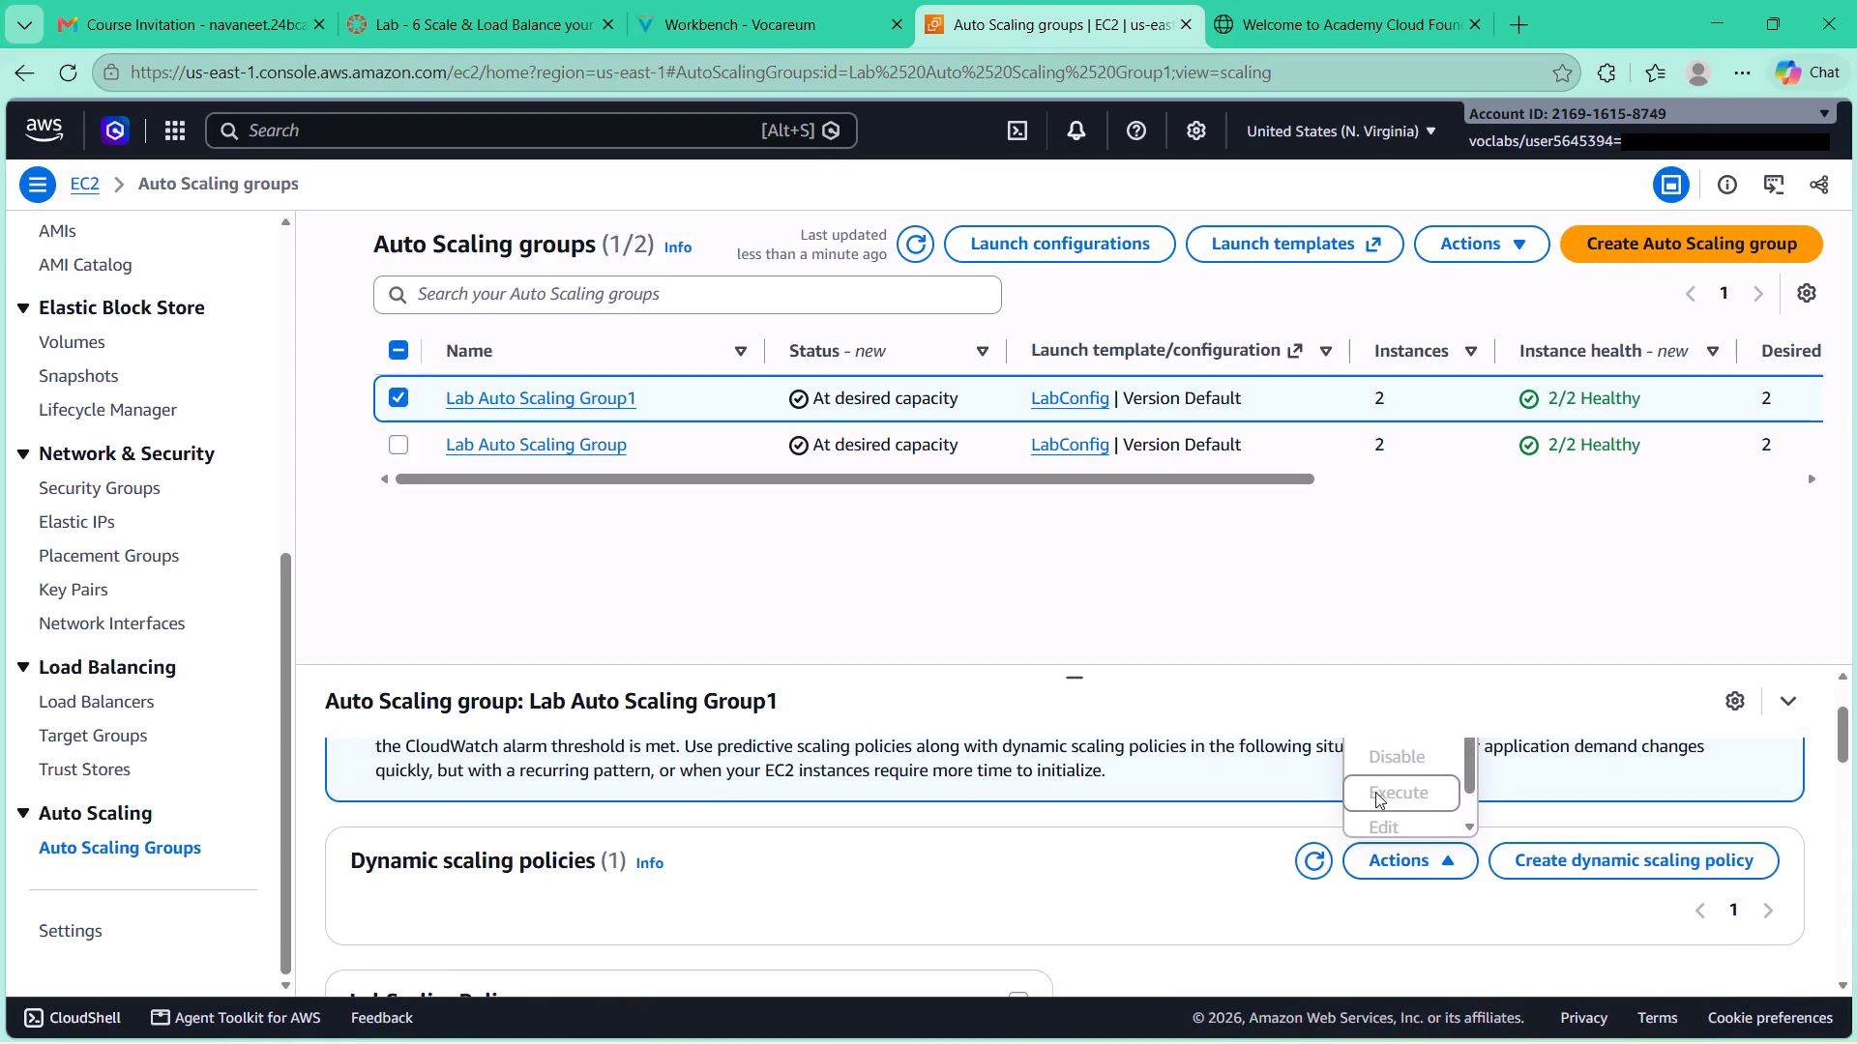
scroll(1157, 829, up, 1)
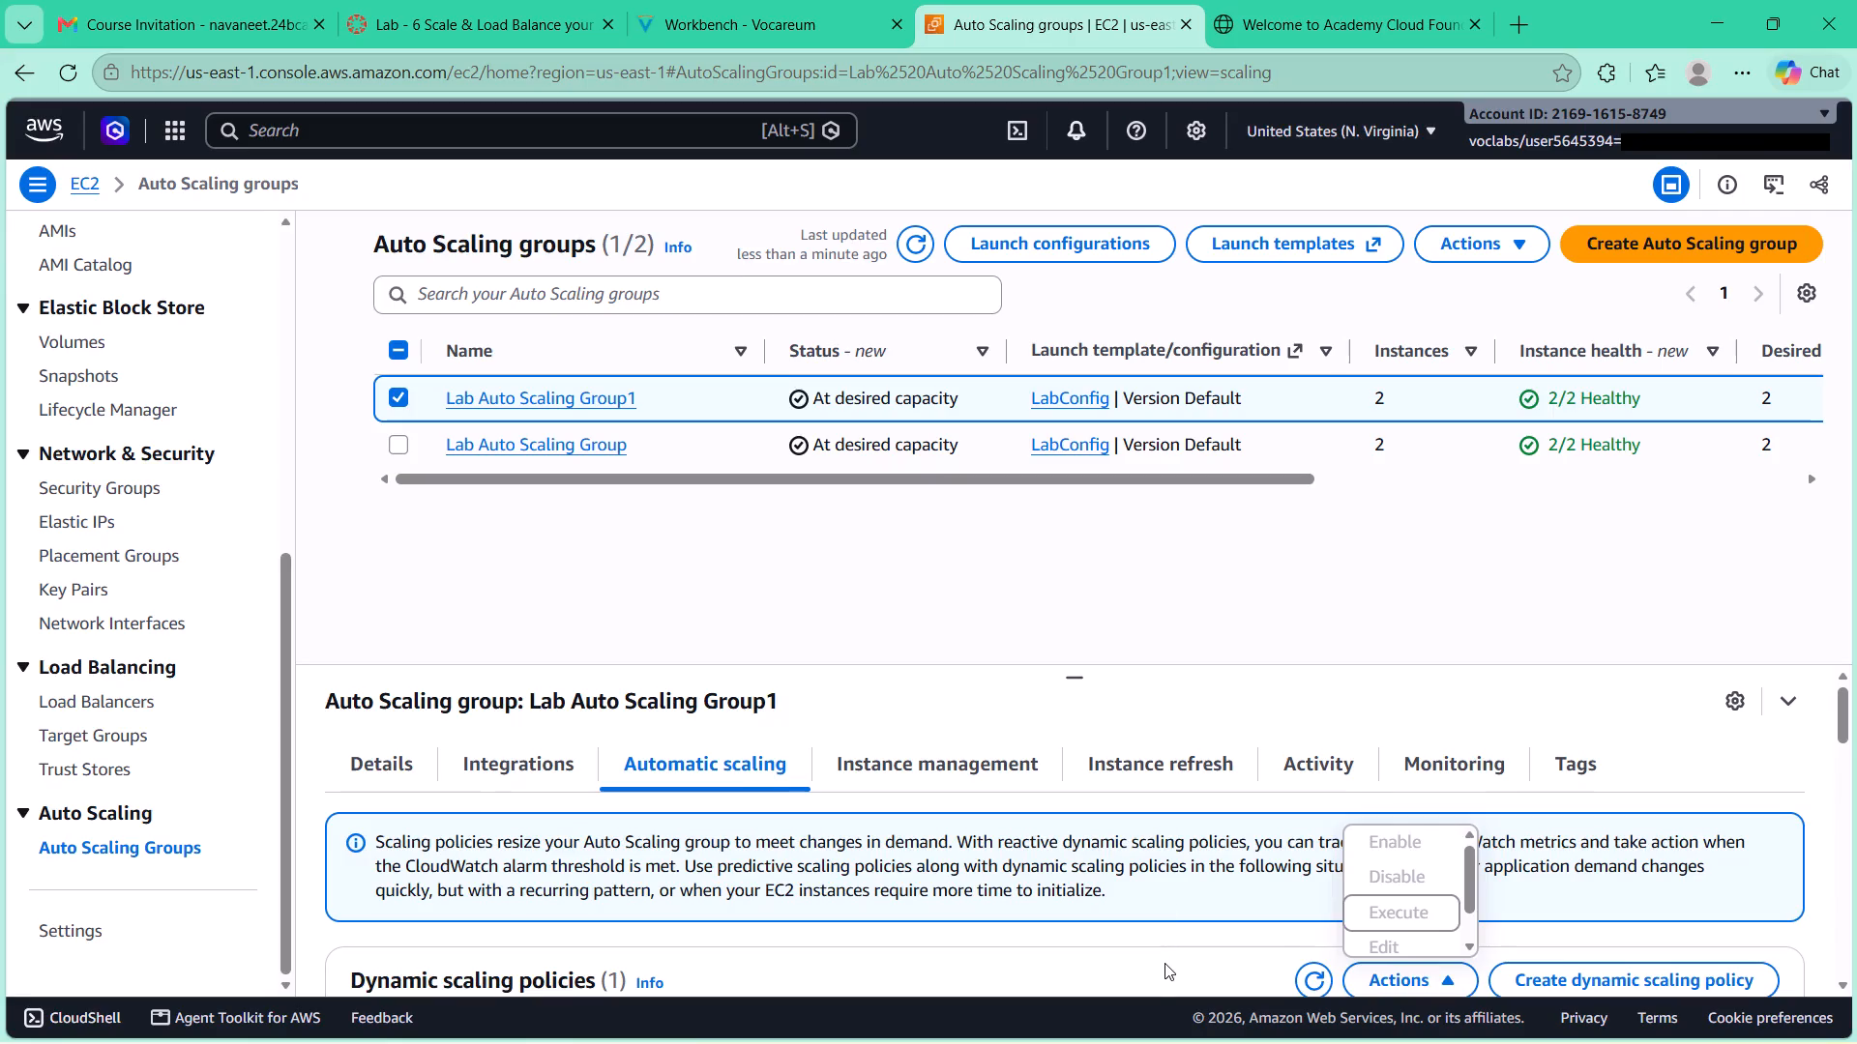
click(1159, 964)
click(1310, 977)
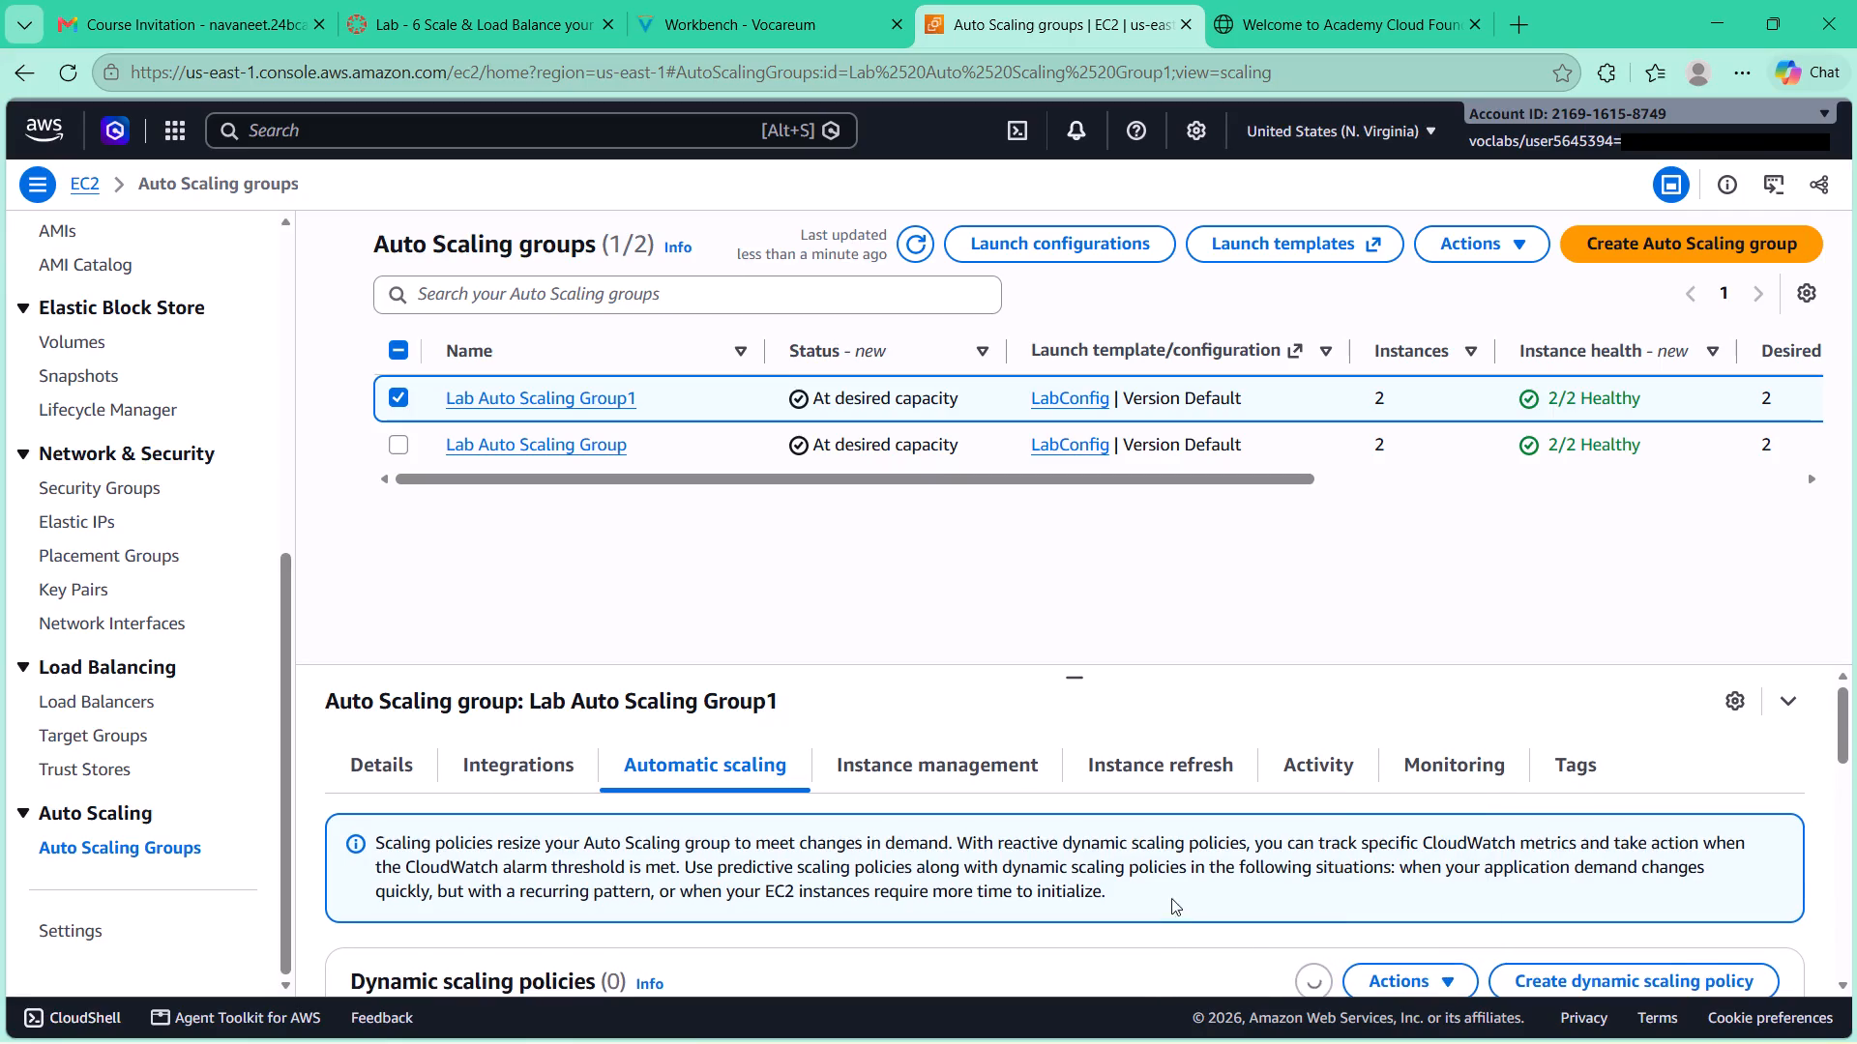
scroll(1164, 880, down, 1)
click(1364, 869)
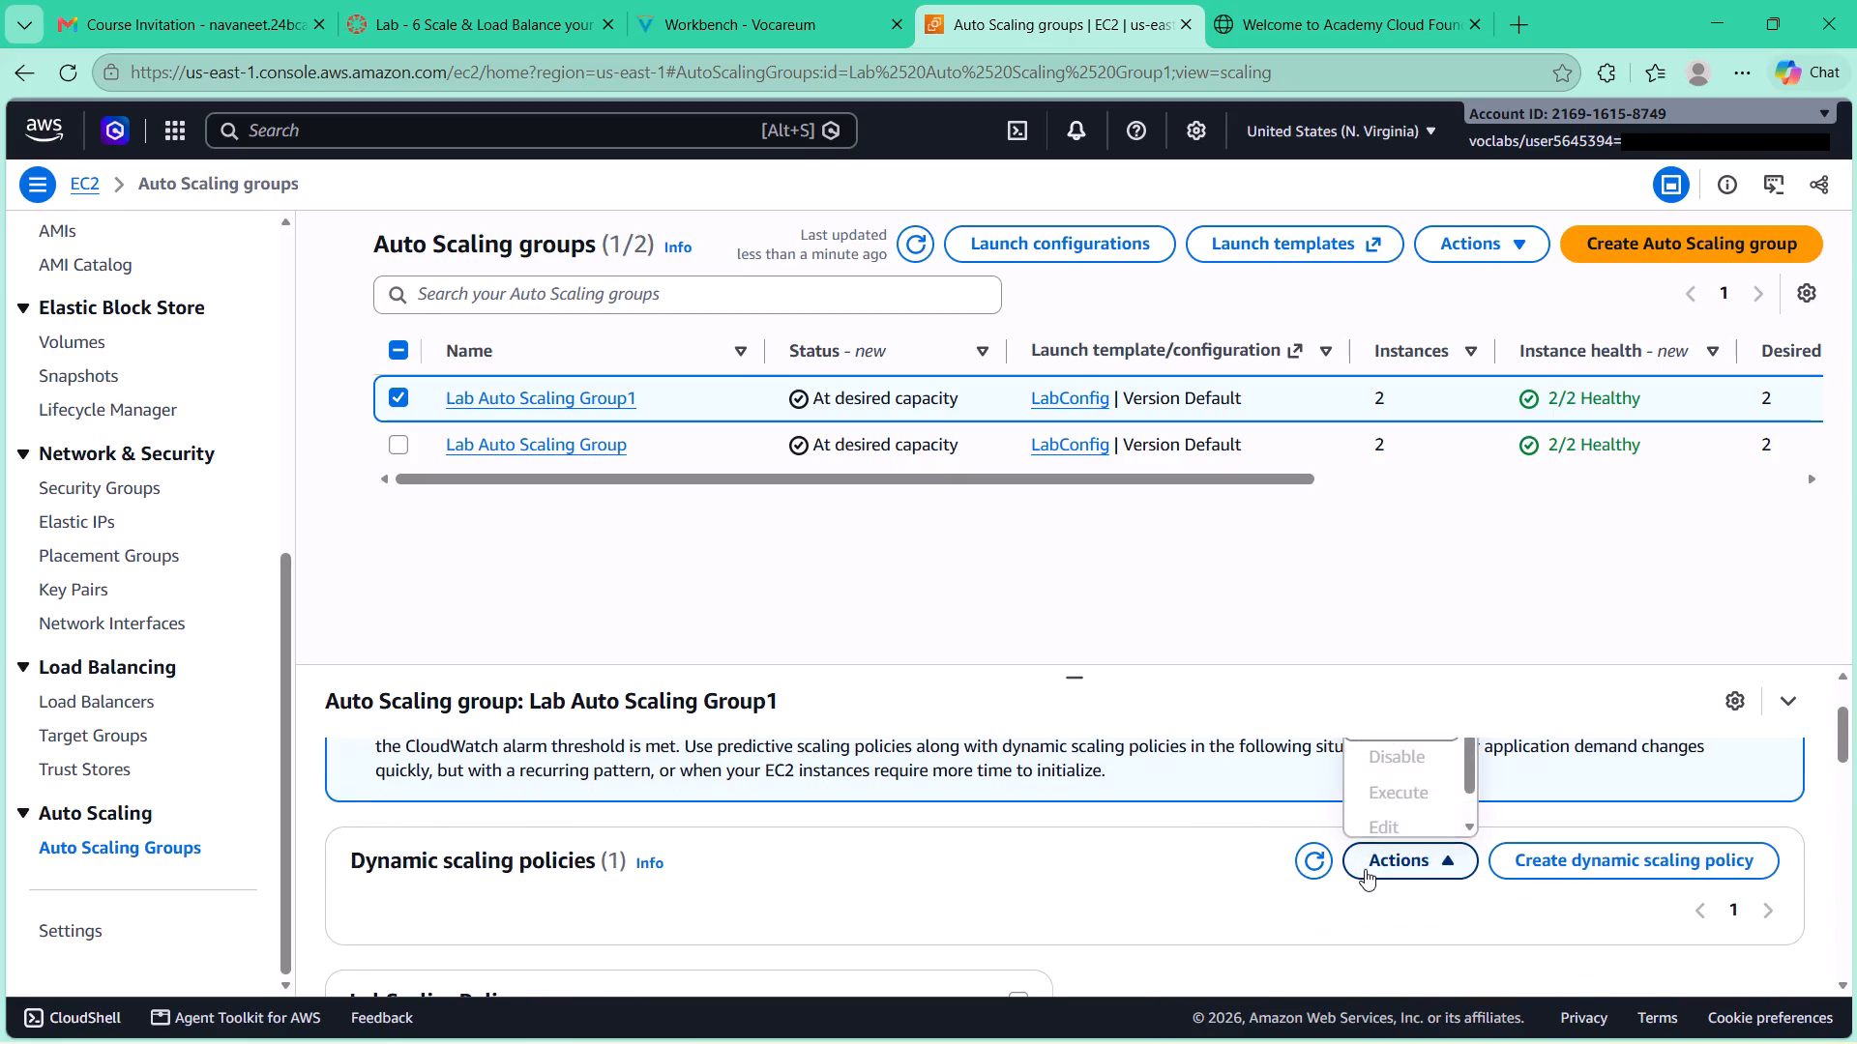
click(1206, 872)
Following the note in lab step 44, edit LabScalingPolicy of Lab Auto Scaling Group1 and update its target value to 50.
click(697, 0)
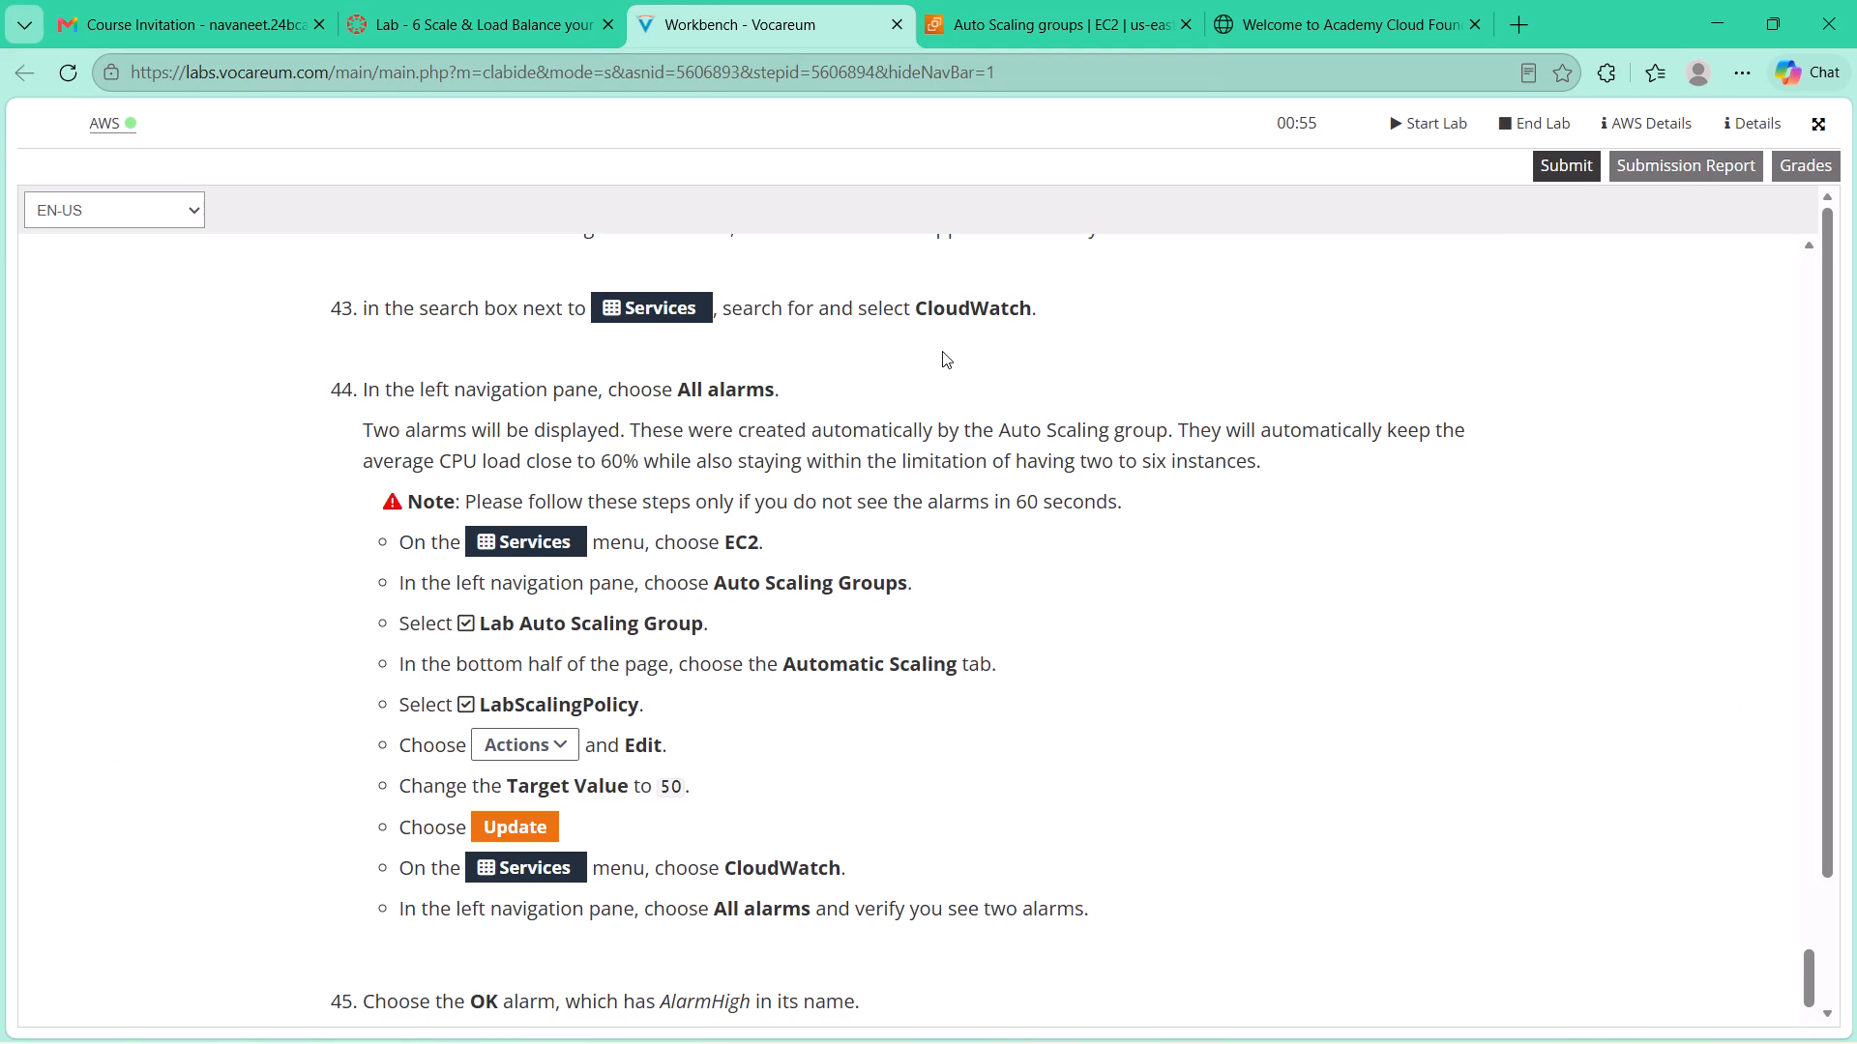
click(1001, 0)
scroll(717, 685, down, 2)
click(1016, 884)
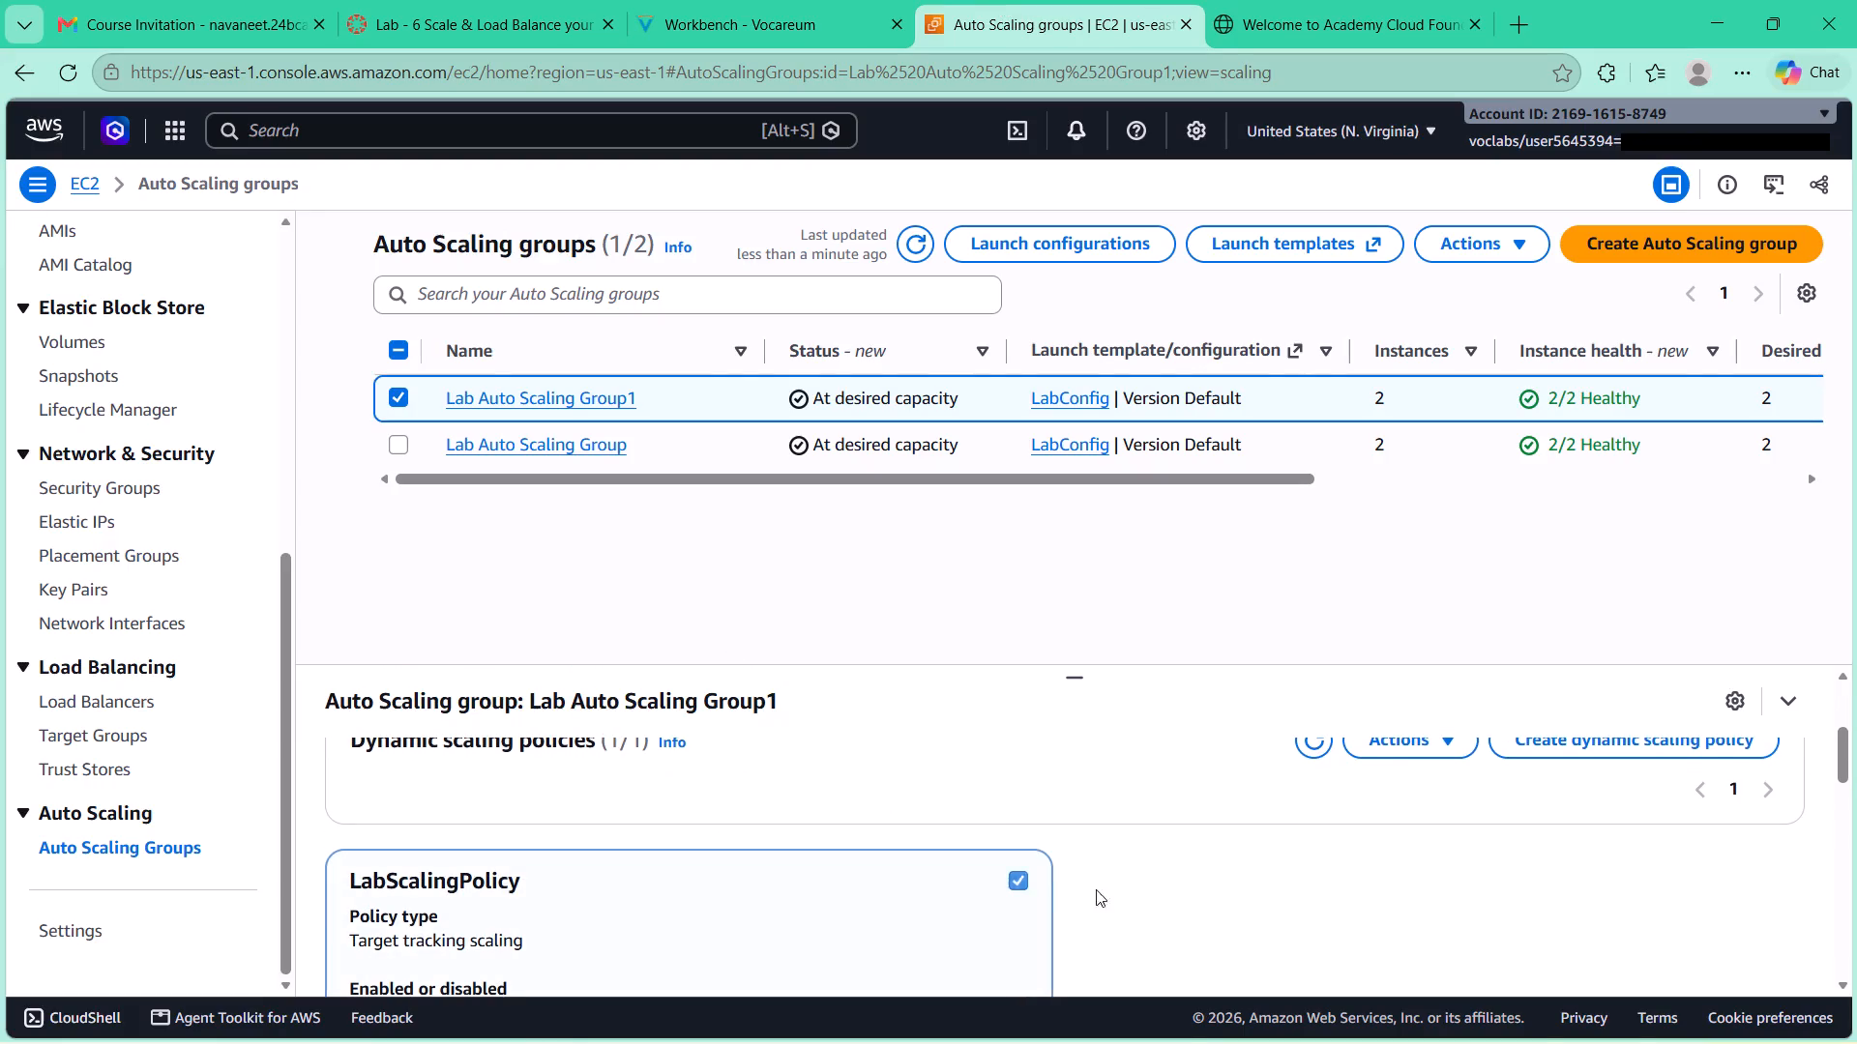
click(1386, 750)
click(1409, 892)
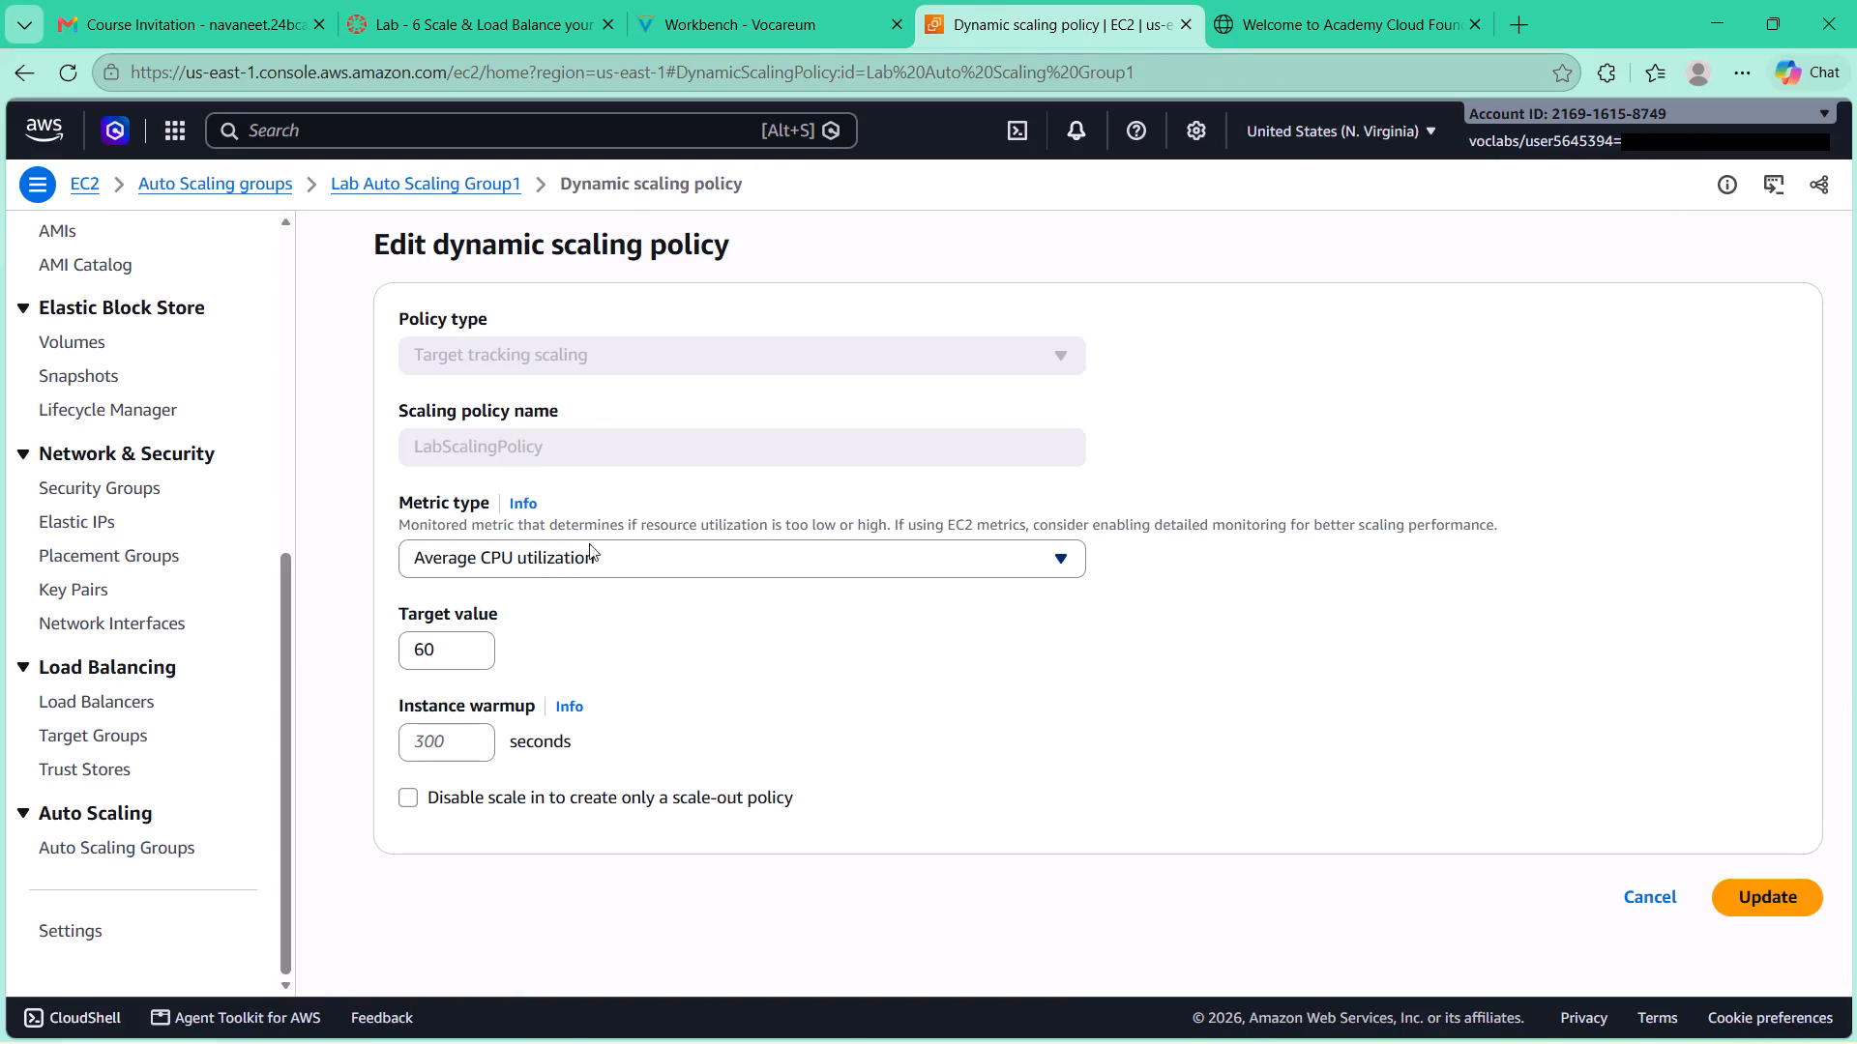
click(823, 0)
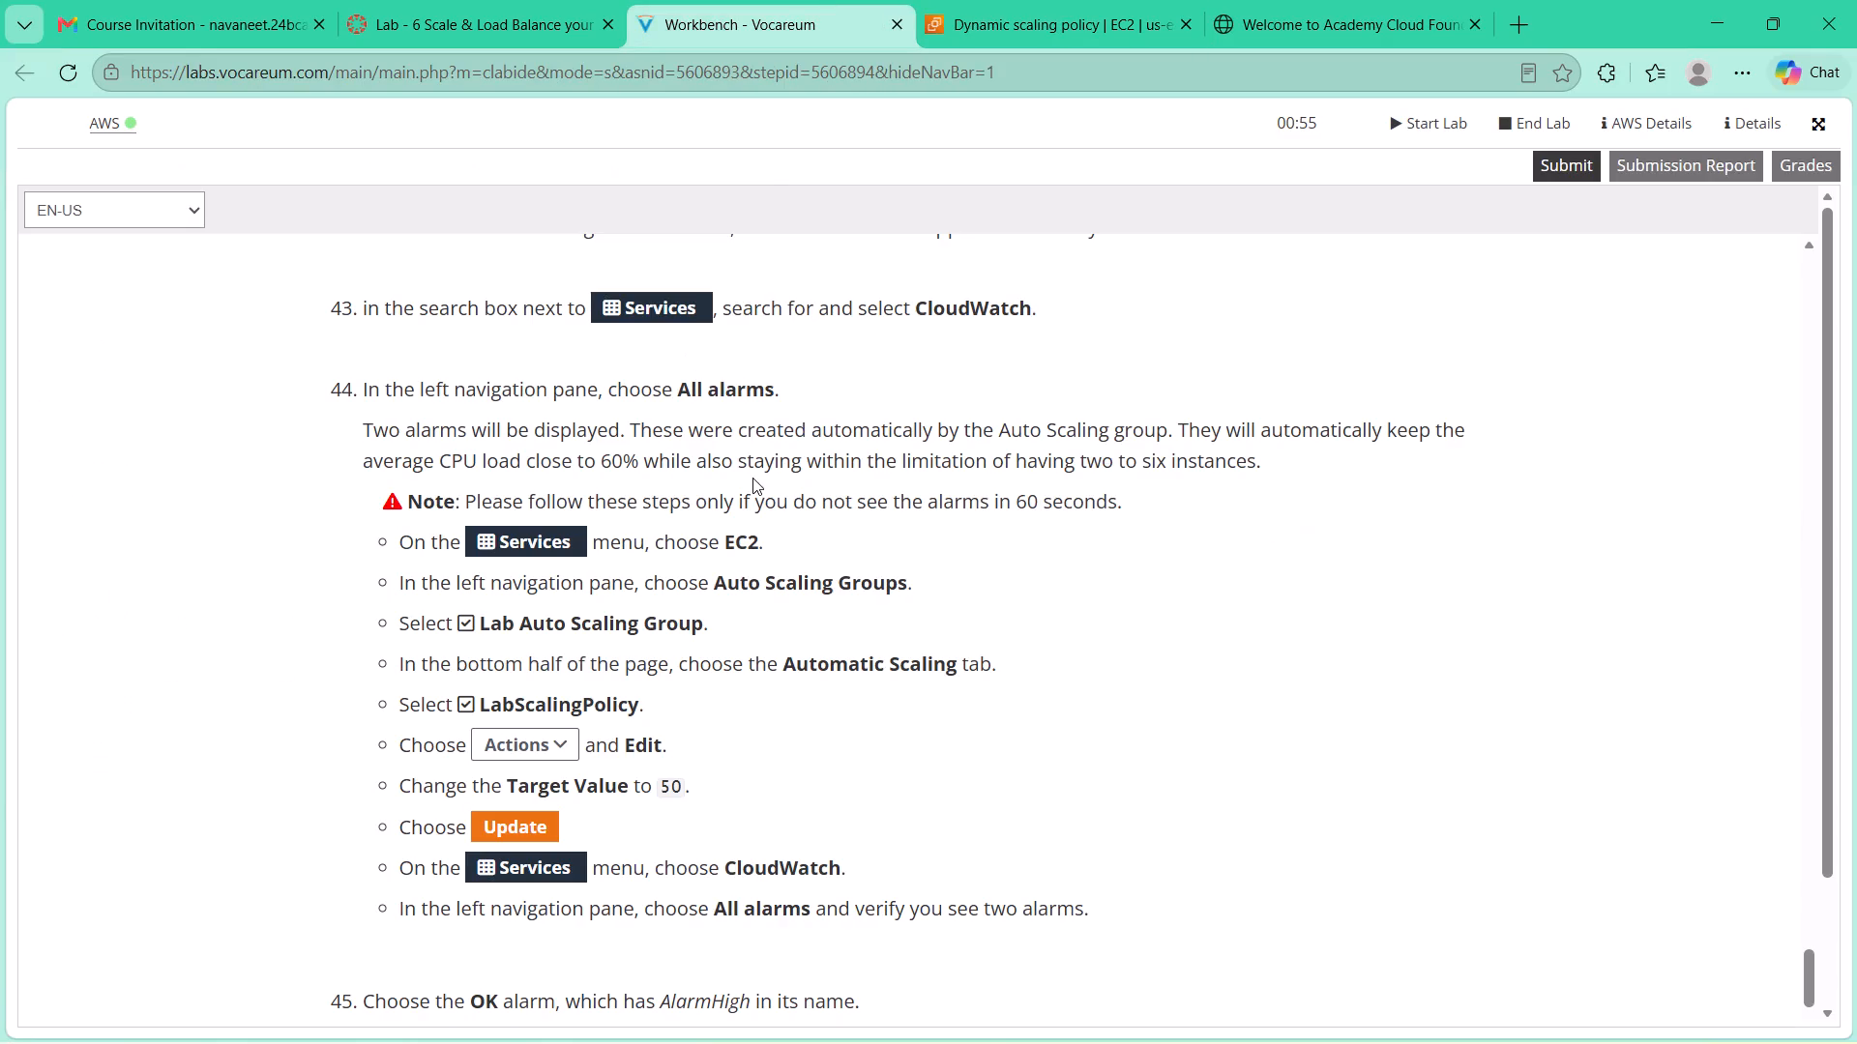
click(979, 4)
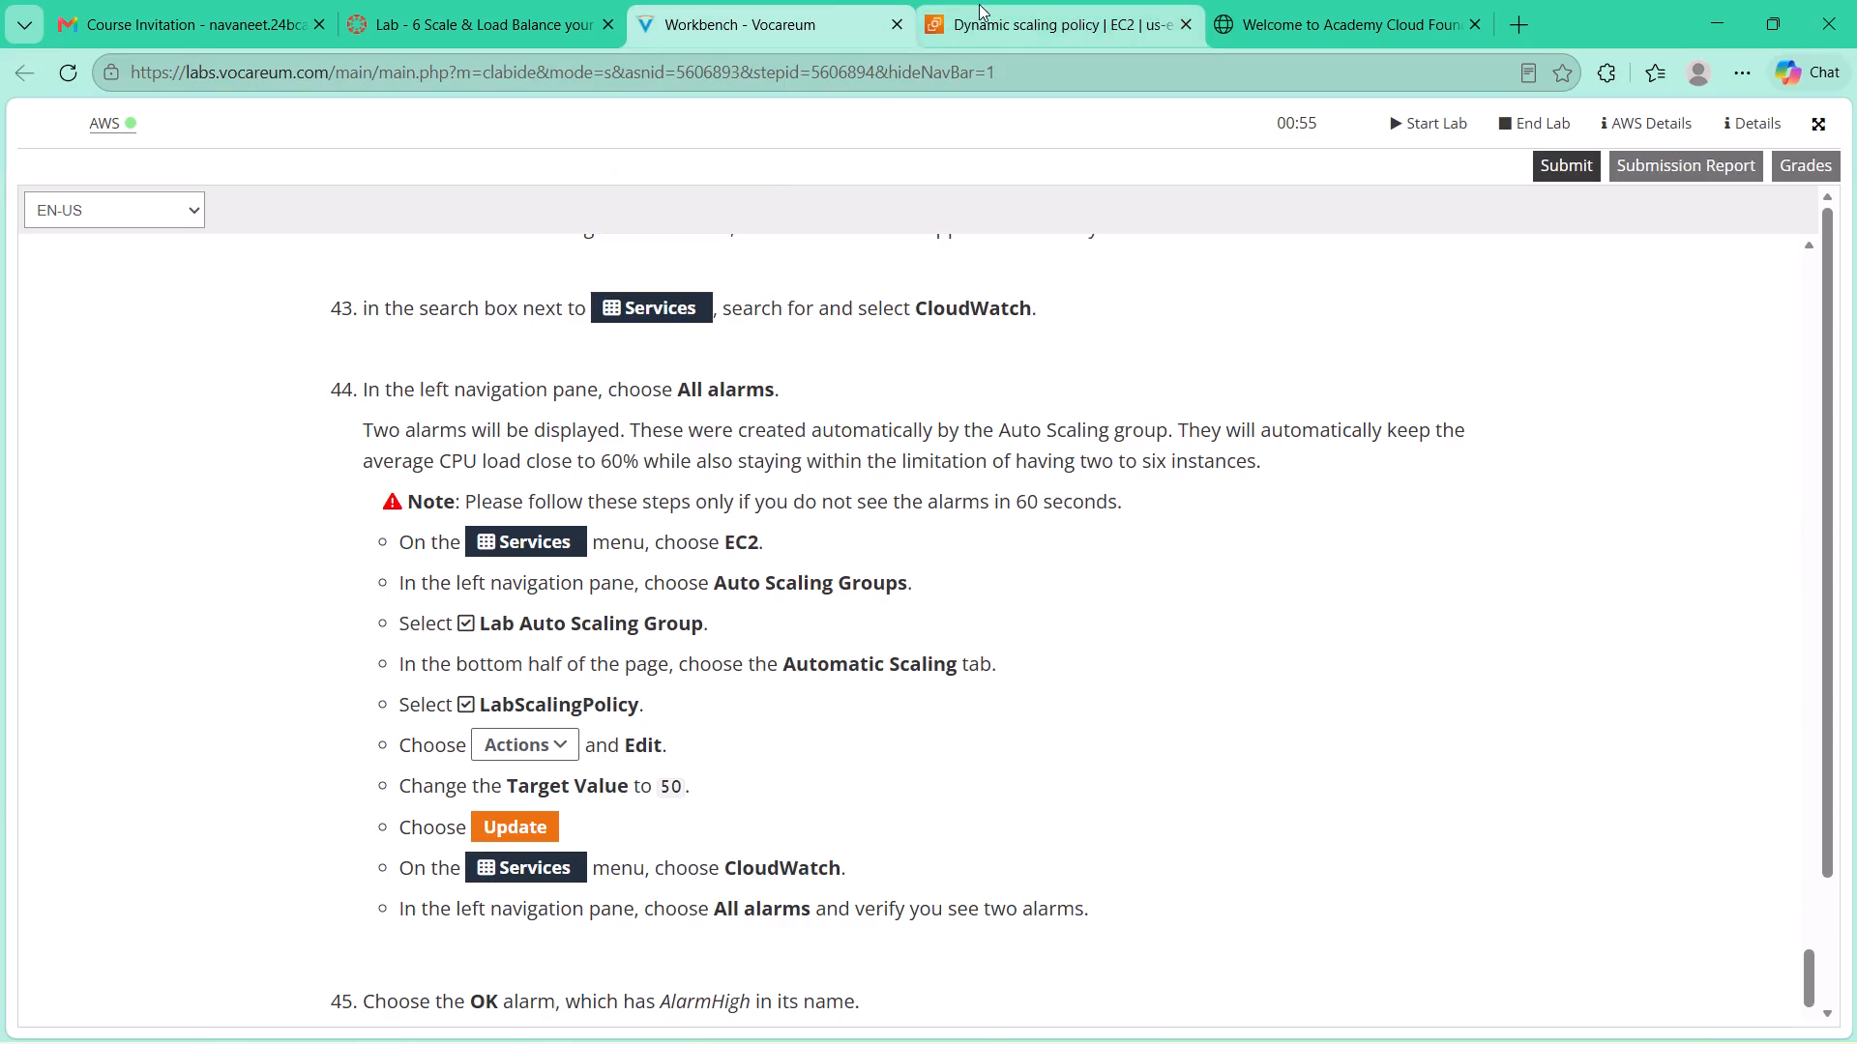
click(441, 664)
key(BackSpace)
key(BackSpace)
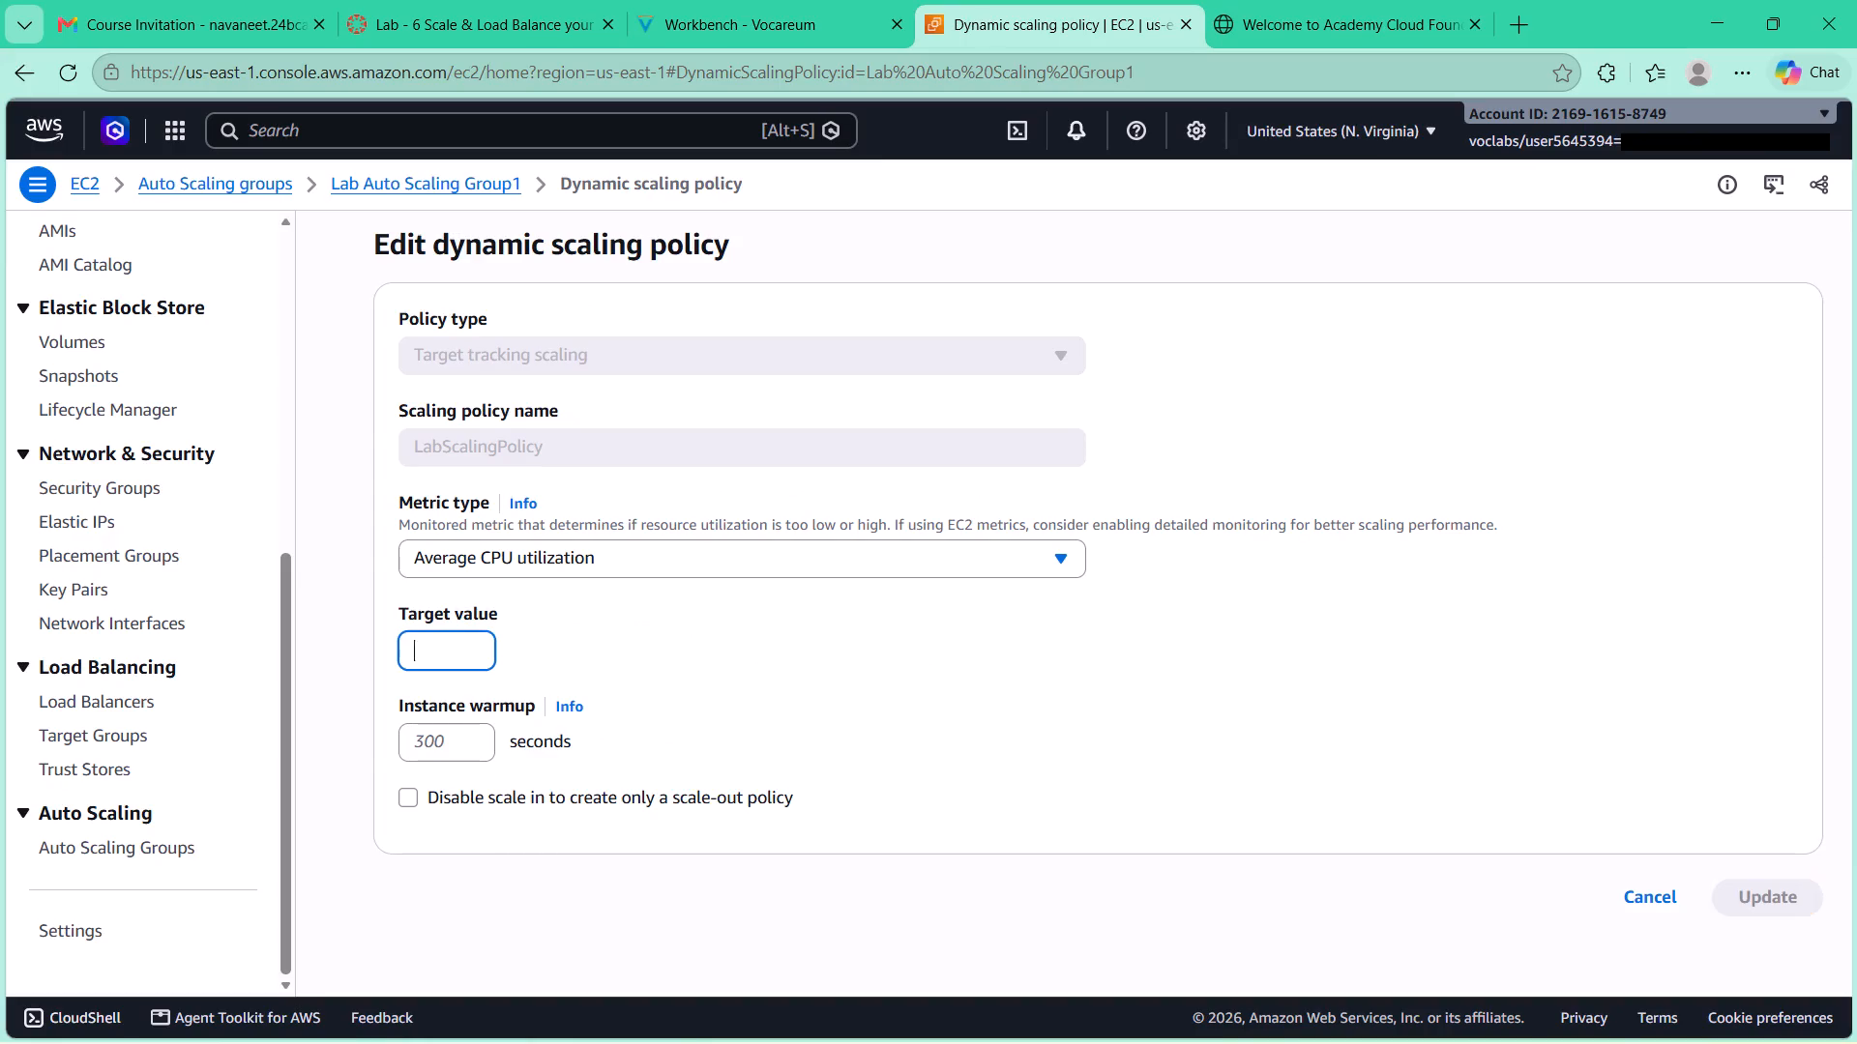
text(50)
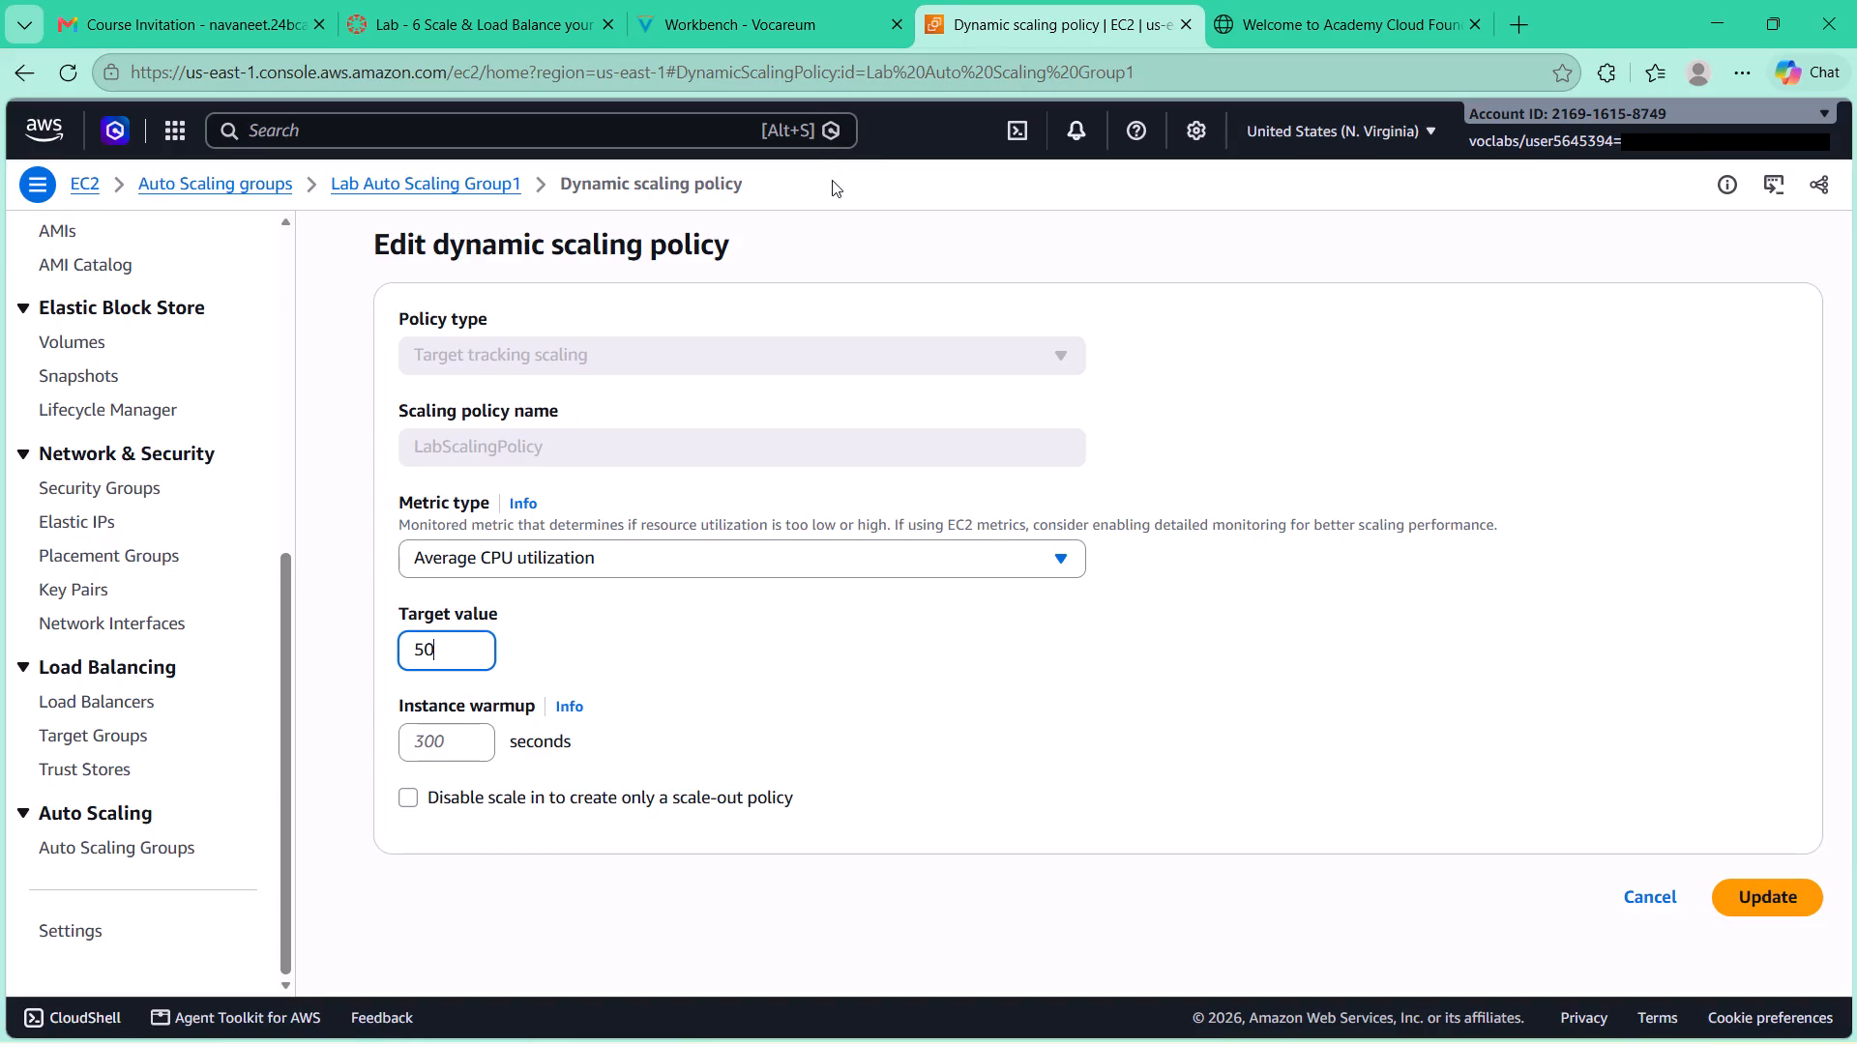
click(1763, 889)
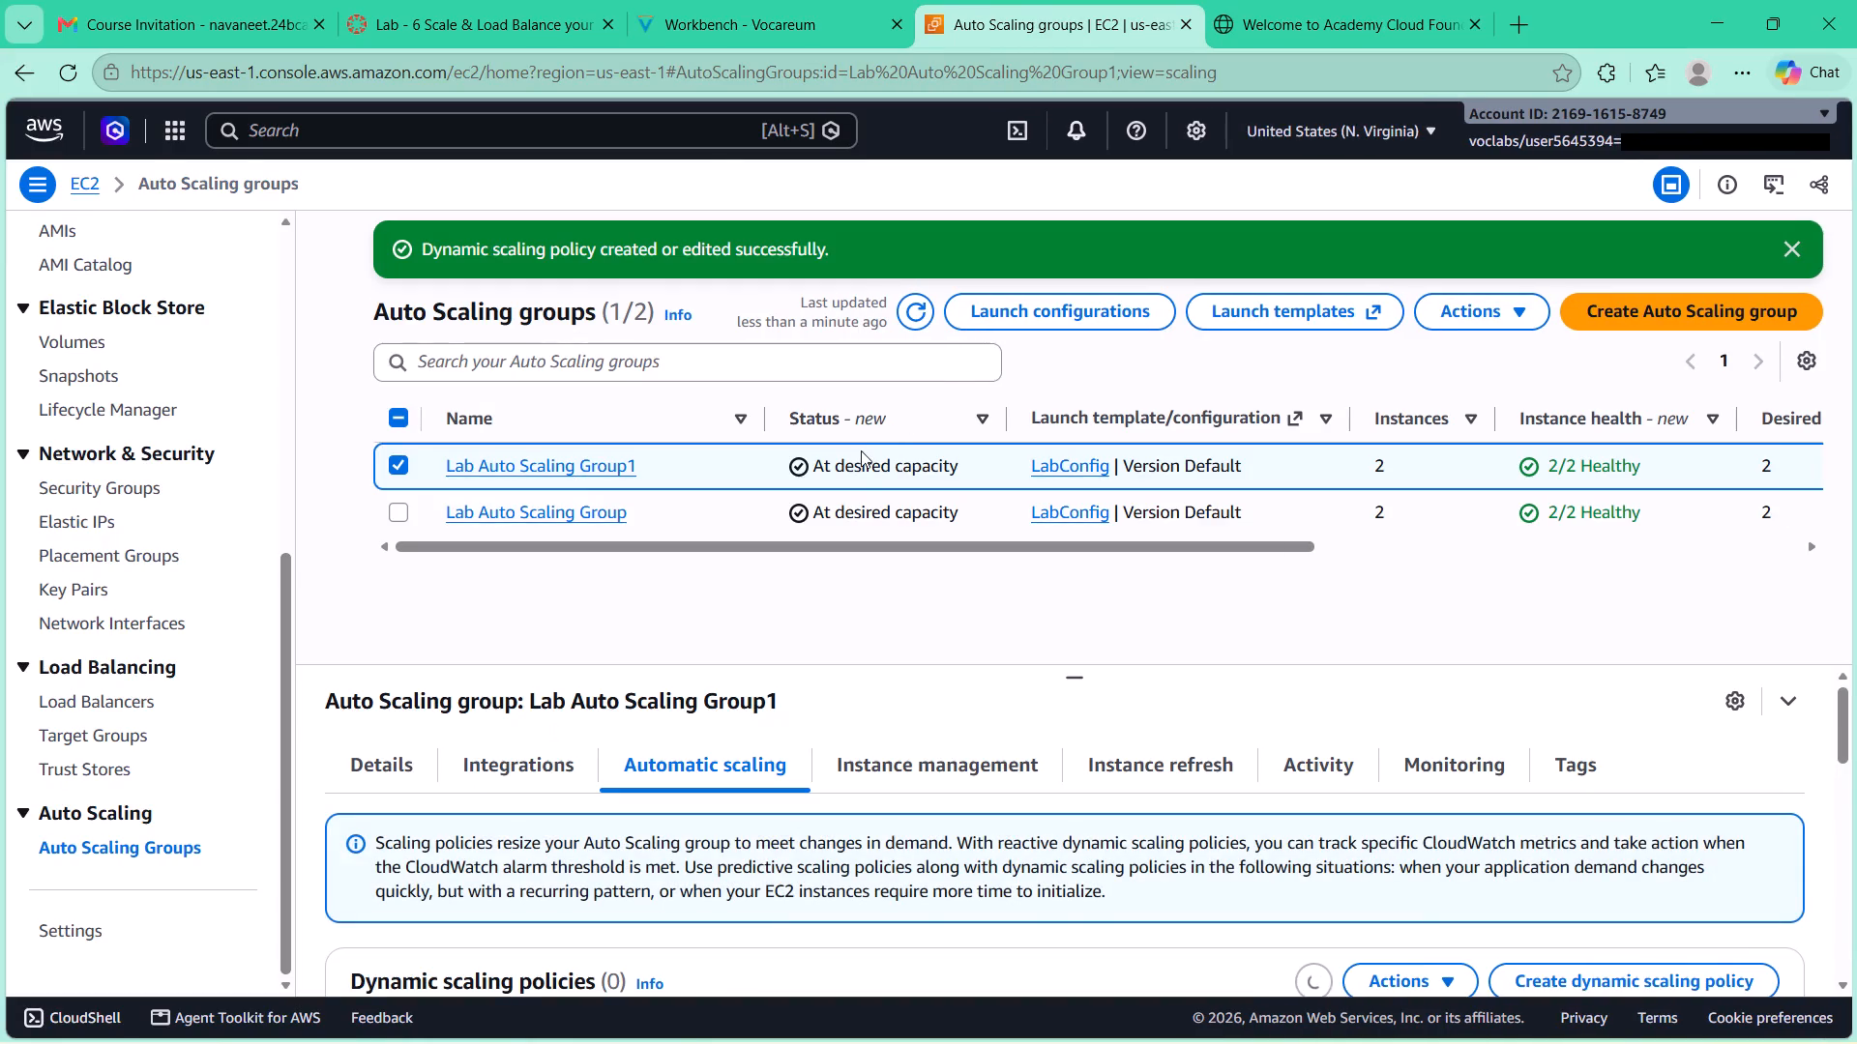
Read the end of lab step 44 and steps 45 to 47, then search the AWS console for "cloudw" and open CloudWatch.
click(739, 25)
scroll(802, 398, down, 1)
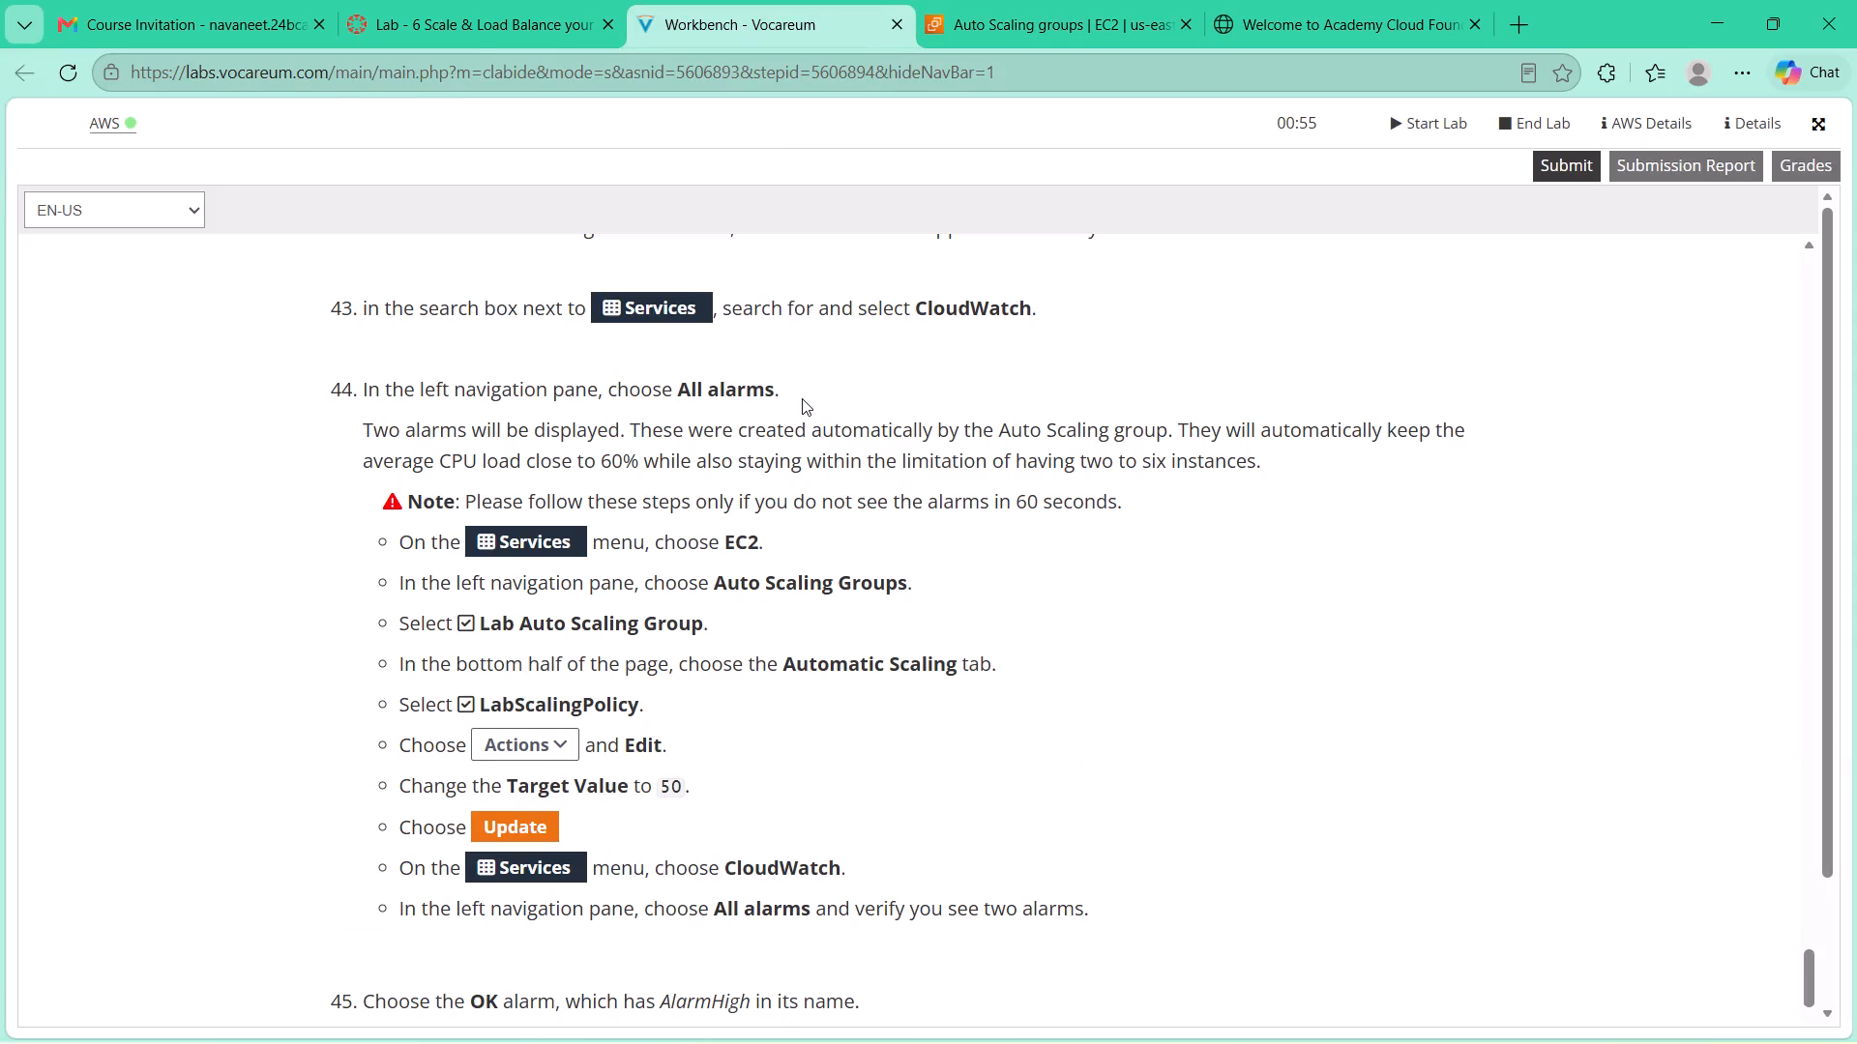
scroll(802, 398, down, 1)
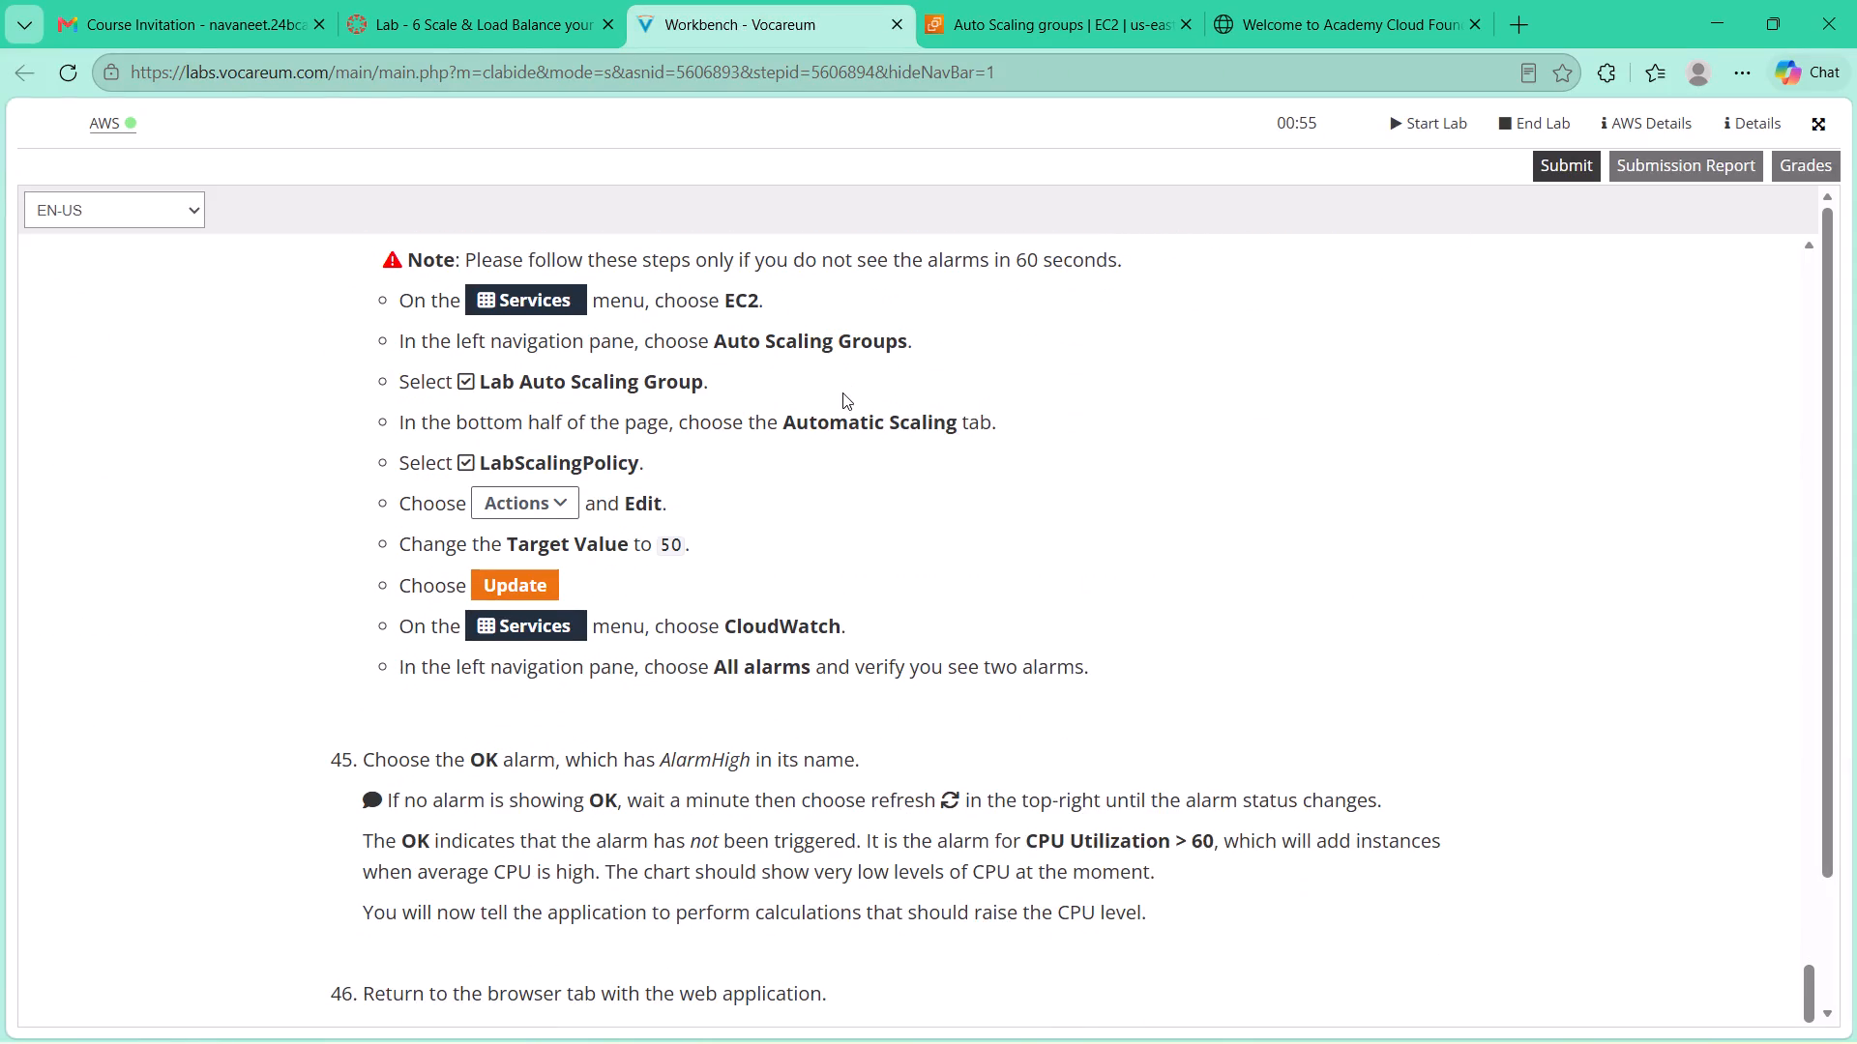
scroll(928, 327, down, 1)
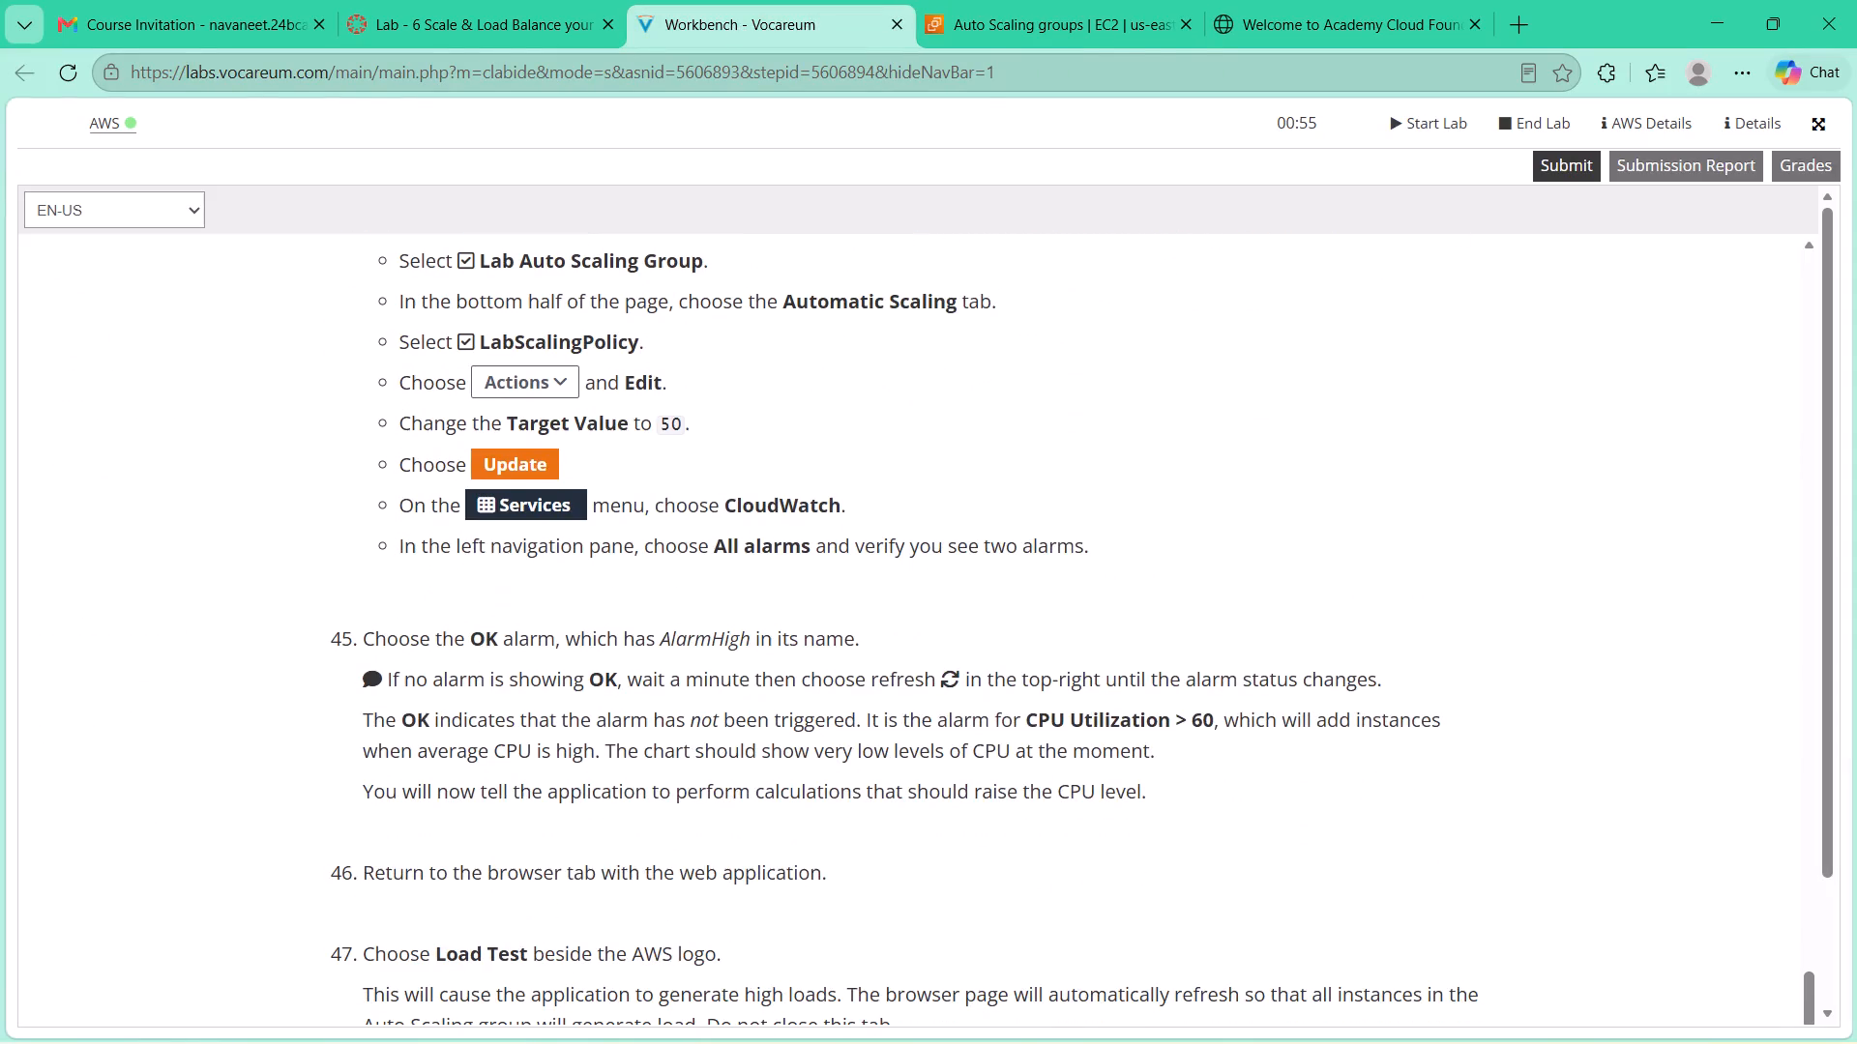
click(1017, 0)
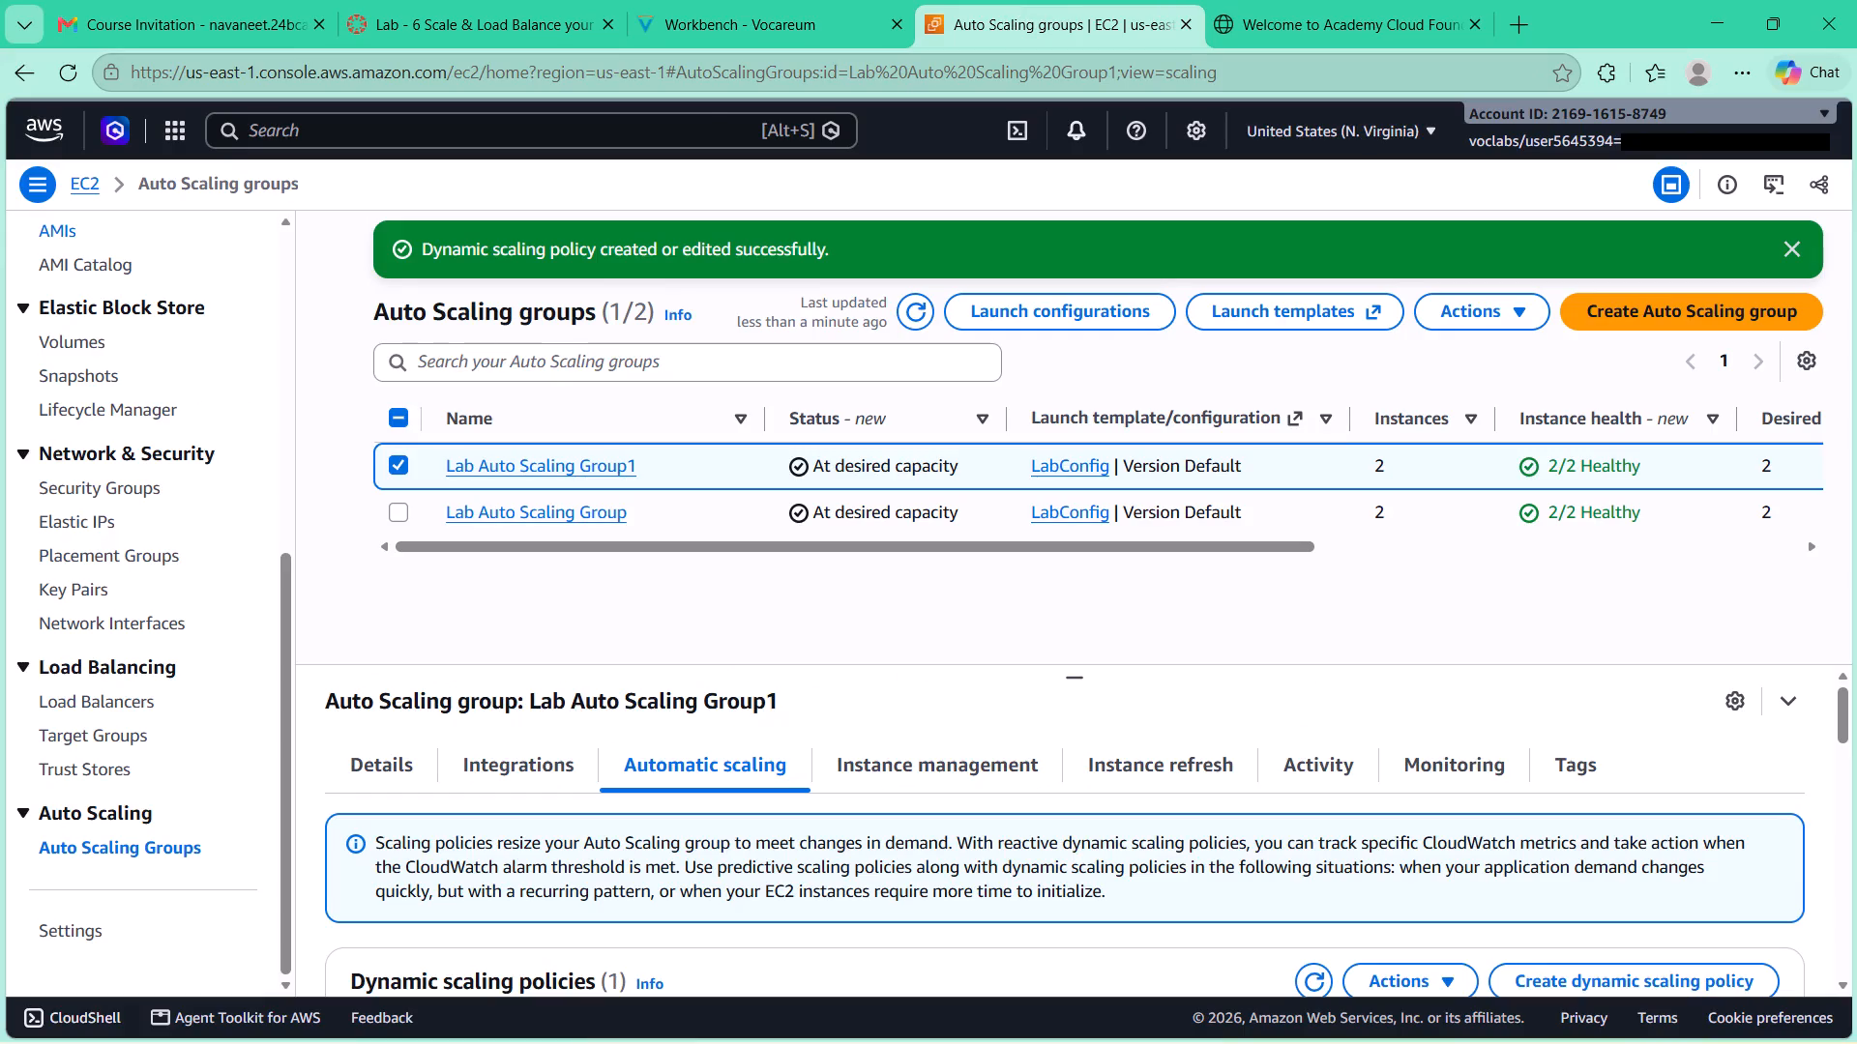
click(286, 113)
text(cloudw)
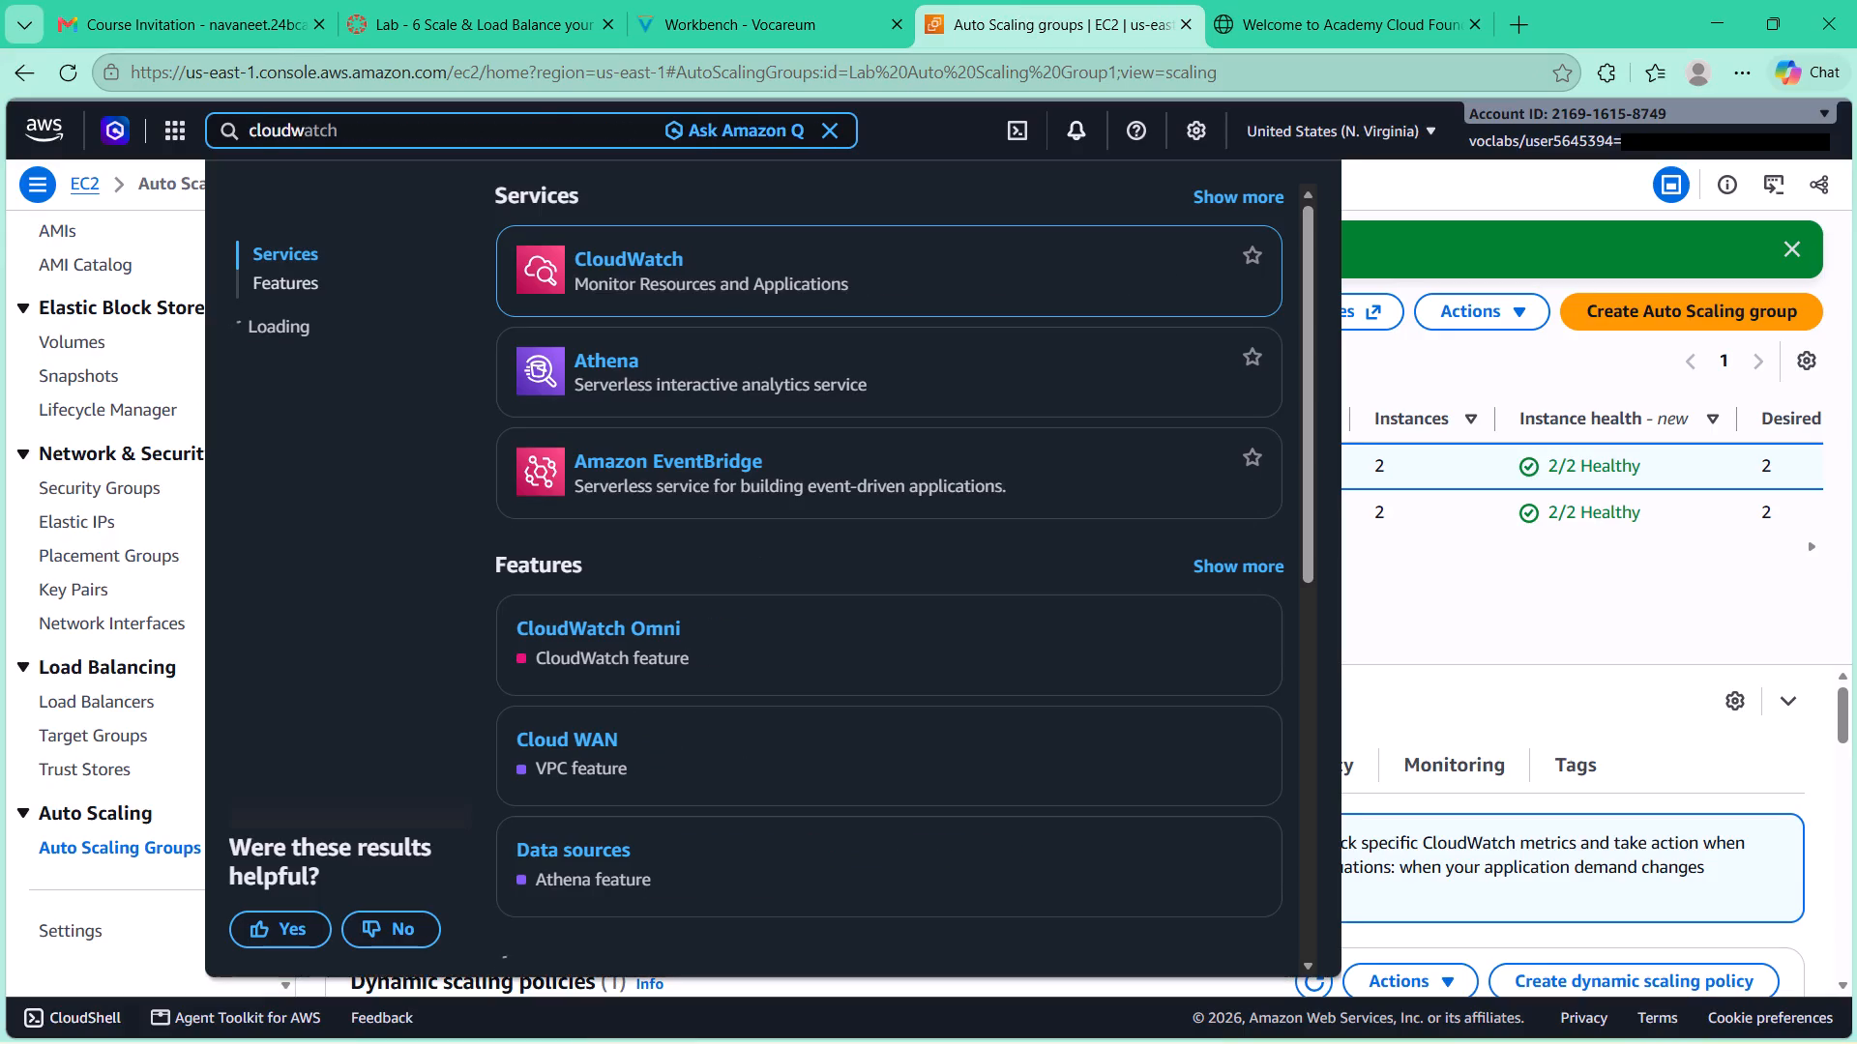
click(610, 256)
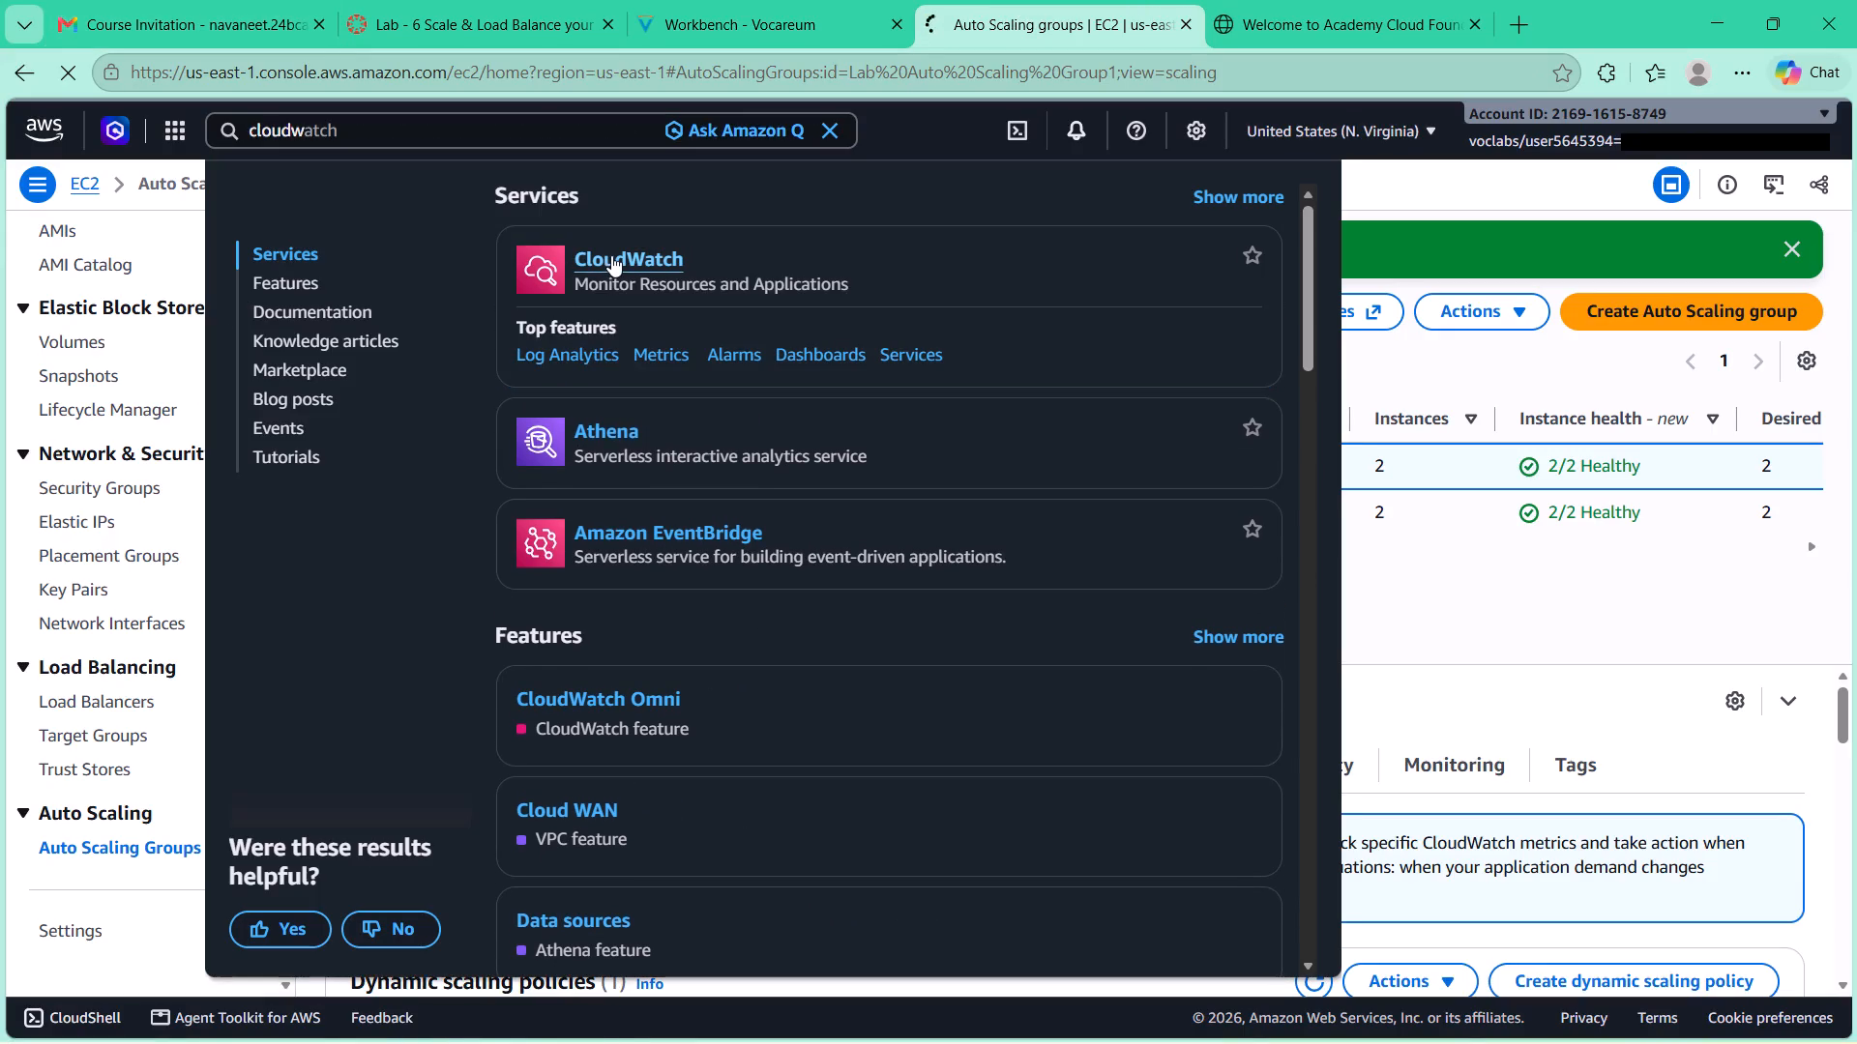
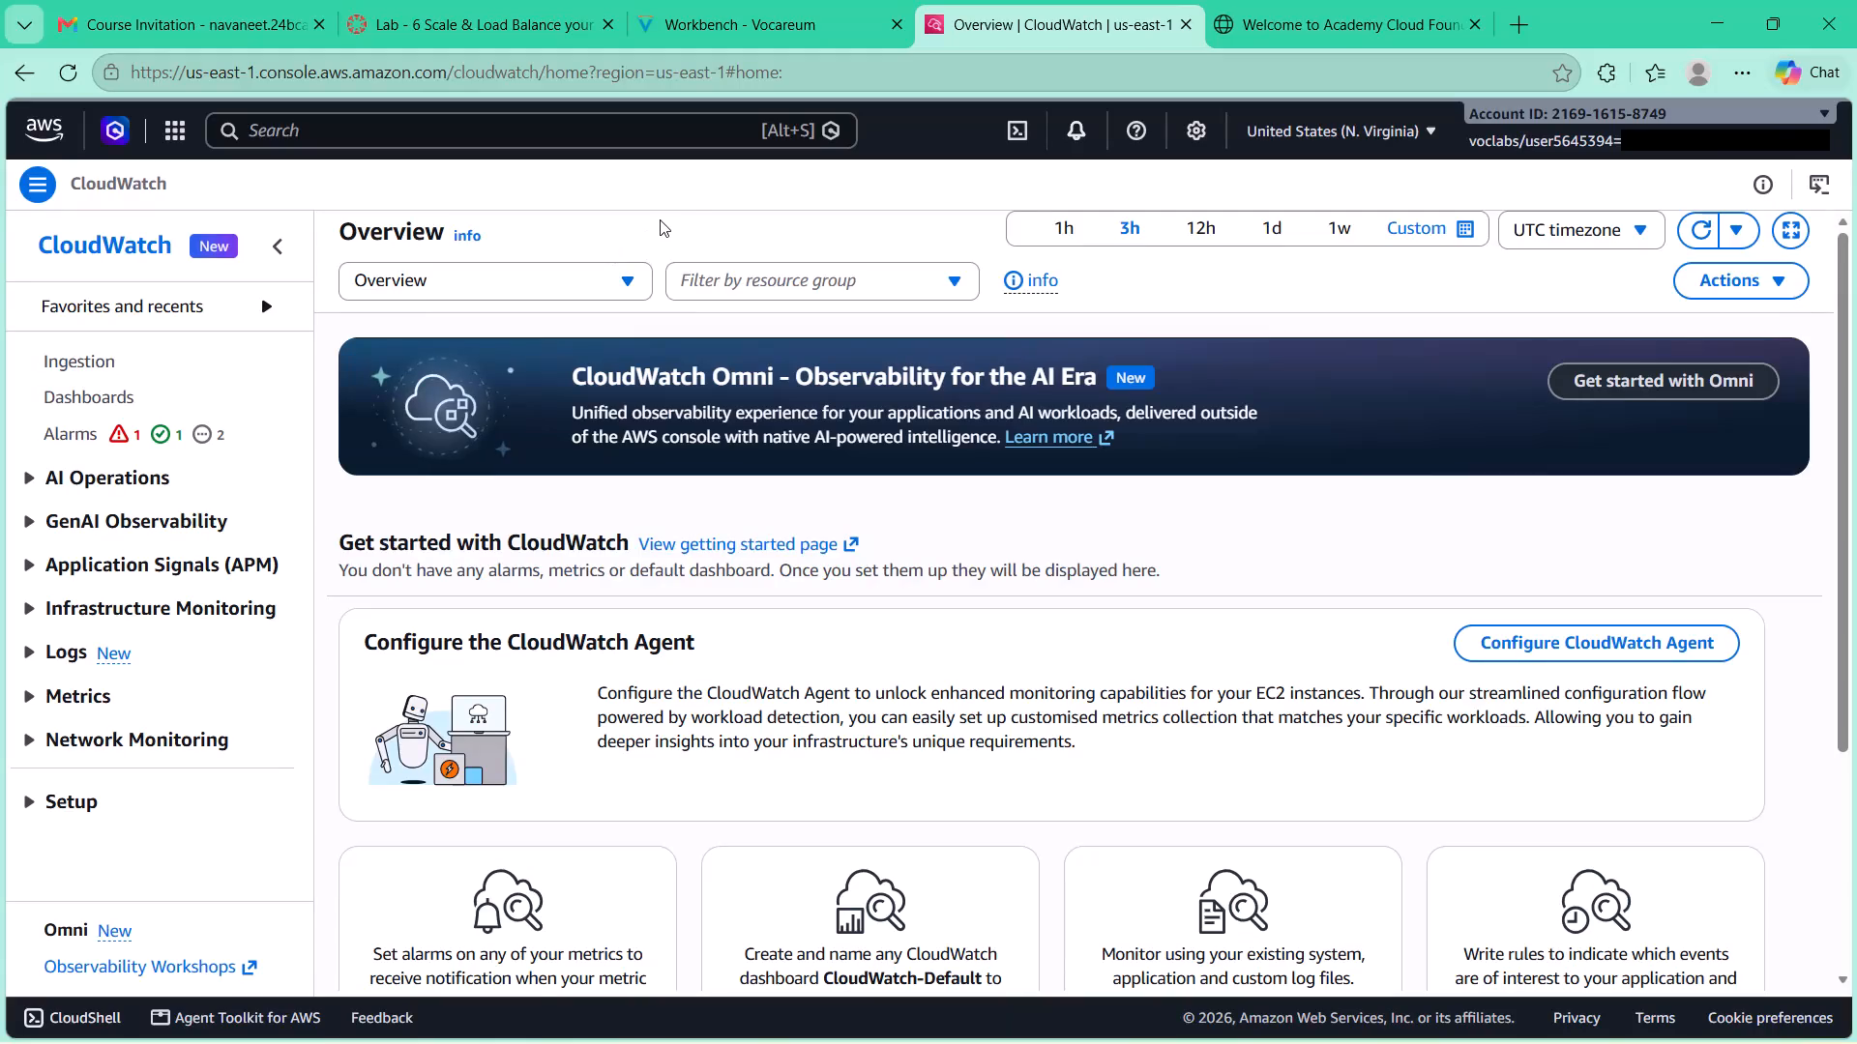
Open CloudWatch's alarms list, refresh it and check the states of the Lab Auto Scaling Group1 alarms.
click(52, 428)
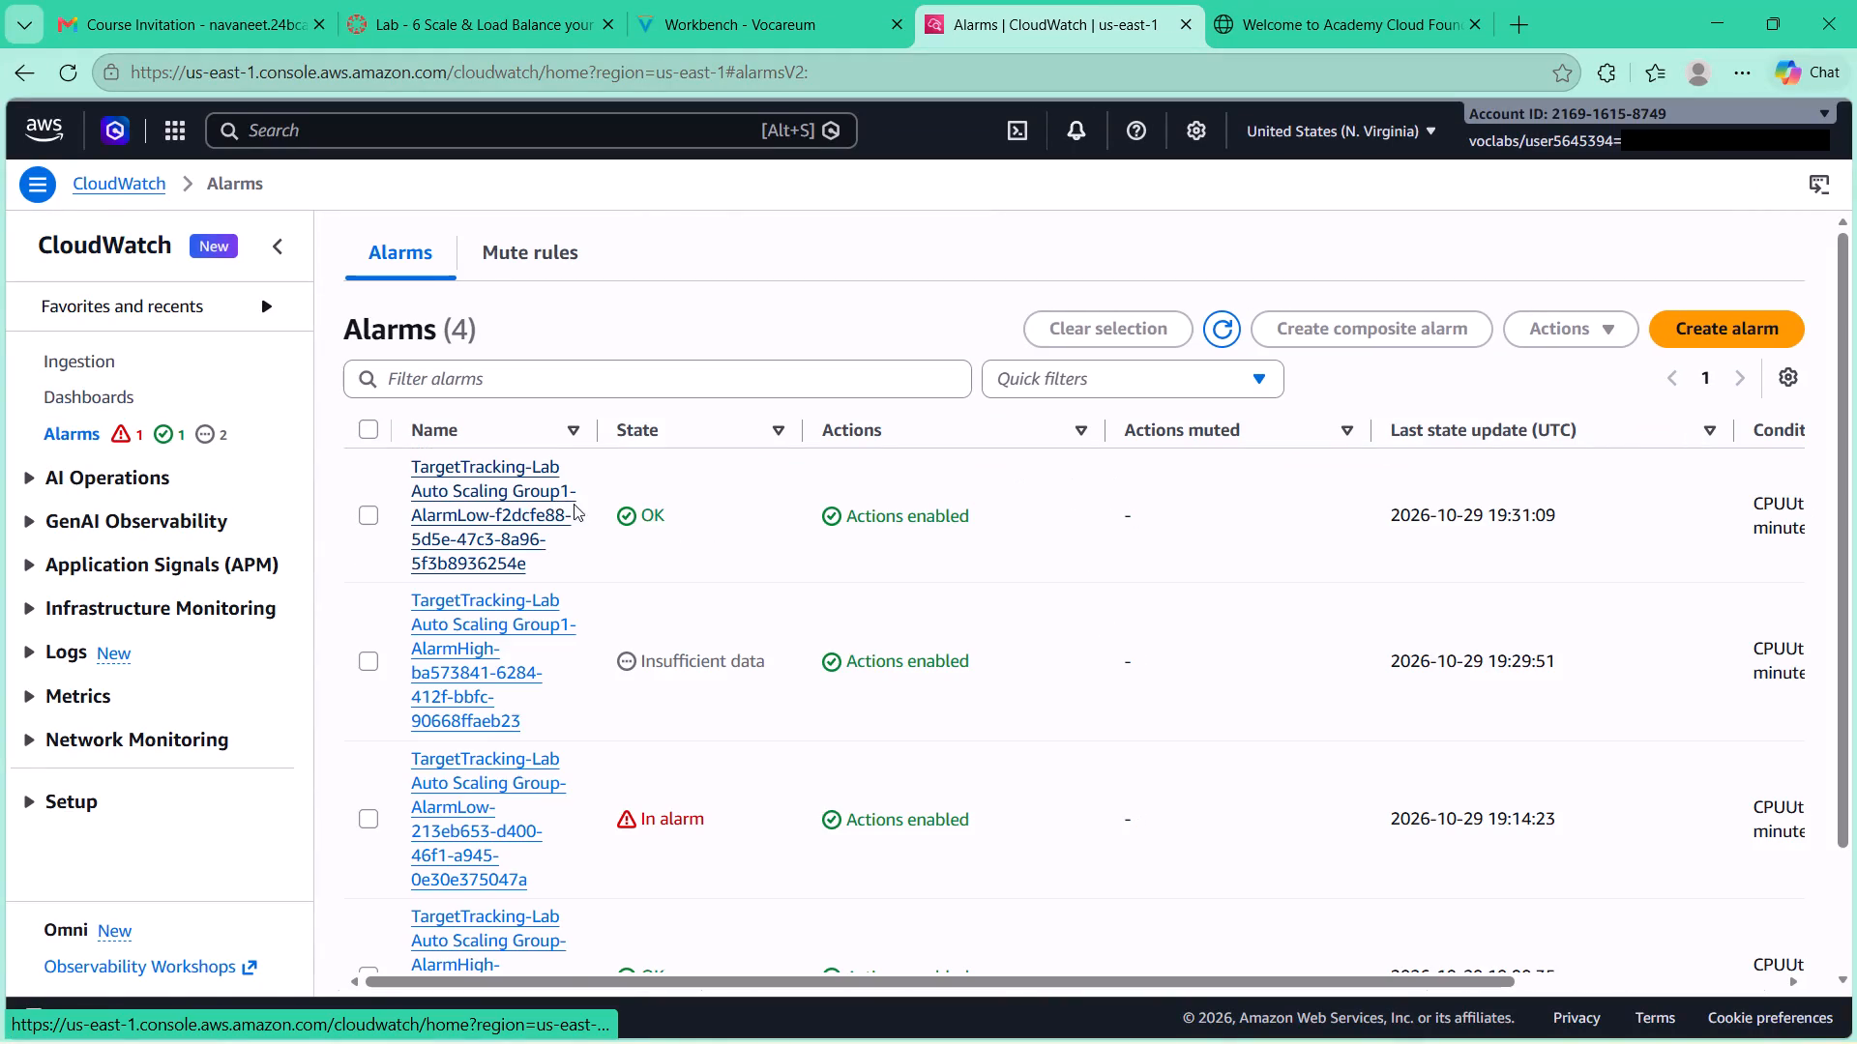
scroll(699, 549, down, 3)
scroll(749, 504, up, 3)
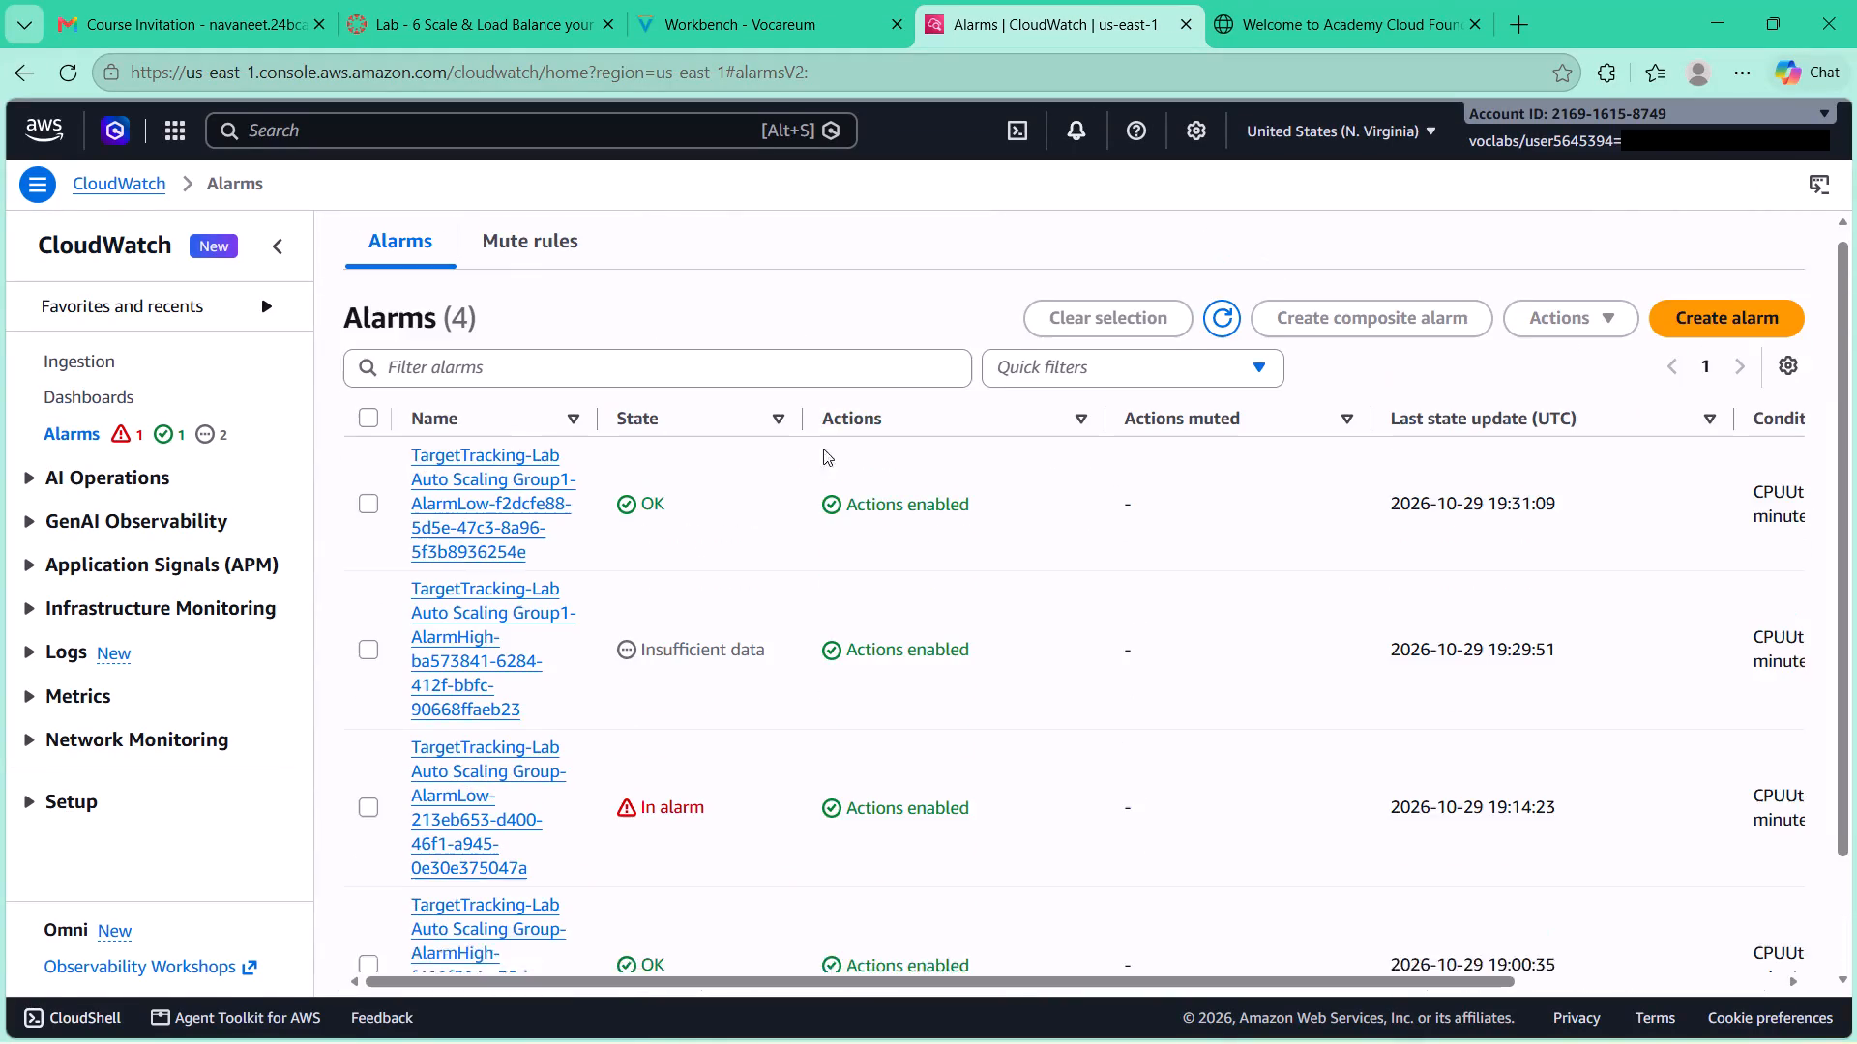
click(1225, 327)
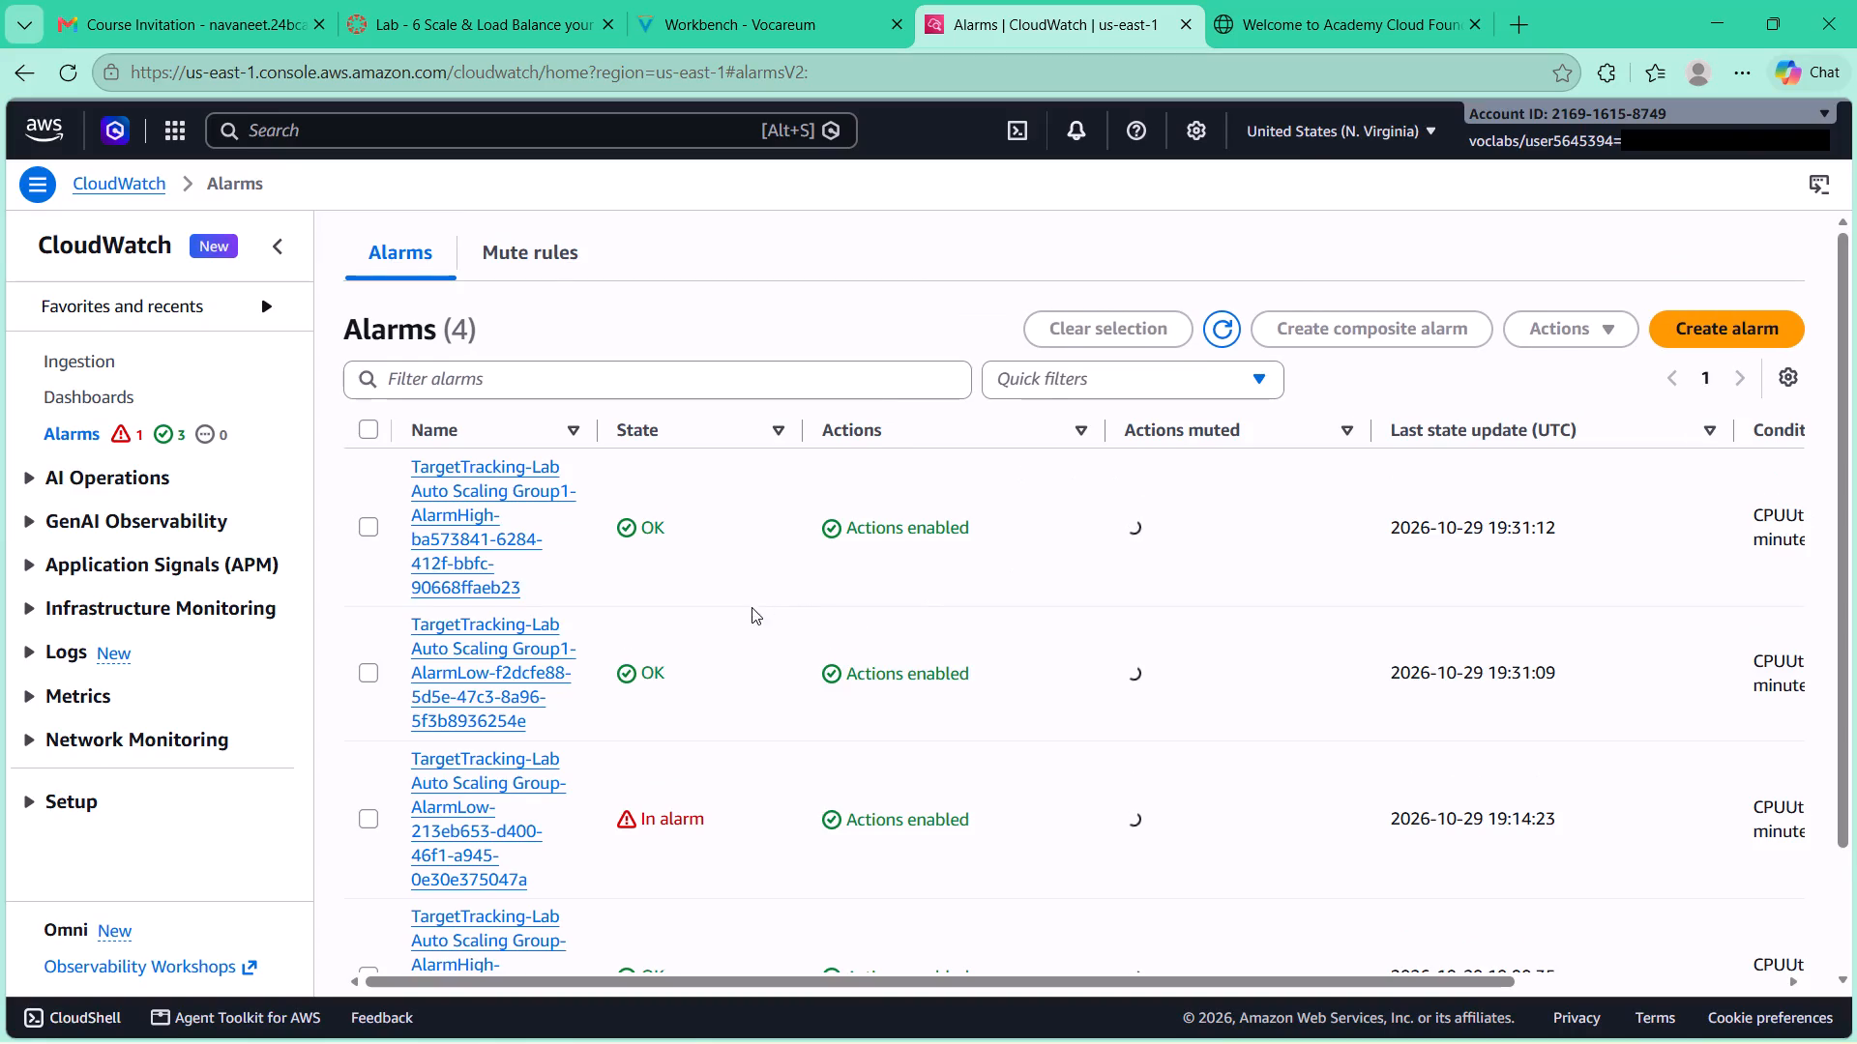
scroll(765, 636, down, 5)
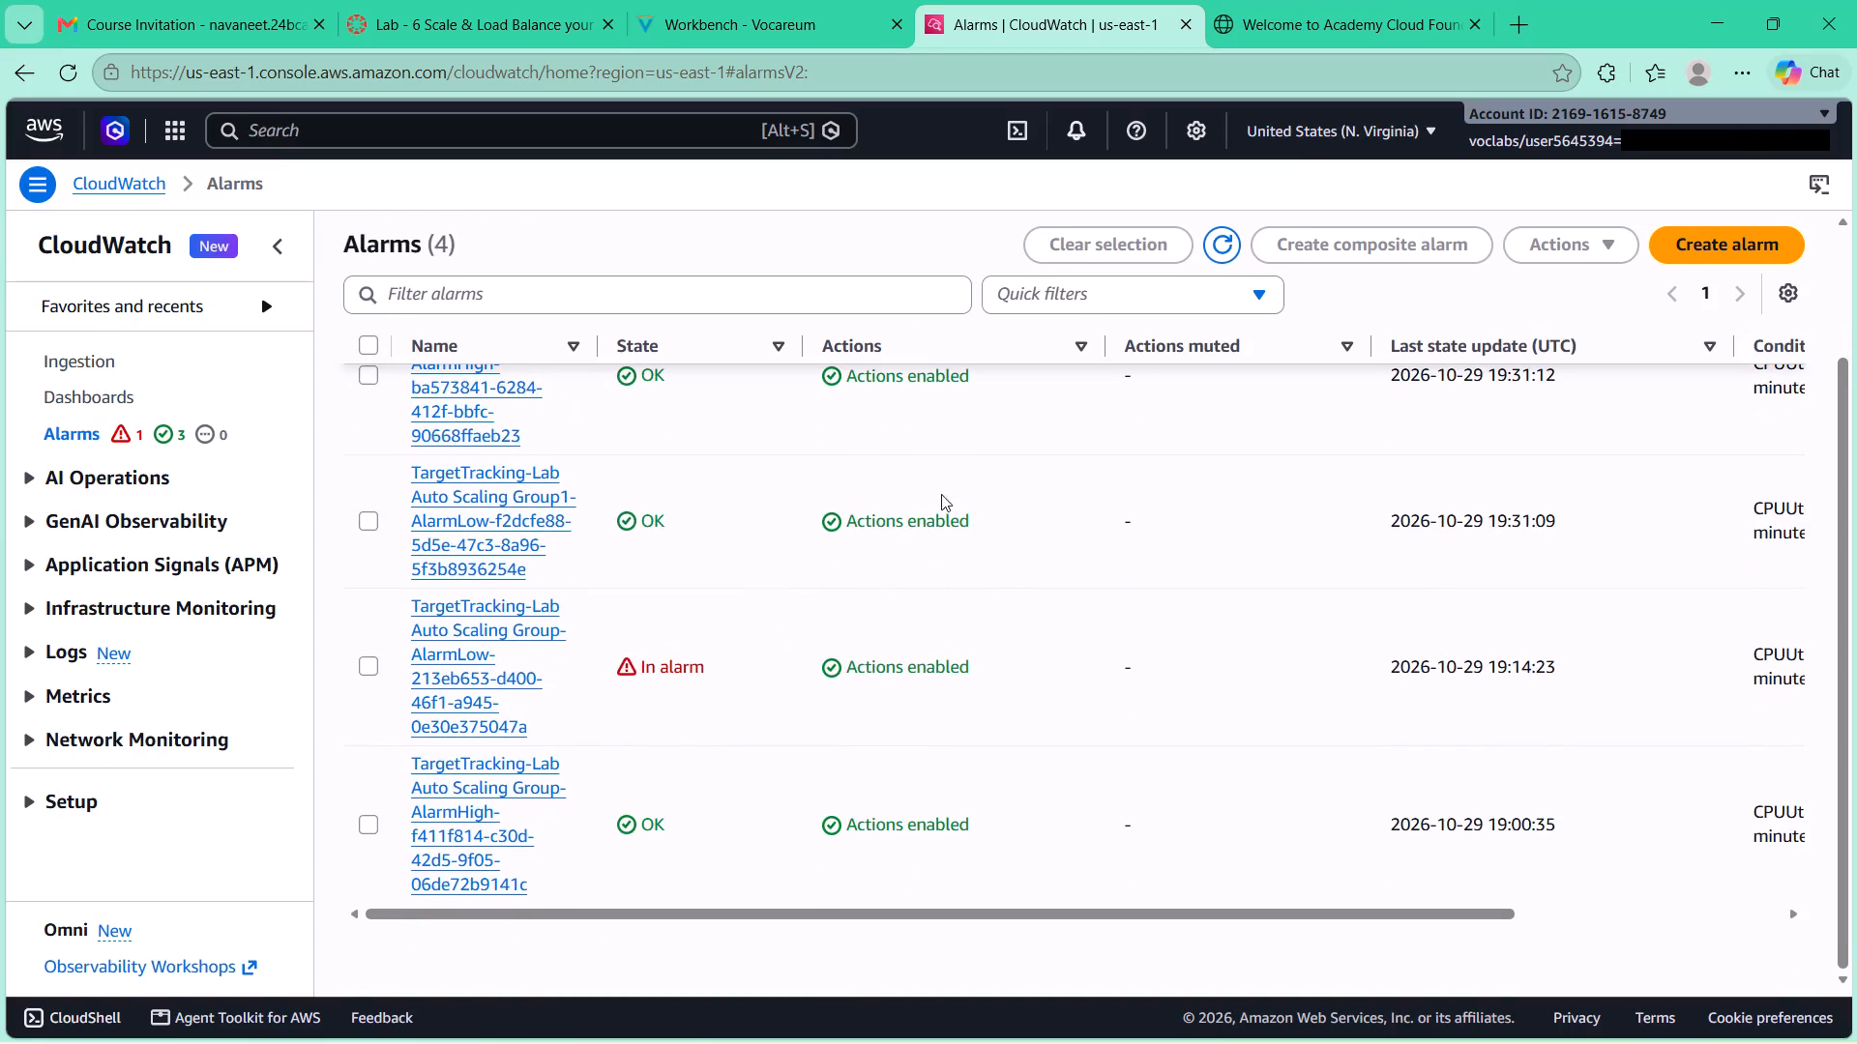
Following lab steps 45 to 47, return to the load-balanced web application and start its Load Test.
click(822, 0)
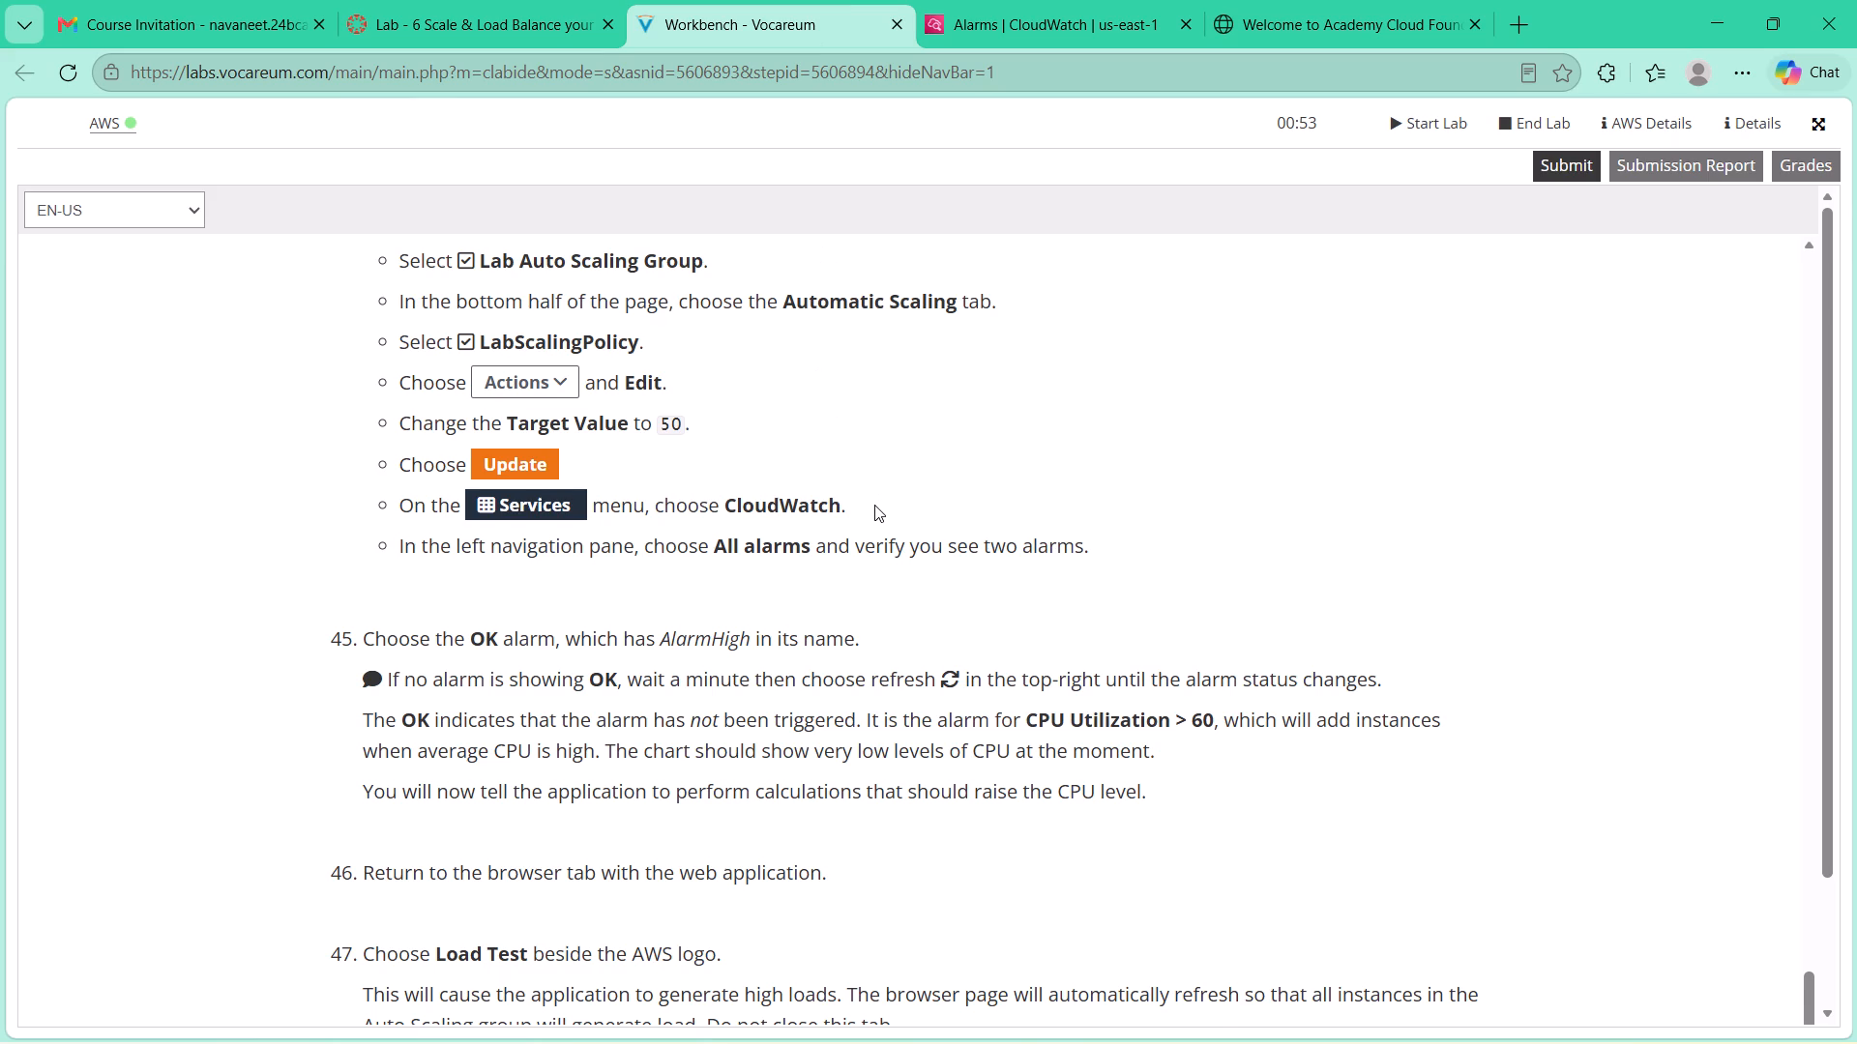
scroll(874, 505, down, 2)
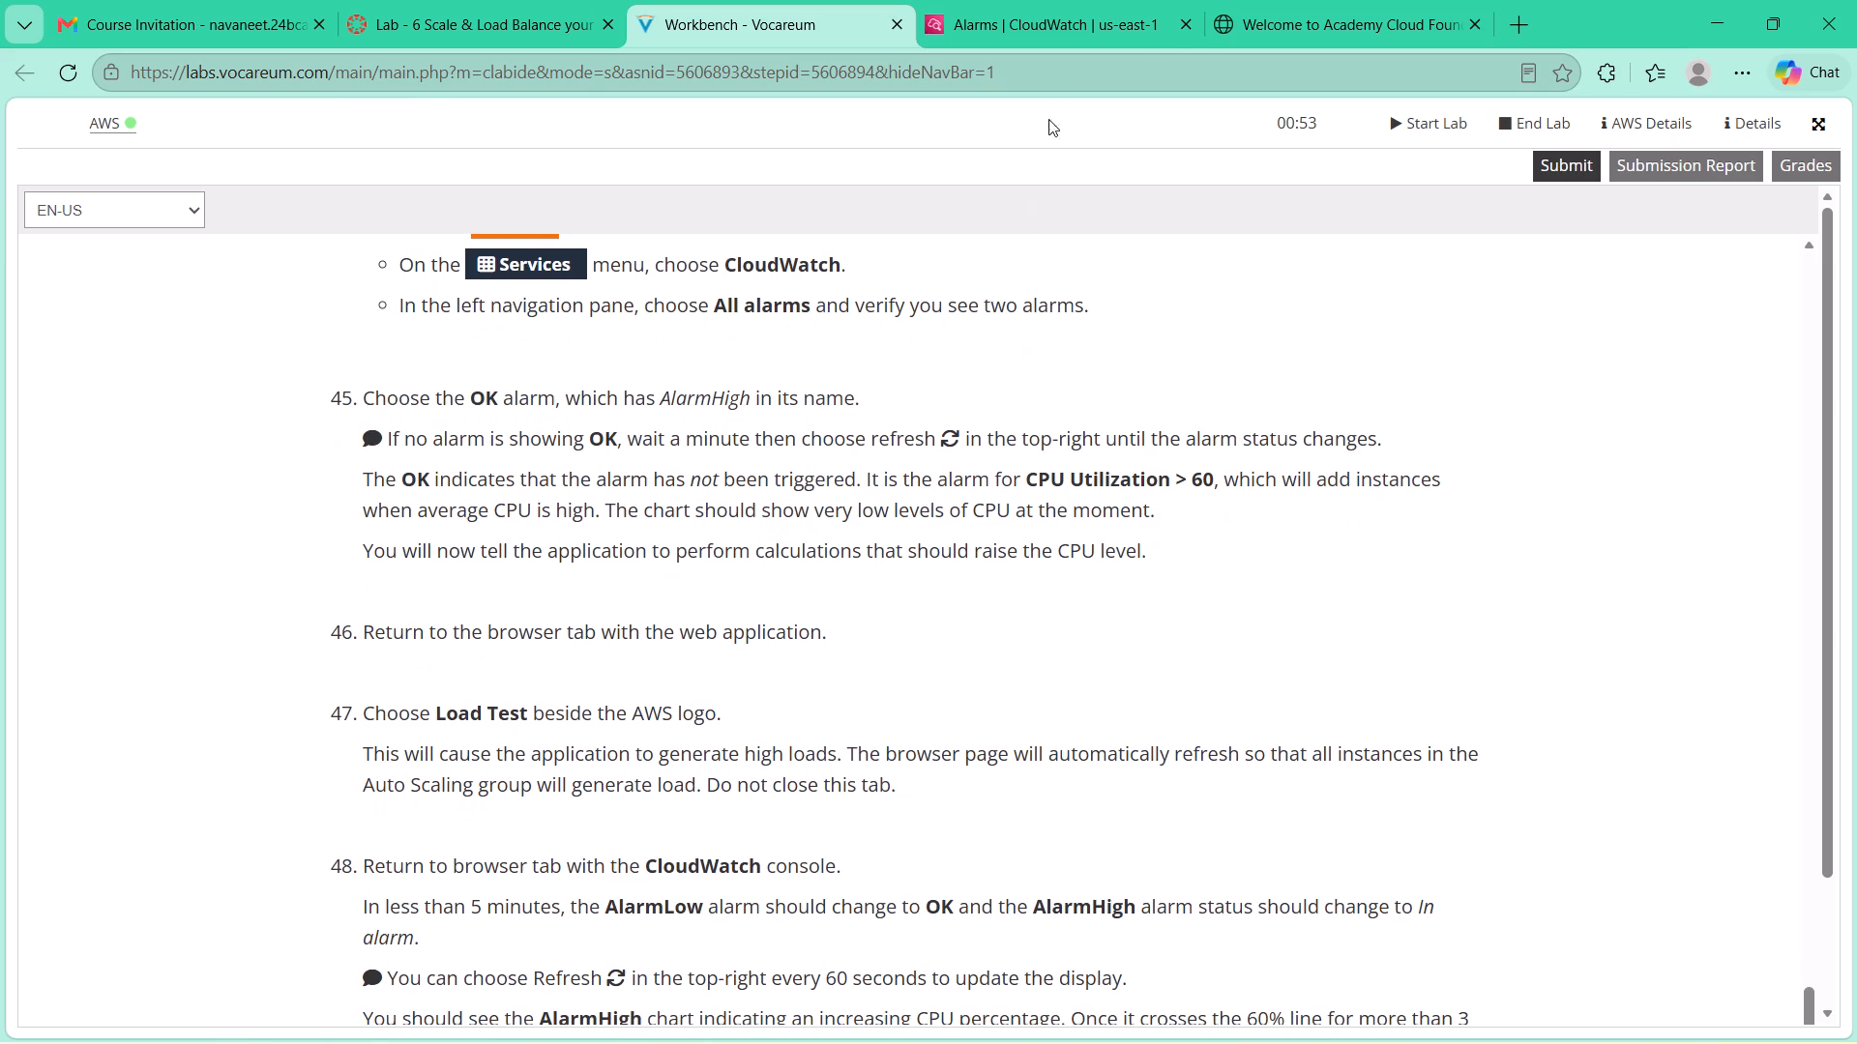
click(1060, 24)
click(1259, 3)
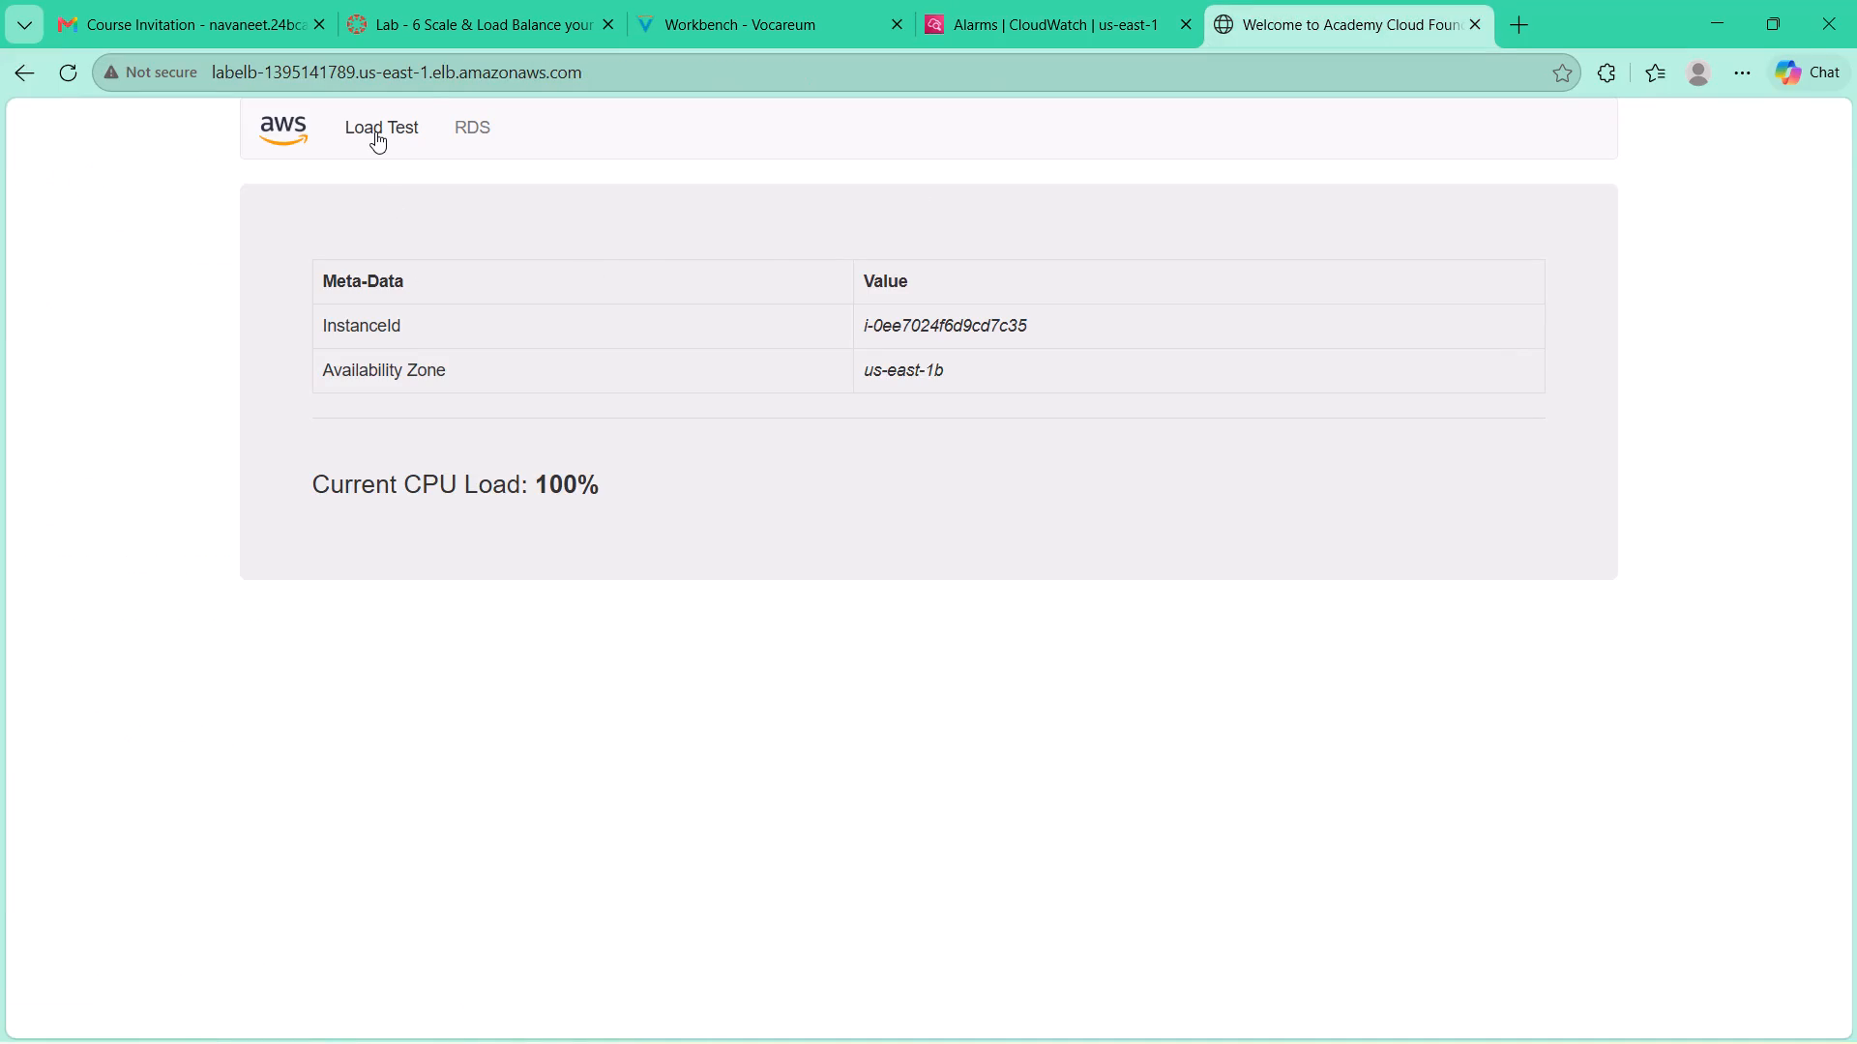
click(375, 131)
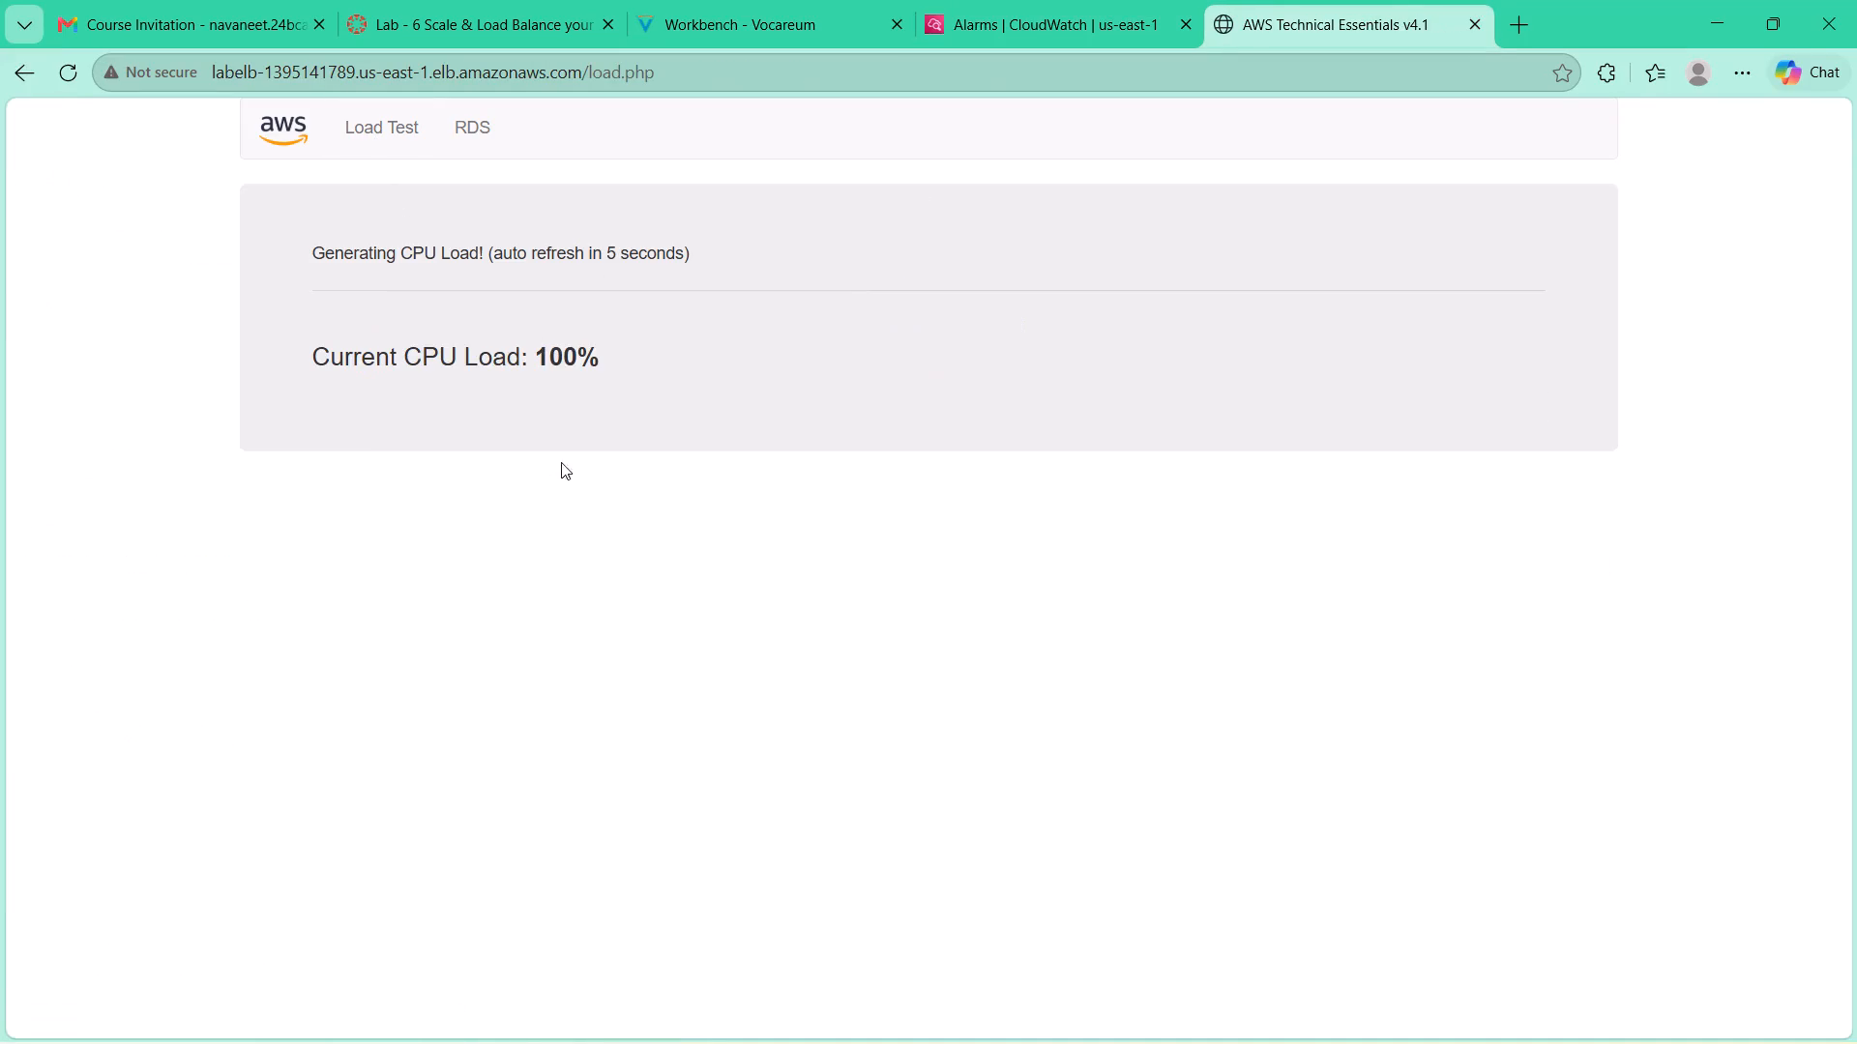
Read lab steps 48 to 51 on monitoring the AlarmHigh alarm and viewing the added instances.
click(986, 28)
click(797, 16)
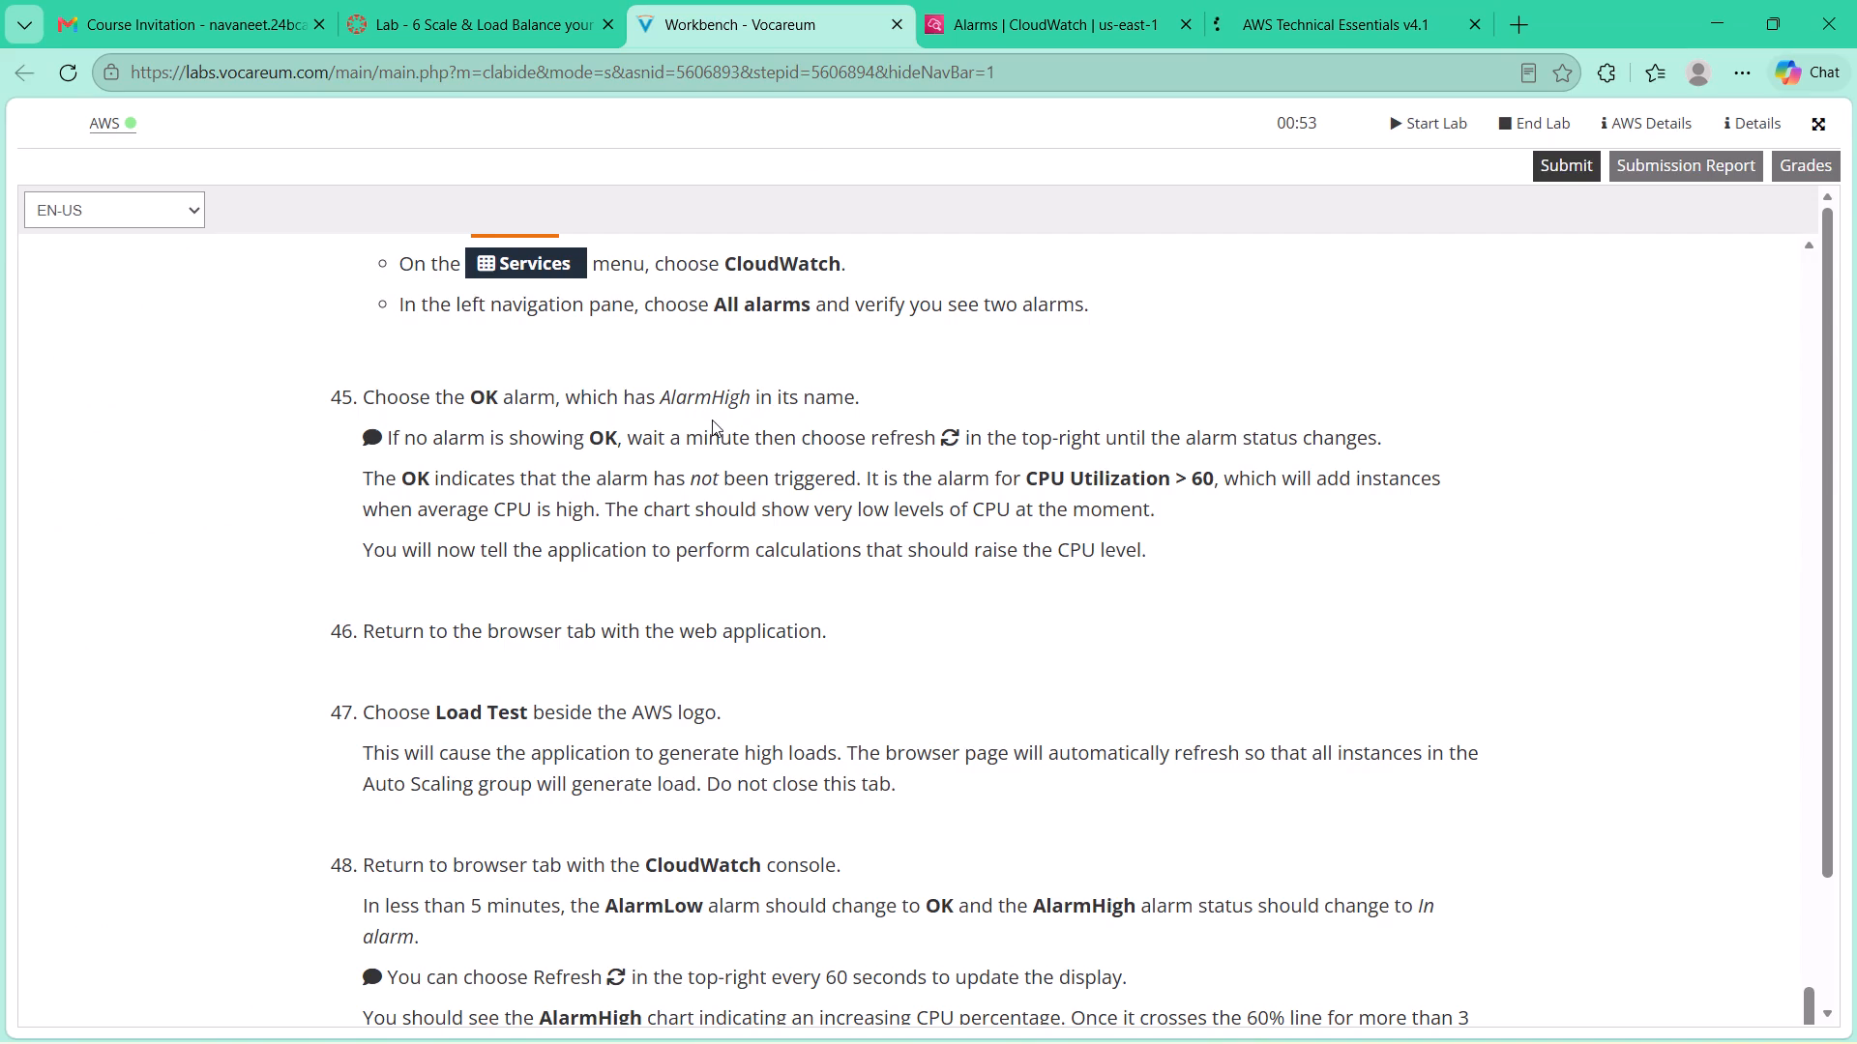
scroll(712, 426, down, 1)
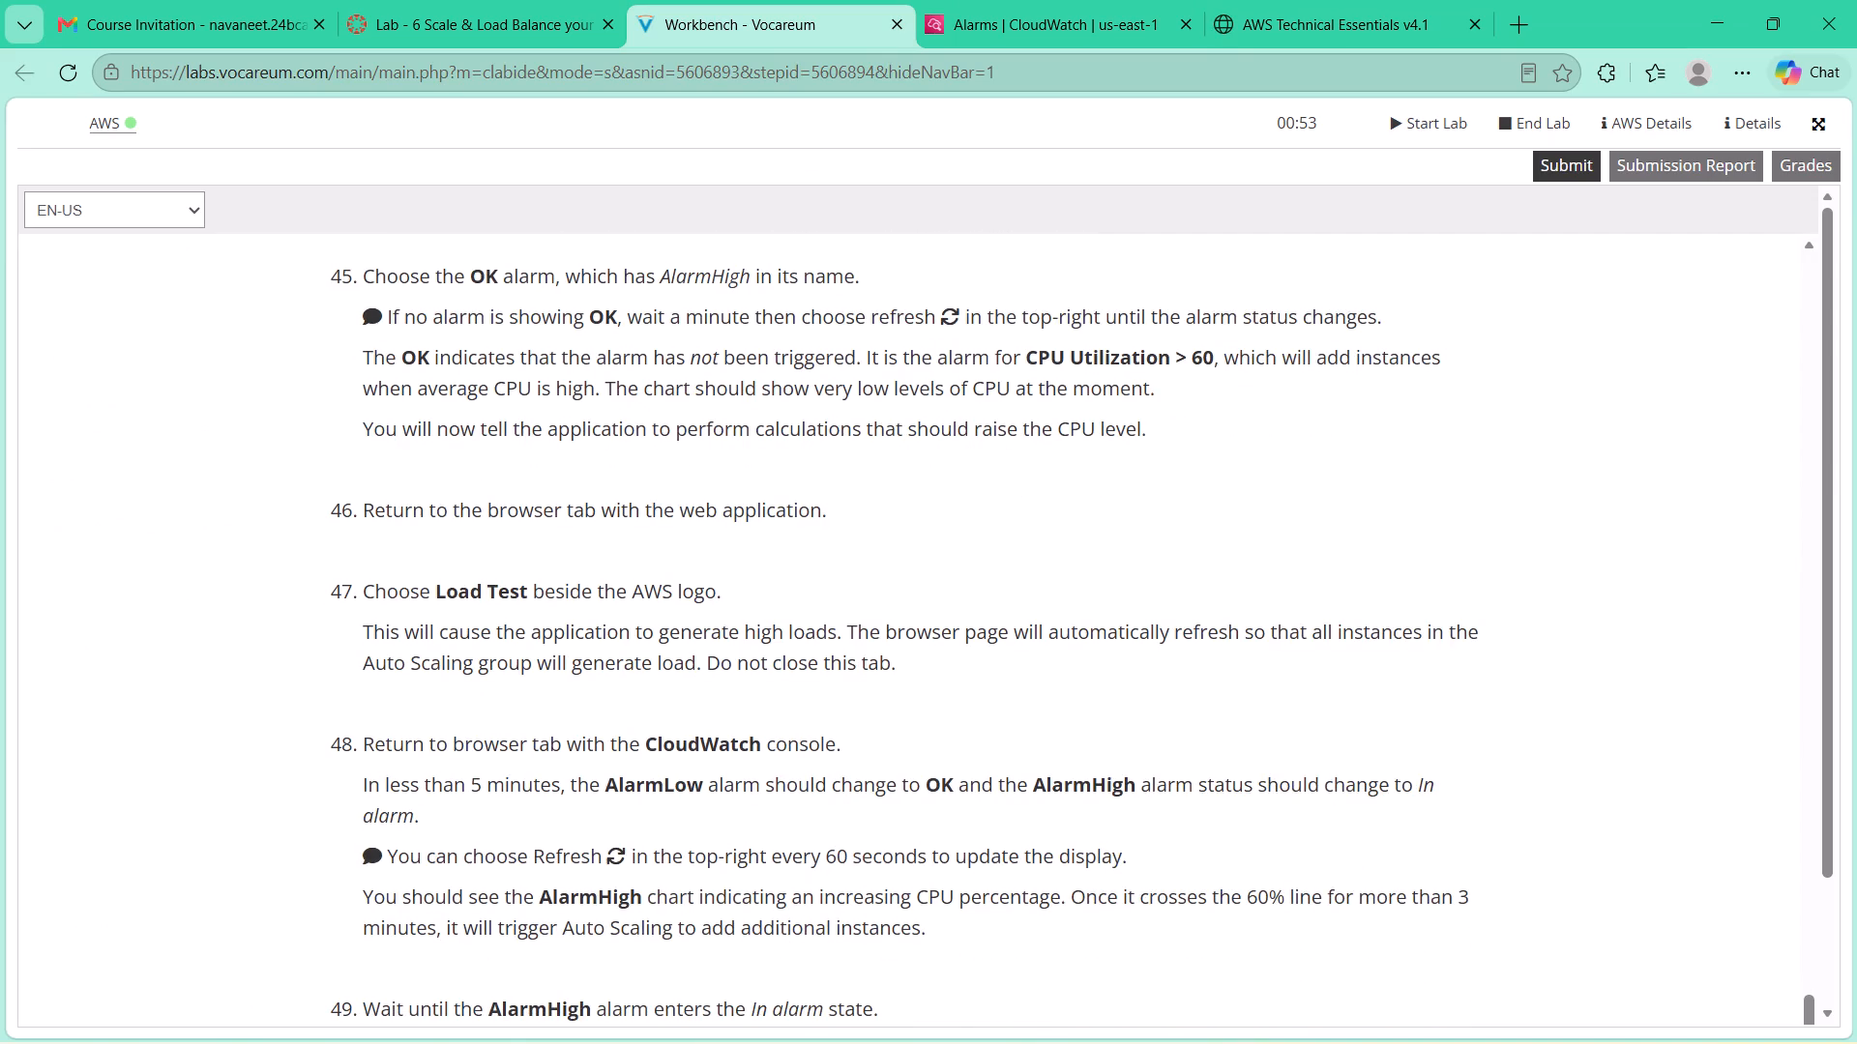
scroll(712, 431, down, 1)
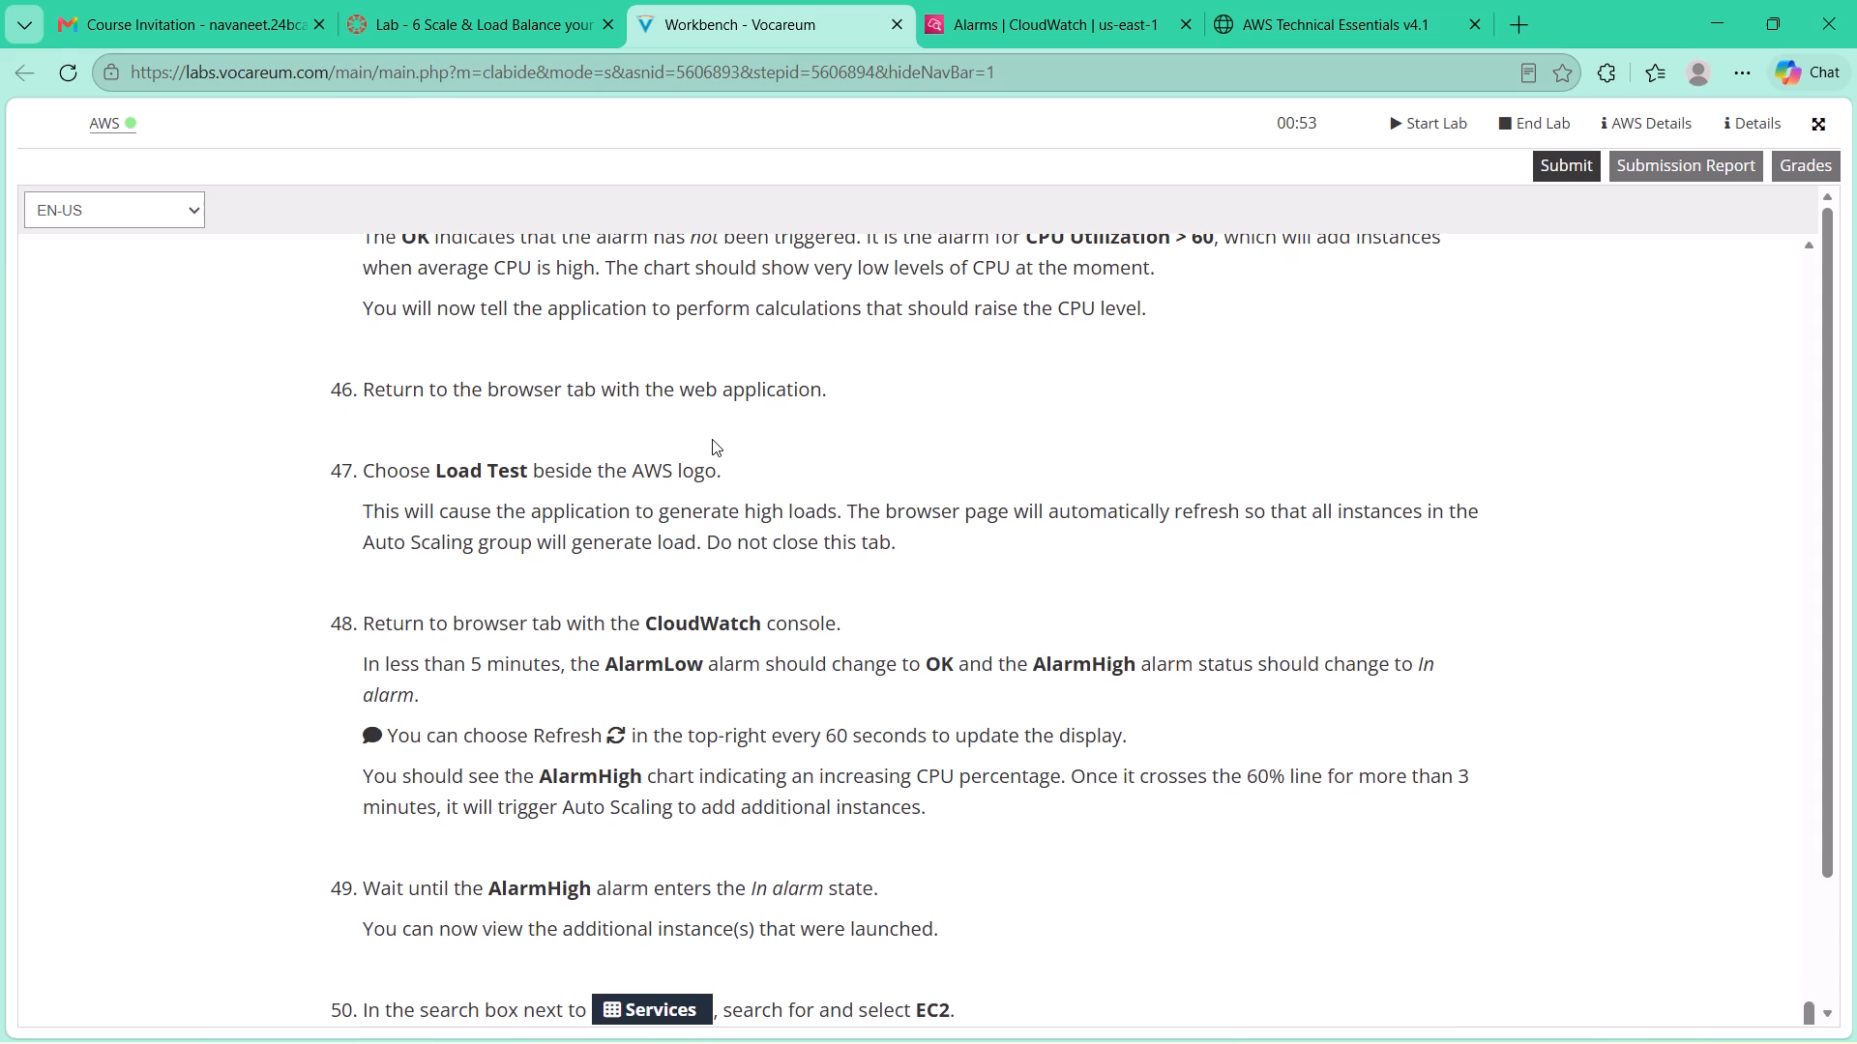
scroll(712, 439, down, 2)
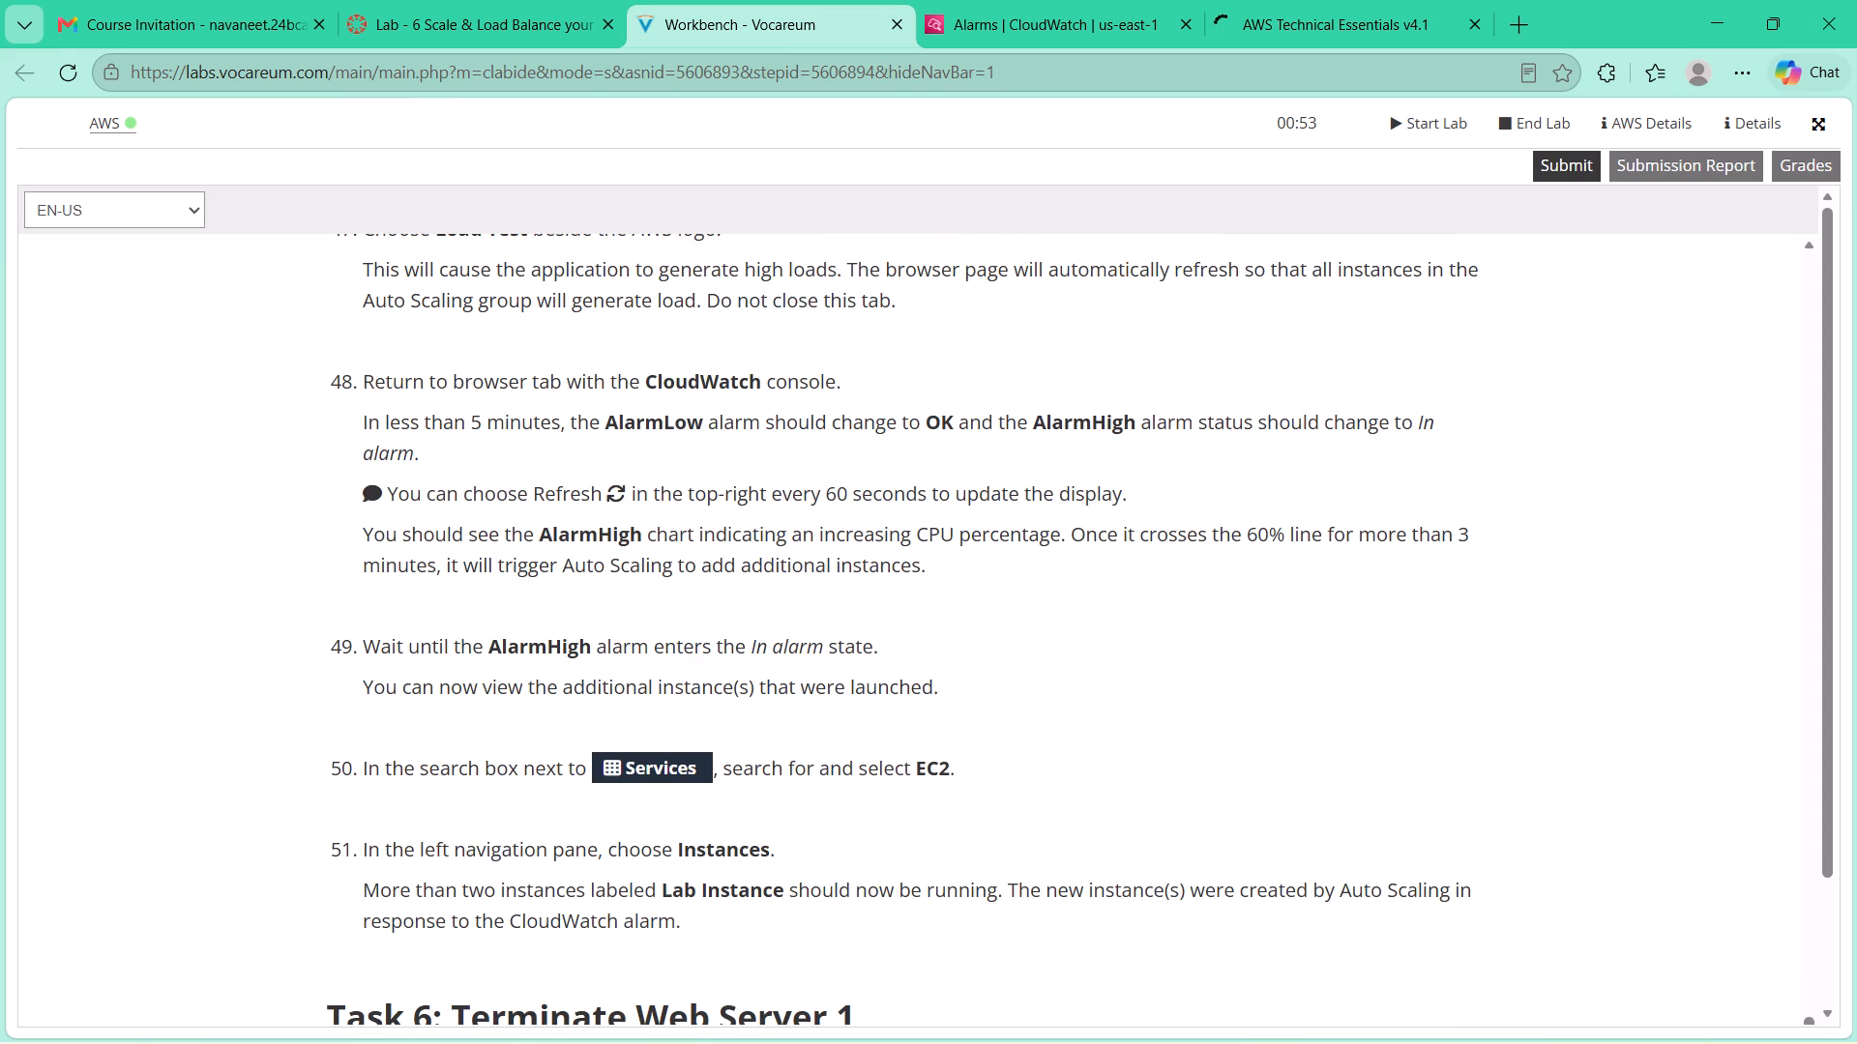
scroll(864, 382, down, 1)
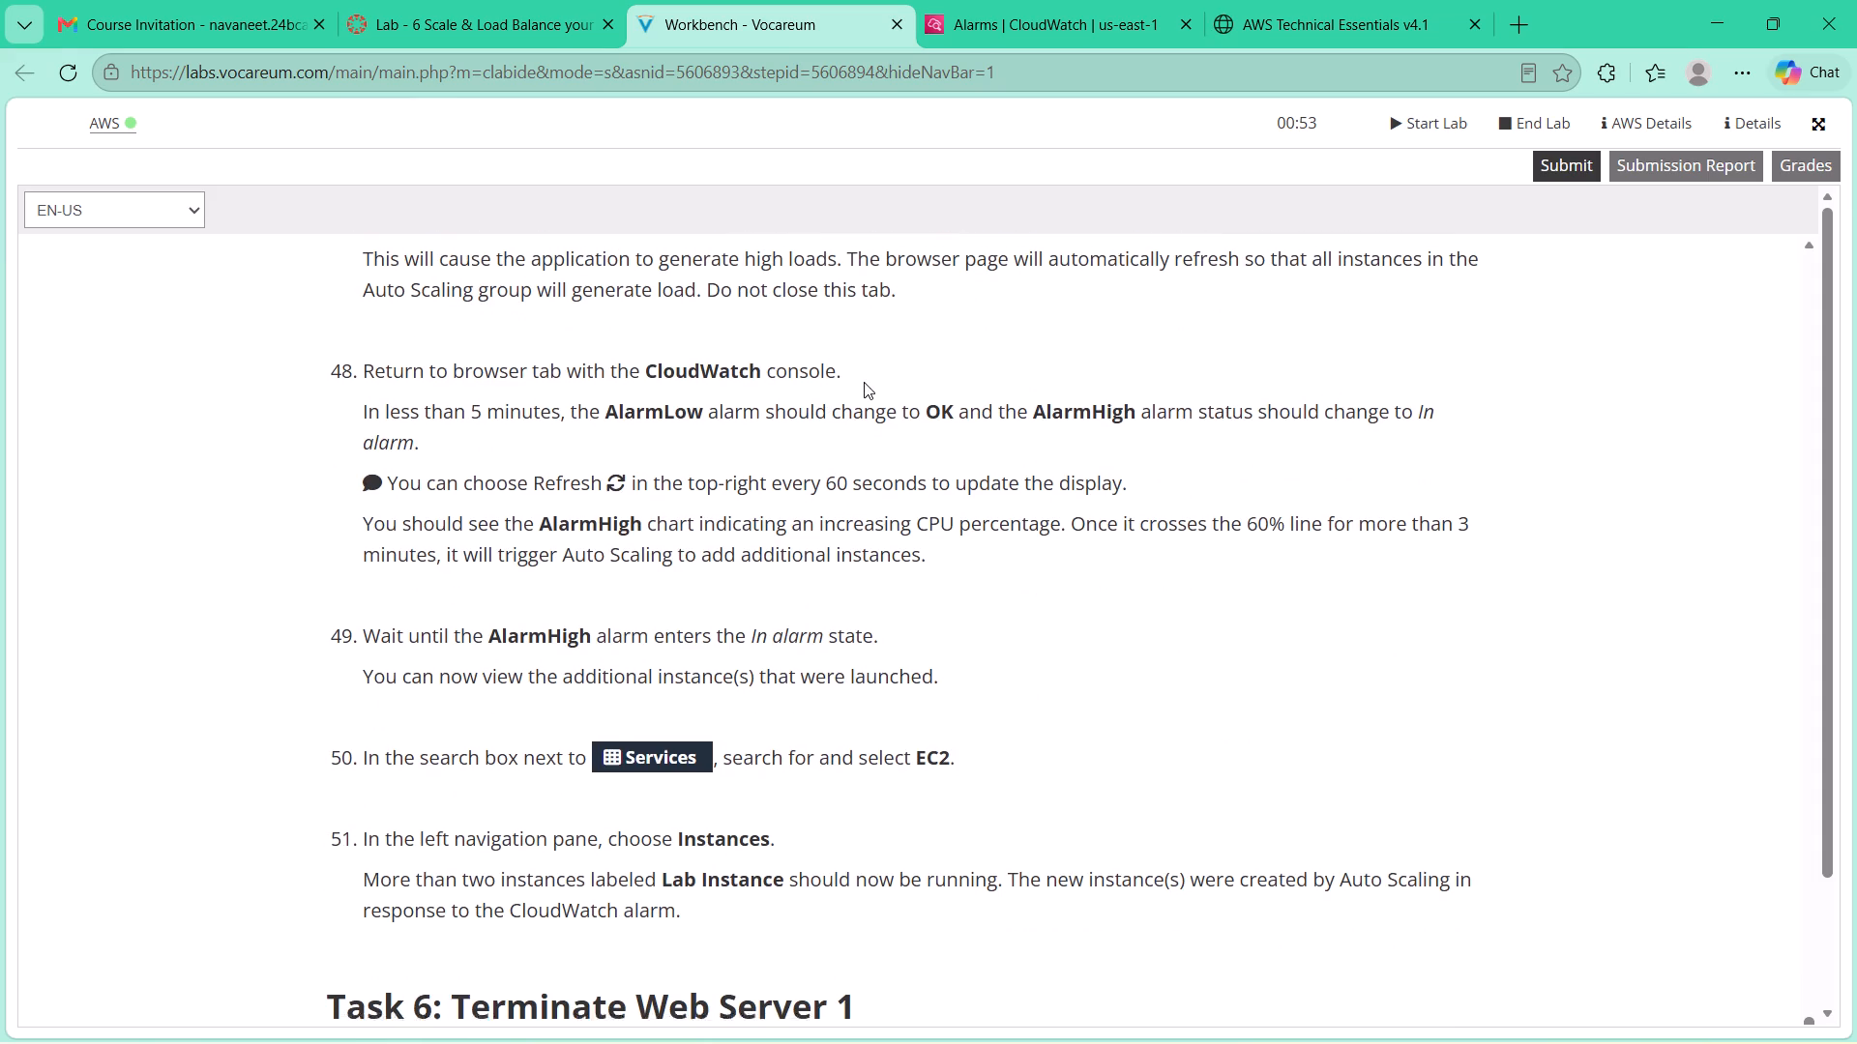
scroll(864, 382, down, 2)
scroll(870, 393, up, 1)
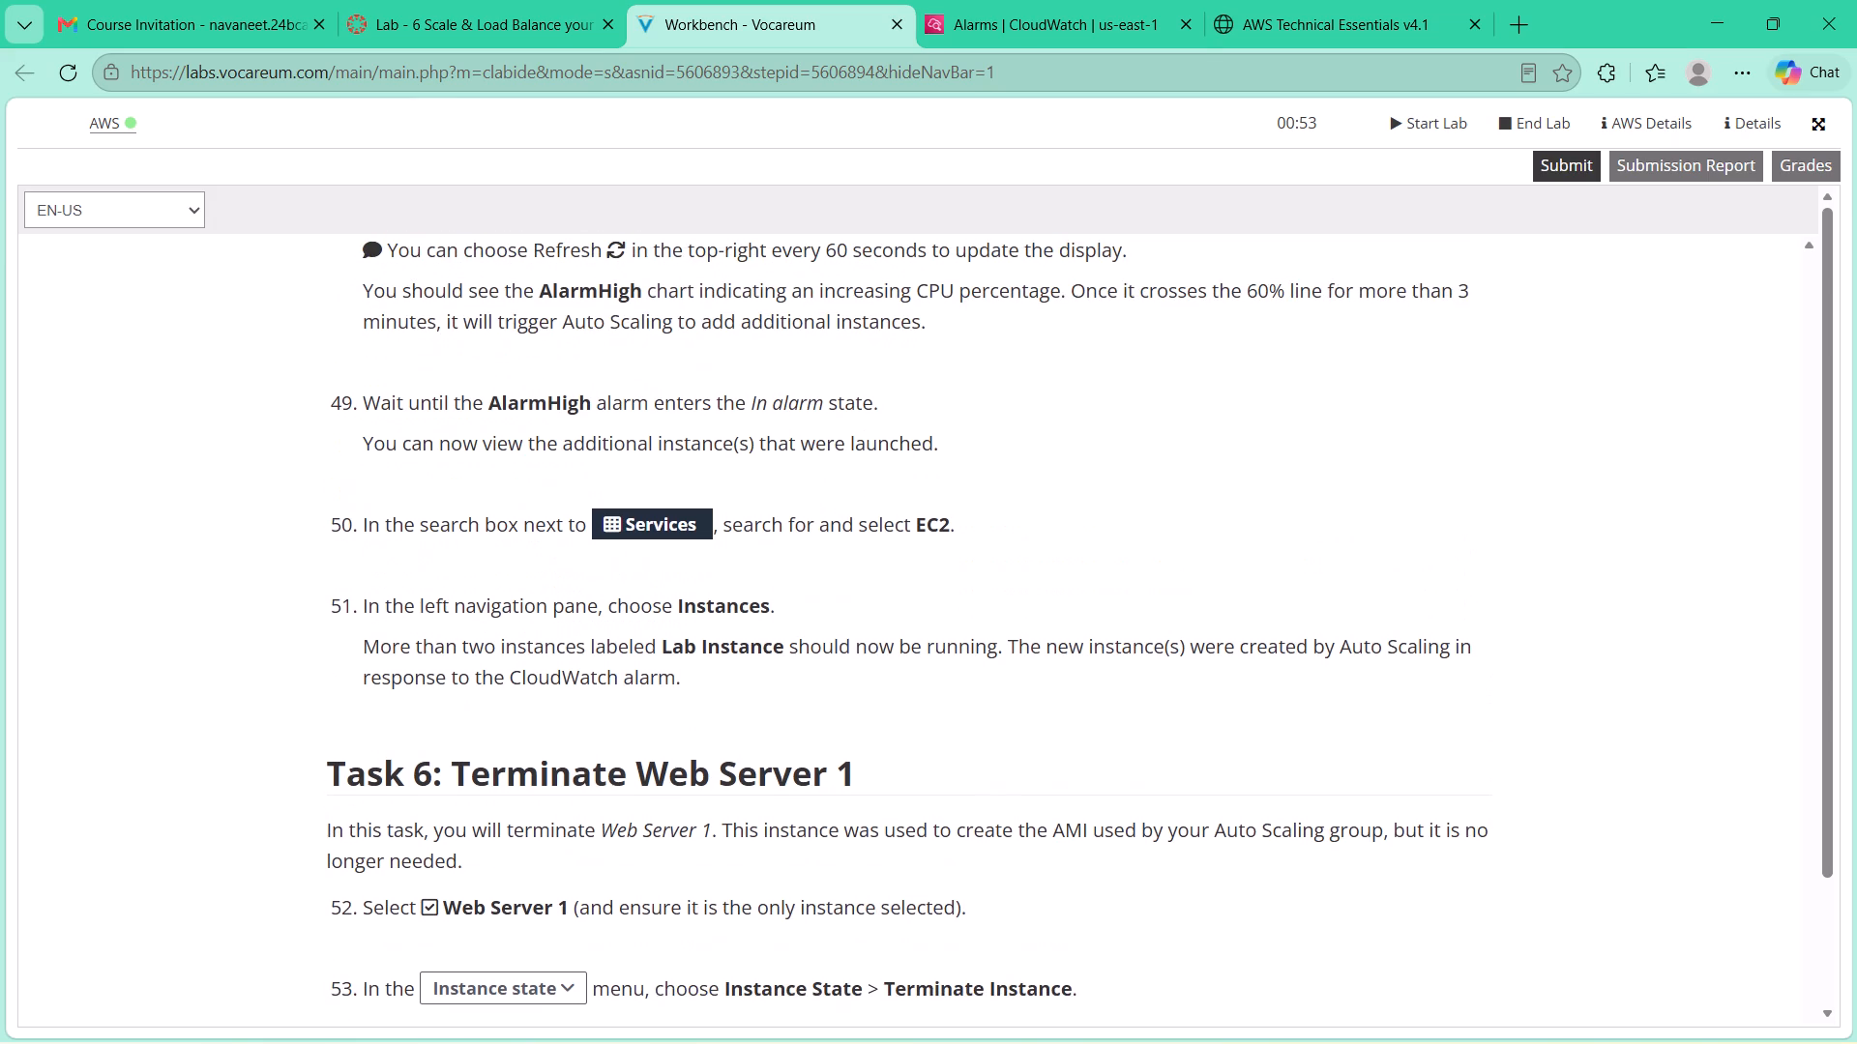
Examine the states and CPU utilization conditions of the target tracking alarms in CloudWatch.
click(1058, 13)
scroll(1109, 391, down, 2)
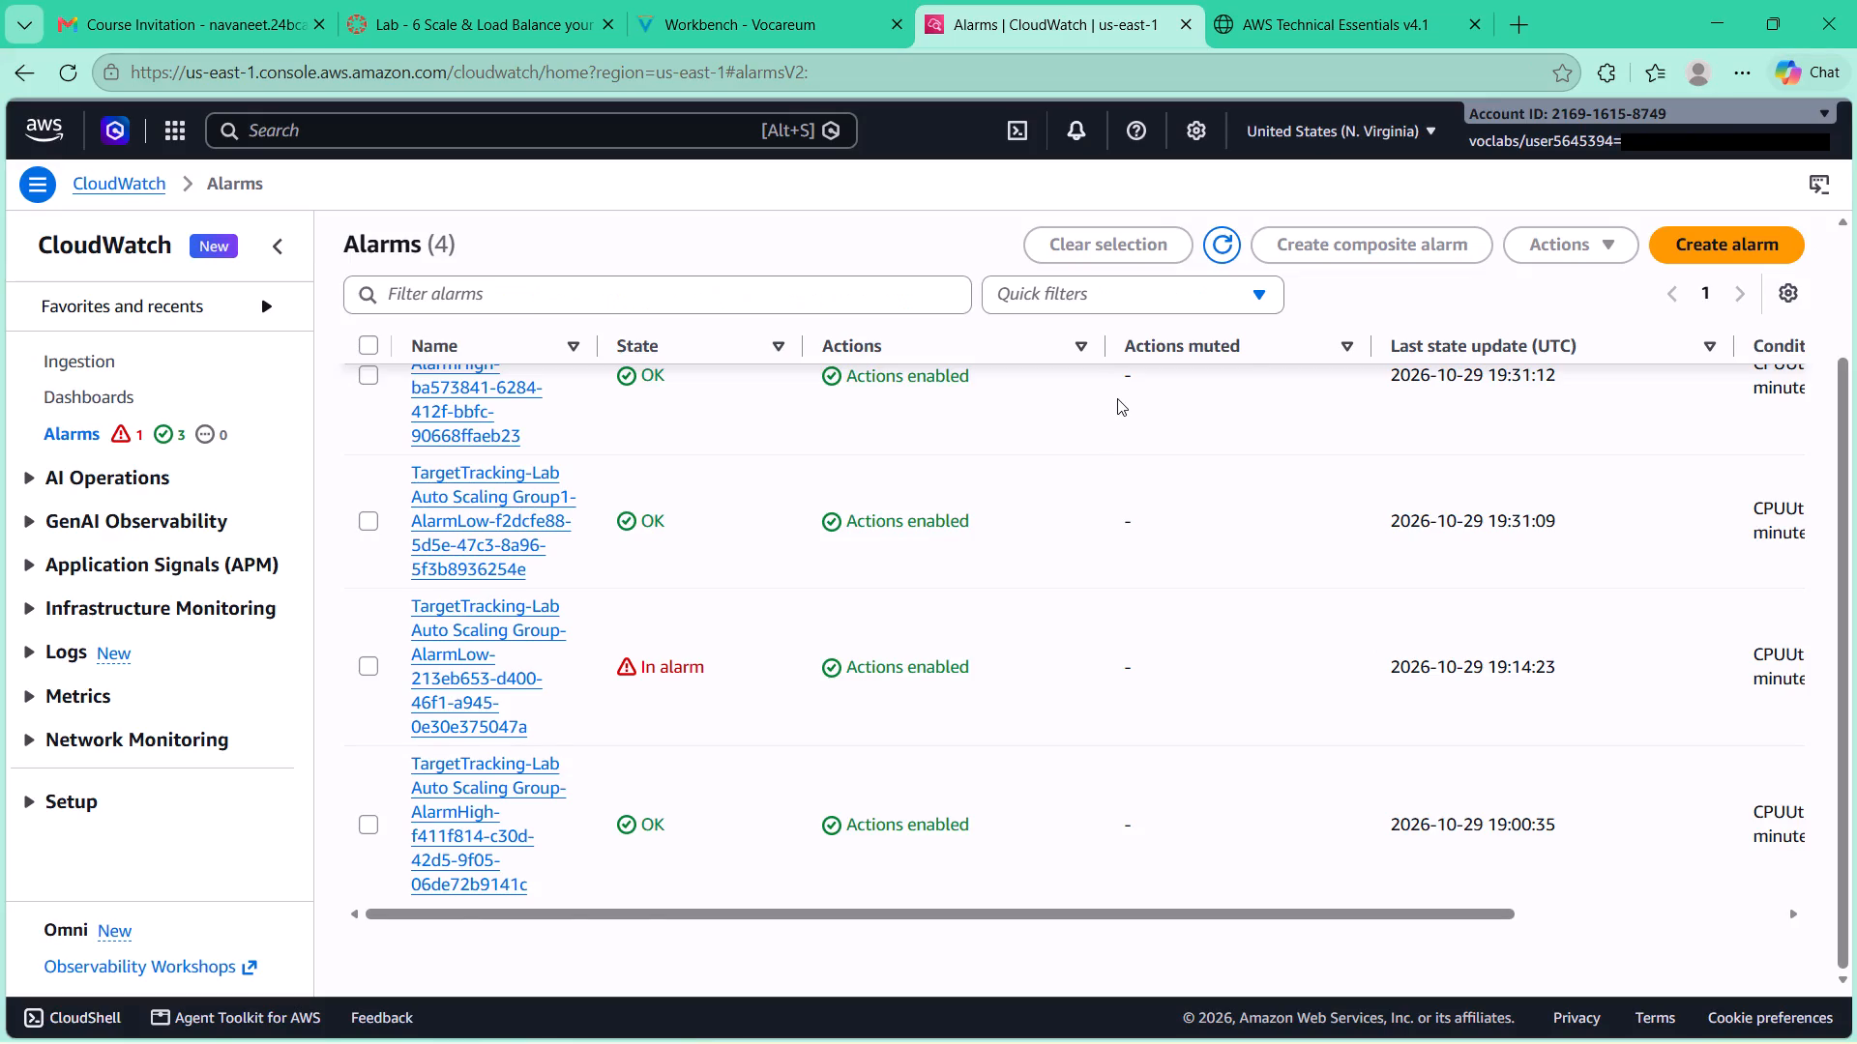
scroll(1117, 398, left, 8)
scroll(1117, 398, up, 1)
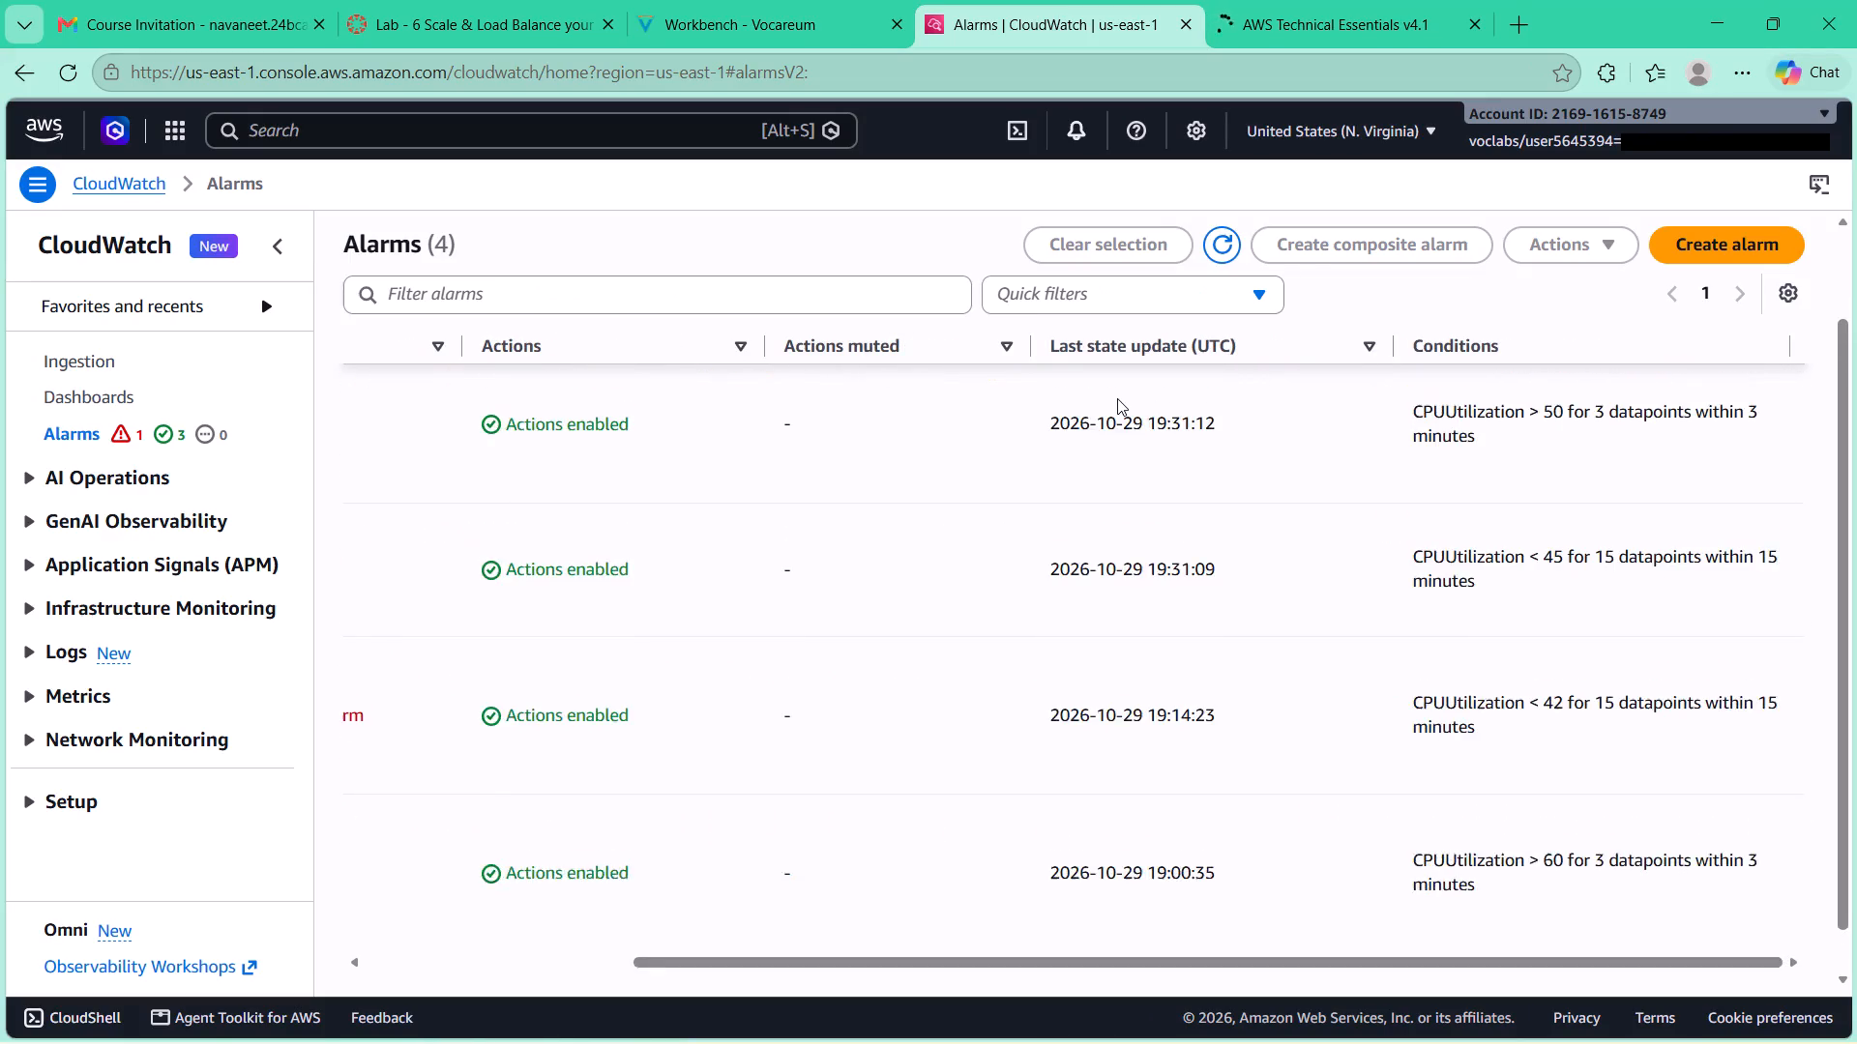
scroll(1117, 398, up, 1)
scroll(1117, 398, right, 2)
scroll(1117, 398, left, 3)
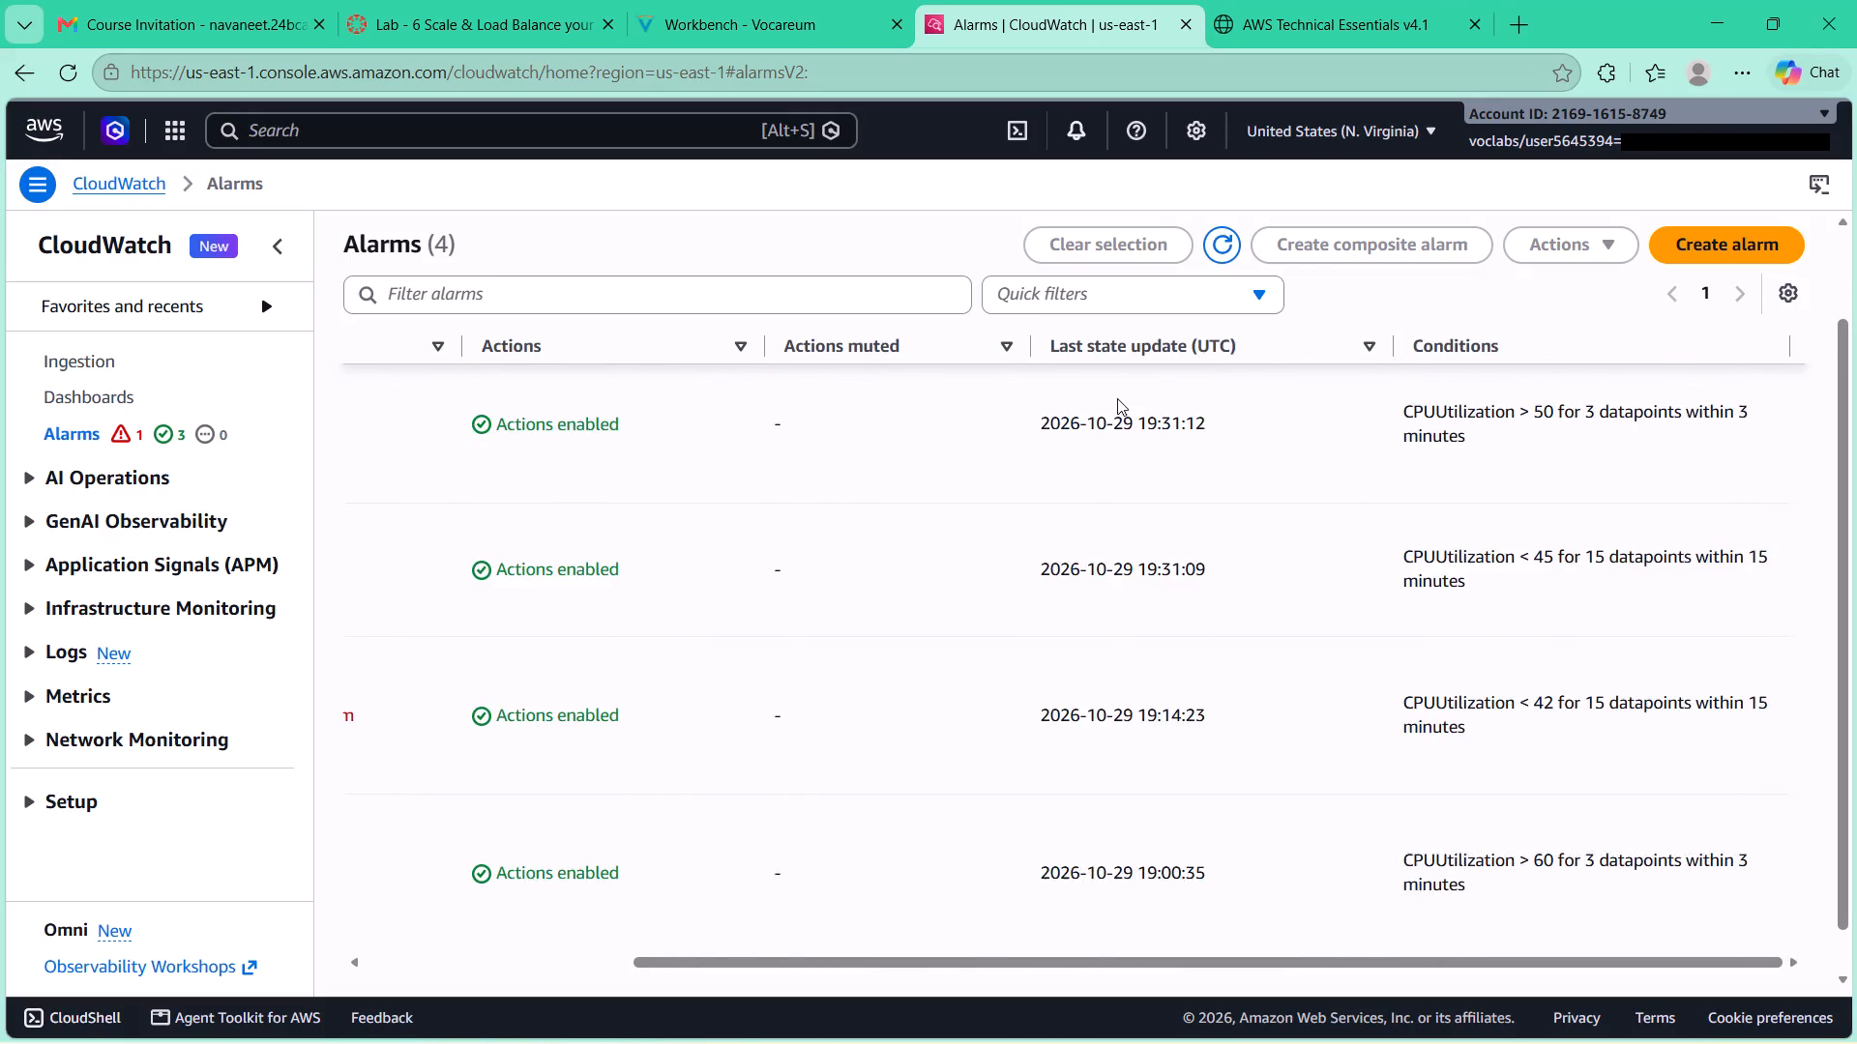
scroll(1117, 398, right, 4)
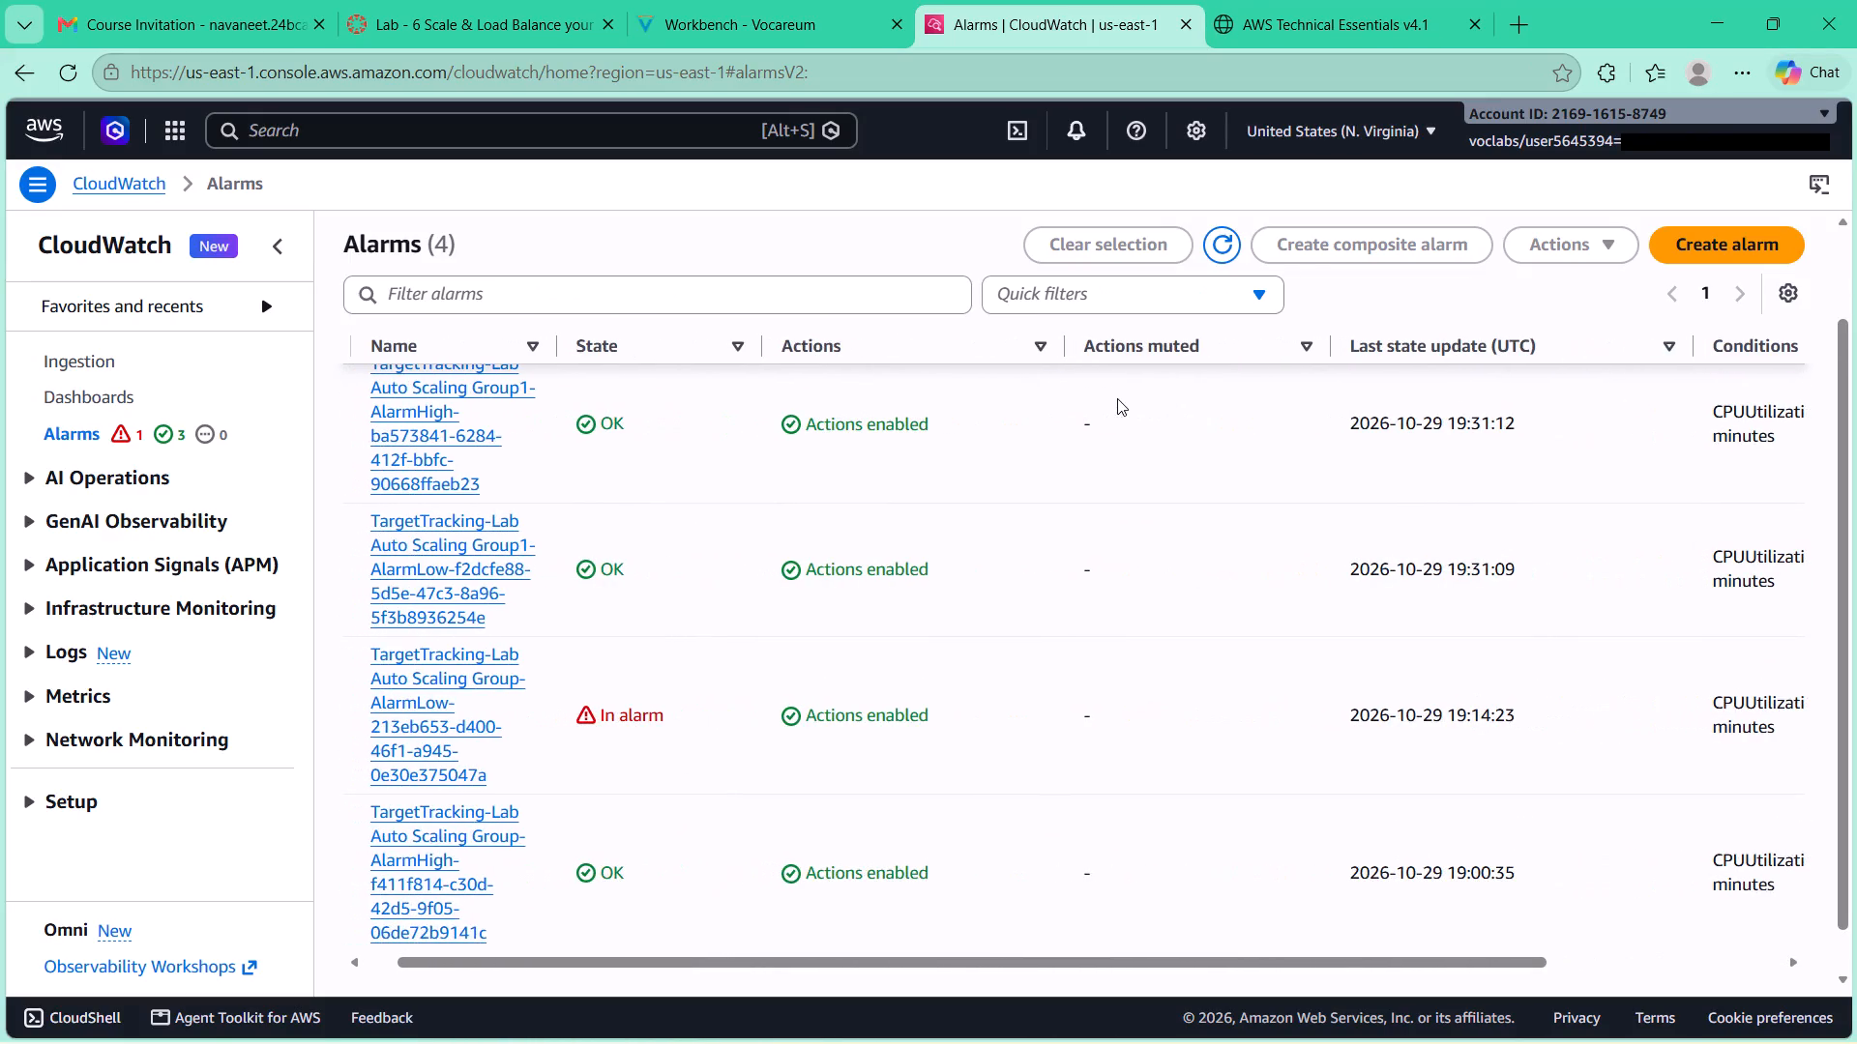
scroll(1117, 398, left, 2)
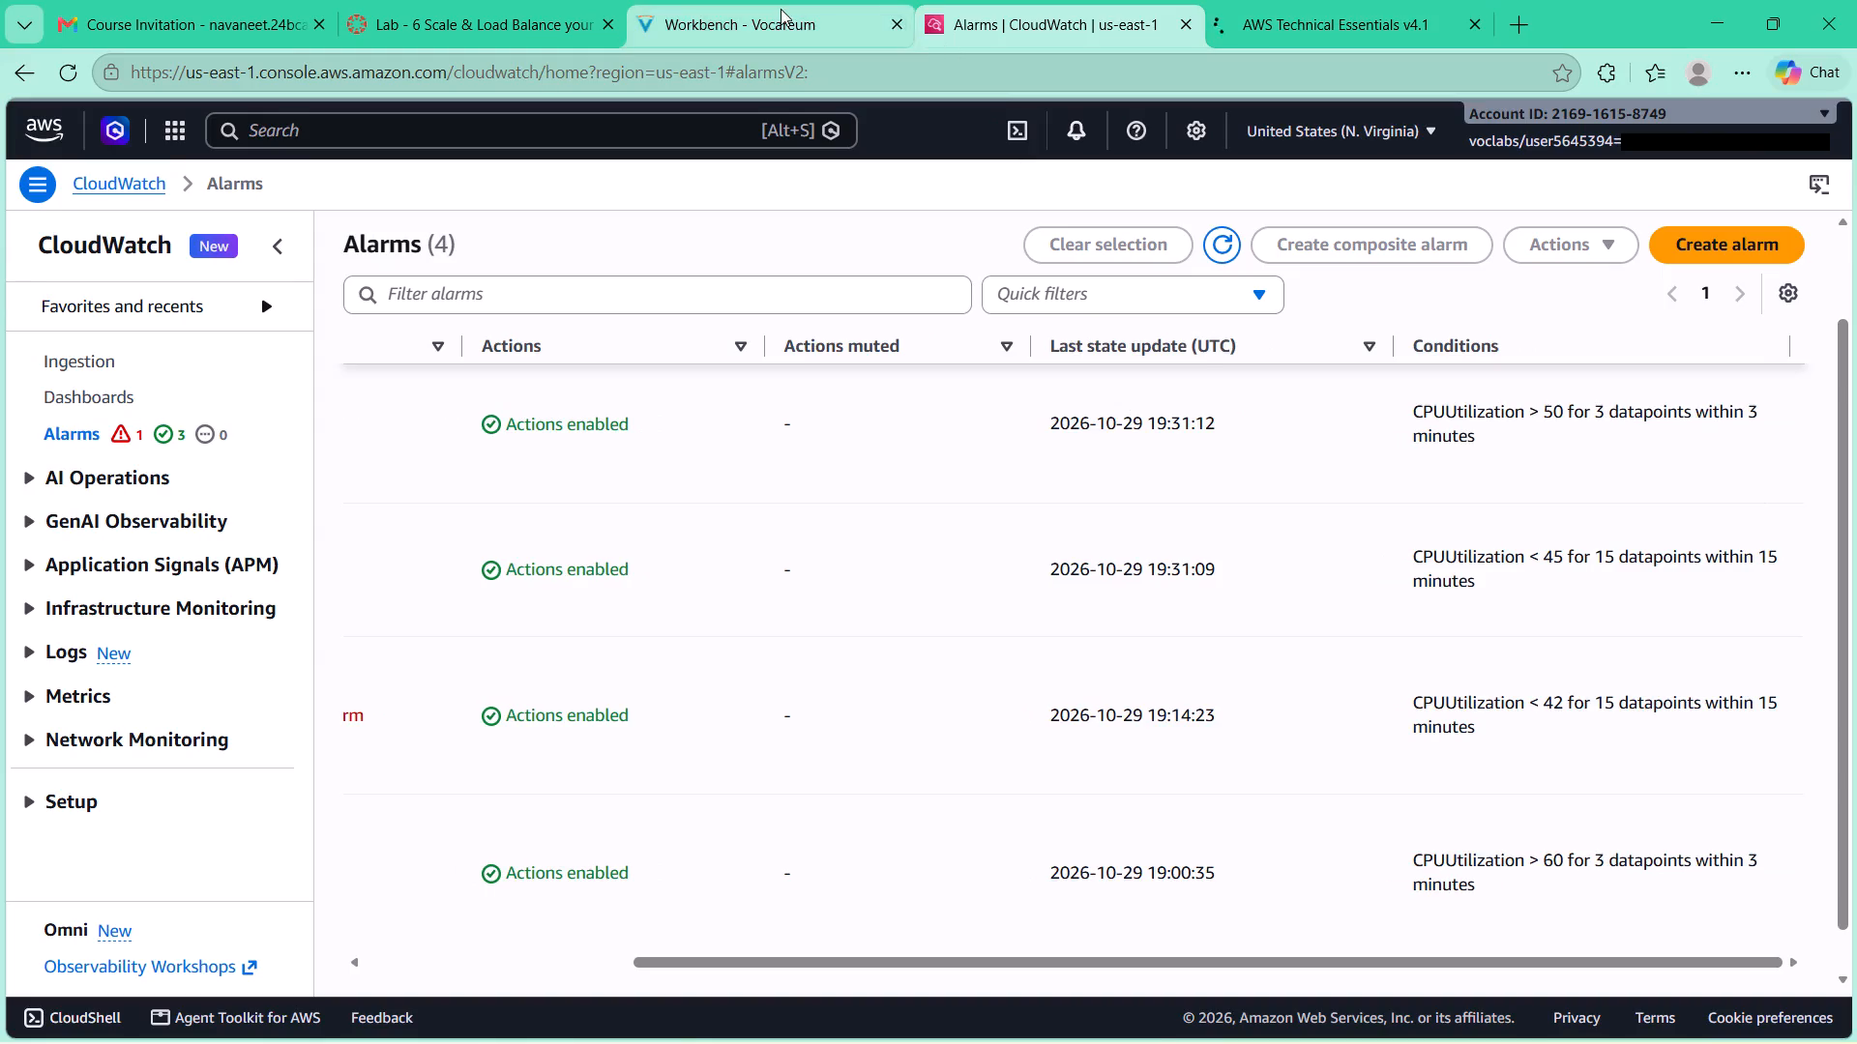
Read lab steps 49 to 56 and compare the CloudWatch alarms' names, states and conditions with the instructions.
click(781, 9)
scroll(791, 575, down, 5)
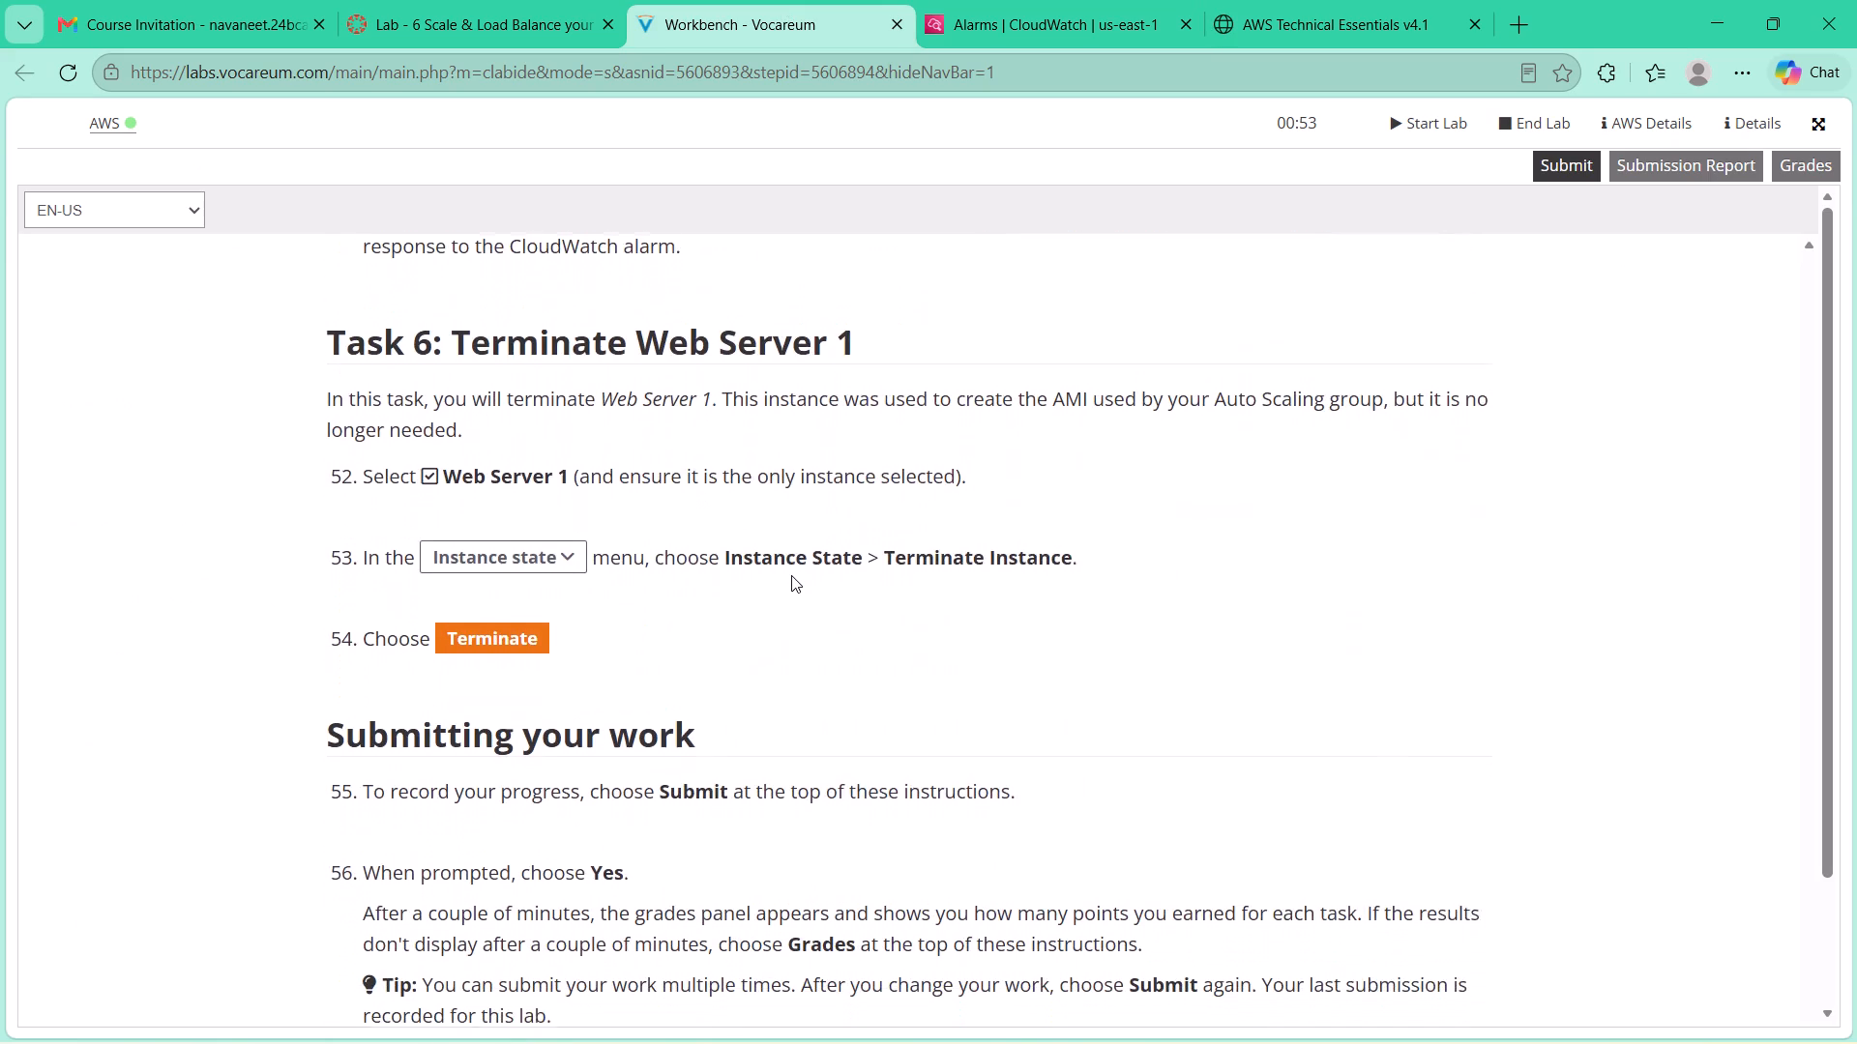
scroll(791, 575, up, 1)
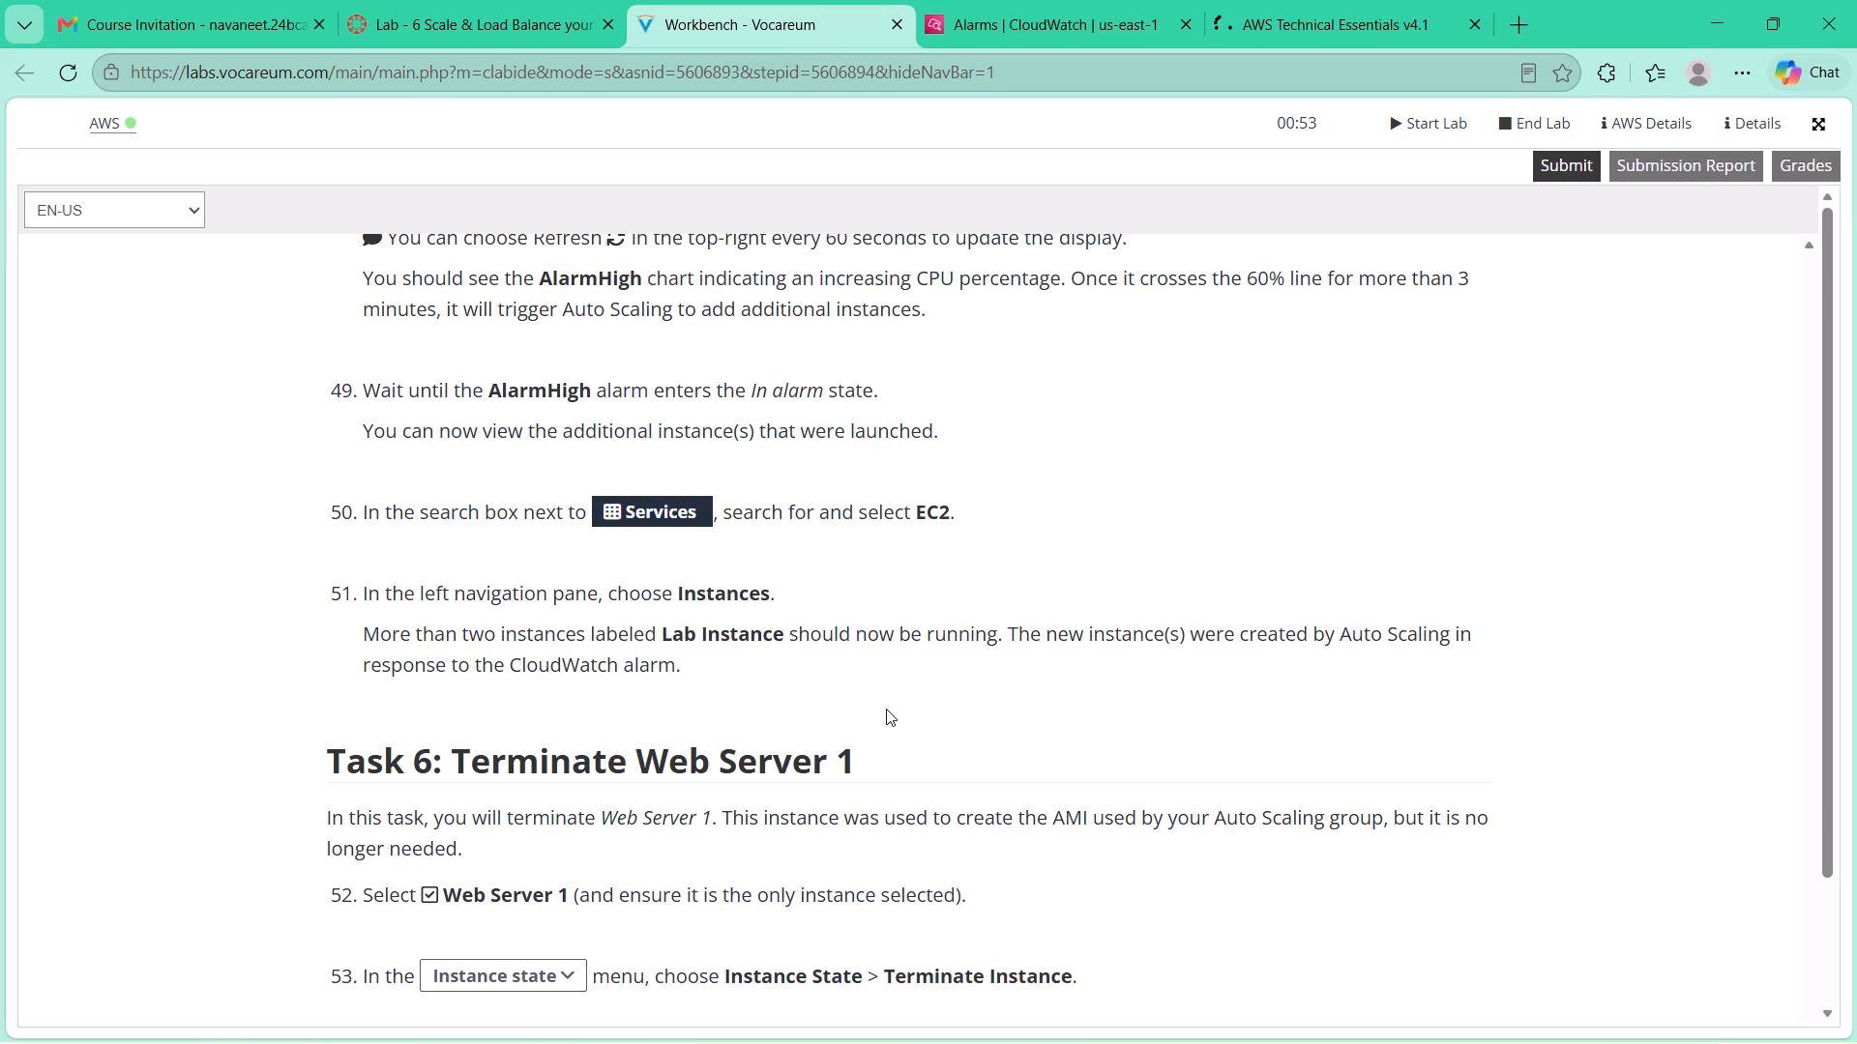
click(1090, 14)
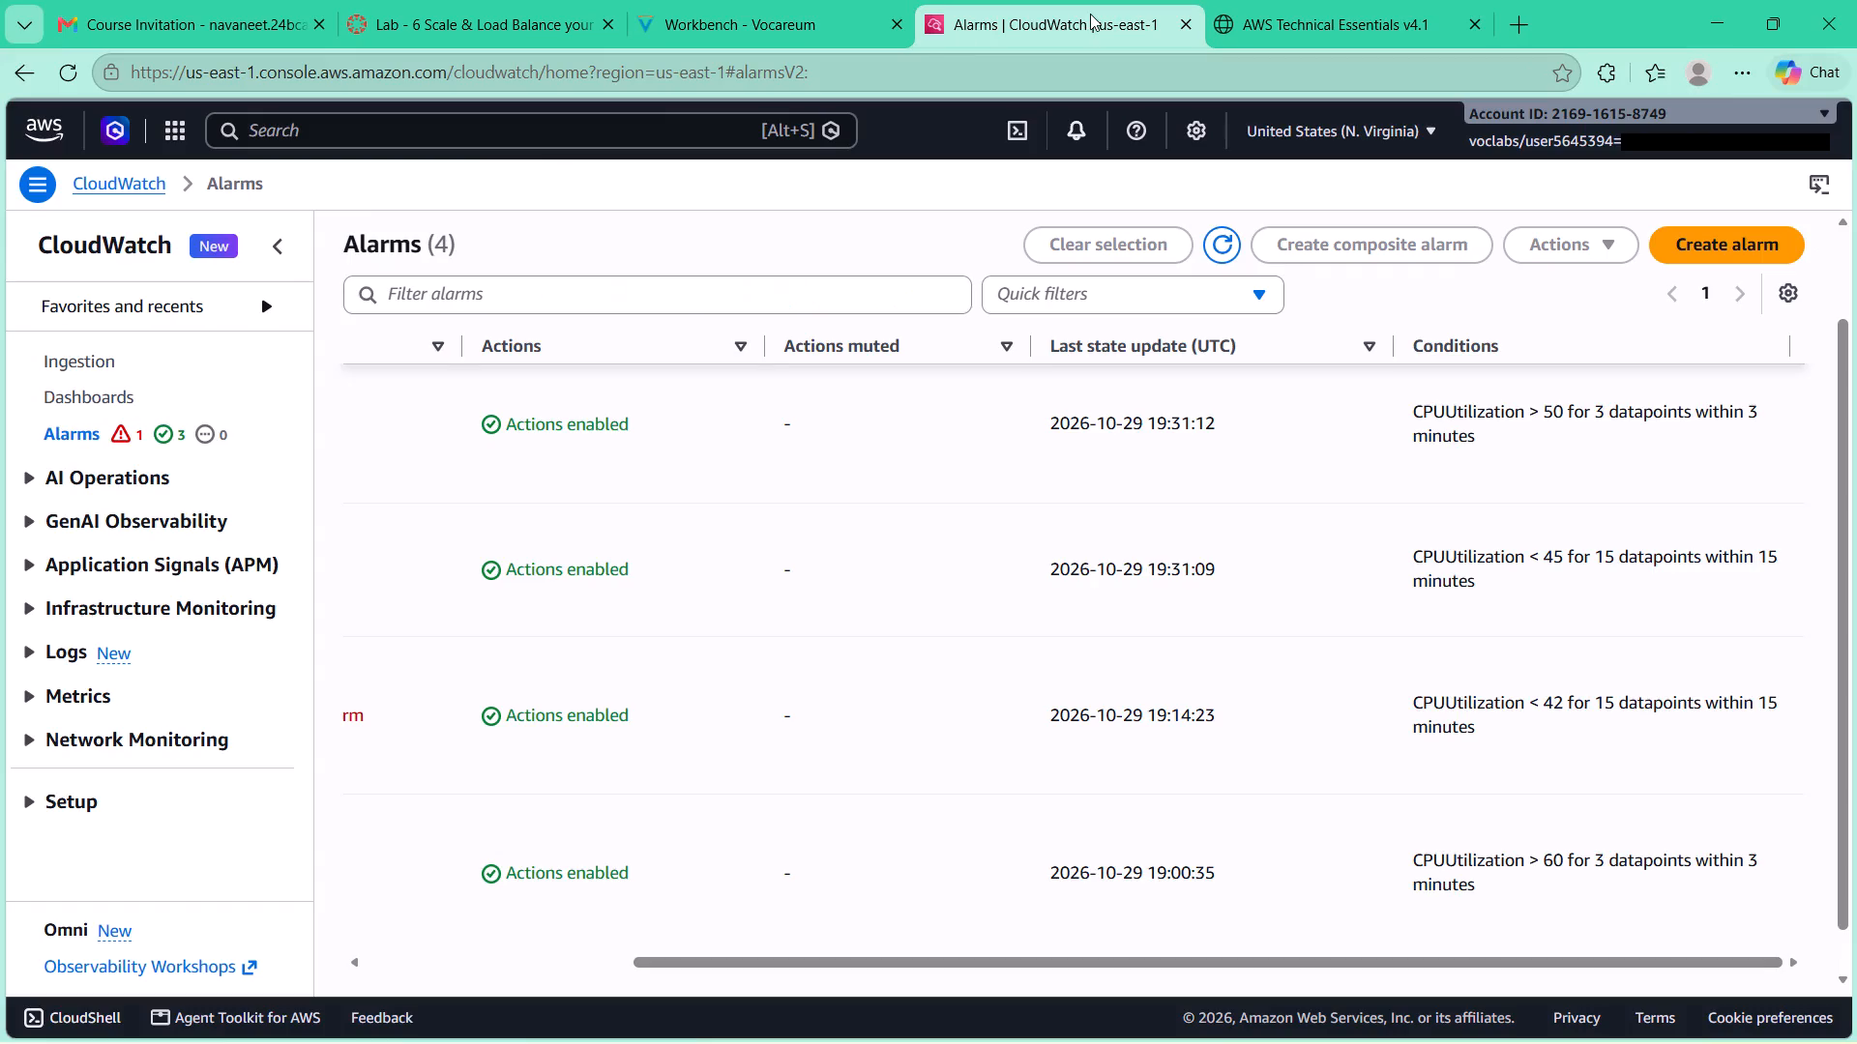
click(34, 185)
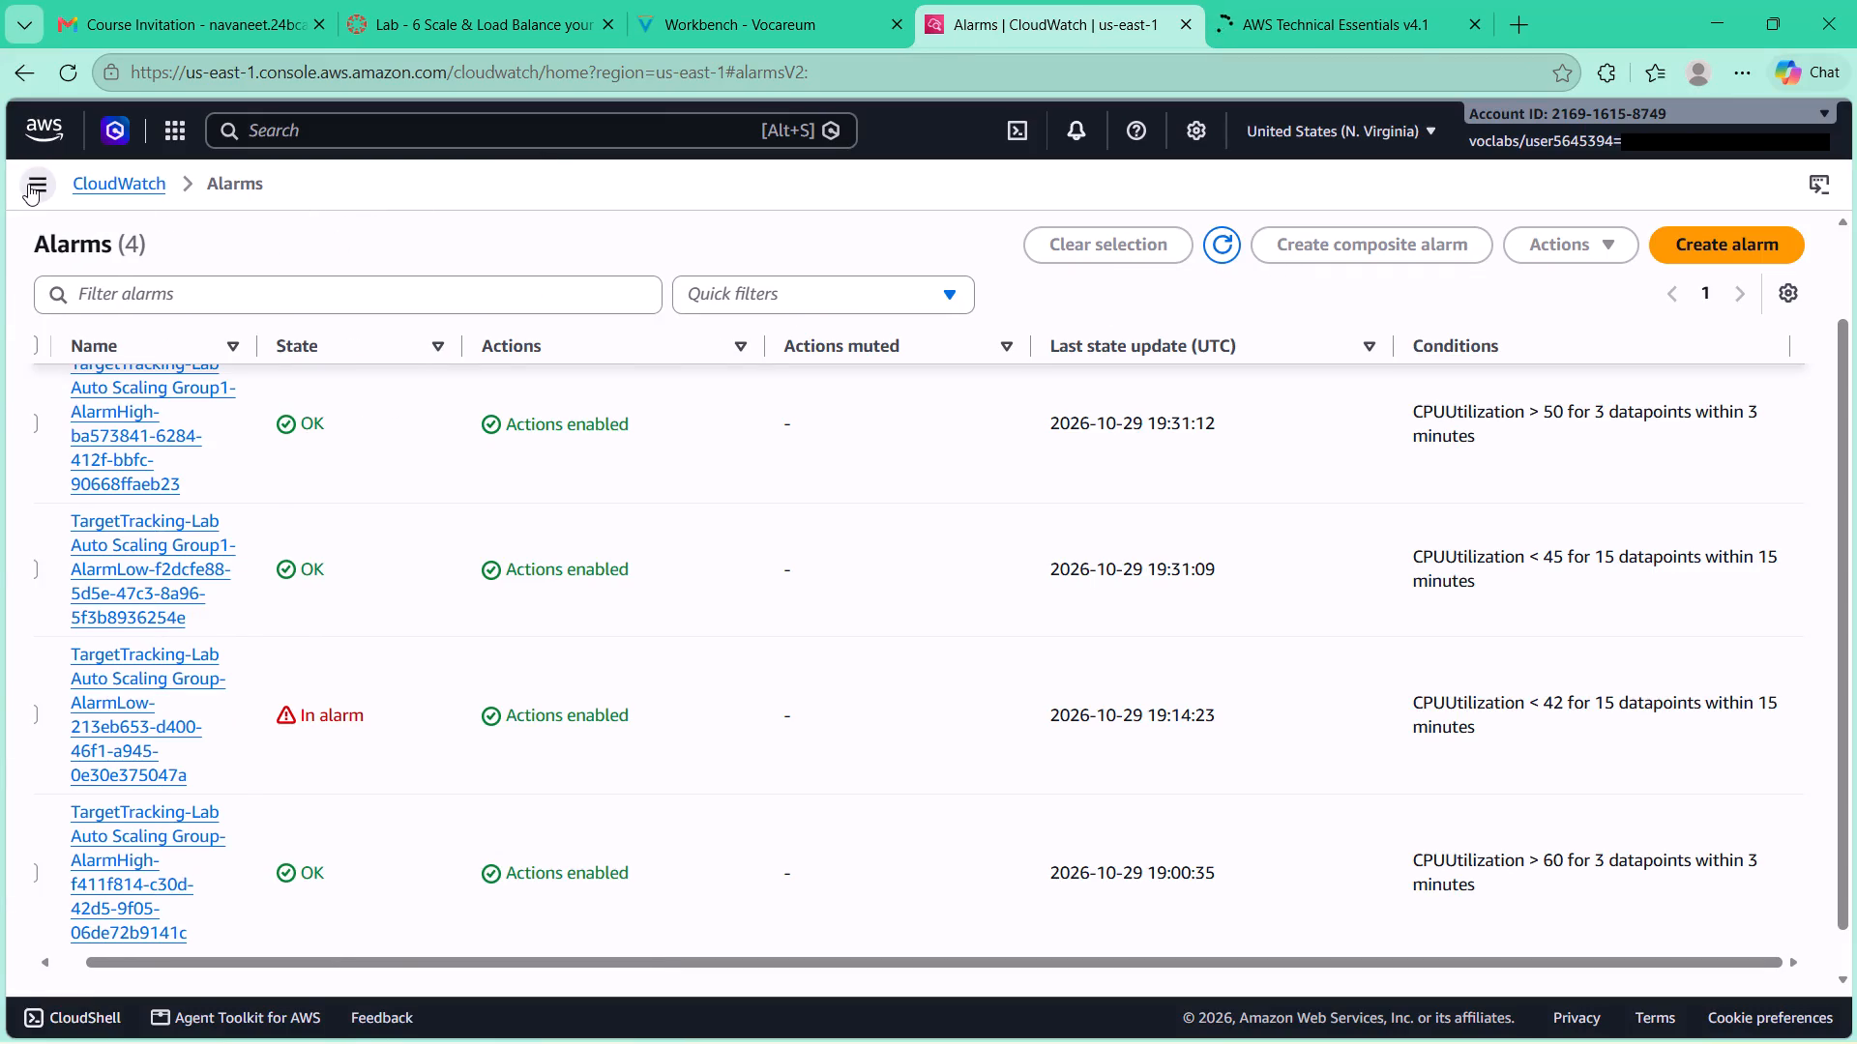
click(28, 184)
click(822, 24)
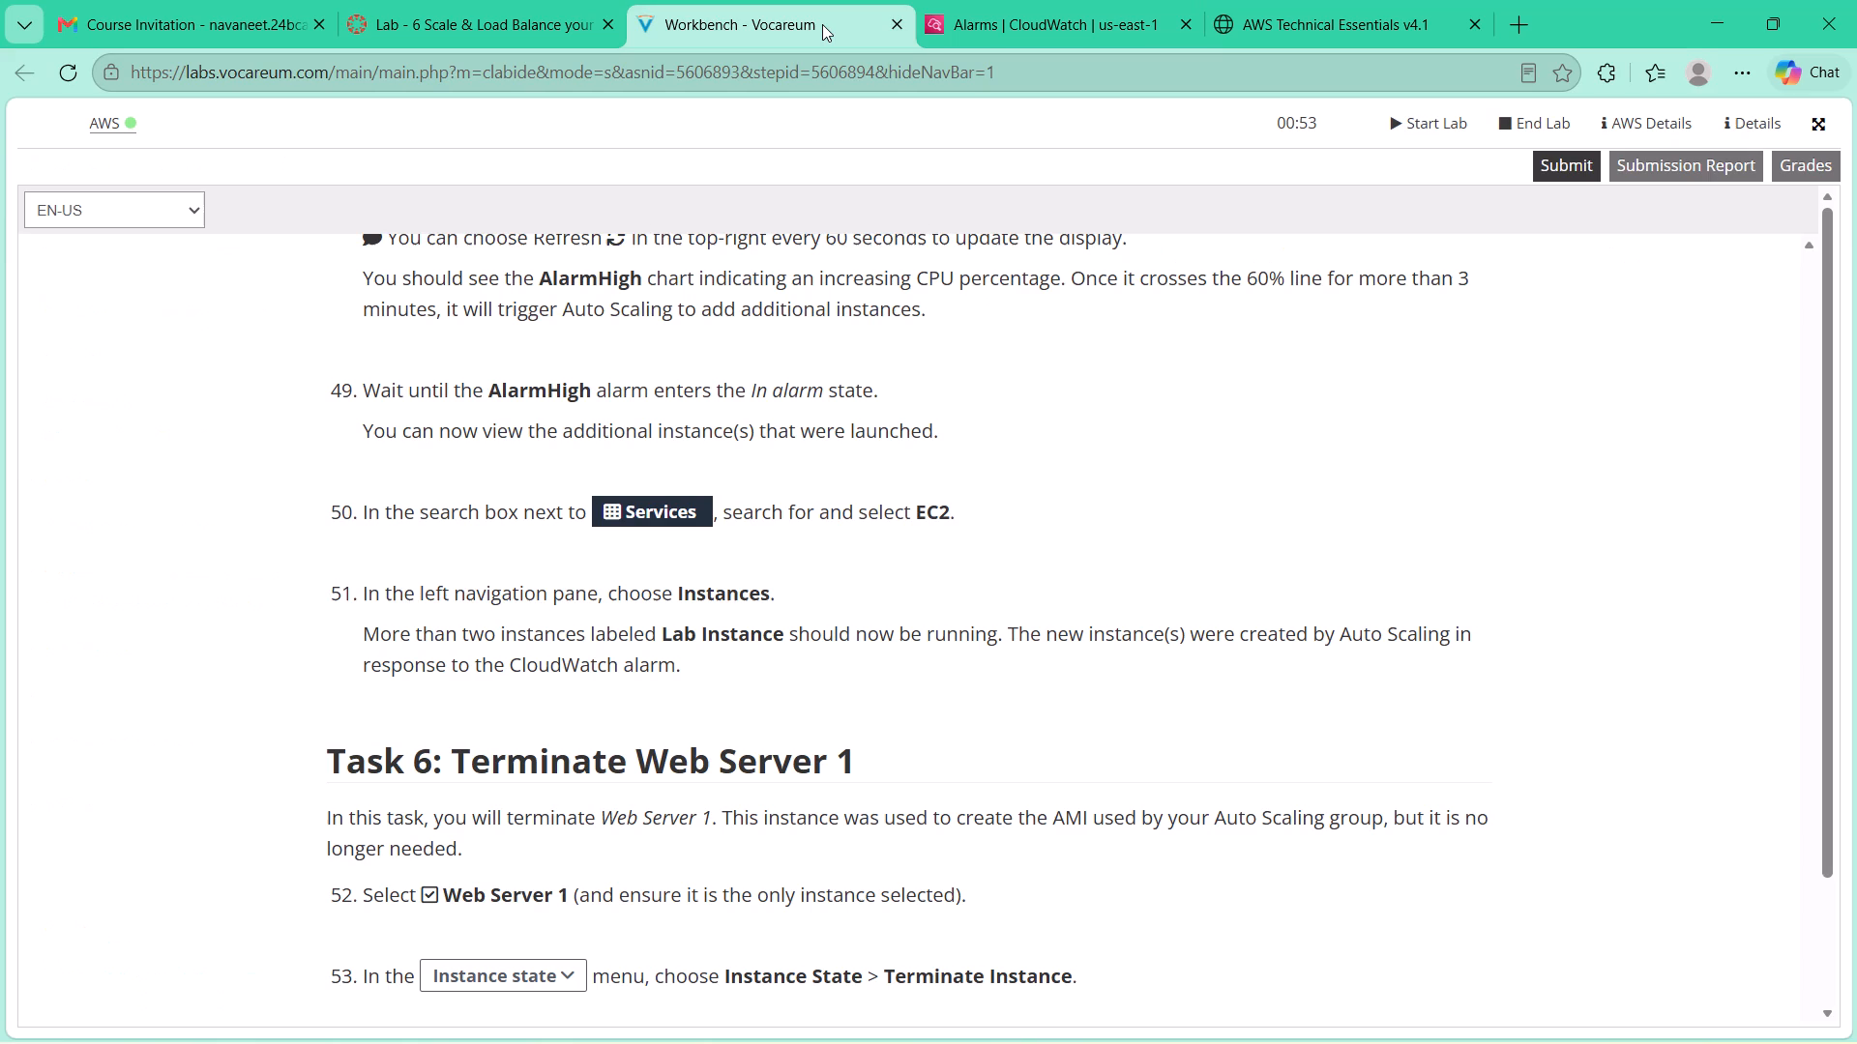
Following lab steps 50 and 51, search the AWS console for "ec2" and open EC2's Instances list.
click(1012, 3)
click(539, 132)
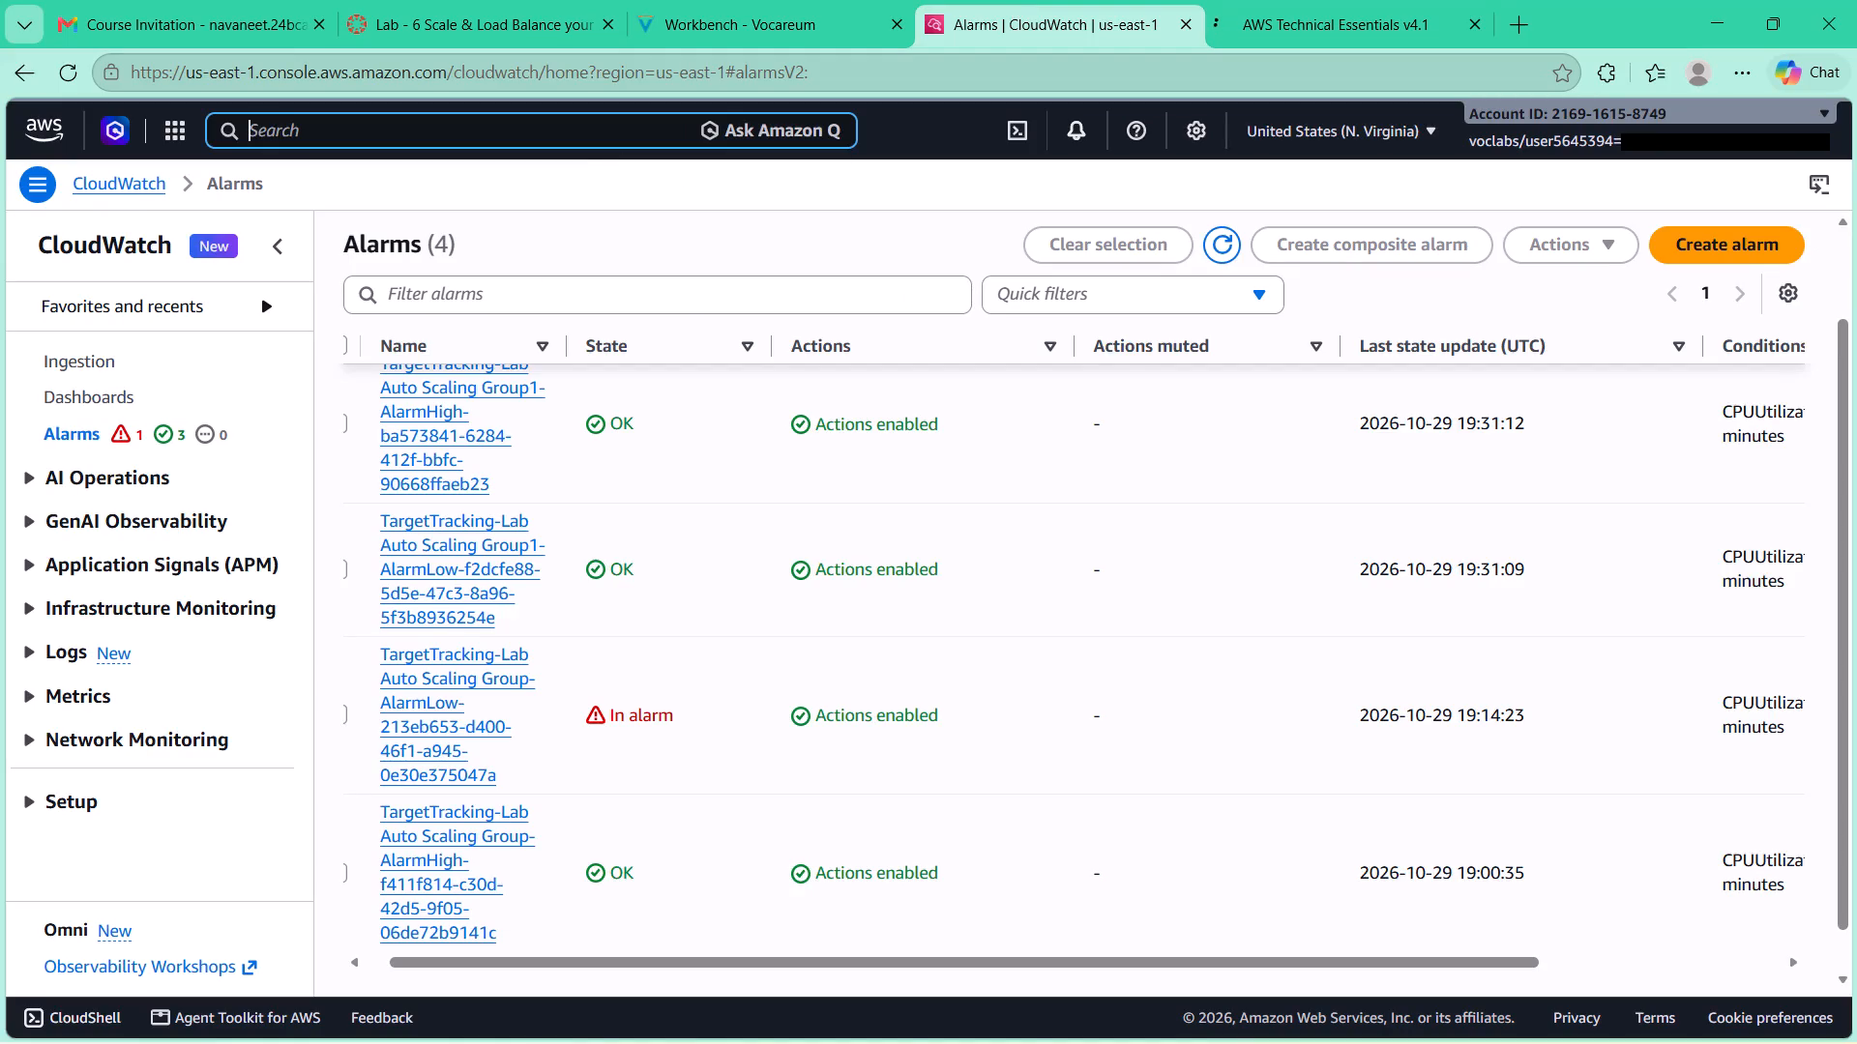
text(ec2)
key(Return)
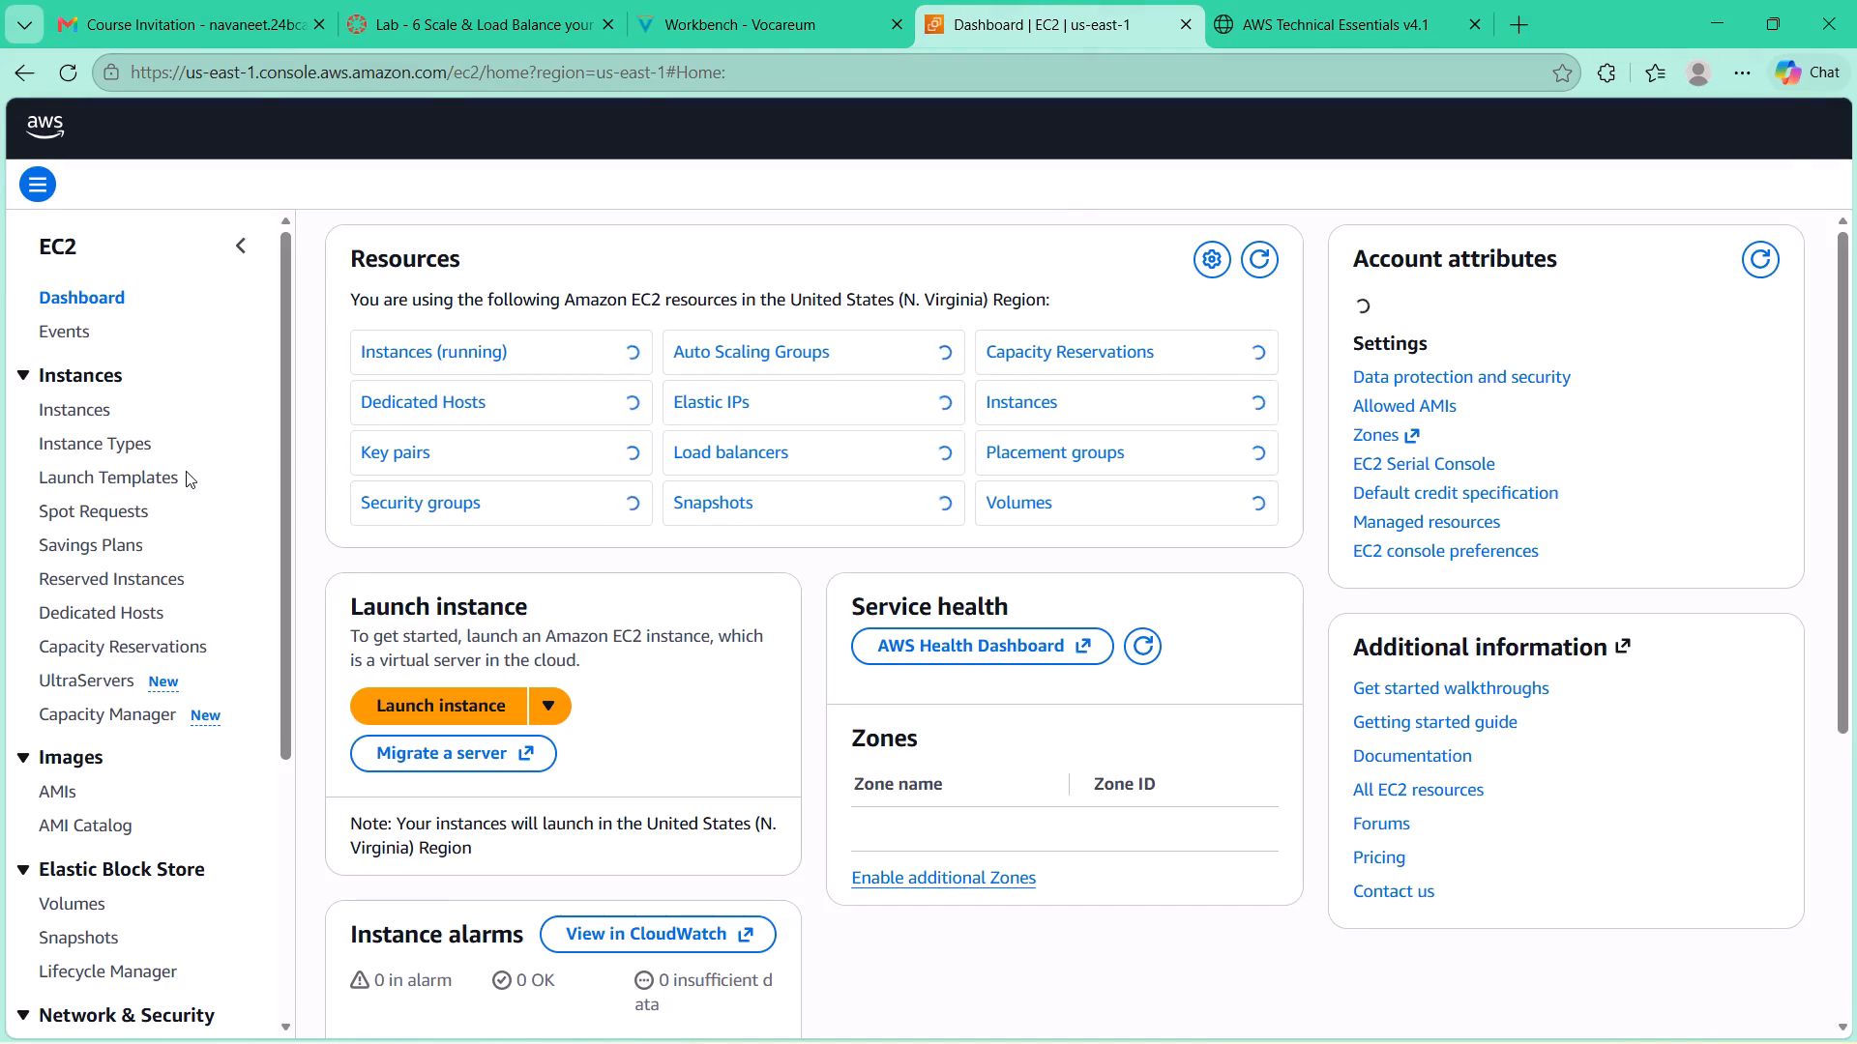
click(100, 412)
Following lab steps 52 to 54 of Task 6, select only the Web Server 1 instance and terminate it.
click(808, 21)
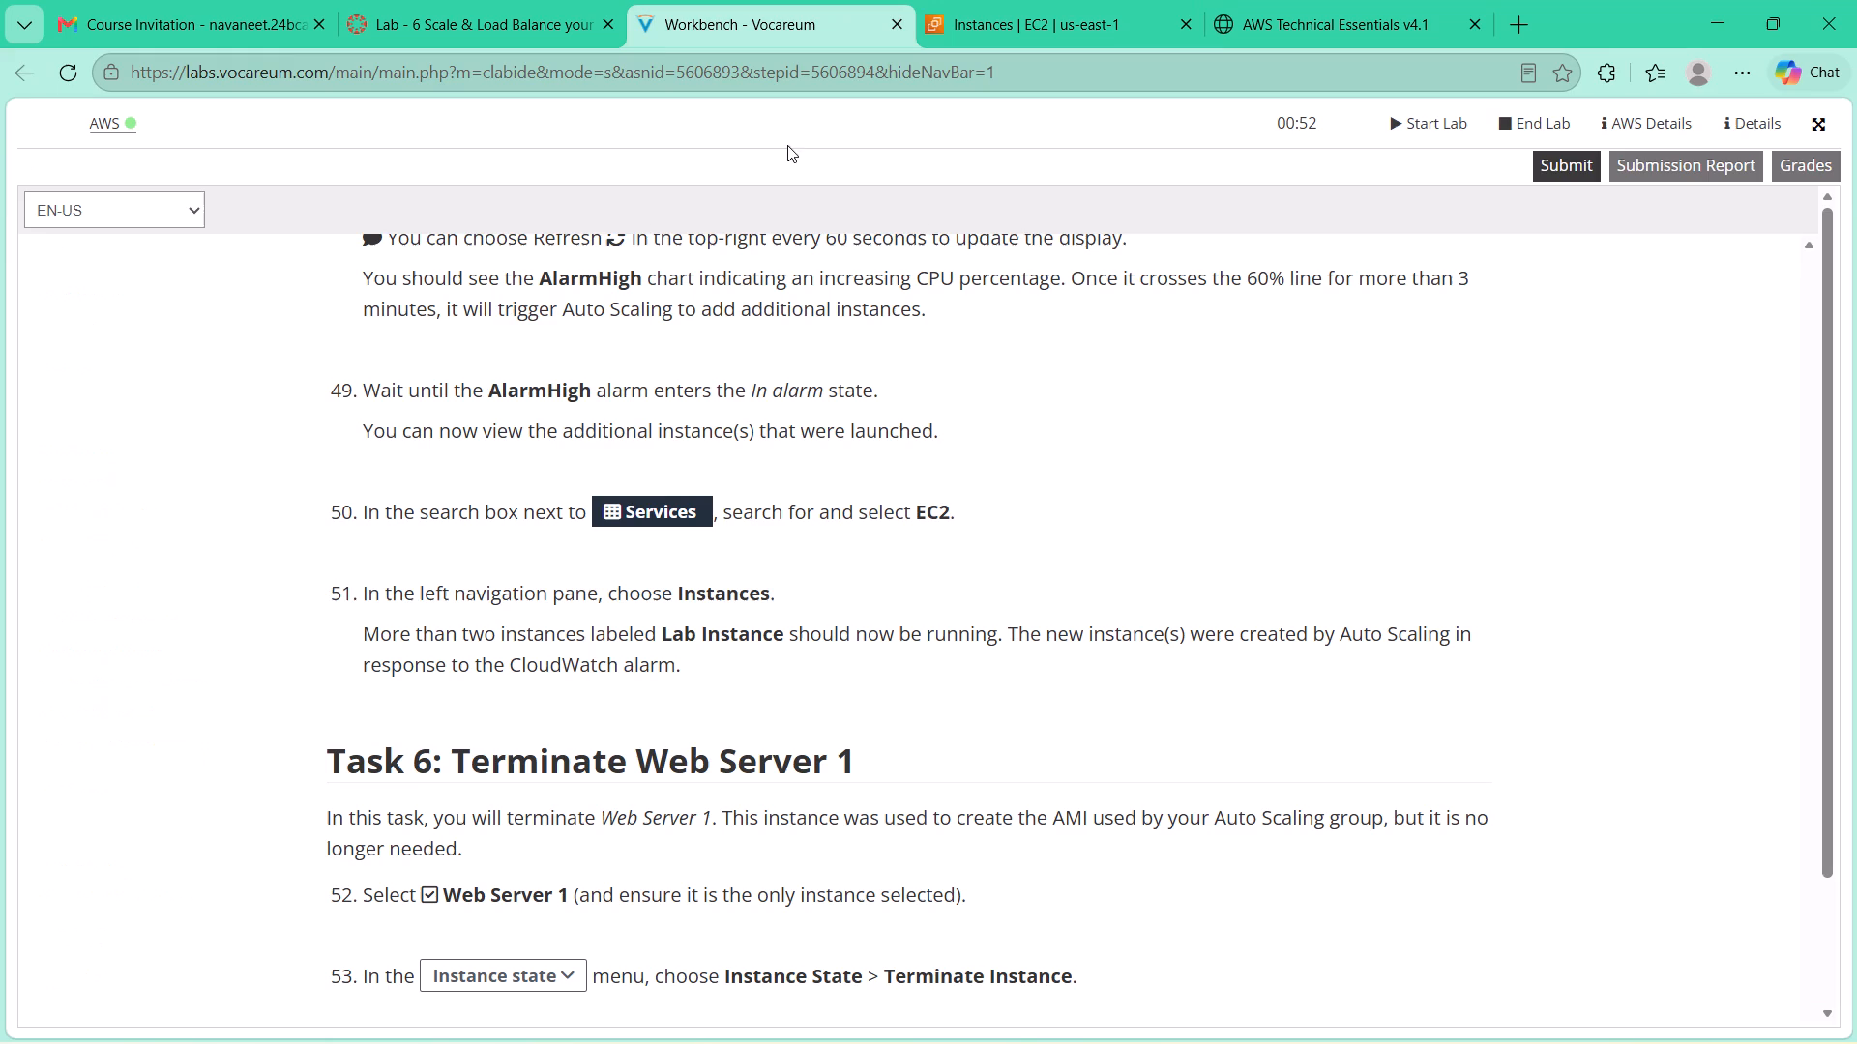
scroll(893, 409, down, 2)
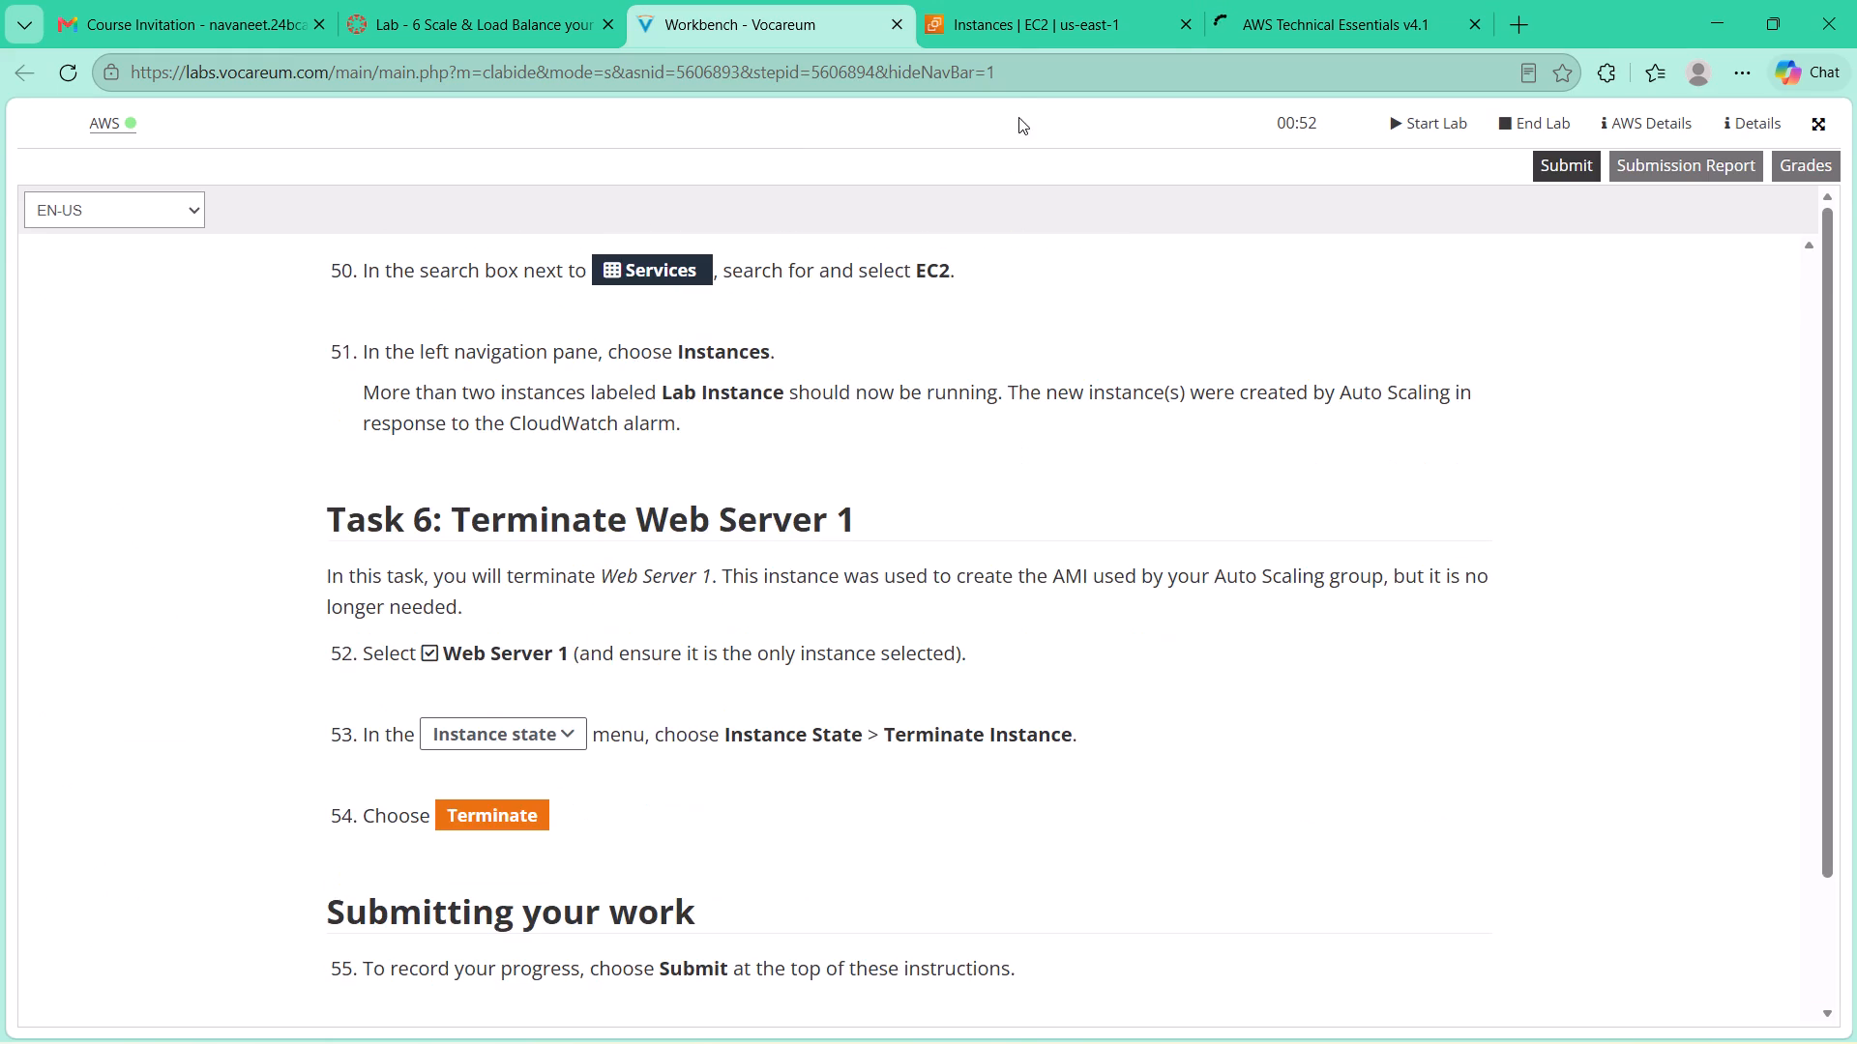
click(1023, 33)
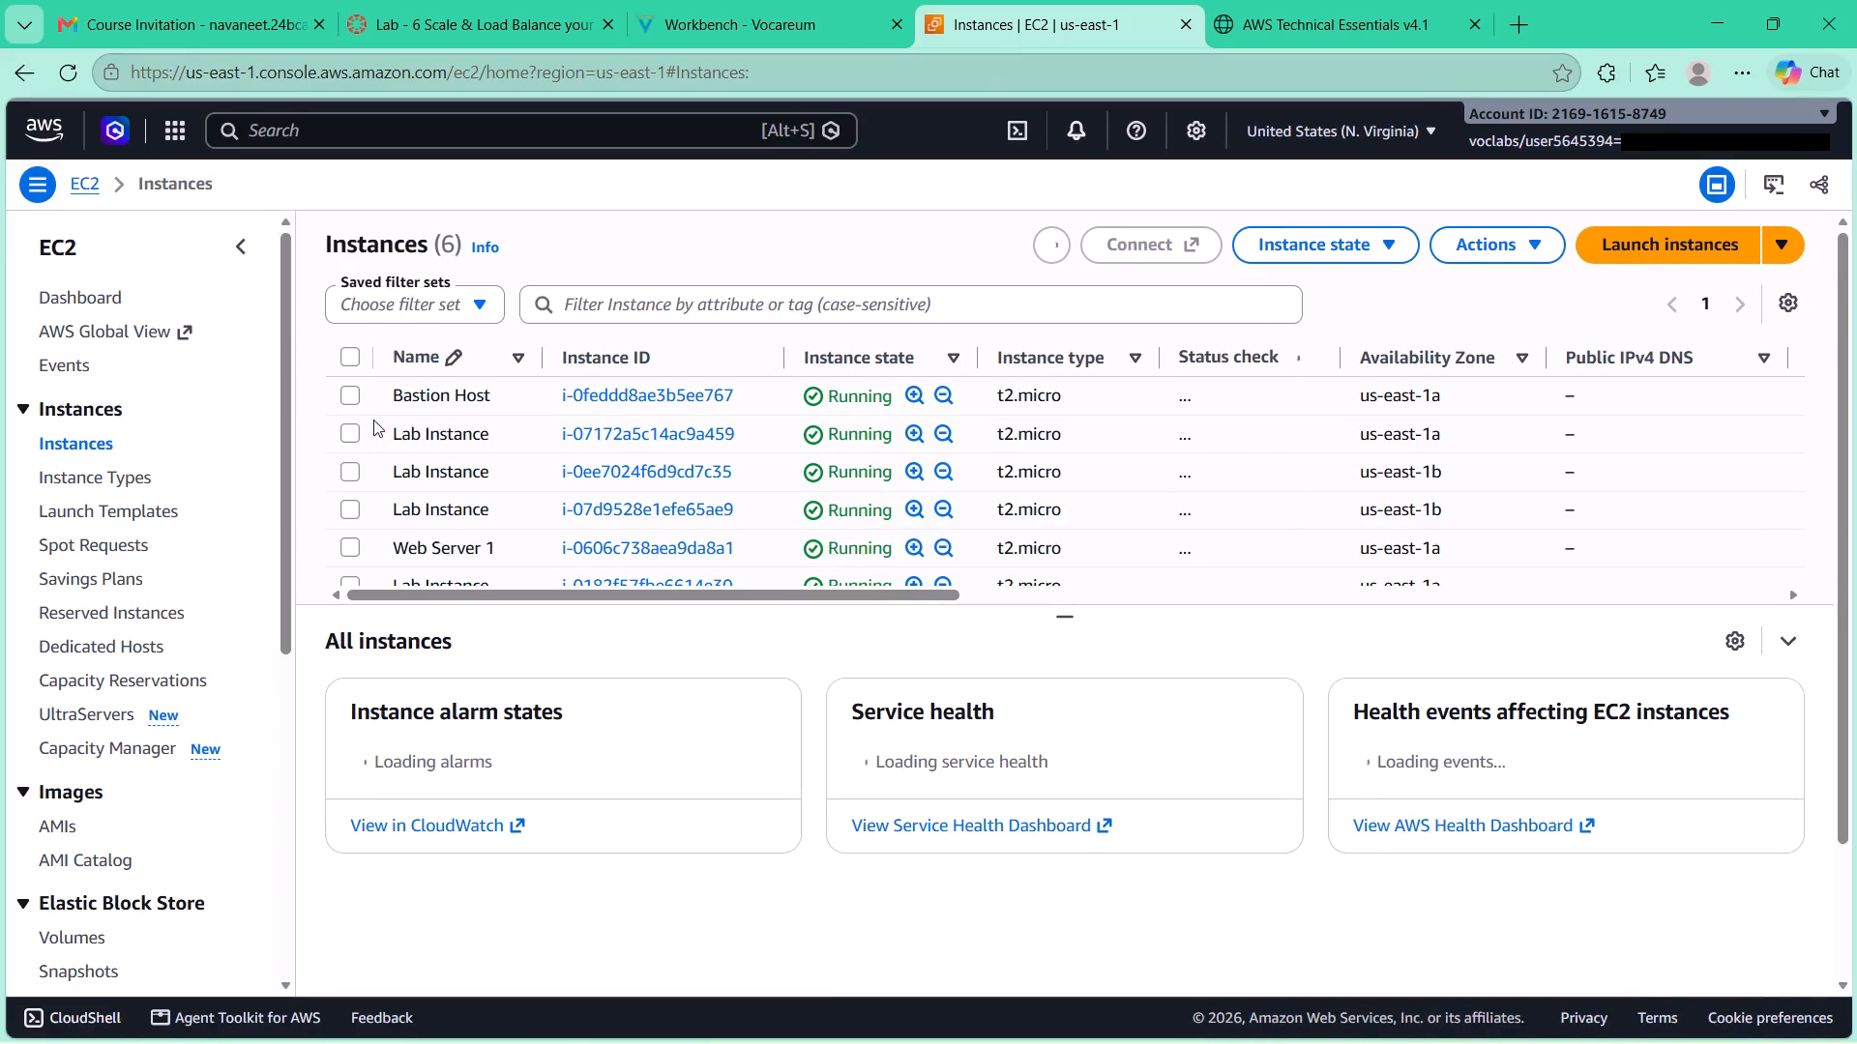
scroll(465, 463, down, 1)
click(342, 424)
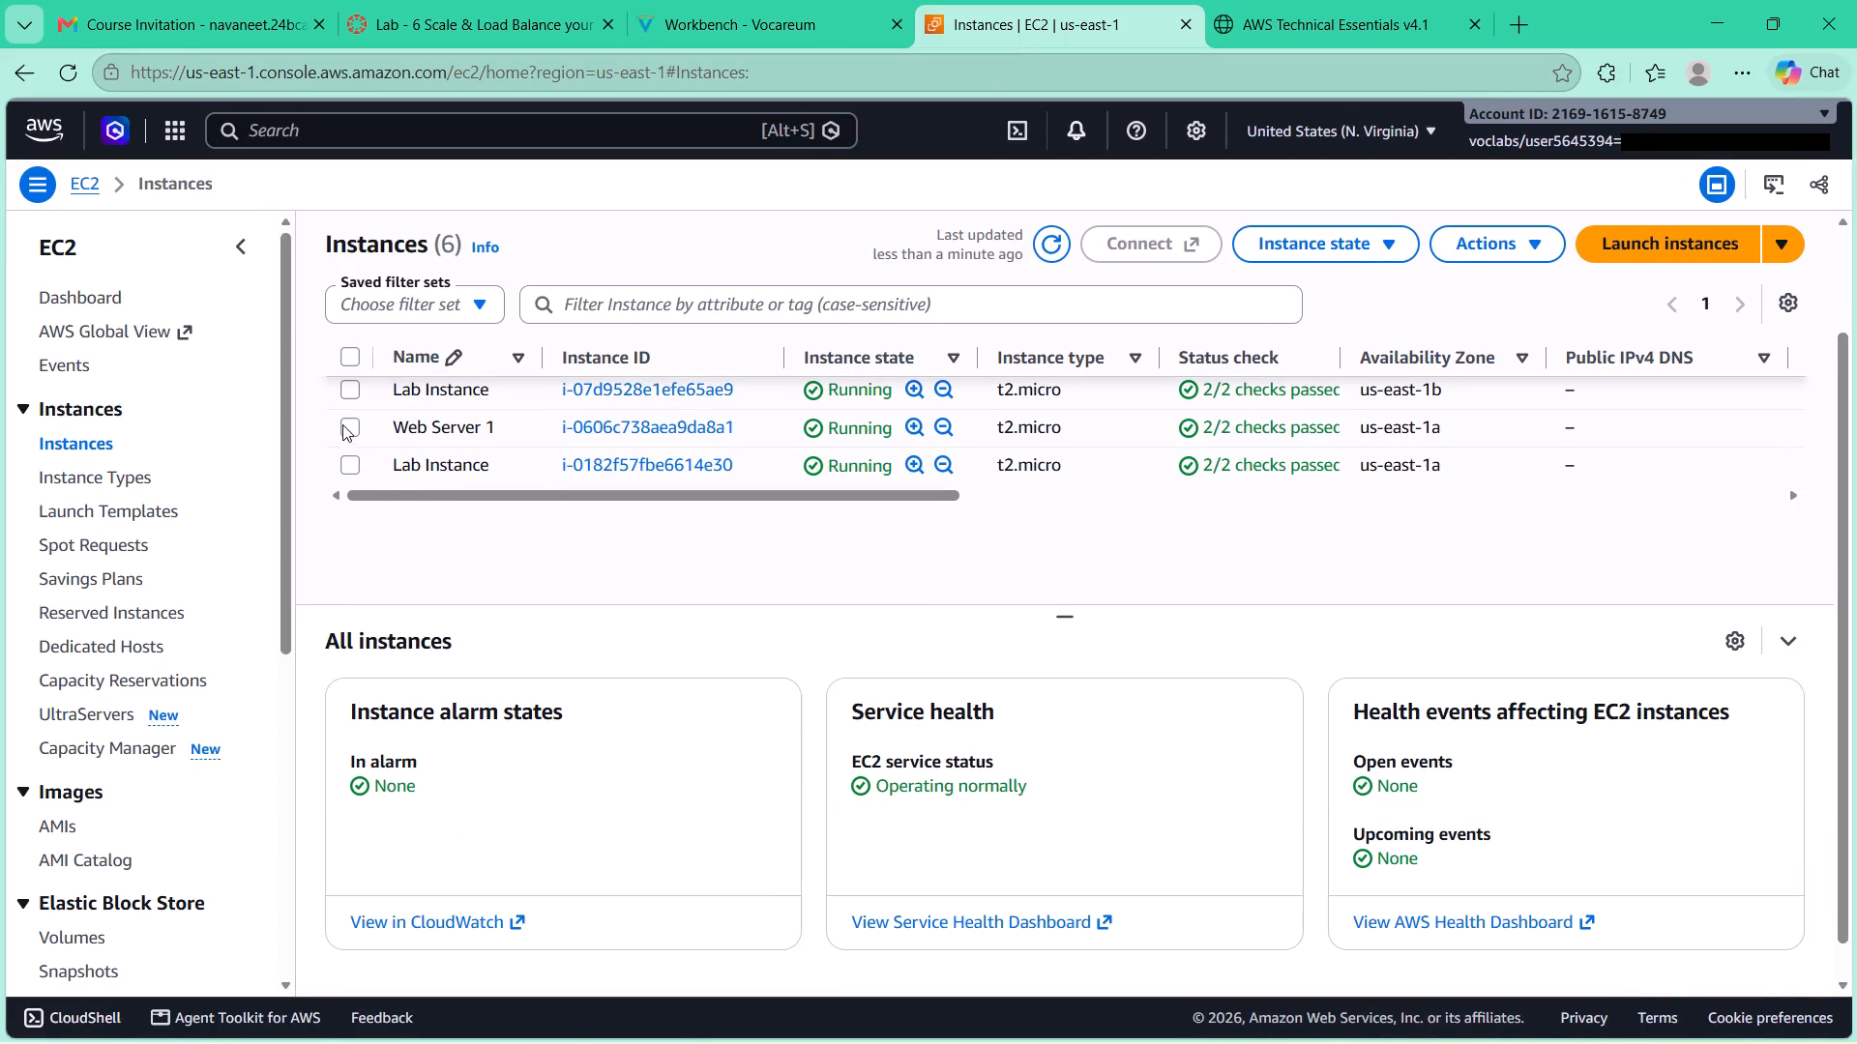
click(775, 5)
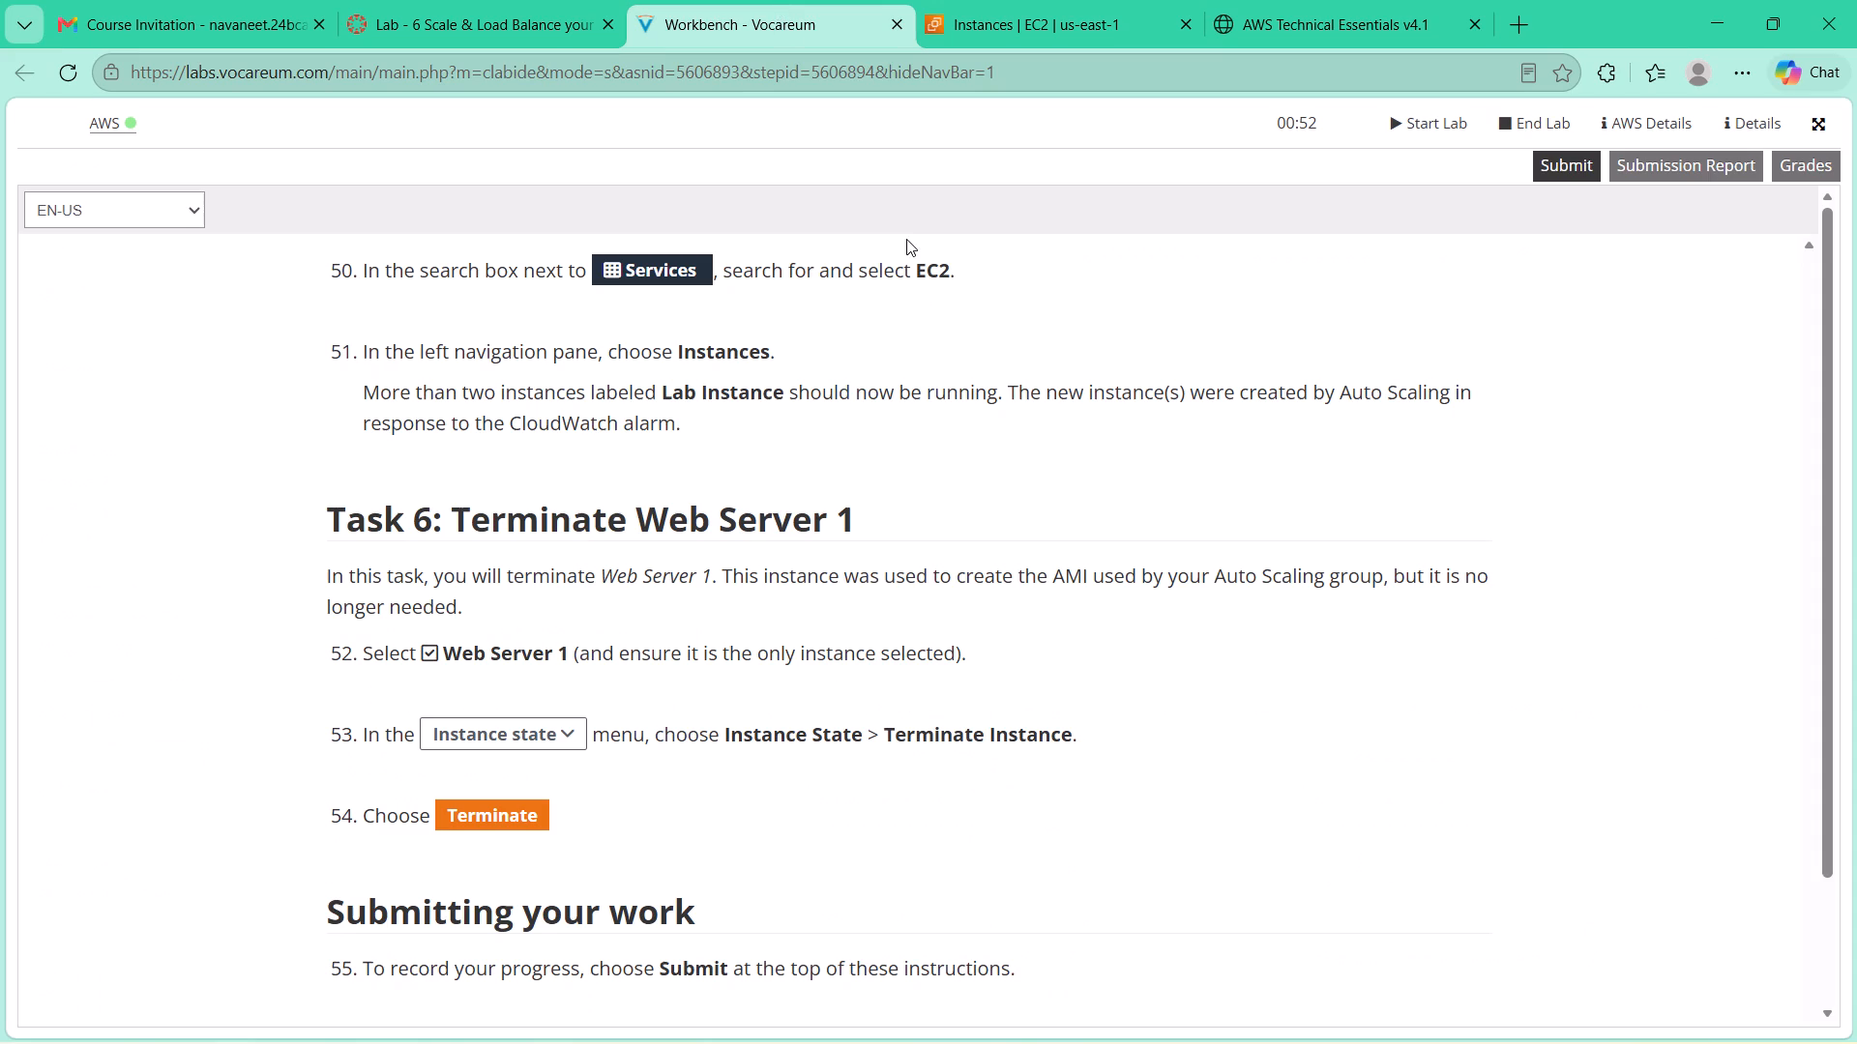
click(1038, 0)
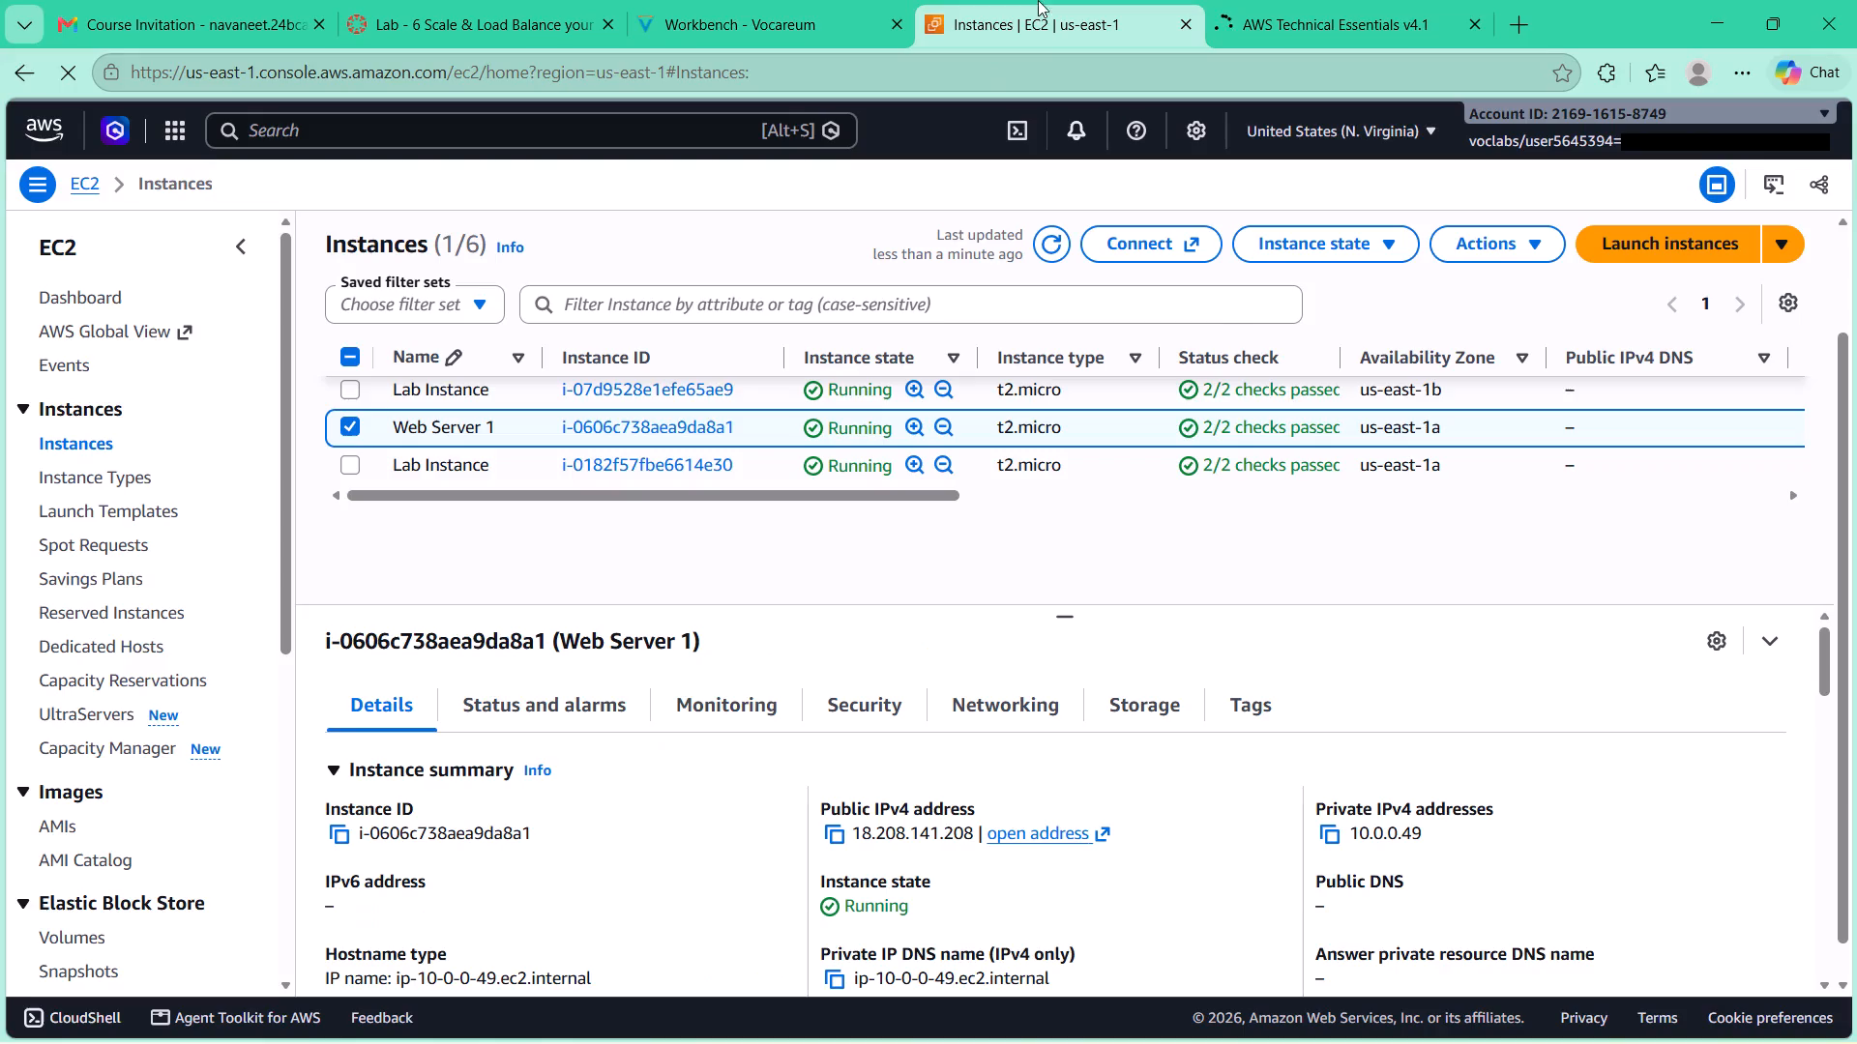
click(1308, 226)
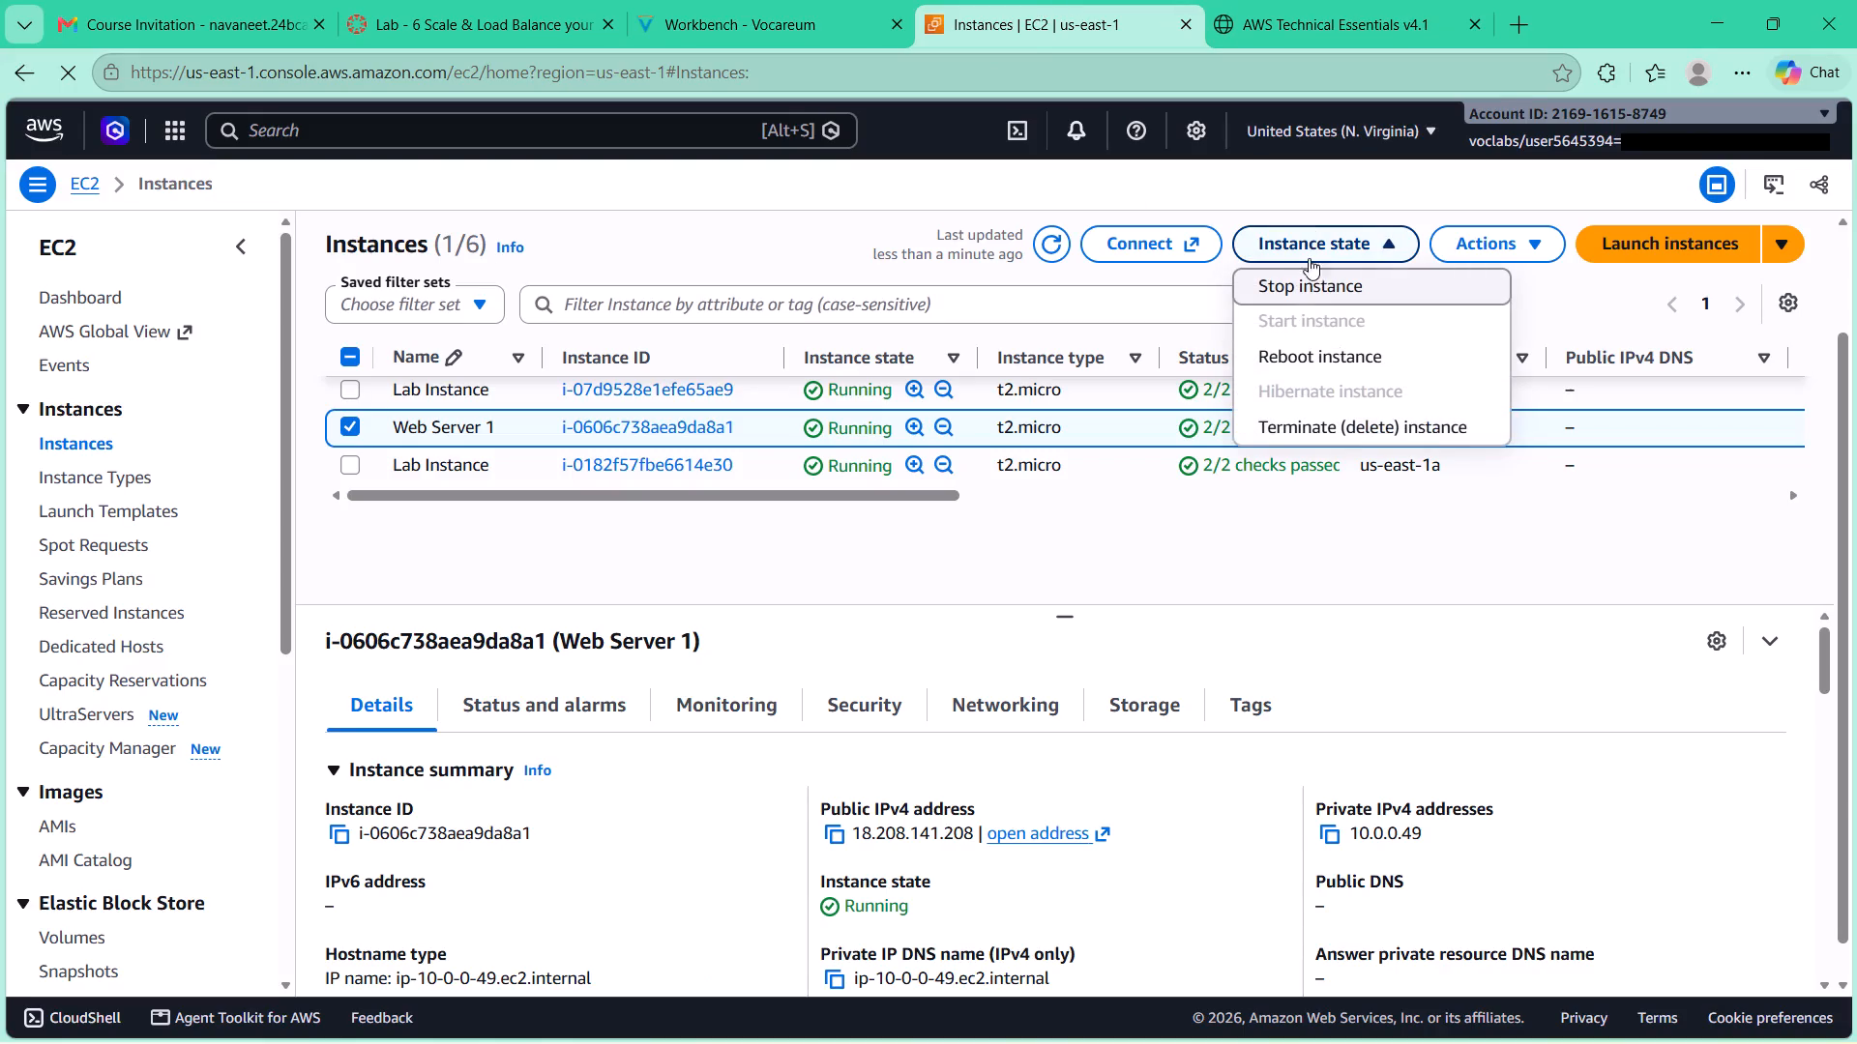
click(1345, 419)
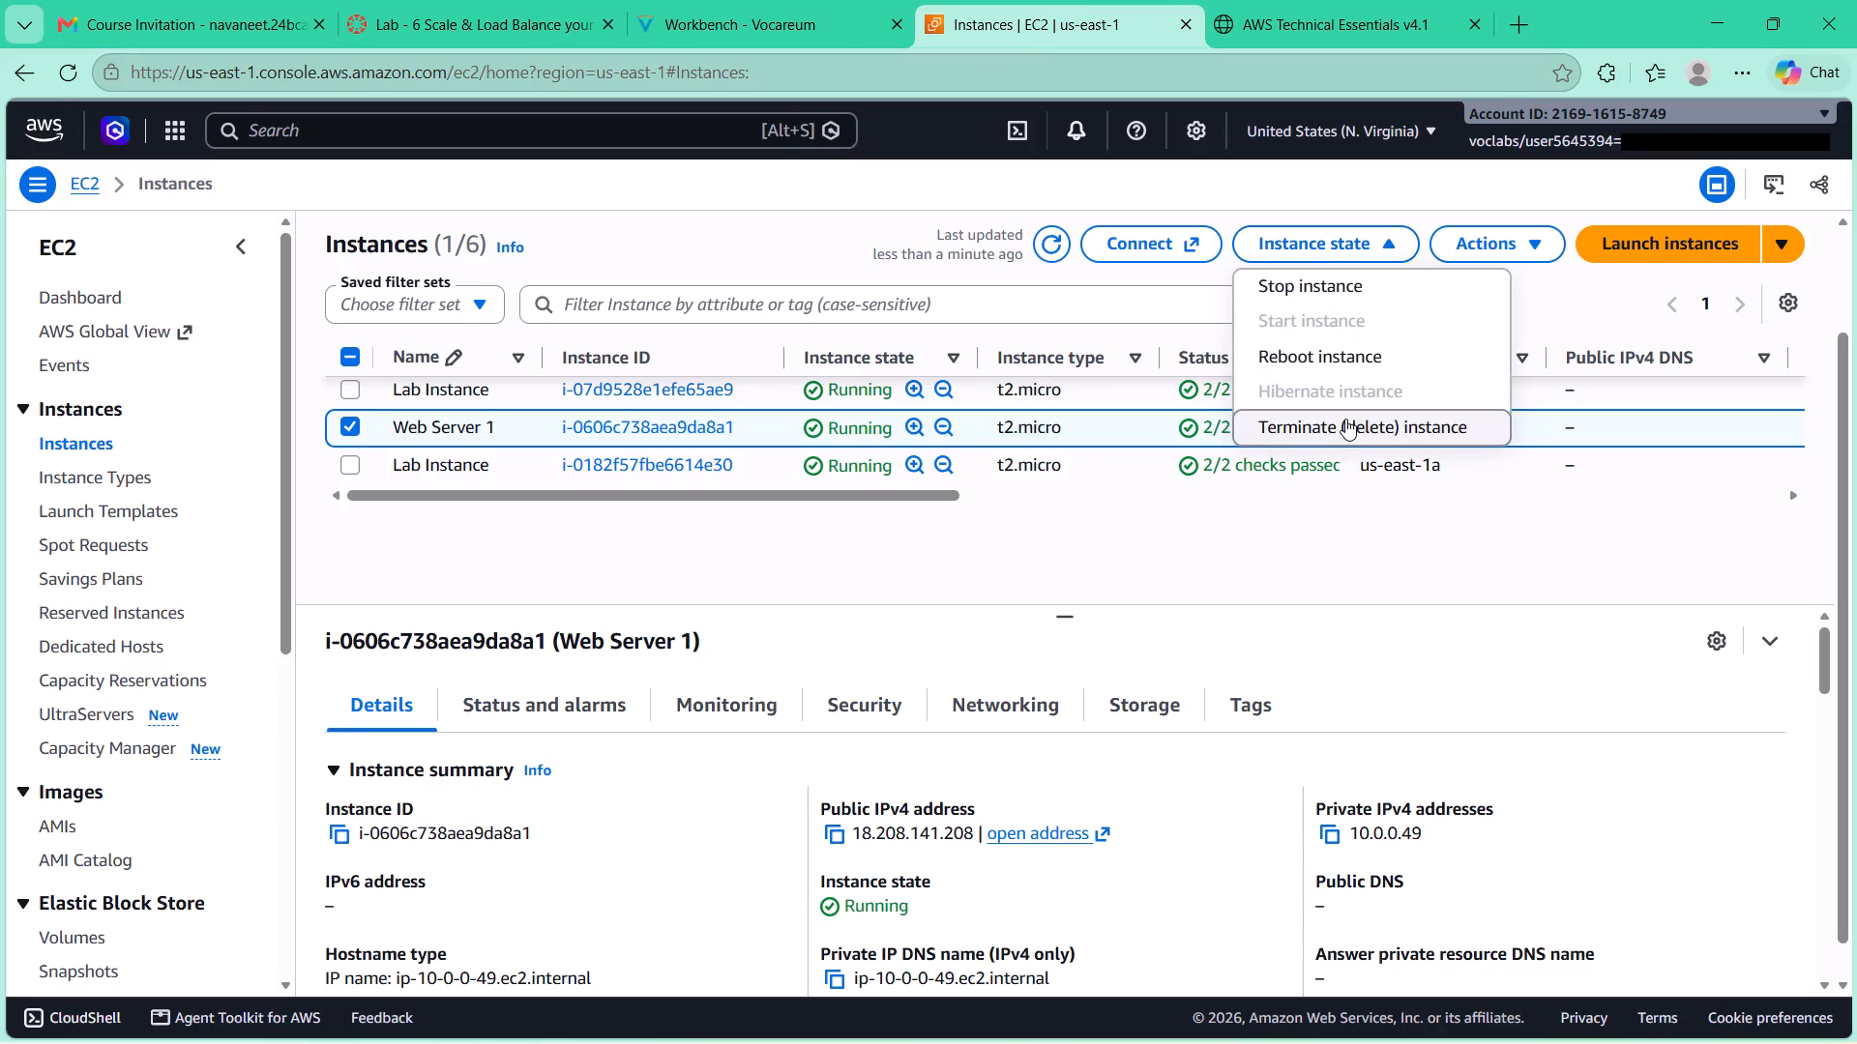
click(1415, 832)
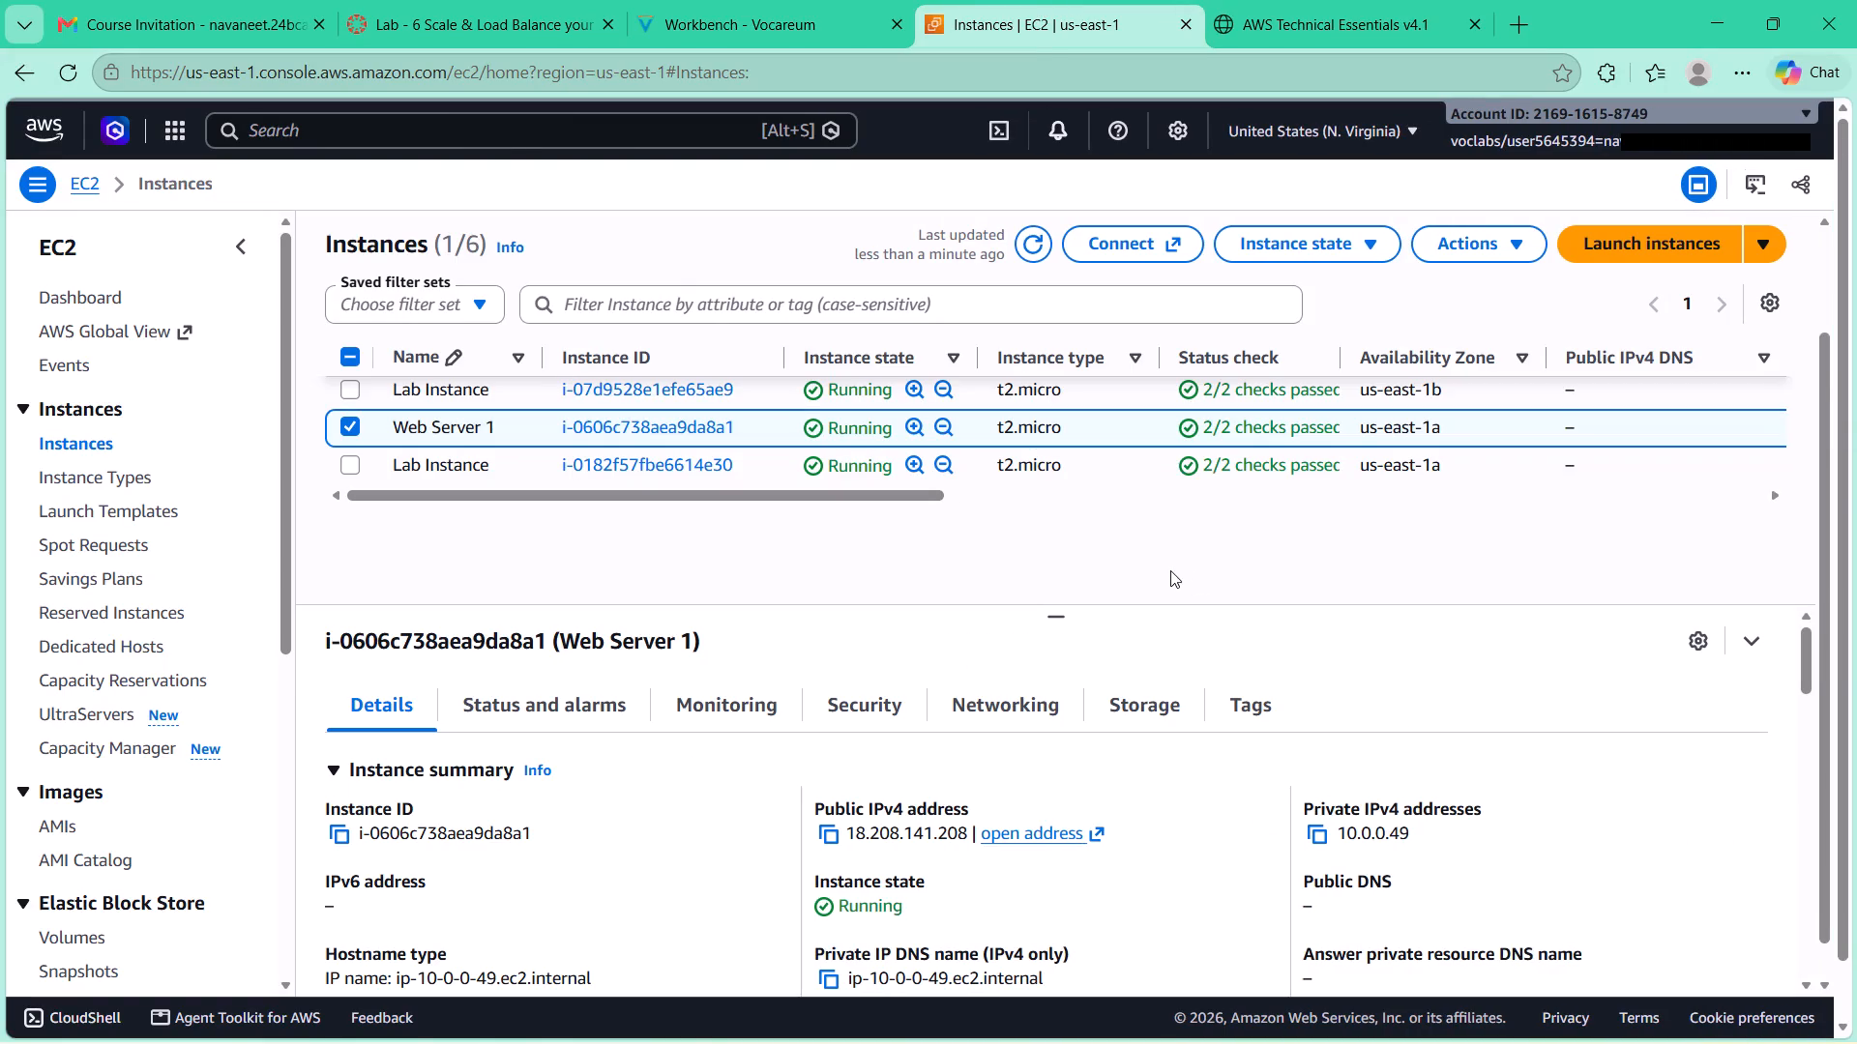
Refresh the EC2 Instances list to check Web Server 1's termination, and read lab steps 55 to 57 on submitting.
scroll(1142, 551, up, 3)
click(1023, 304)
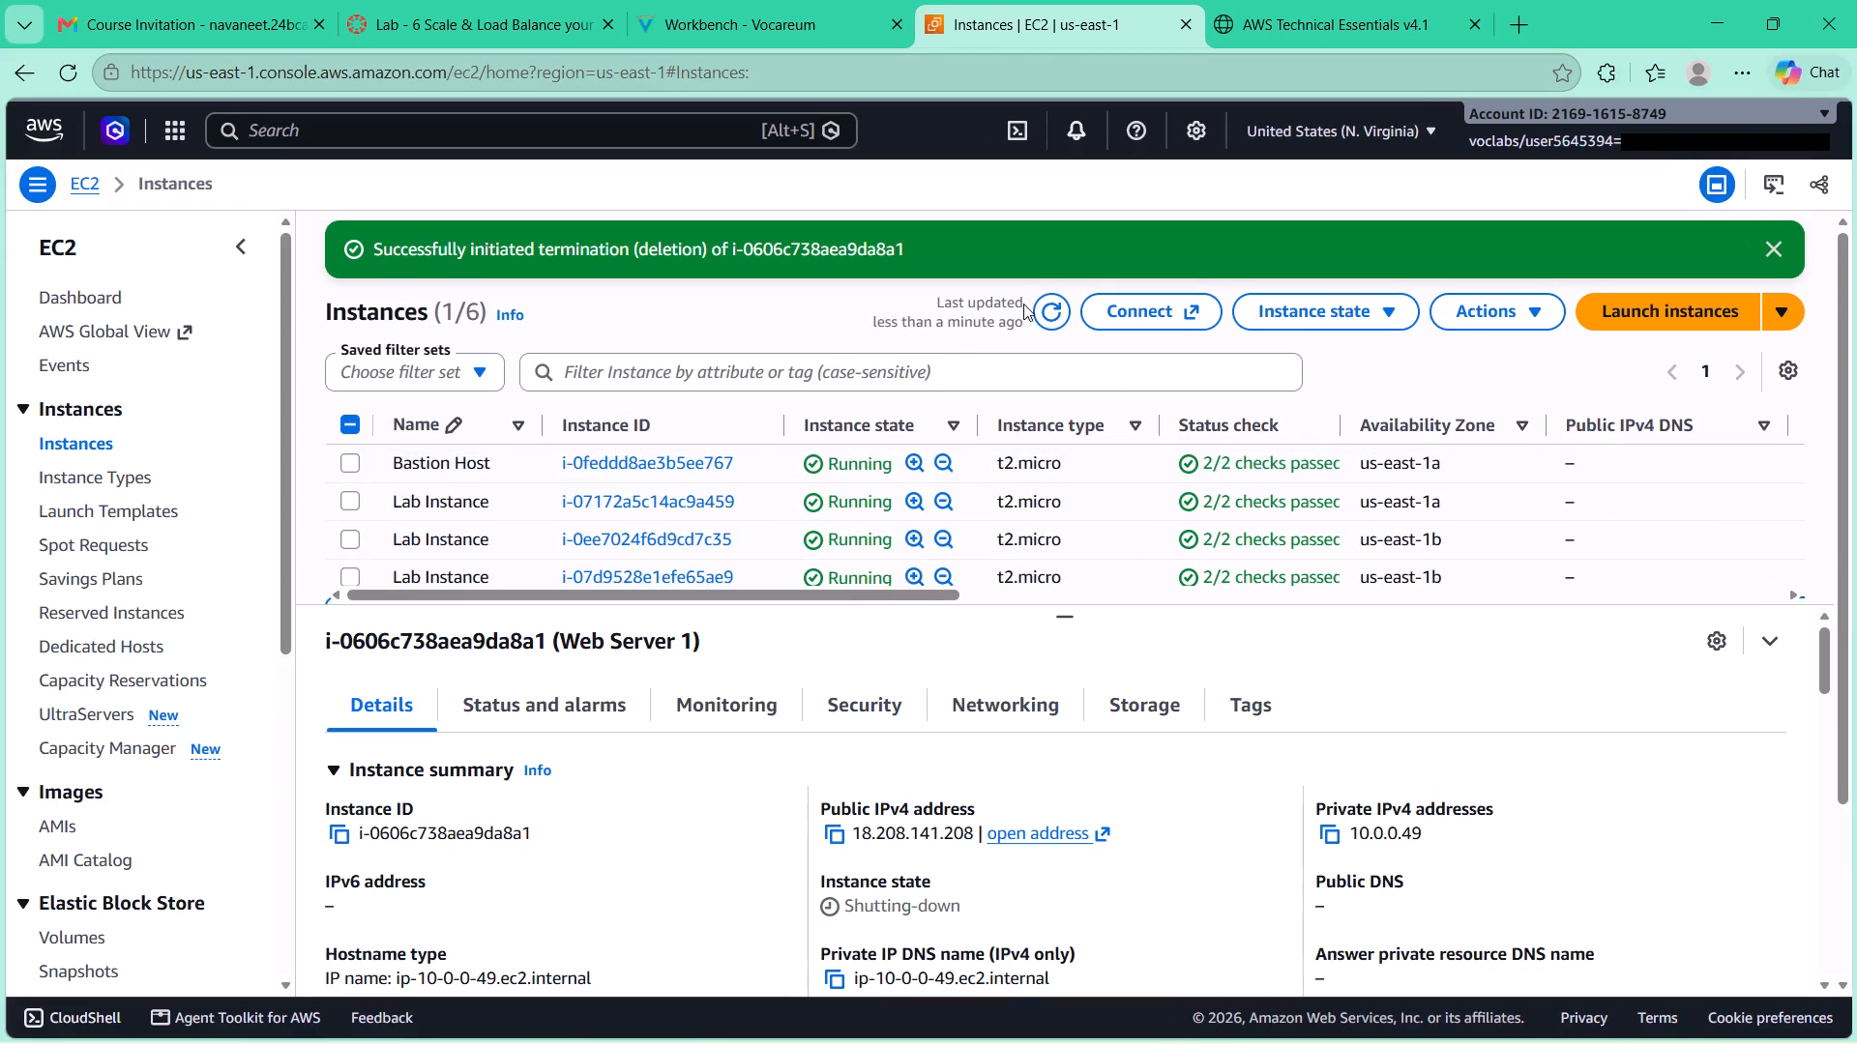
click(1043, 308)
scroll(768, 364, down, 1)
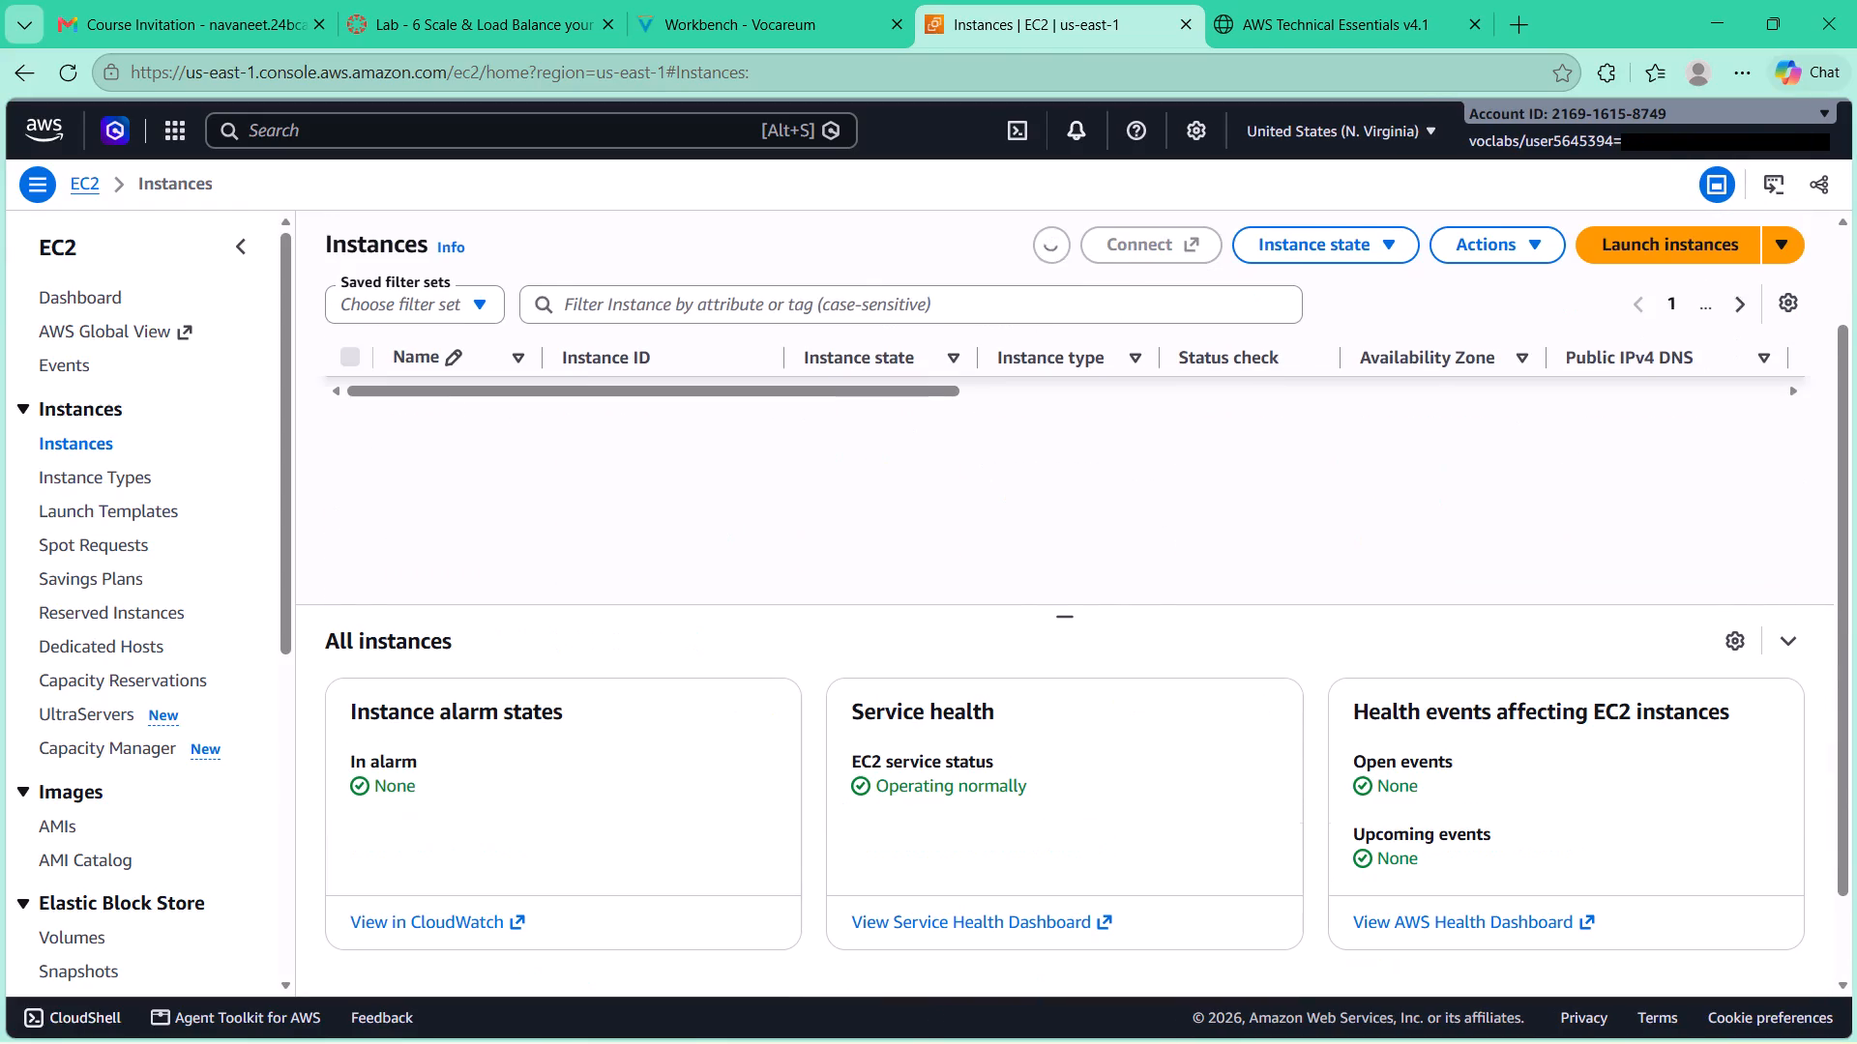
scroll(799, 438, up, 2)
scroll(796, 478, down, 1)
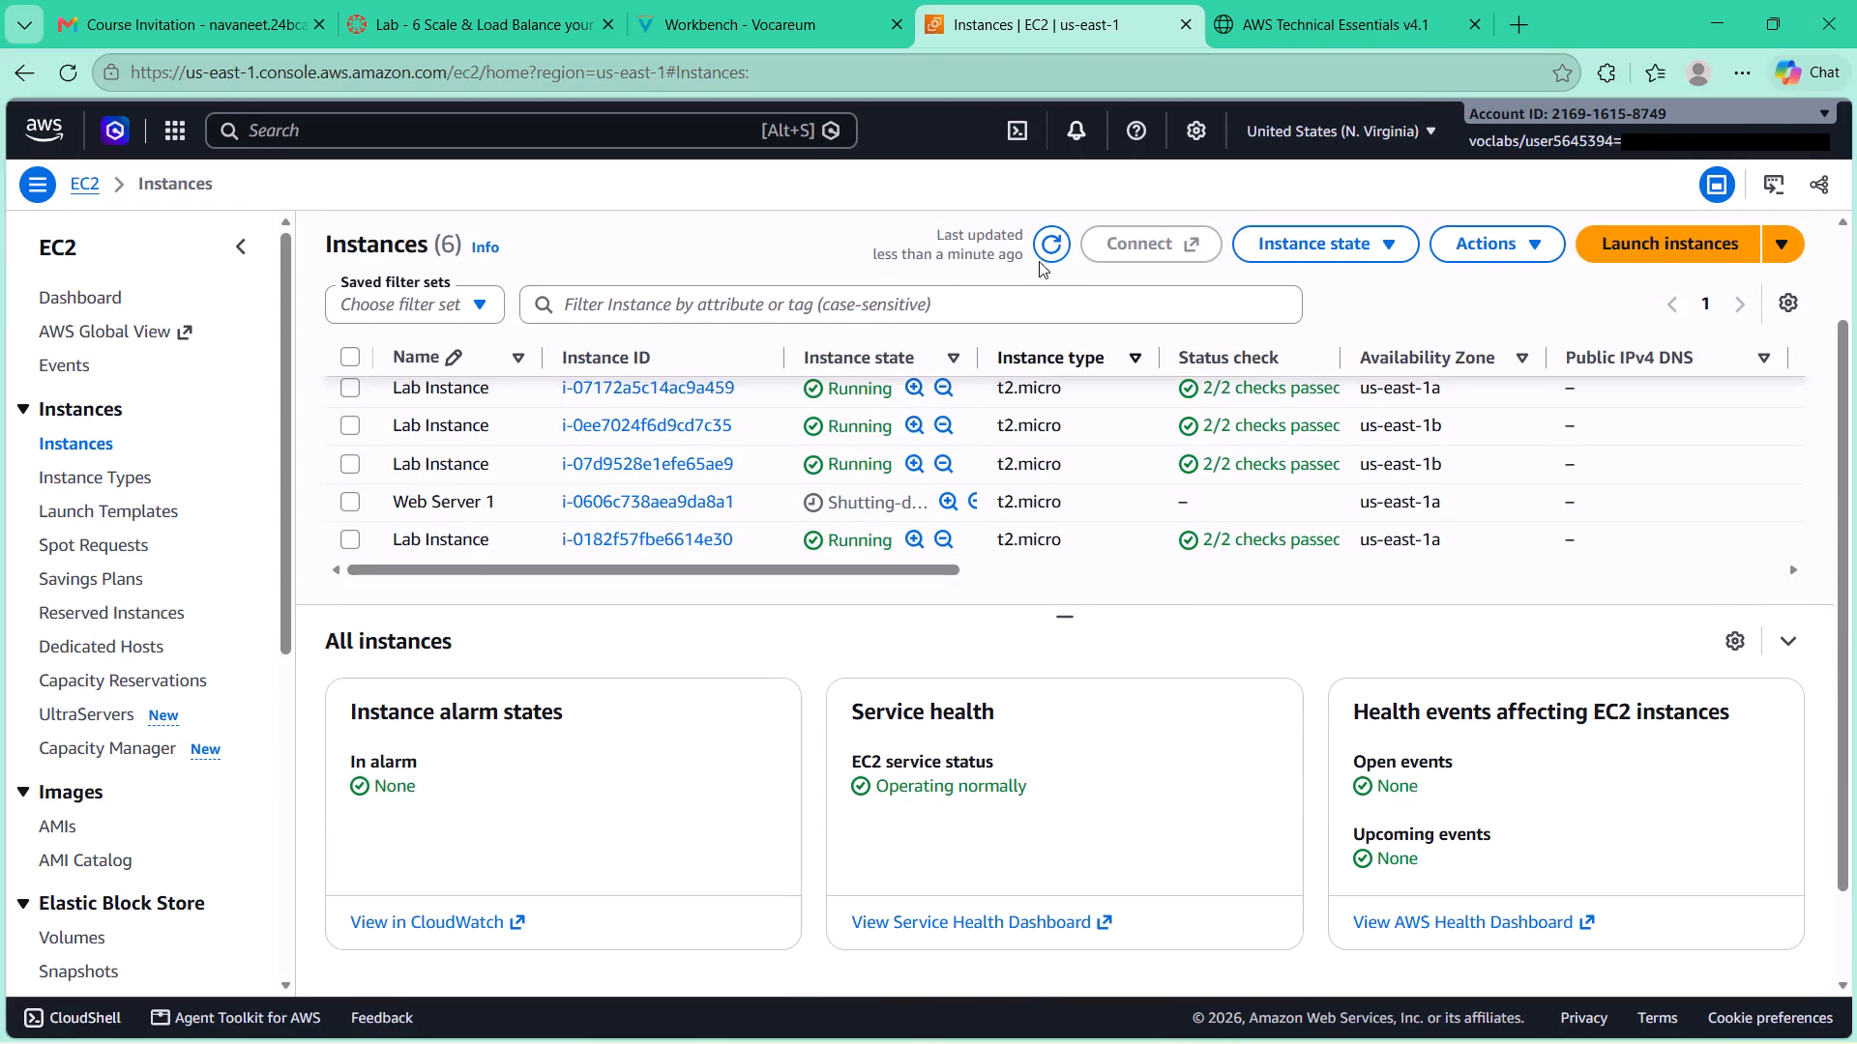
click(1055, 241)
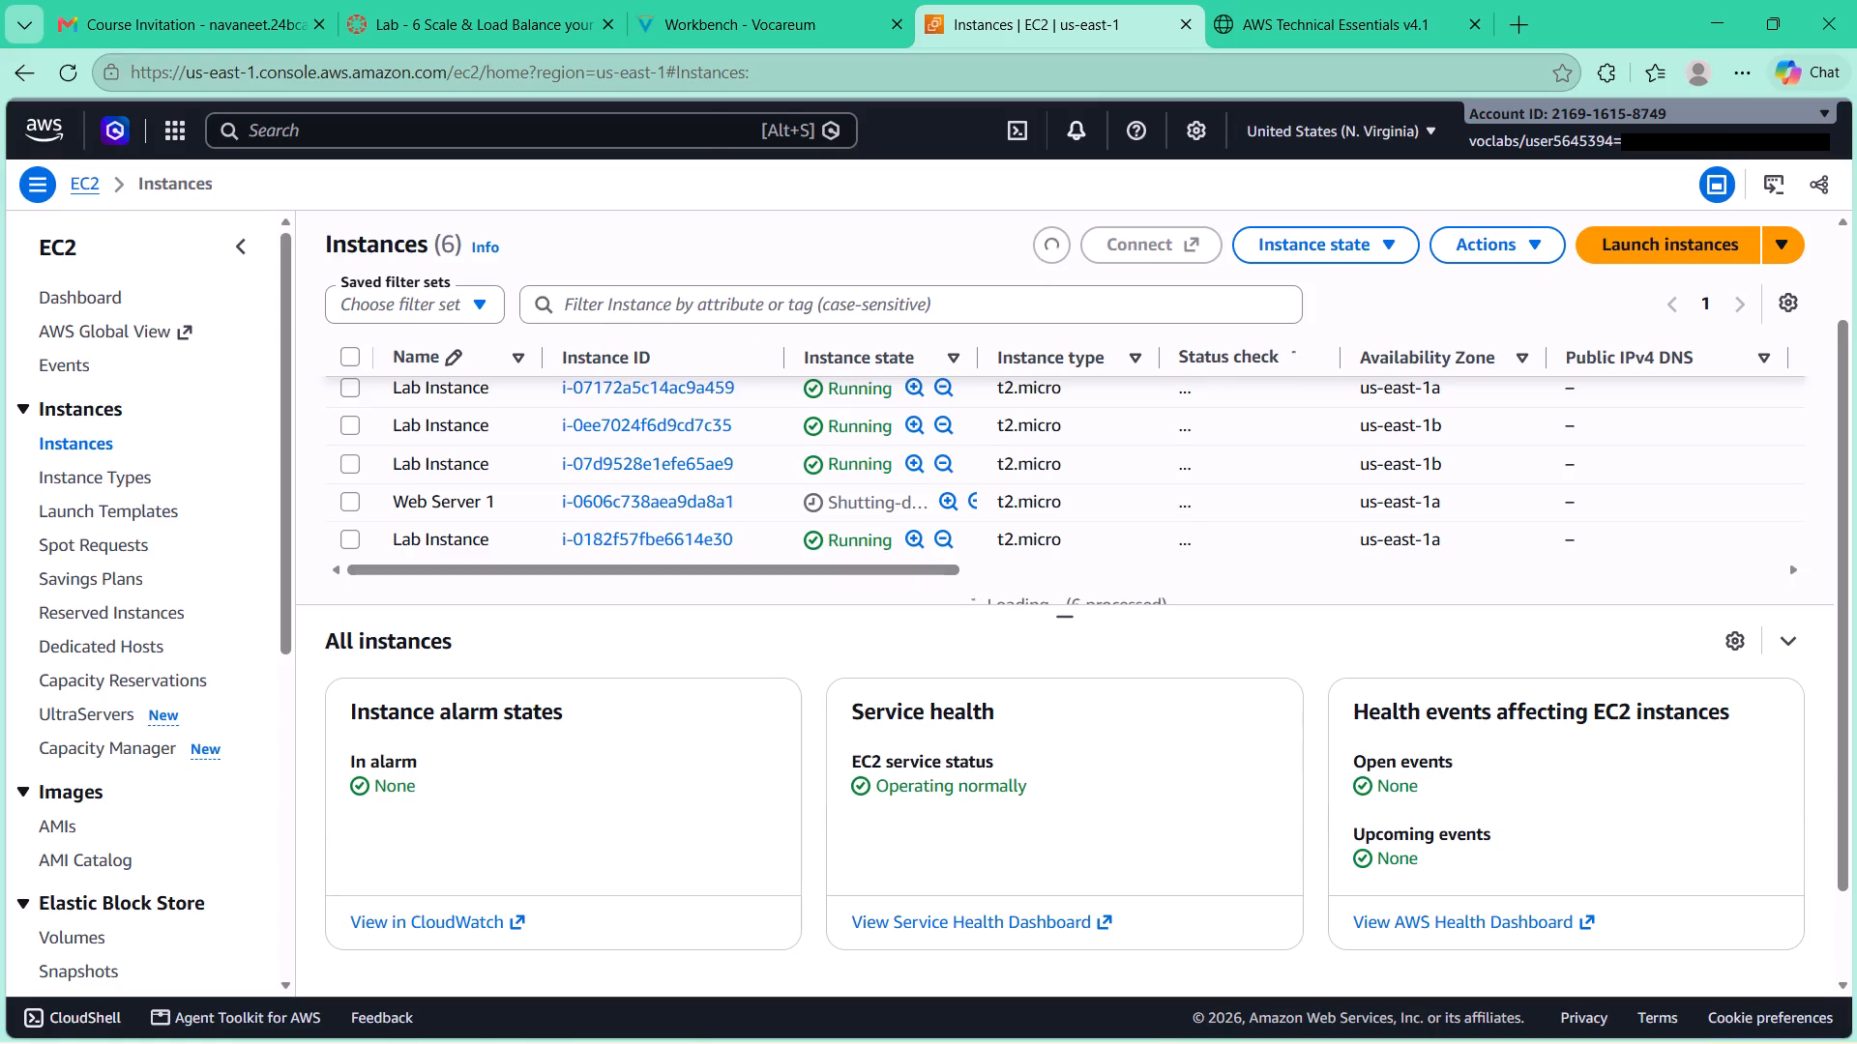
click(803, 0)
scroll(763, 358, down, 1)
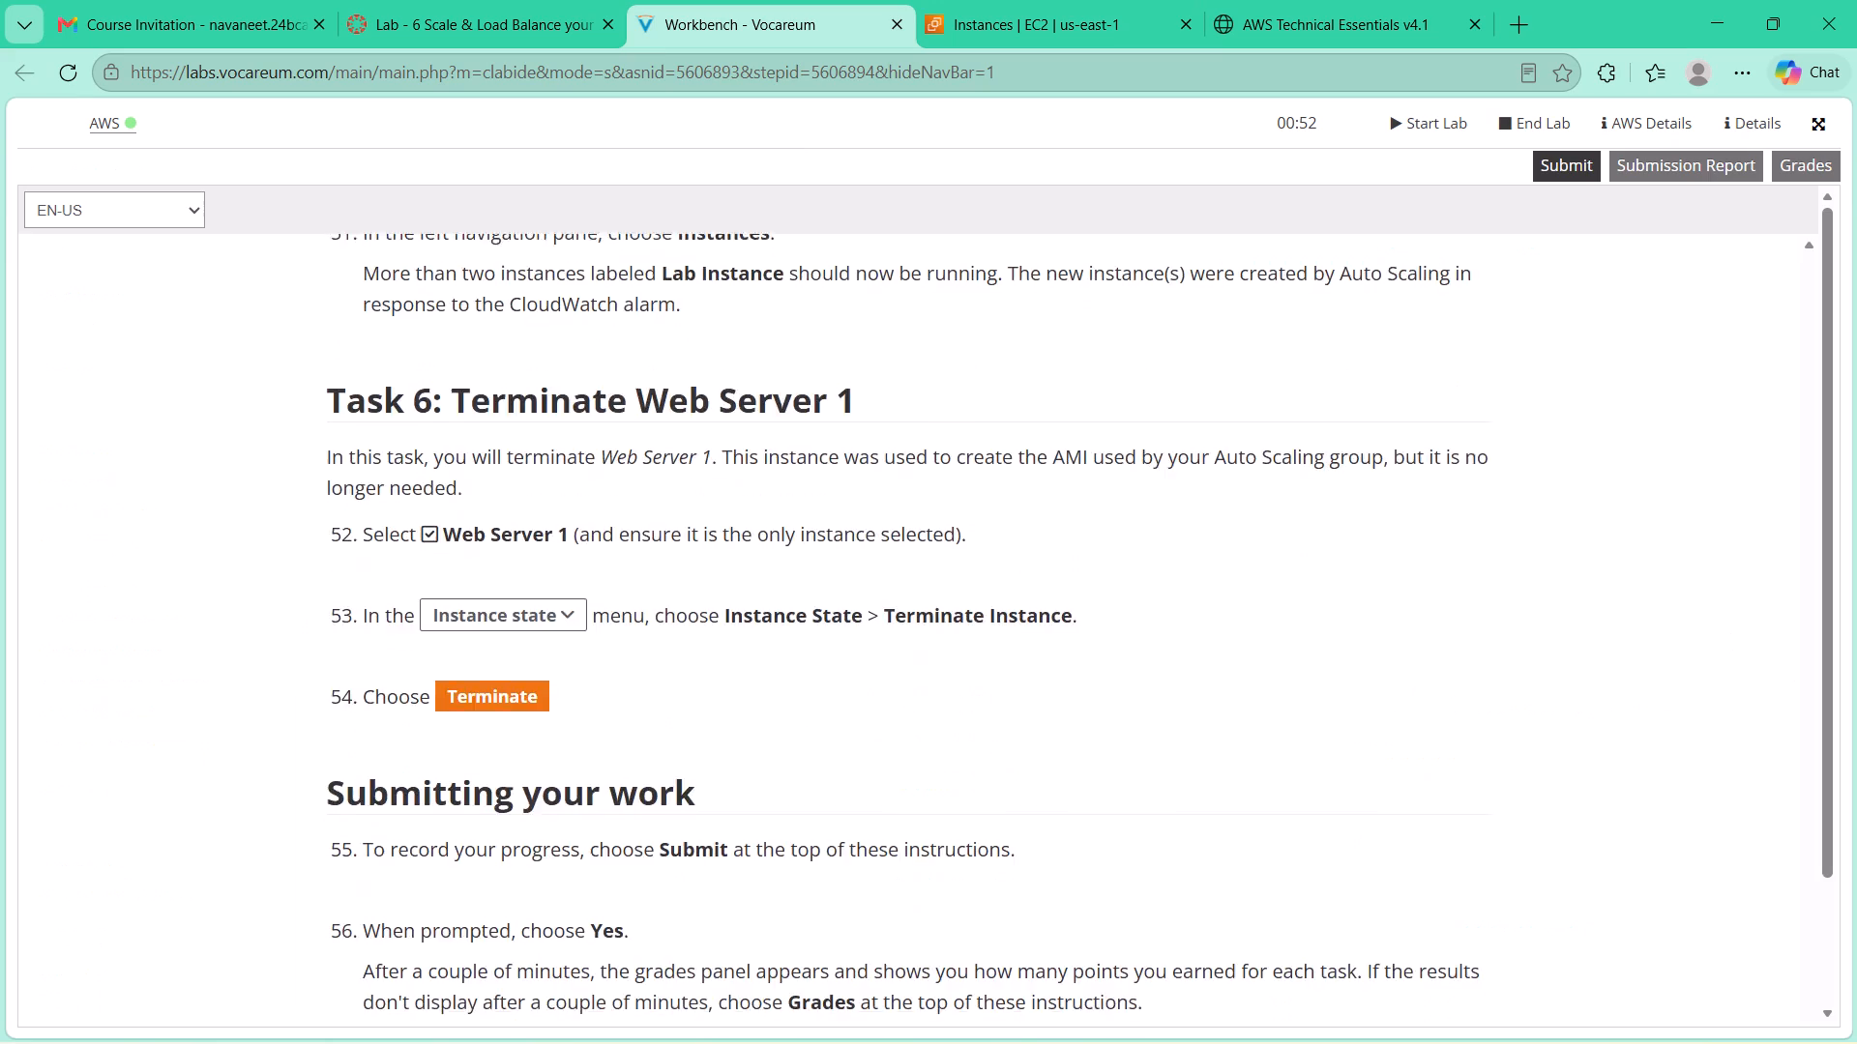
scroll(763, 358, down, 3)
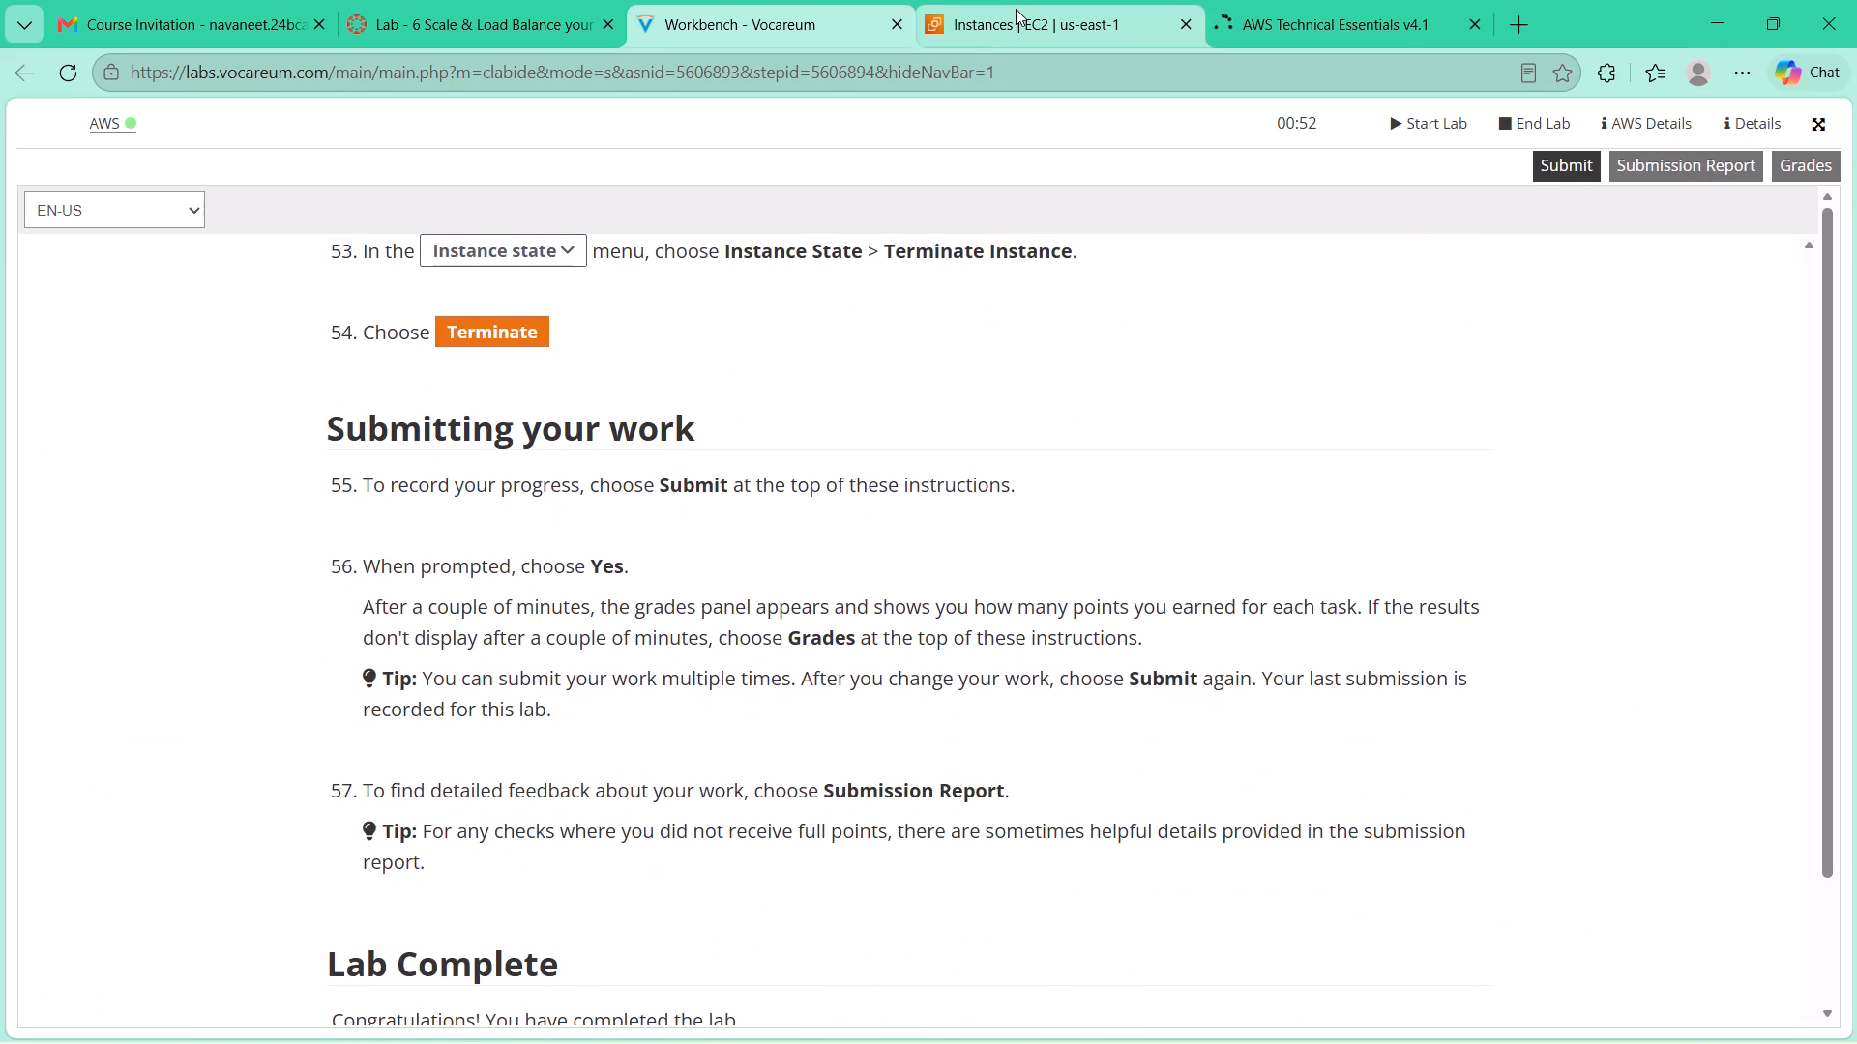
click(1016, 9)
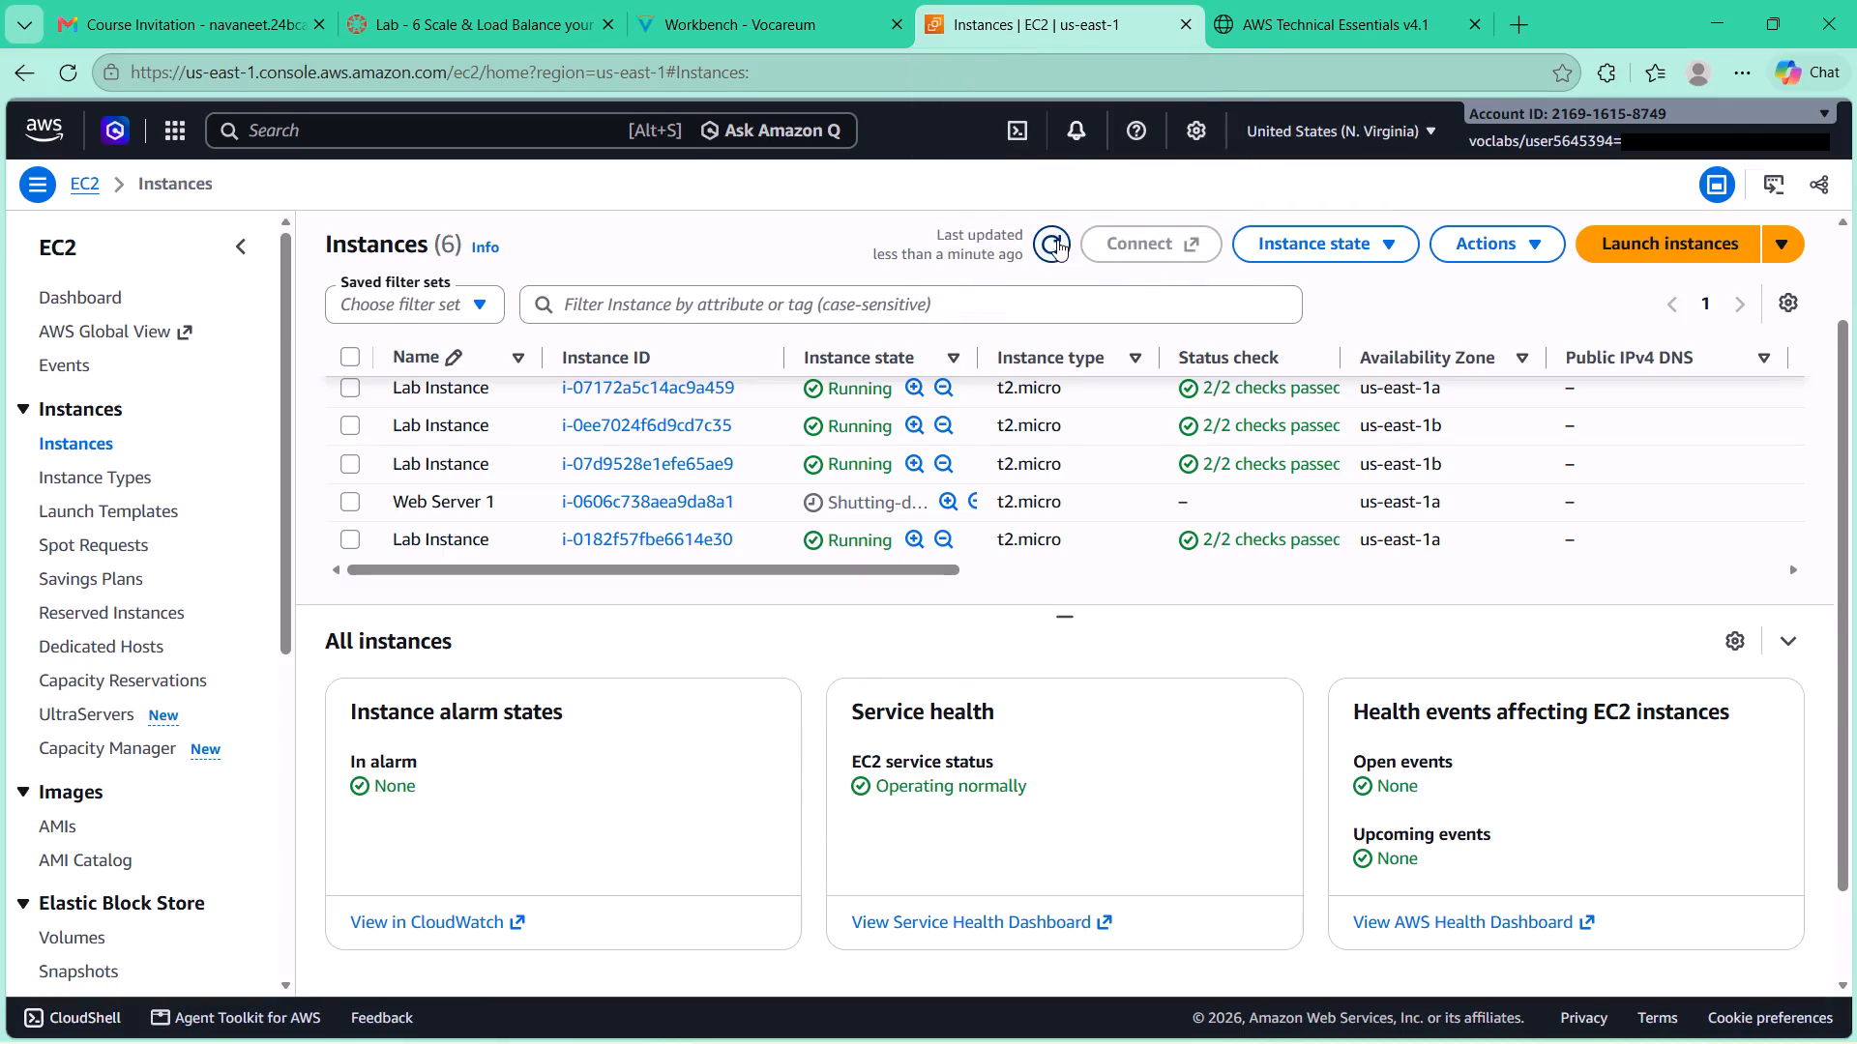
click(1056, 240)
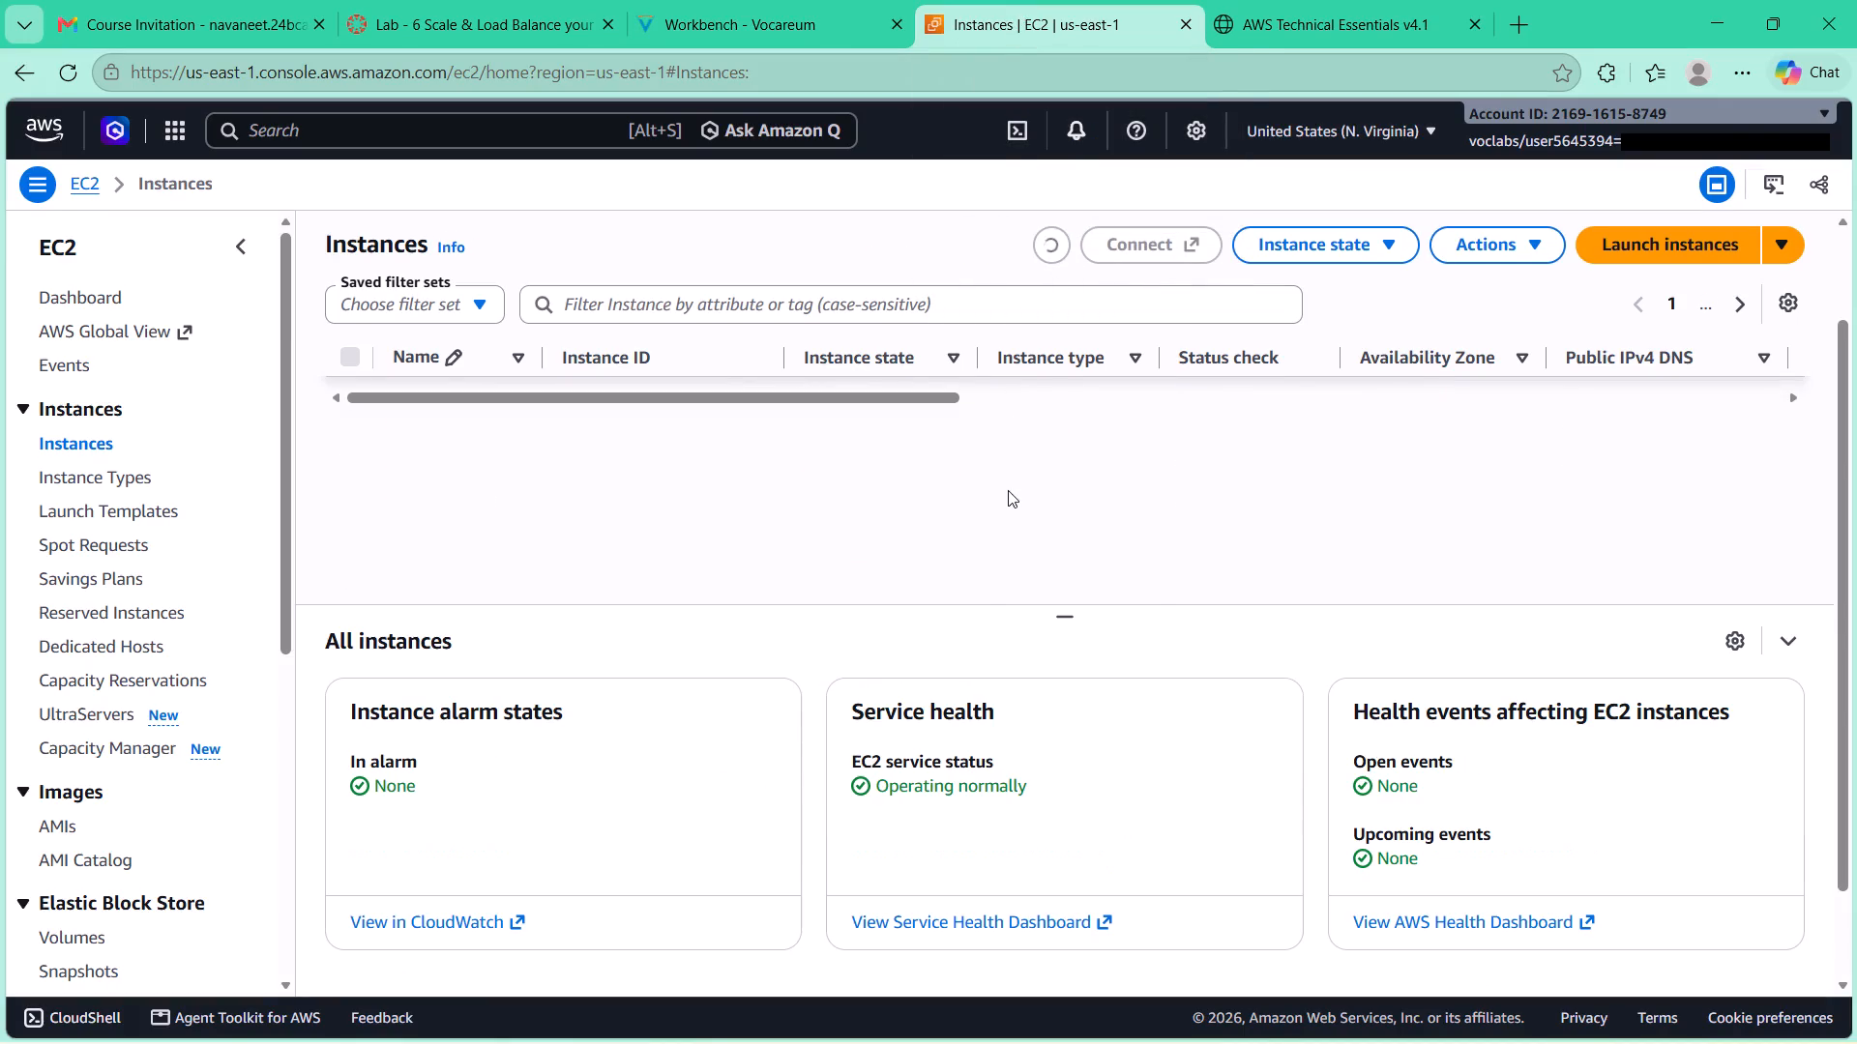
Following lab steps 55 and 56, submit the lab work for grading and confirm the submission.
click(827, 38)
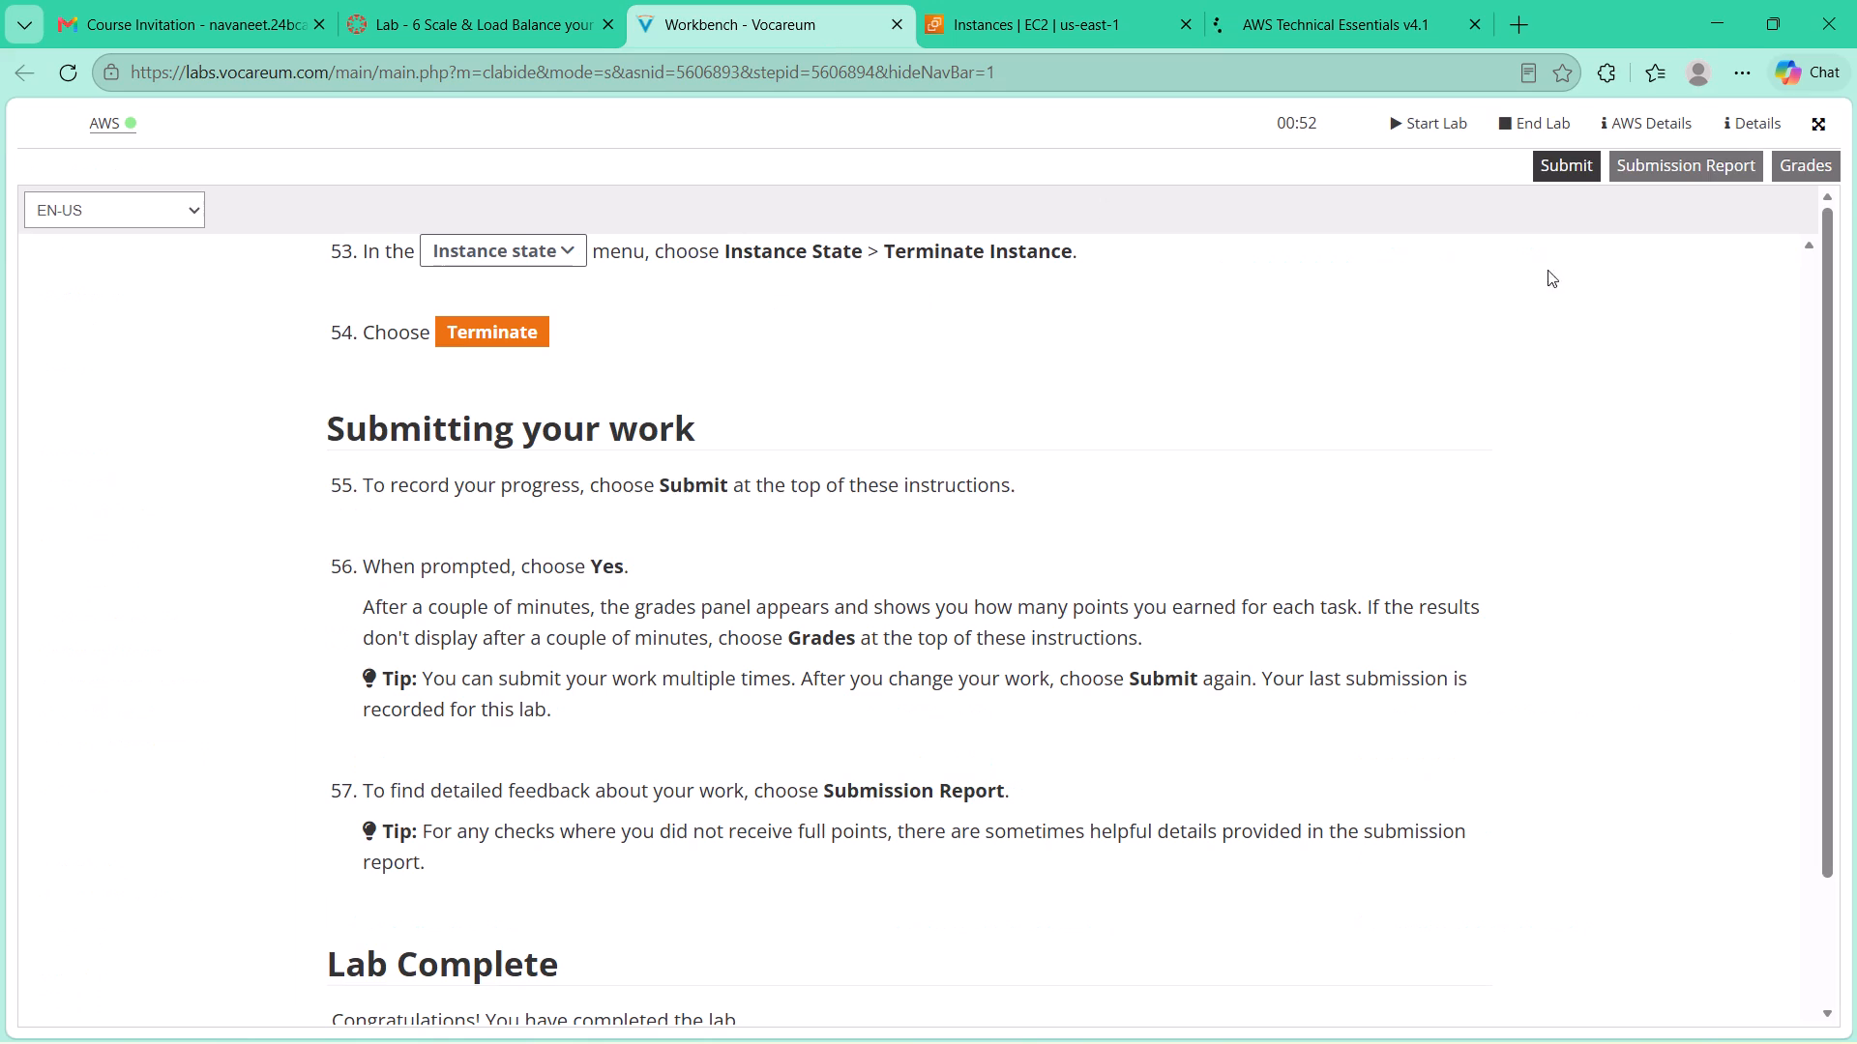
click(1563, 165)
click(1475, 288)
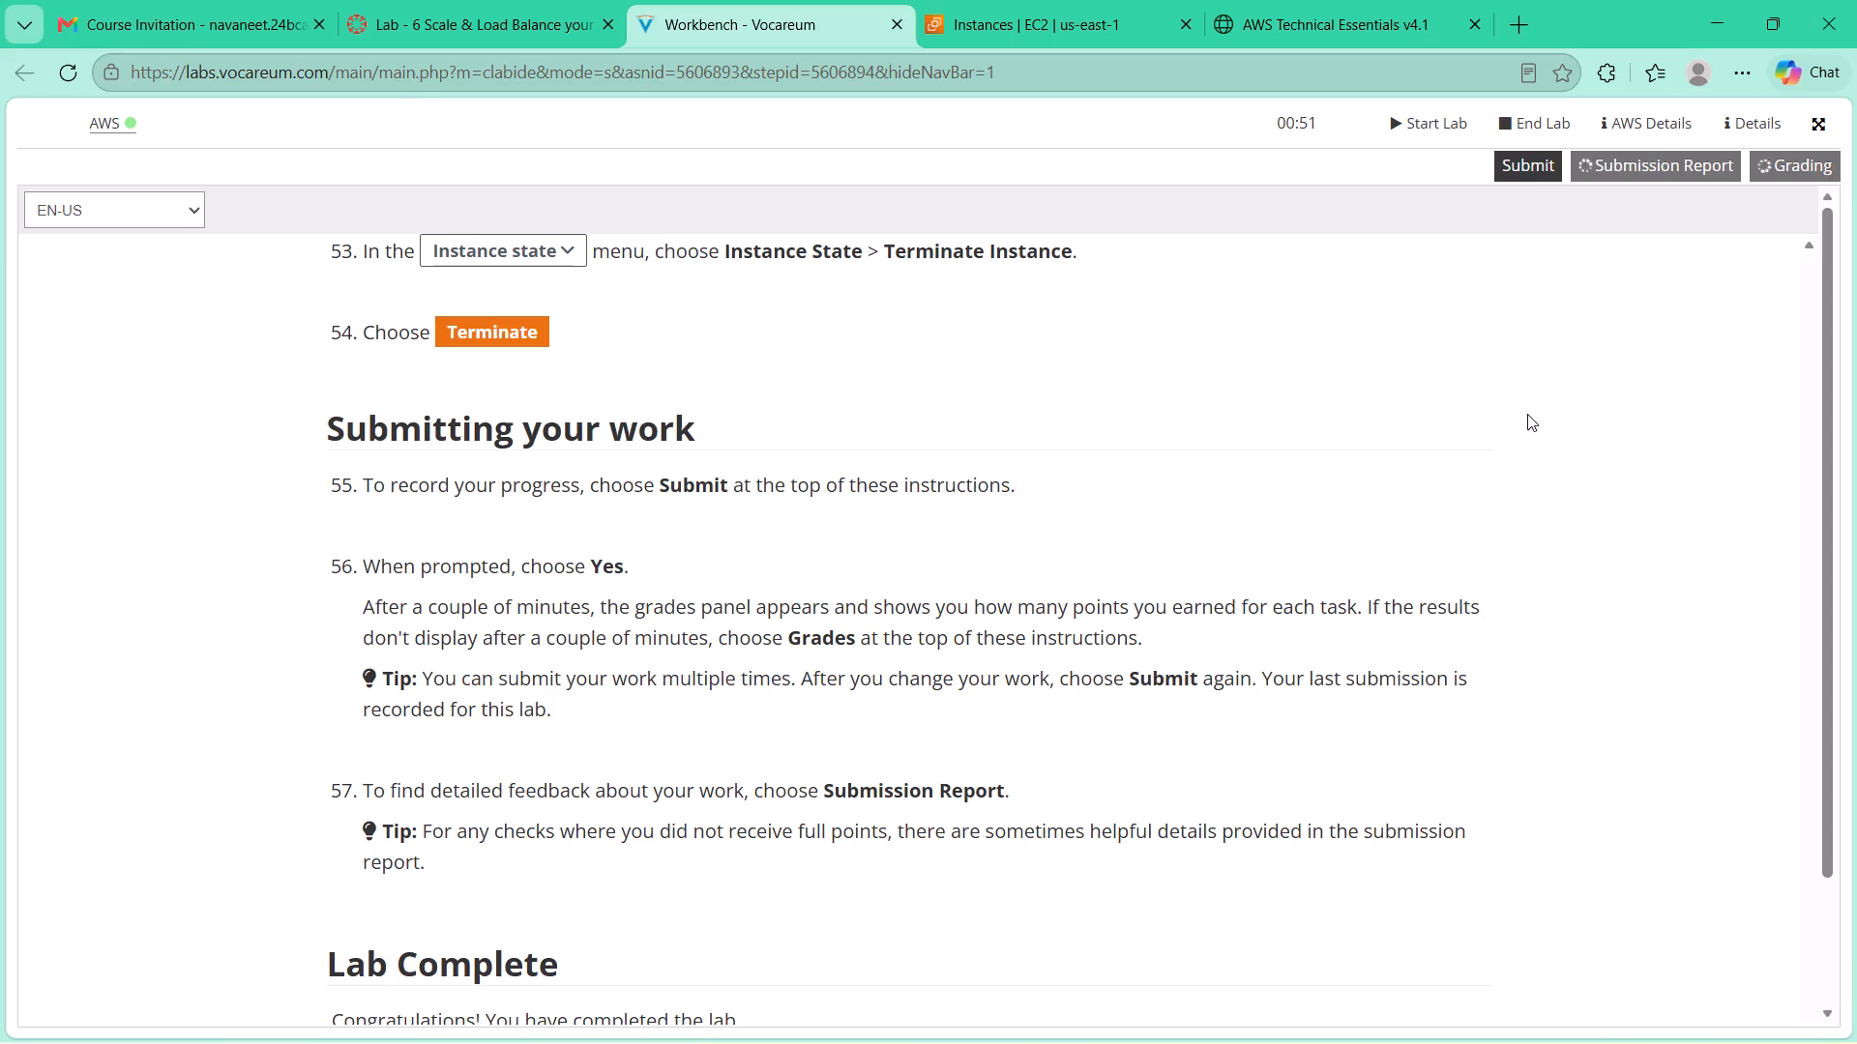
Open the AWS Academy course's Grades page and check the score recorded for Lab 6.
click(480, 8)
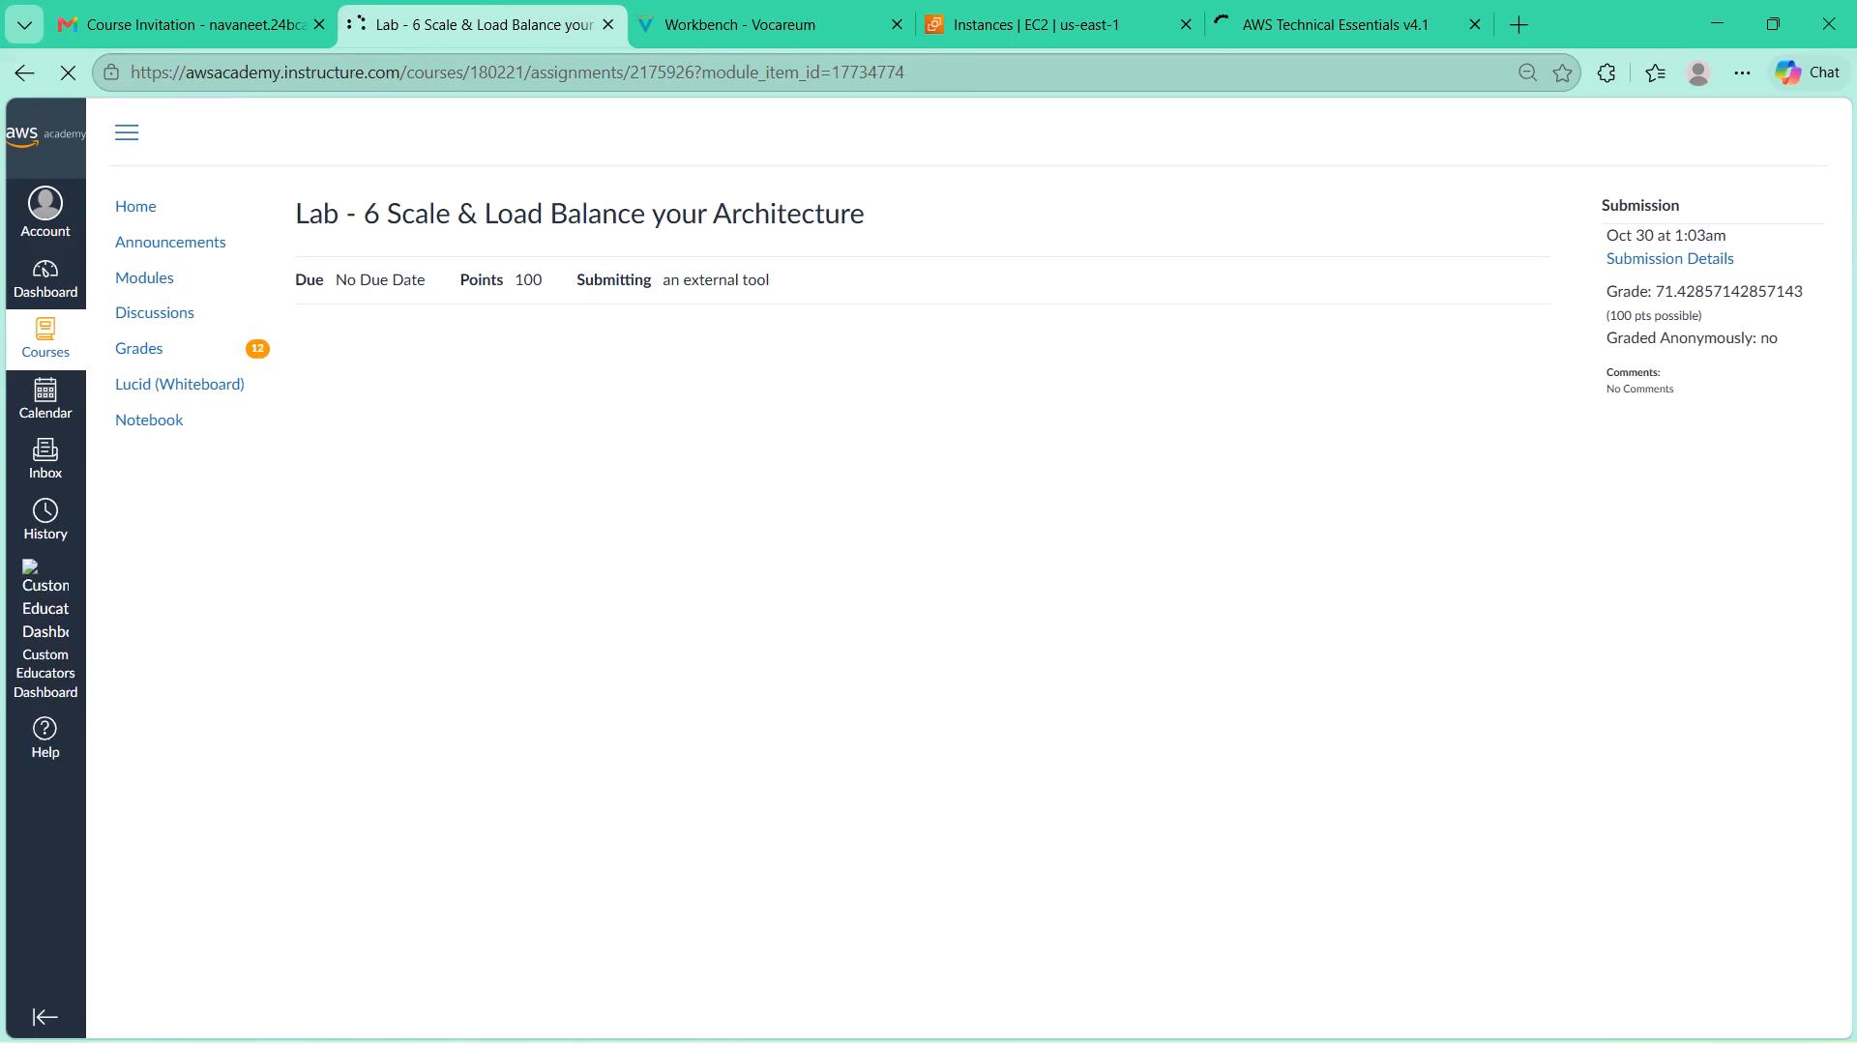
click(146, 342)
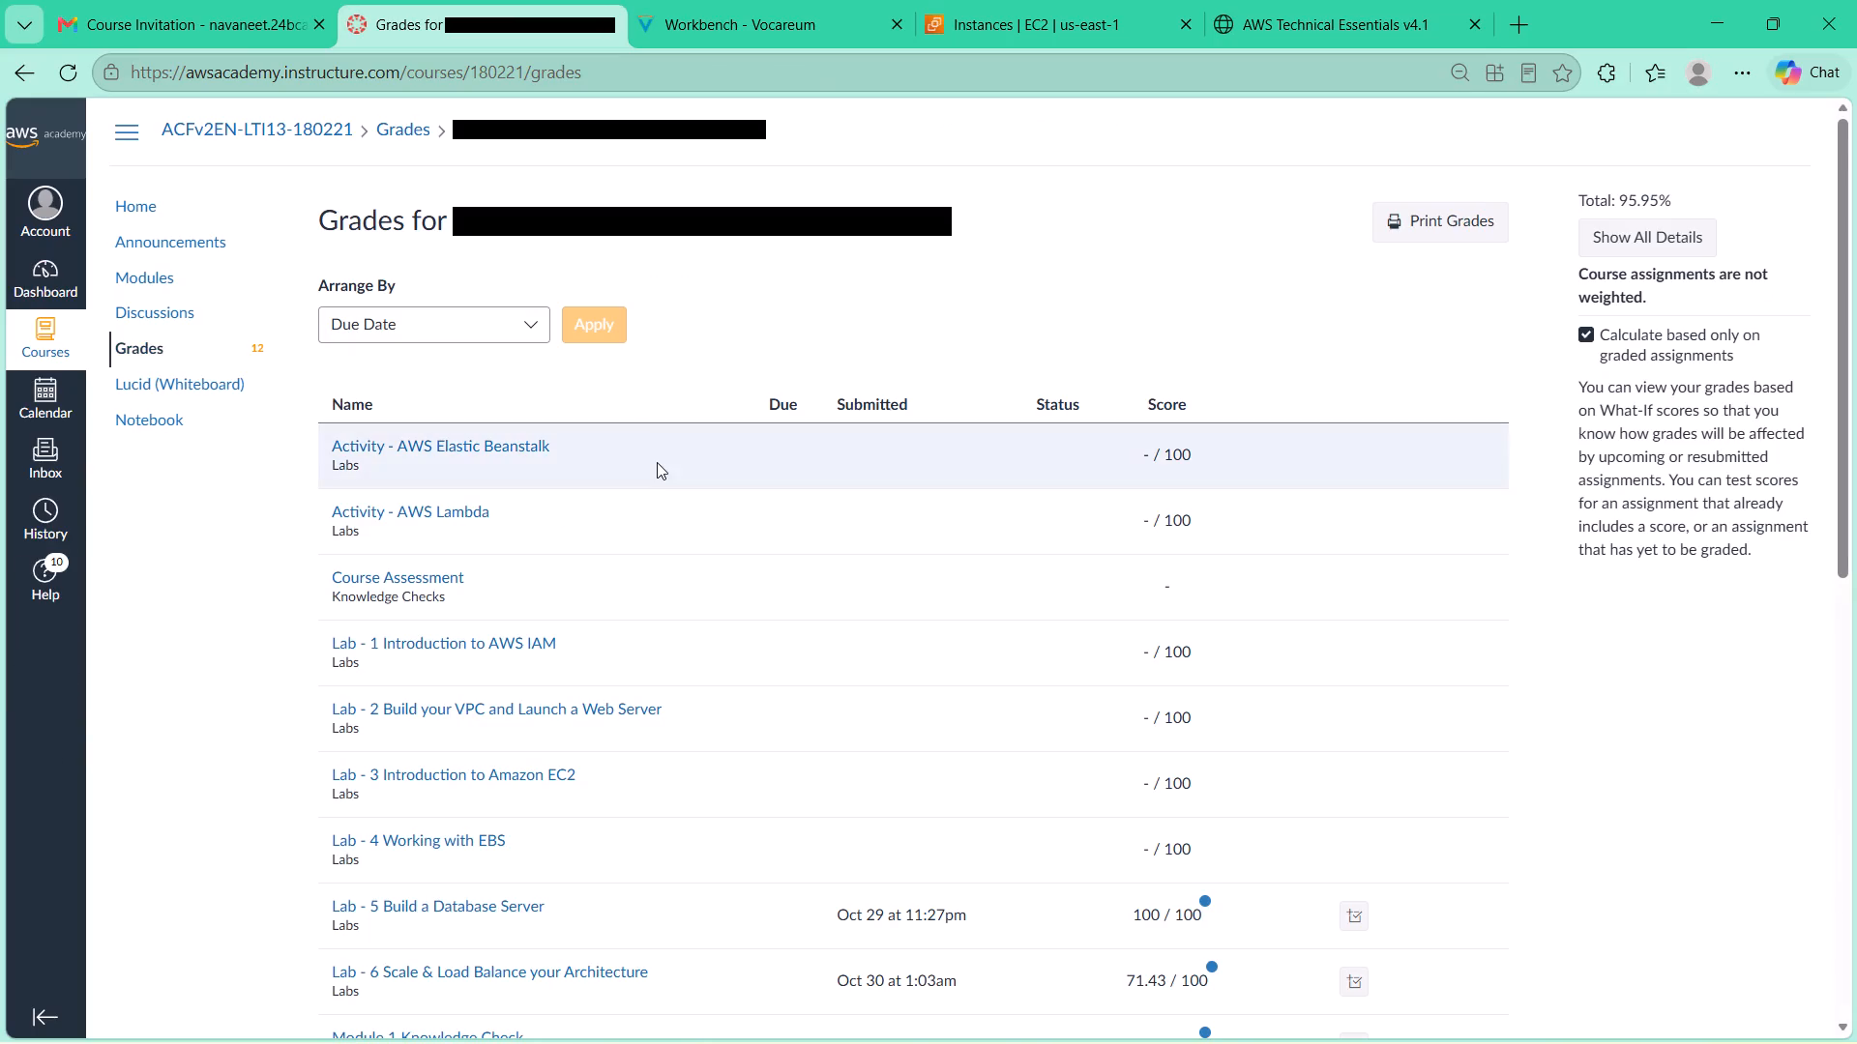
scroll(658, 463, down, 2)
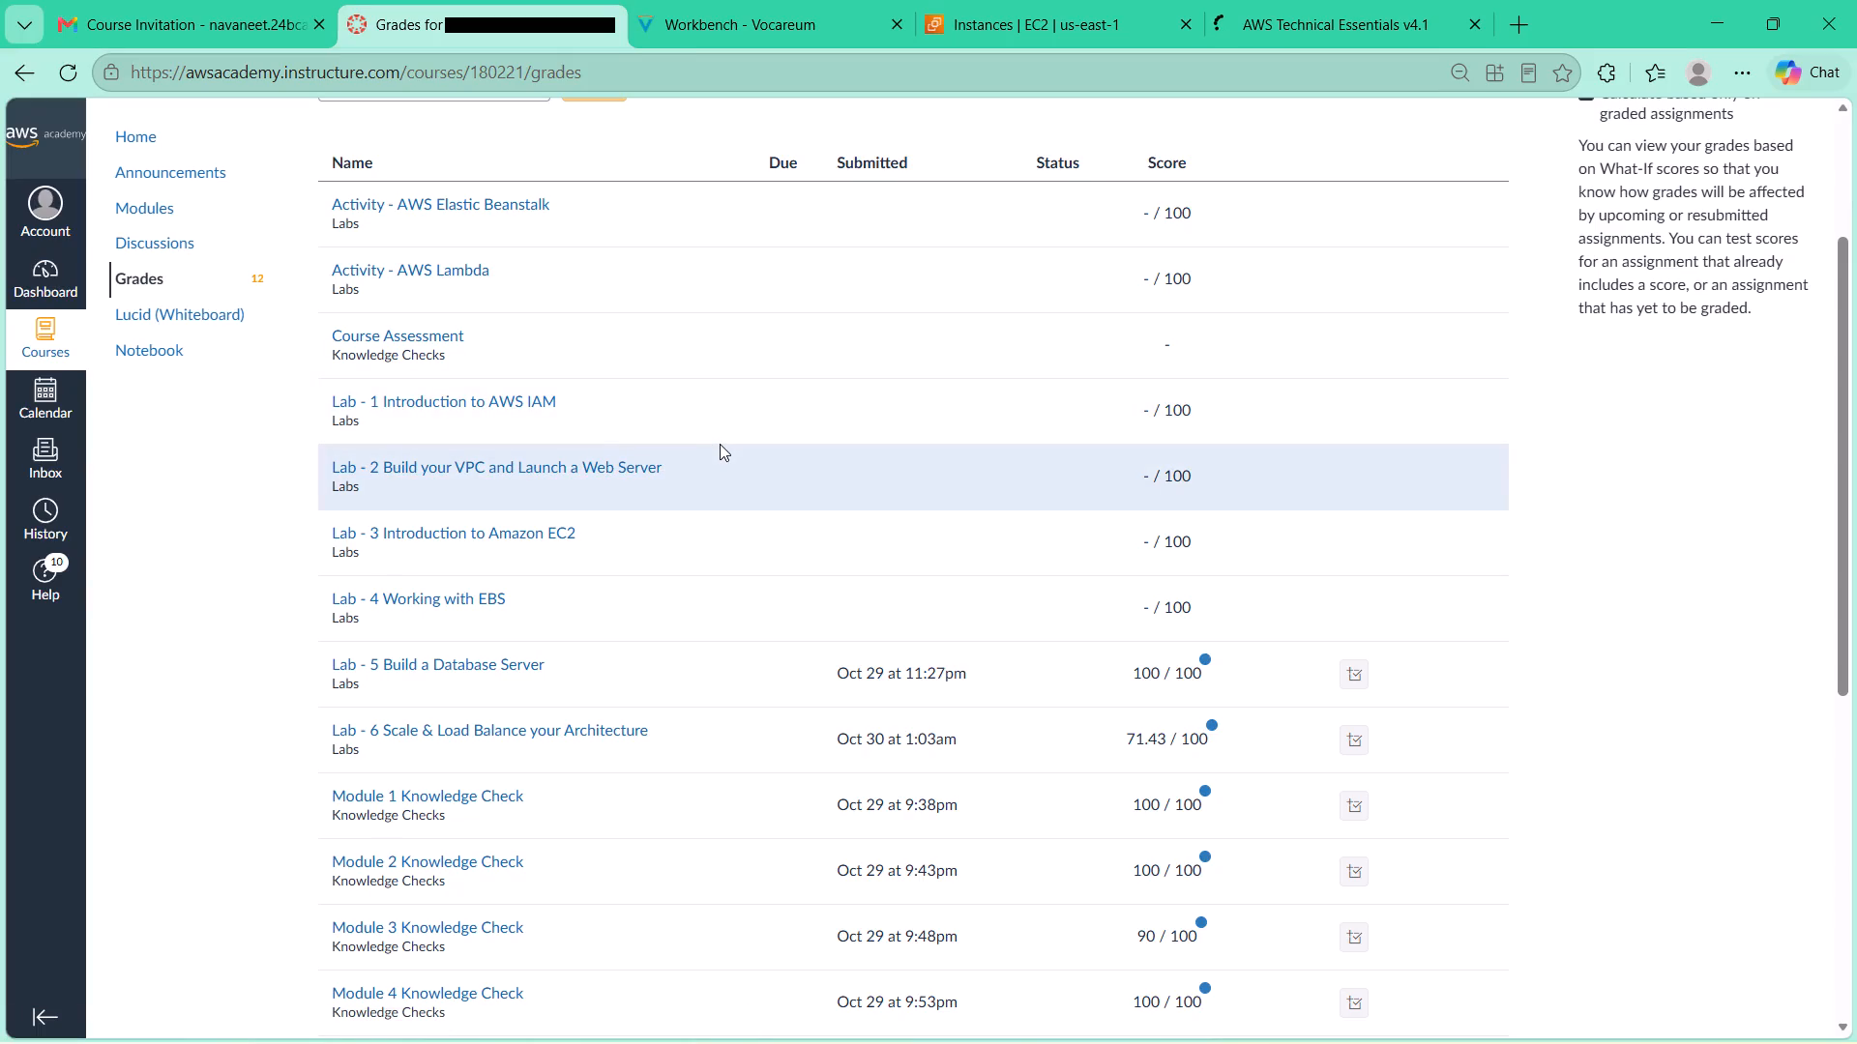
click(782, 13)
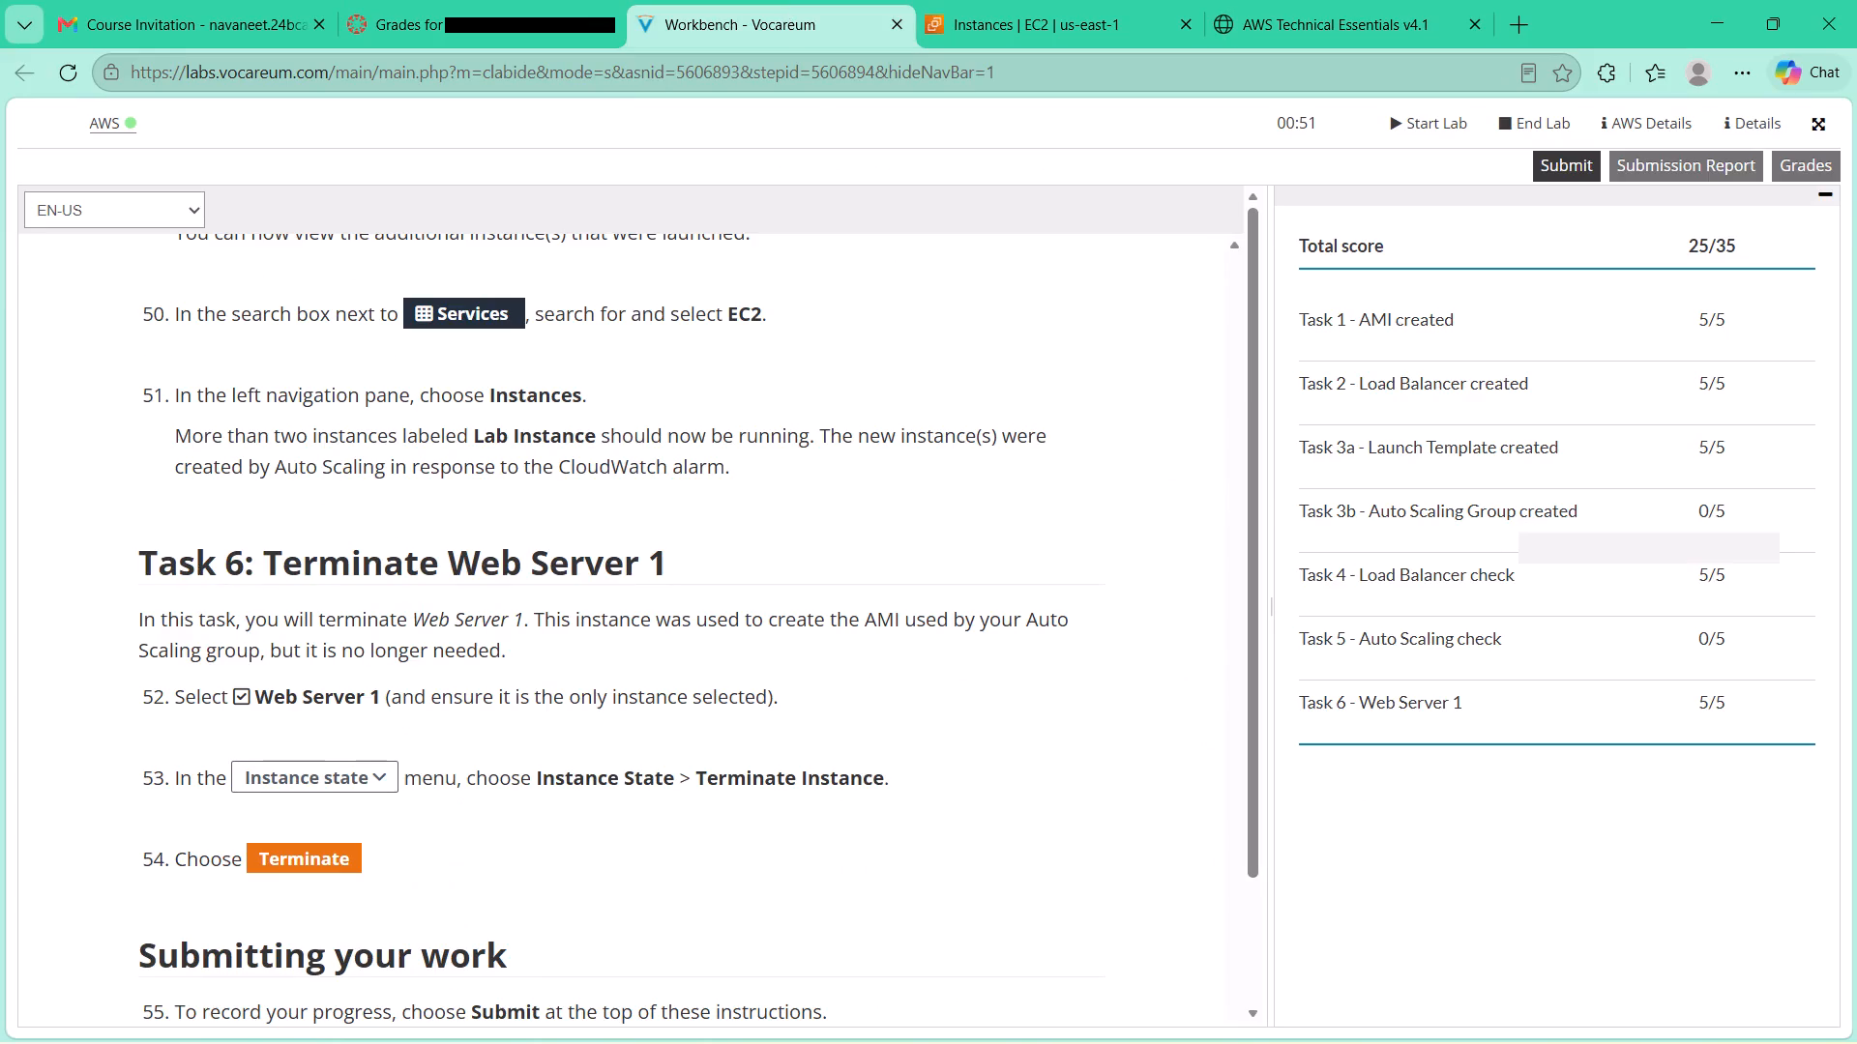
click(359, 0)
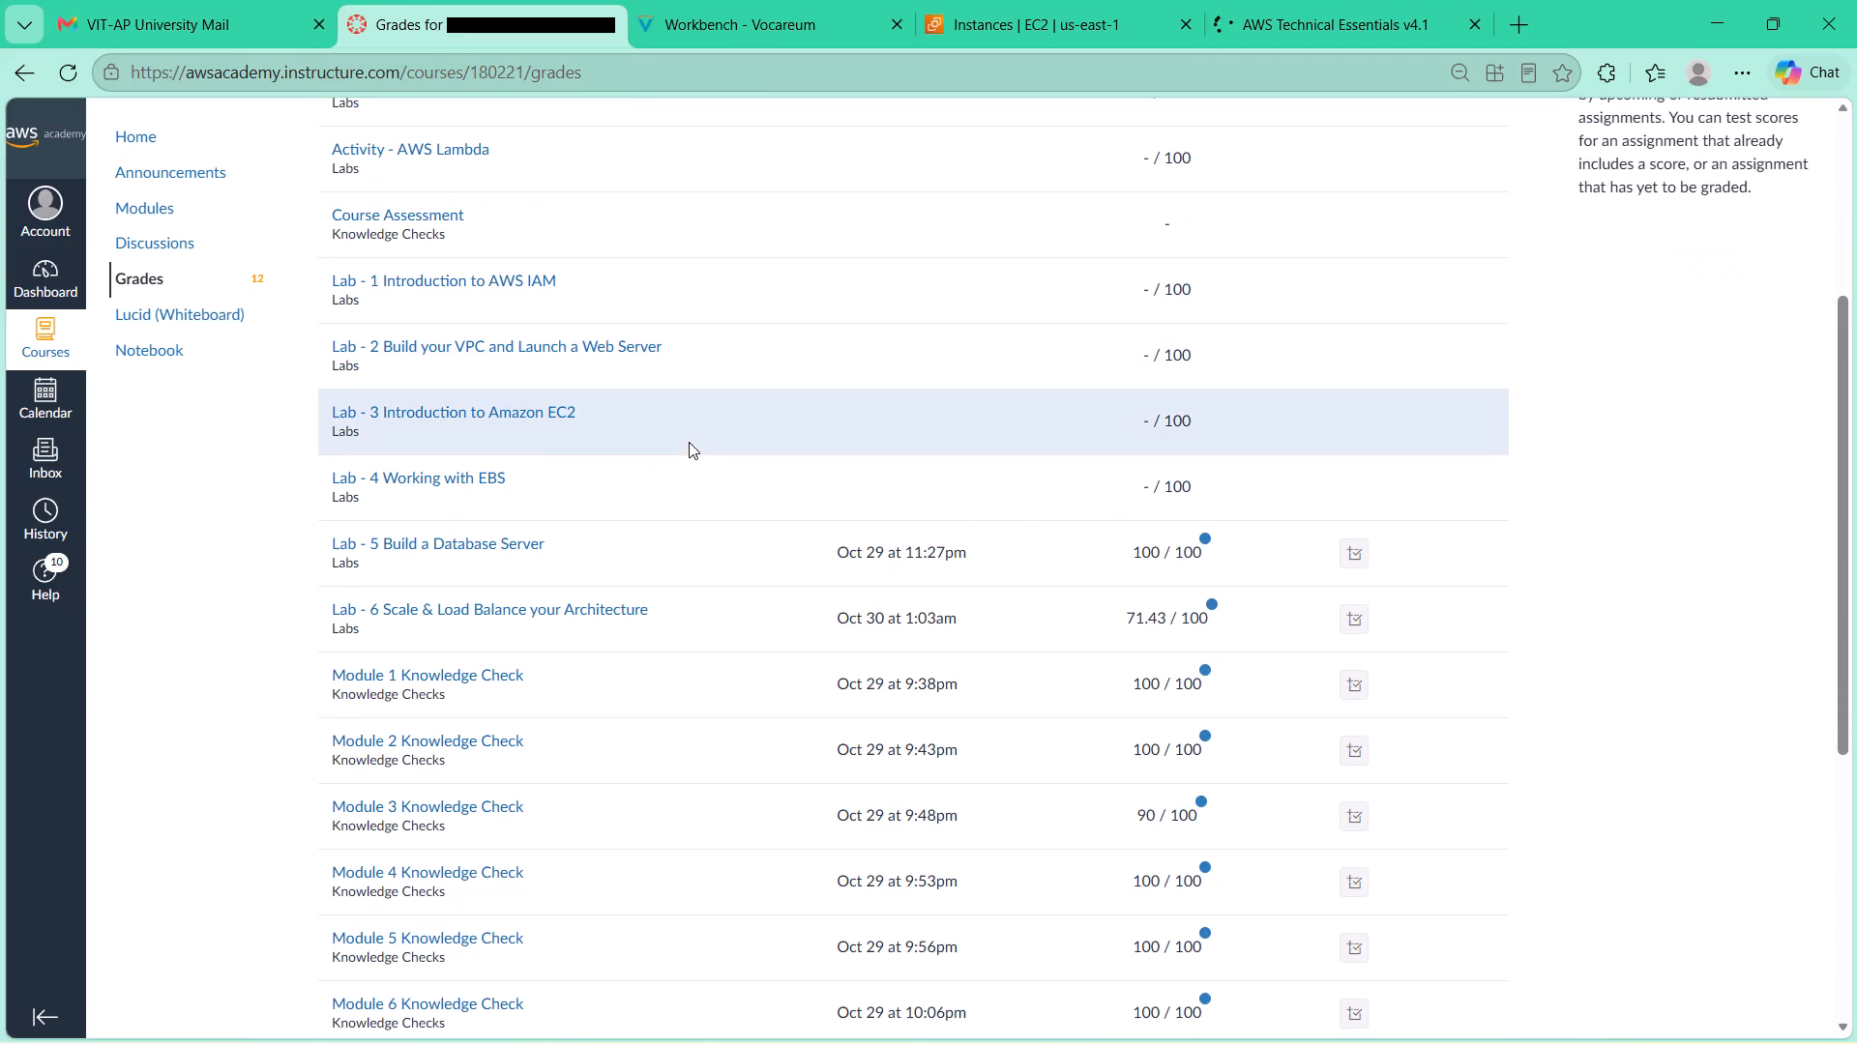
scroll(715, 503, down, 1)
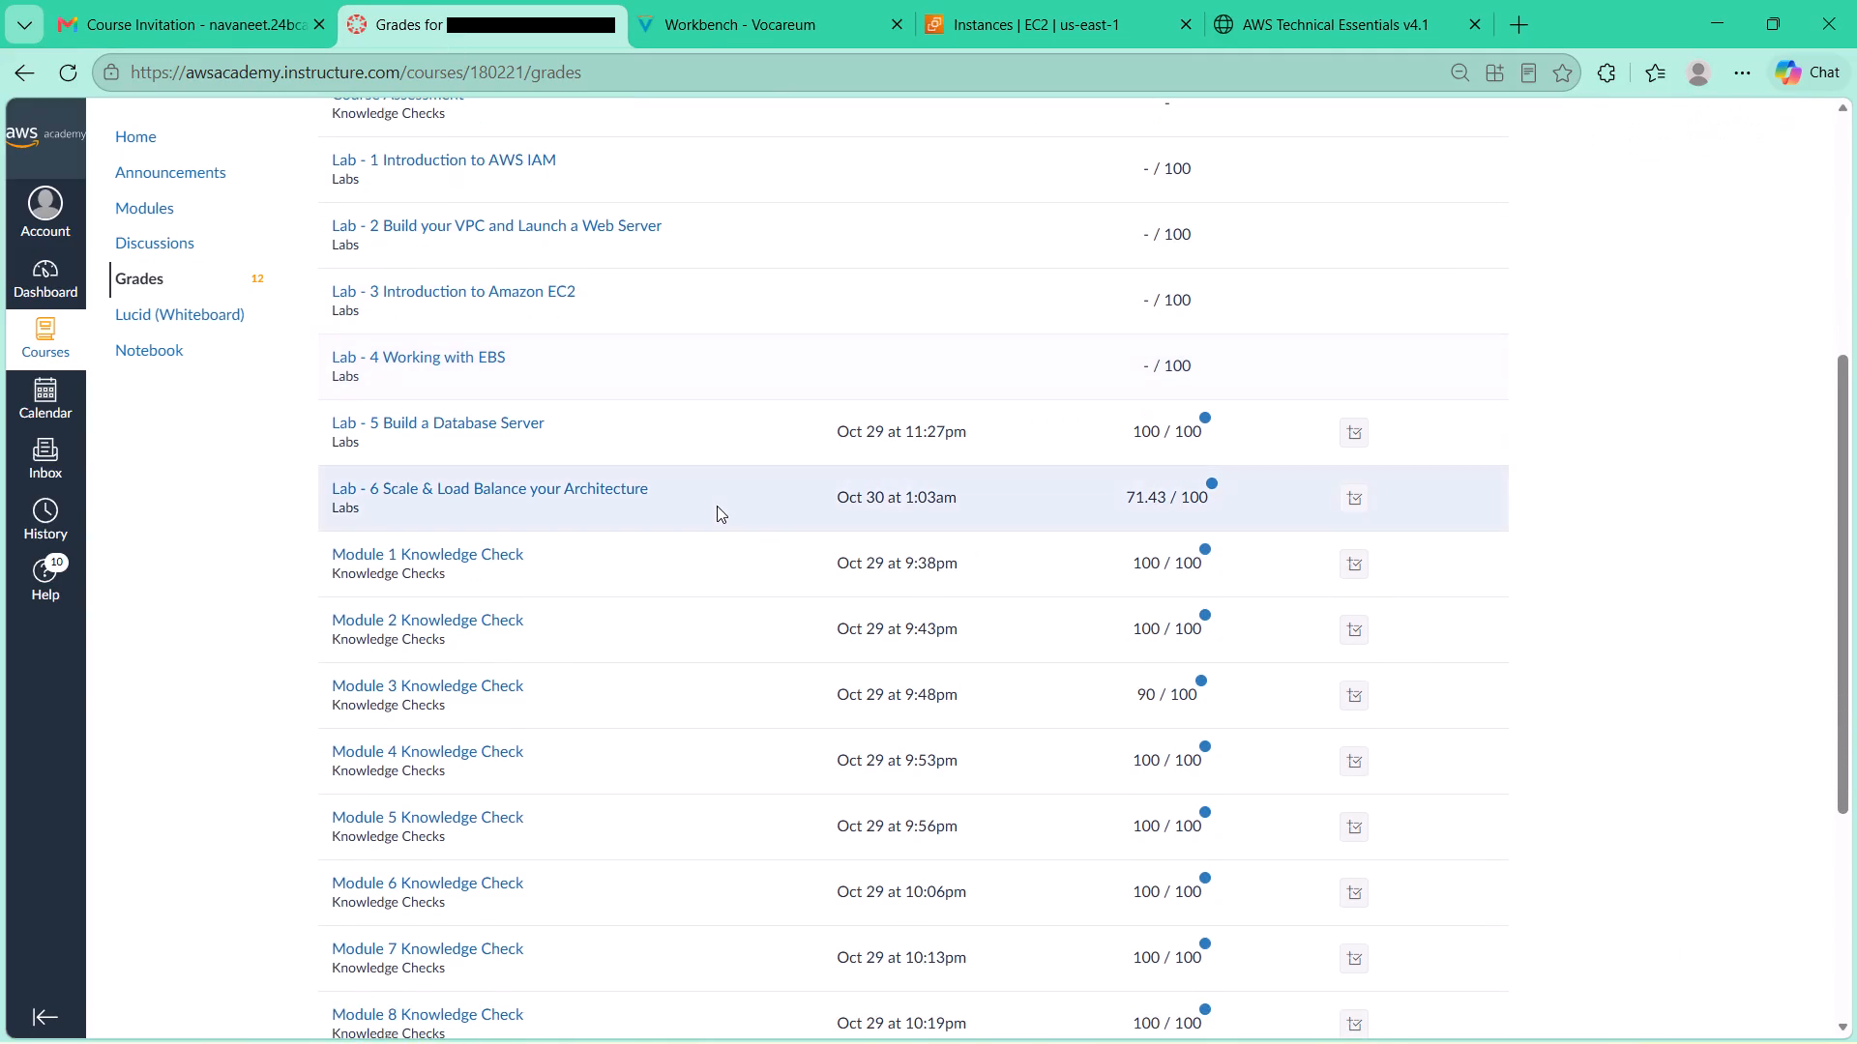
scroll(717, 506, up, 5)
scroll(717, 506, down, 3)
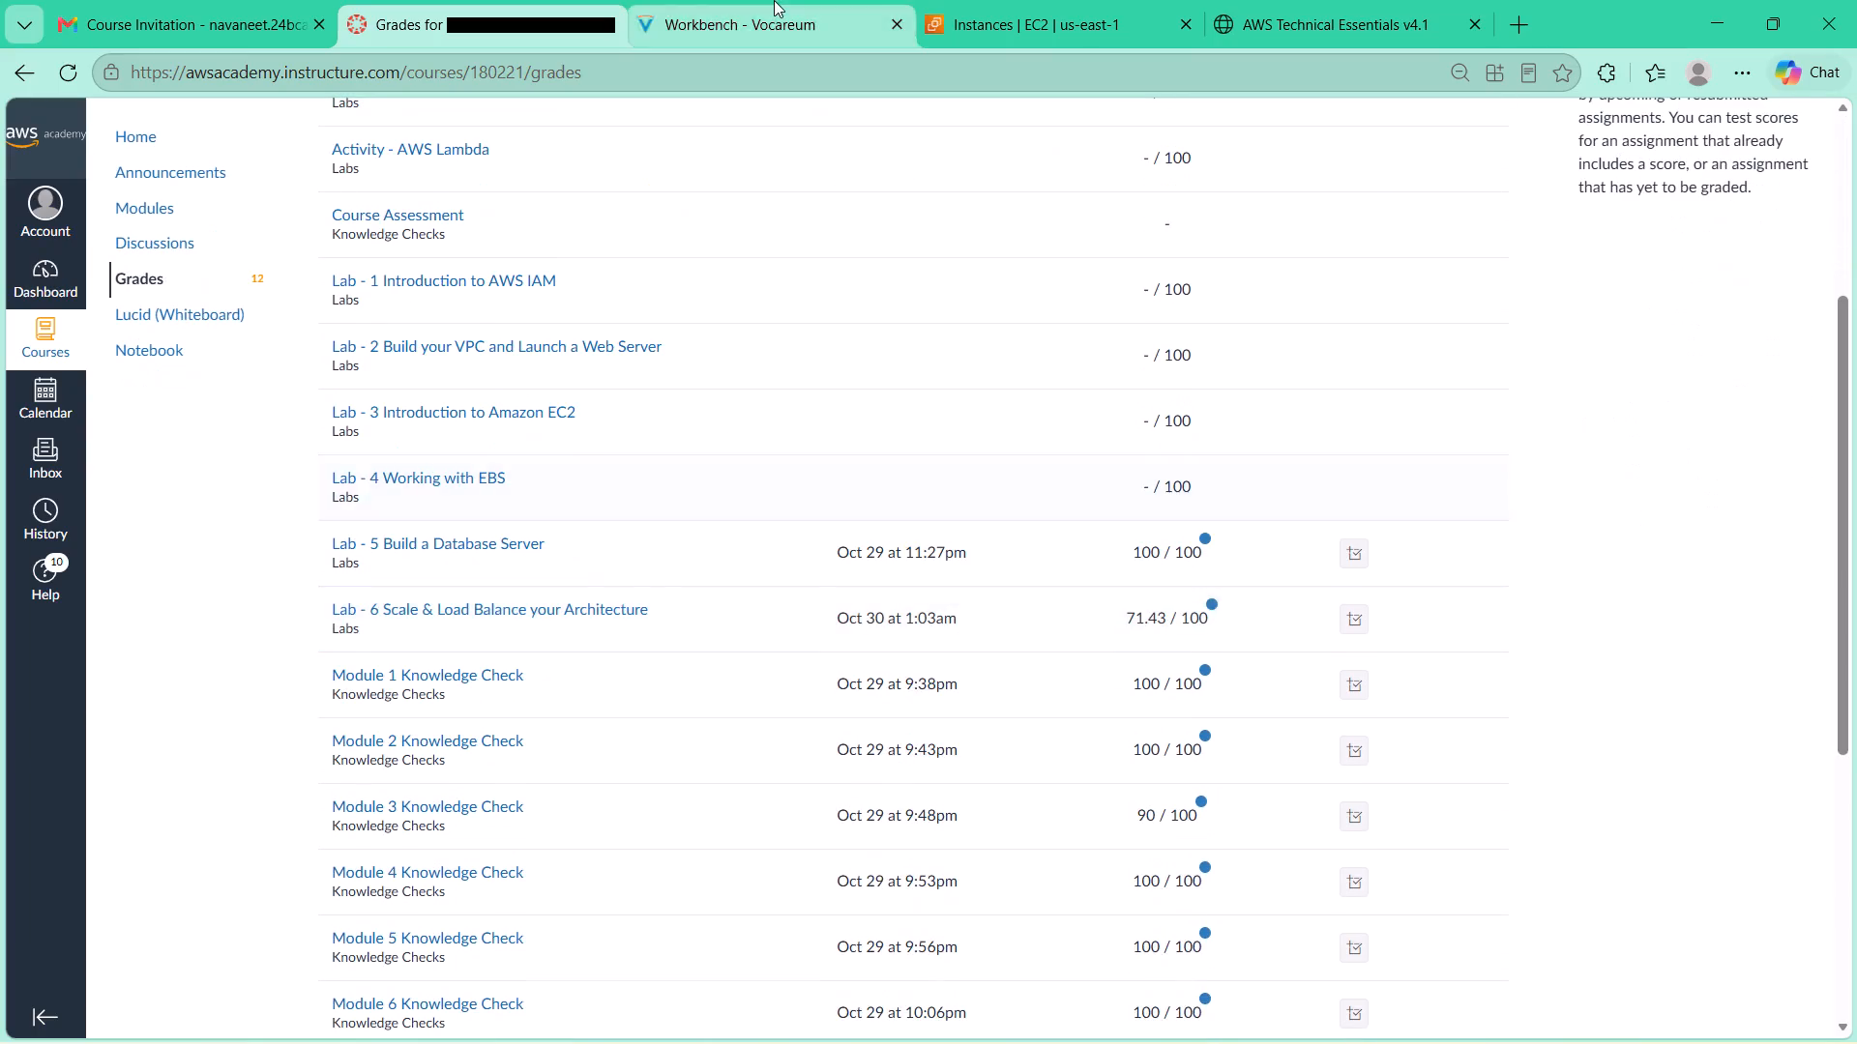
Check the lab's per-task scores against the instances listed in the EC2 console.
click(774, 0)
click(982, 22)
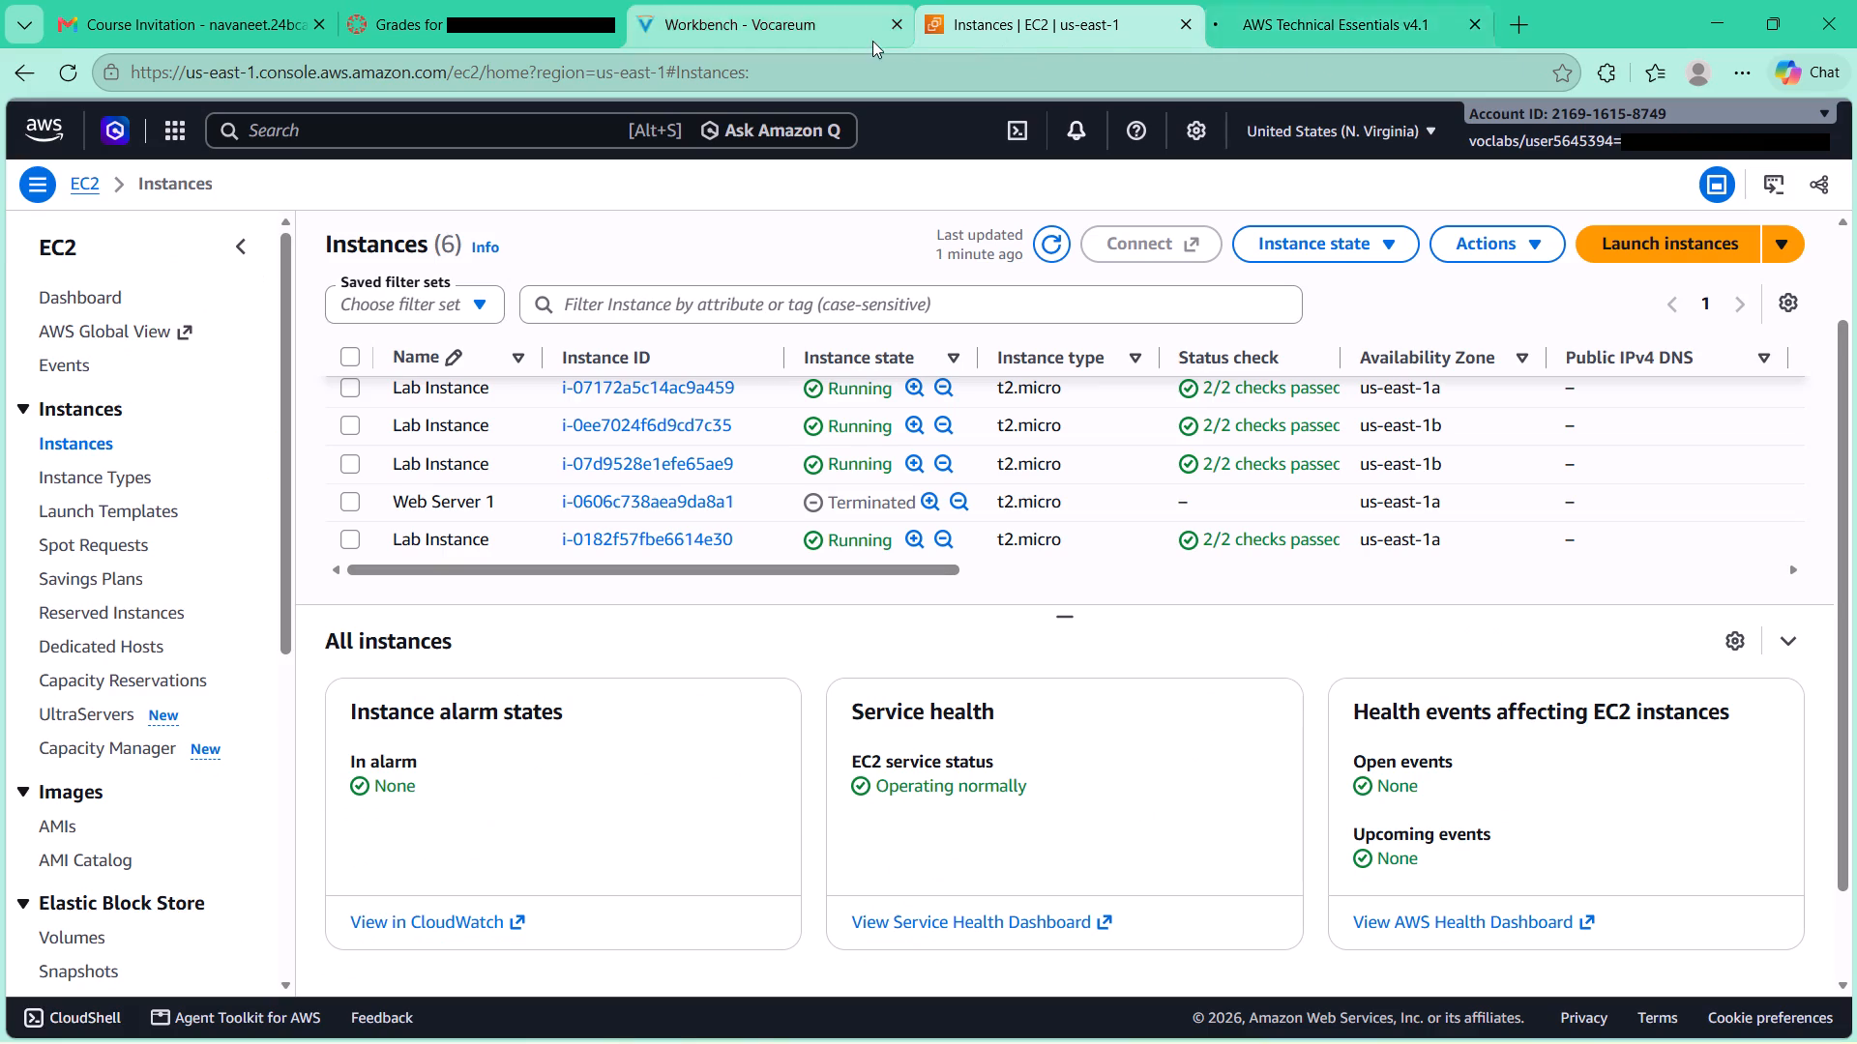
click(870, 37)
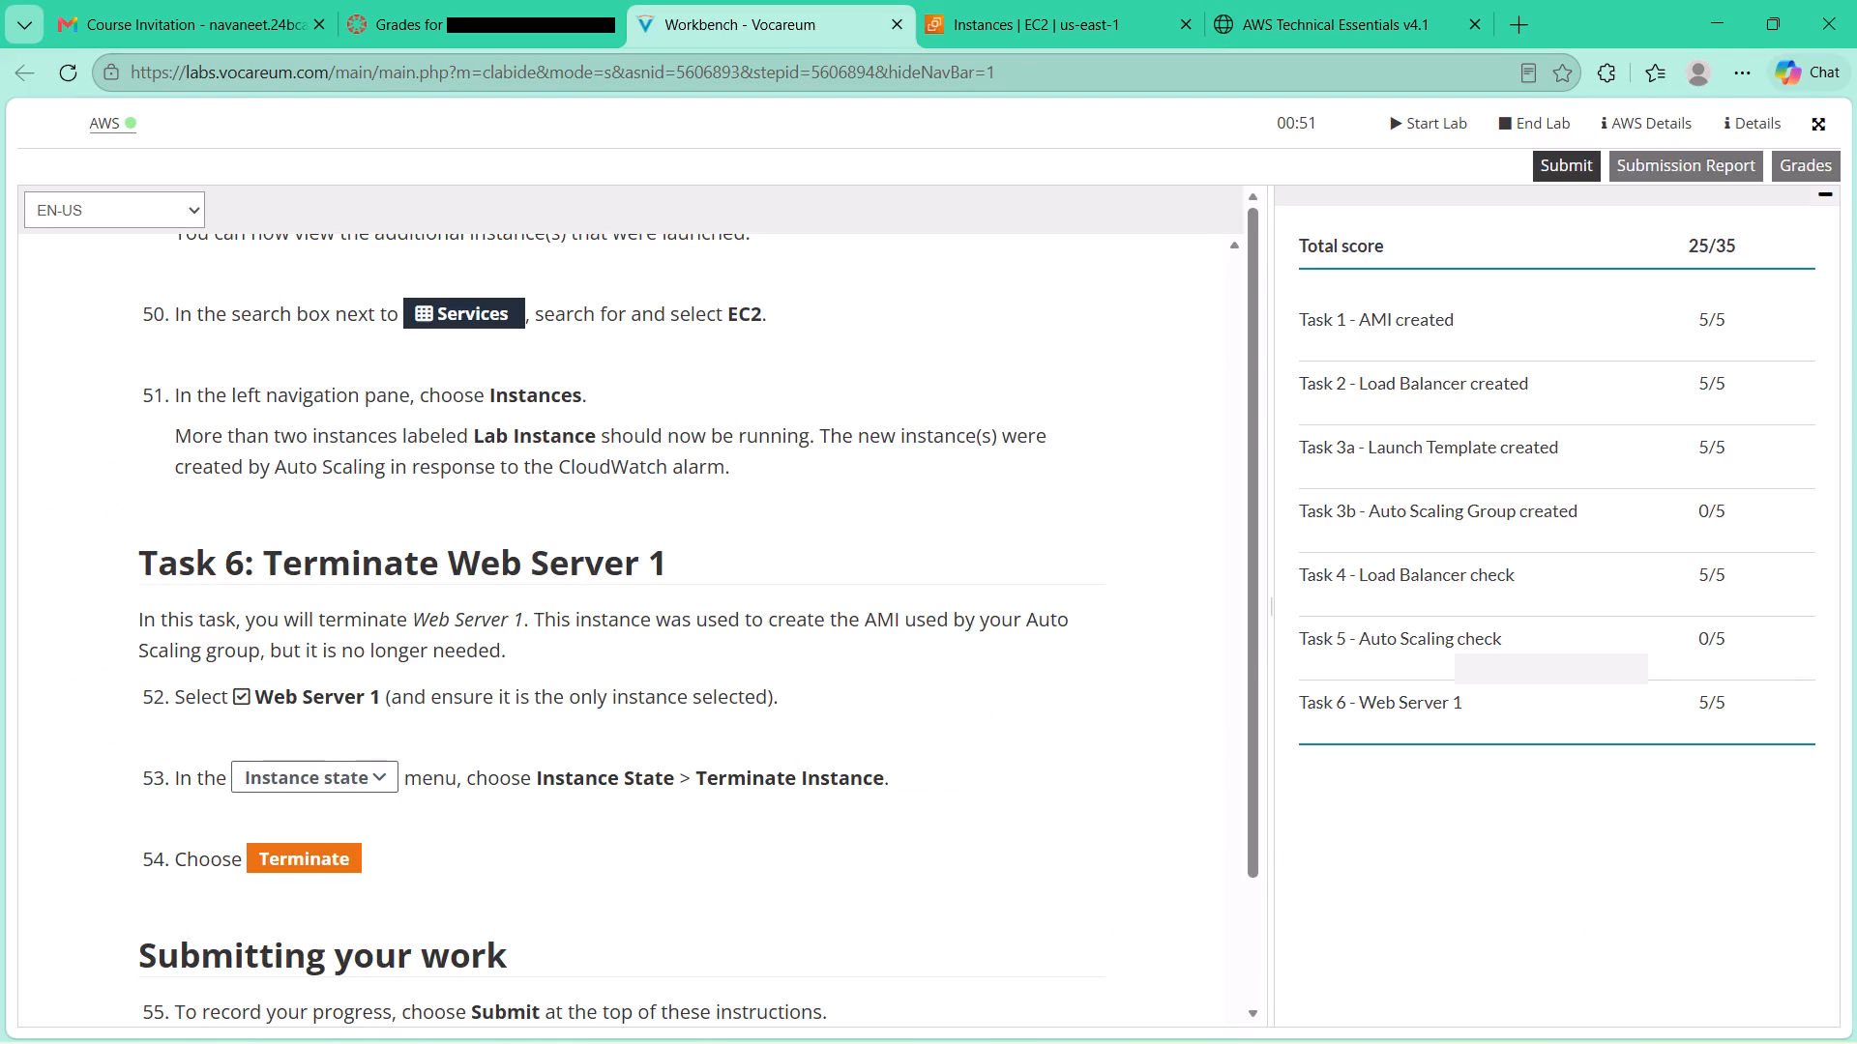
click(1090, 16)
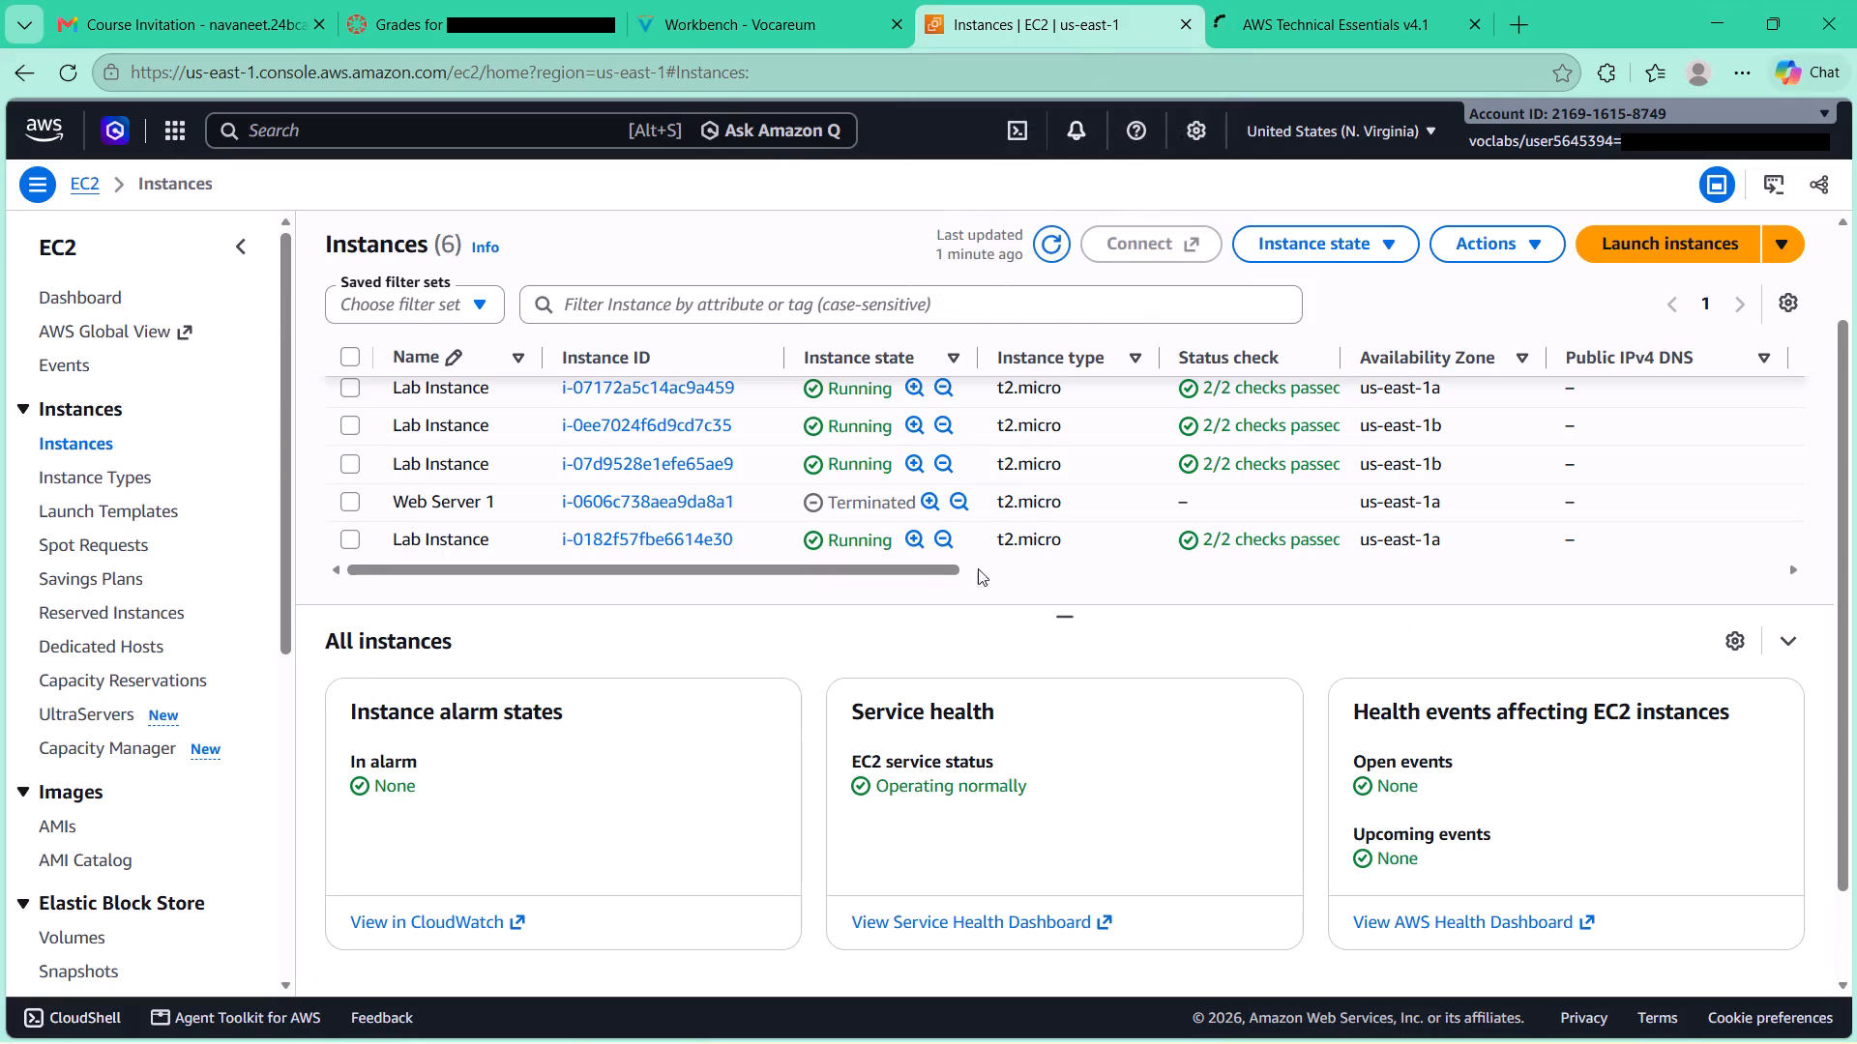
Reread the Task 5: Test Auto Scaling instructions, steps 40 to 49, alongside the lab's per-task scores.
click(782, 19)
scroll(583, 557, up, 6)
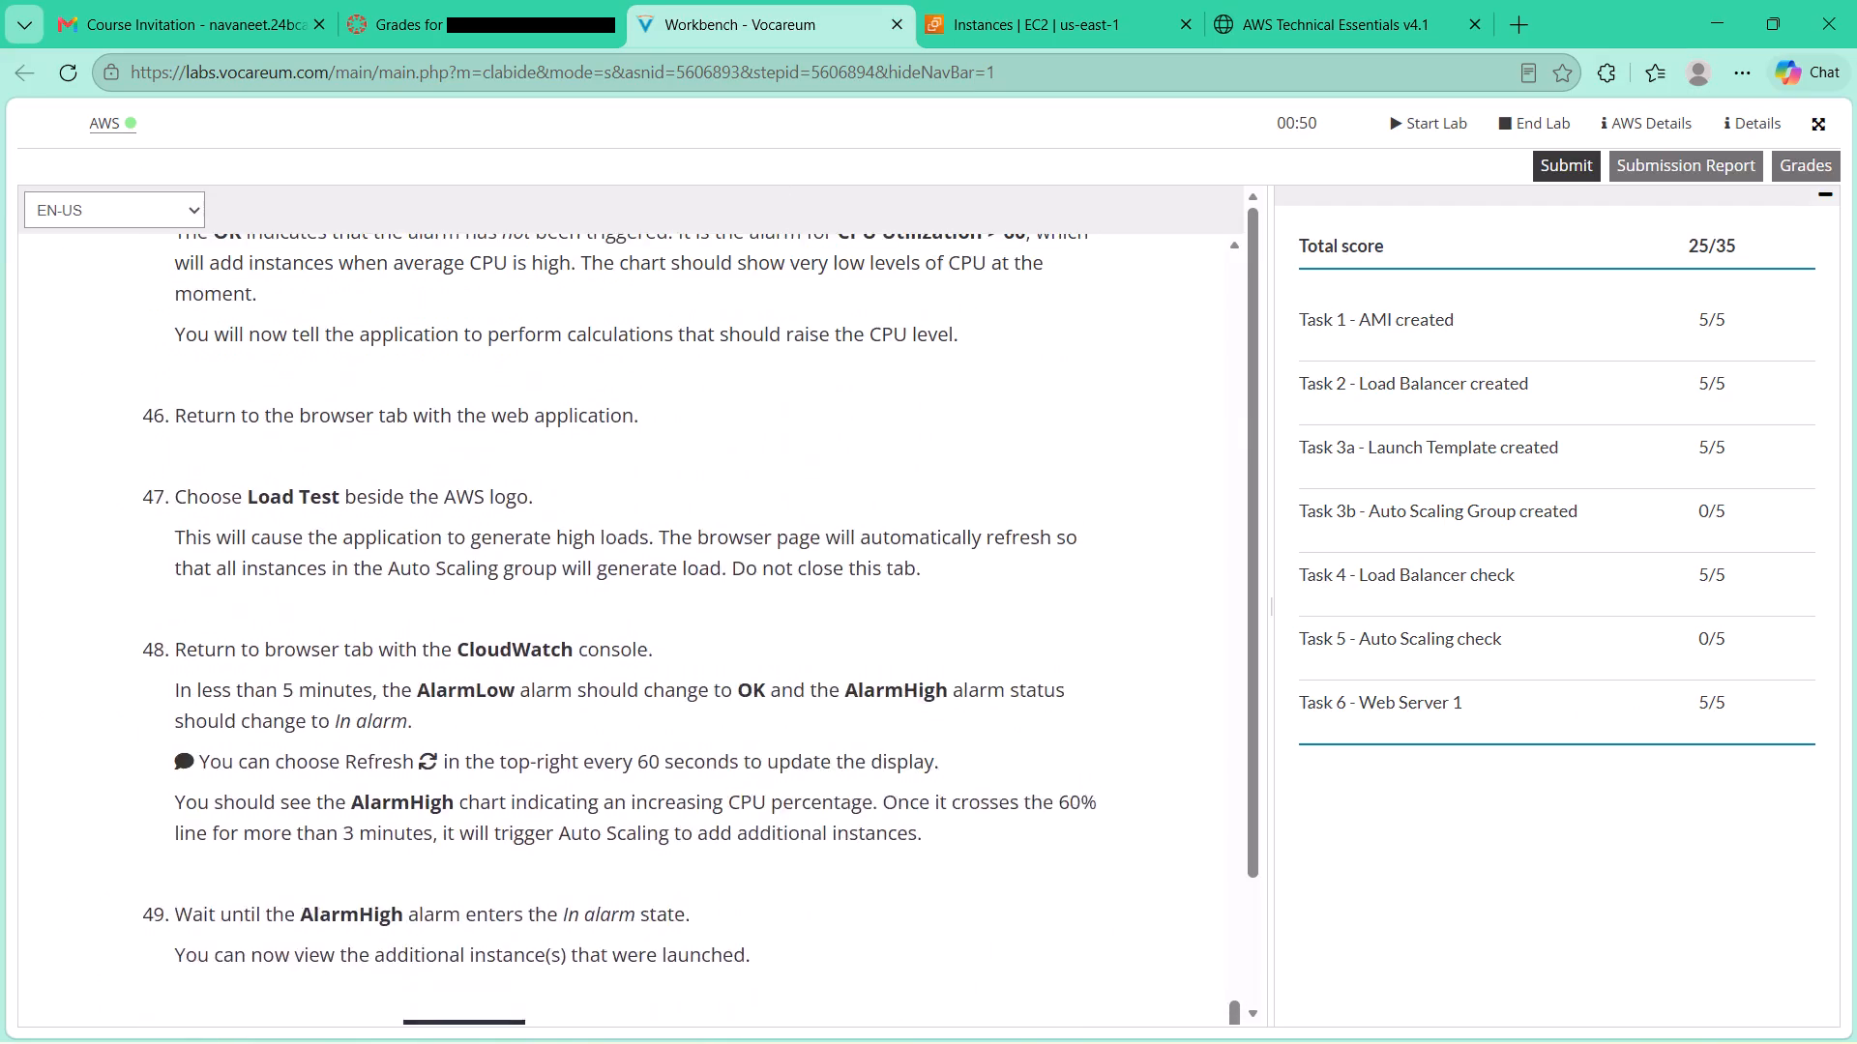
scroll(583, 557, up, 1)
scroll(583, 557, down, 1)
scroll(583, 557, up, 12)
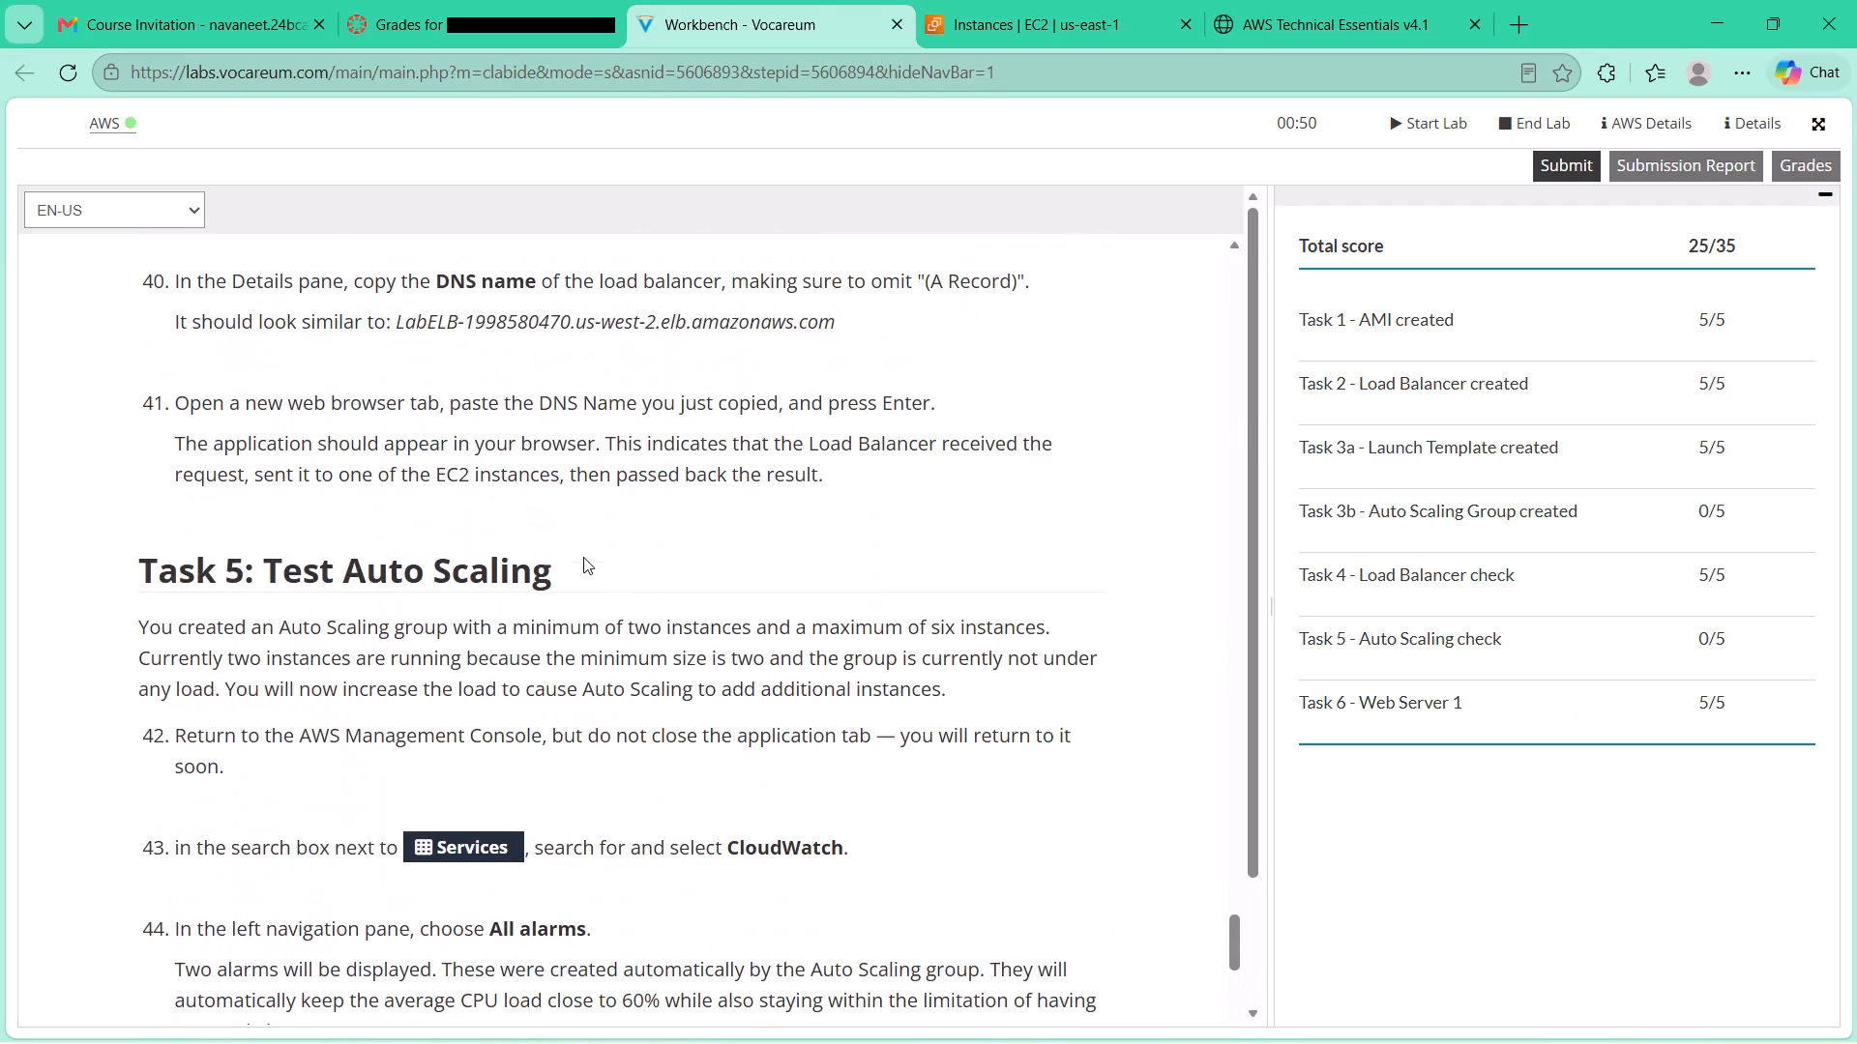
scroll(583, 557, down, 3)
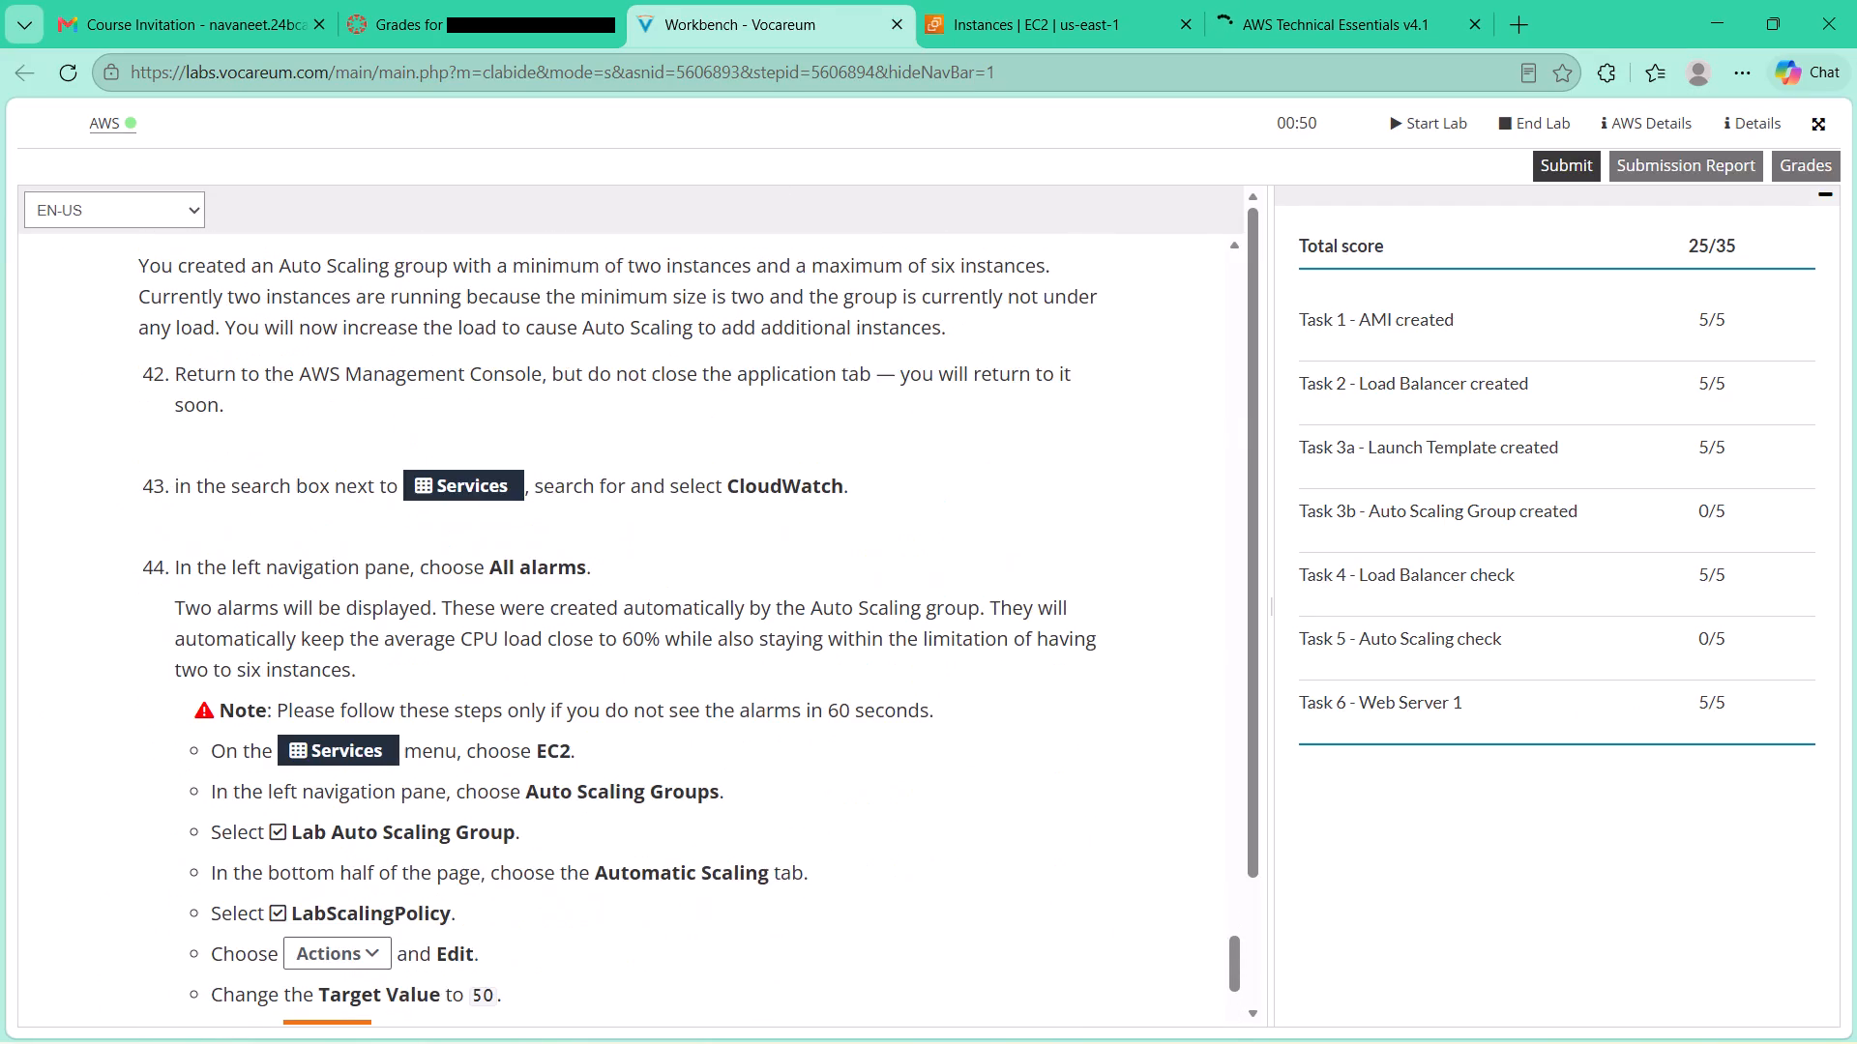
scroll(583, 557, down, 4)
scroll(583, 557, up, 3)
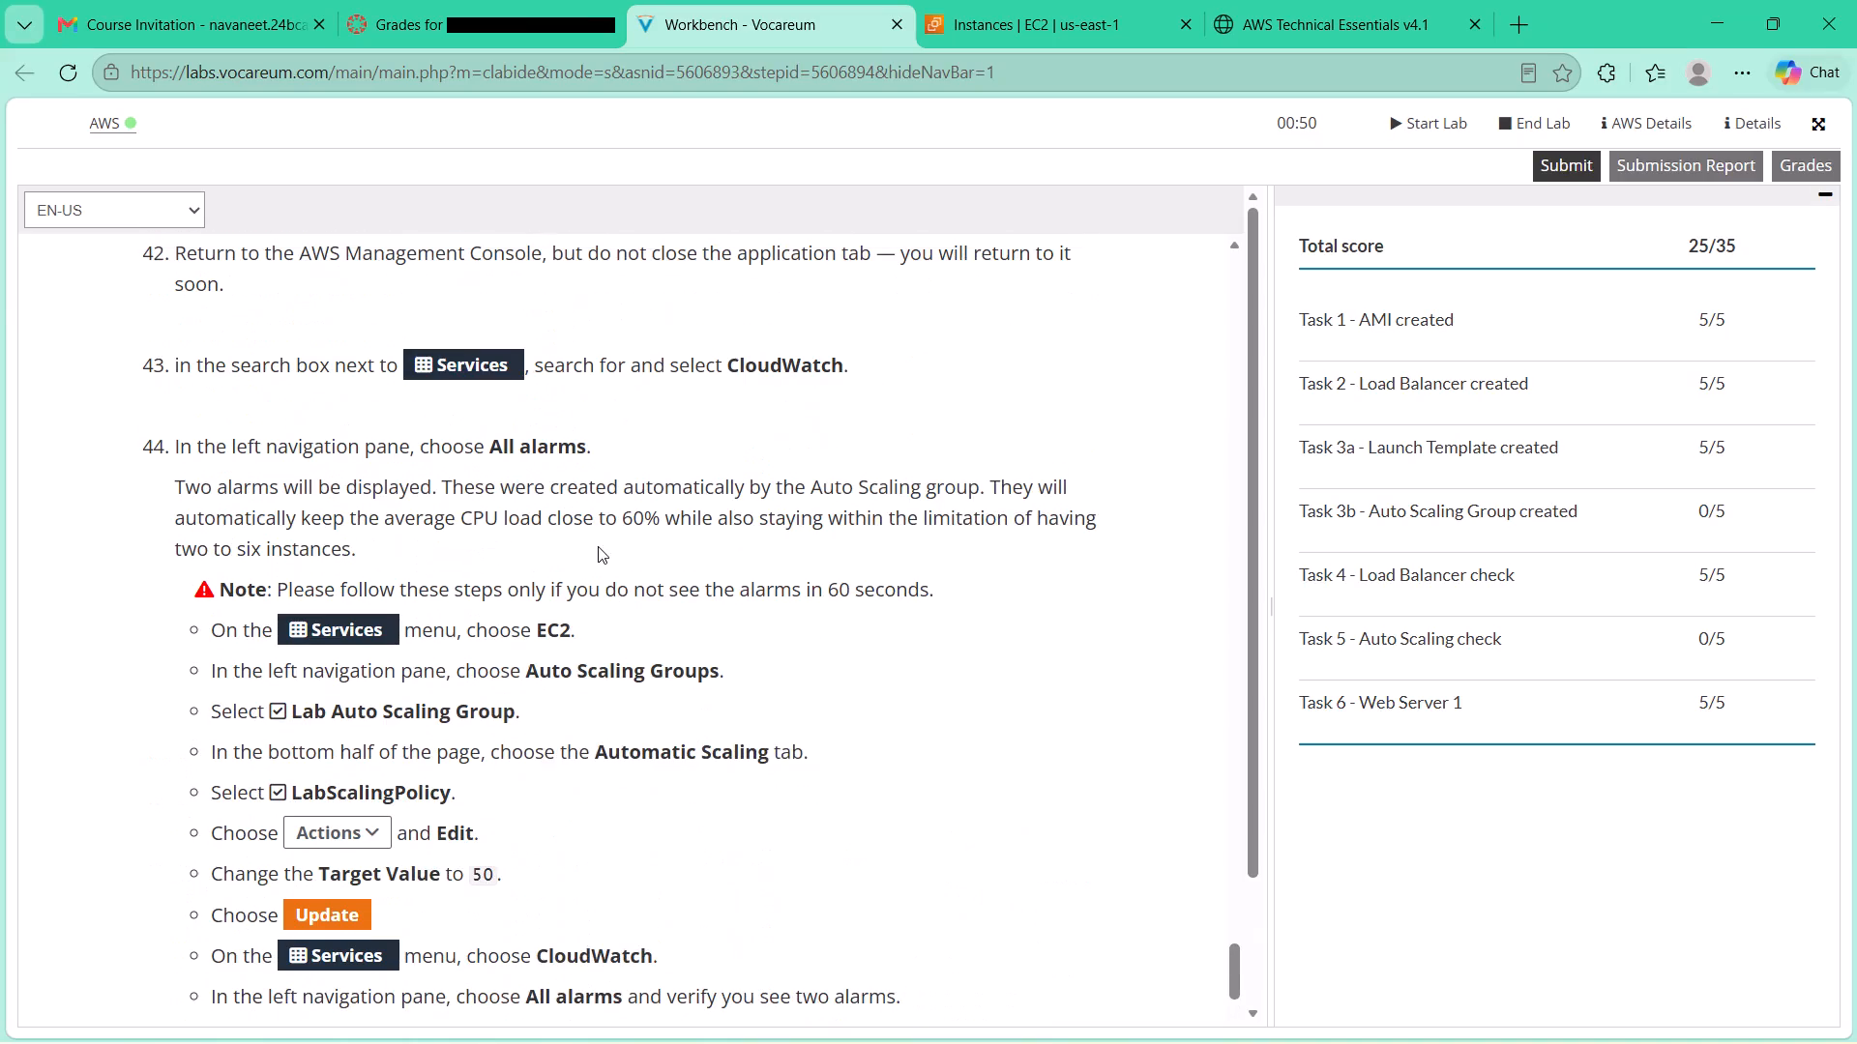
Search the AWS console for "cloudw", open CloudWatch's Alarms list and refresh it.
click(1010, 16)
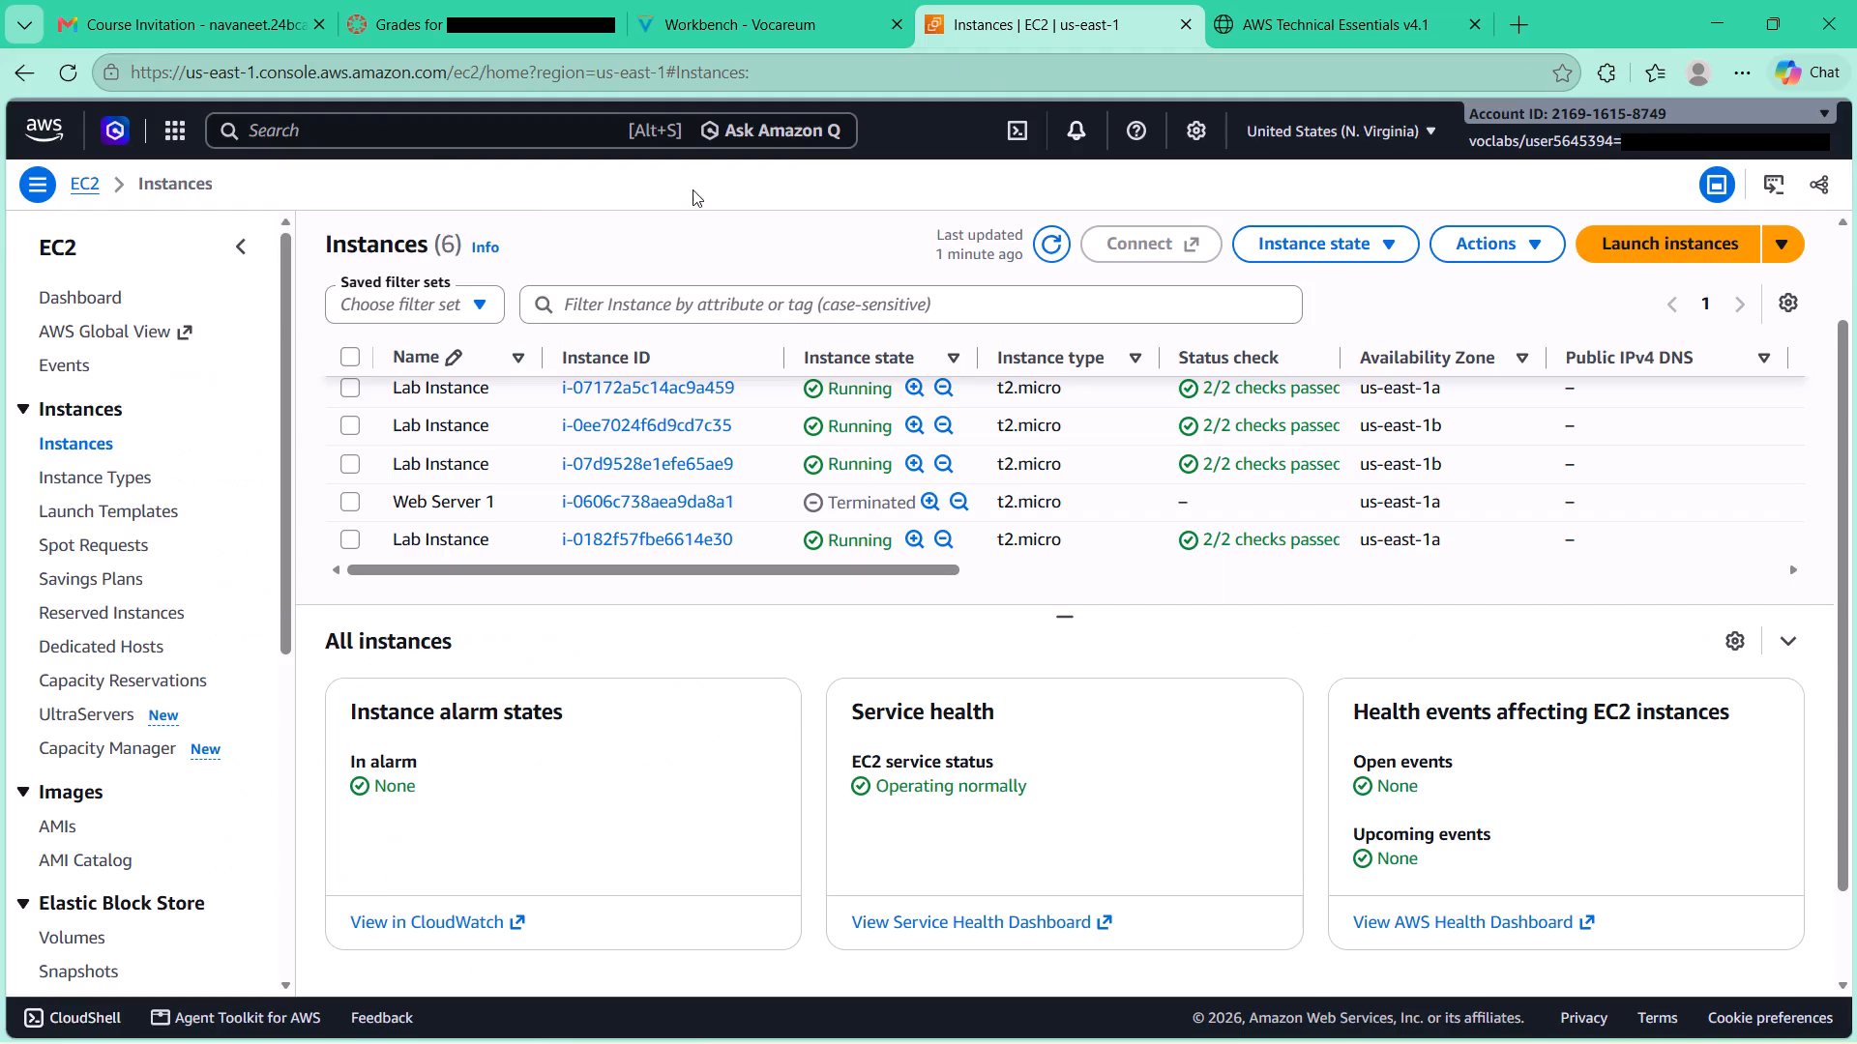
click(410, 130)
text(cloud)
key(w)
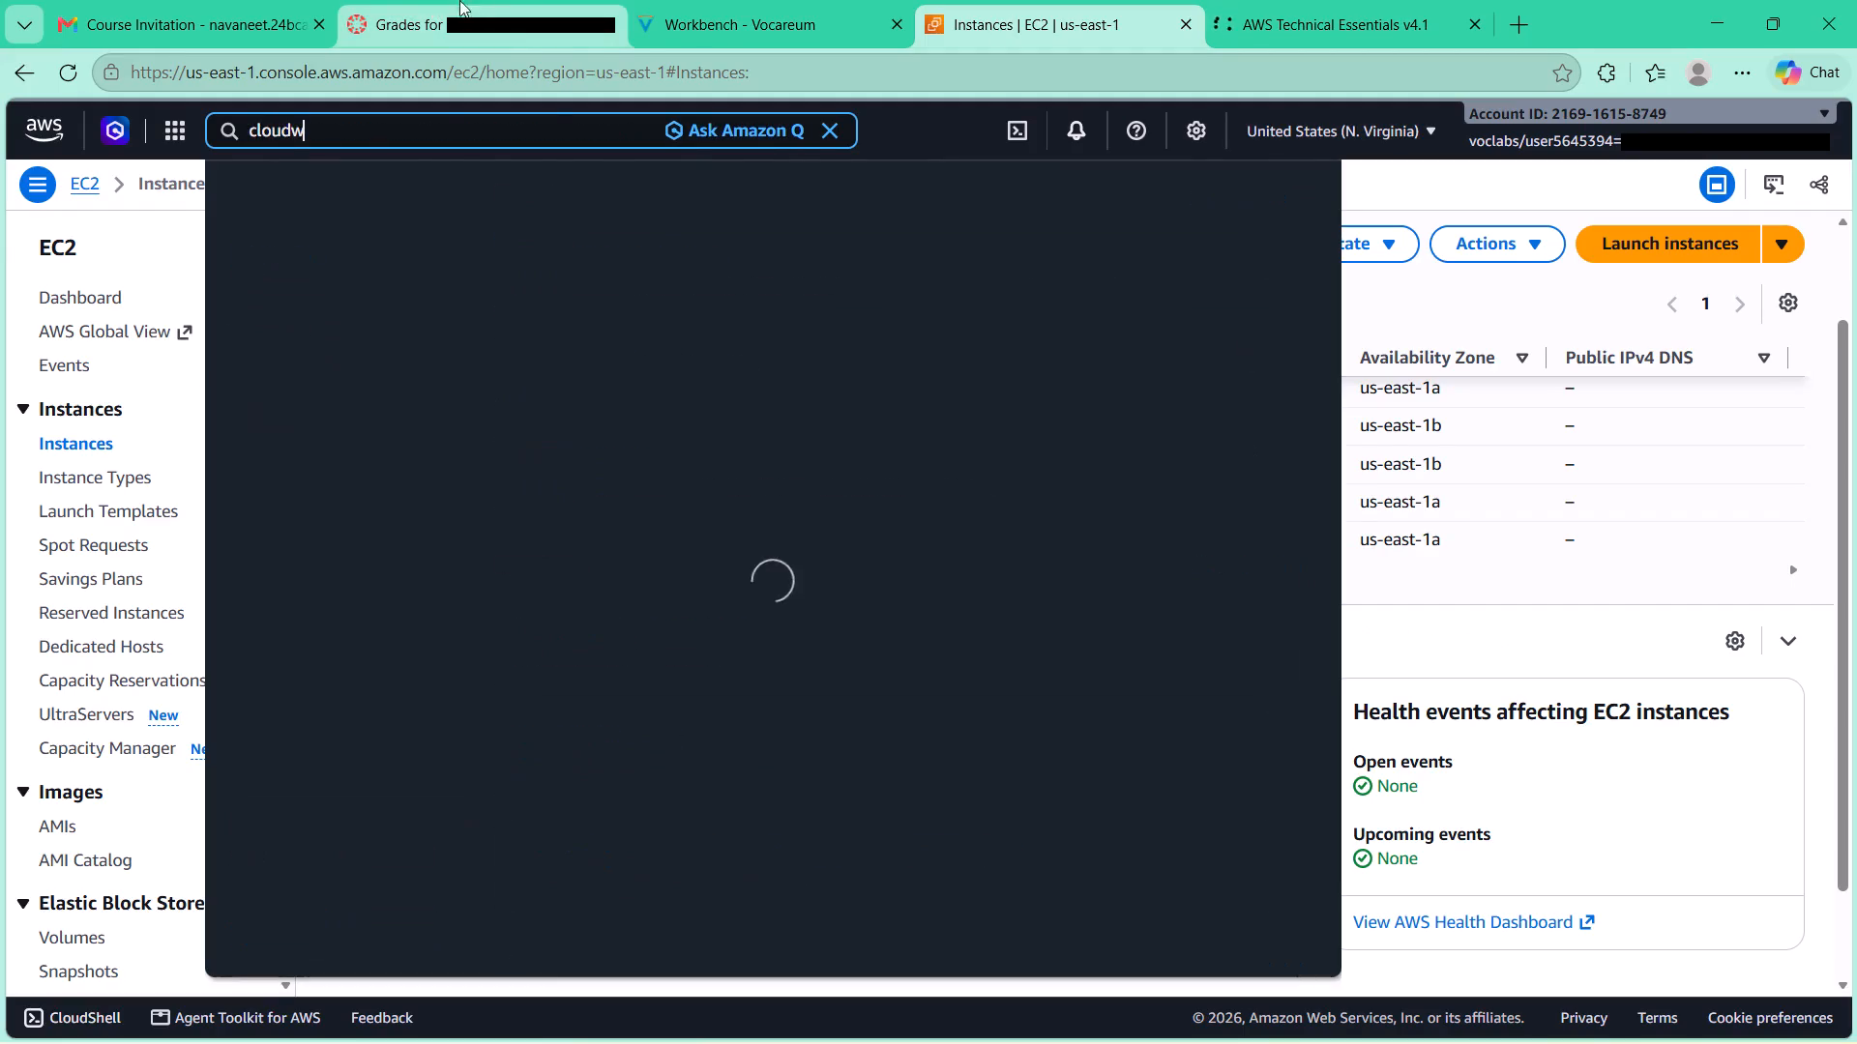
click(631, 251)
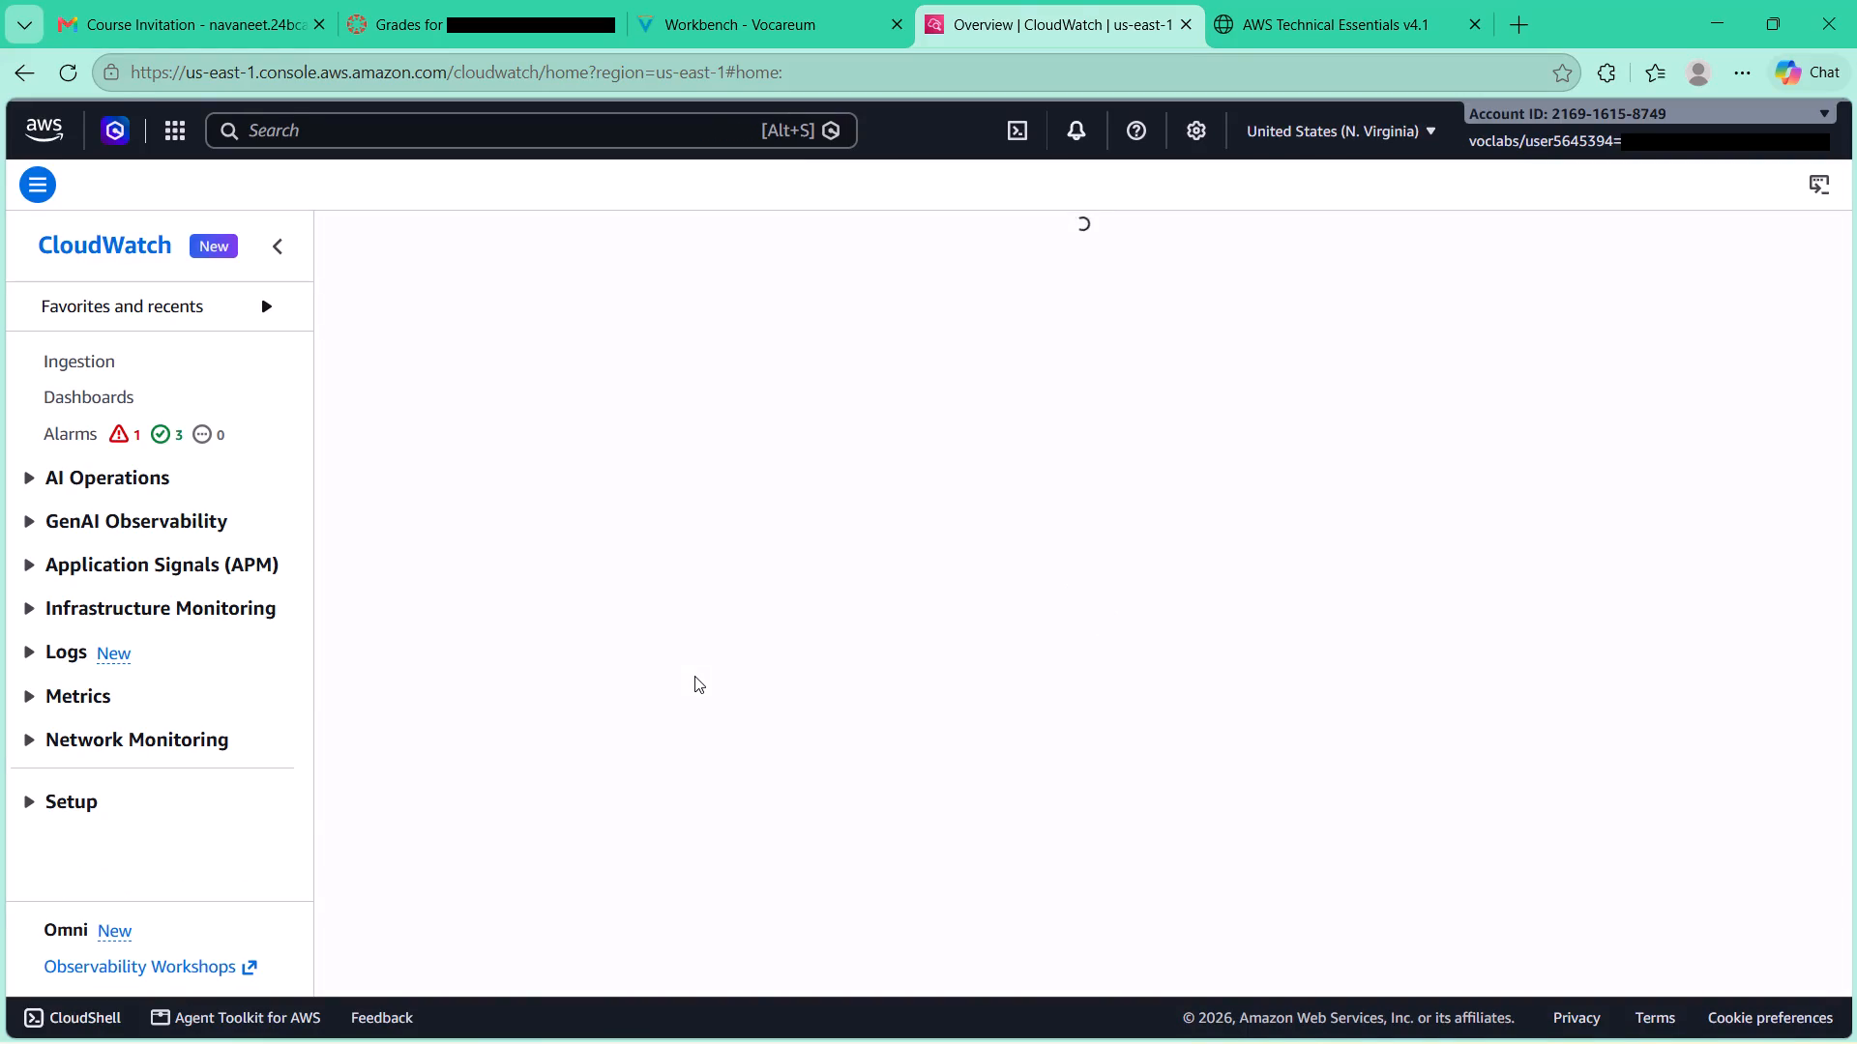
click(42, 424)
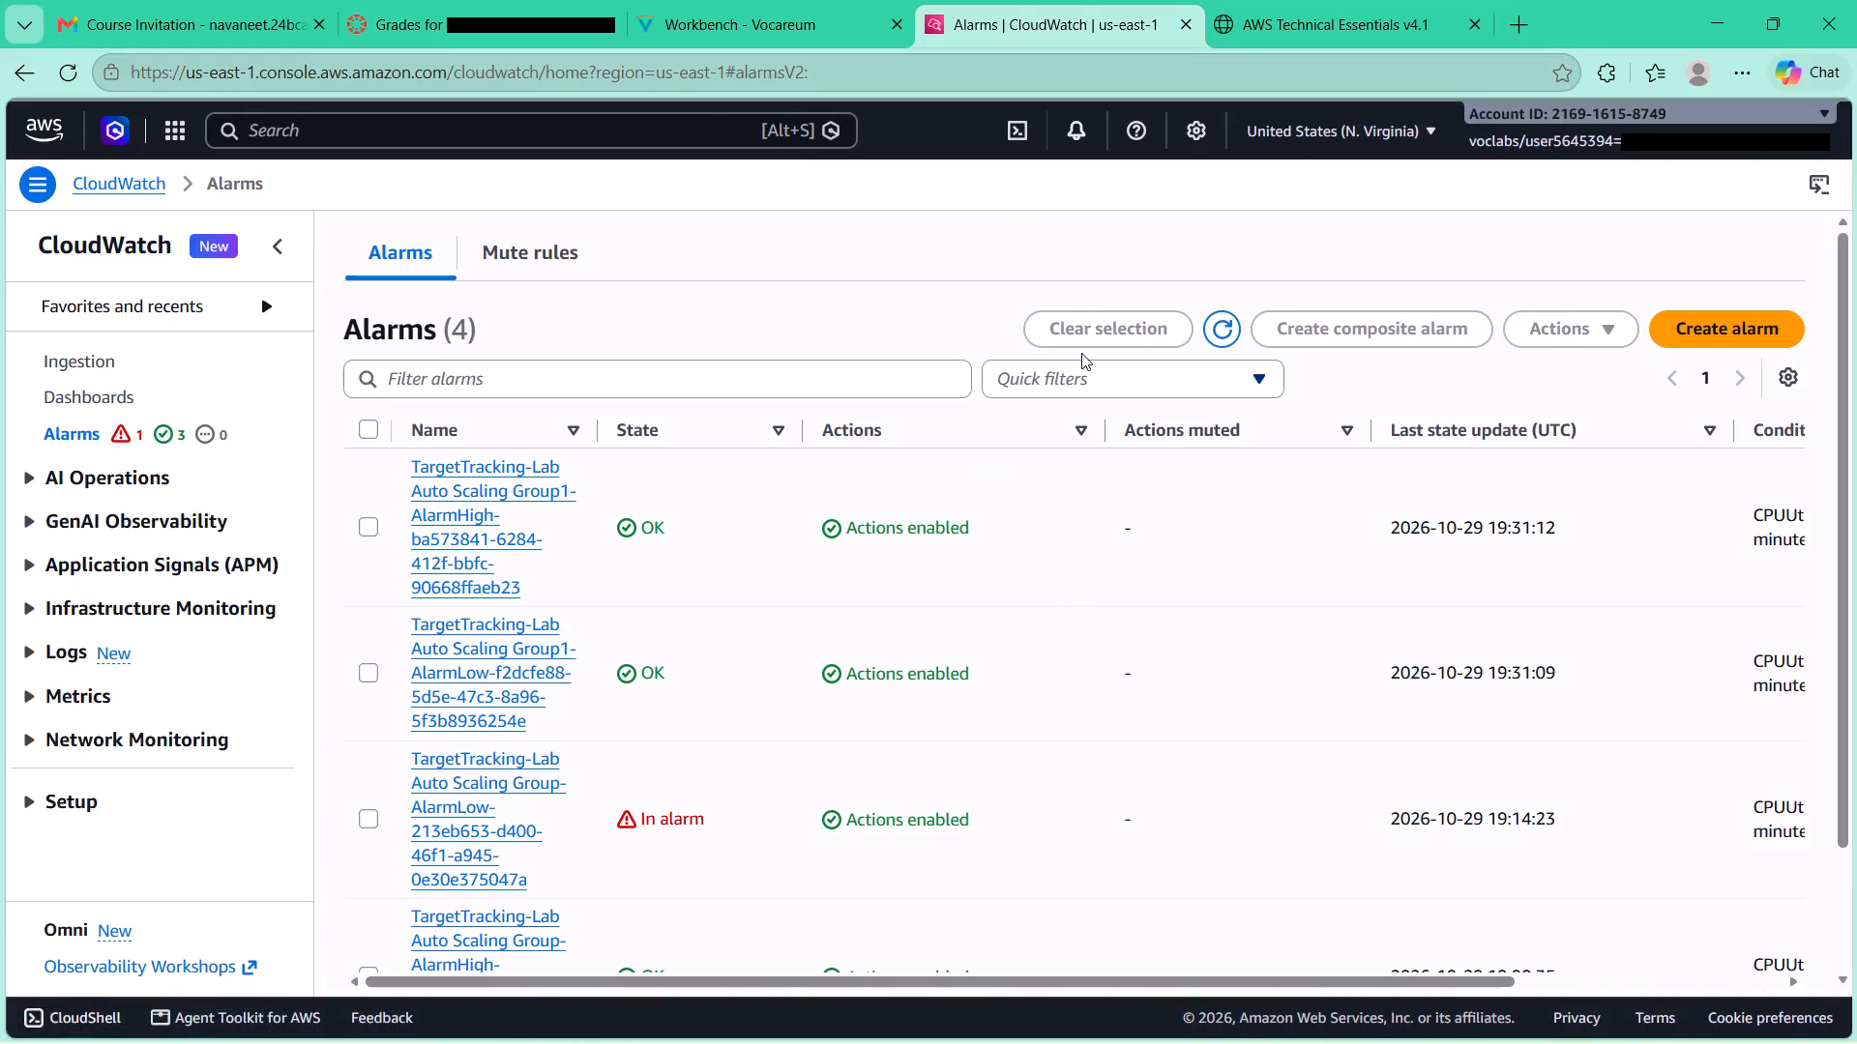
click(1233, 321)
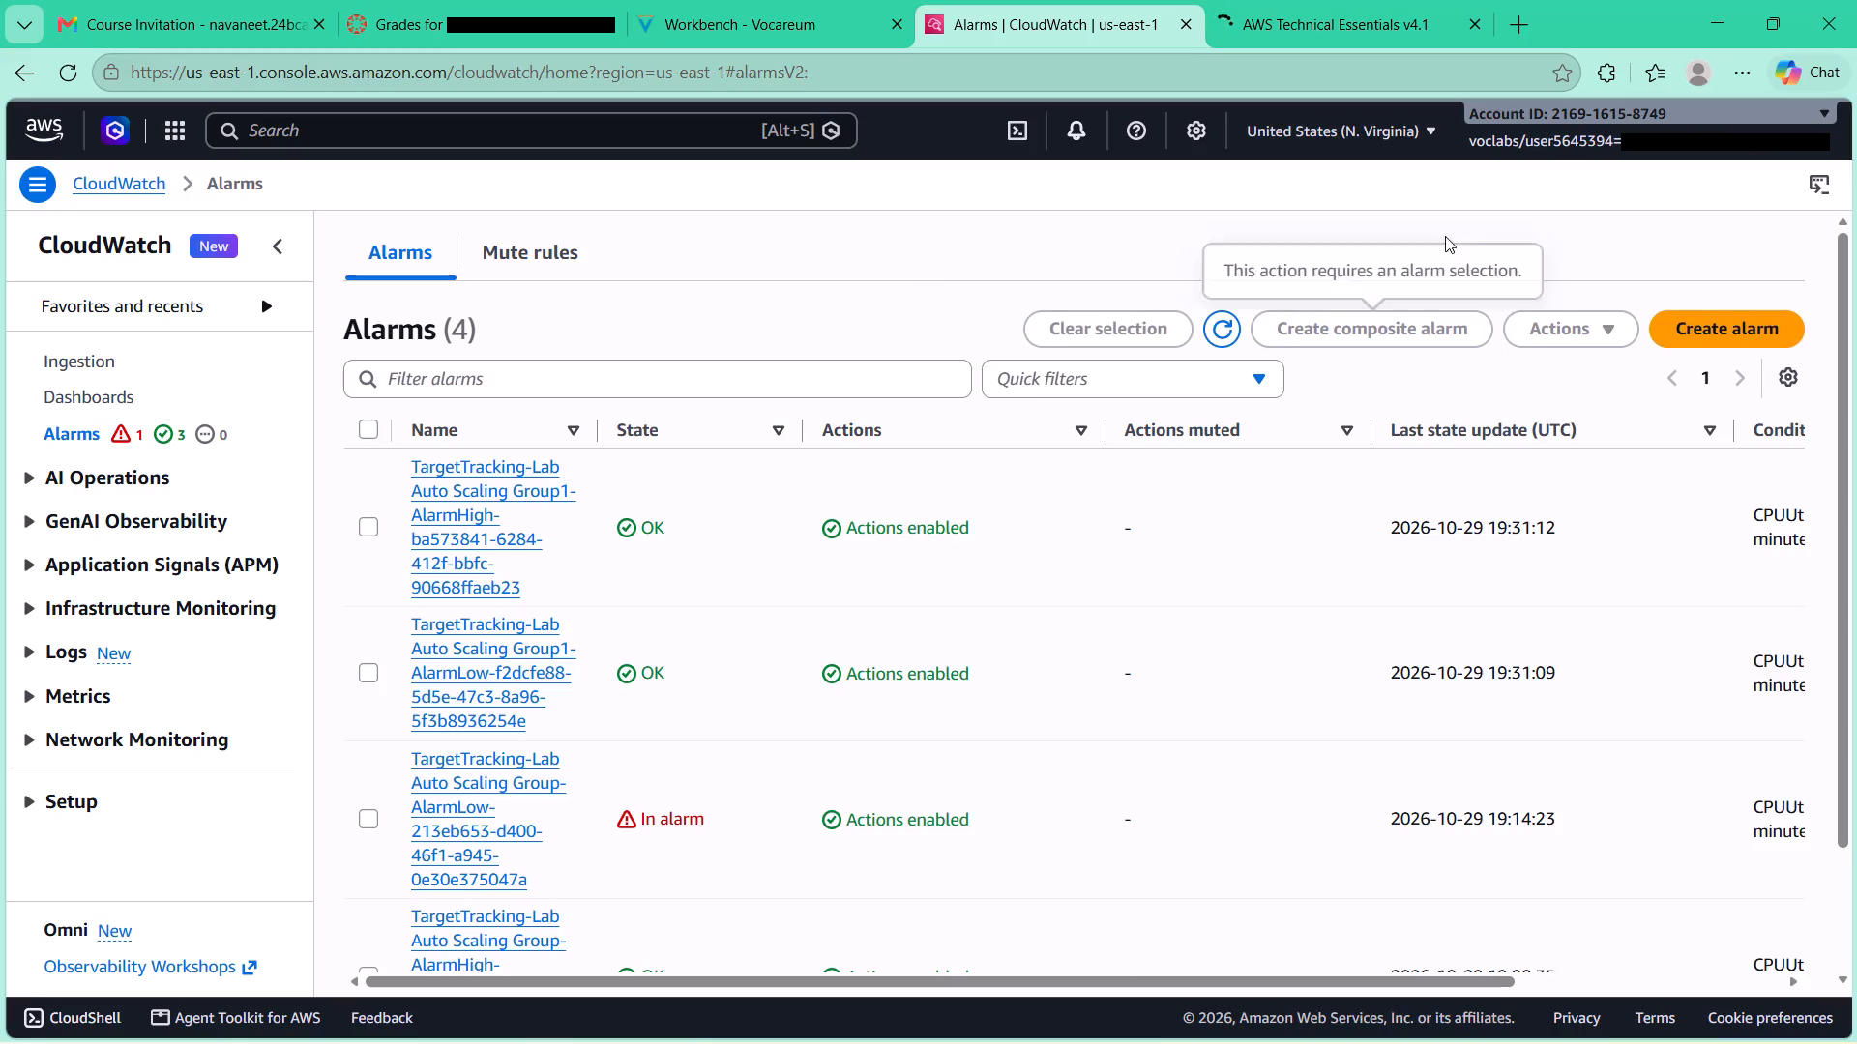
In the load-balanced web application, visit the RDS page and start the Load Test again.
click(1331, 17)
click(367, 122)
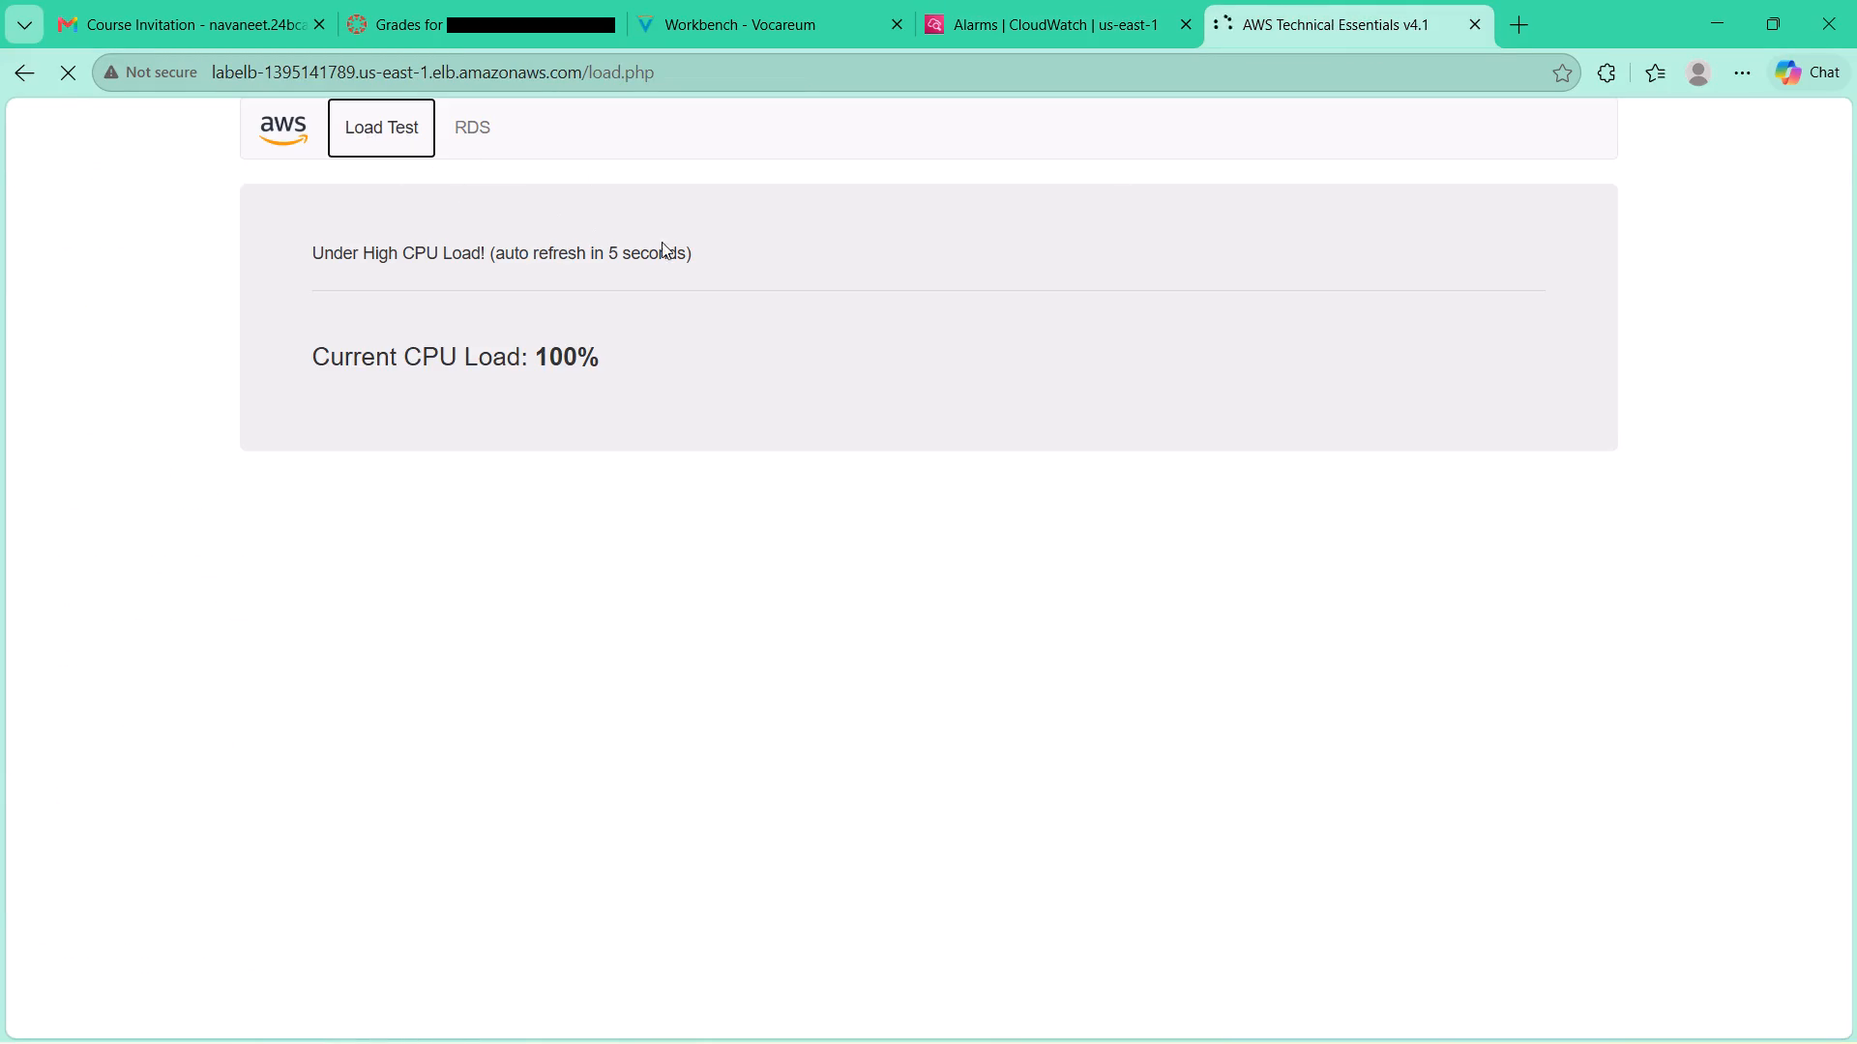
click(477, 132)
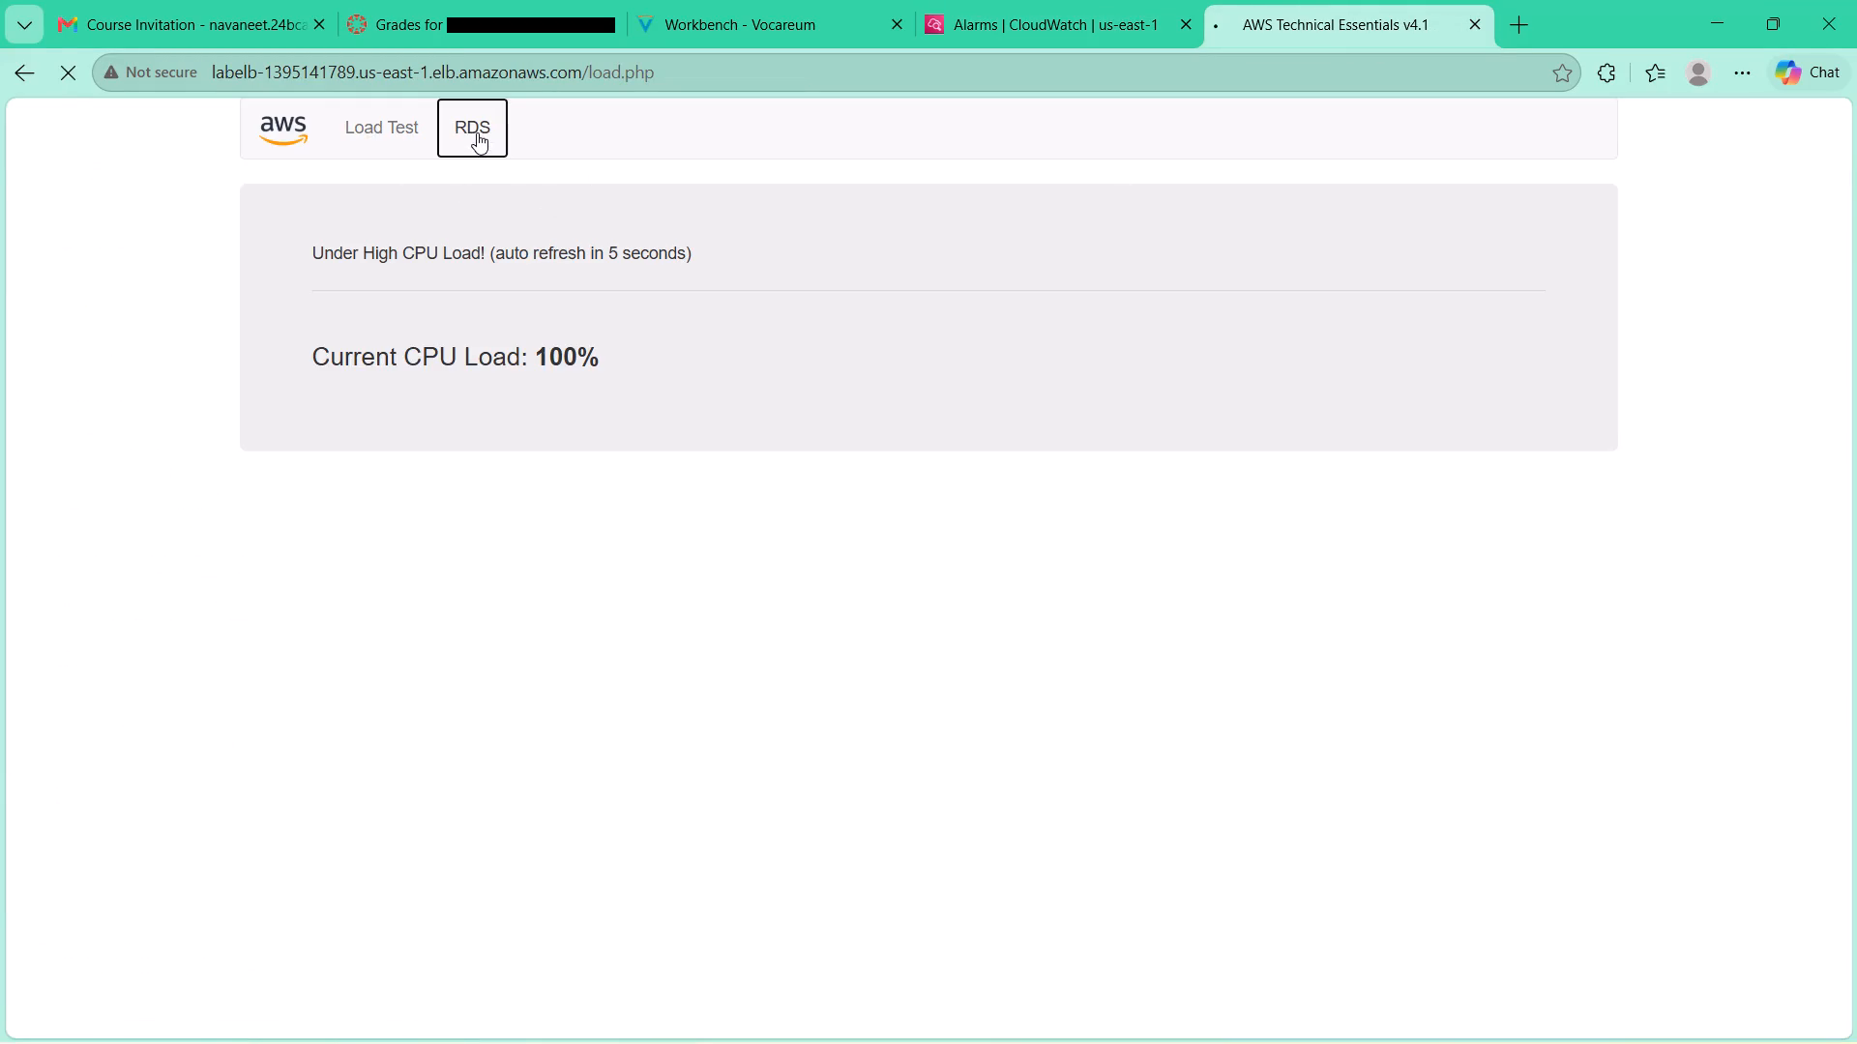
click(393, 124)
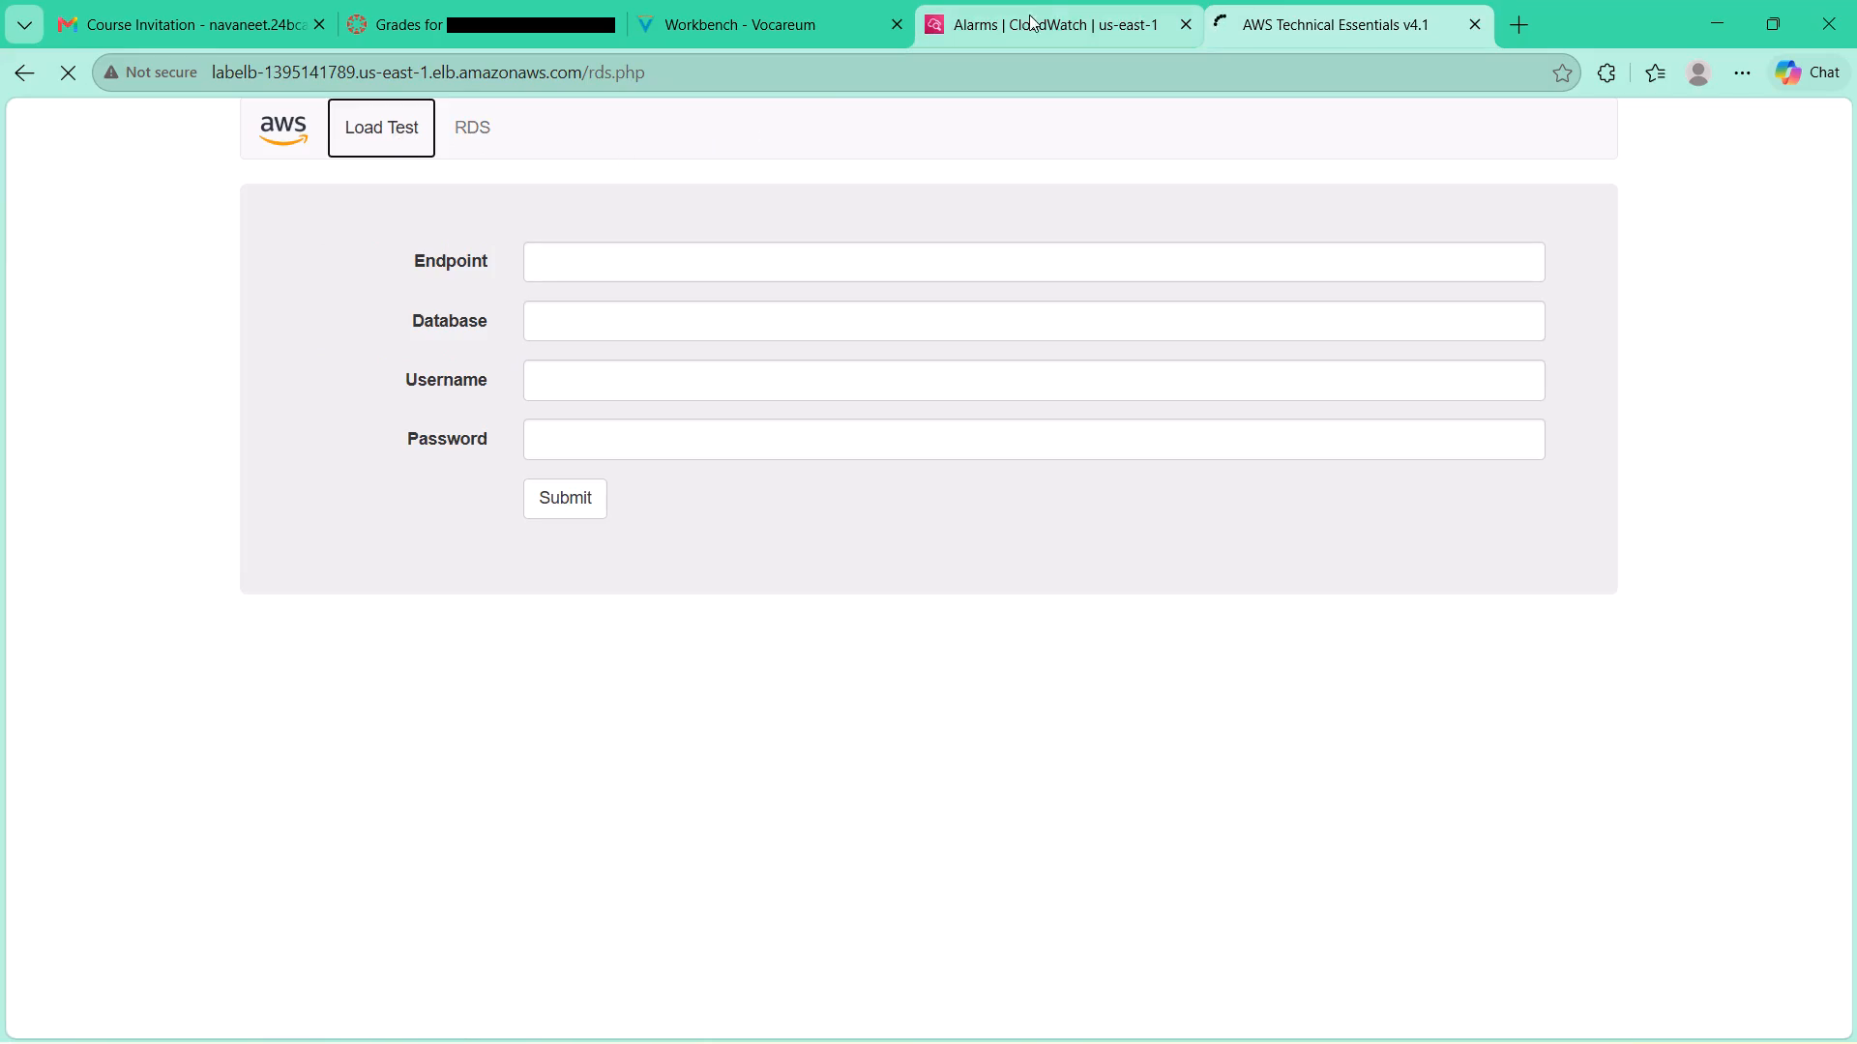
Examine the names, states and CPU utilization conditions of the Auto Scaling target tracking alarms in CloudWatch.
click(1064, 6)
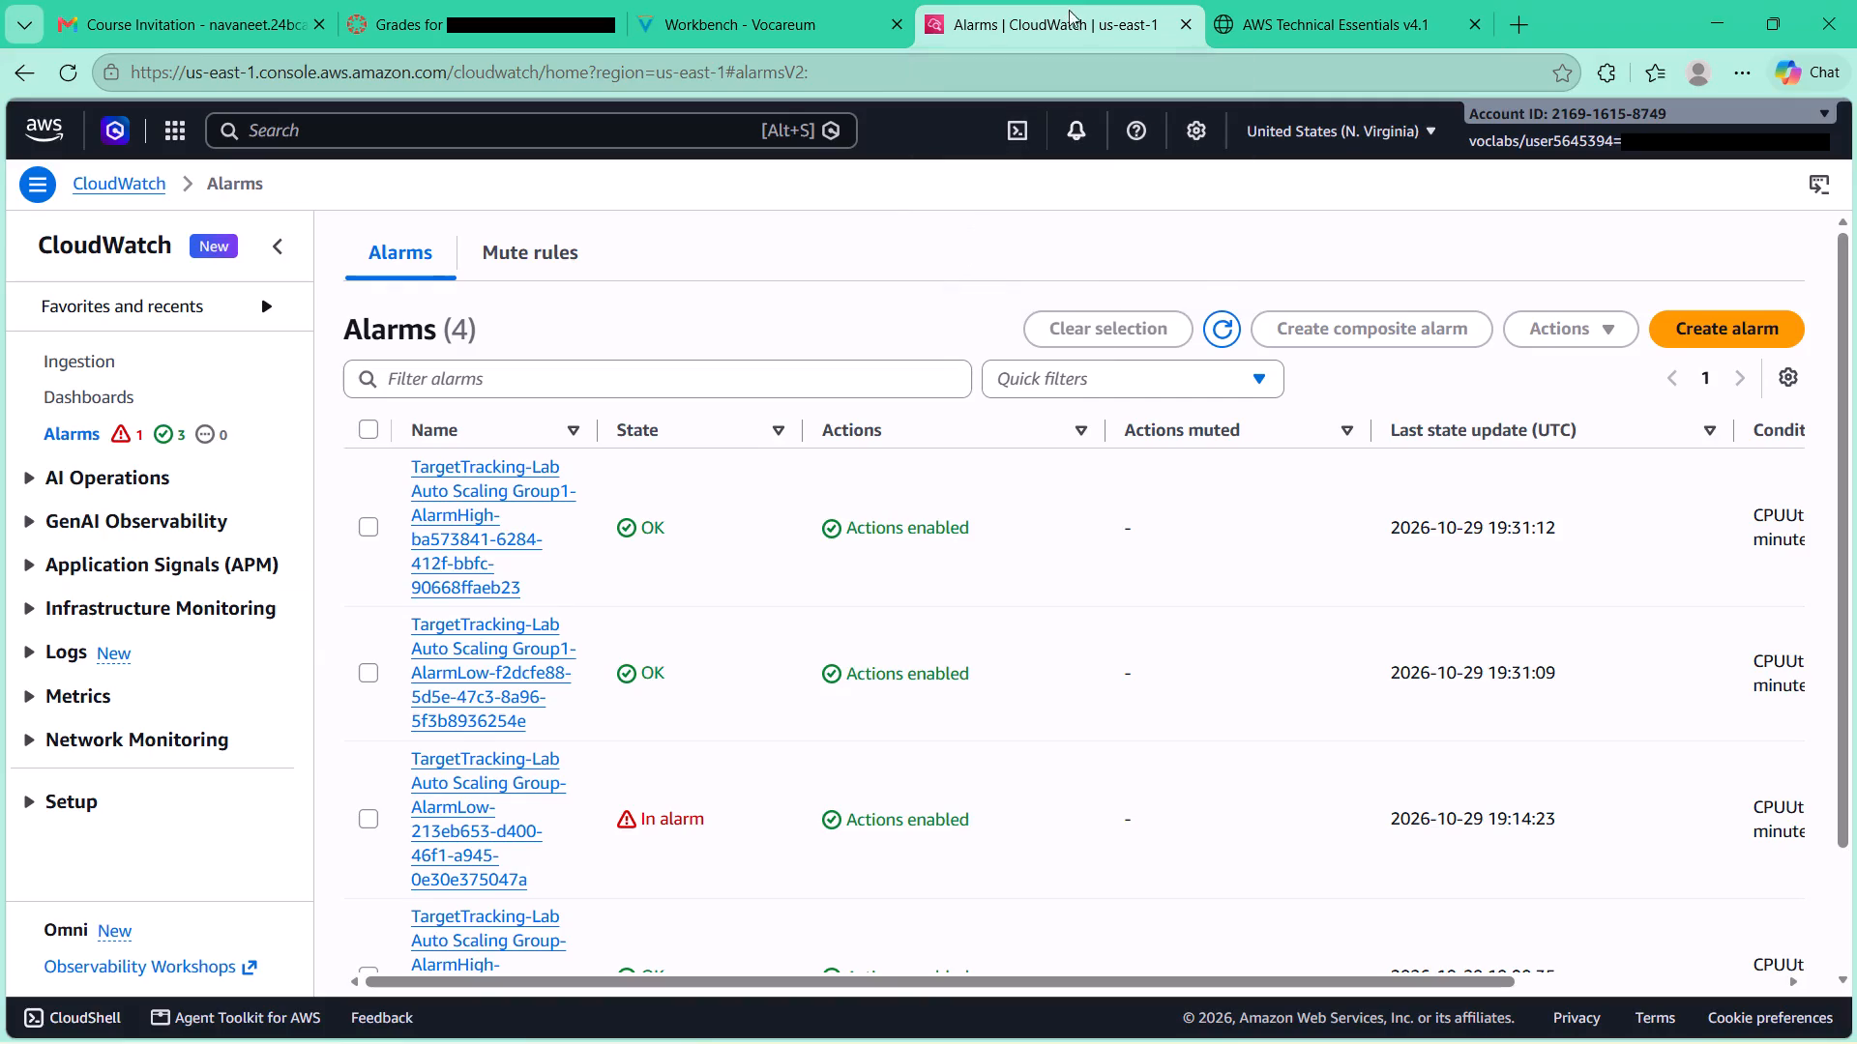
scroll(1129, 611, left, 2)
scroll(1136, 614, down, 3)
scroll(1198, 704, right, 1)
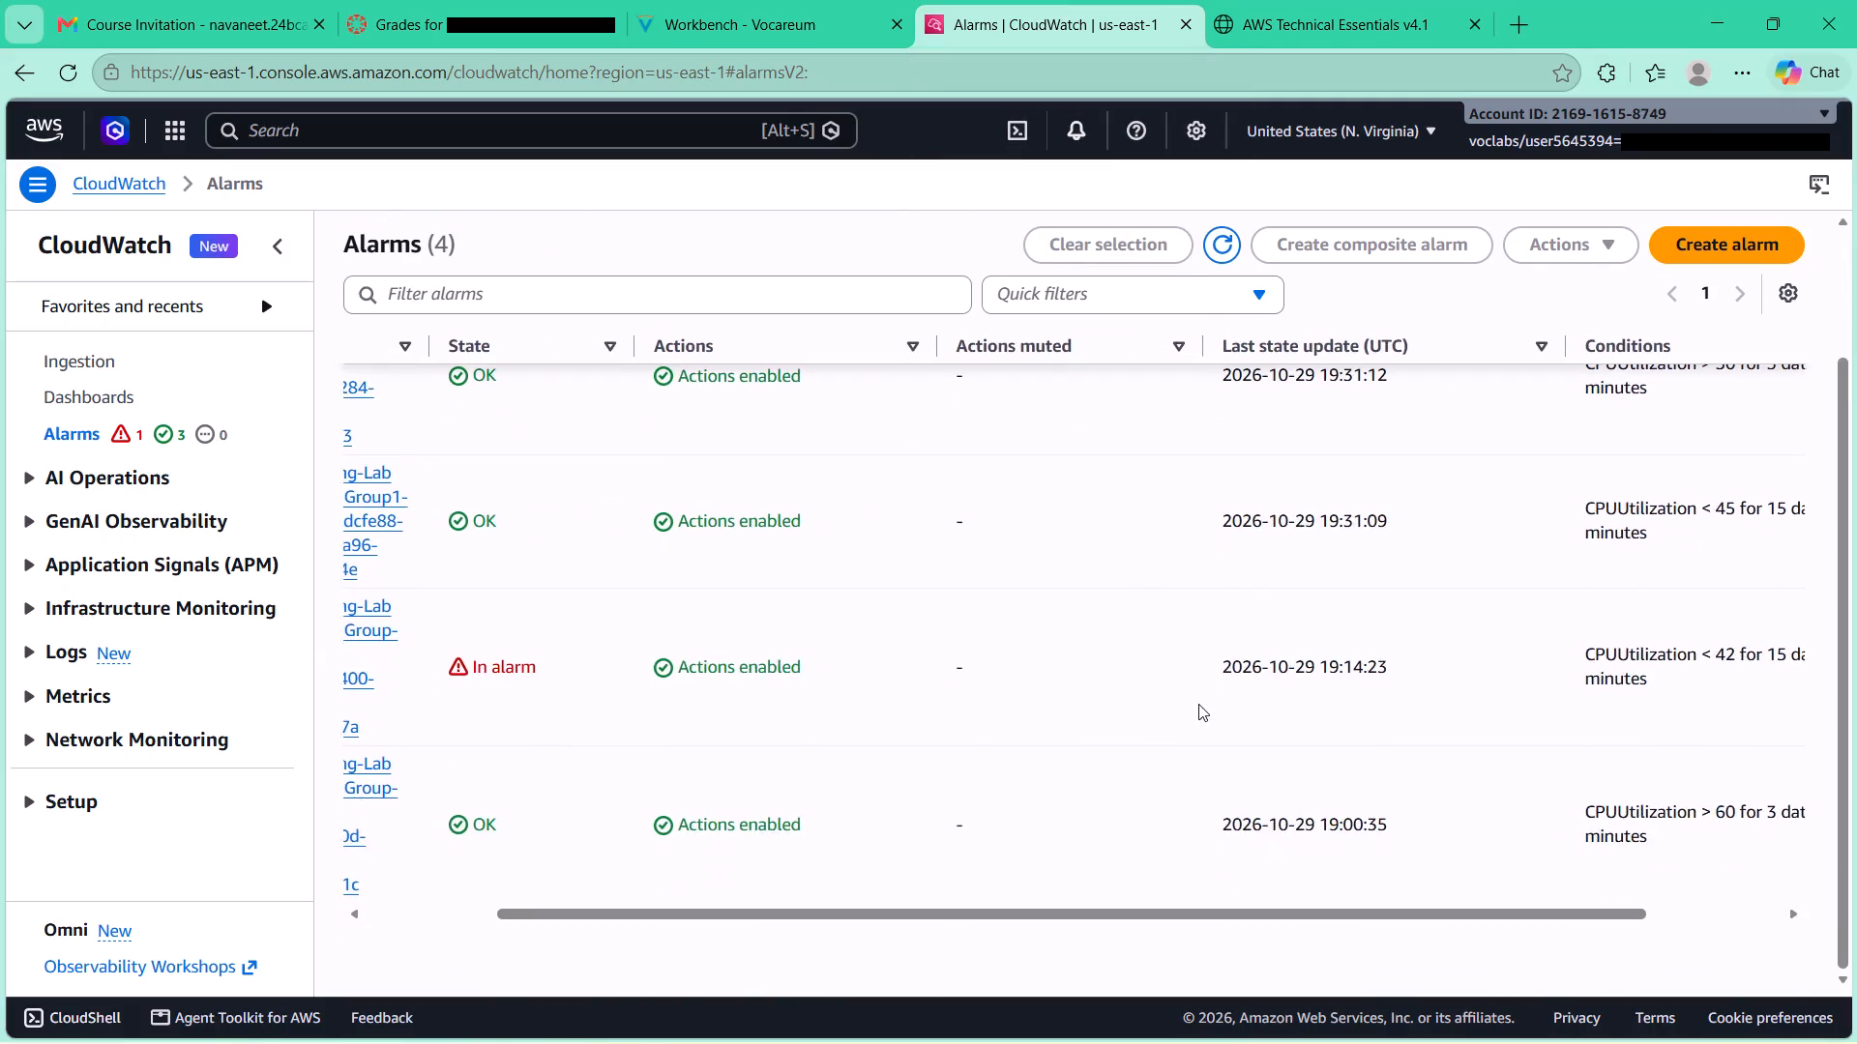
scroll(1198, 704, right, 2)
scroll(1495, 812, left, 1)
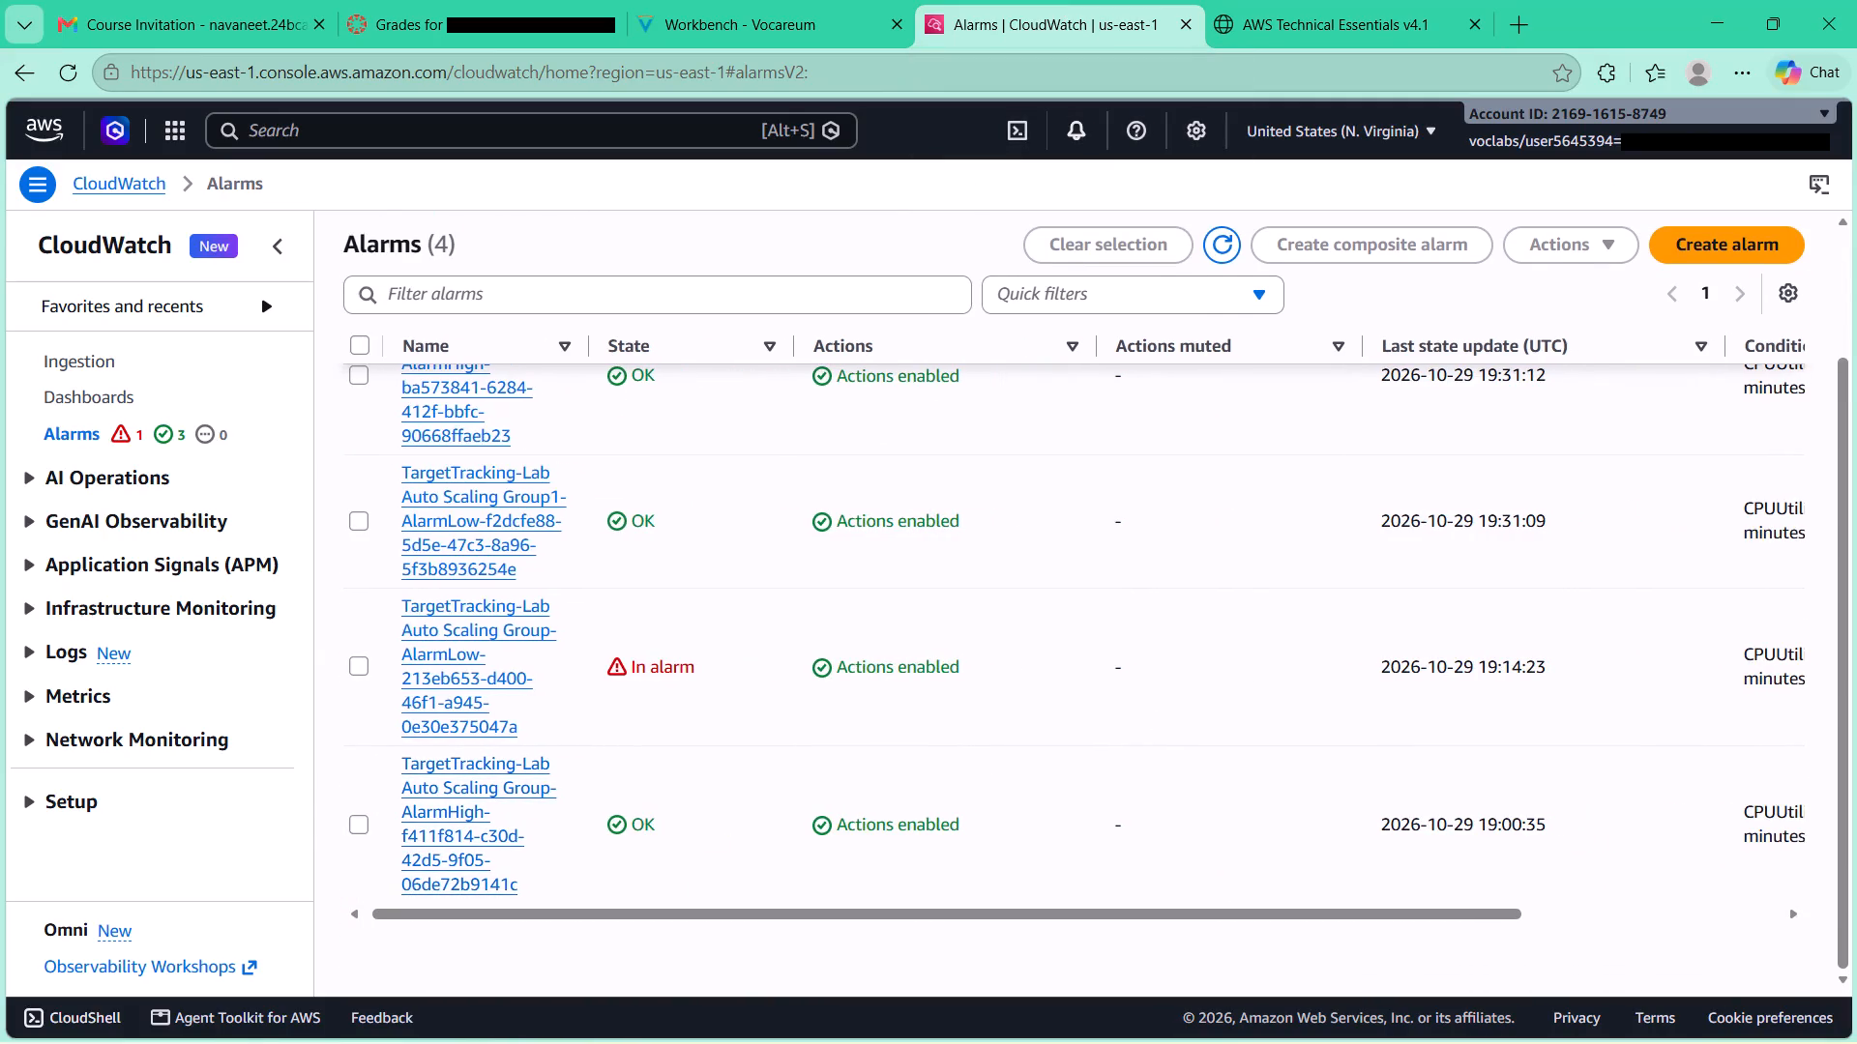
scroll(1496, 813, left, 2)
Reread lab steps 44 to 48 in the Workbench on the scaling policy, the AlarmHigh alarm and the load test.
click(787, 23)
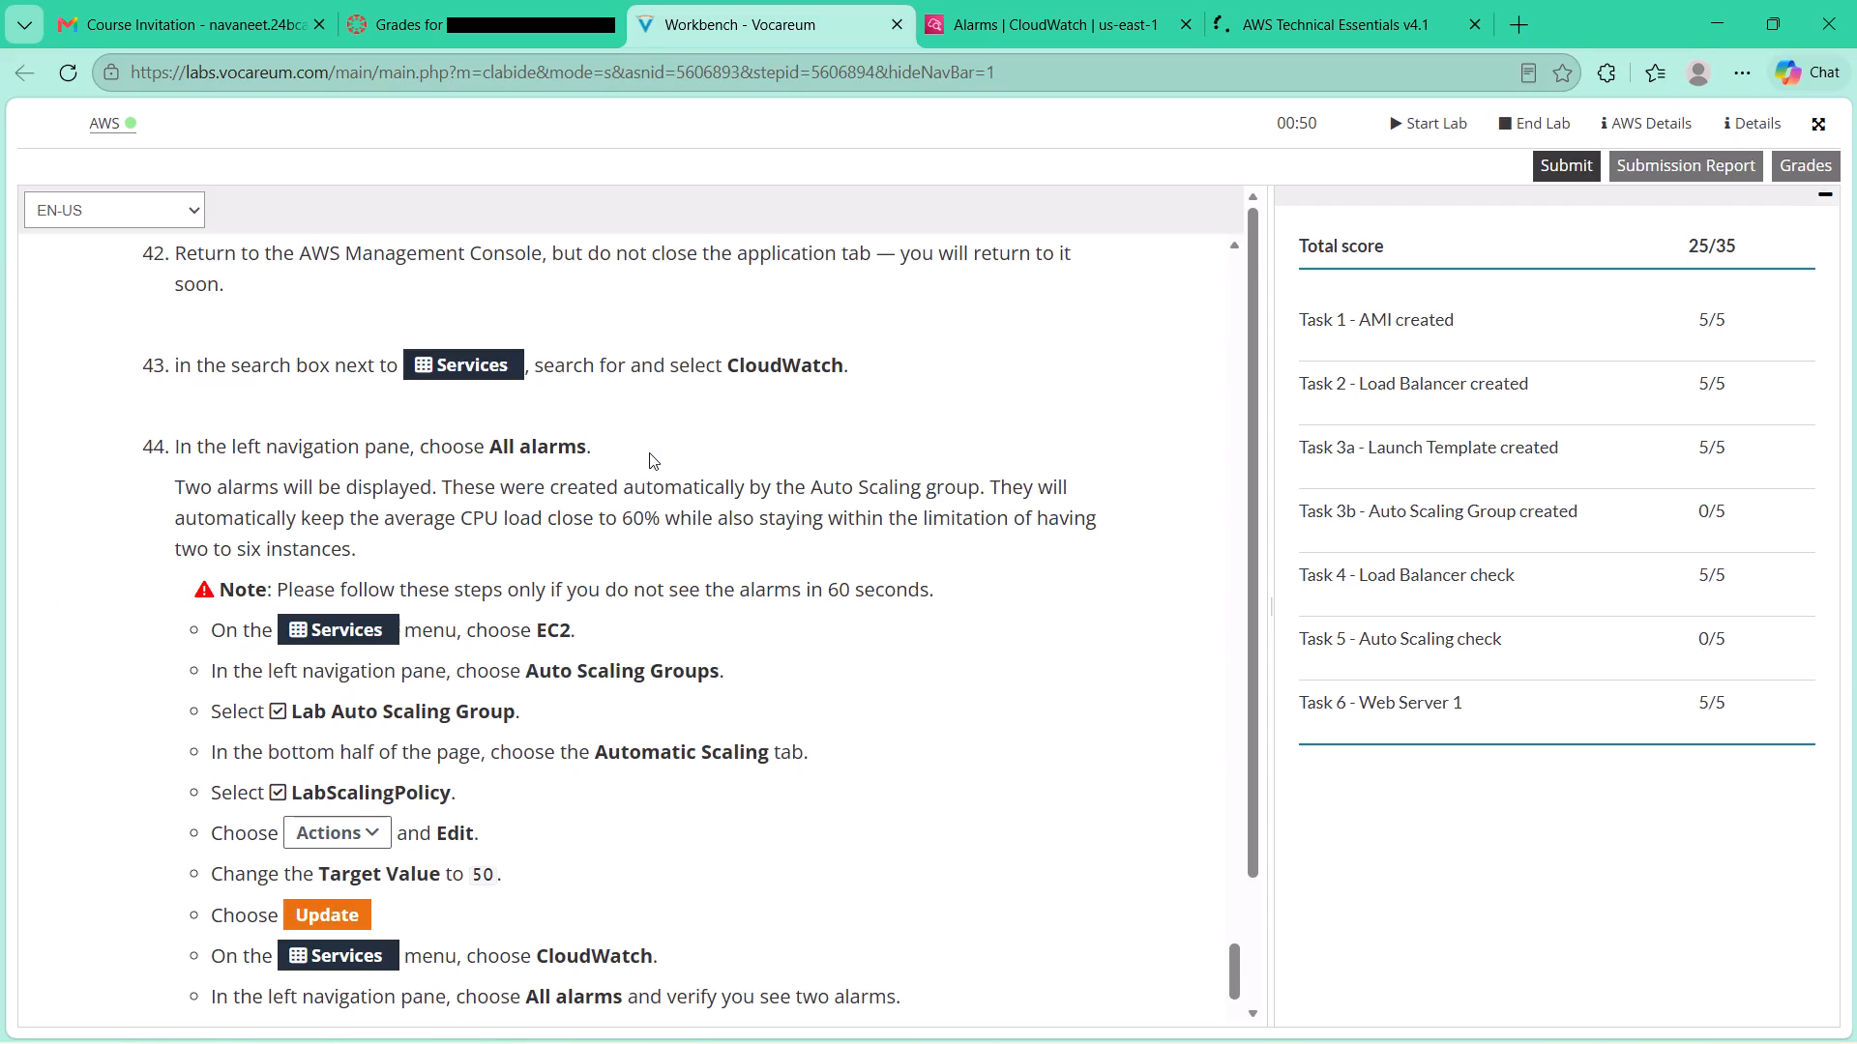
scroll(649, 452, down, 2)
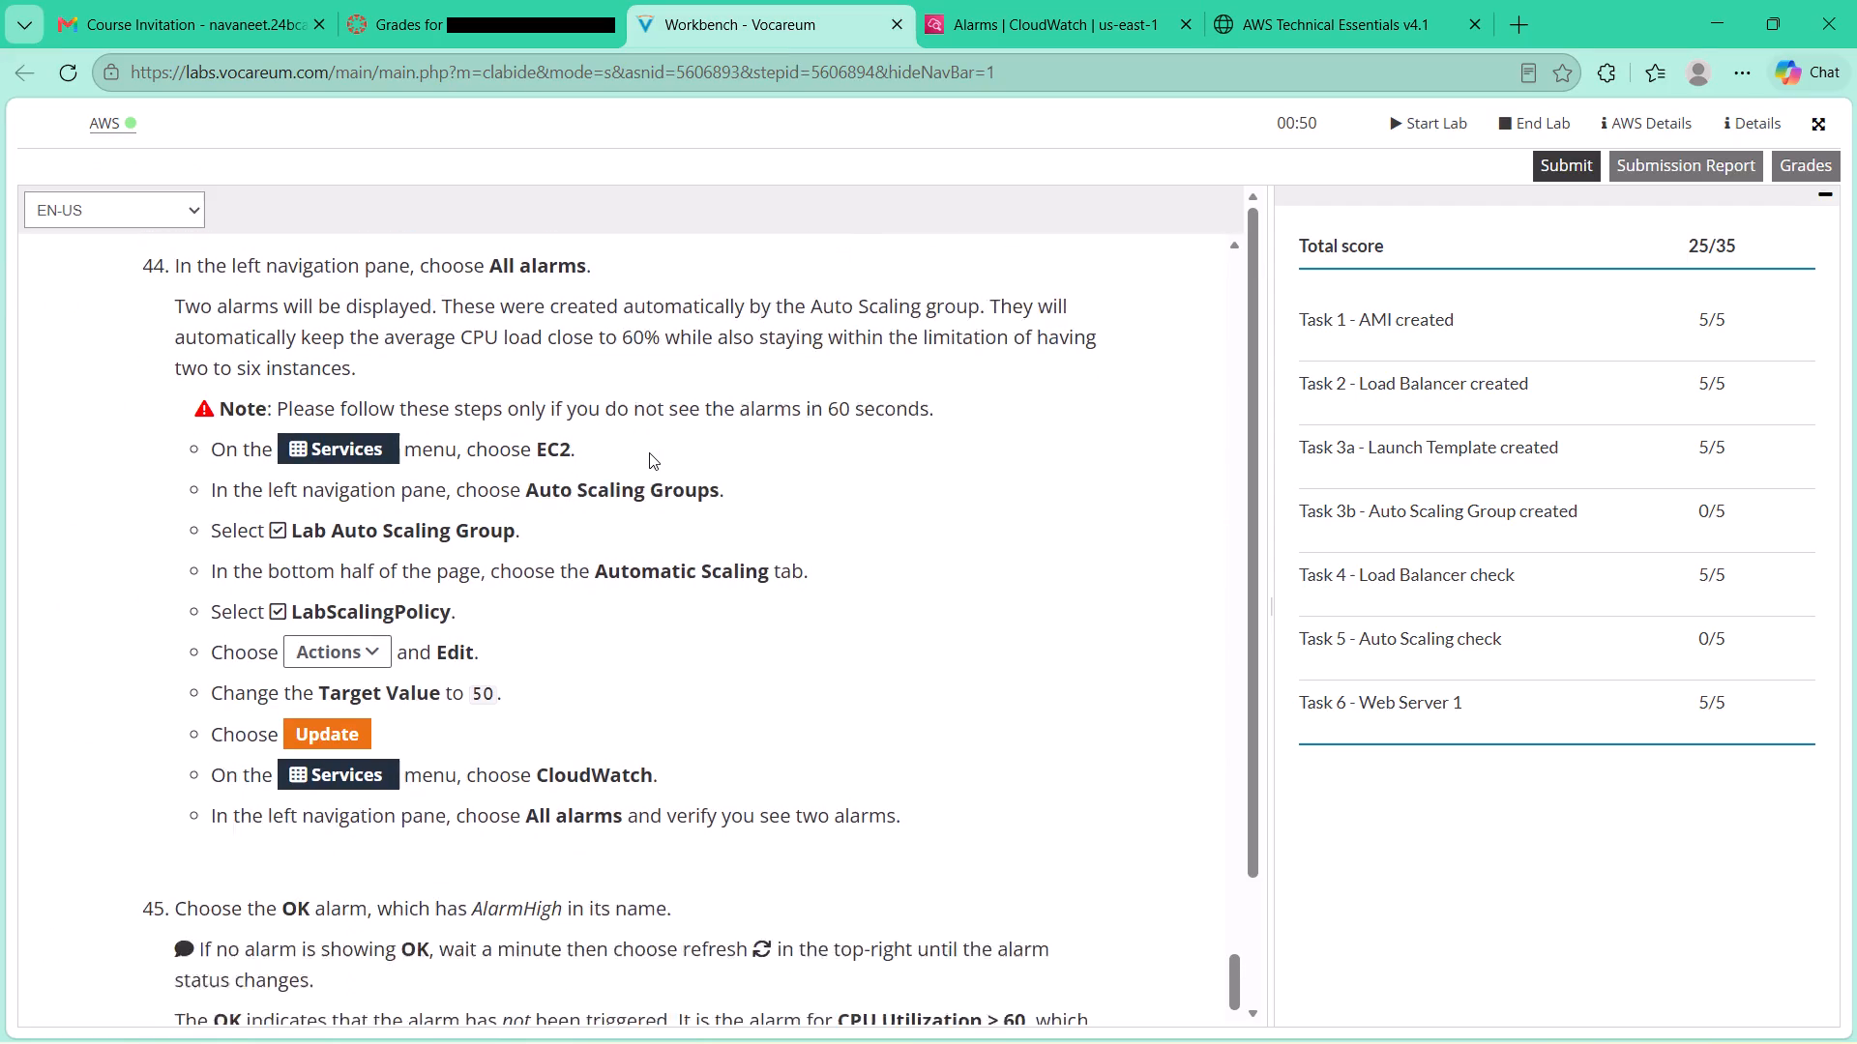
scroll(649, 452, down, 2)
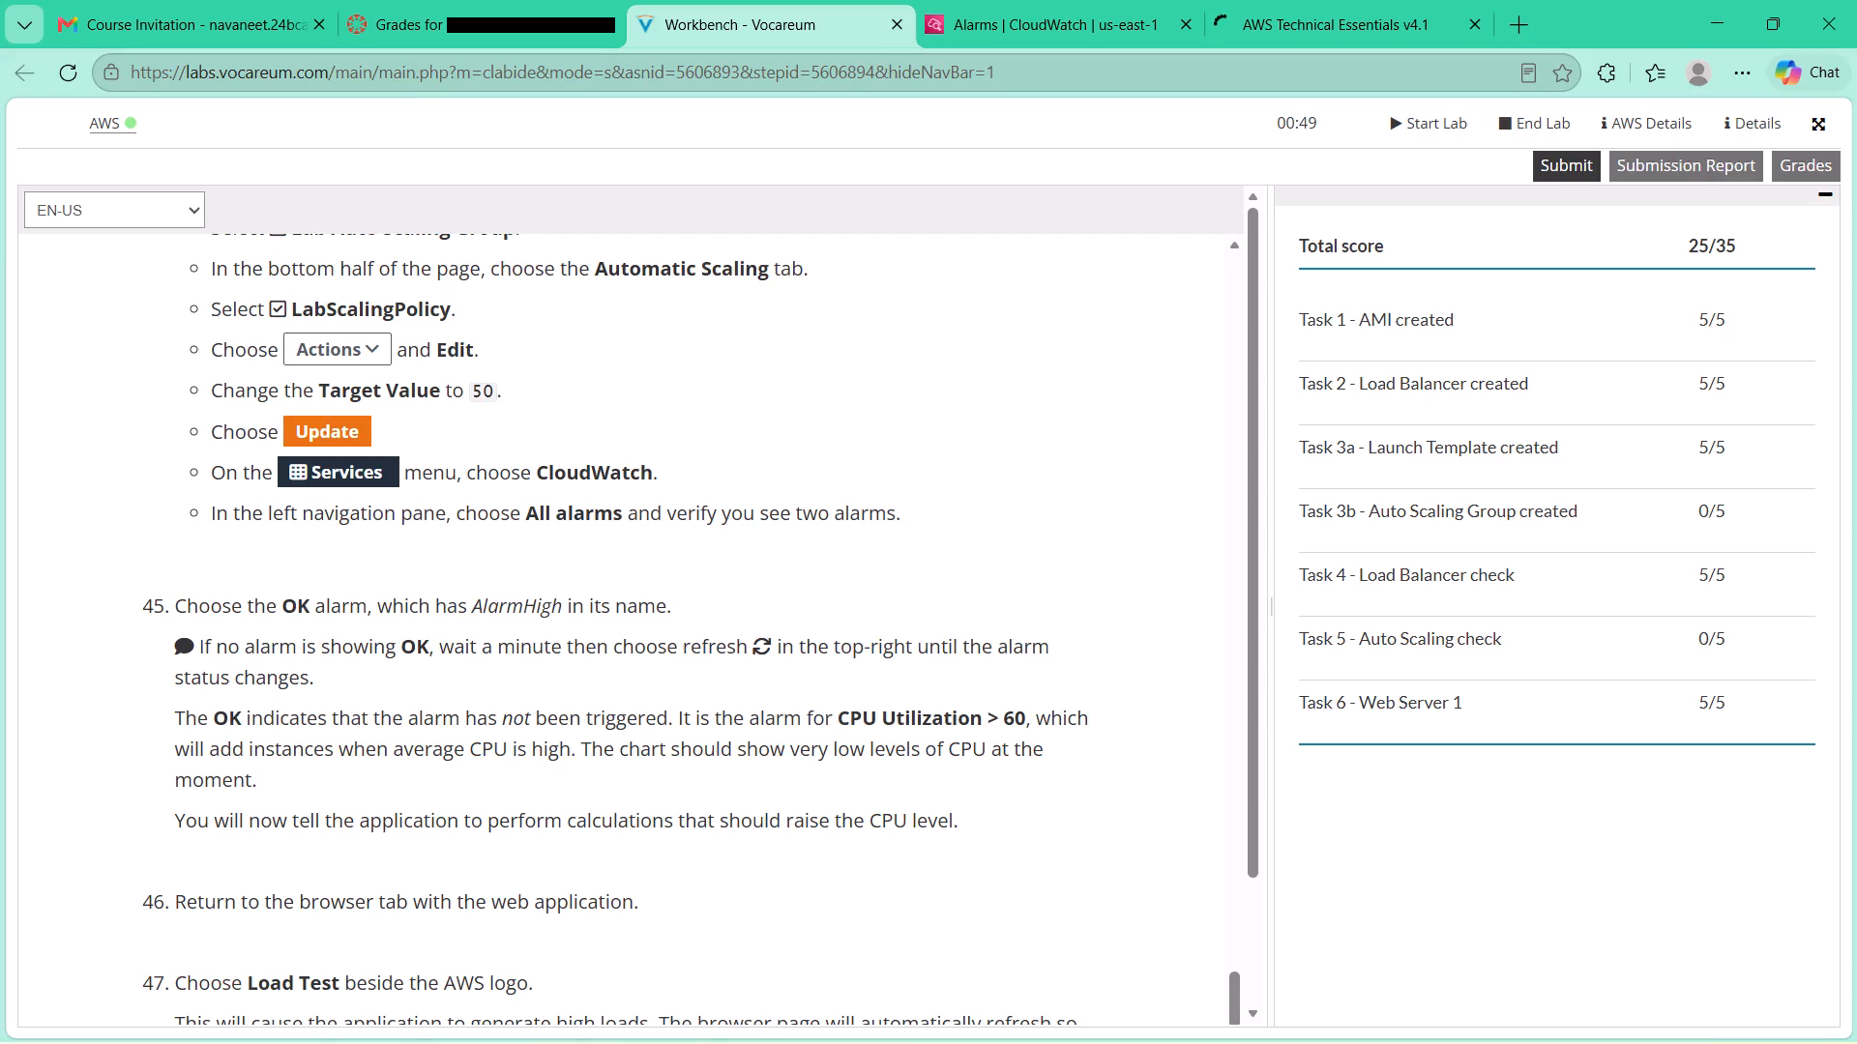
scroll(770, 707, down, 2)
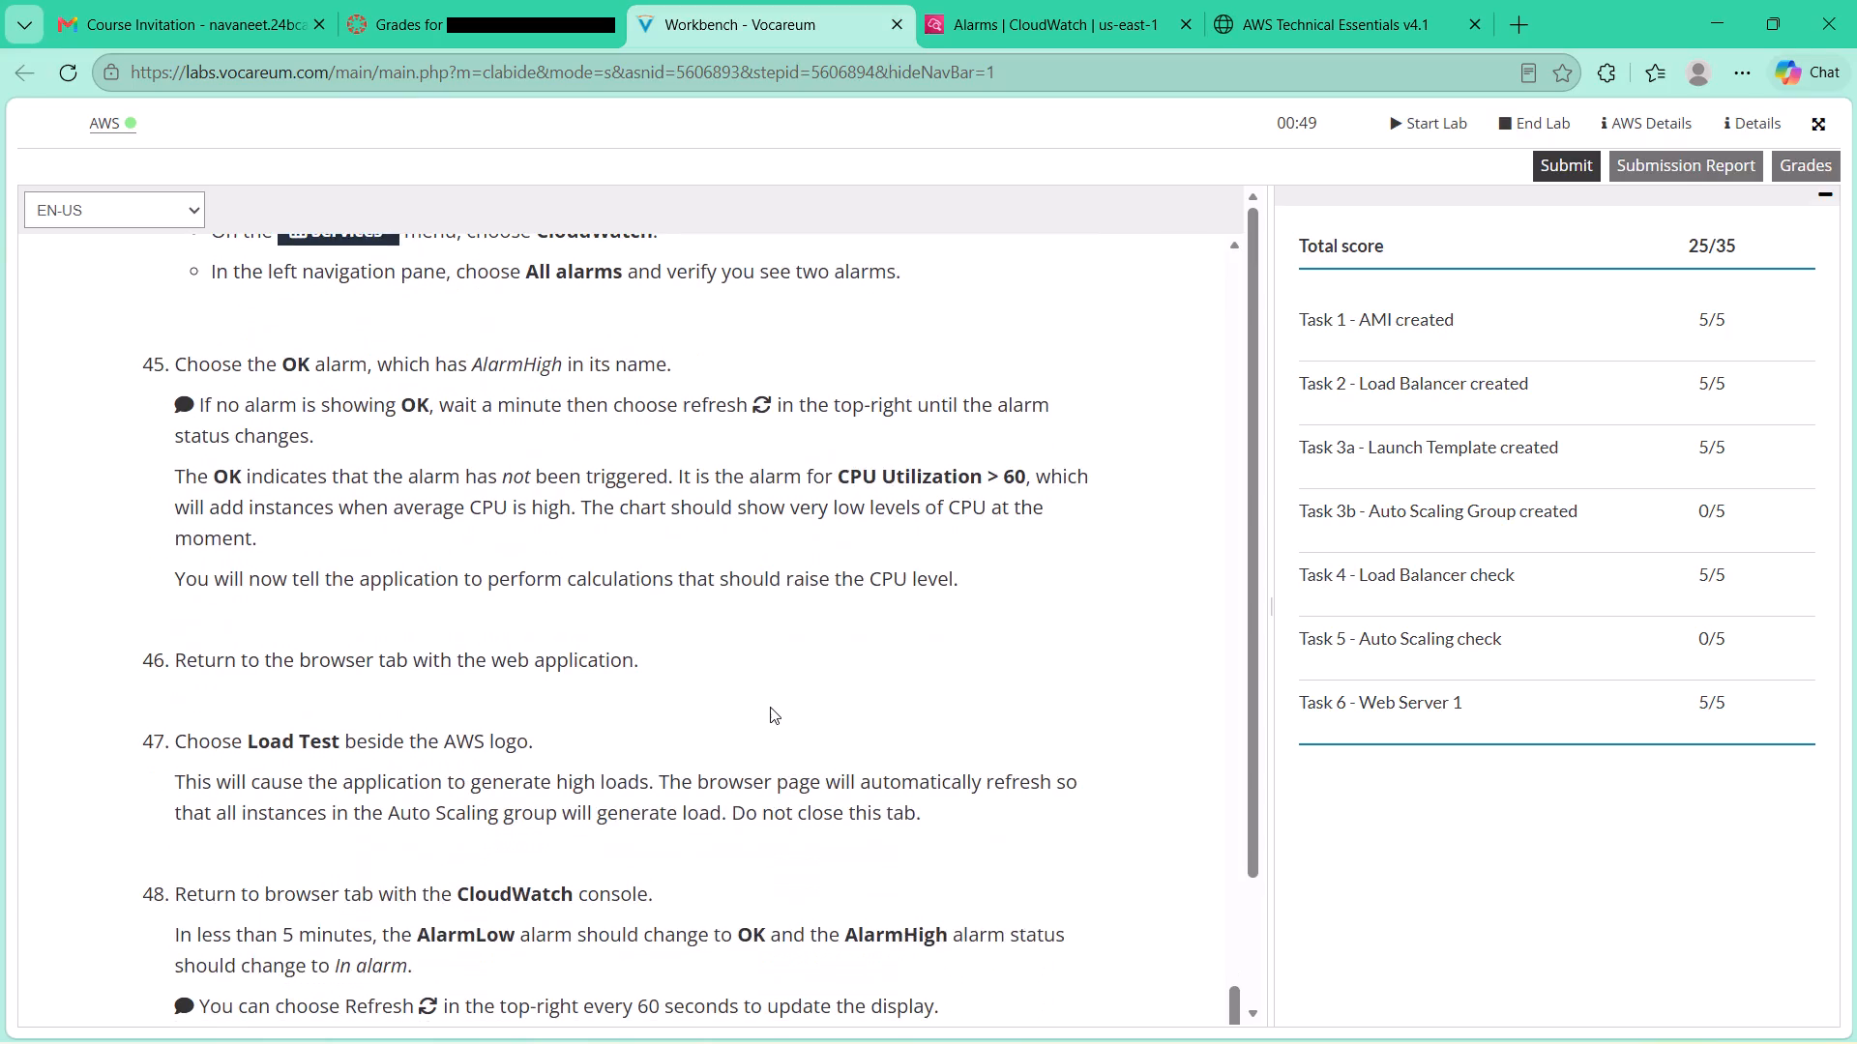
Refresh the CloudWatch alarms list and check the AlarmHigh and AlarmLow states and conditions against lab steps 48 and 49.
scroll(770, 707, down, 2)
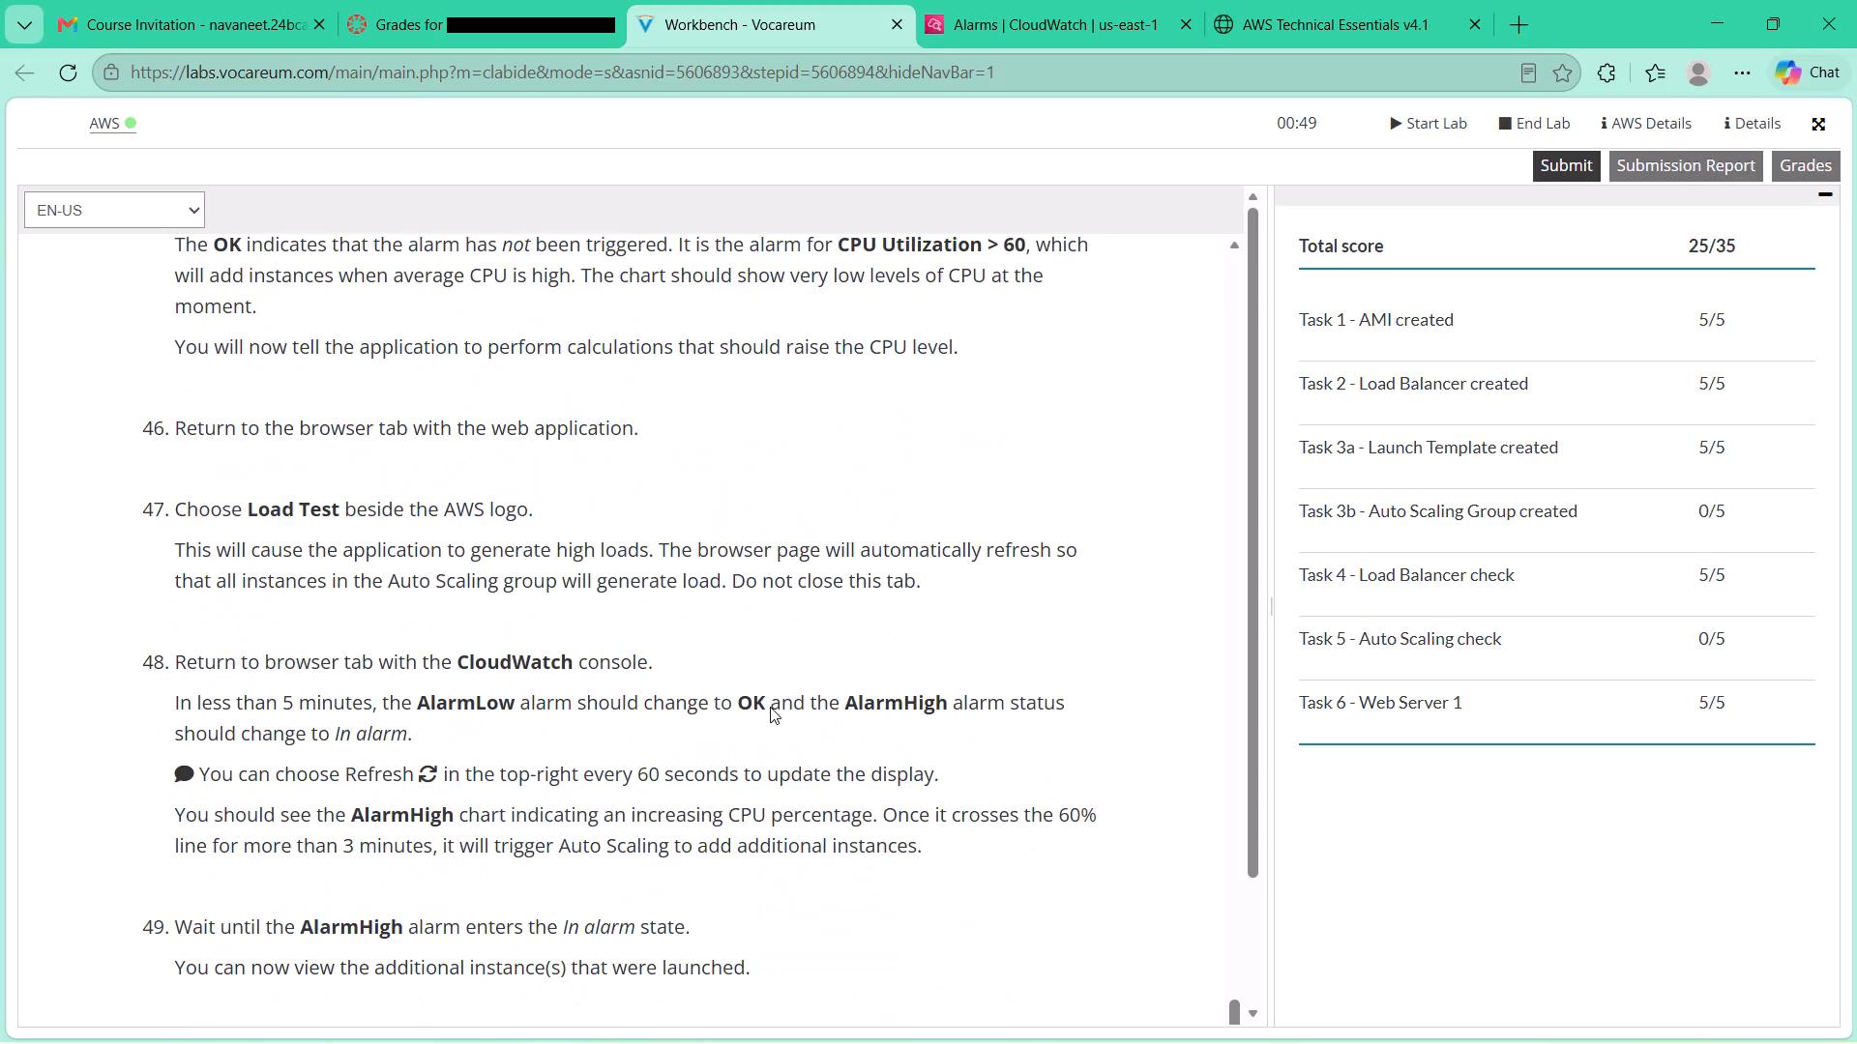
click(963, 11)
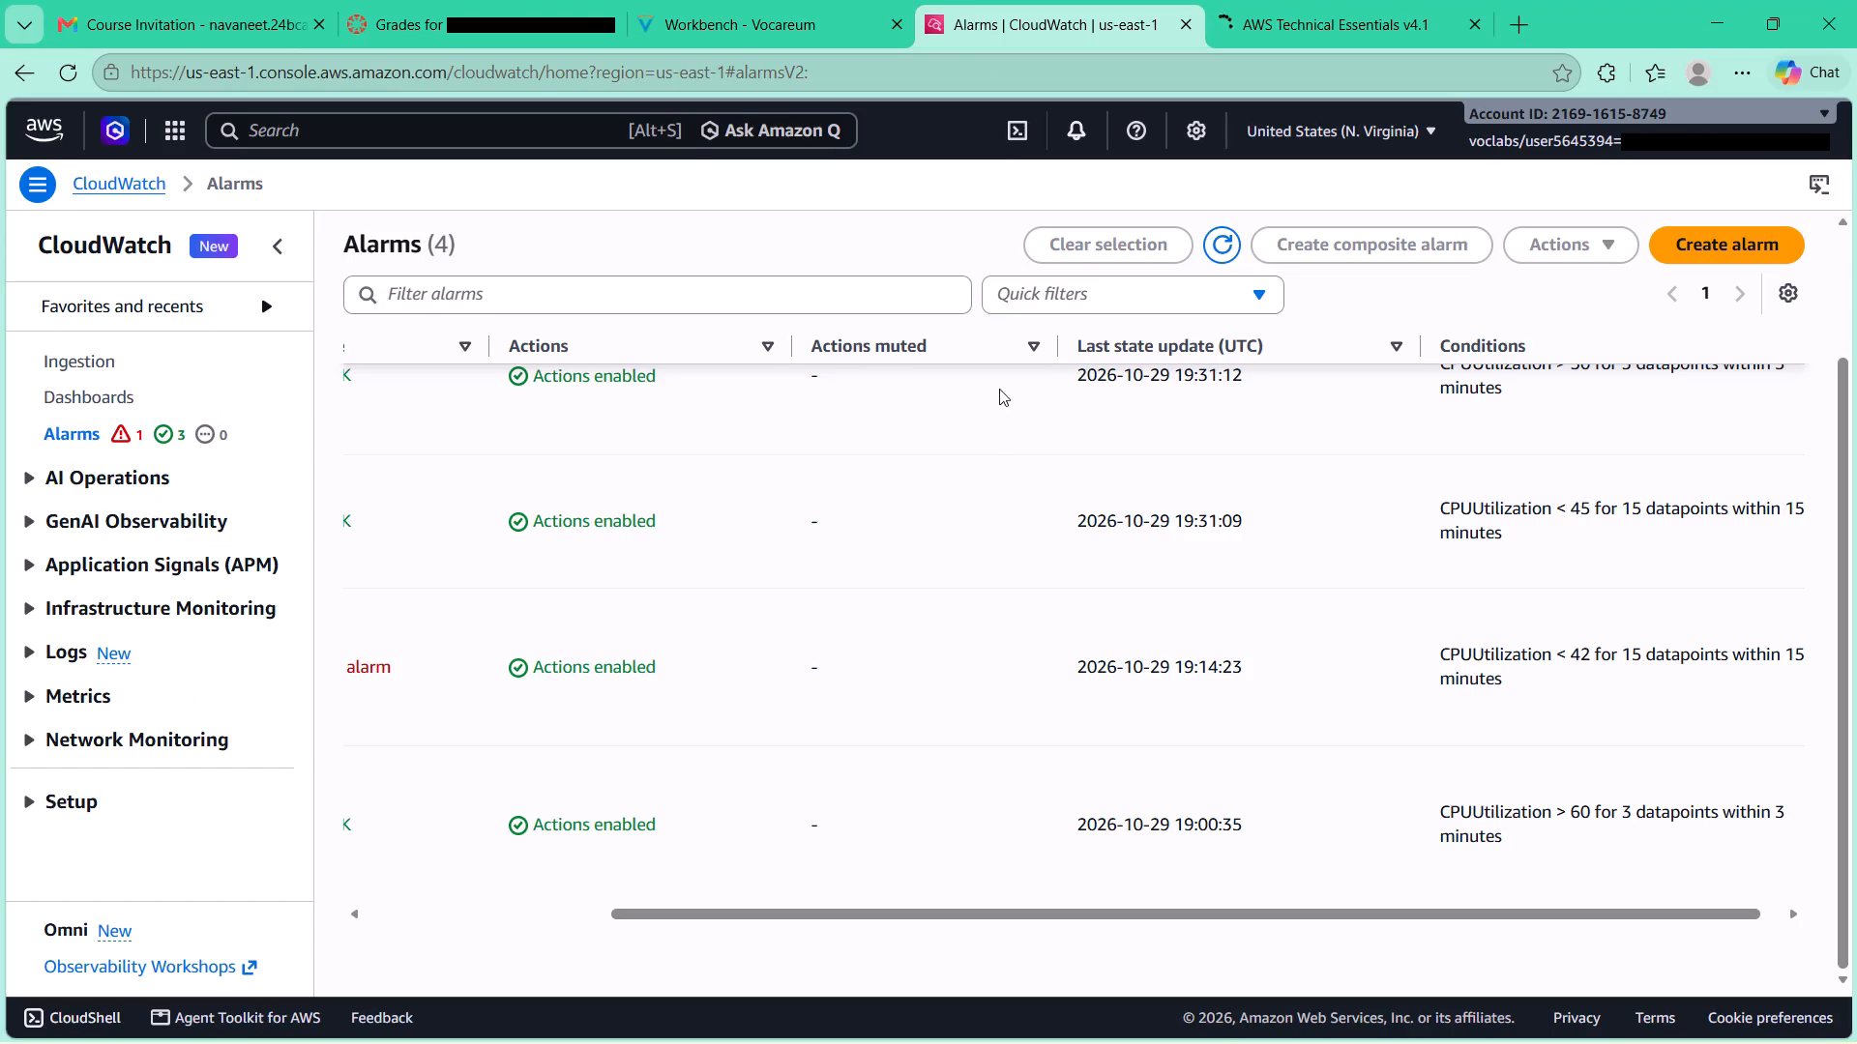
scroll(870, 565, right, 2)
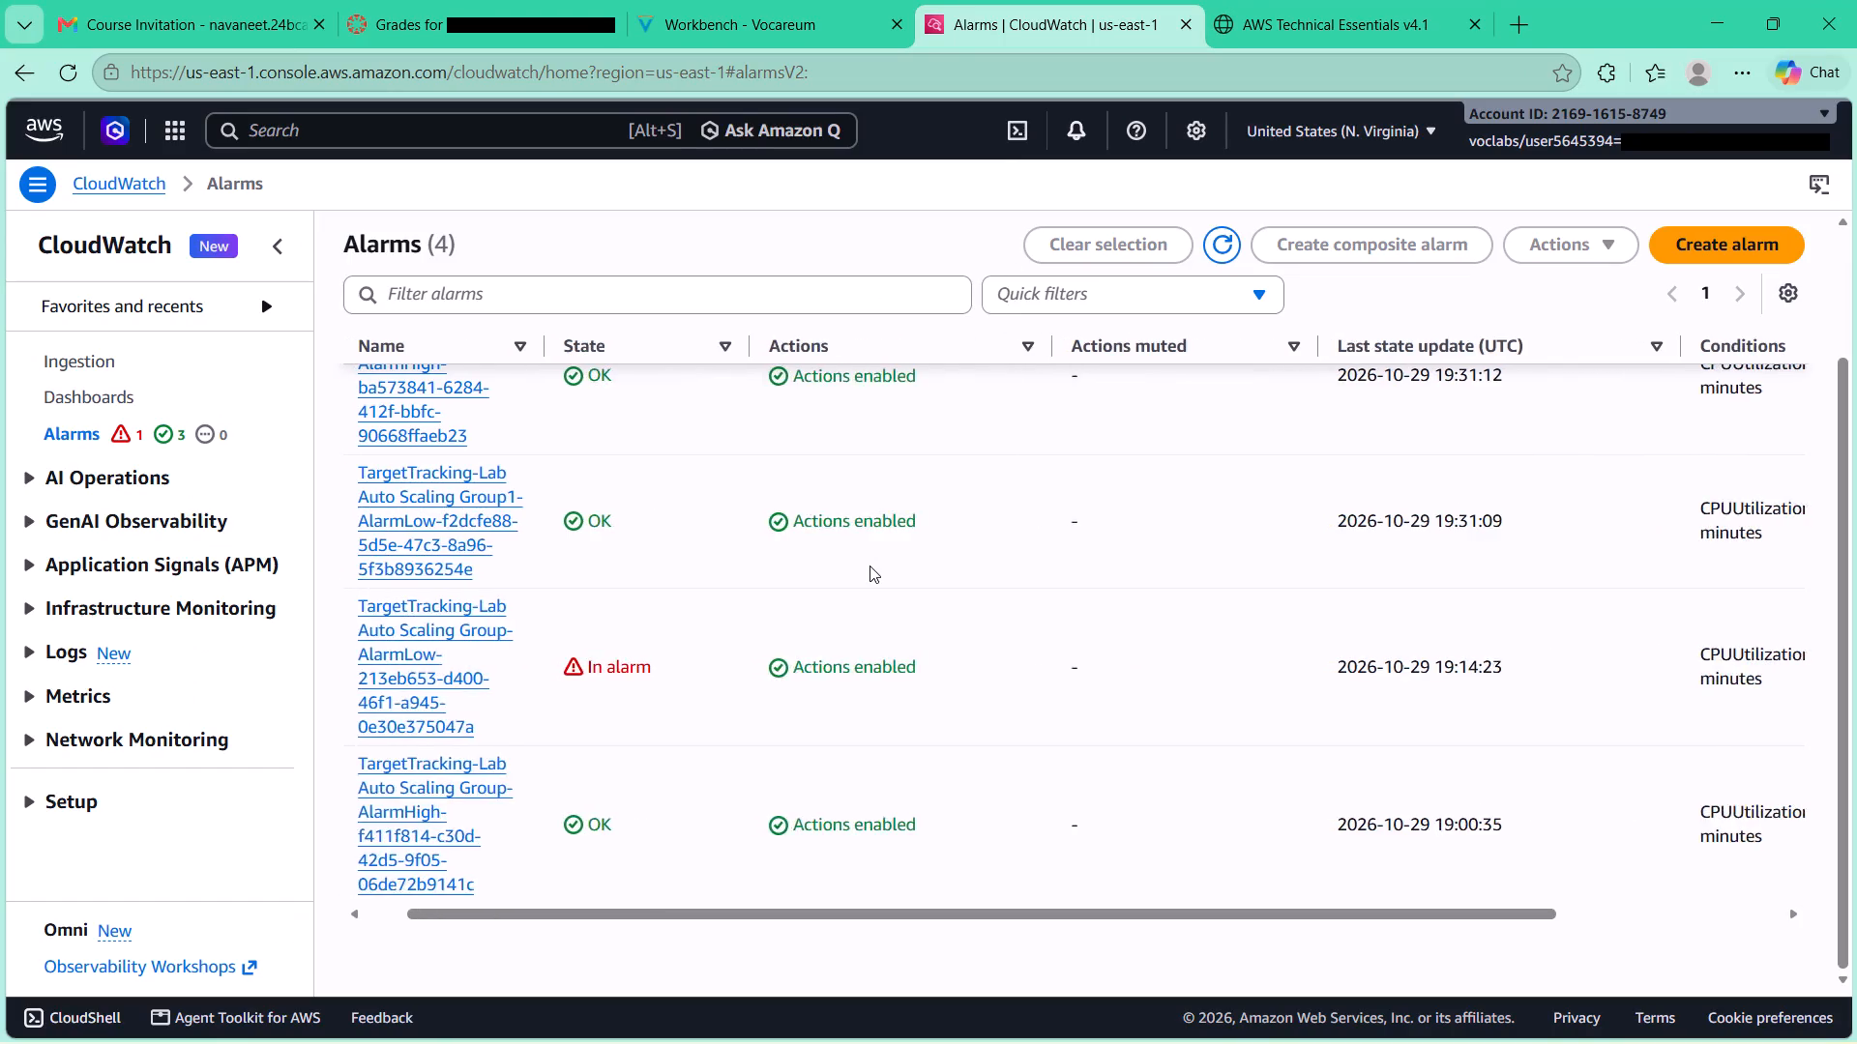
scroll(870, 565, right, 2)
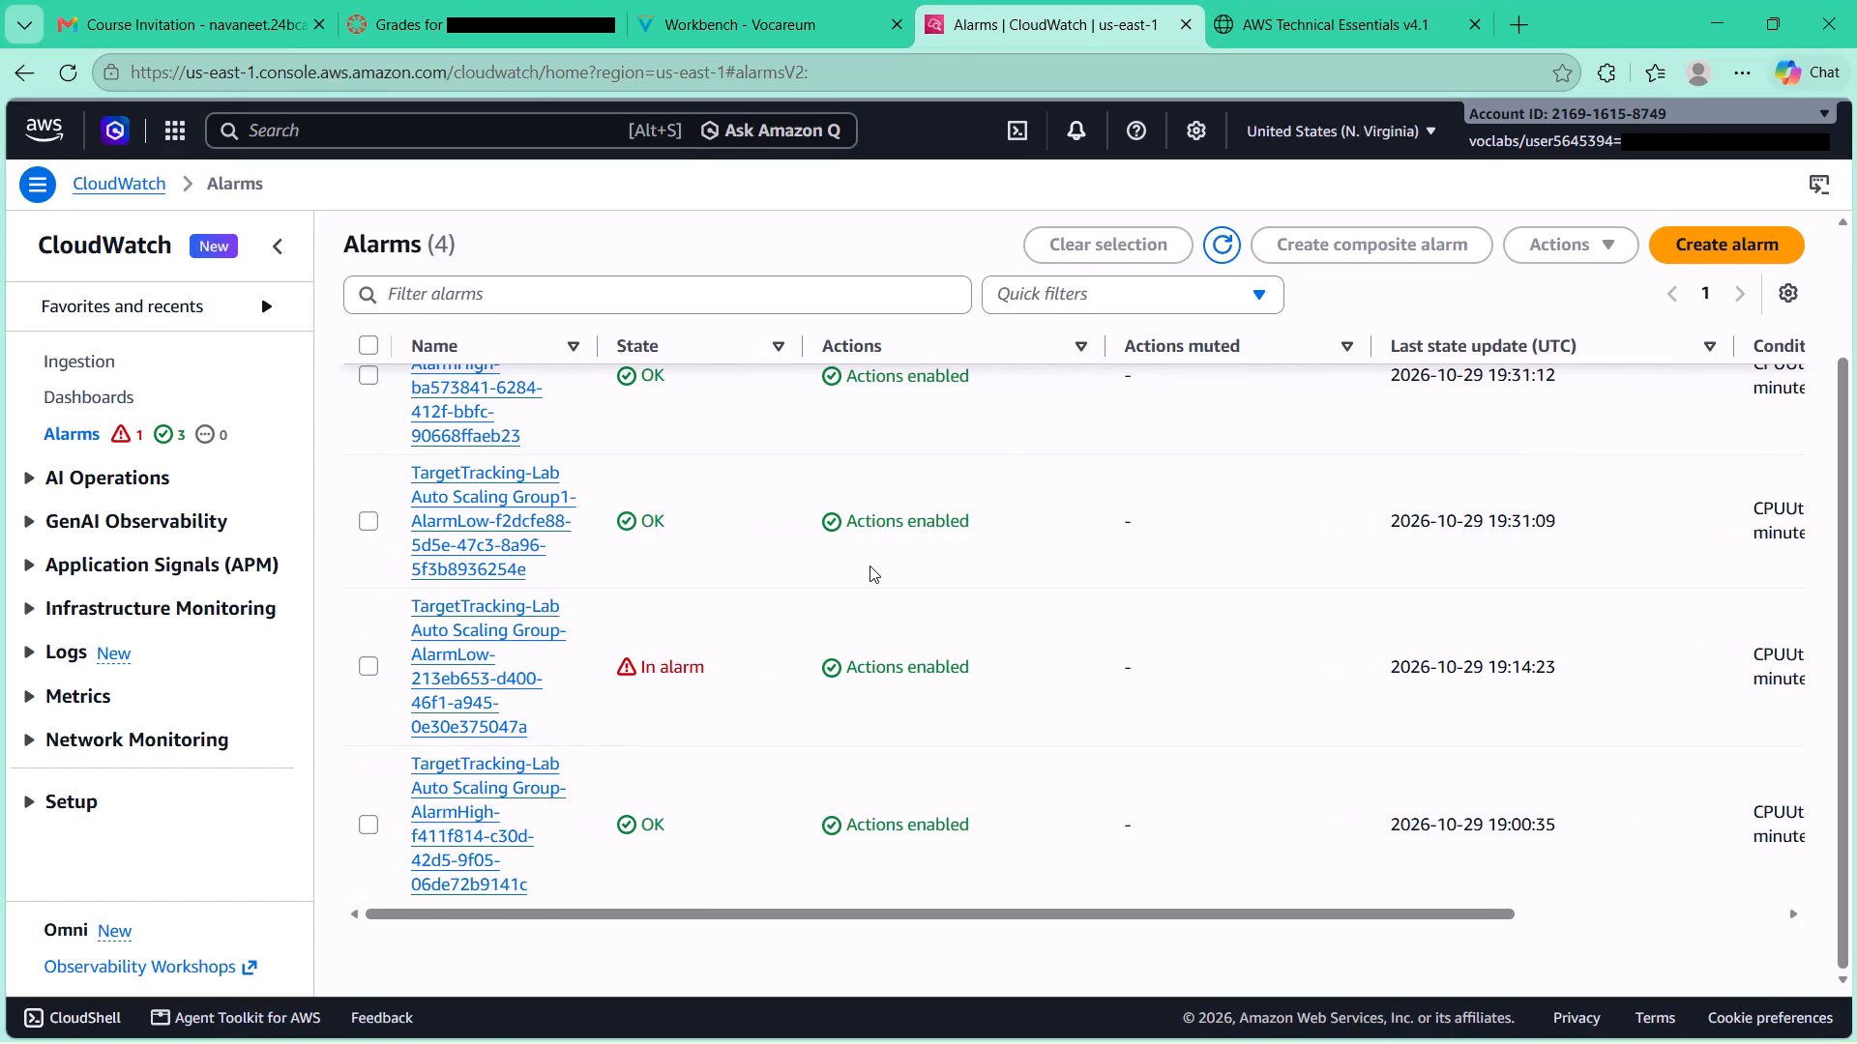
scroll(870, 565, up, 1)
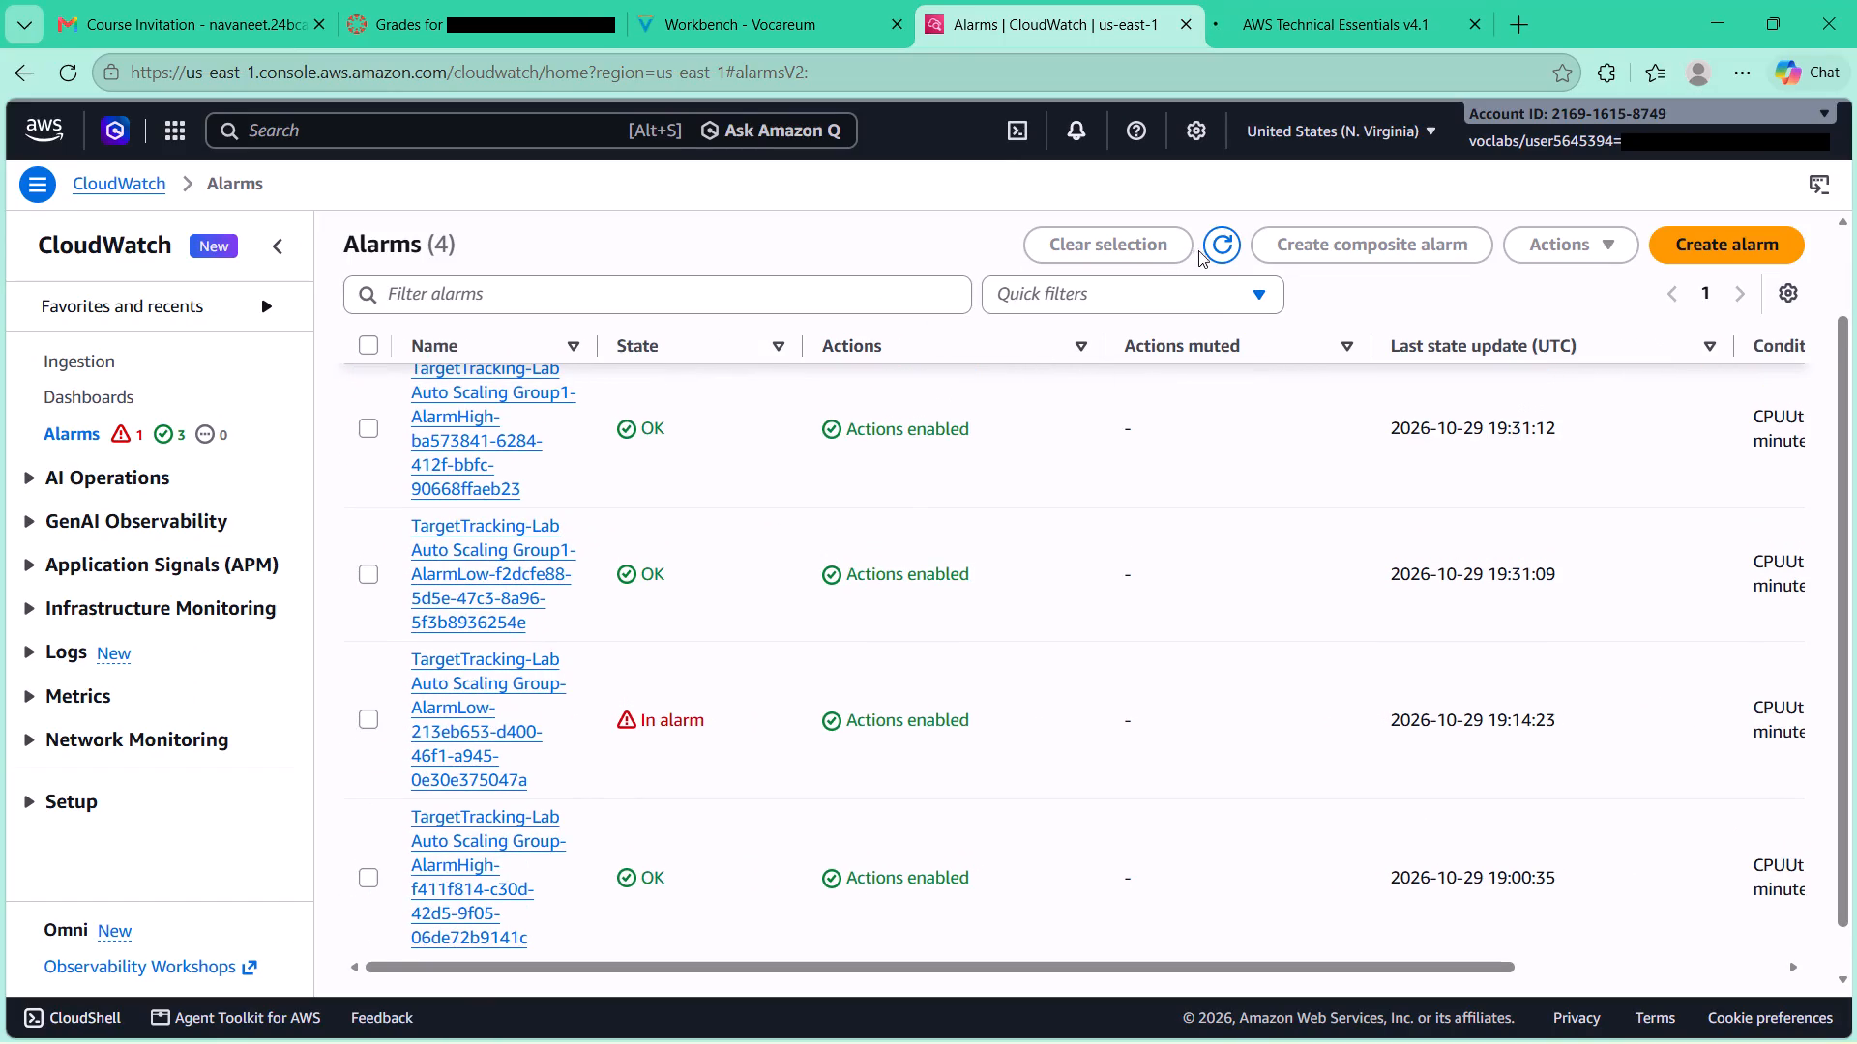
click(1222, 245)
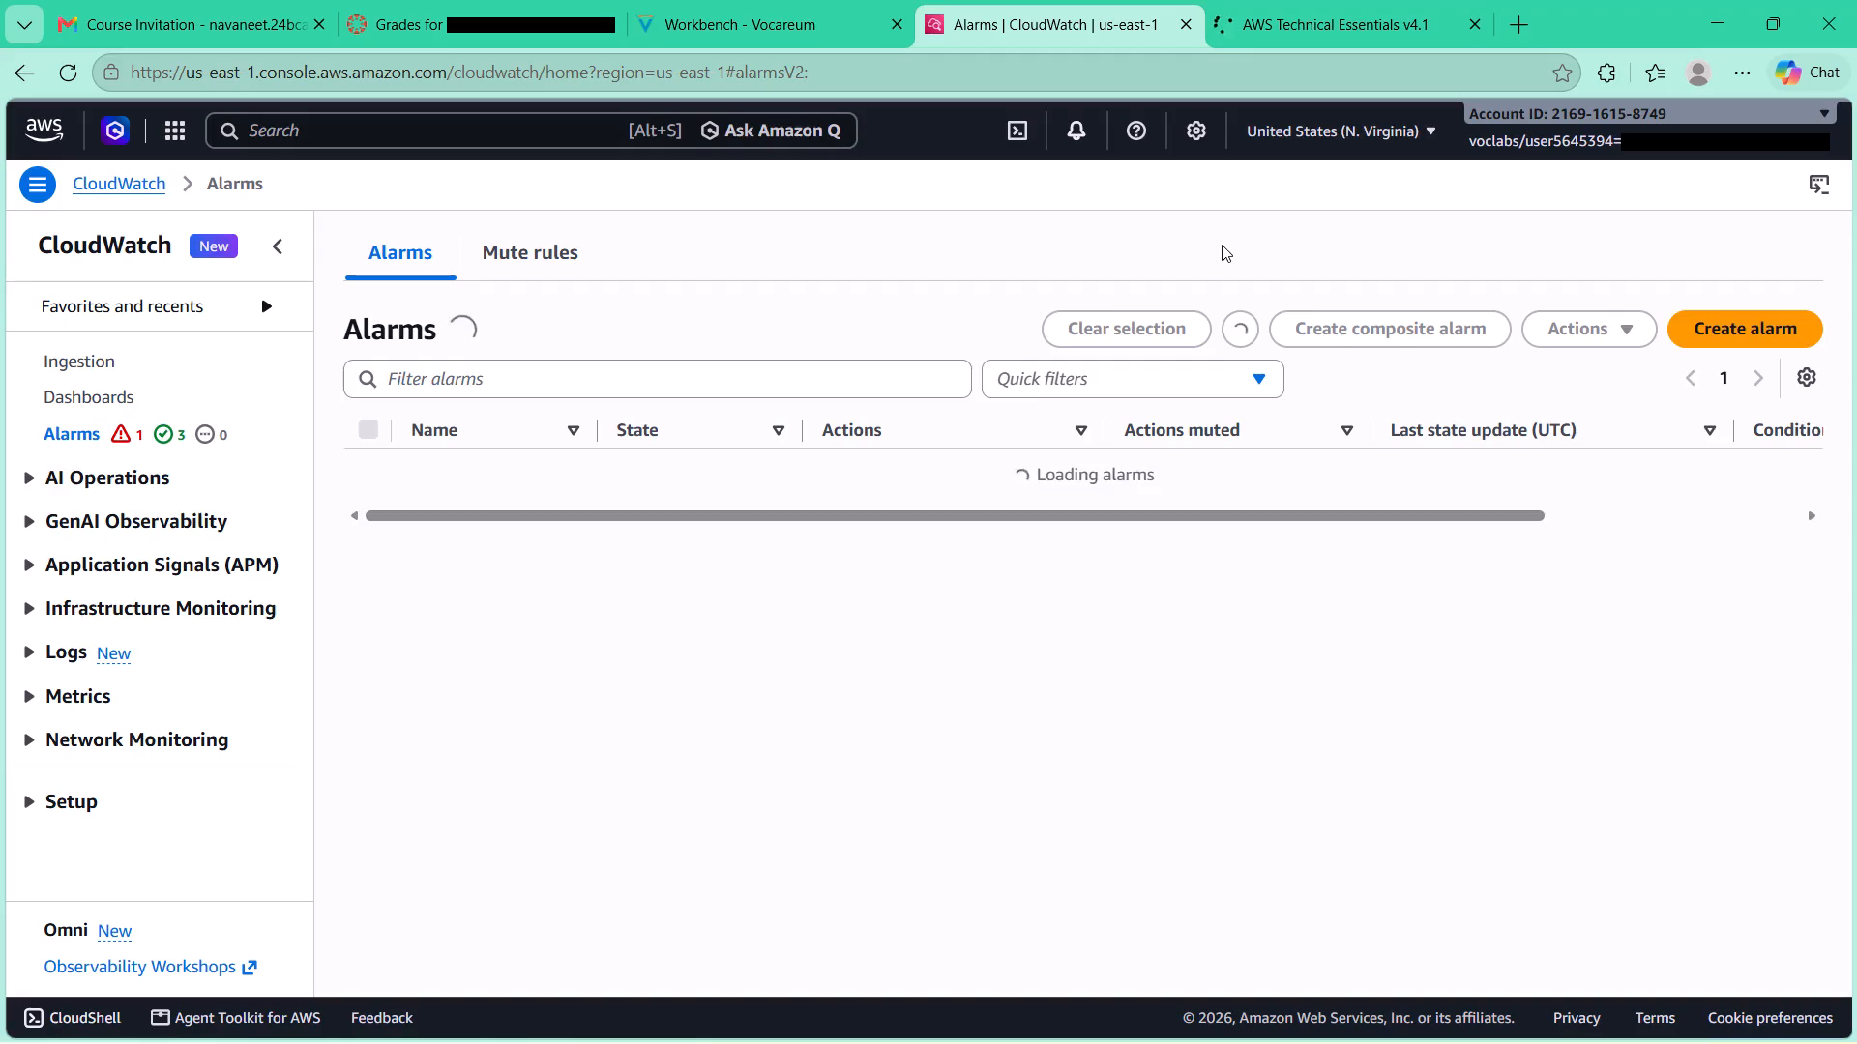
scroll(884, 498, down, 2)
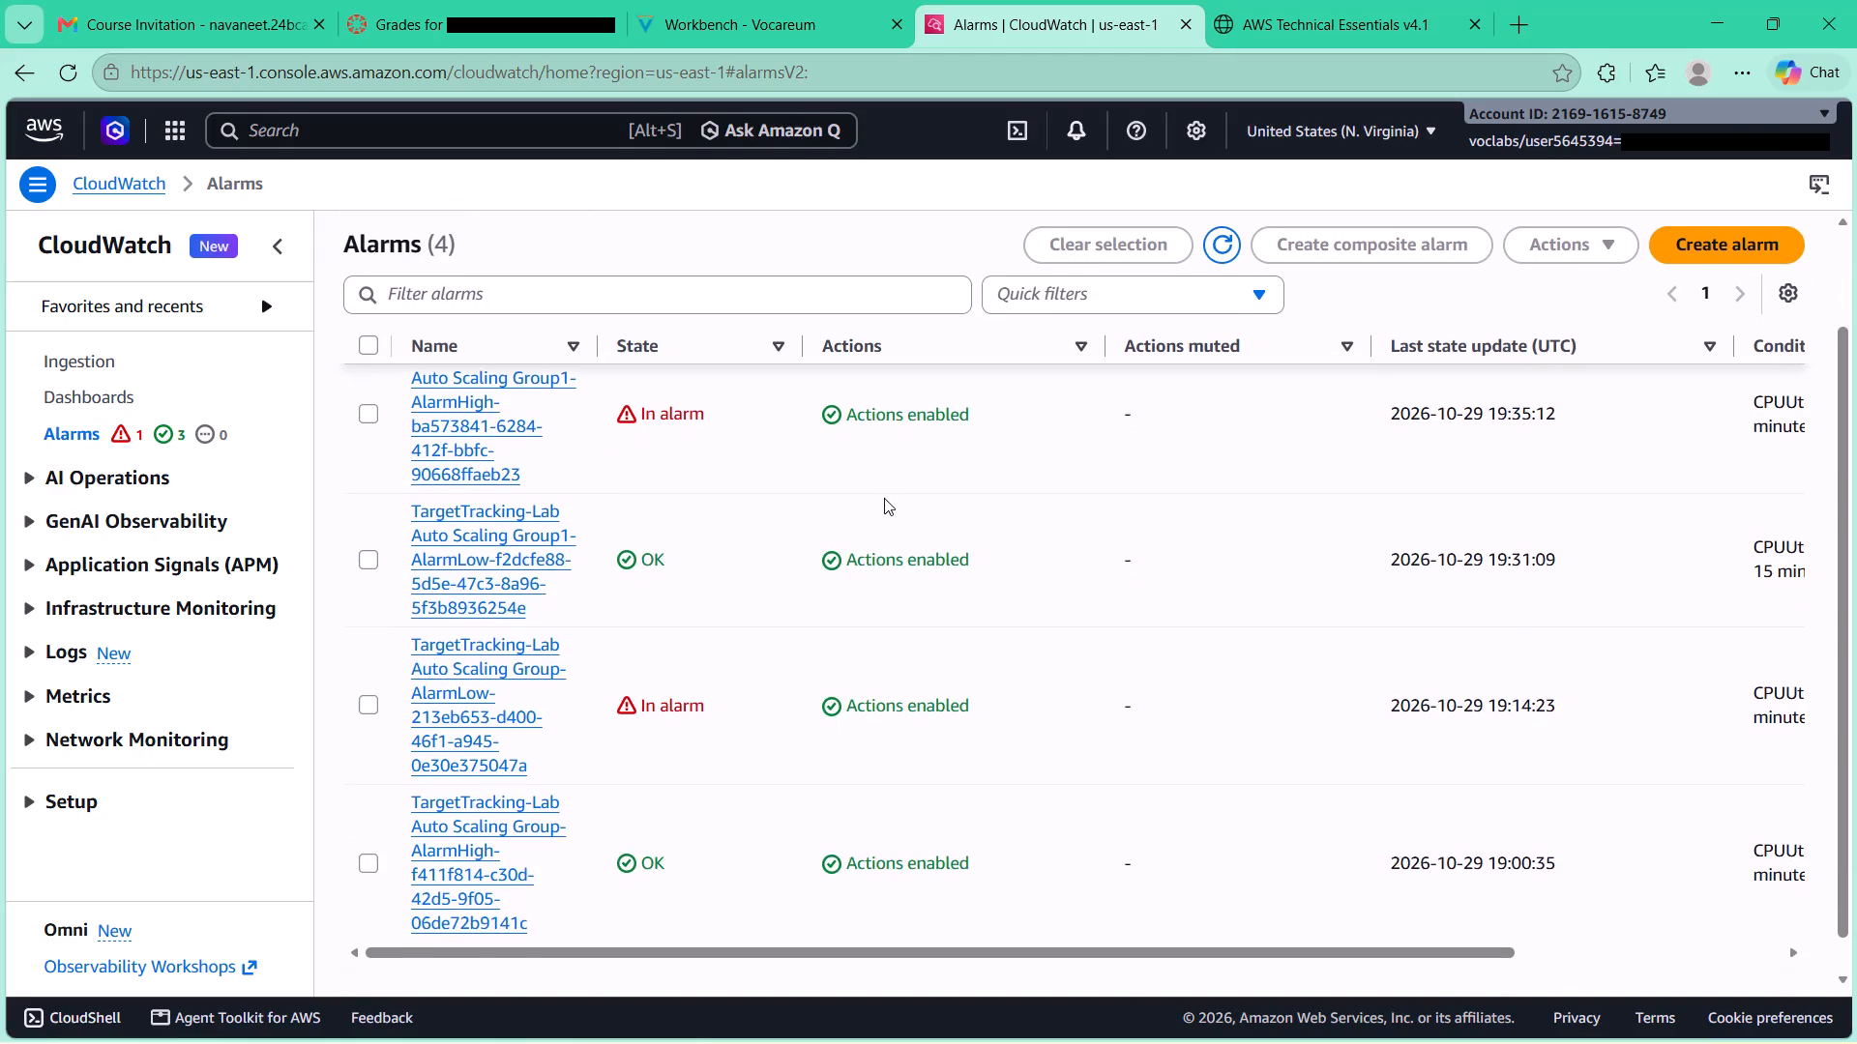
click(814, 0)
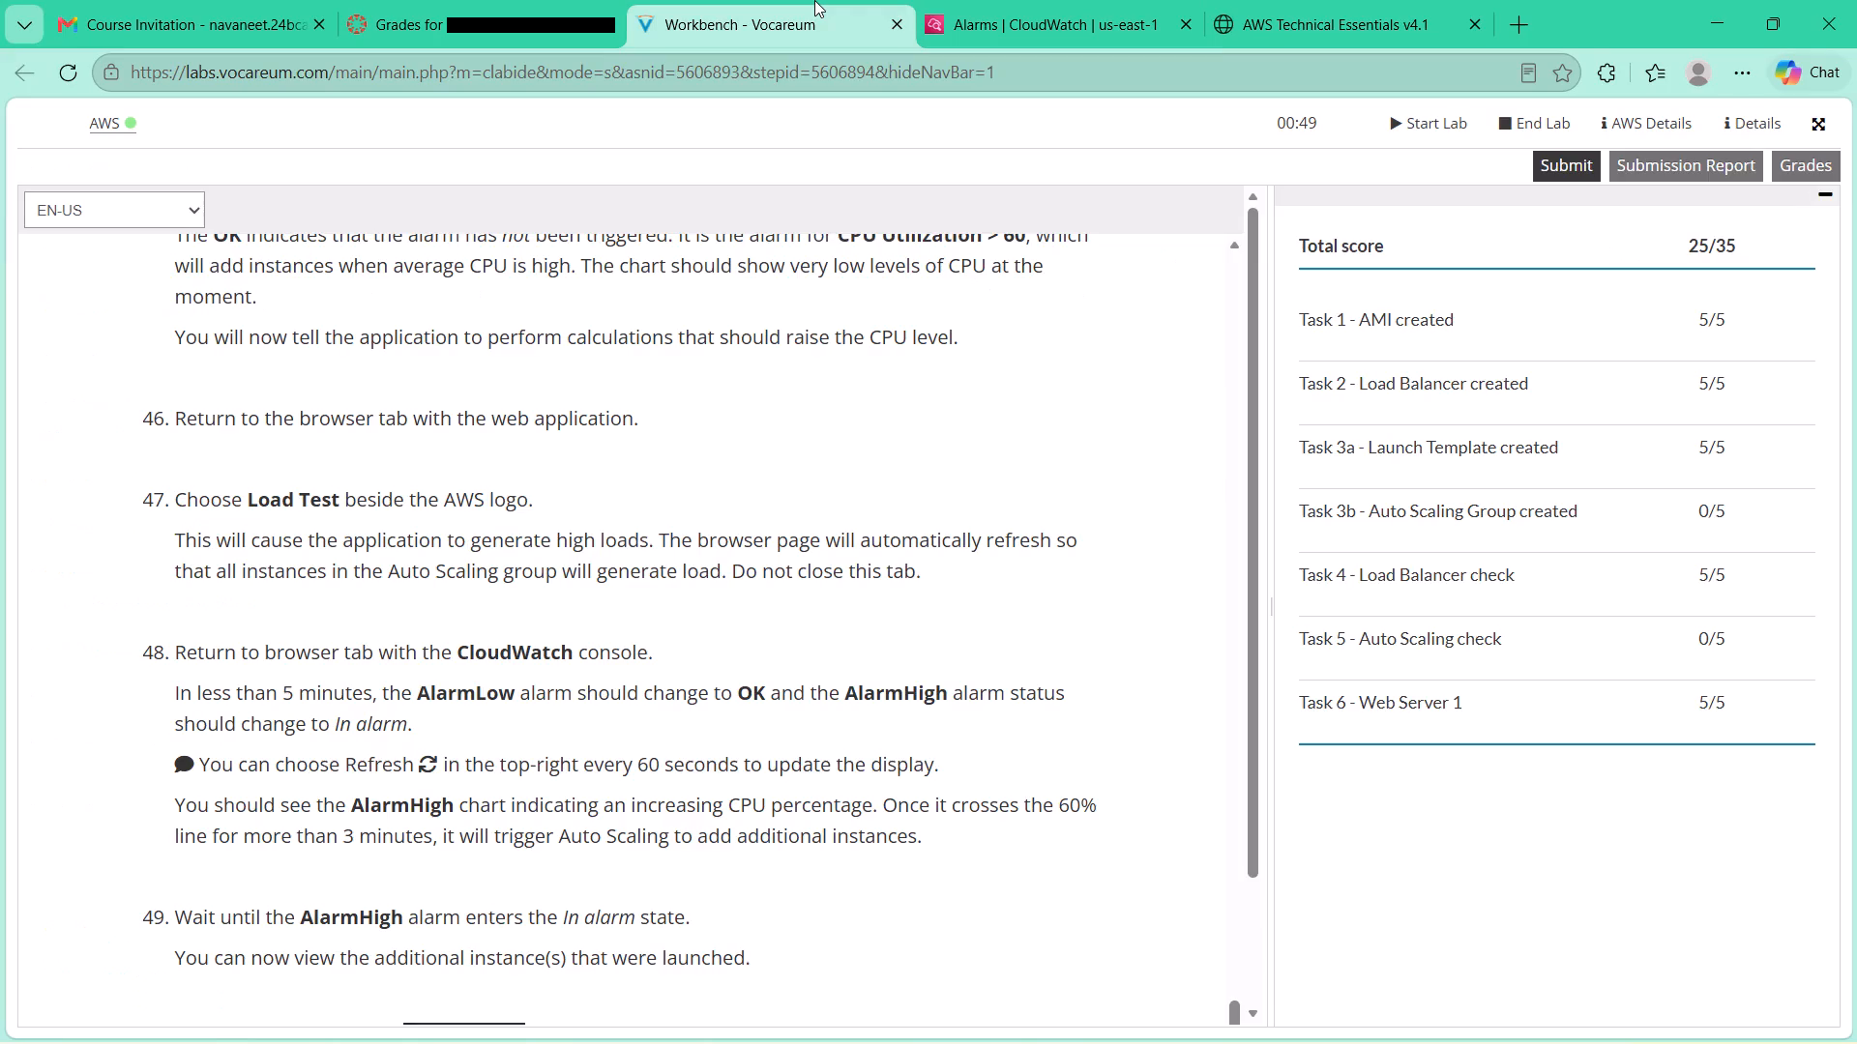
click(1037, 5)
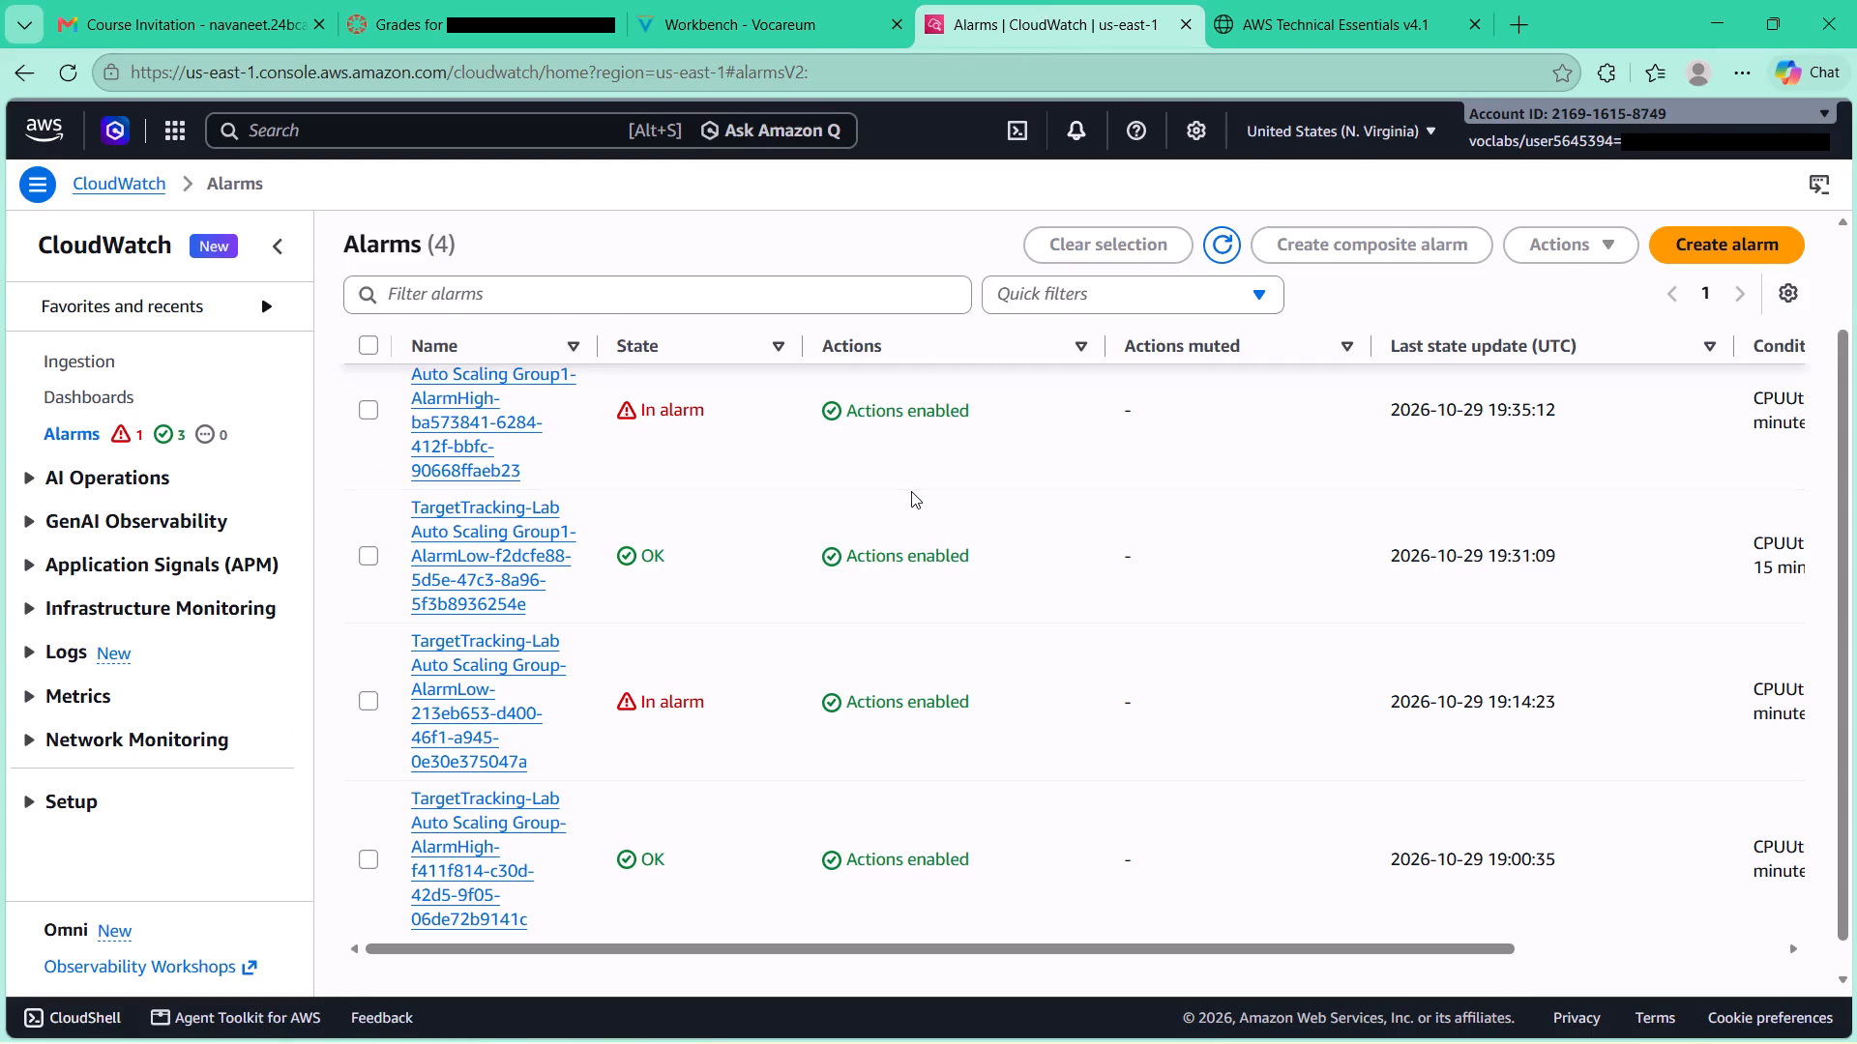
scroll(911, 491, up, 1)
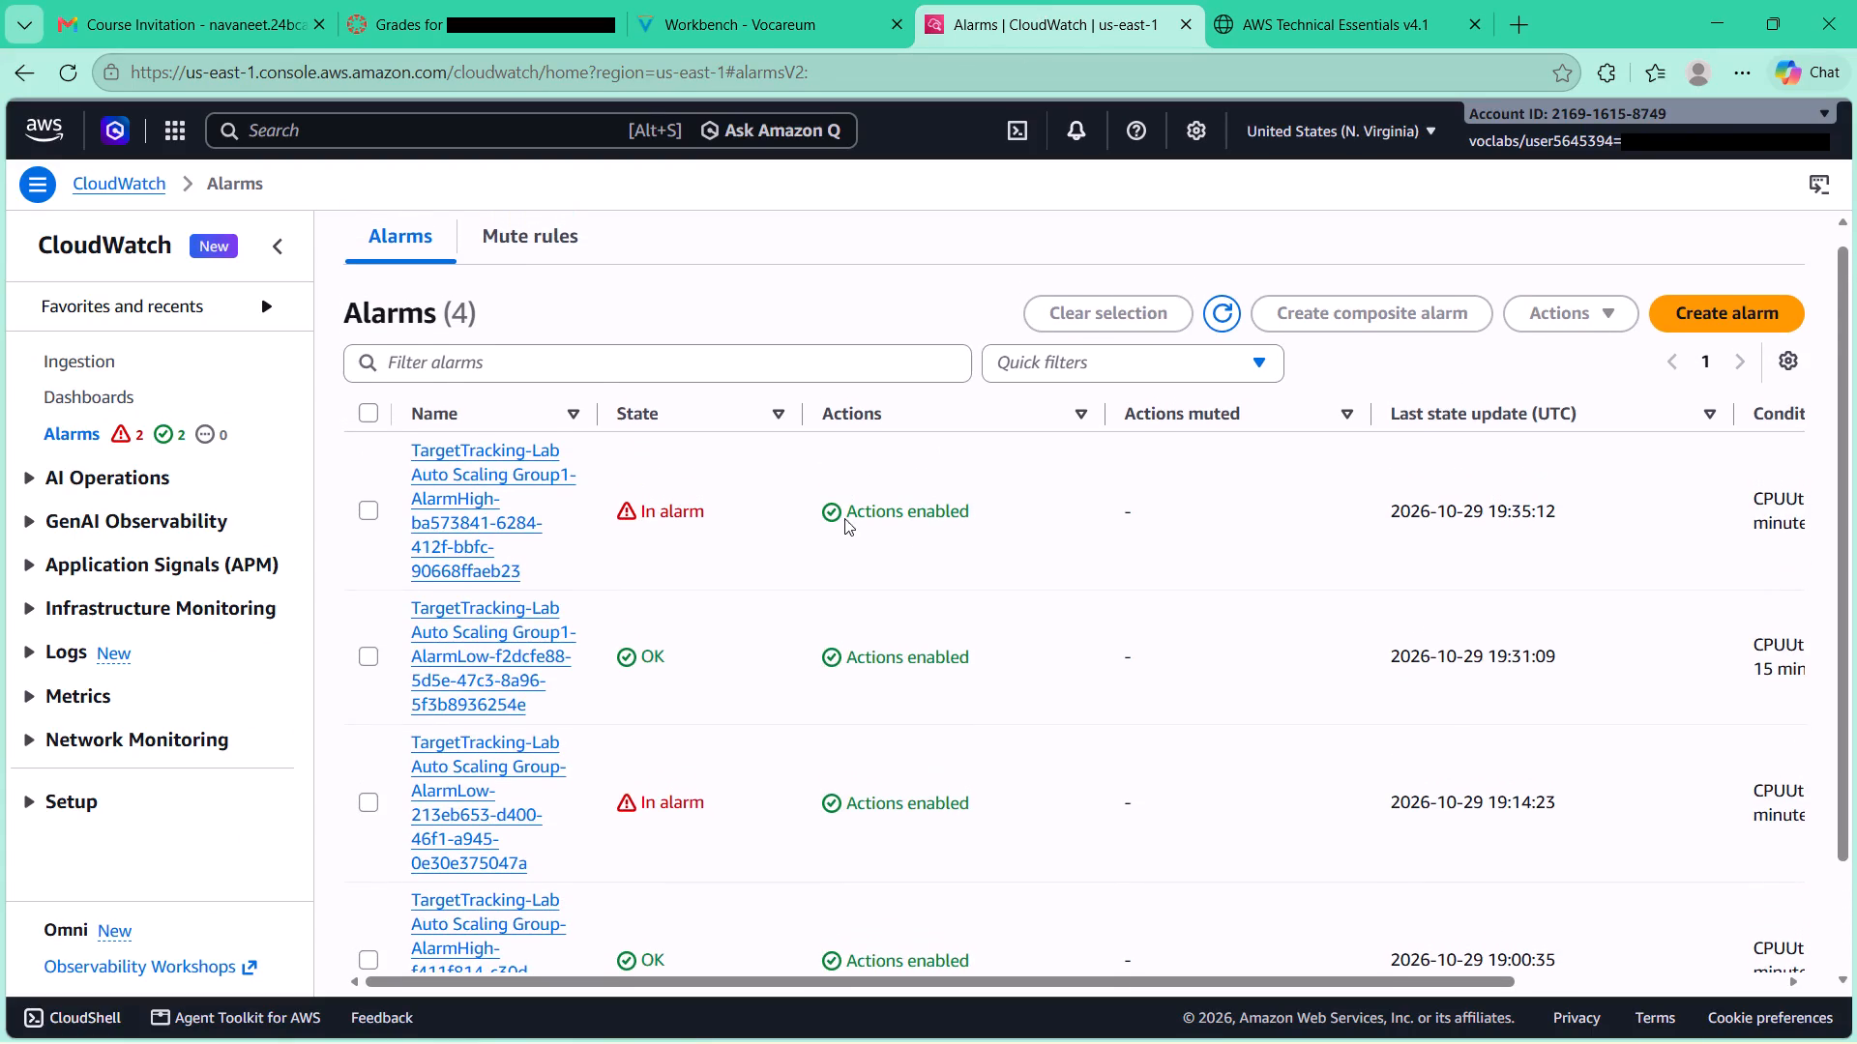
scroll(840, 523, left, 1)
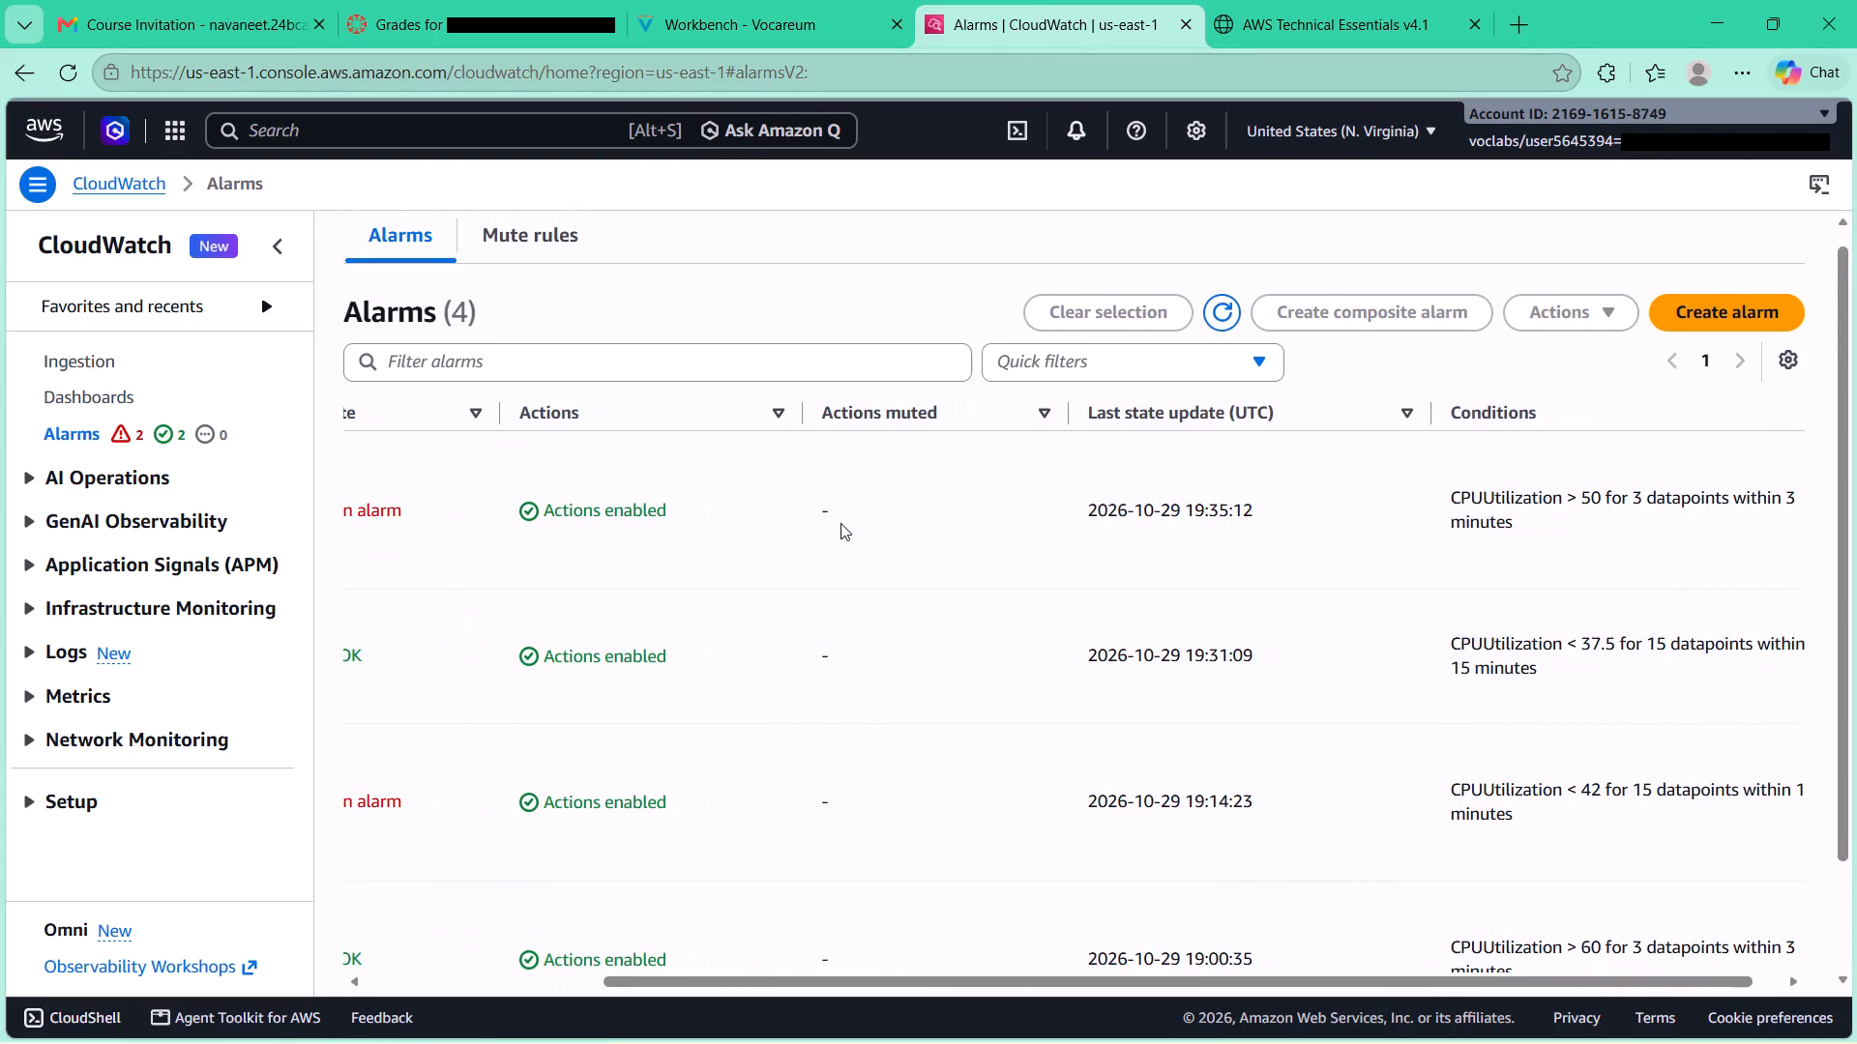
scroll(840, 523, right, 2)
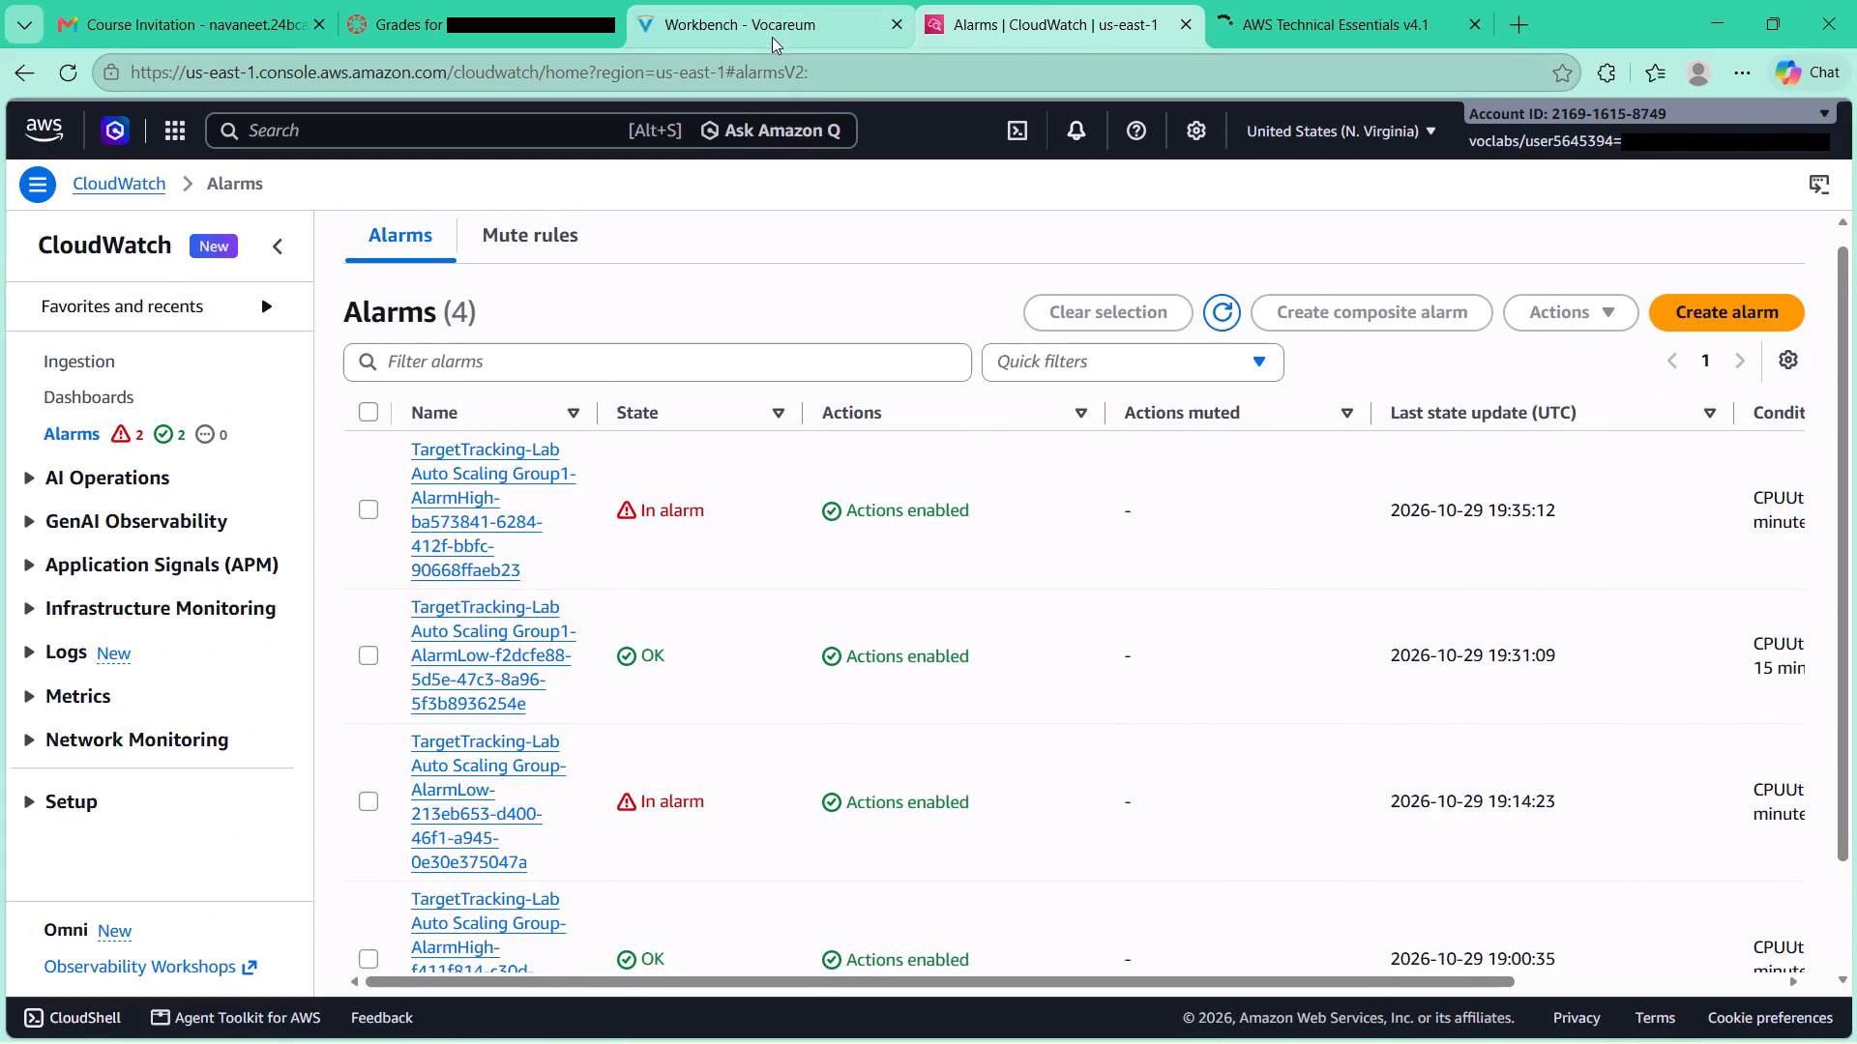
Read lab steps 49 to 53, search the AWS console for "ec2" and open the Instances list.
click(772, 36)
scroll(658, 482, down, 4)
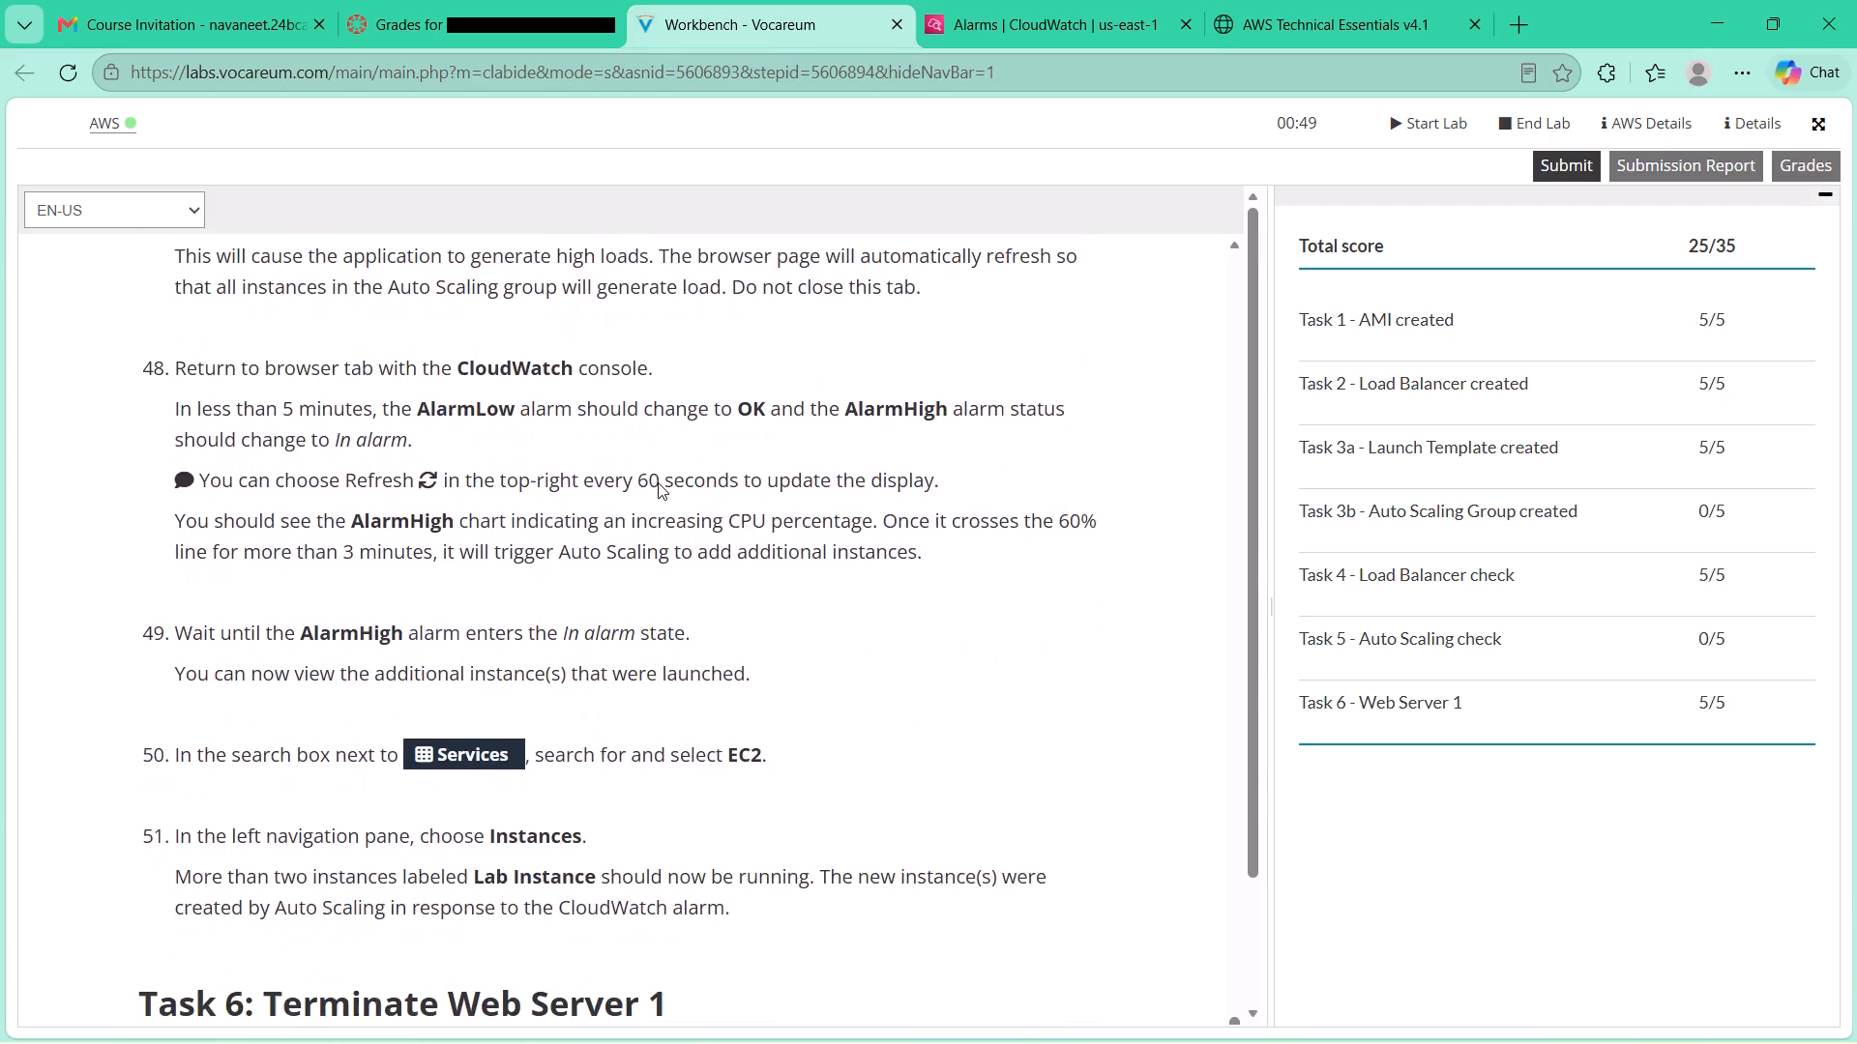
scroll(658, 482, down, 1)
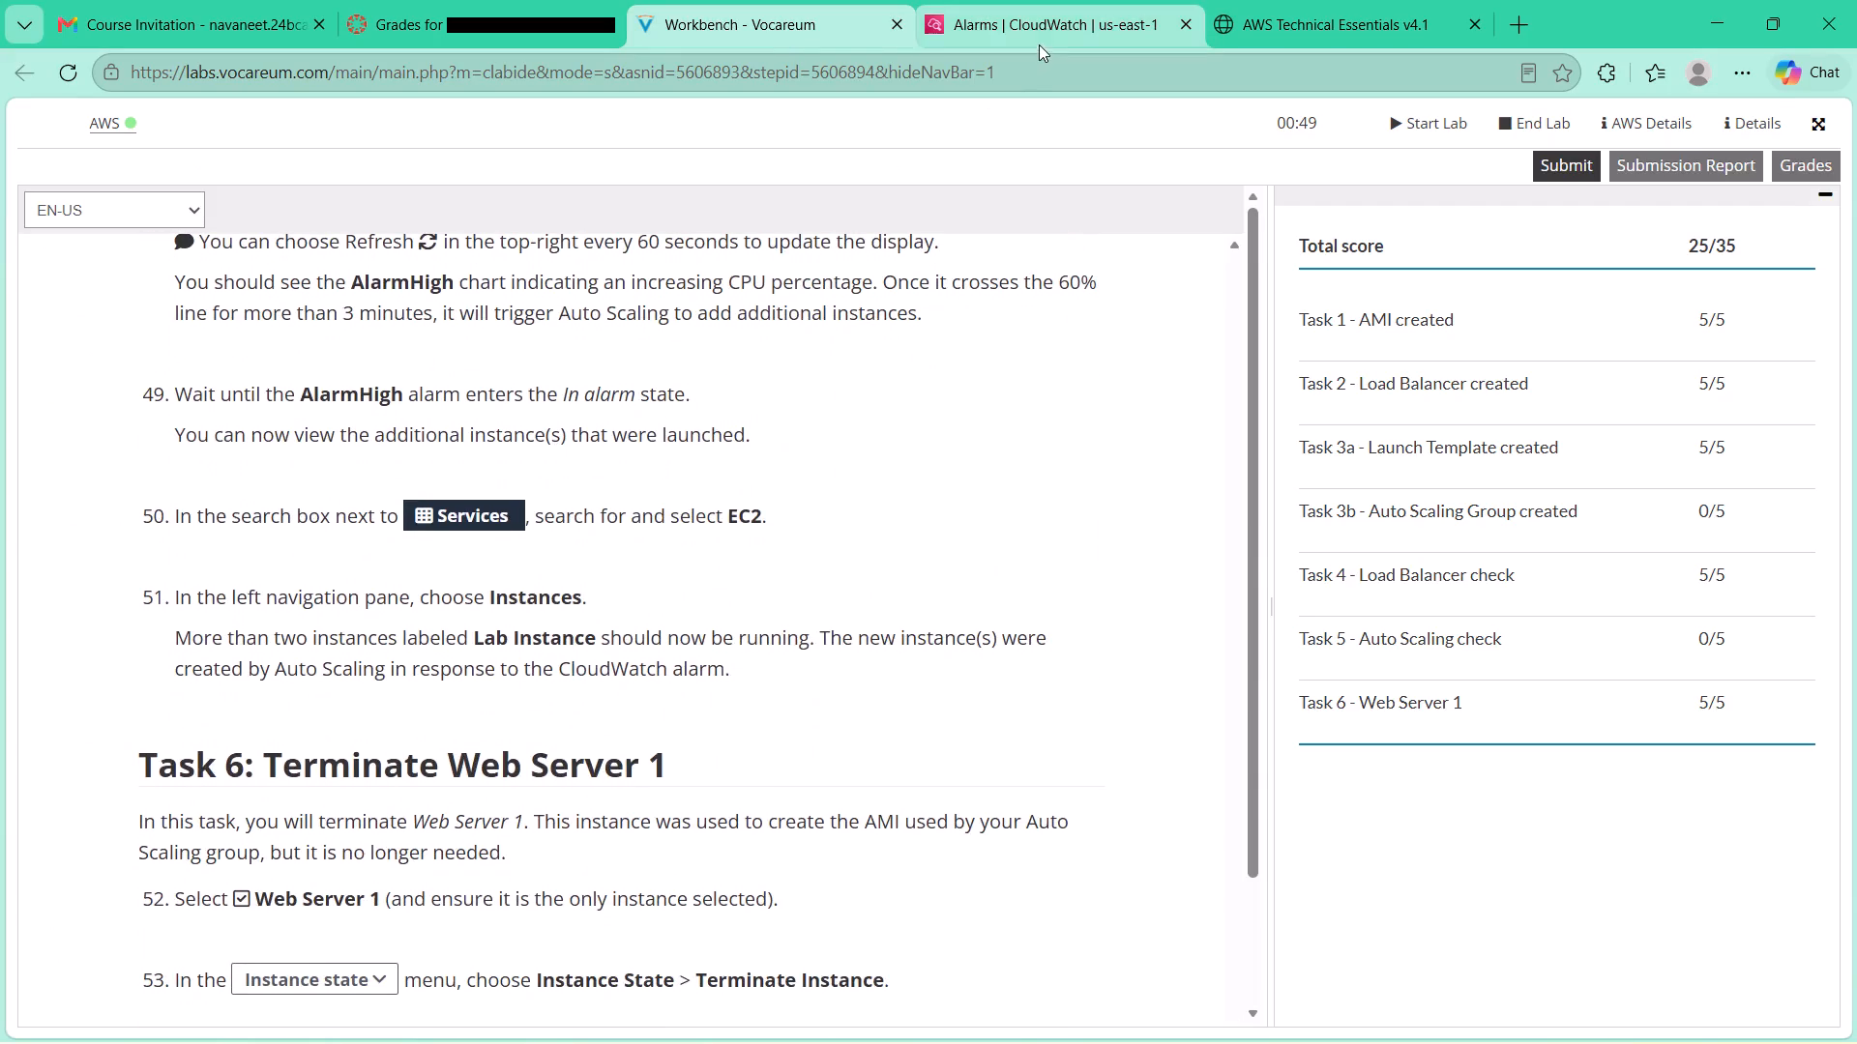
drag(1038, 30, 993, 99)
click(522, 137)
text(ec2)
key(Return)
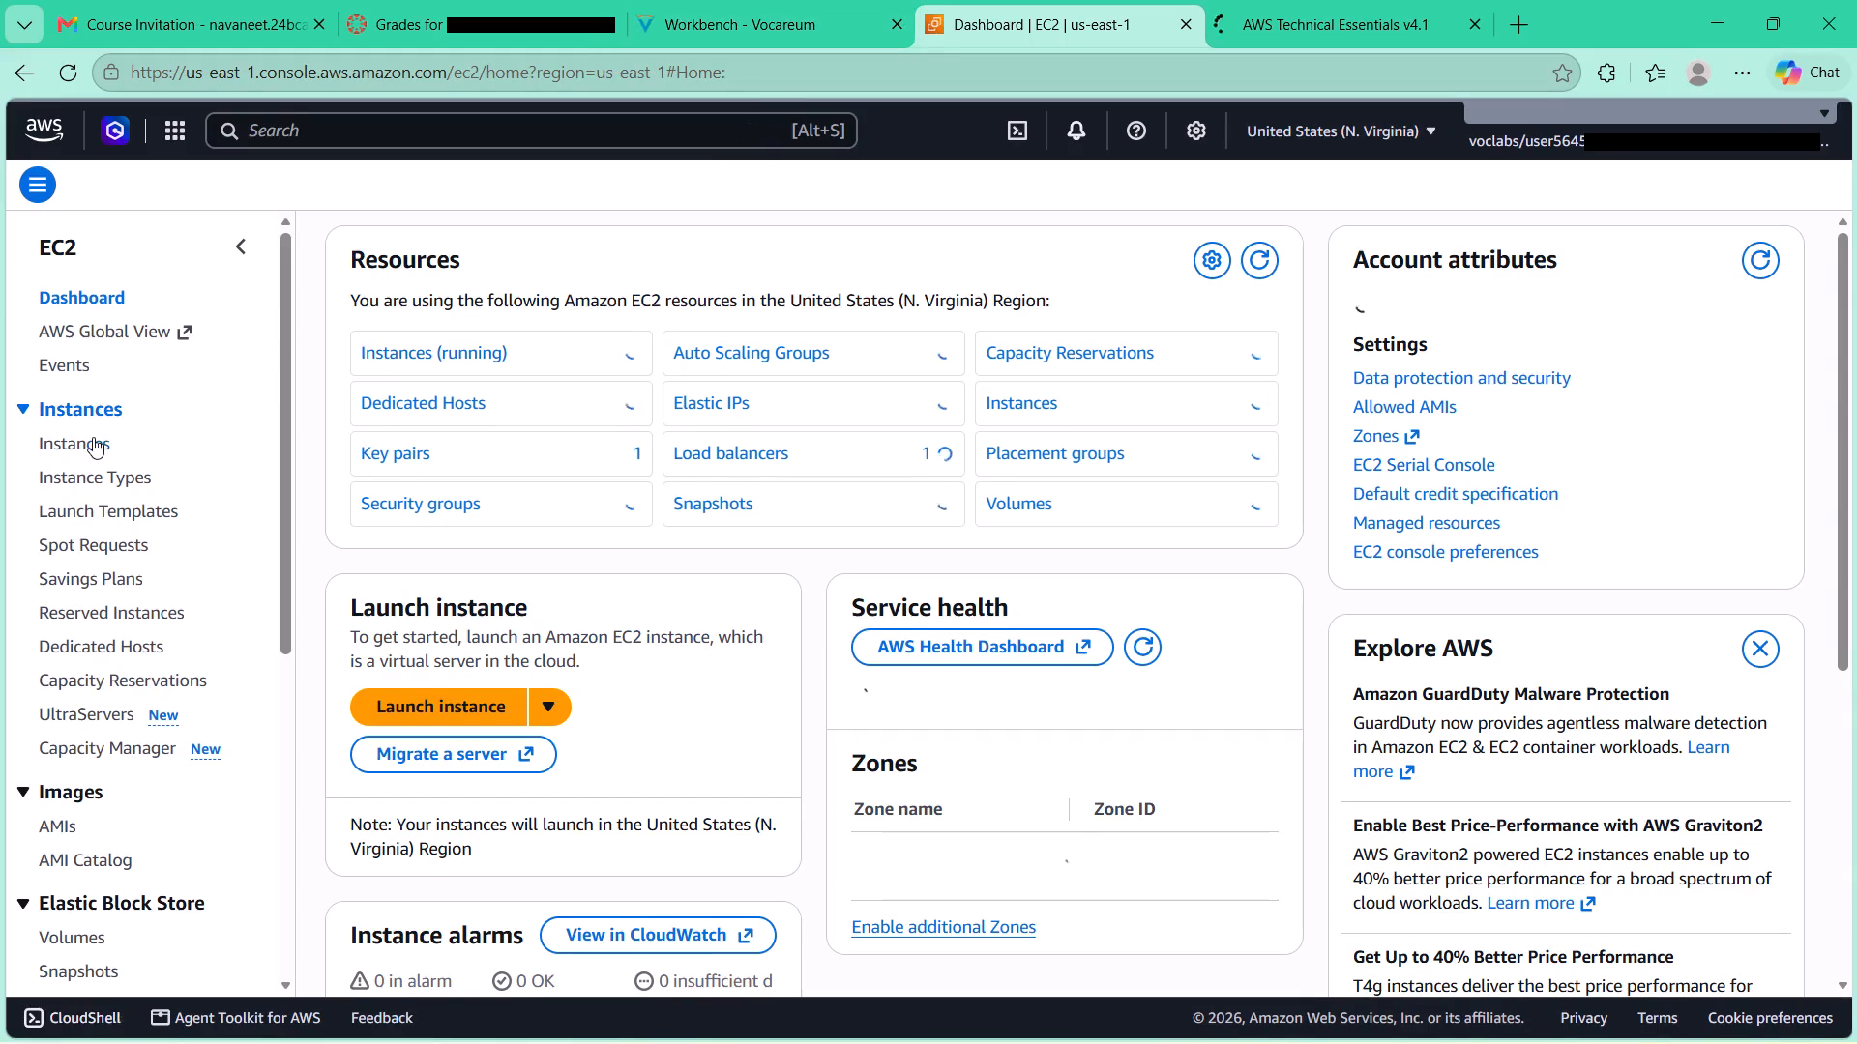
click(93, 437)
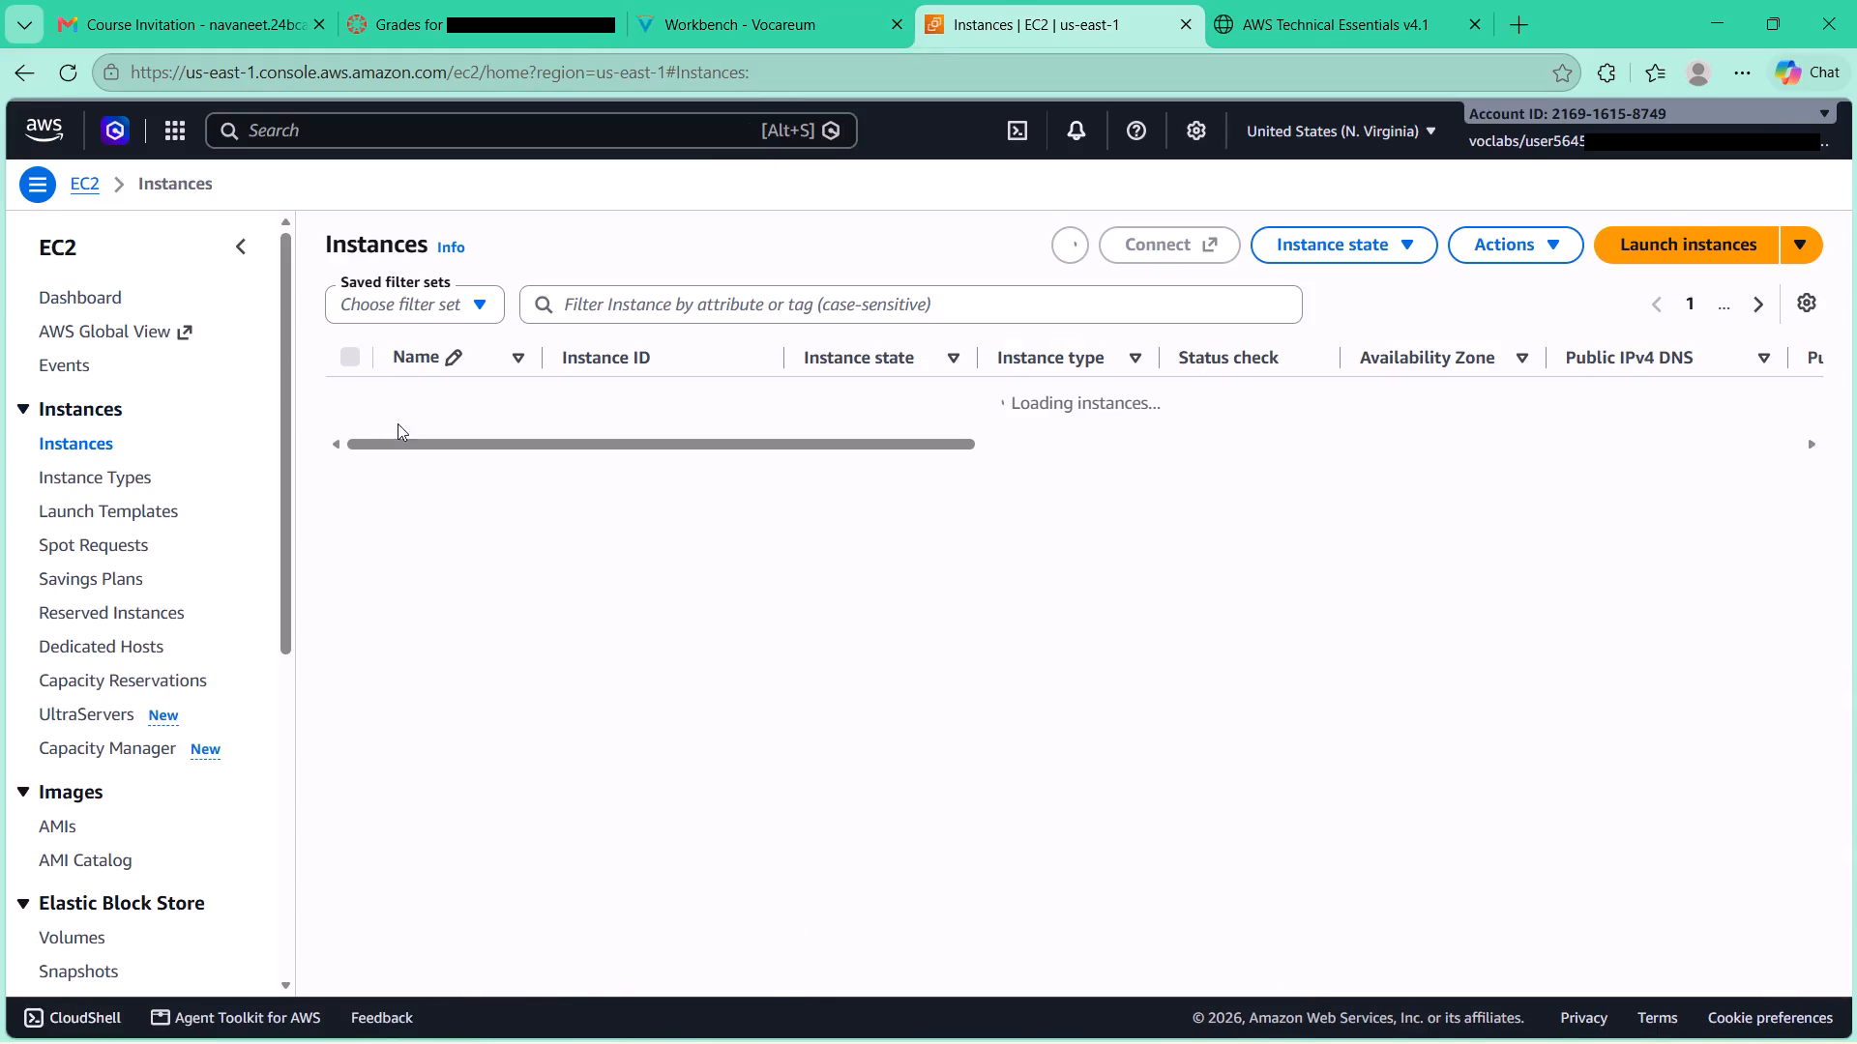
Select only the Web Server 1 instance and terminate it, leaving Skip OS shutdown off.
scroll(429, 467, down, 2)
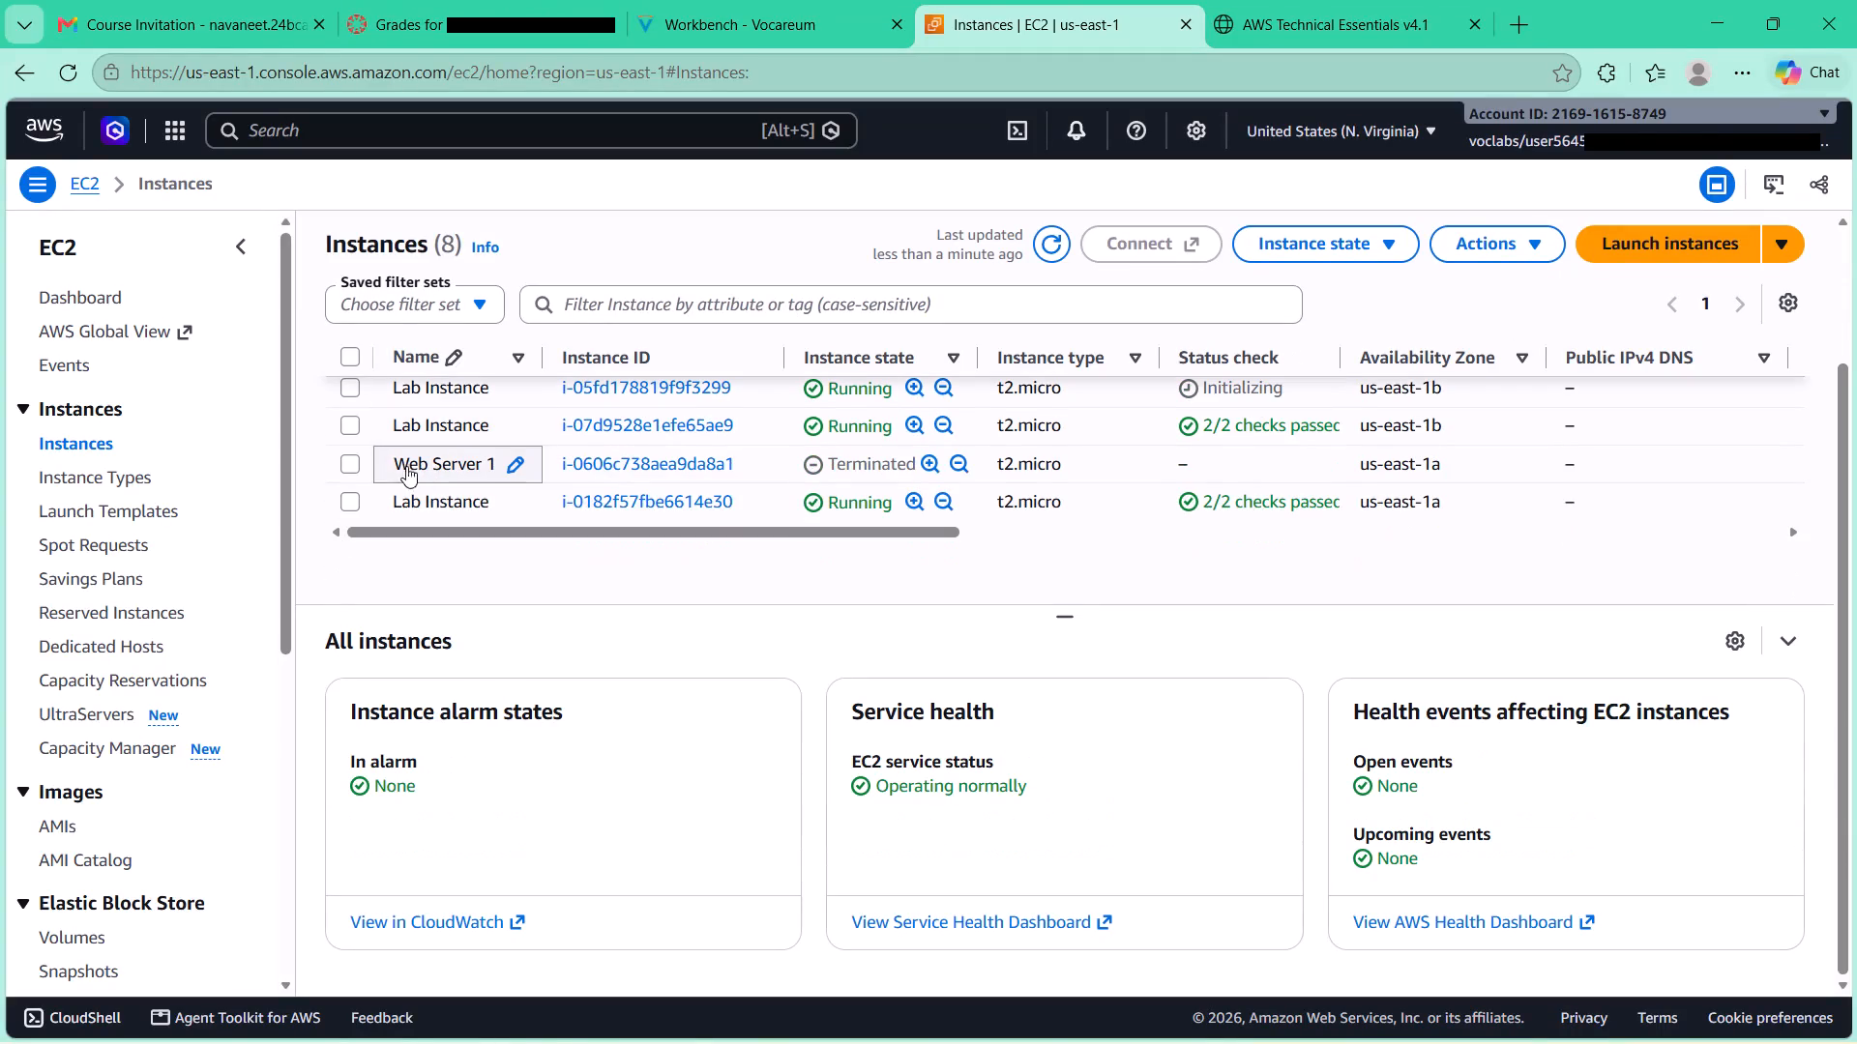
click(345, 465)
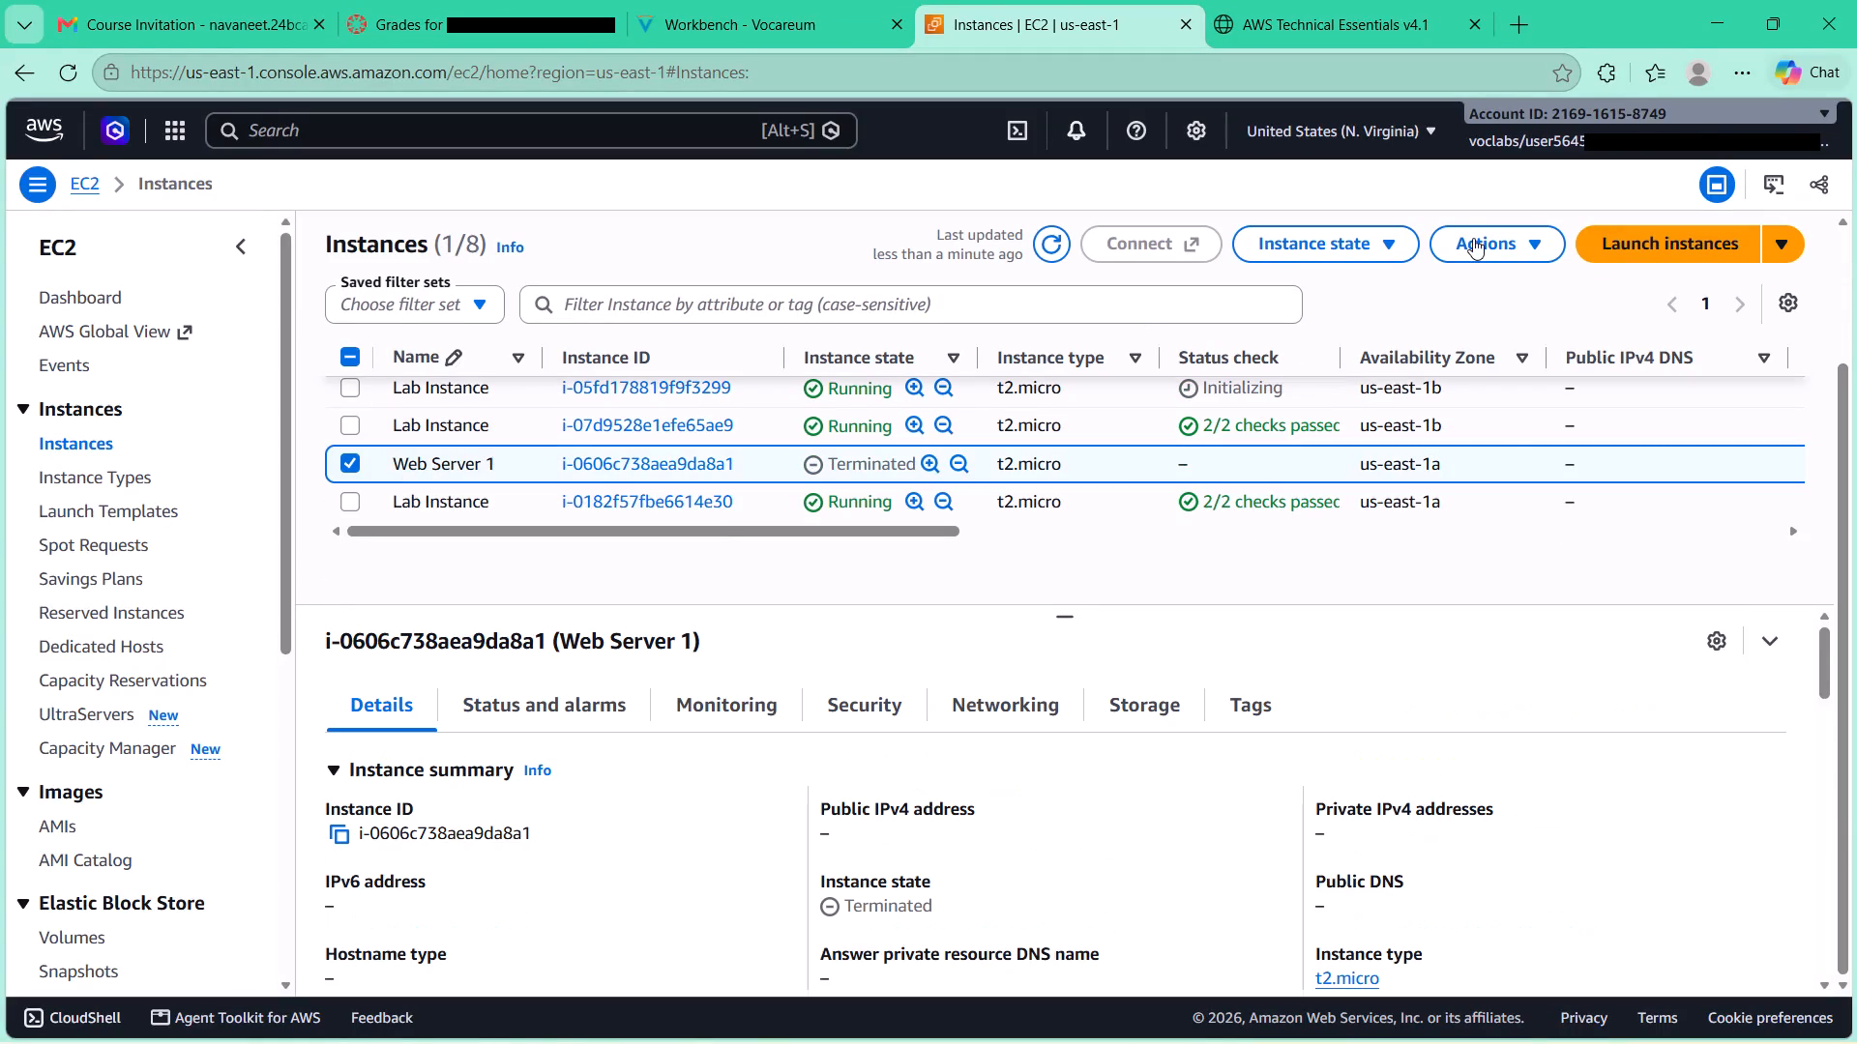
click(1473, 238)
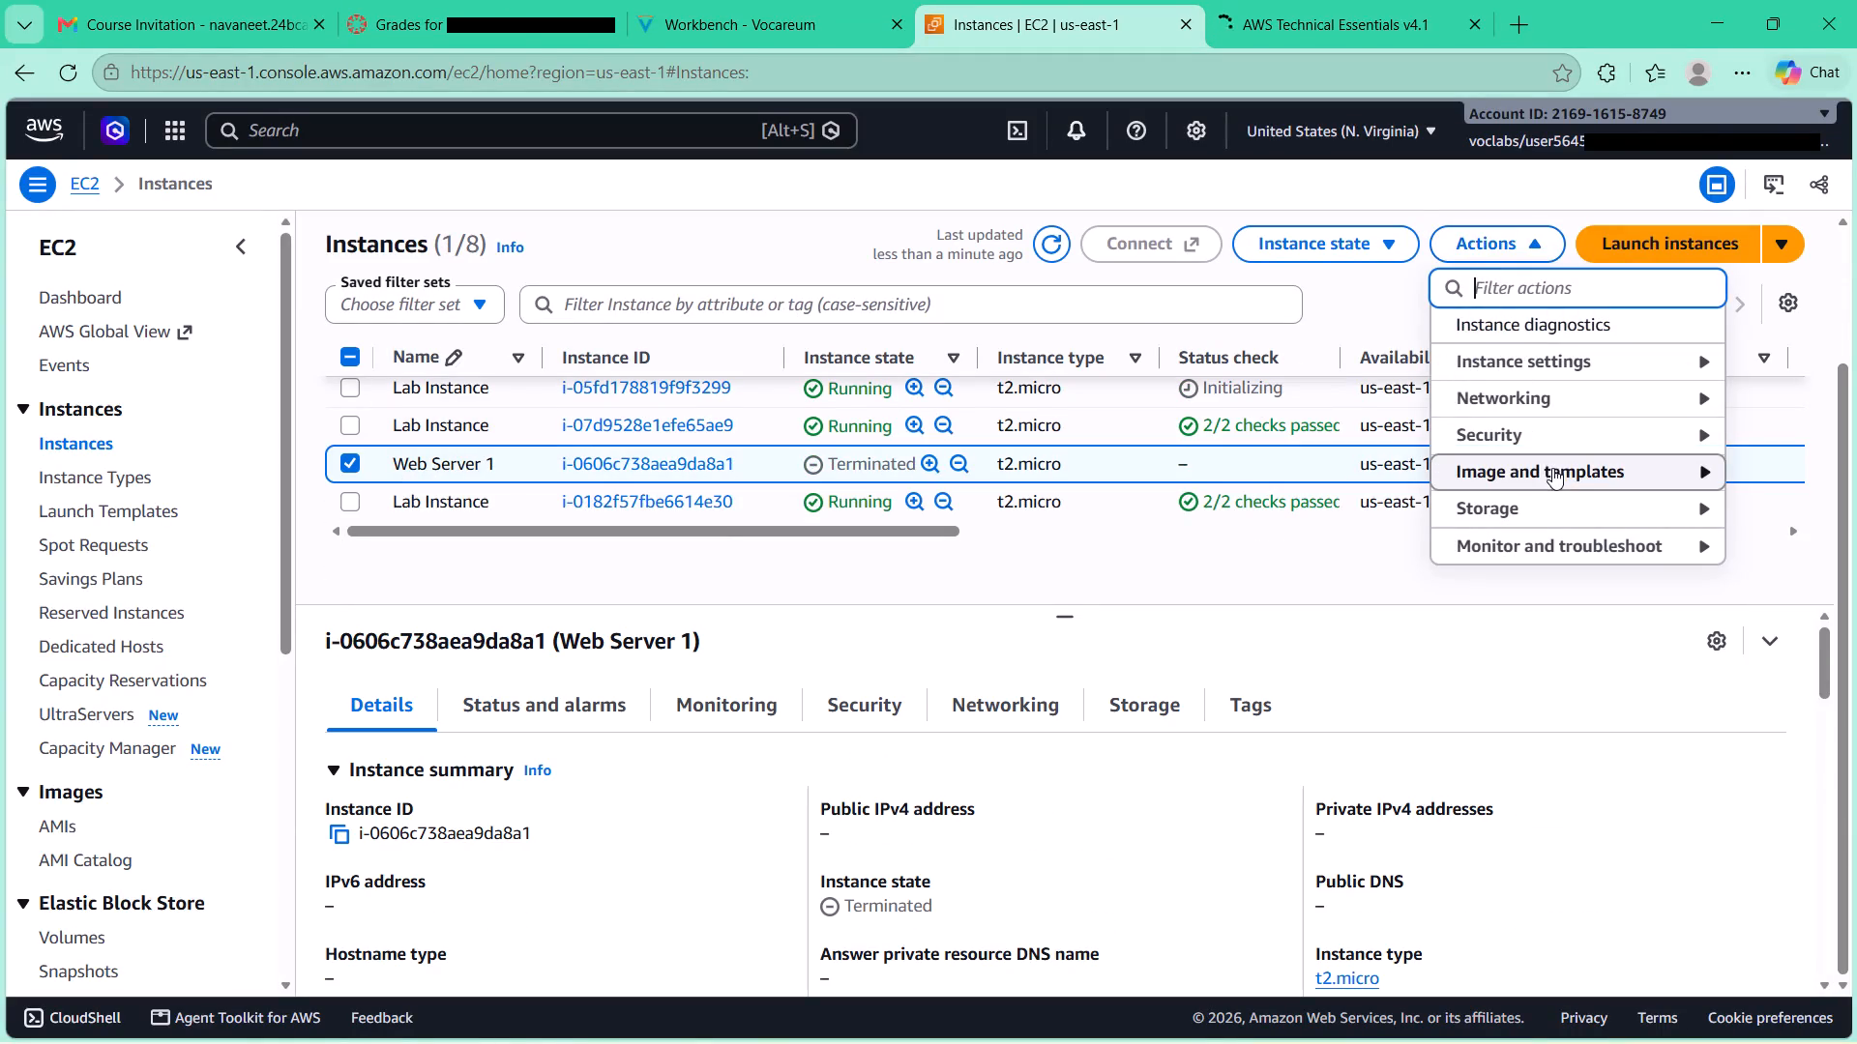
click(1339, 236)
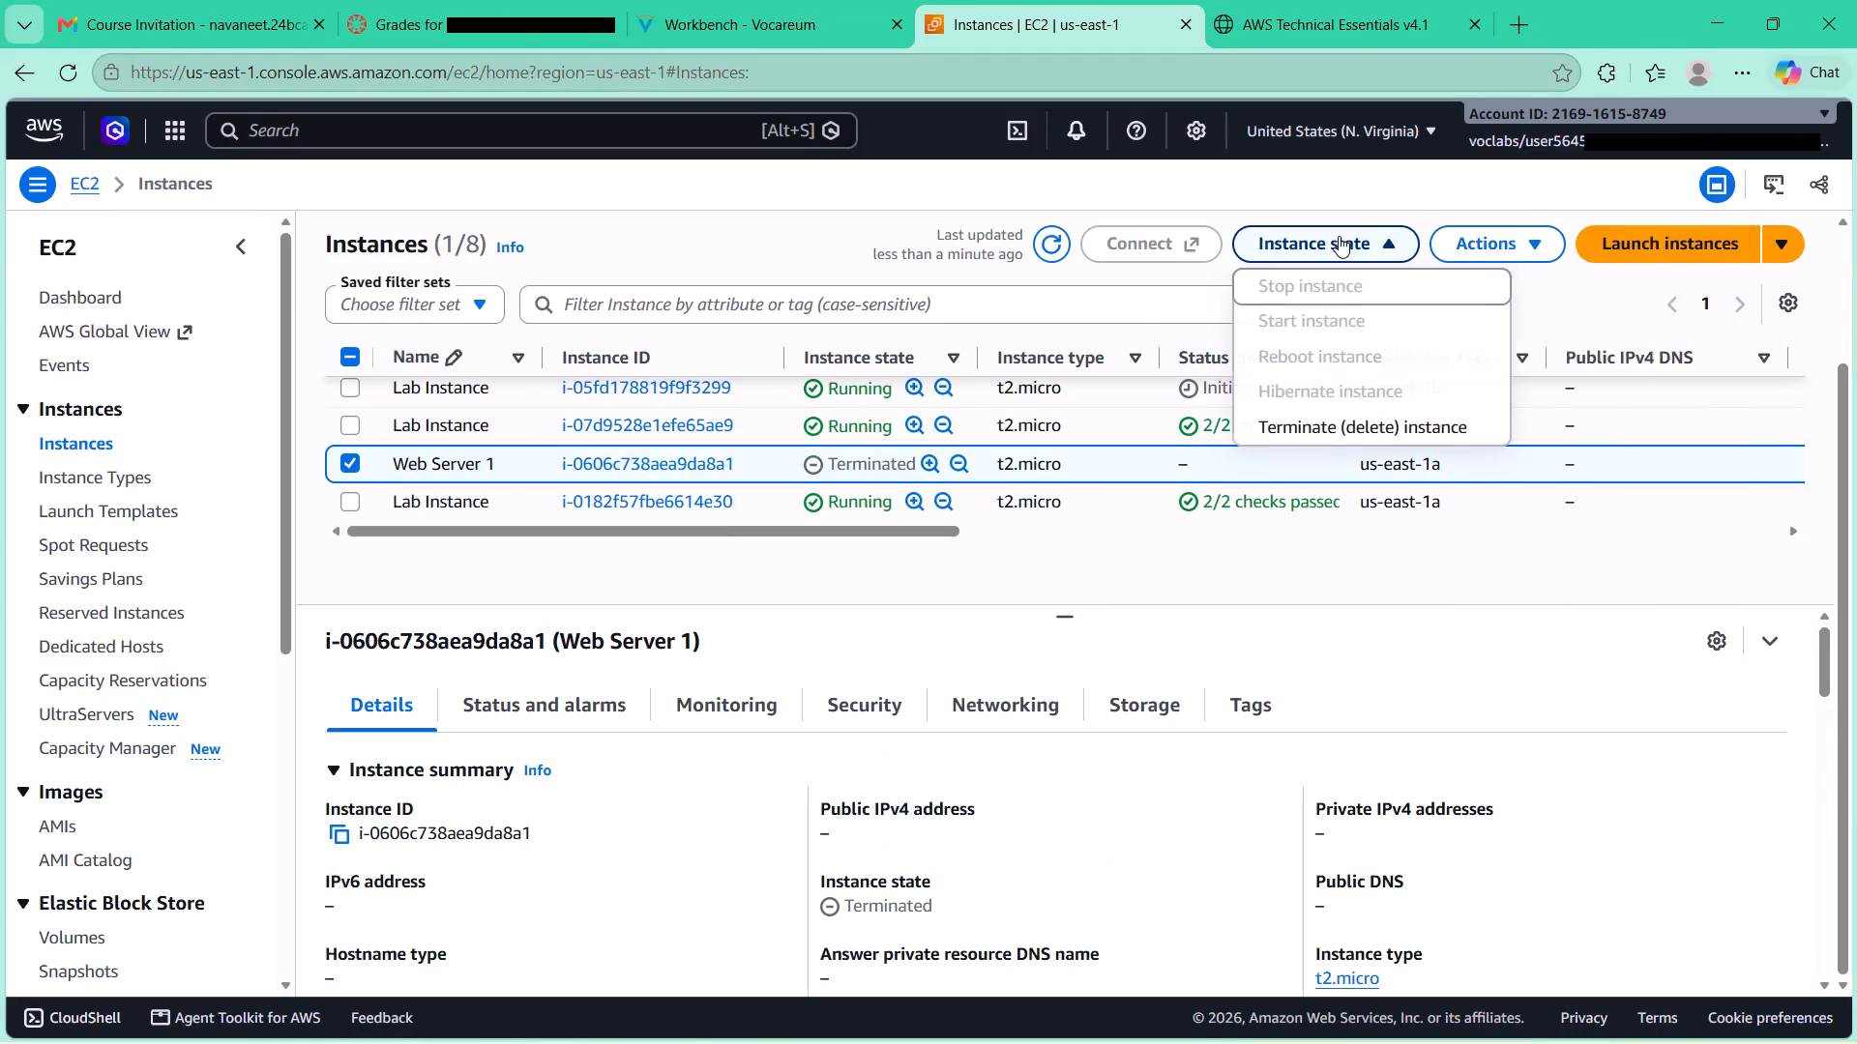
click(1344, 415)
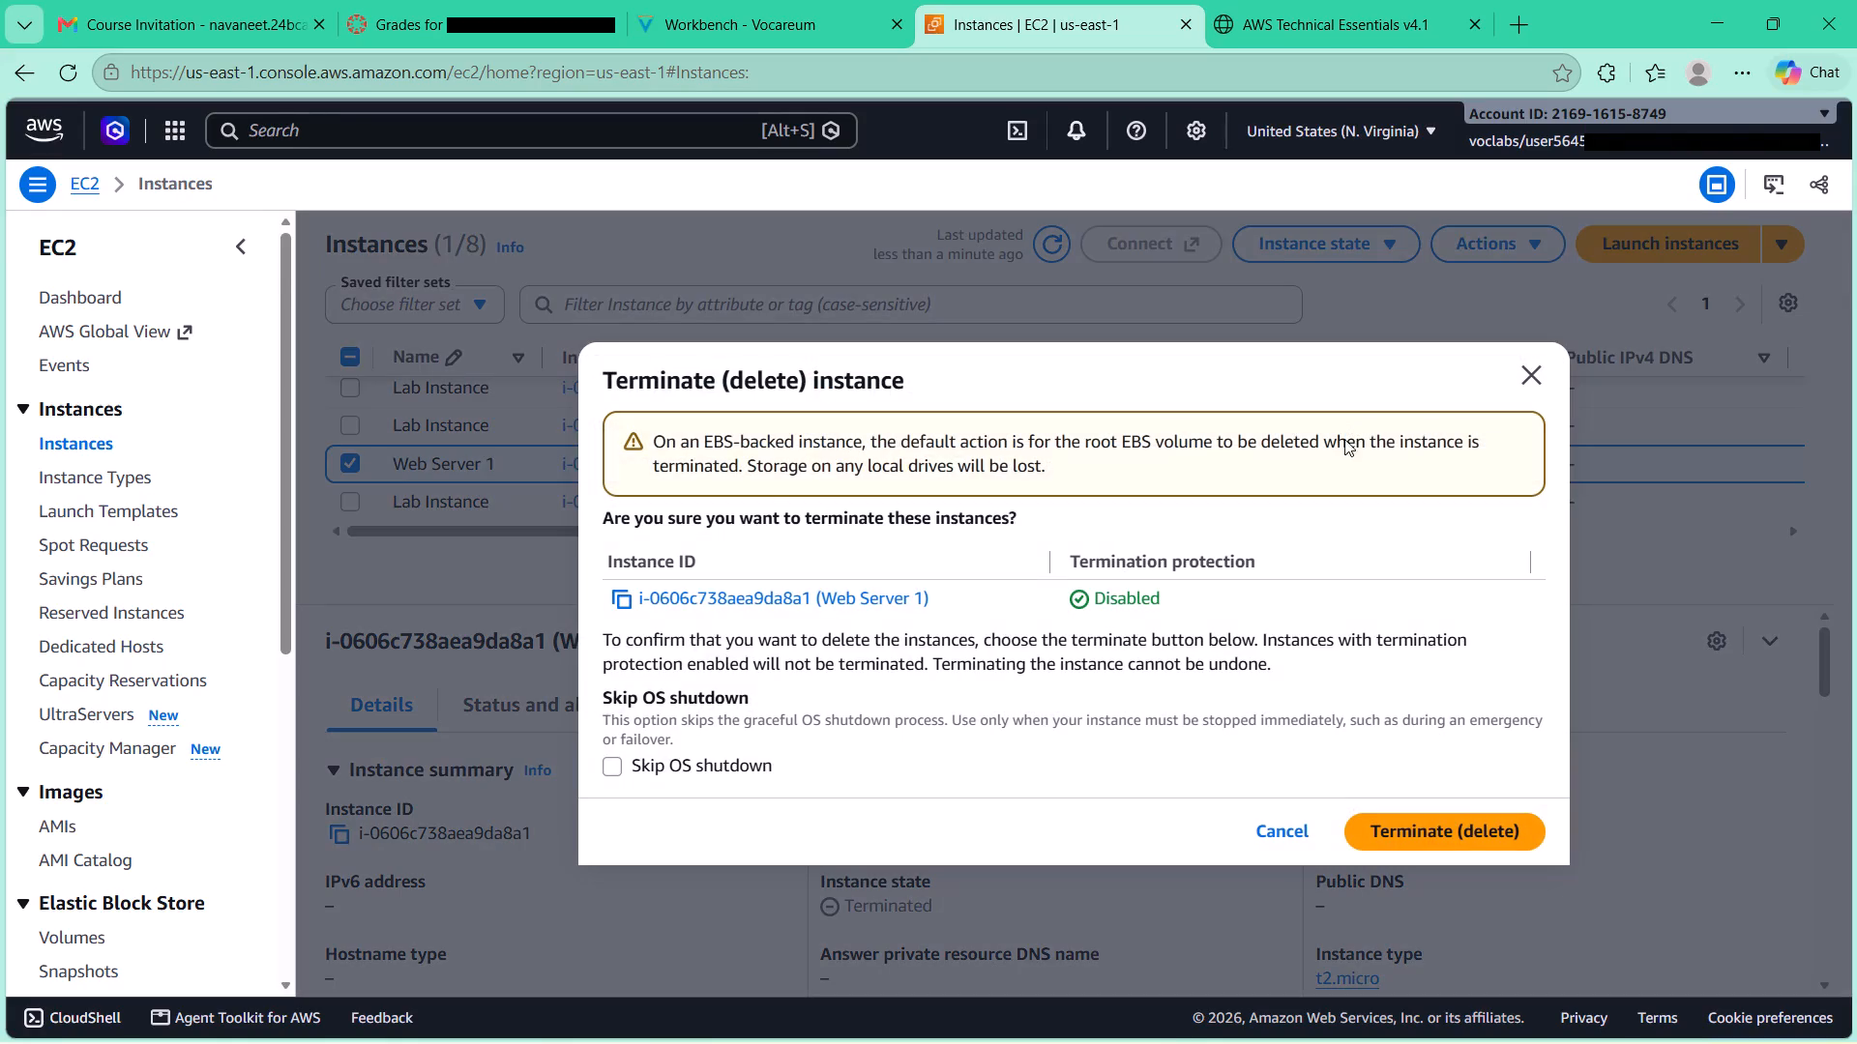
click(1433, 825)
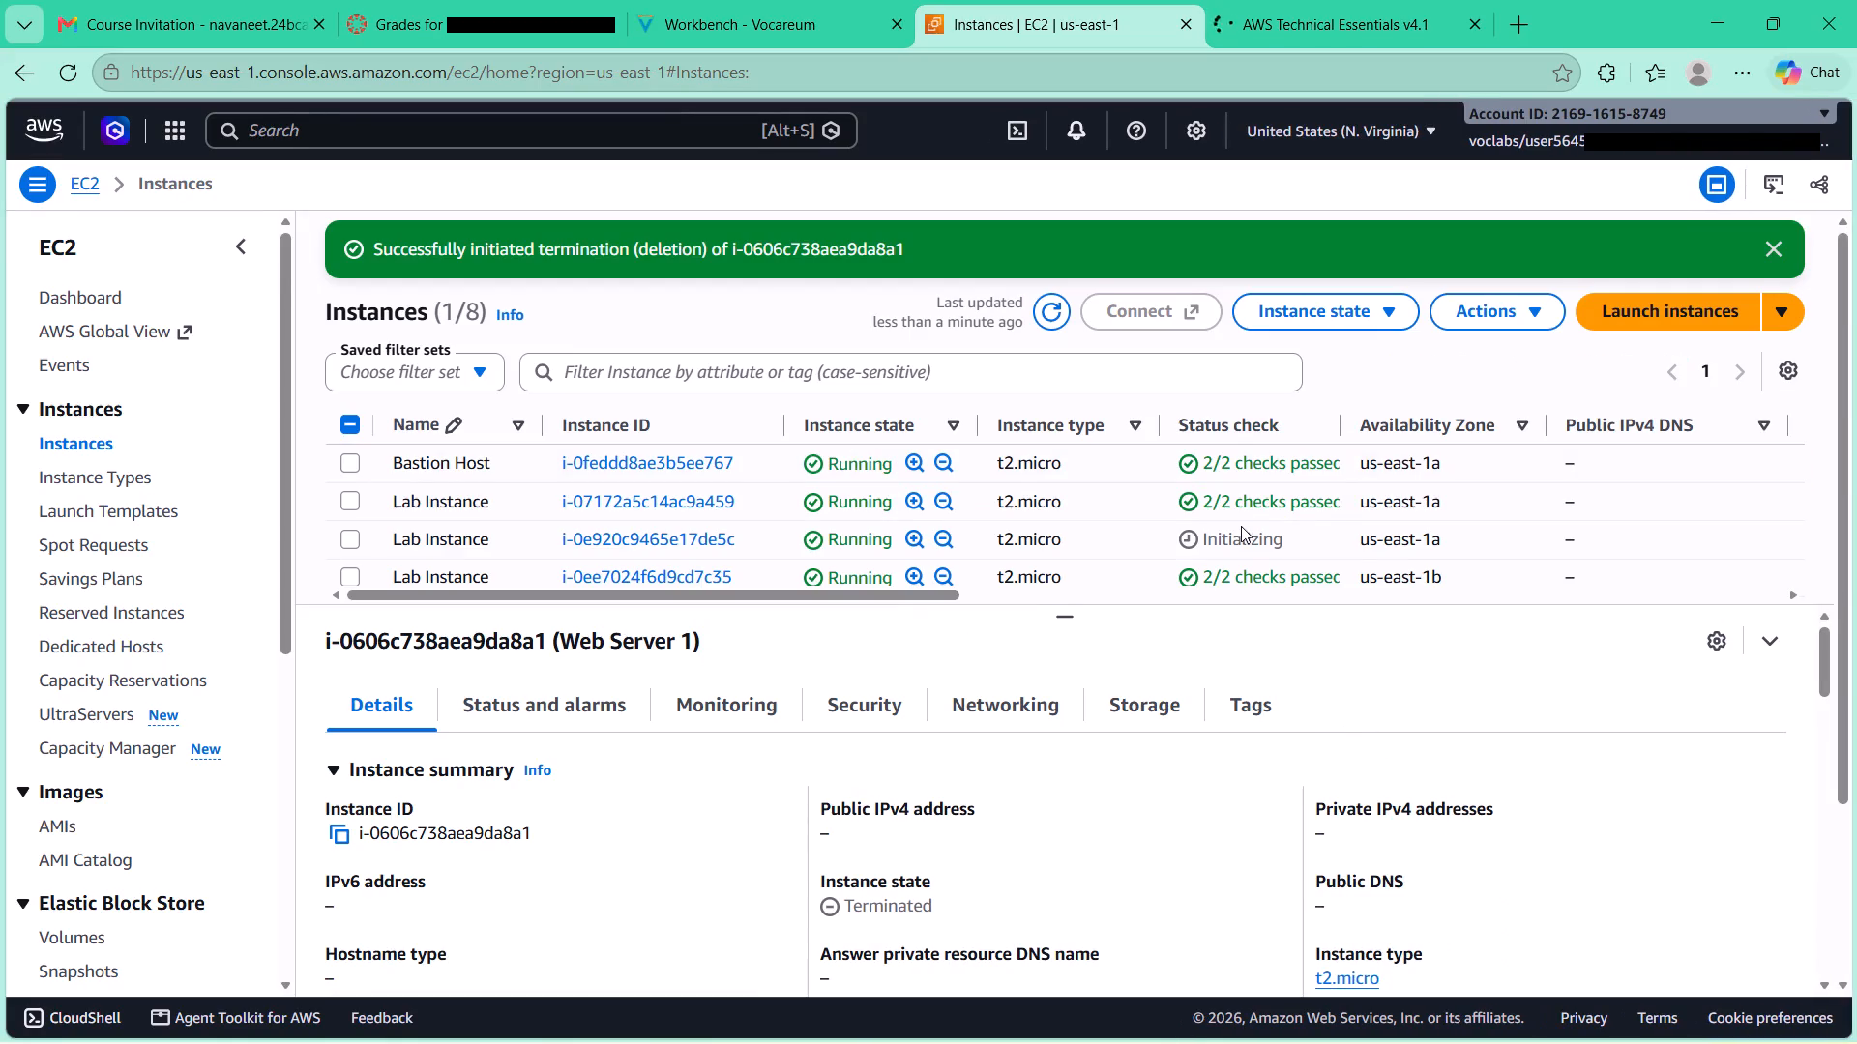
Read lab steps 53 to 57 on submitting, and check the EC2 instances list and the running load test page.
click(772, 11)
scroll(875, 478, down, 1)
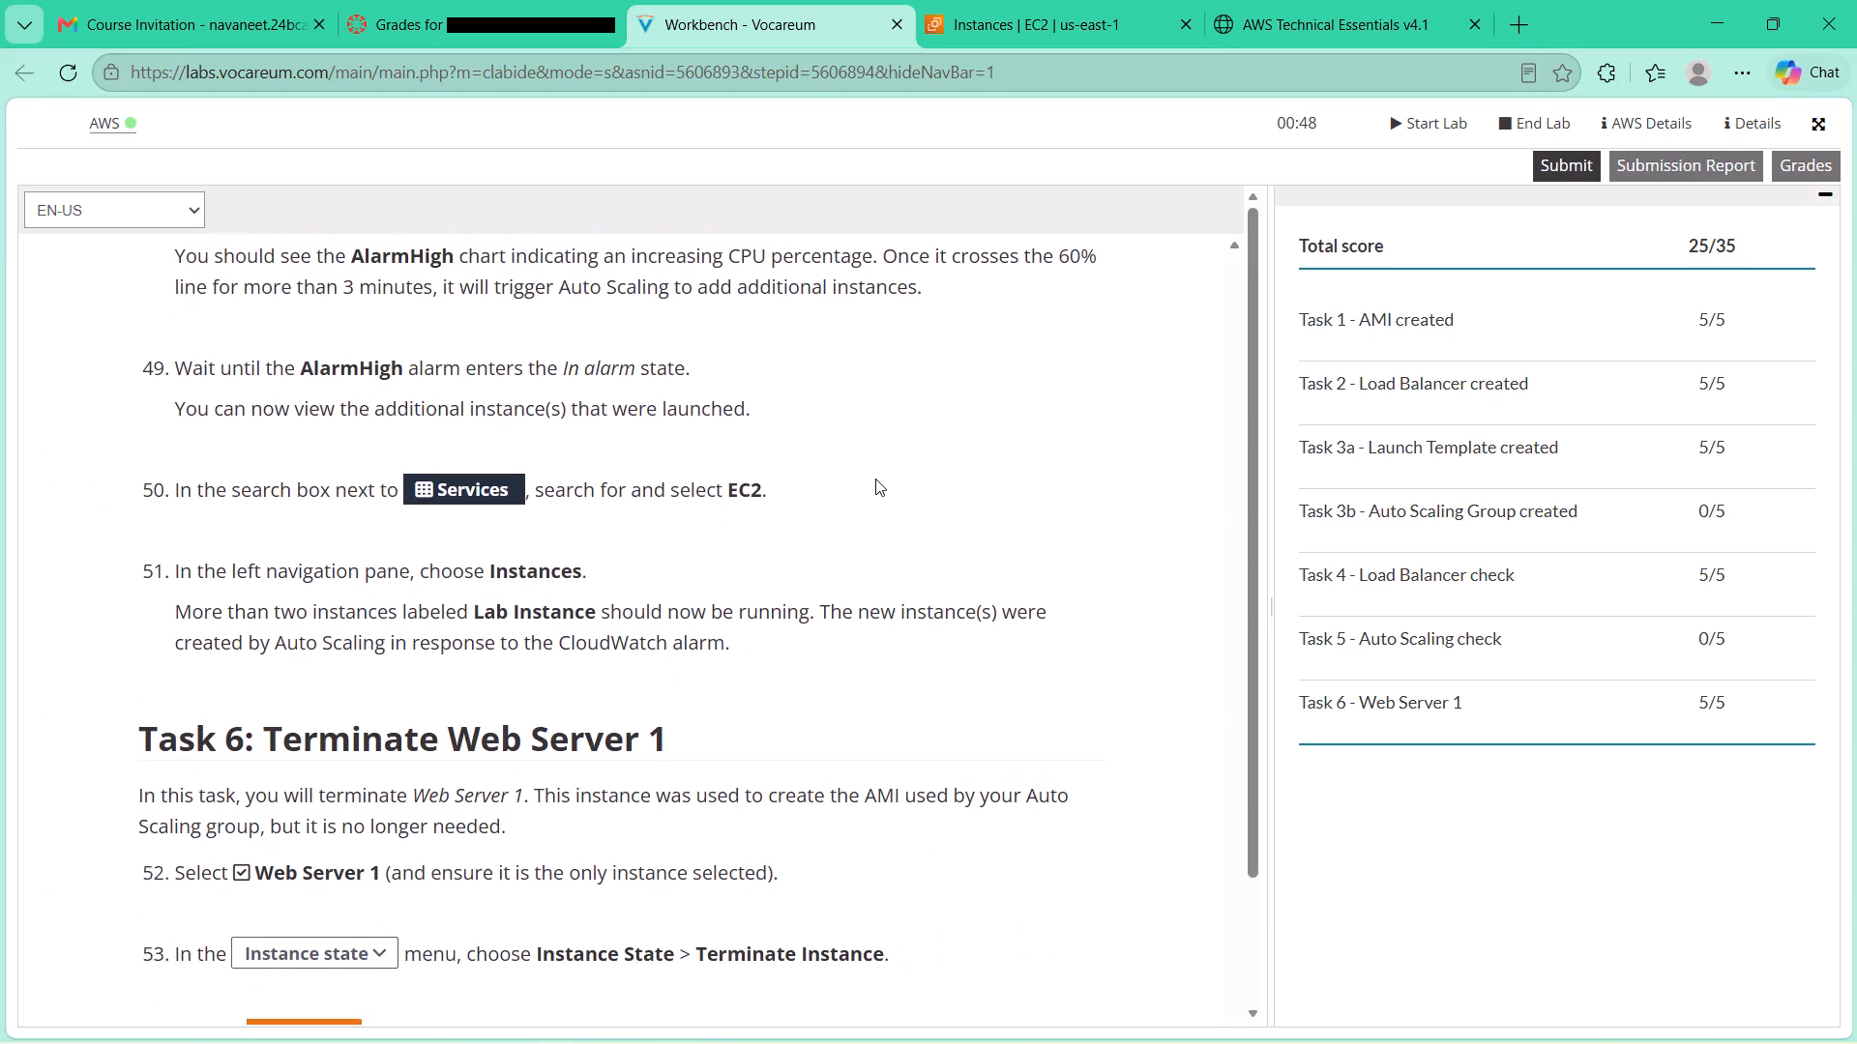
scroll(875, 478, down, 5)
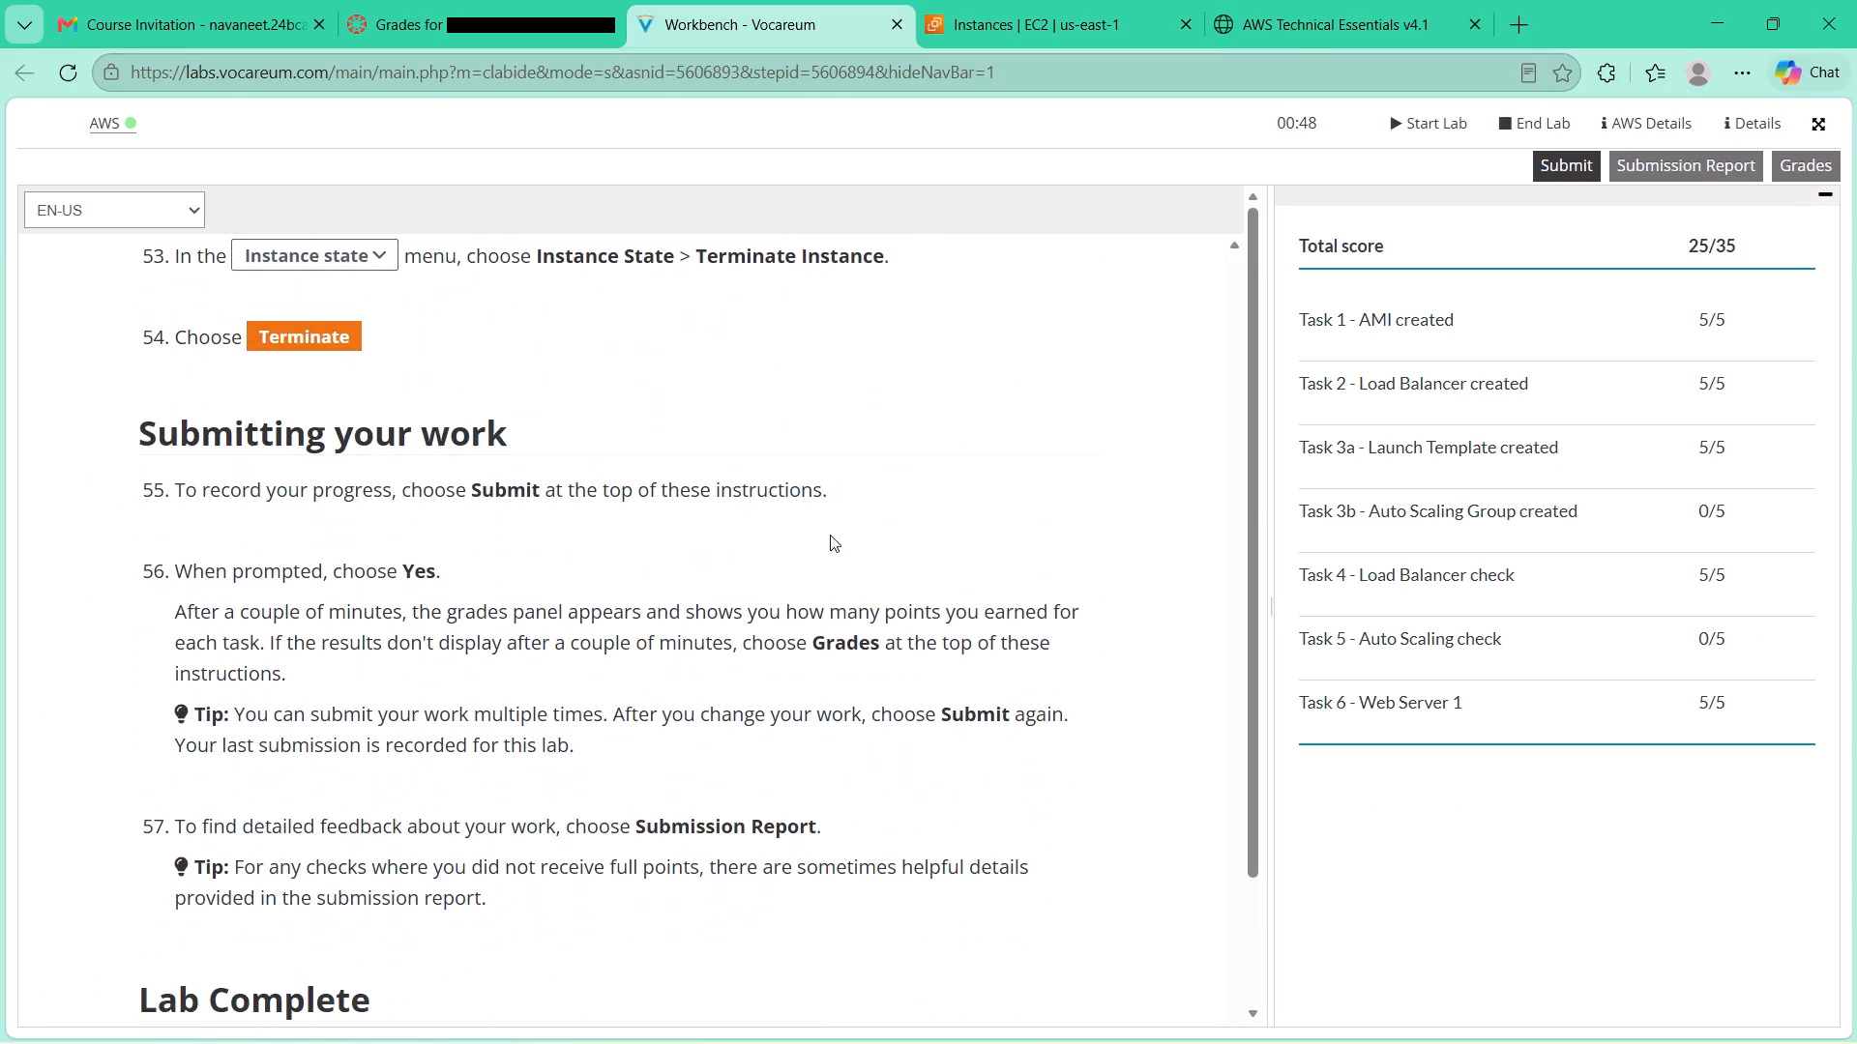
click(1086, 3)
scroll(773, 479, down, 2)
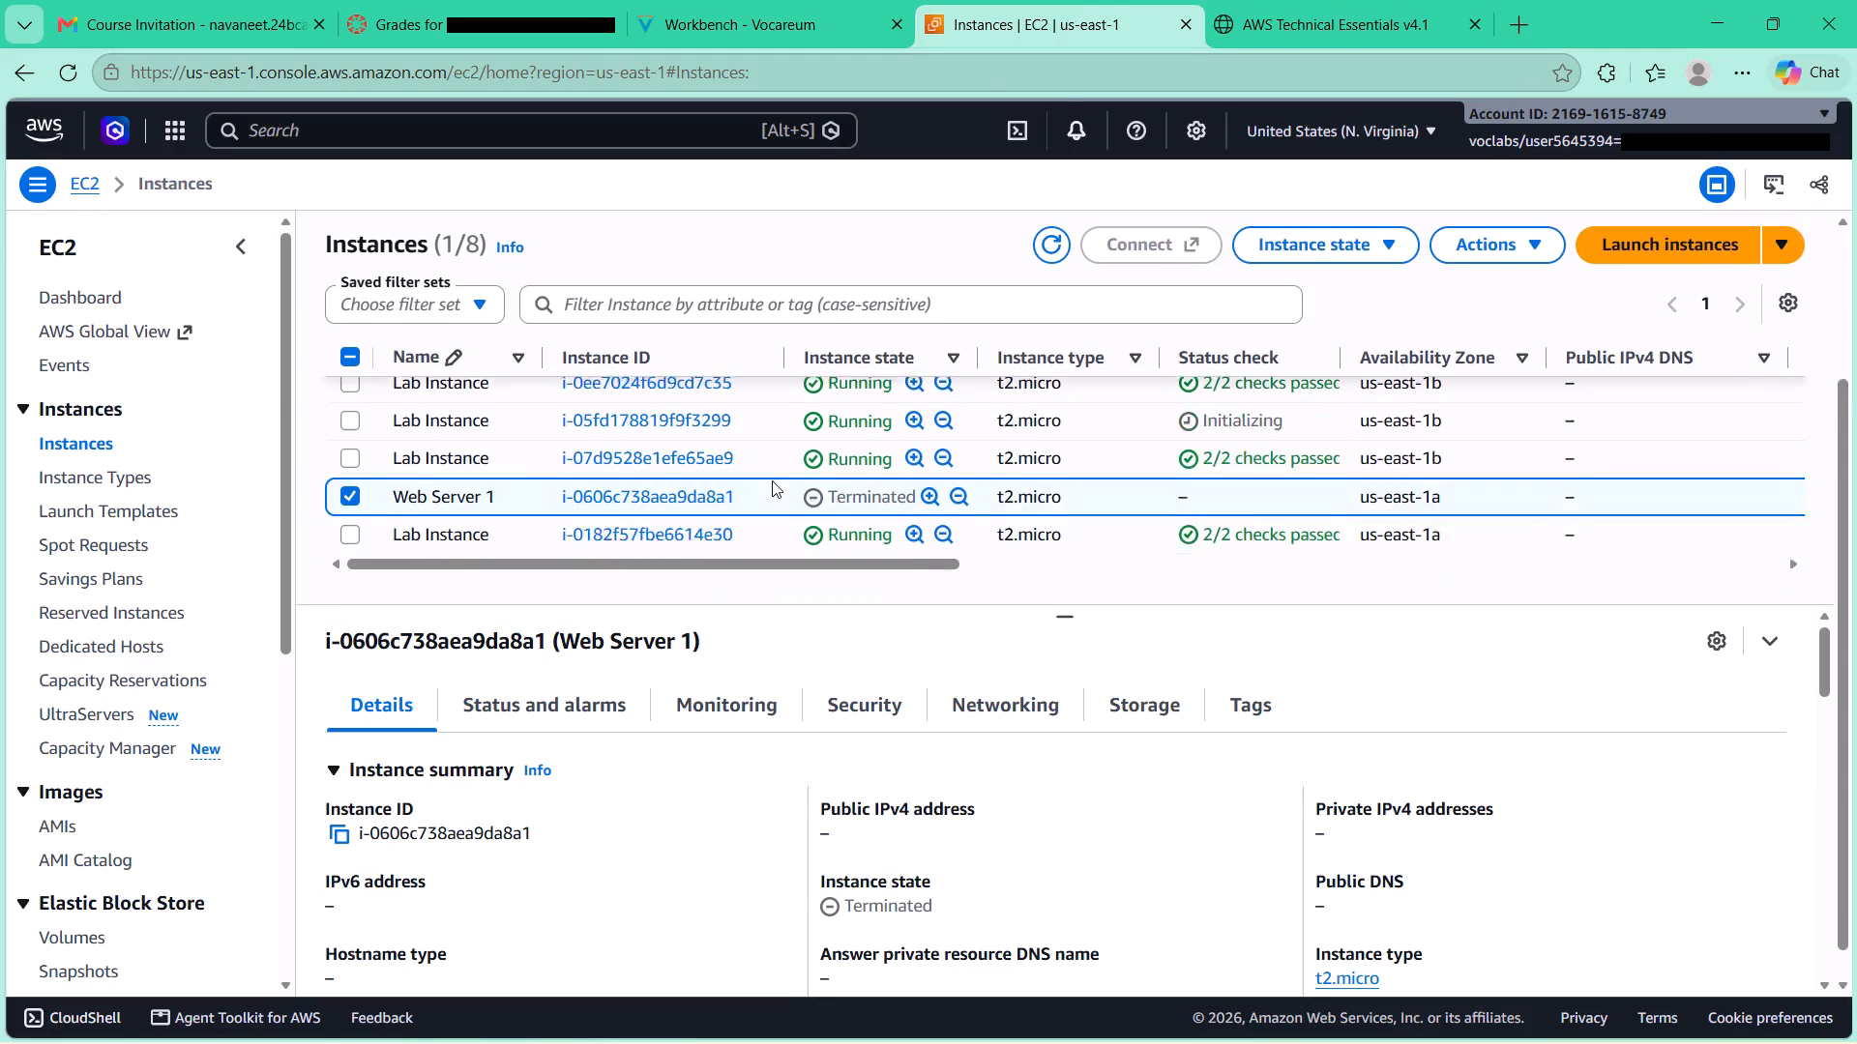
click(1284, 14)
click(1007, 19)
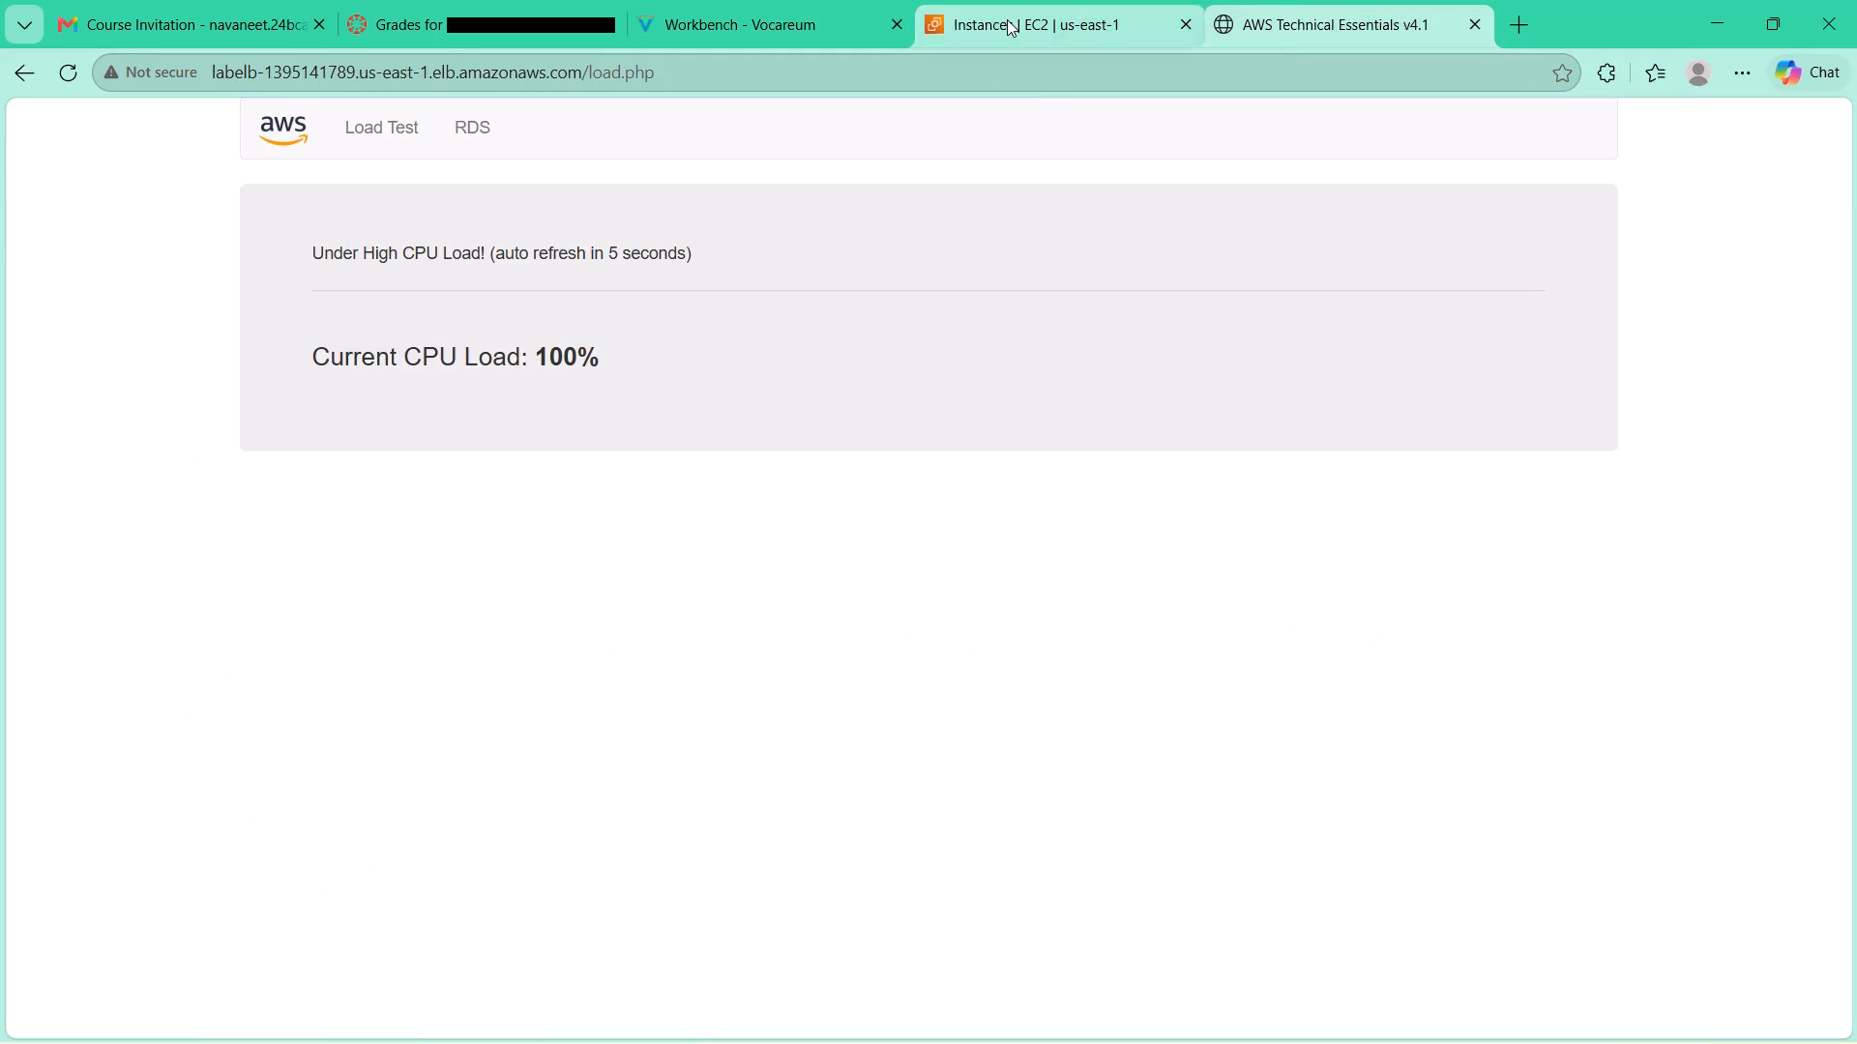
Submit the lab work again in the Workbench and confirm the submission.
click(793, 32)
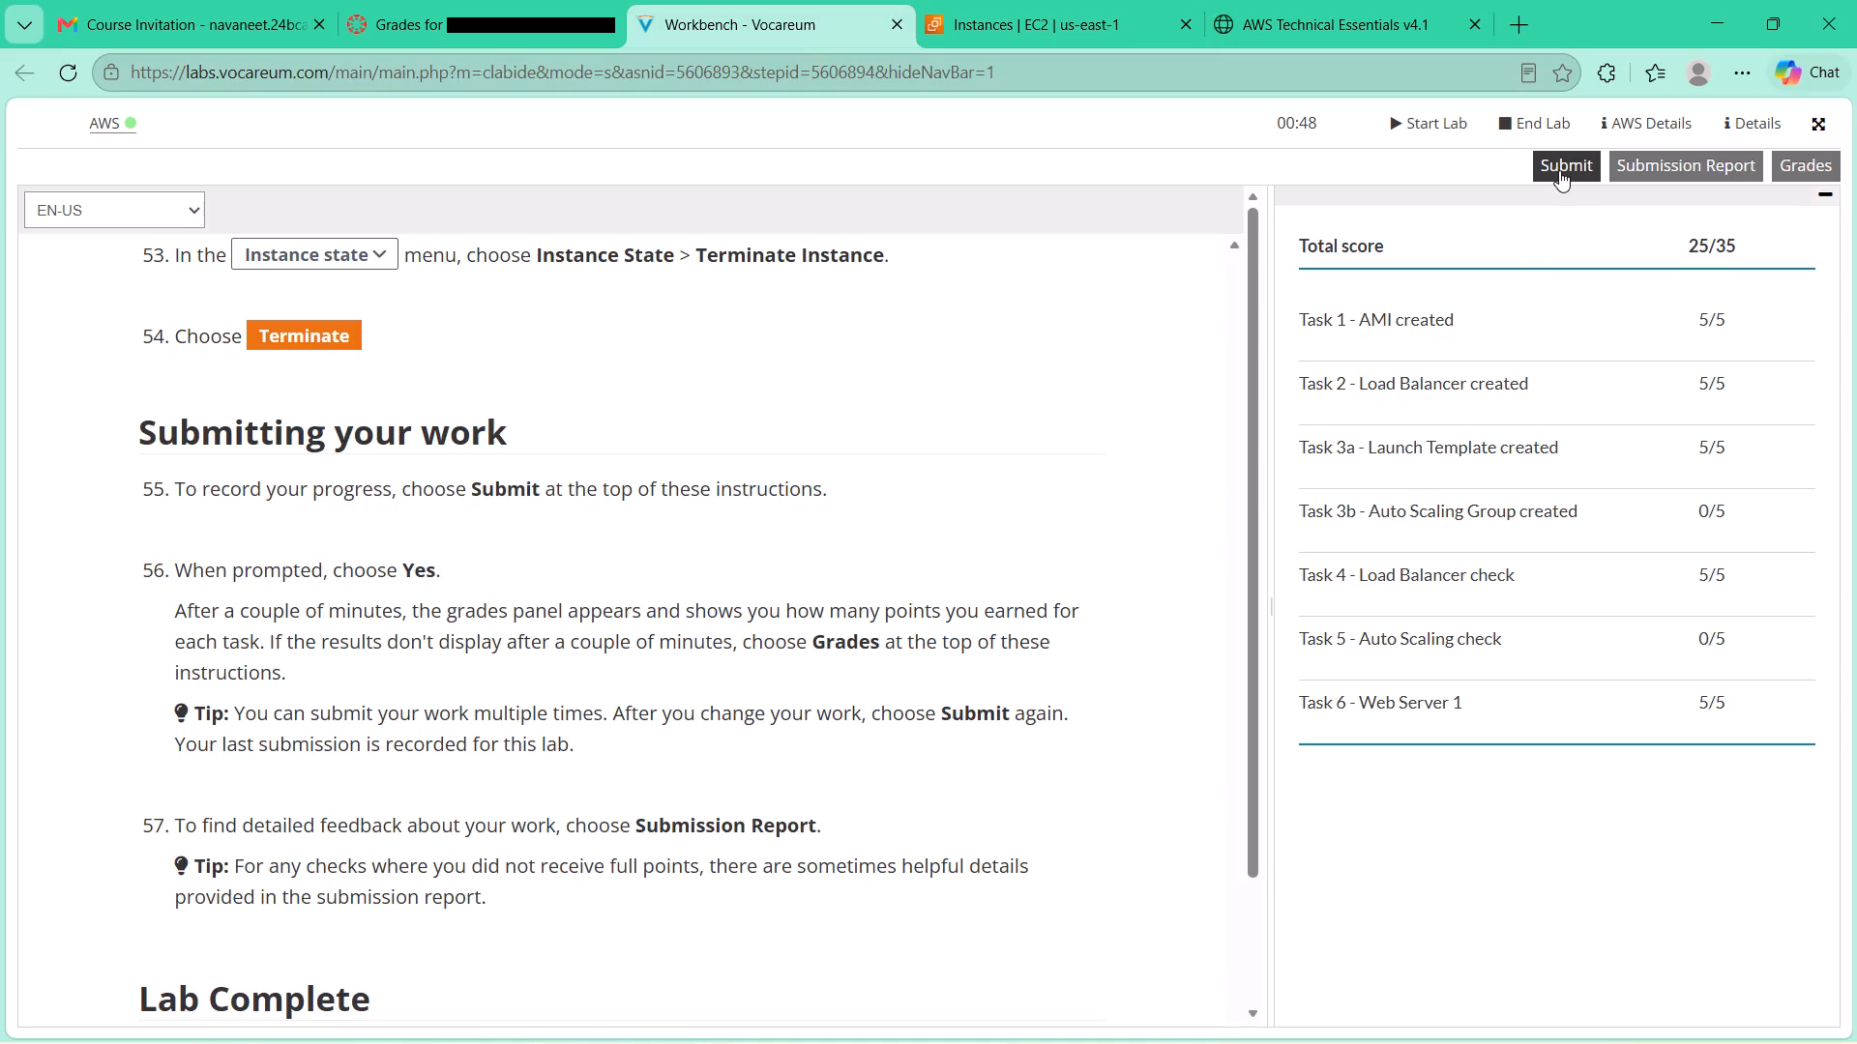
click(1559, 170)
click(1490, 284)
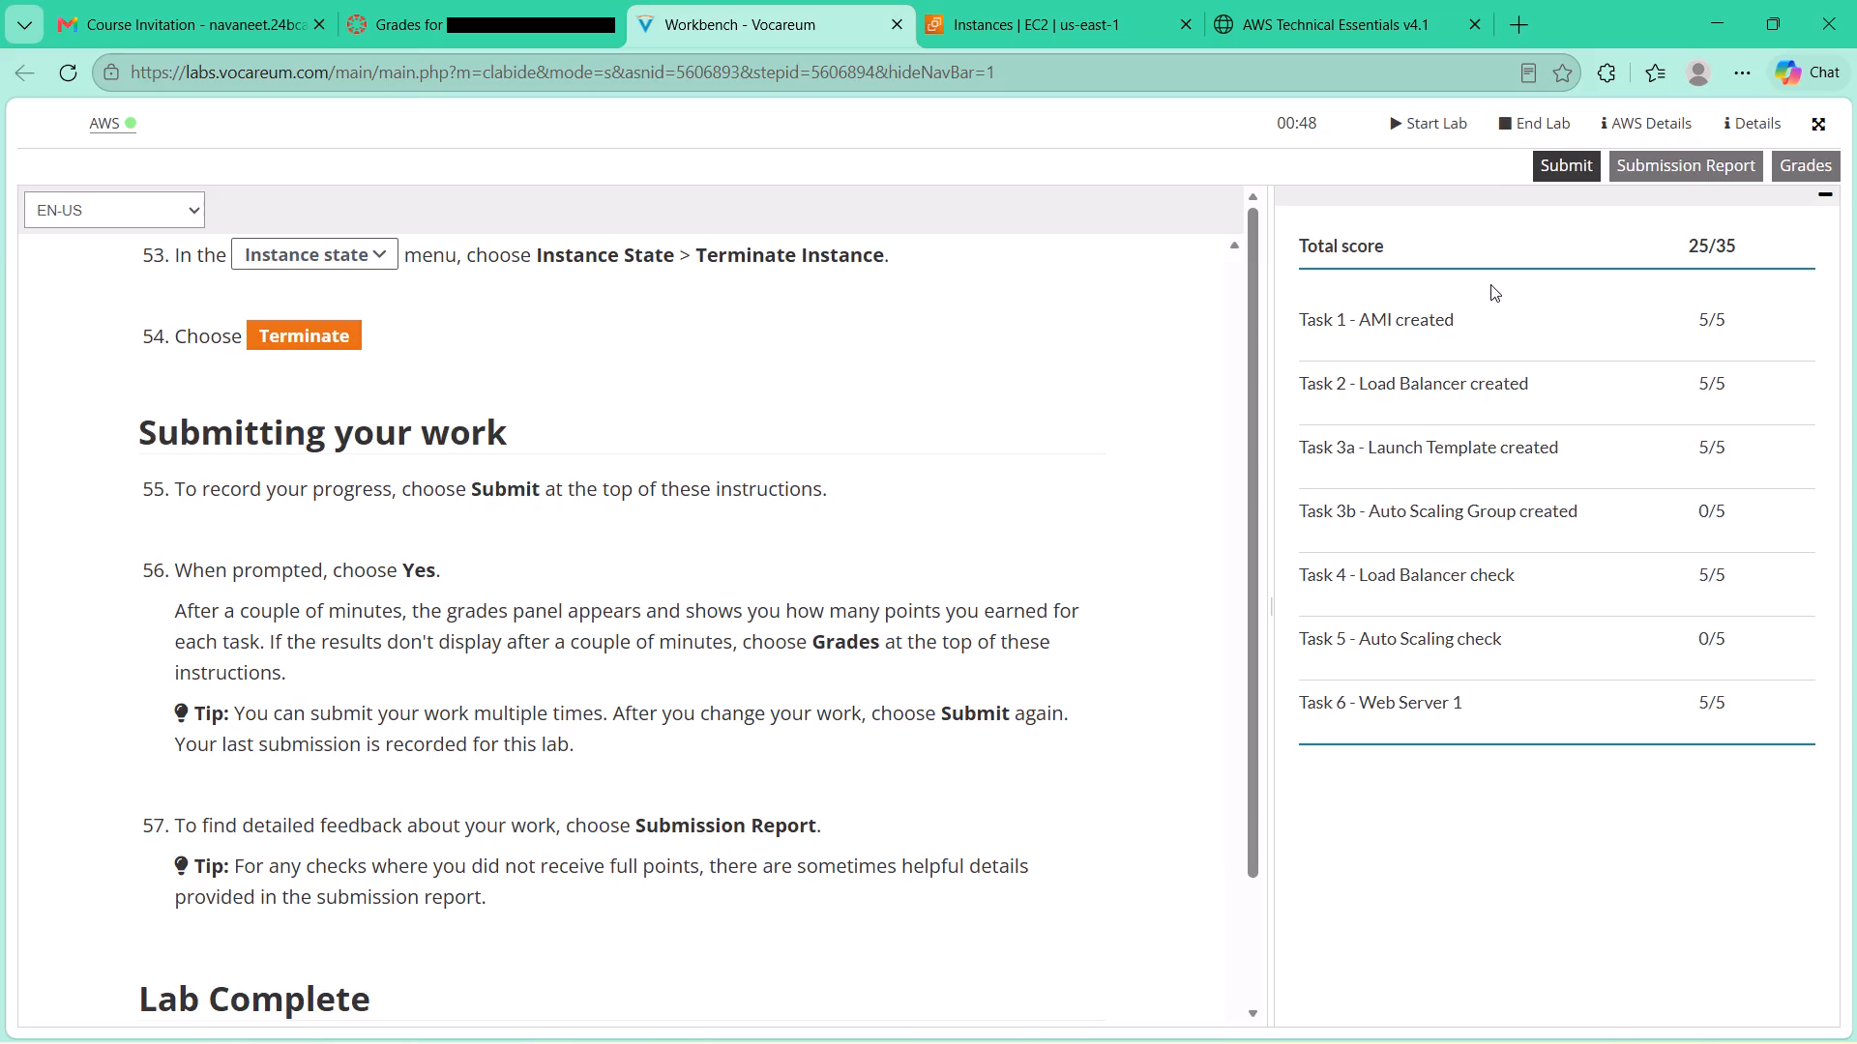
Switch to the AWS Academy course Grades page and reload it to check the Lab 6 score.
click(390, 0)
click(72, 79)
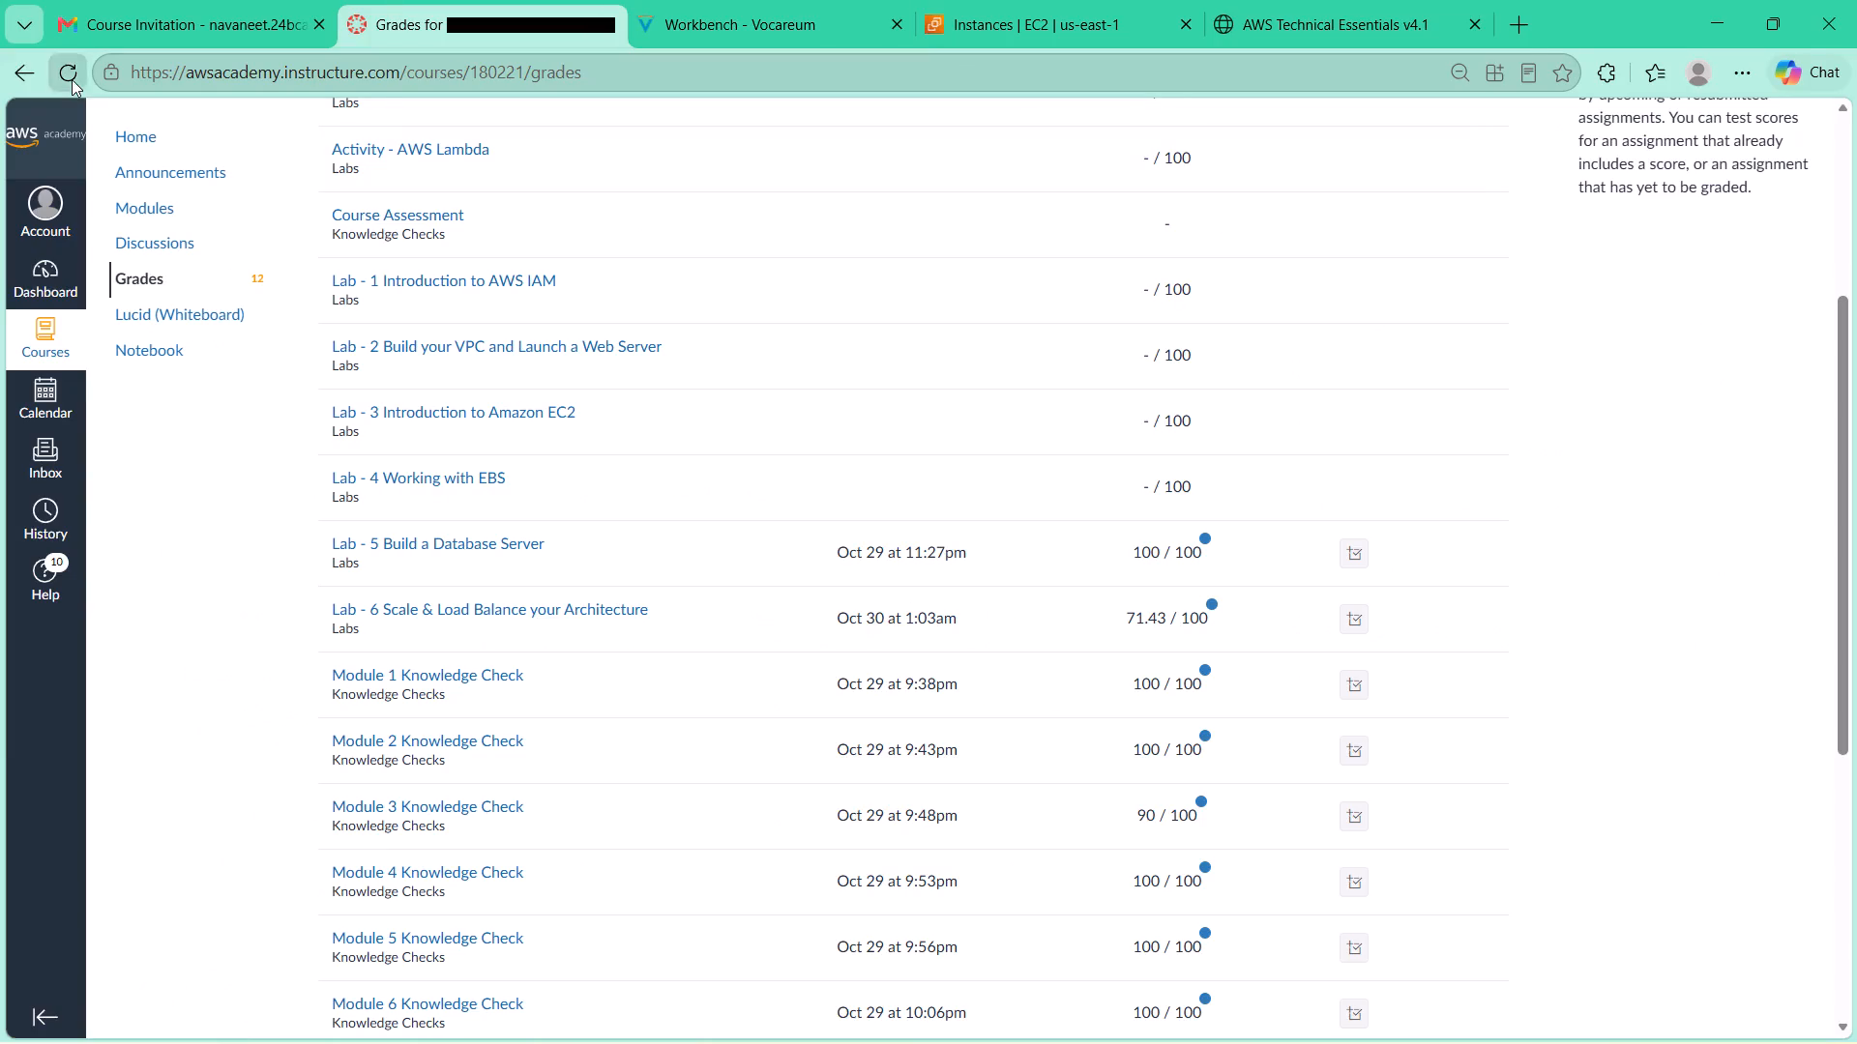